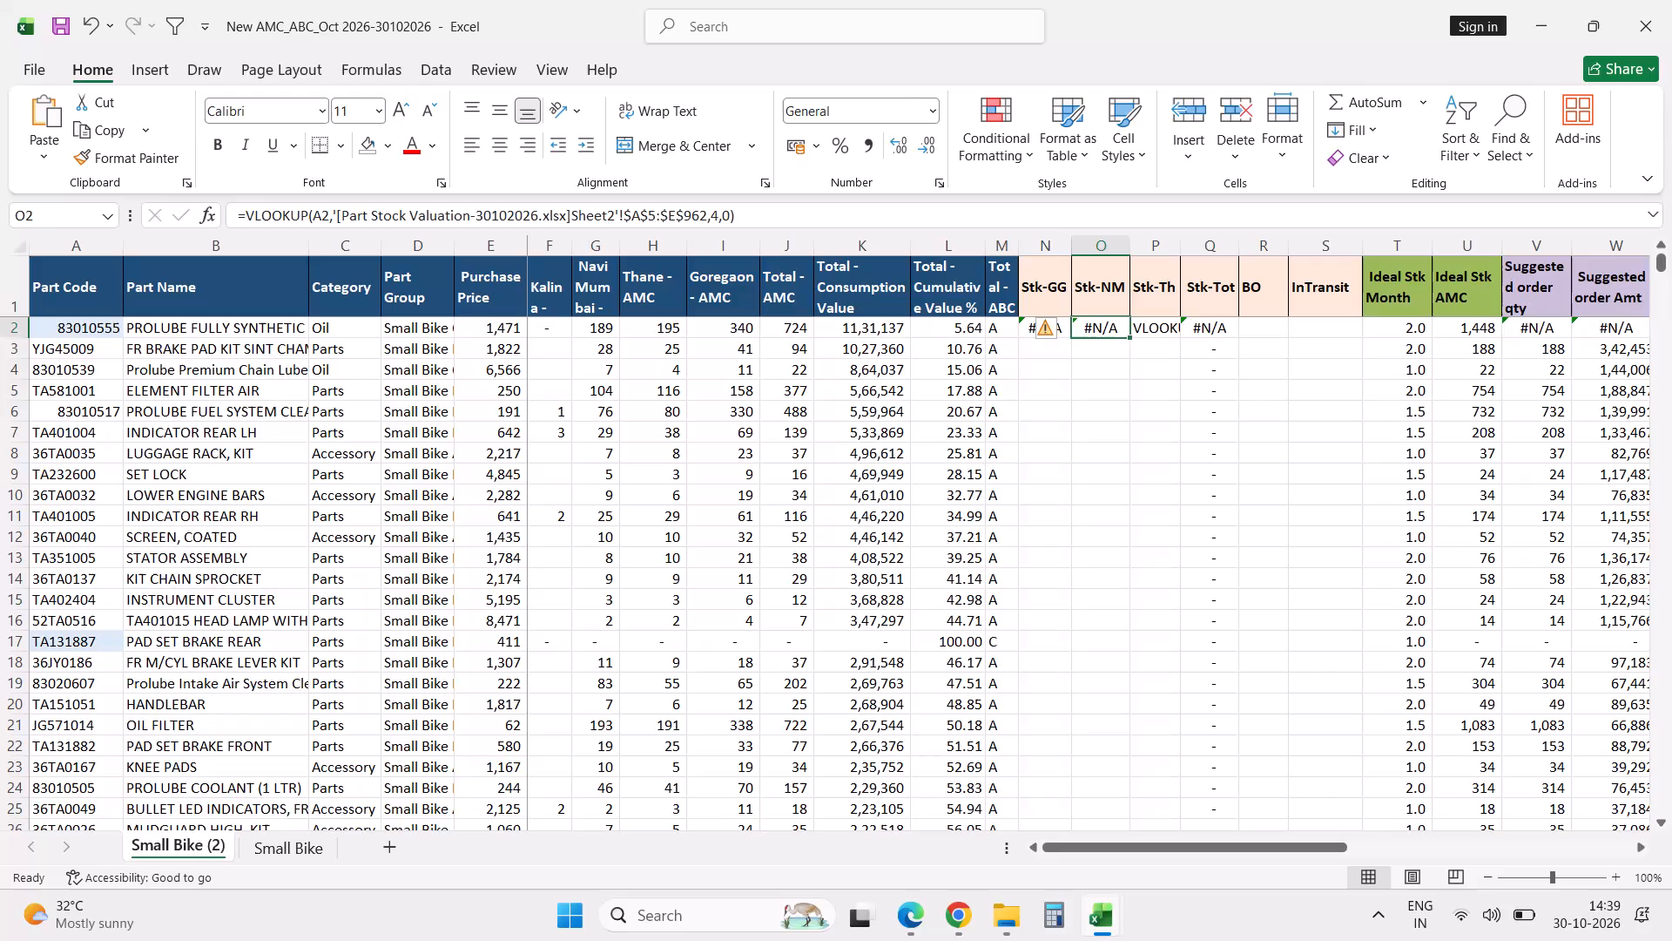
Correct the Stk-Th formula in P2 by adding the missing equals sign and setting the VLOOKUP column index to 5.
{"action": "key", "text": "Right"}
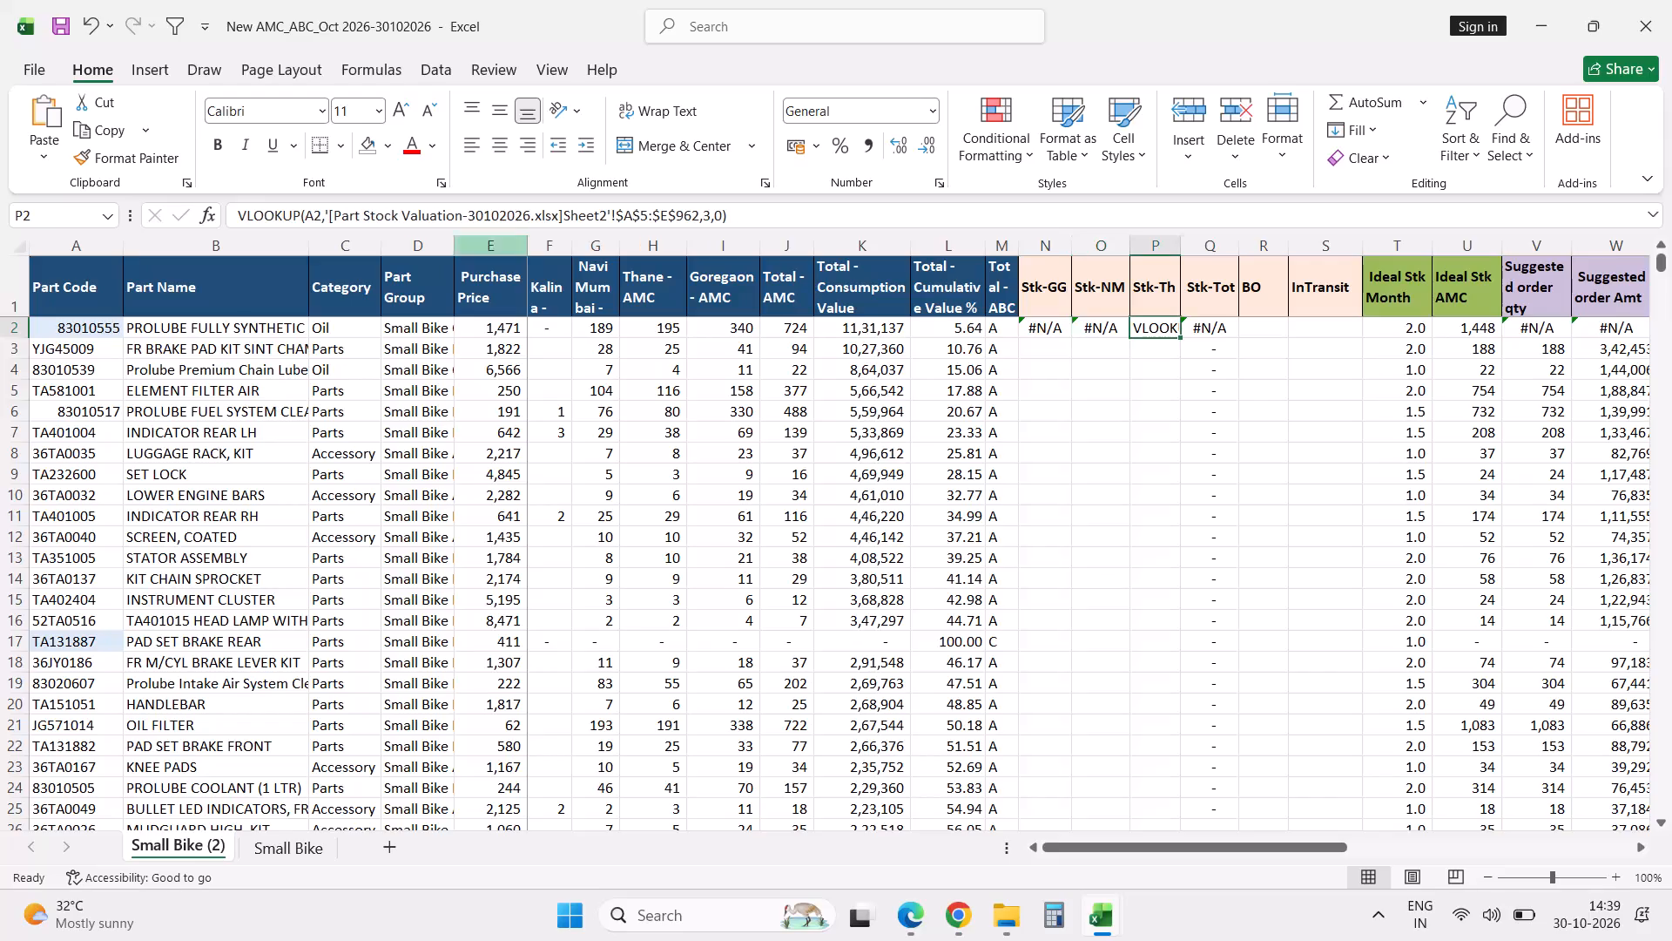
{"action": "left_click", "coordinate": [791, 224]}
{"action": "key", "text": "Left"}
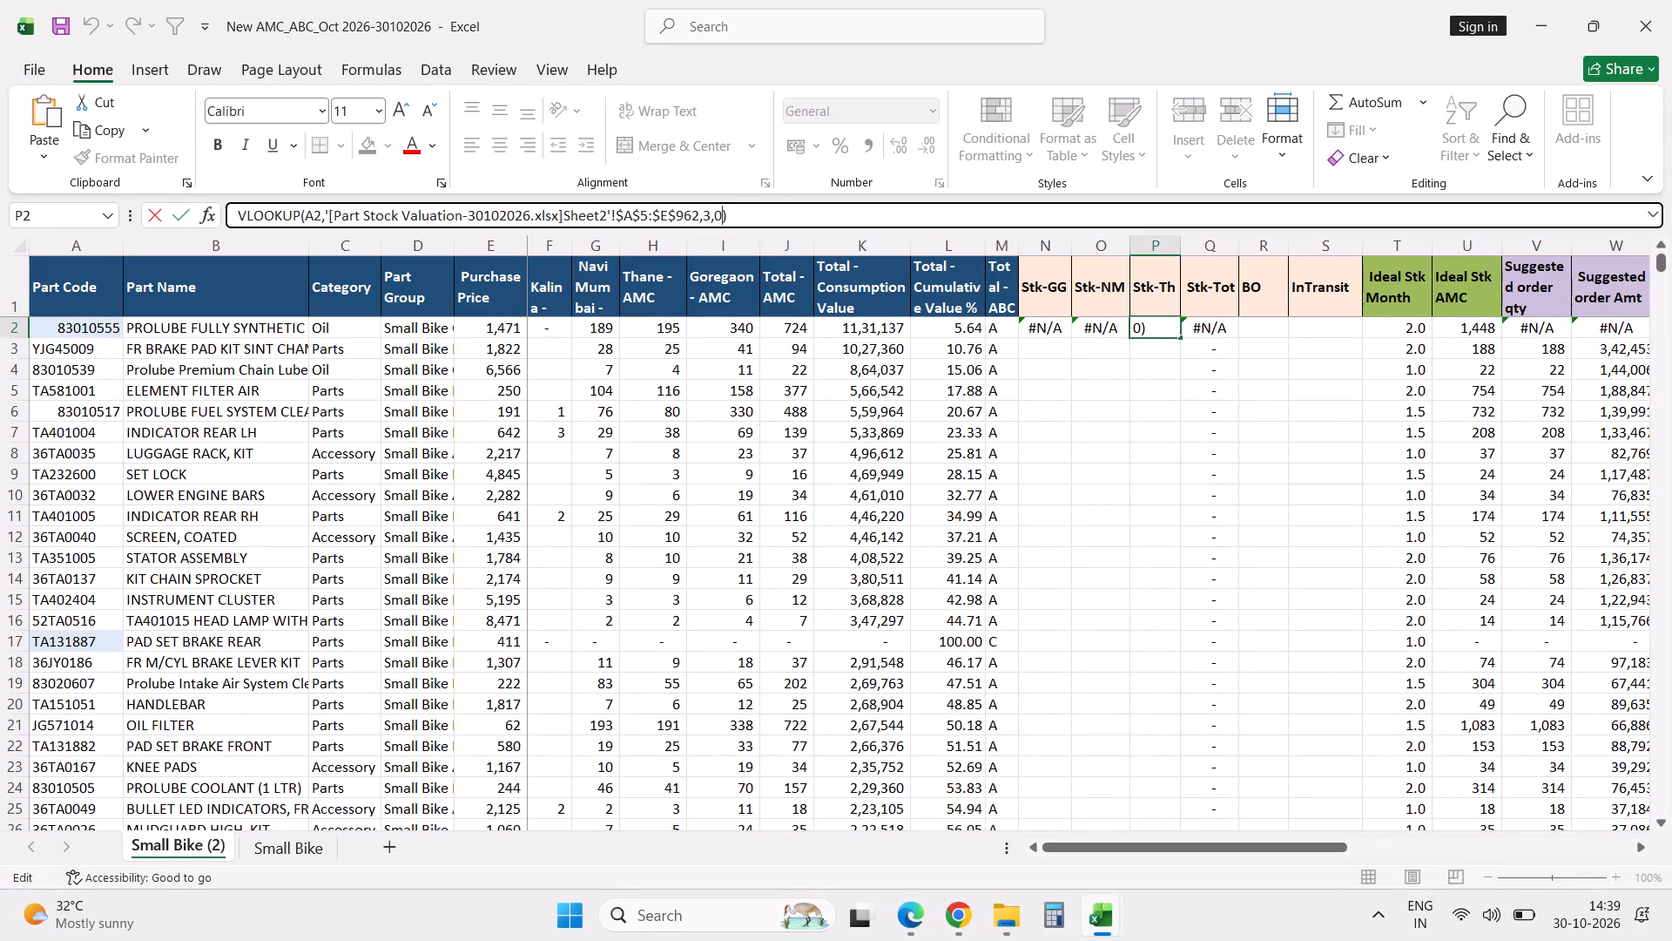
{"action": "key", "text": "Left"}
{"action": "key", "text": "Left"}
{"action": "key", "text": "shift+Left"}
{"action": "key", "text": "5"}
{"action": "left_click", "coordinate": [233, 213]}
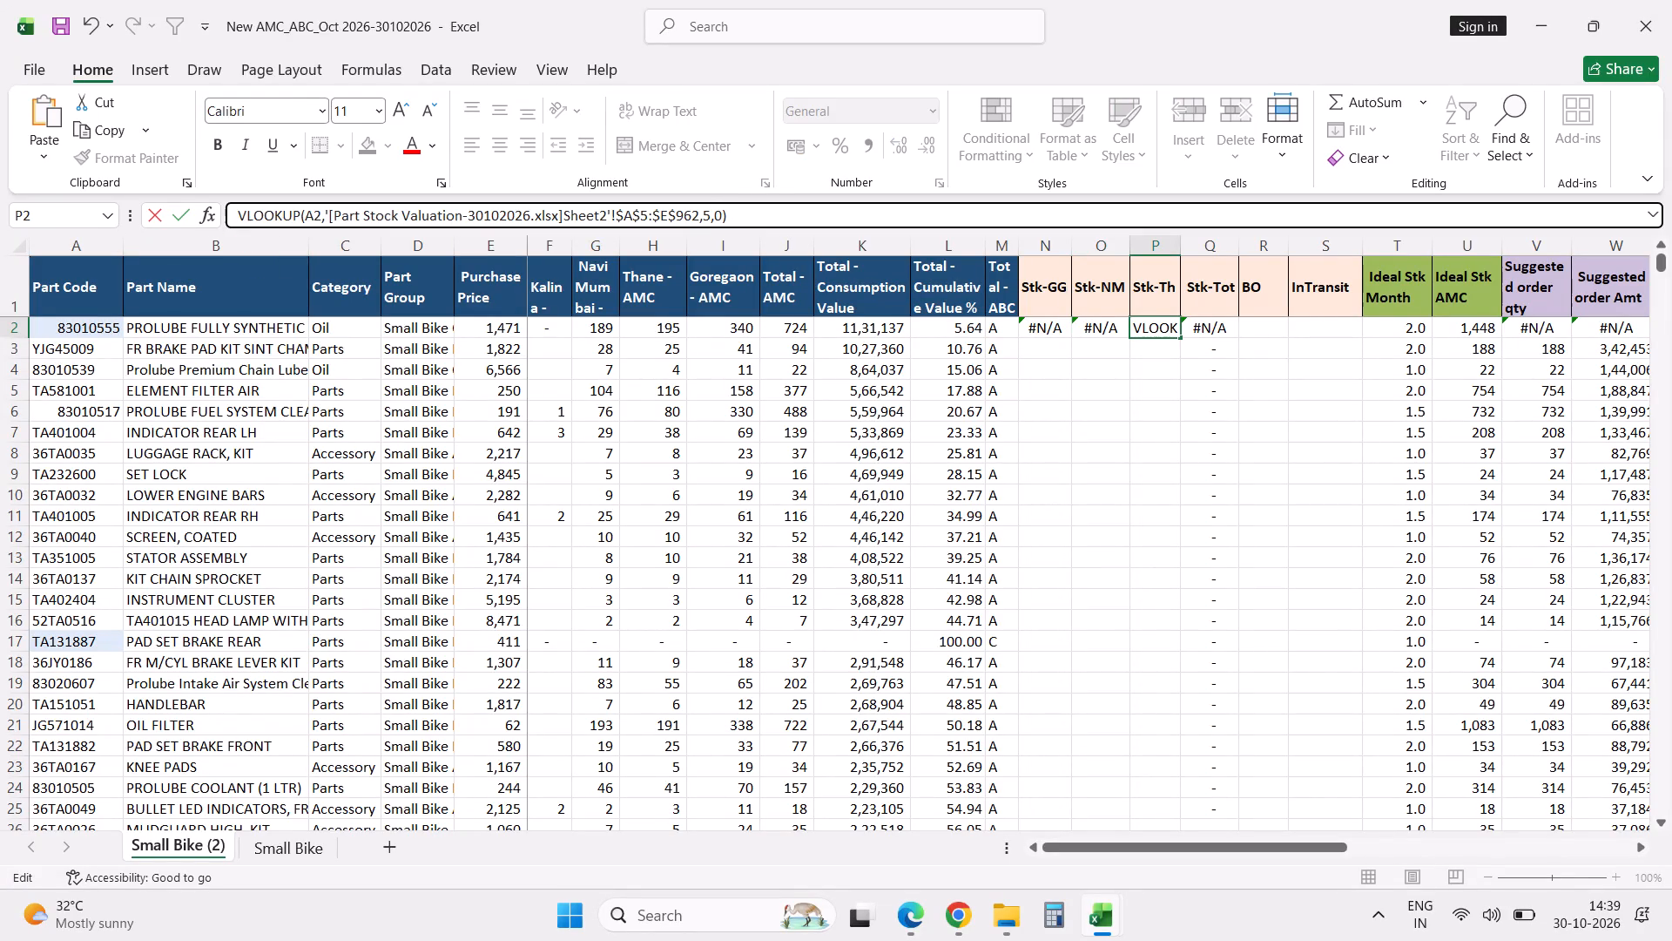
{"action": "key", "text": "equal"}
{"action": "key", "text": "Return"}
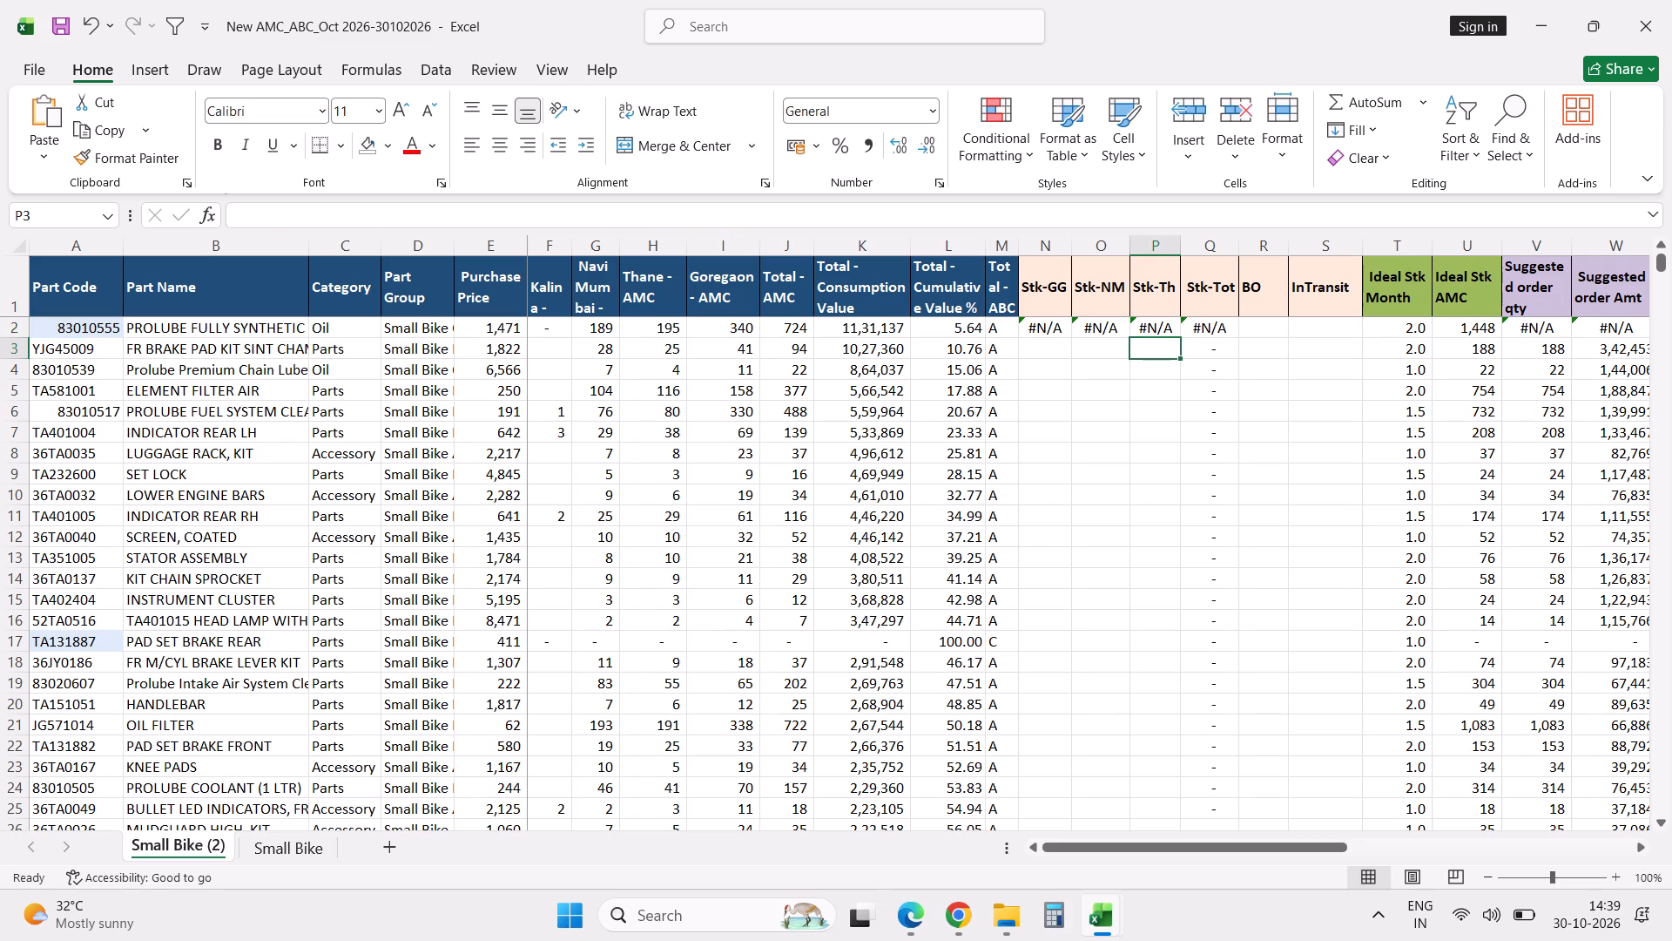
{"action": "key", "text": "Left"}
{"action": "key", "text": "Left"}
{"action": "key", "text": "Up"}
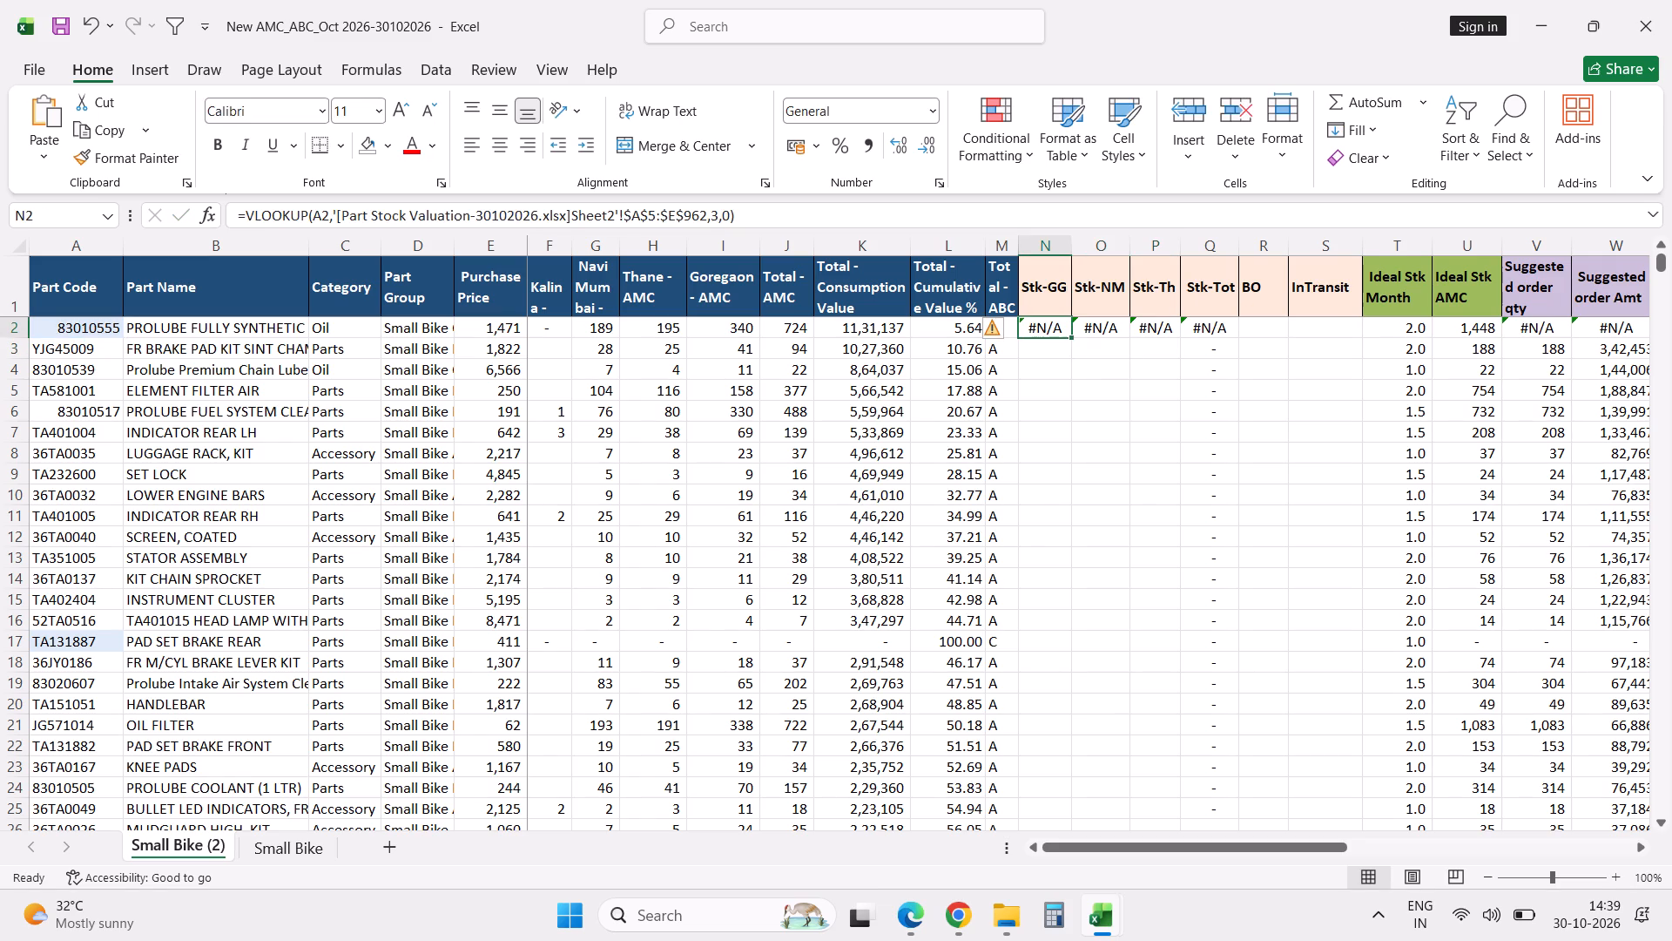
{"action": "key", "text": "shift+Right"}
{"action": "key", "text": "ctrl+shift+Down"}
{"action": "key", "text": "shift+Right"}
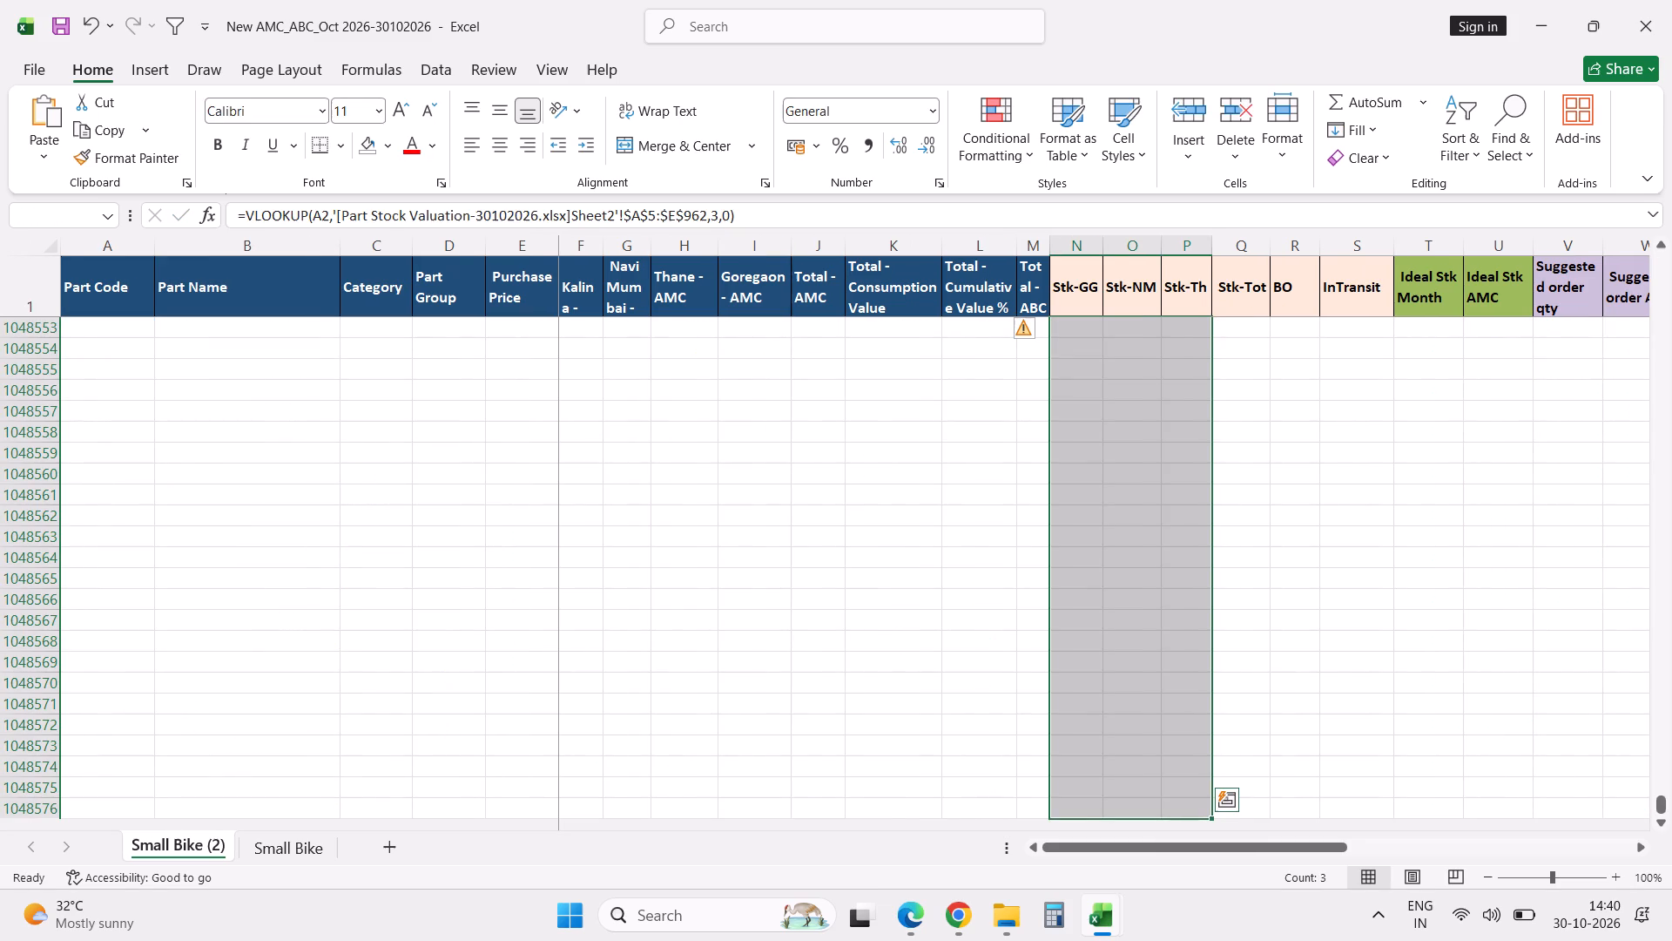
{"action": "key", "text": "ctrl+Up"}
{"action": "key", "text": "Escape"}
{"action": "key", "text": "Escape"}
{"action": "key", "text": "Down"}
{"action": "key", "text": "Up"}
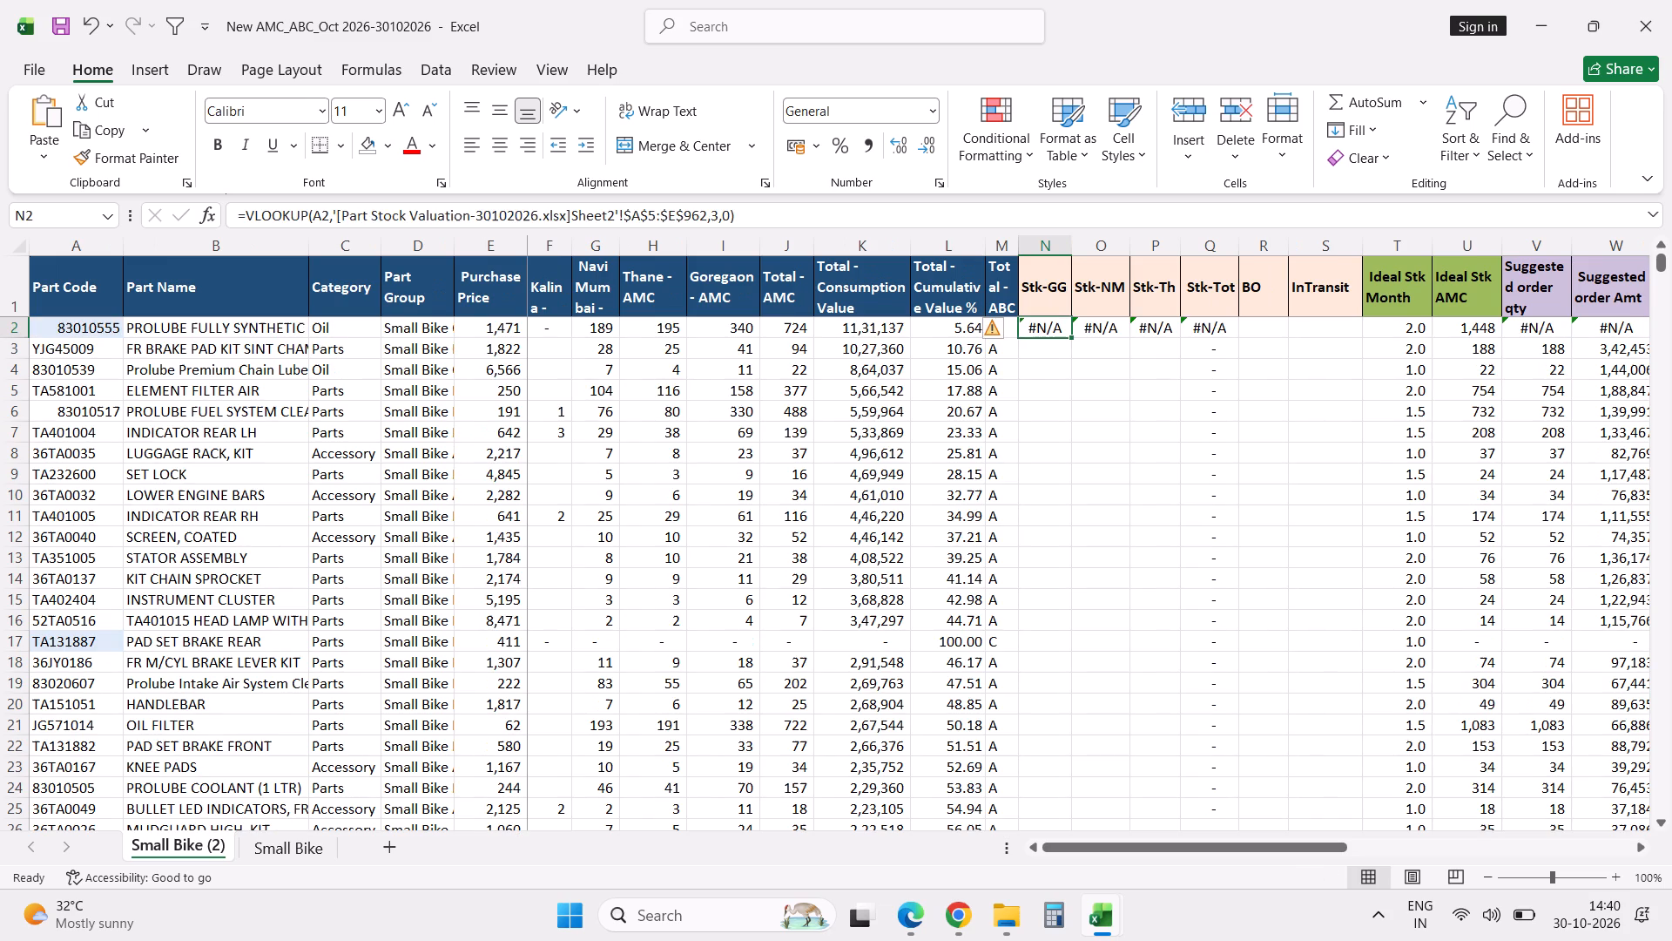
Fill the row 2 lookup formulas of Stk-GG, Stk-NM and Stk-Th down through all part rows.
{"action": "key", "text": "shift+Right"}
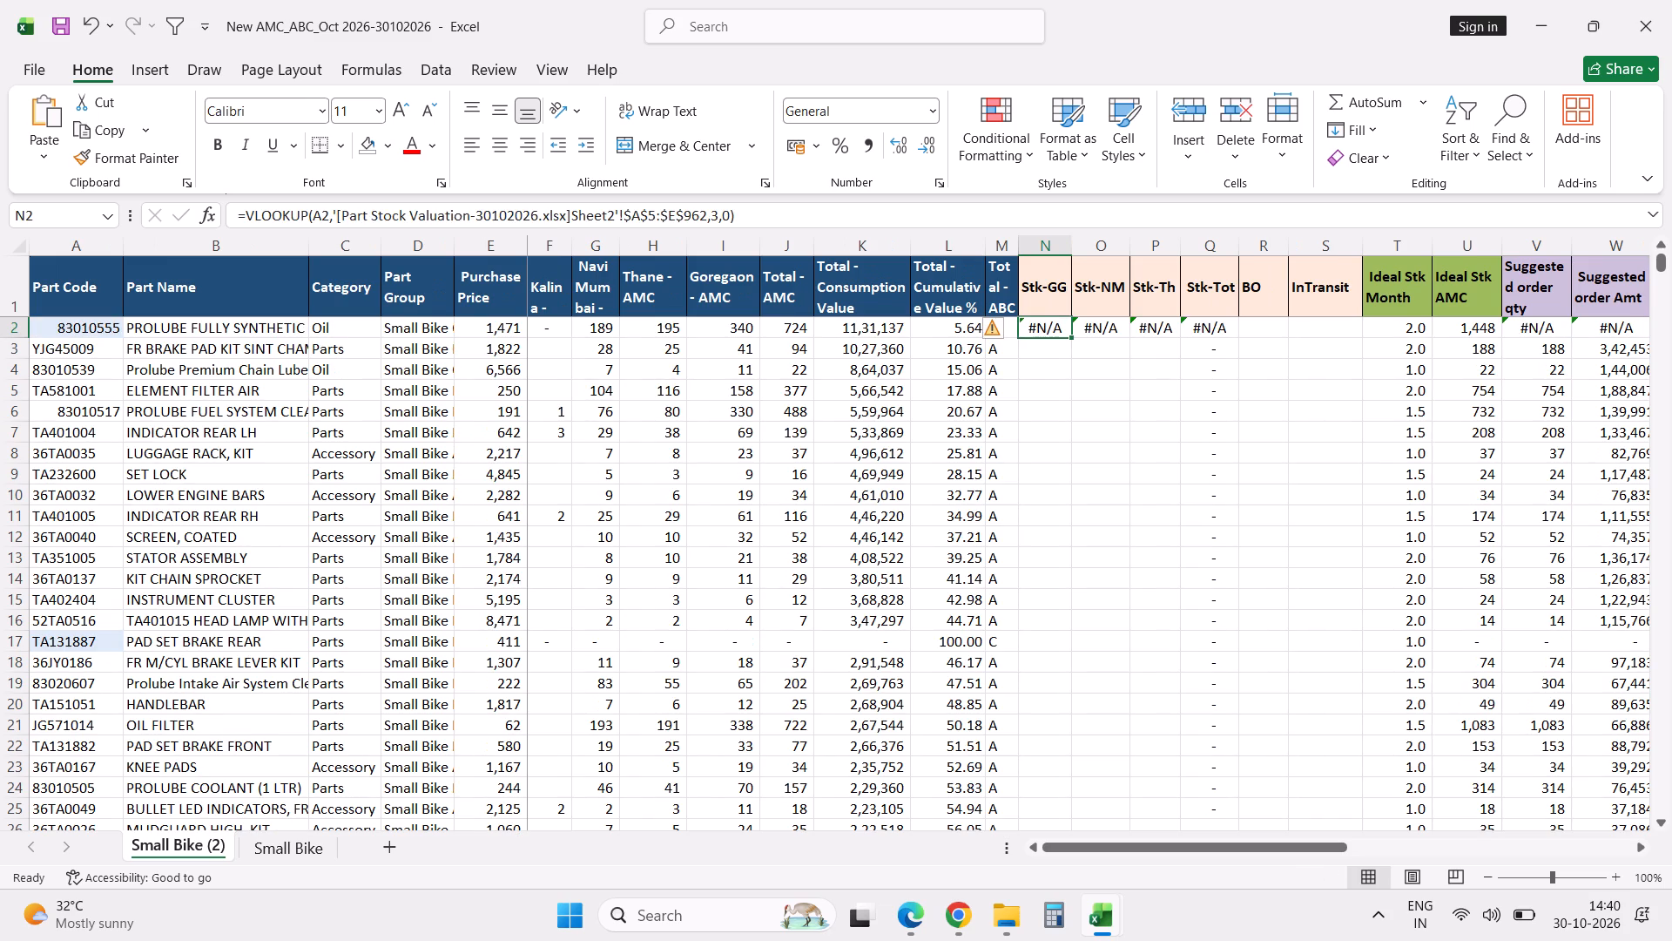
{"action": "key", "text": "shift+Right"}
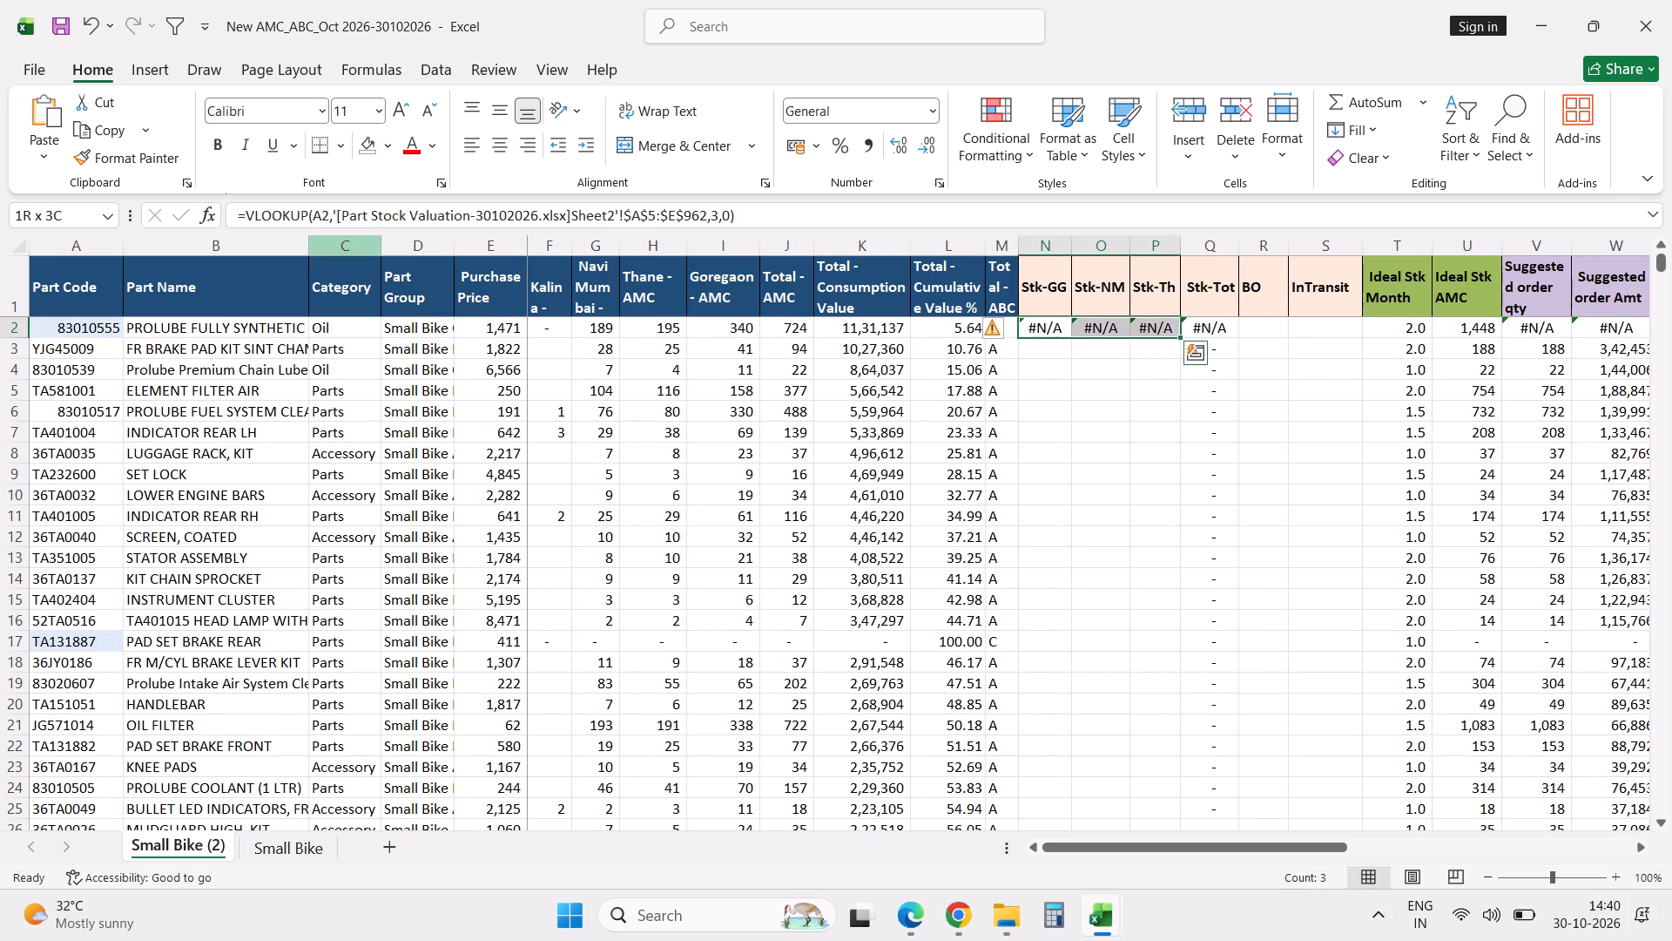
{"action": "double_click", "coordinate": [1180, 340]}
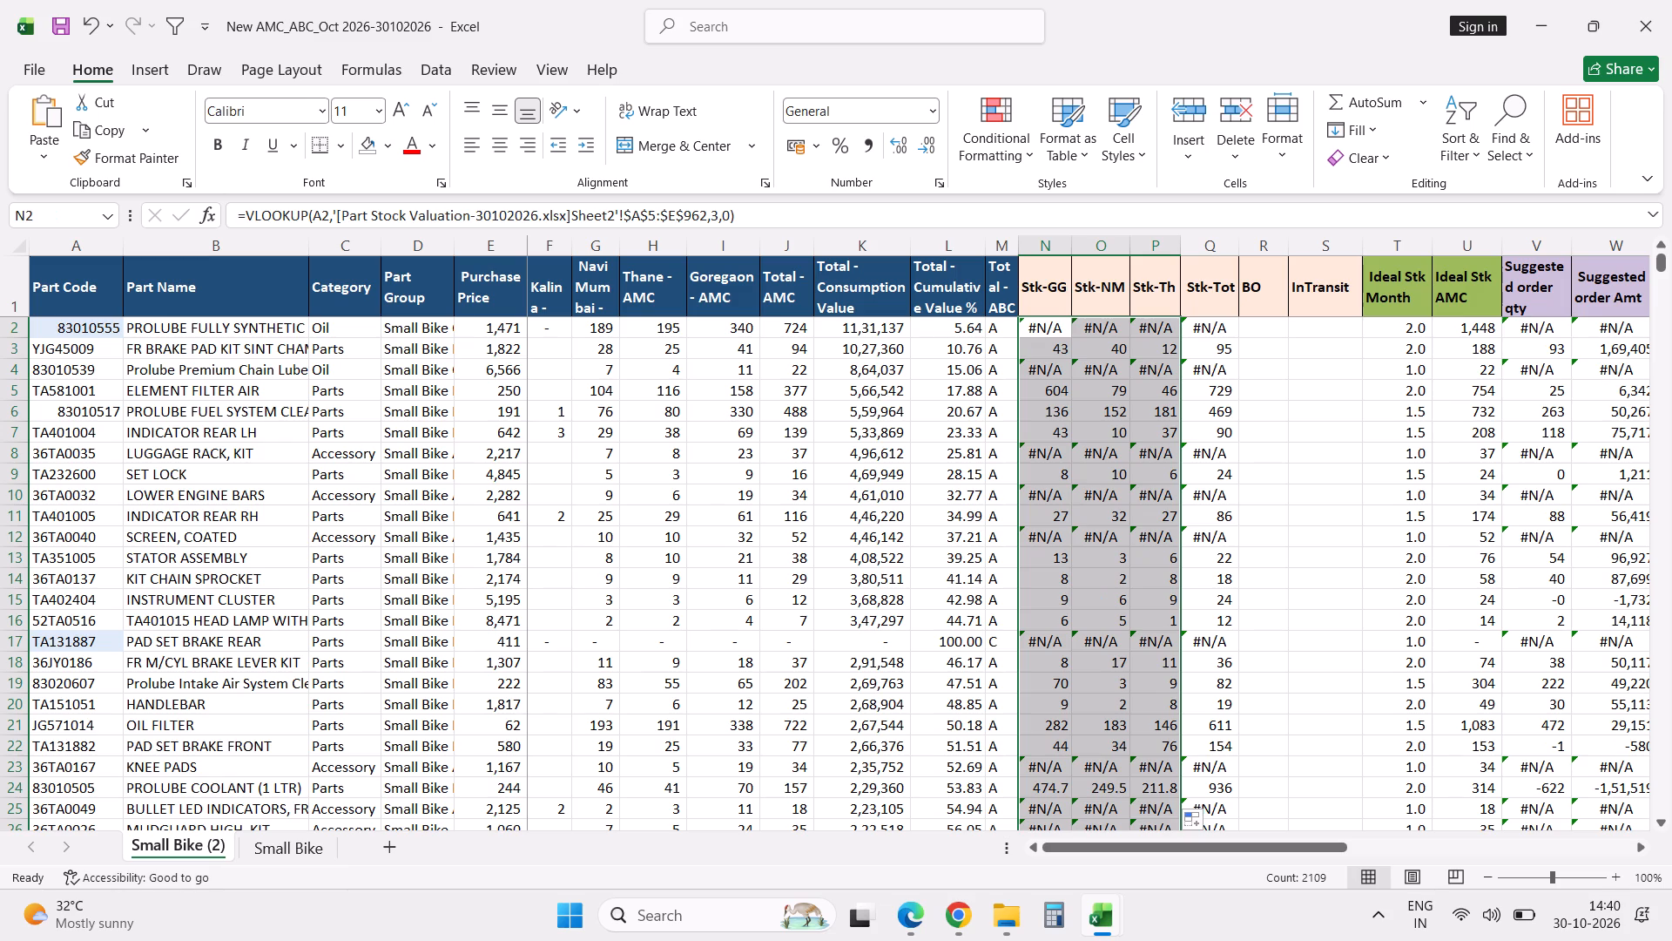
Add filters to the header row and filter the Stk-GG column to show only #N/A rows.
{"action": "left_click", "coordinate": [72, 305]}
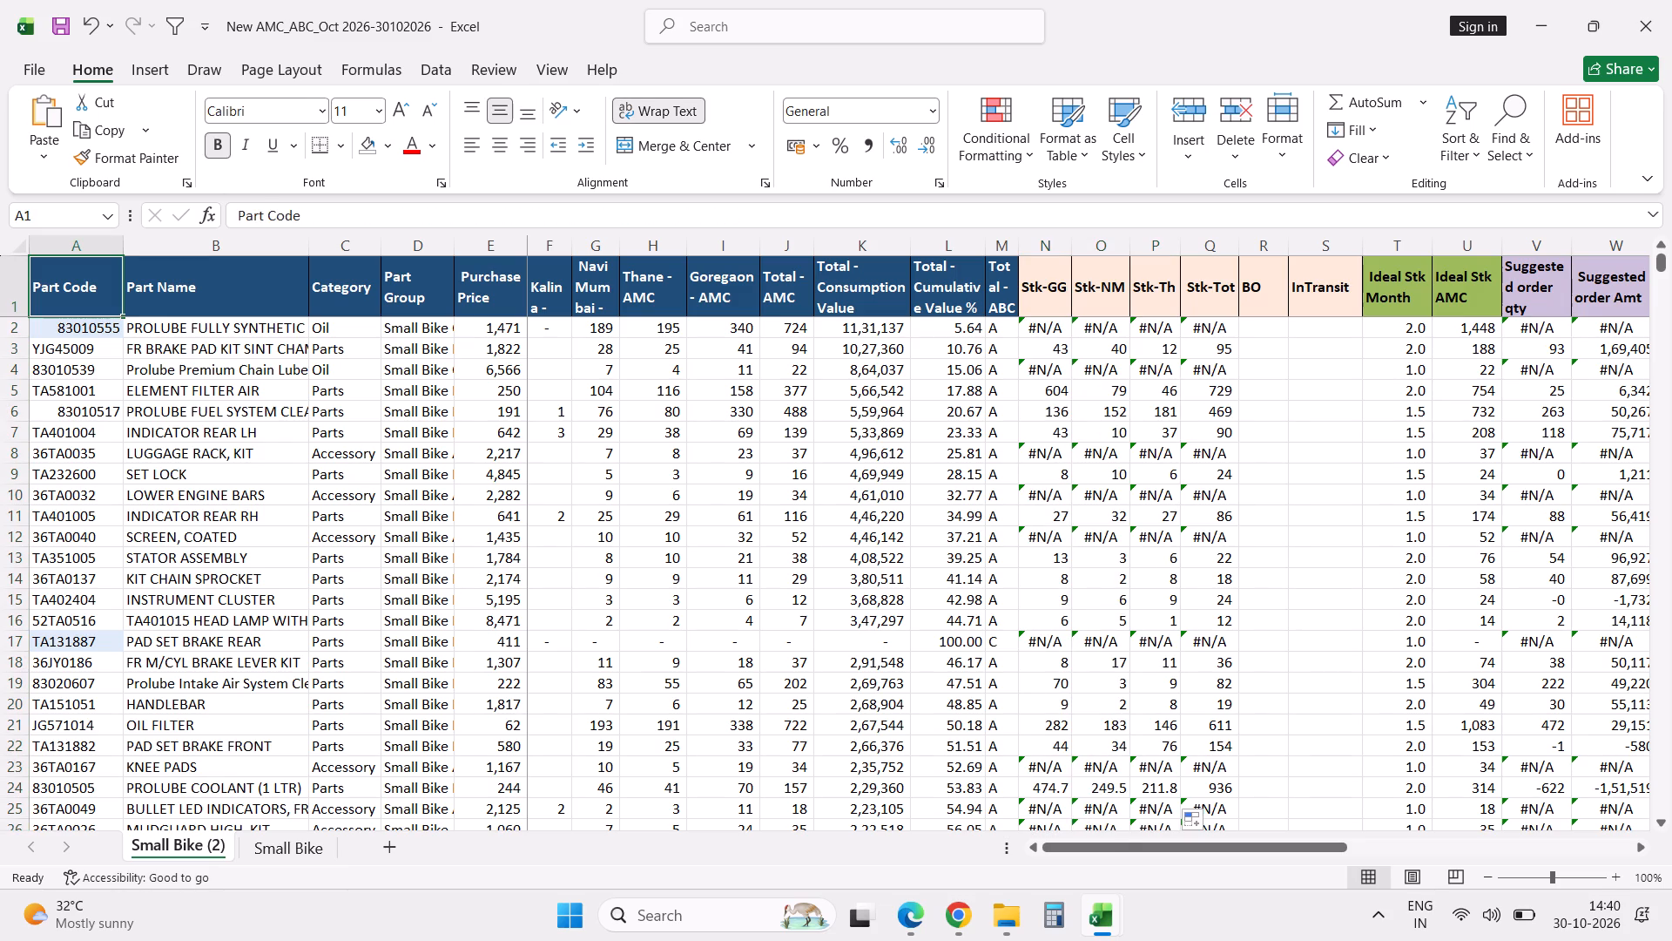
{"action": "key", "text": "alt+d"}
{"action": "type", "text": "ff"}
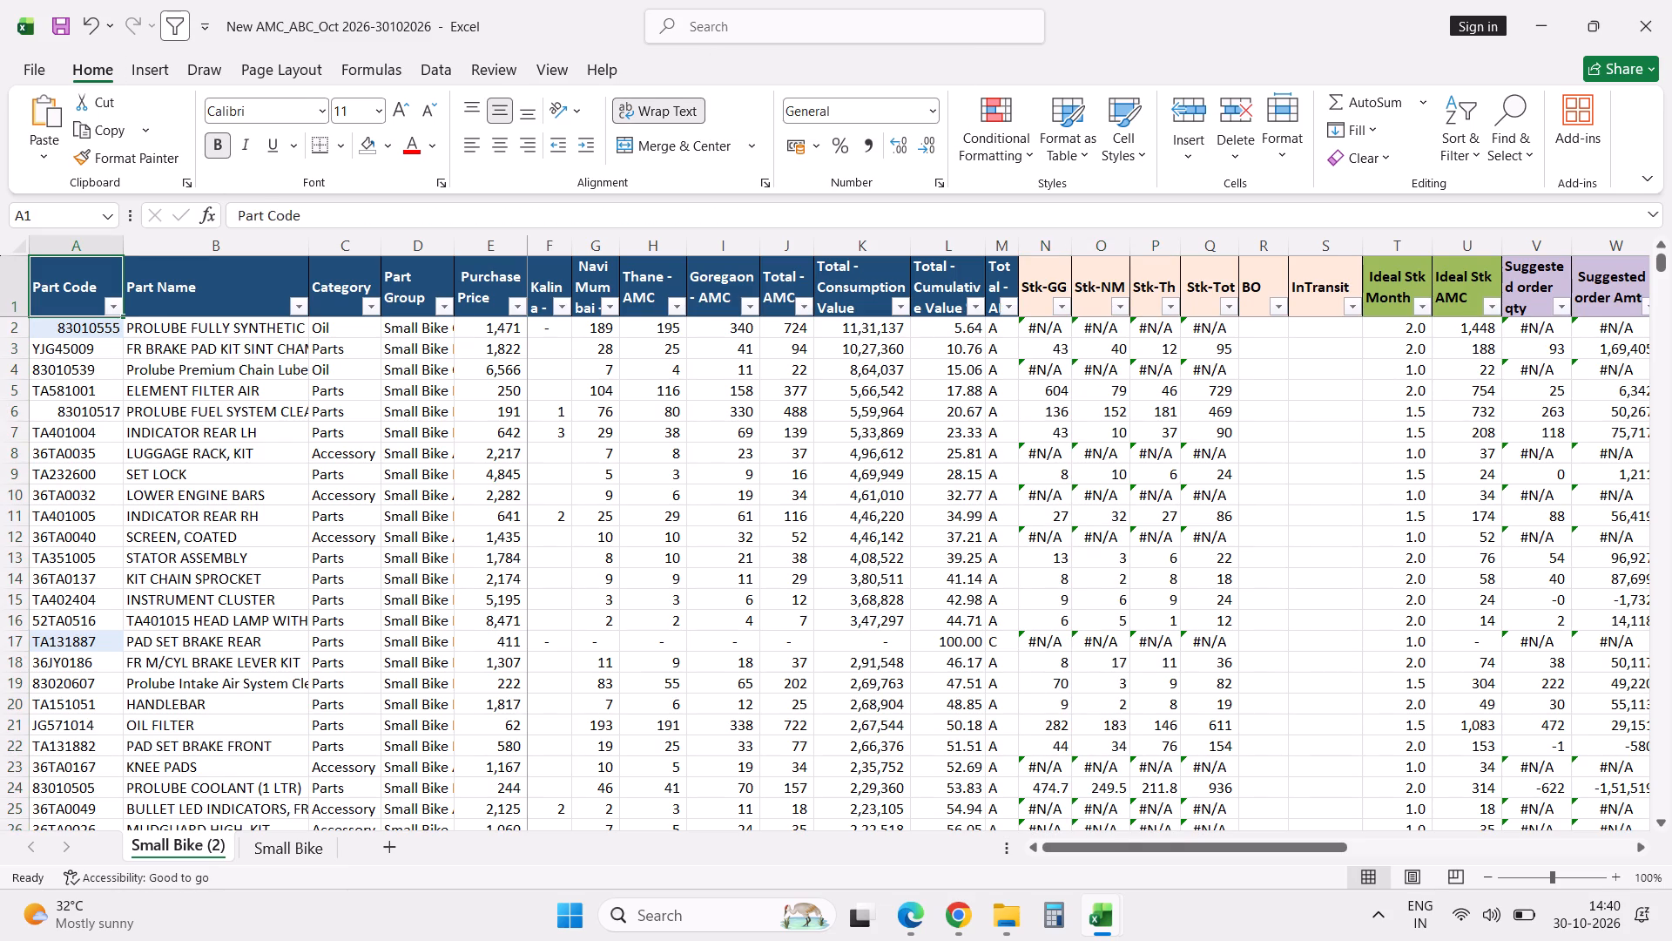
{"action": "left_click", "coordinate": [1063, 308]}
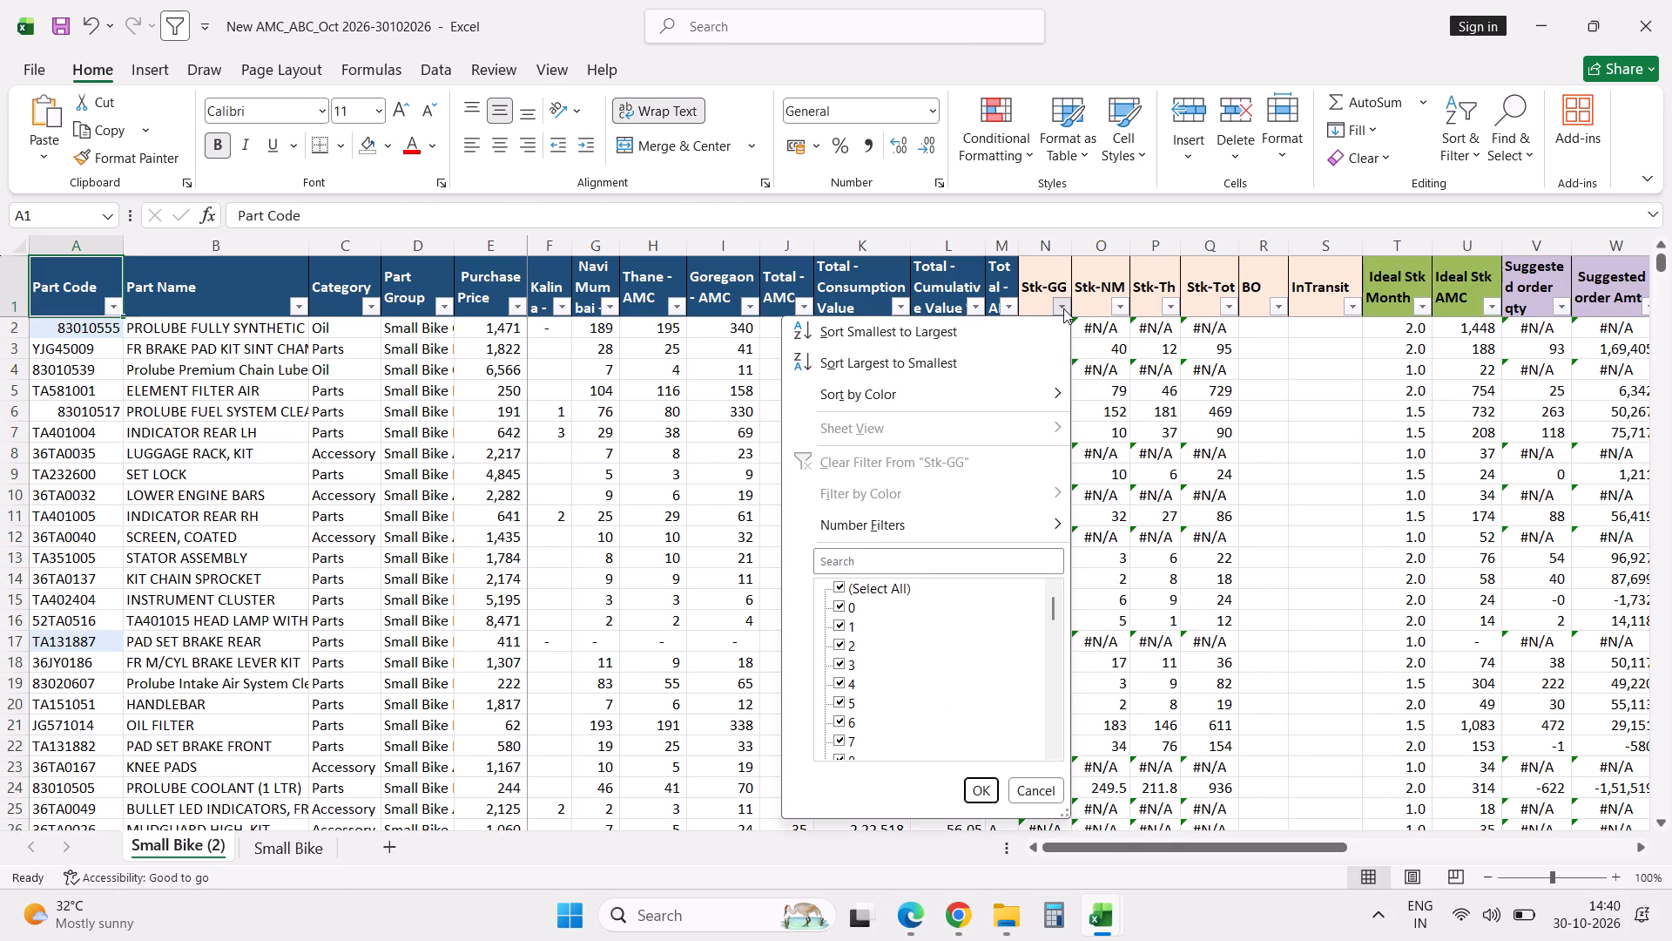
{"action": "left_click", "coordinate": [891, 592]}
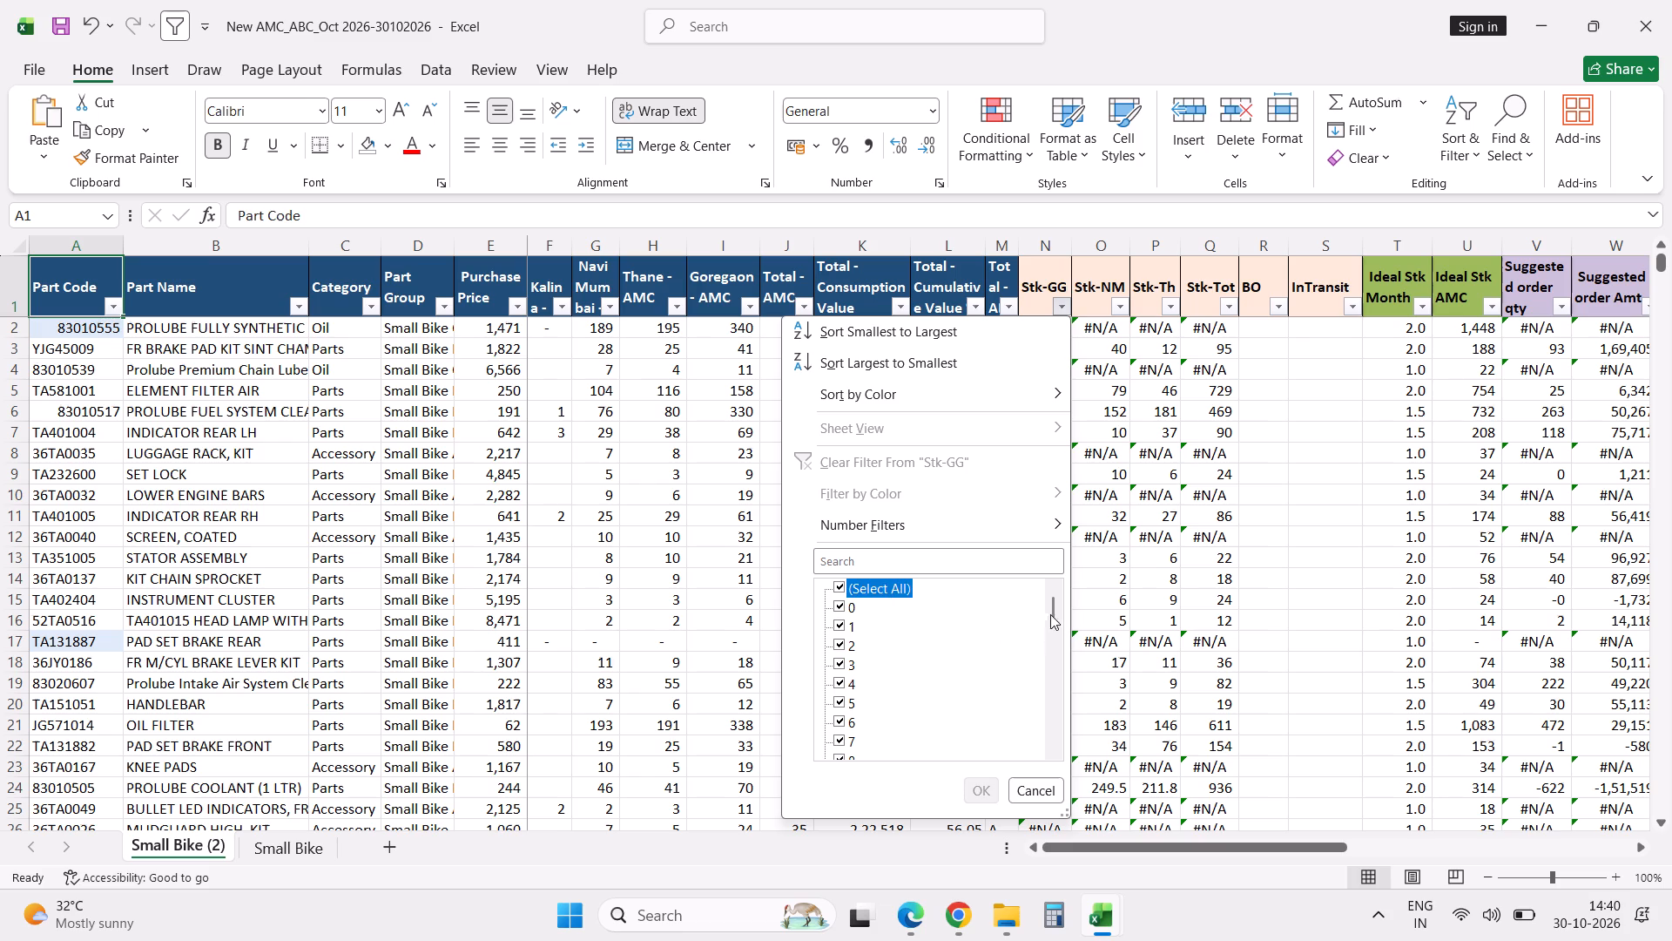
{"action": "left_click_drag", "start_coordinate": [1057, 615], "coordinate": [1058, 748]}
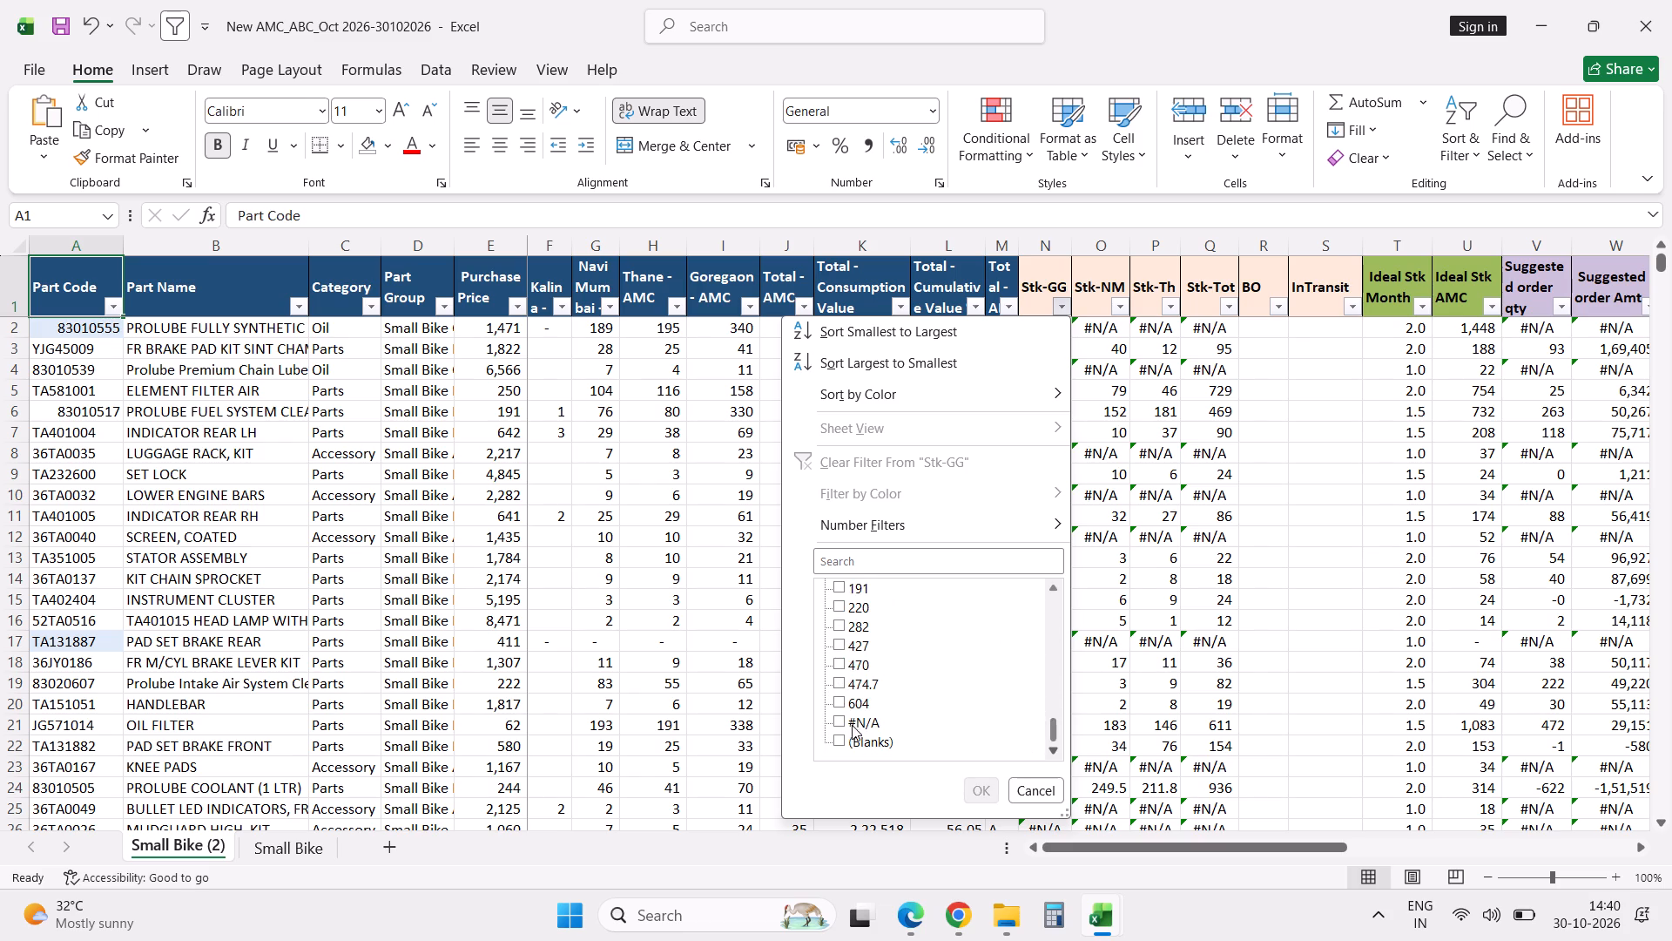
{"action": "left_click", "coordinate": [847, 724]}
{"action": "left_click", "coordinate": [983, 797]}
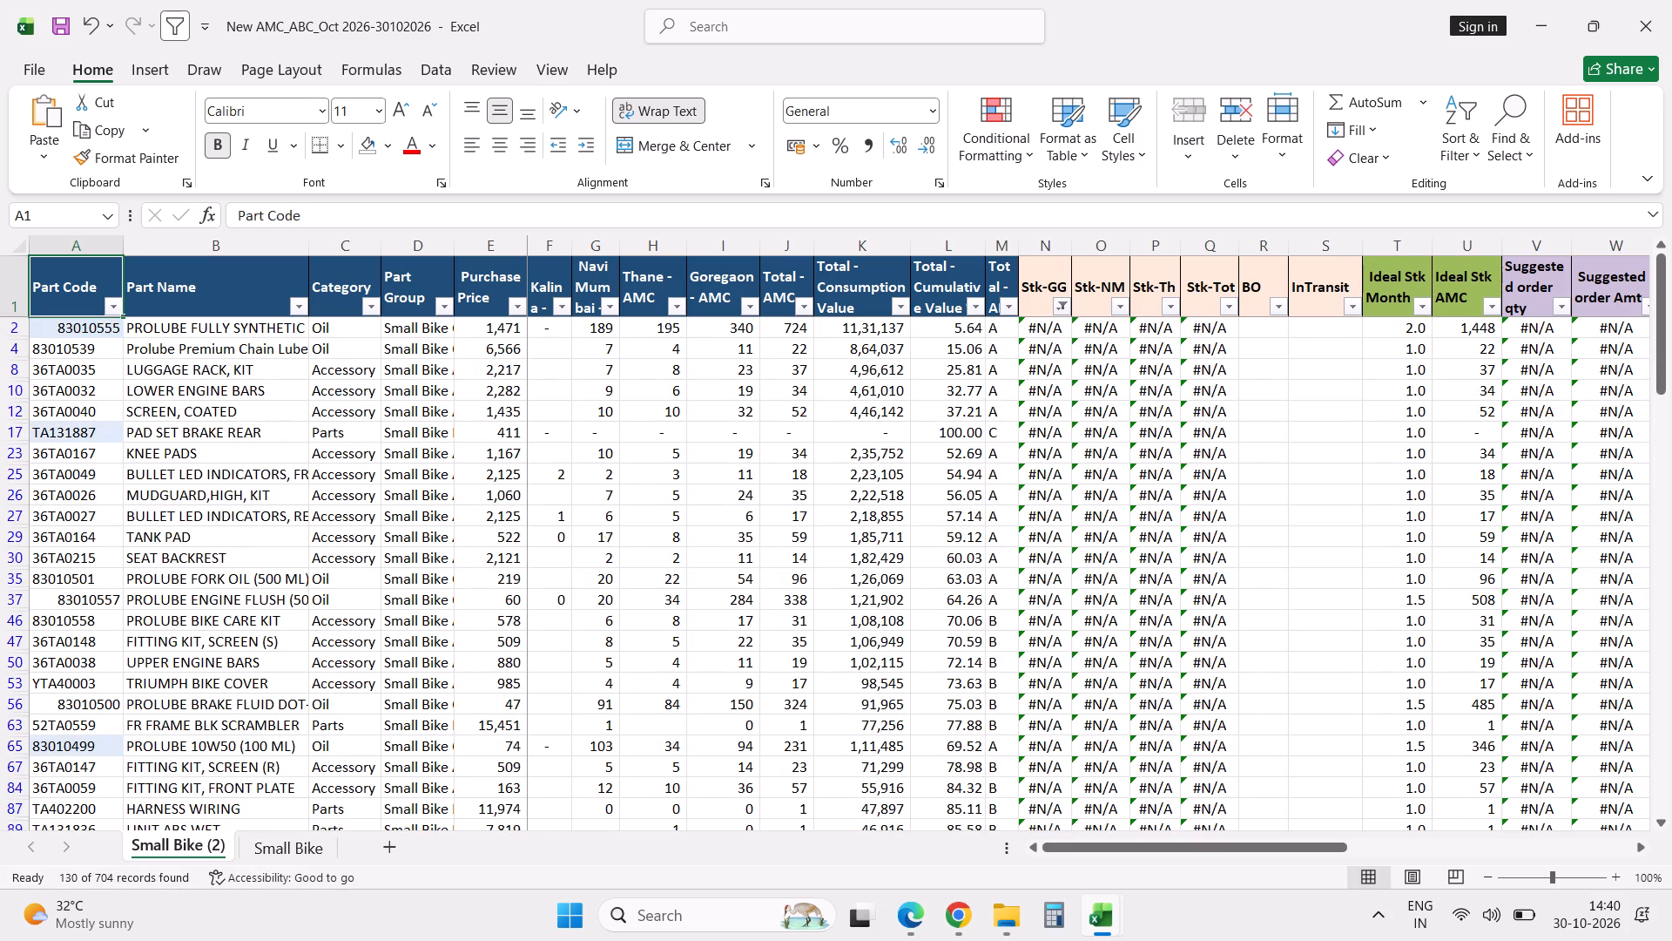
Format the part code cell A2 as Text and re-enter its value so it is stored as text.
{"action": "double_click", "coordinate": [92, 333]}
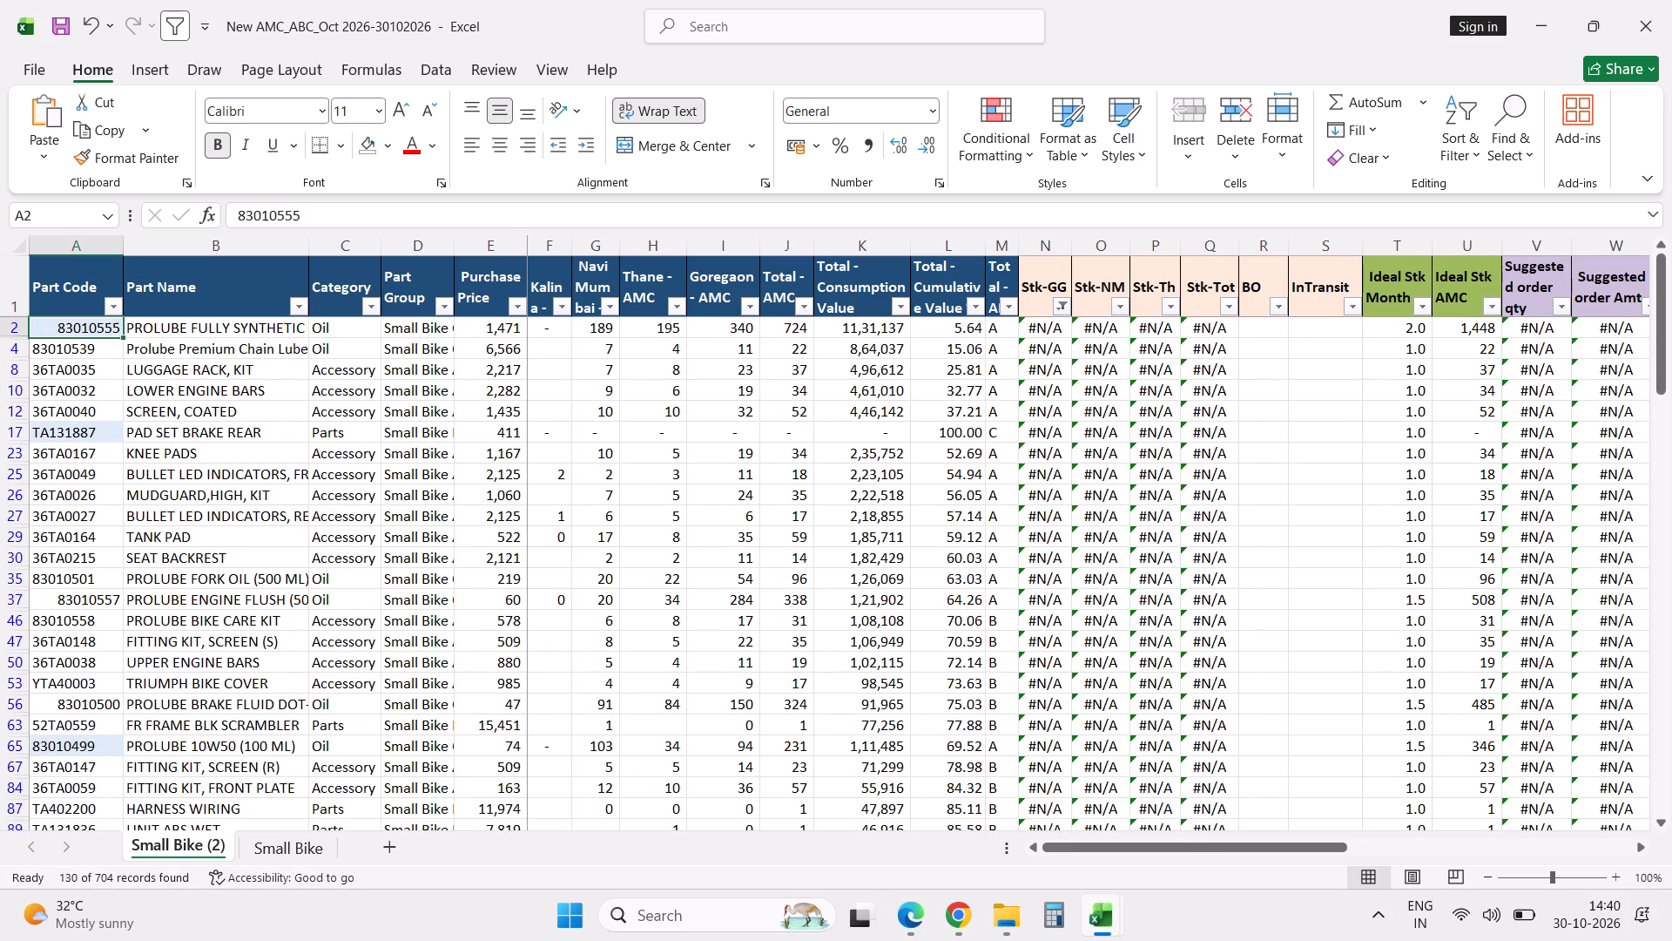
{"action": "key", "text": "Tab"}
{"action": "left_click", "coordinate": [81, 330]}
{"action": "right_click", "coordinate": [81, 330]}
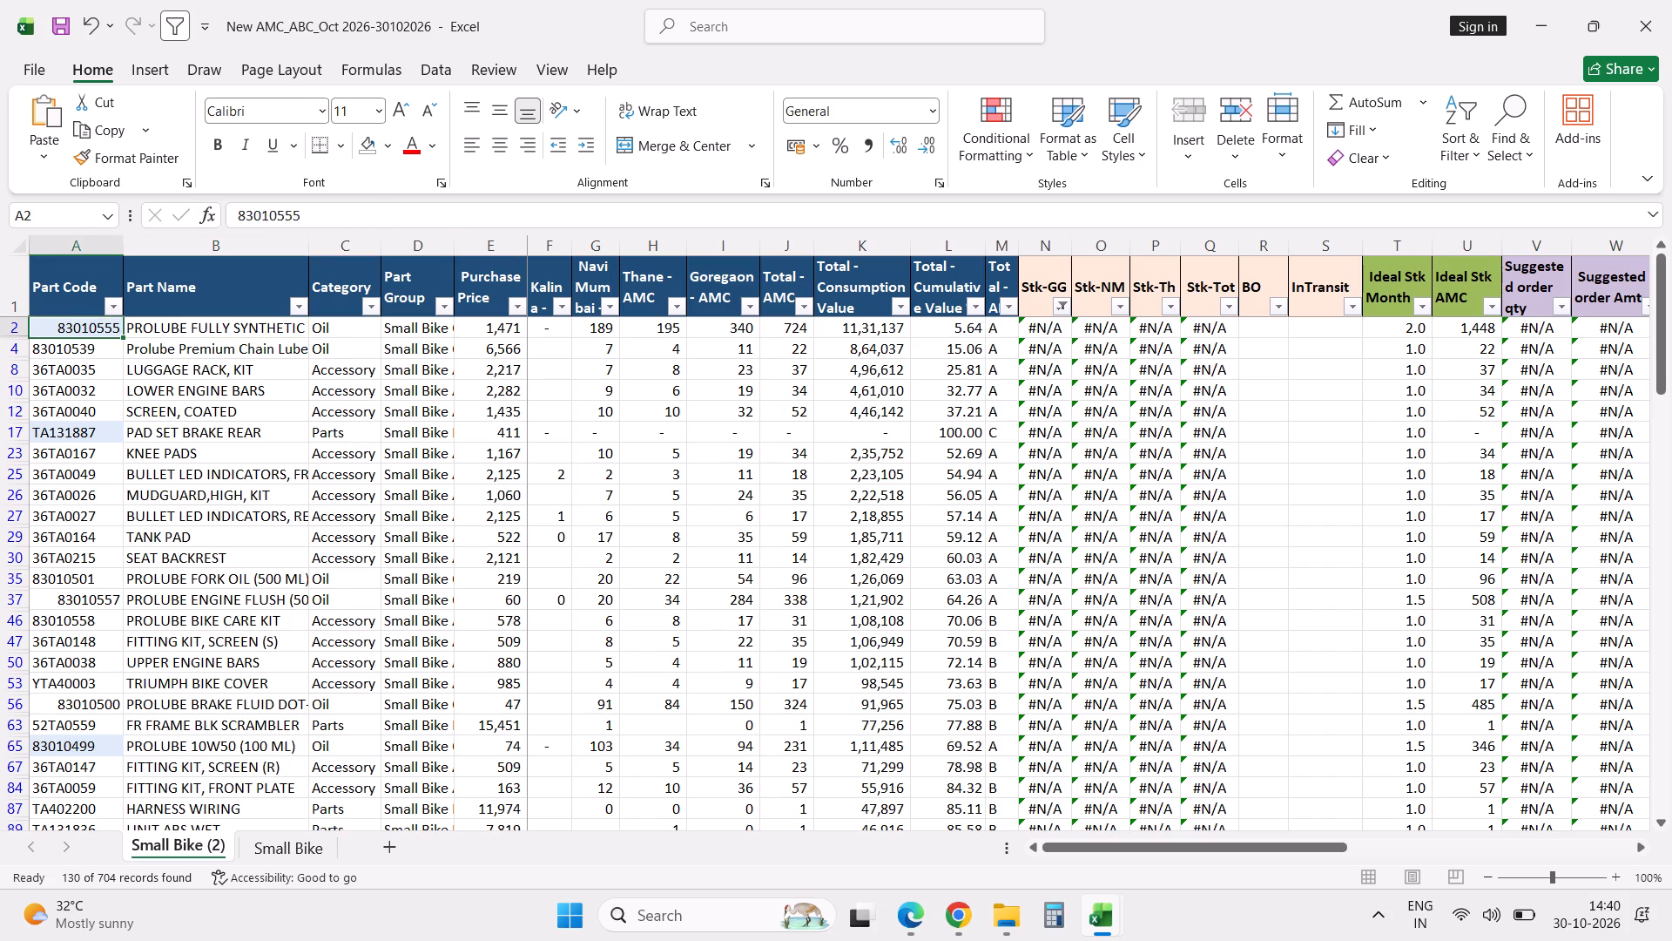
{"action": "left_click", "coordinate": [855, 106]}
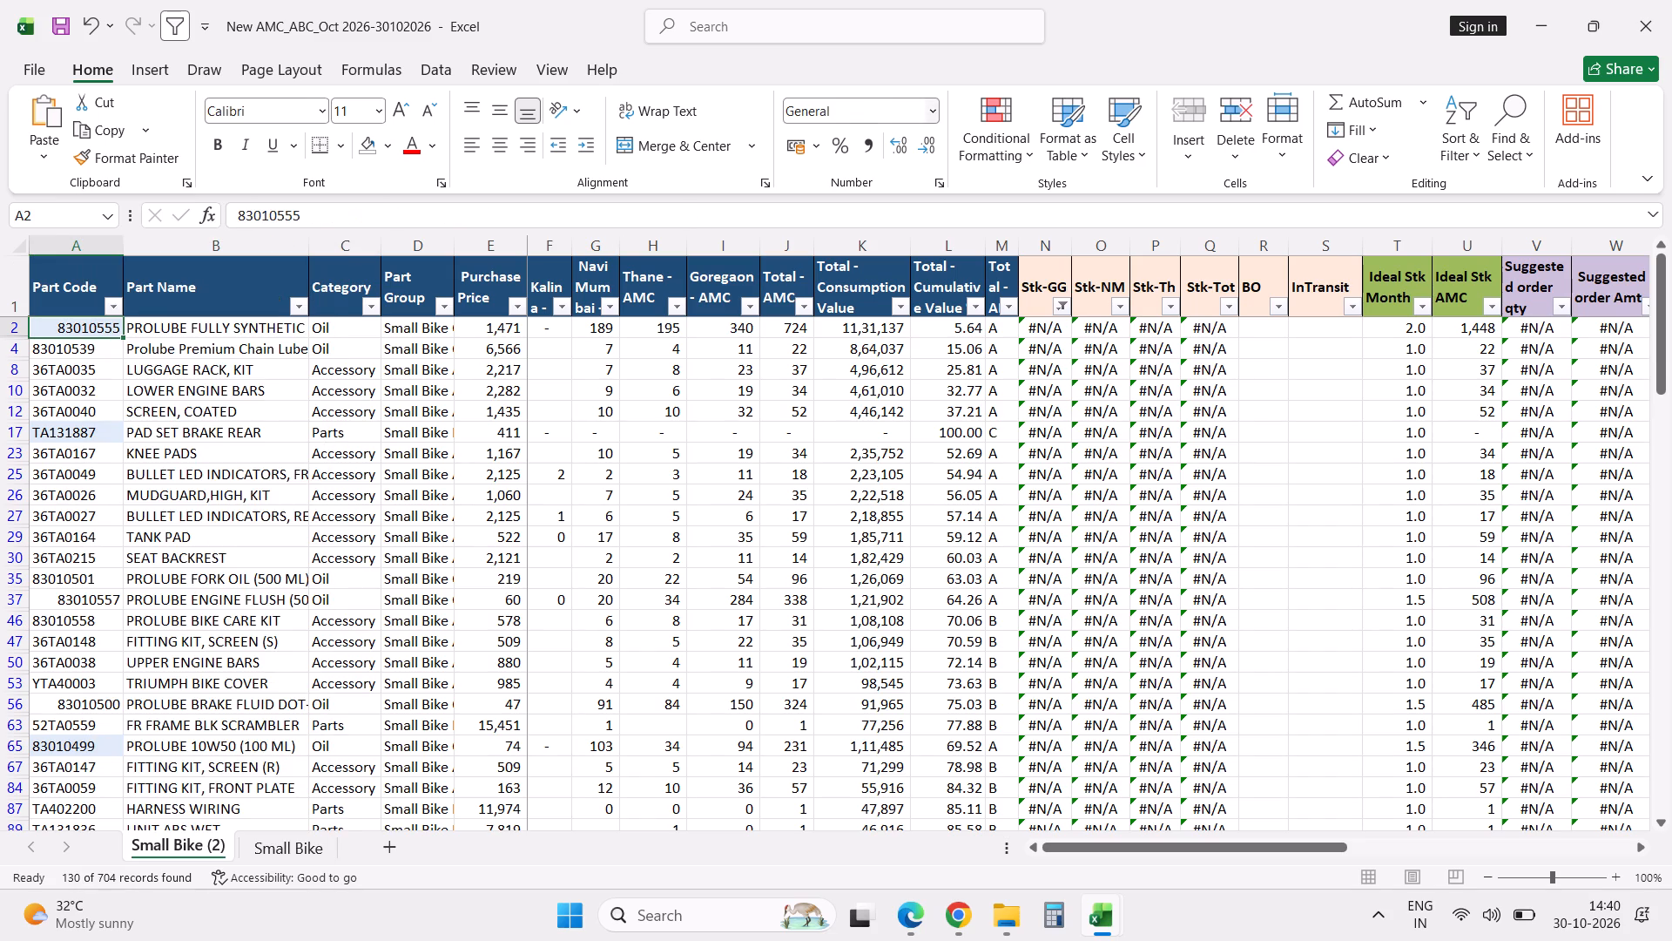
{"action": "left_click", "coordinate": [855, 106]}
{"action": "double_click", "coordinate": [855, 106]}
{"action": "type", "text": "text"}
{"action": "key", "text": "Return"}
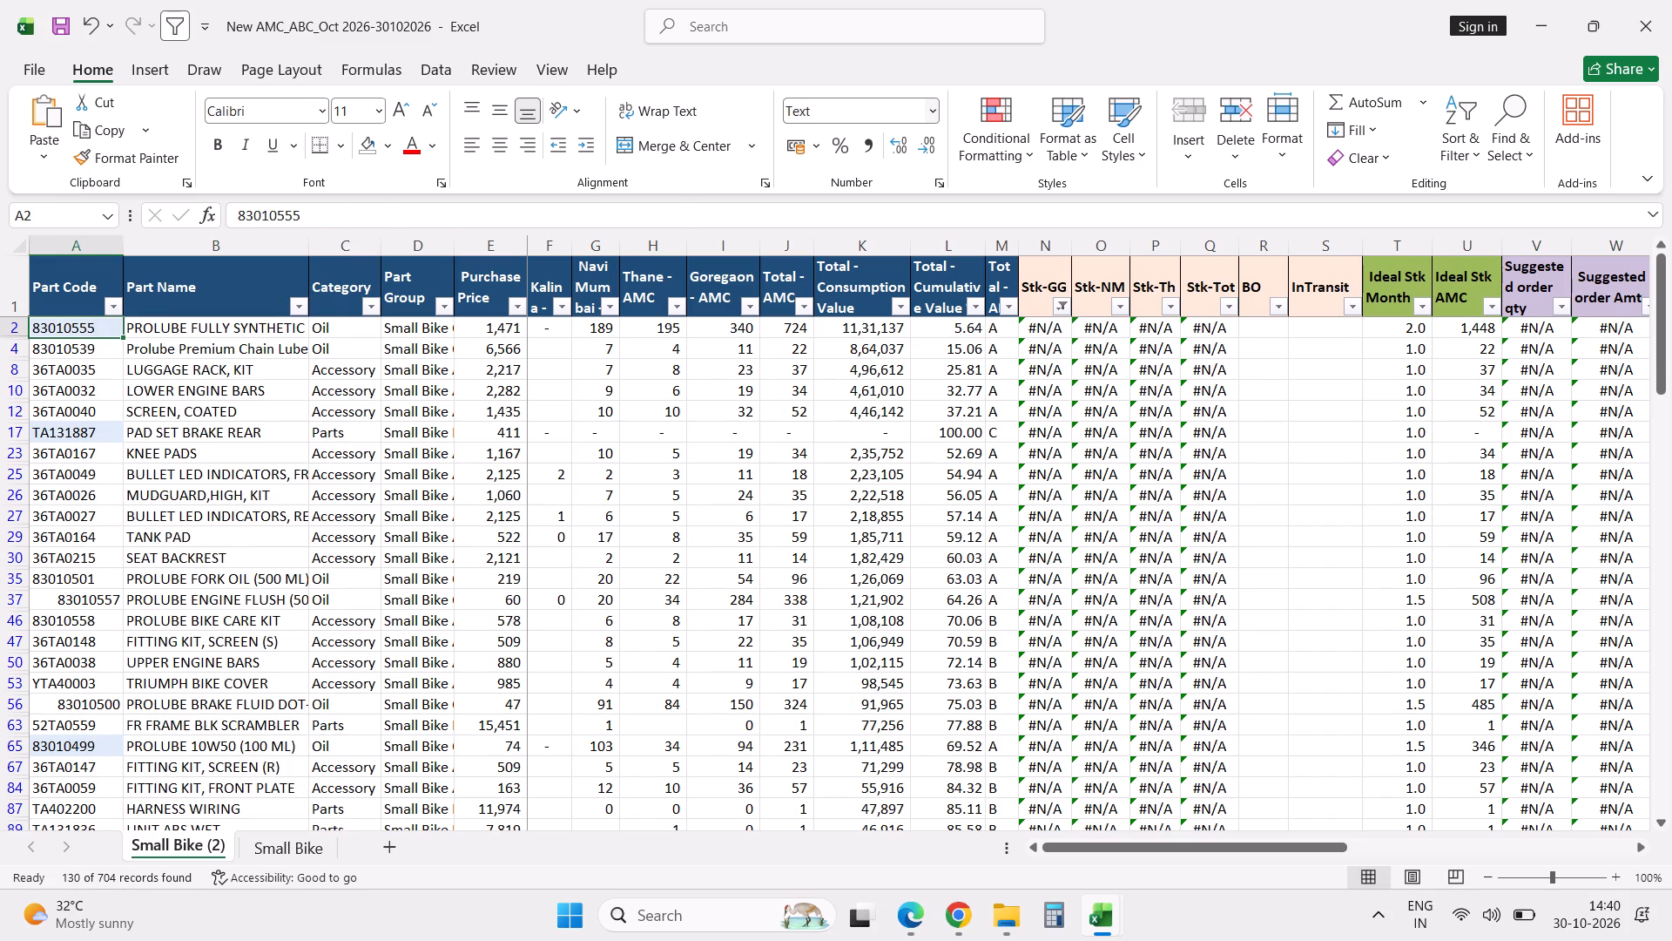
{"action": "double_click", "coordinate": [61, 333]}
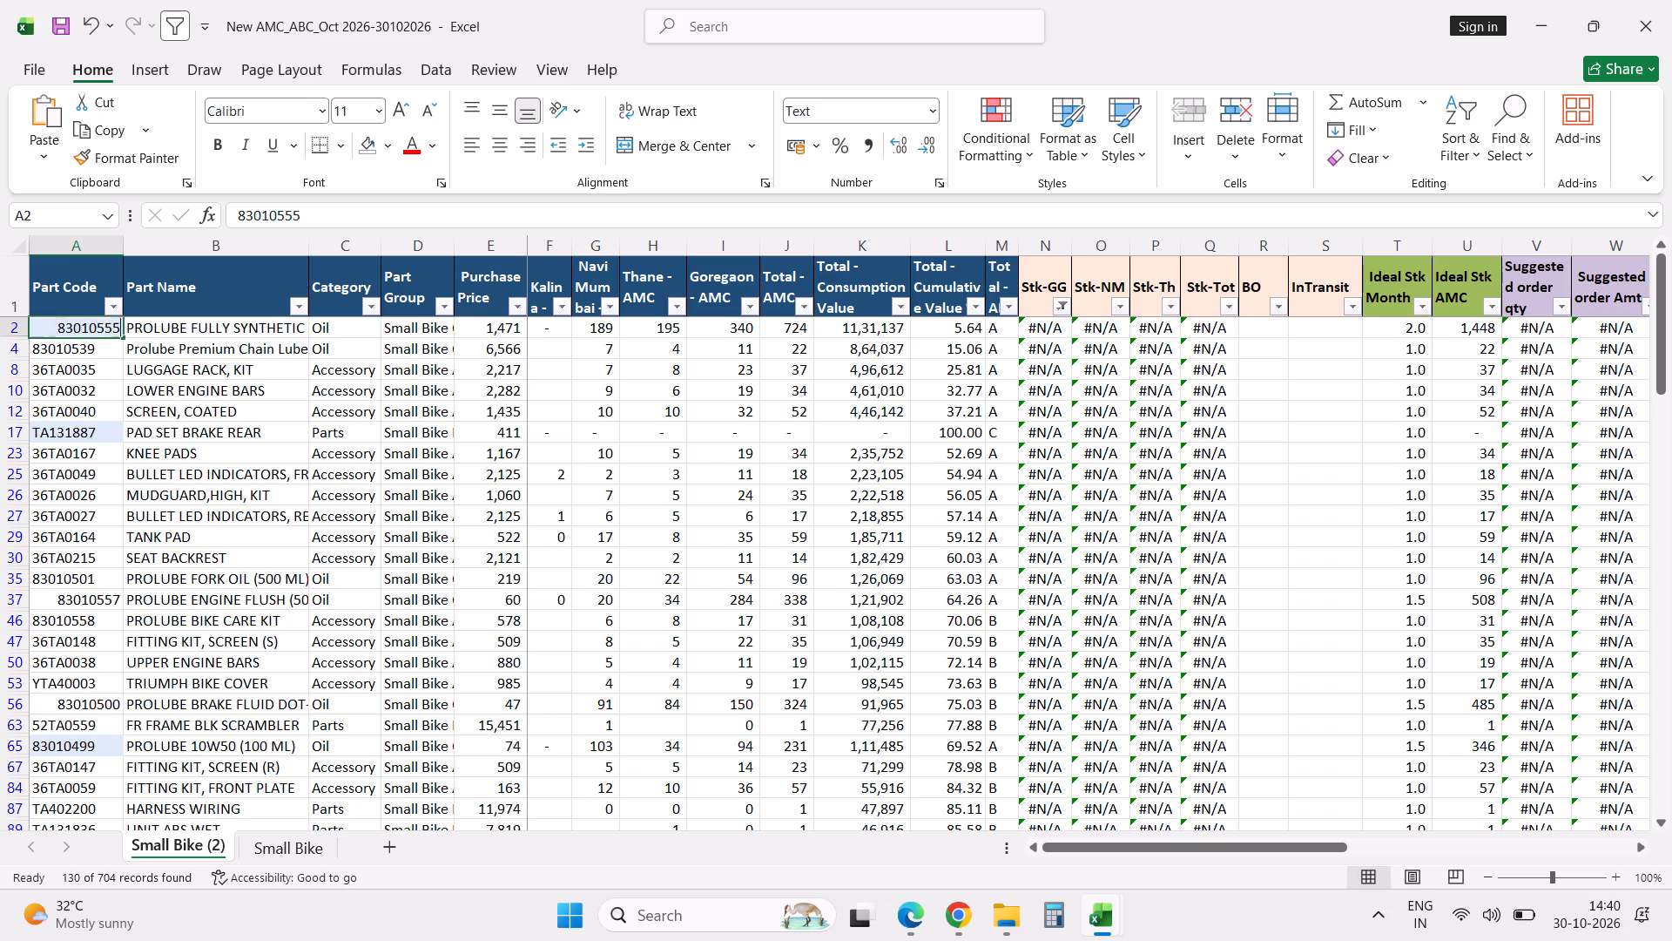
{"action": "key", "text": "Tab"}
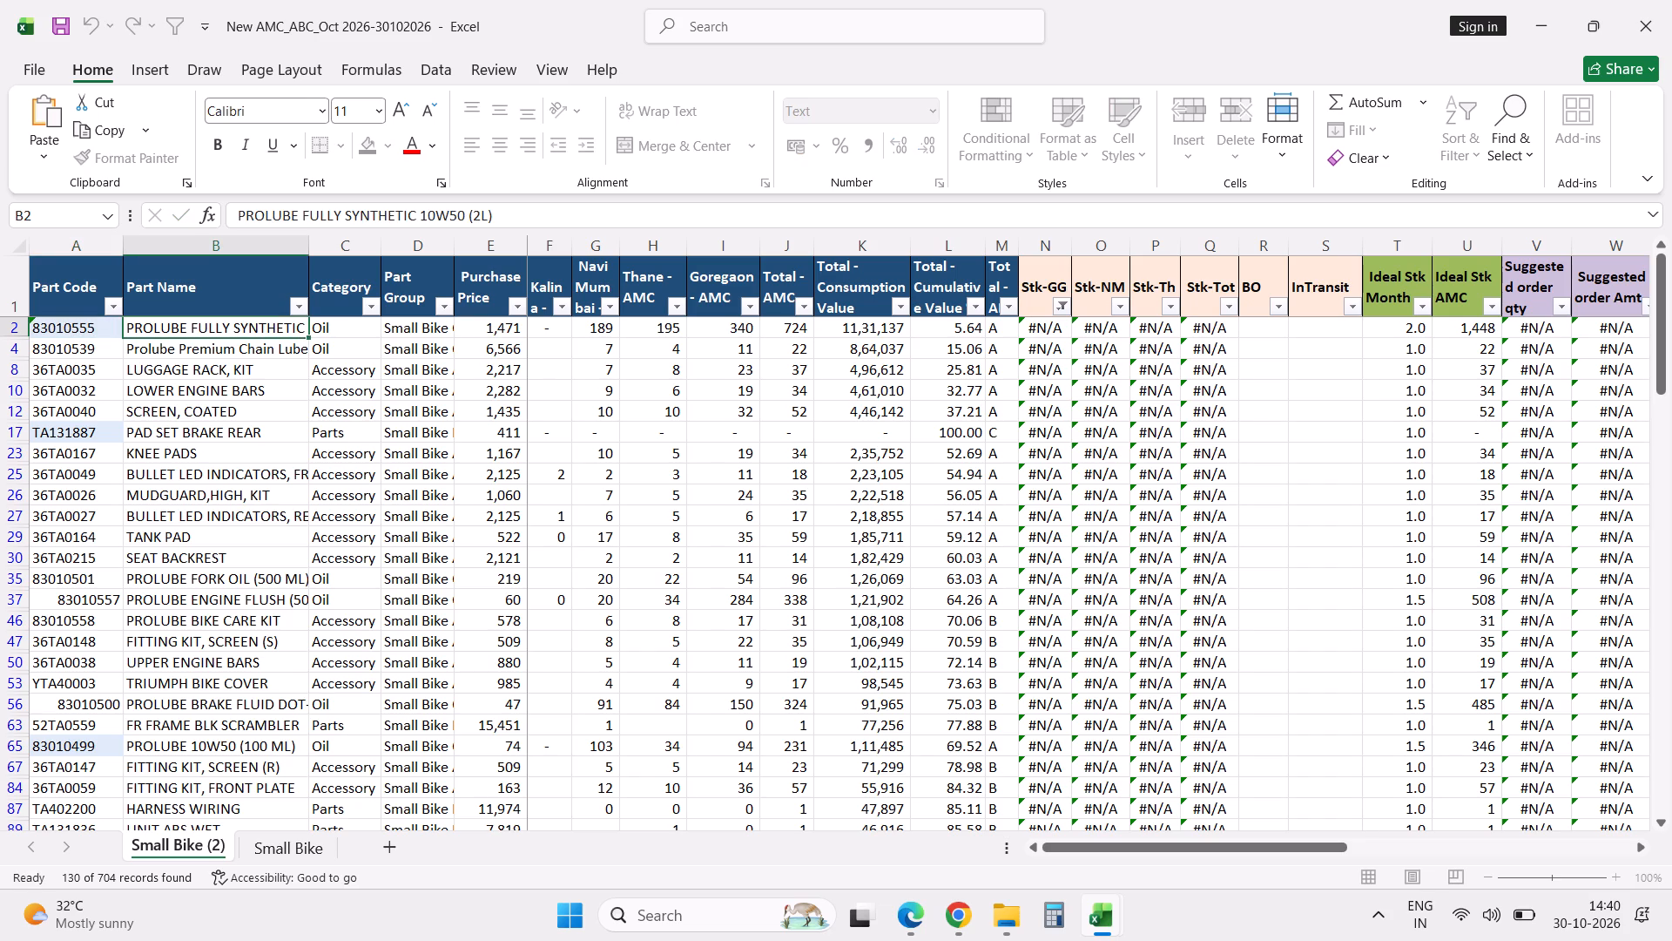
Copy part code 83010555 from A2 and search for it in Sheet2 of the Part Stock Valuation workbook.
{"action": "left_click", "coordinate": [90, 331]}
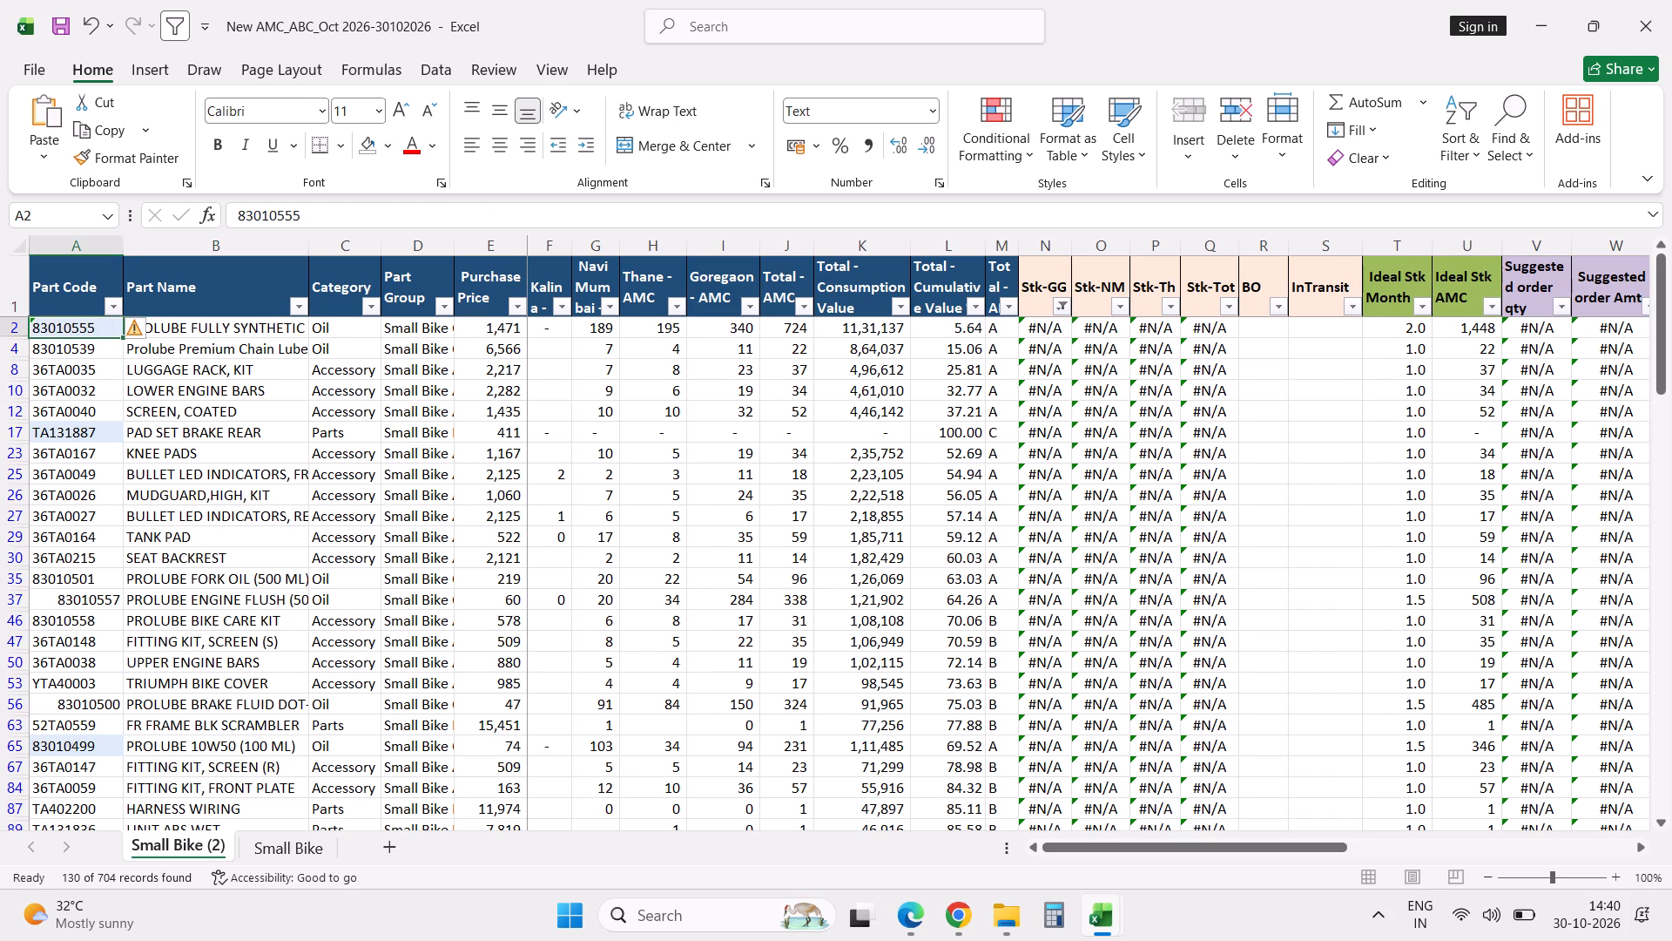
{"action": "key", "text": "ctrl+c"}
{"action": "key", "text": "alt+Tab"}
{"action": "left_click", "coordinate": [102, 448]}
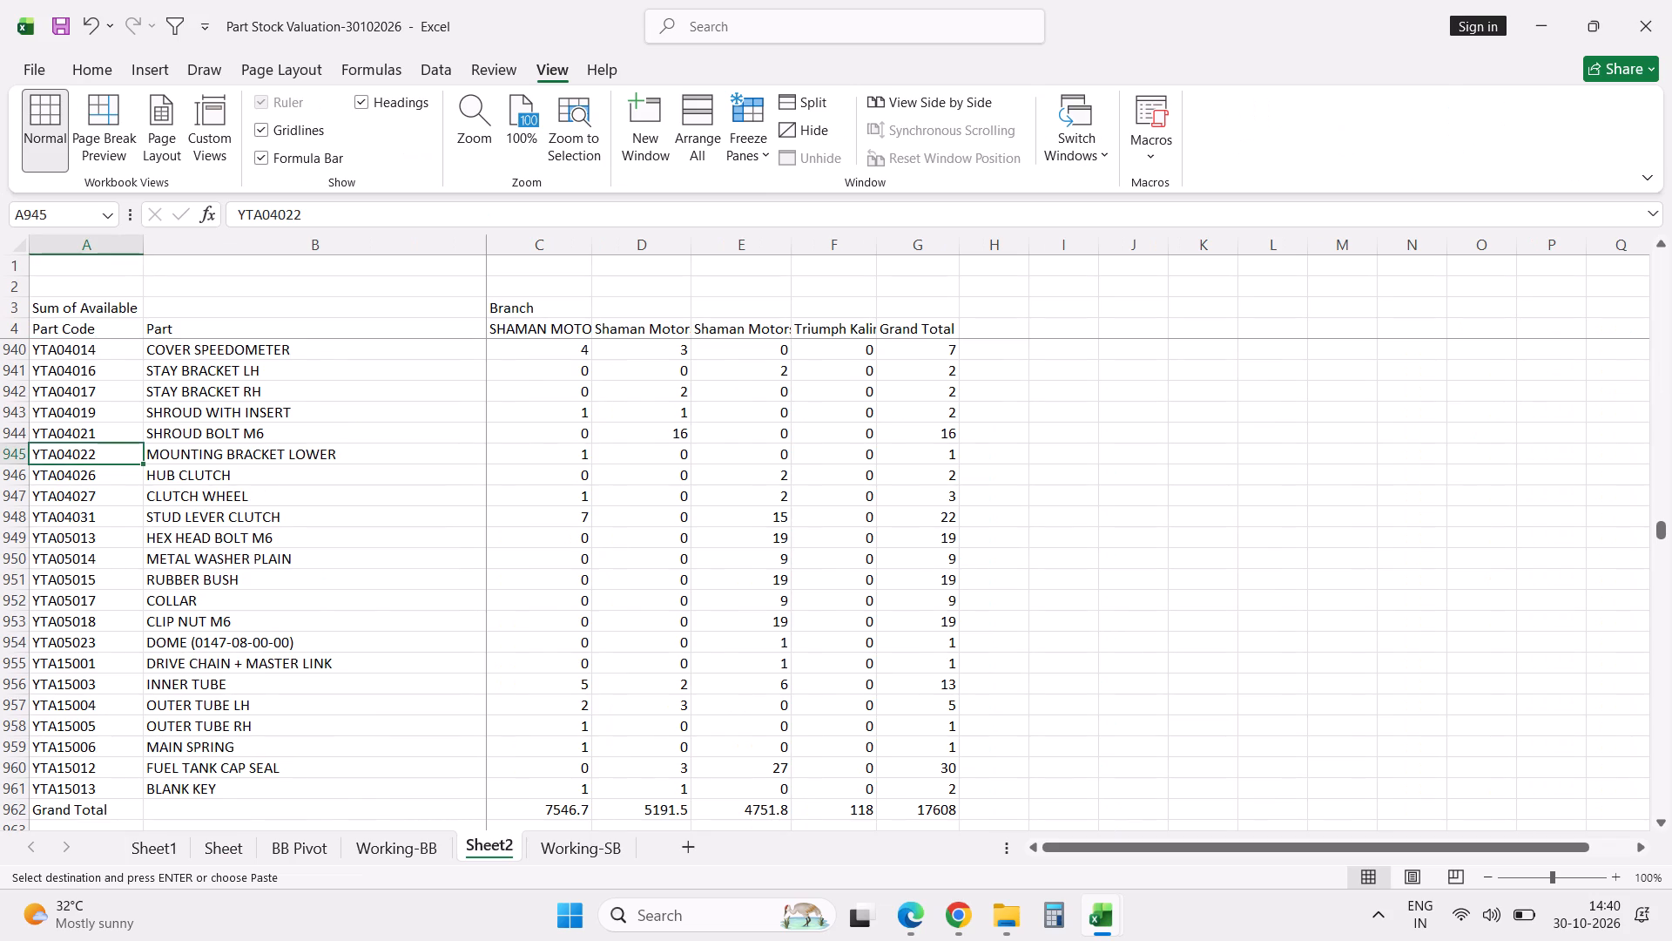
{"action": "key", "text": "ctrl+f"}
{"action": "key", "text": "ctrl+v"}
{"action": "key", "text": "Return"}
{"action": "key", "text": "Return"}
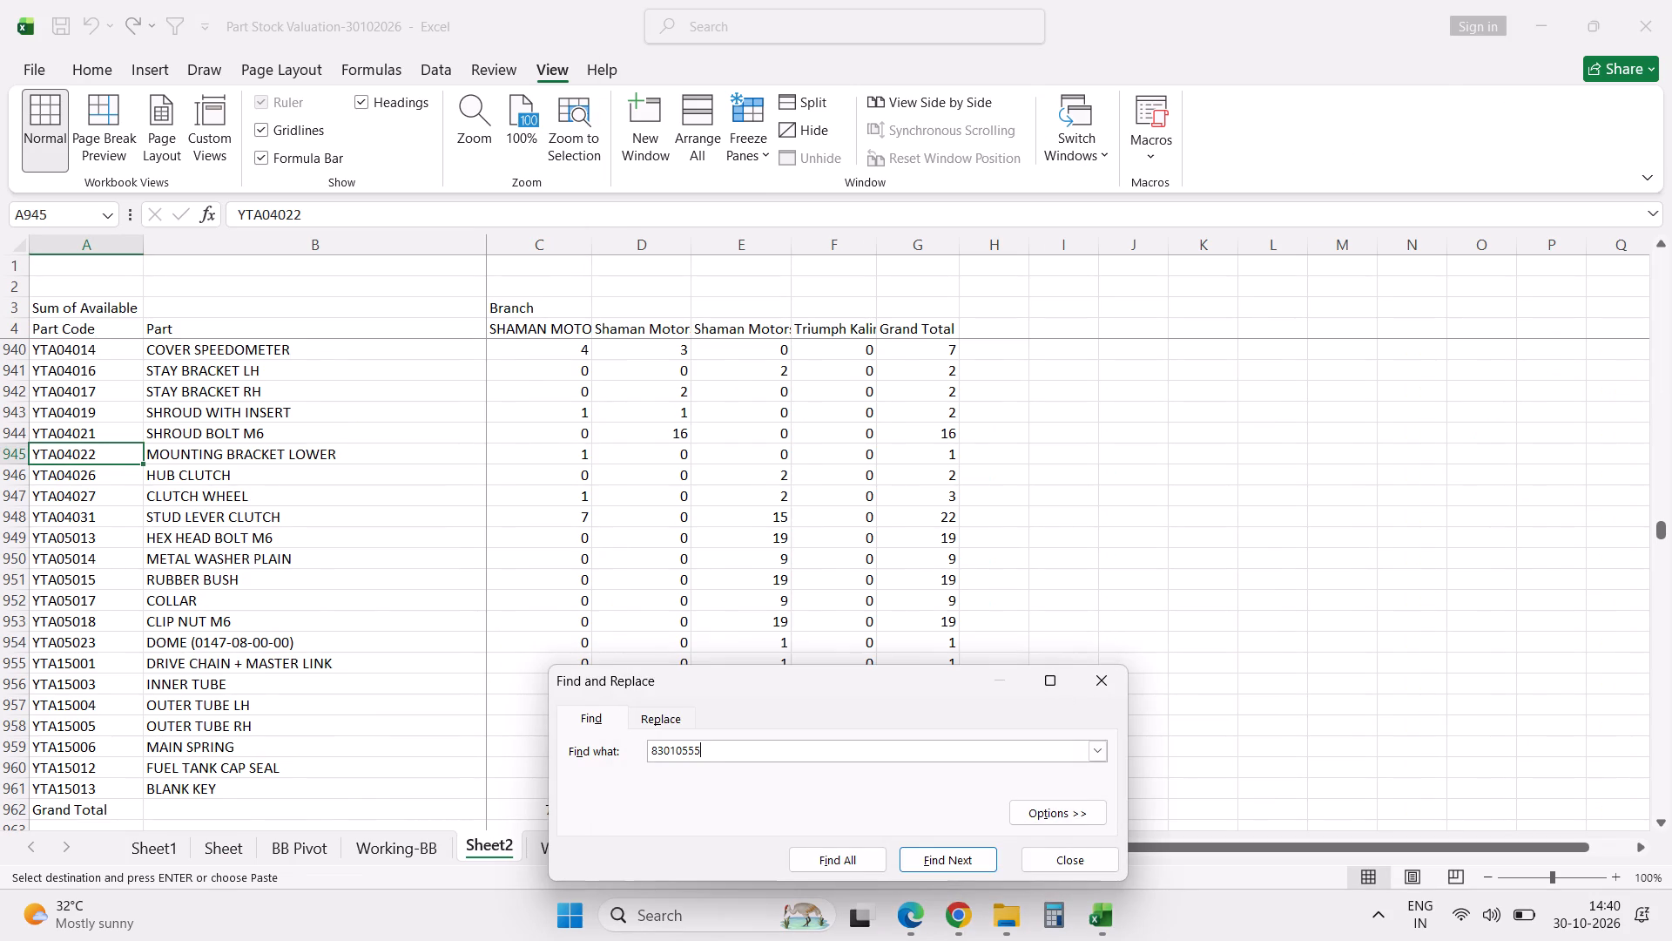
{"action": "key", "text": "Escape"}
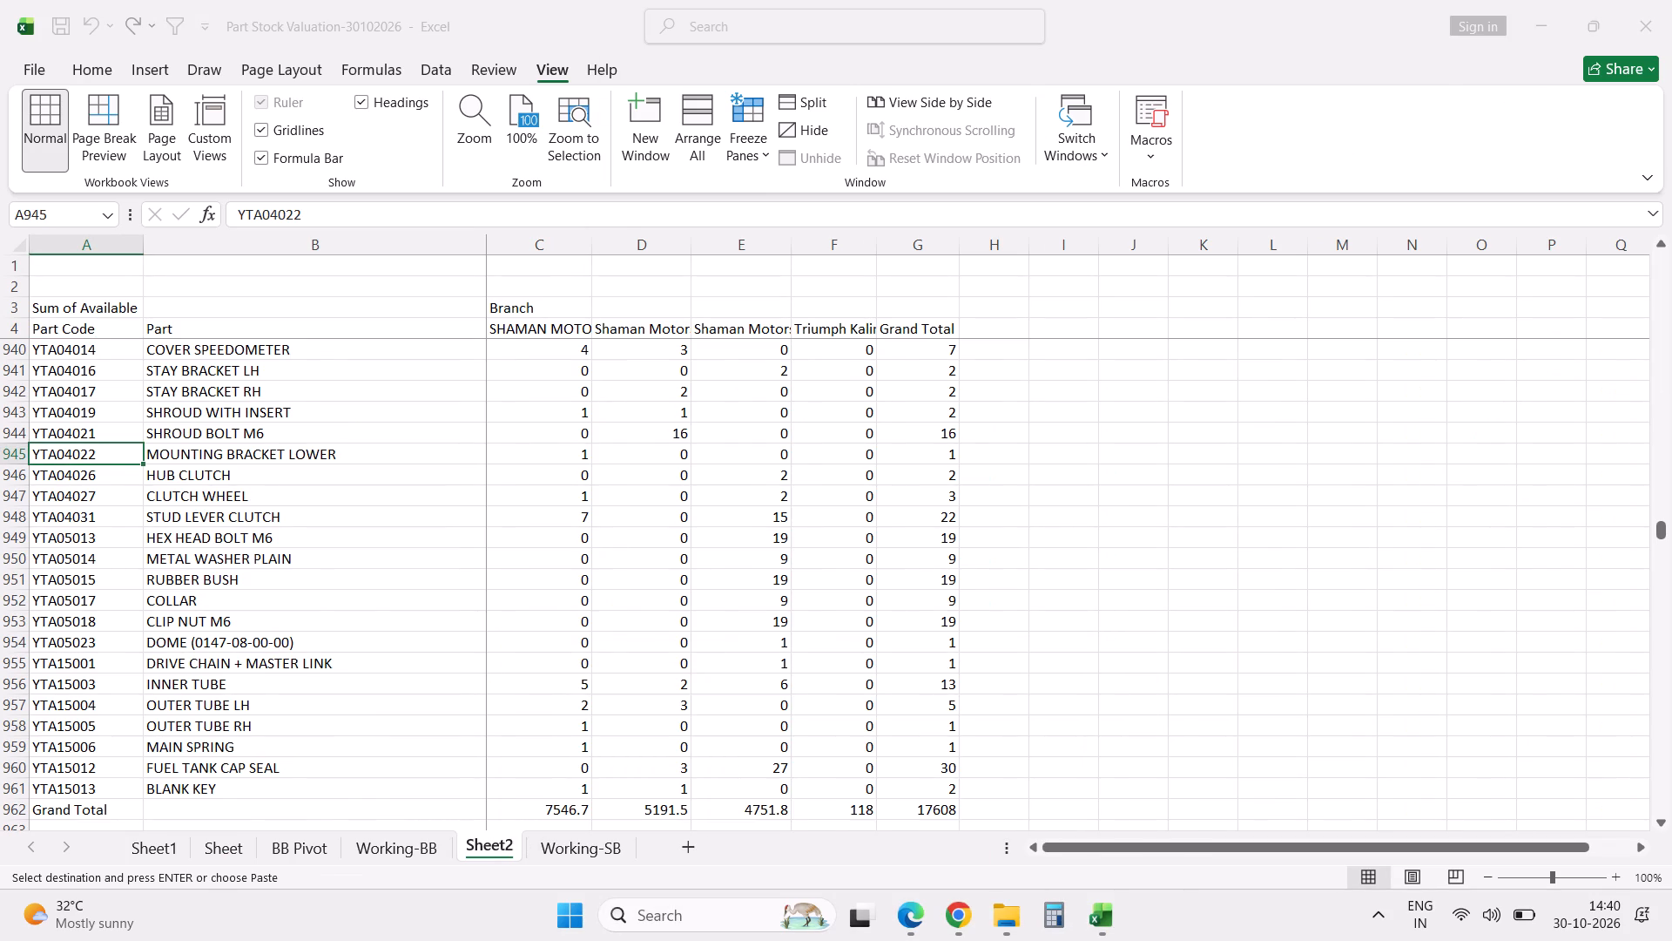
Remove the filters from the data on the worksheet named Sheet in the Part Stock Valuation workbook.
{"action": "left_click", "coordinate": [242, 844]}
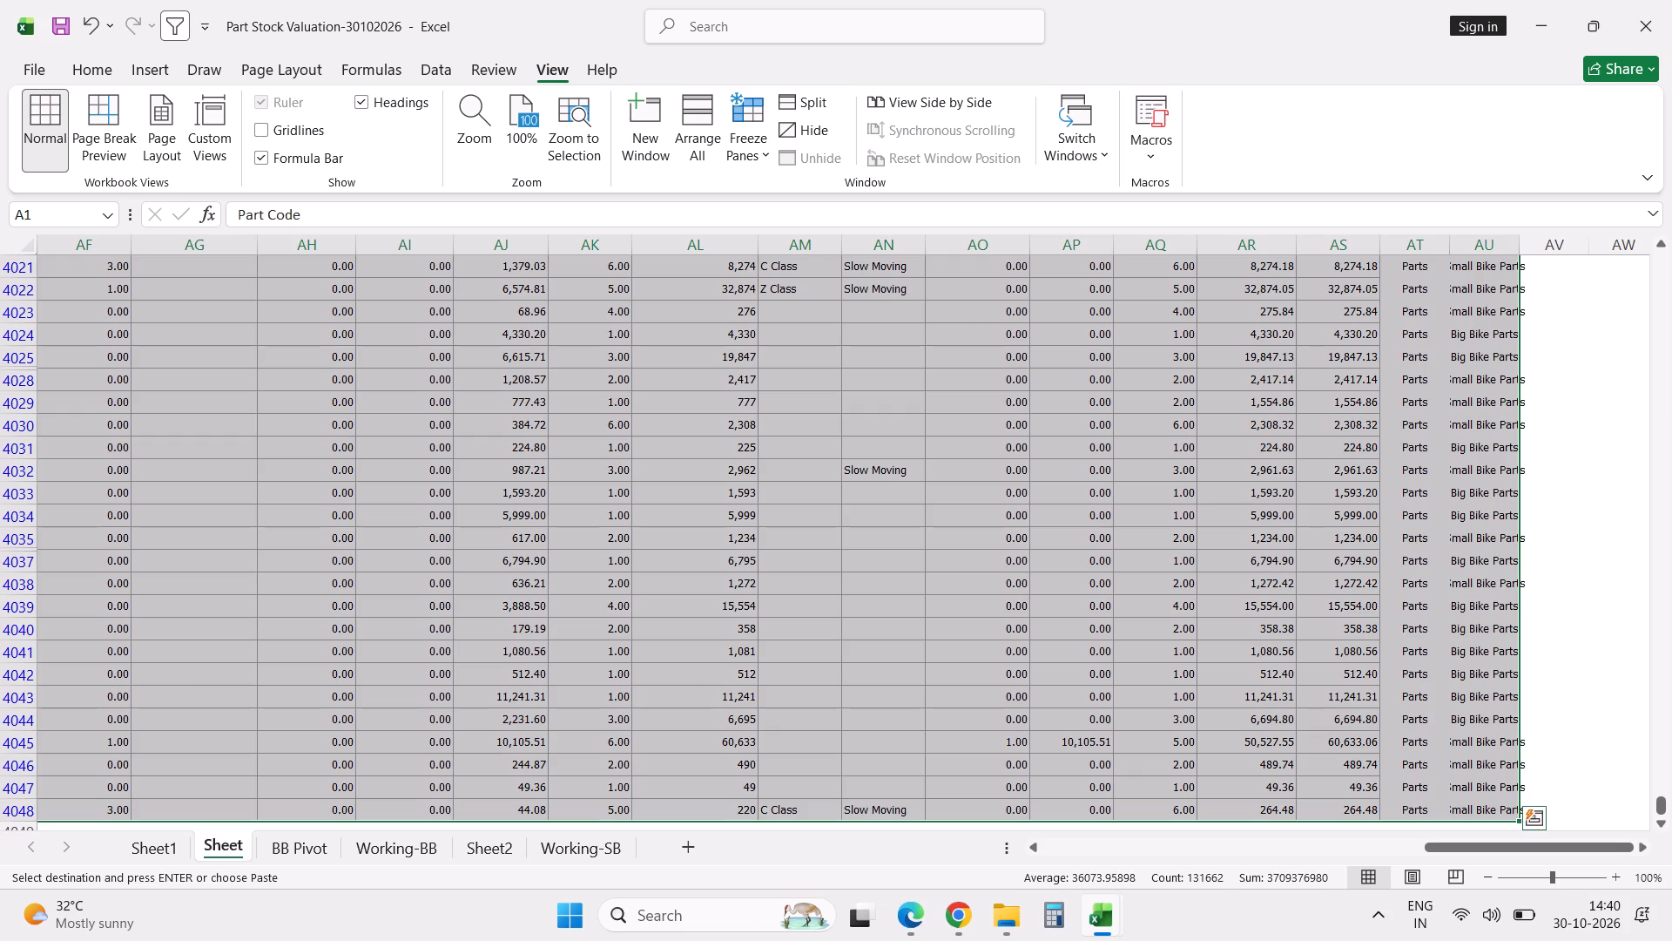
{"action": "left_click", "coordinate": [347, 616]}
{"action": "key", "text": "ctrl+Up"}
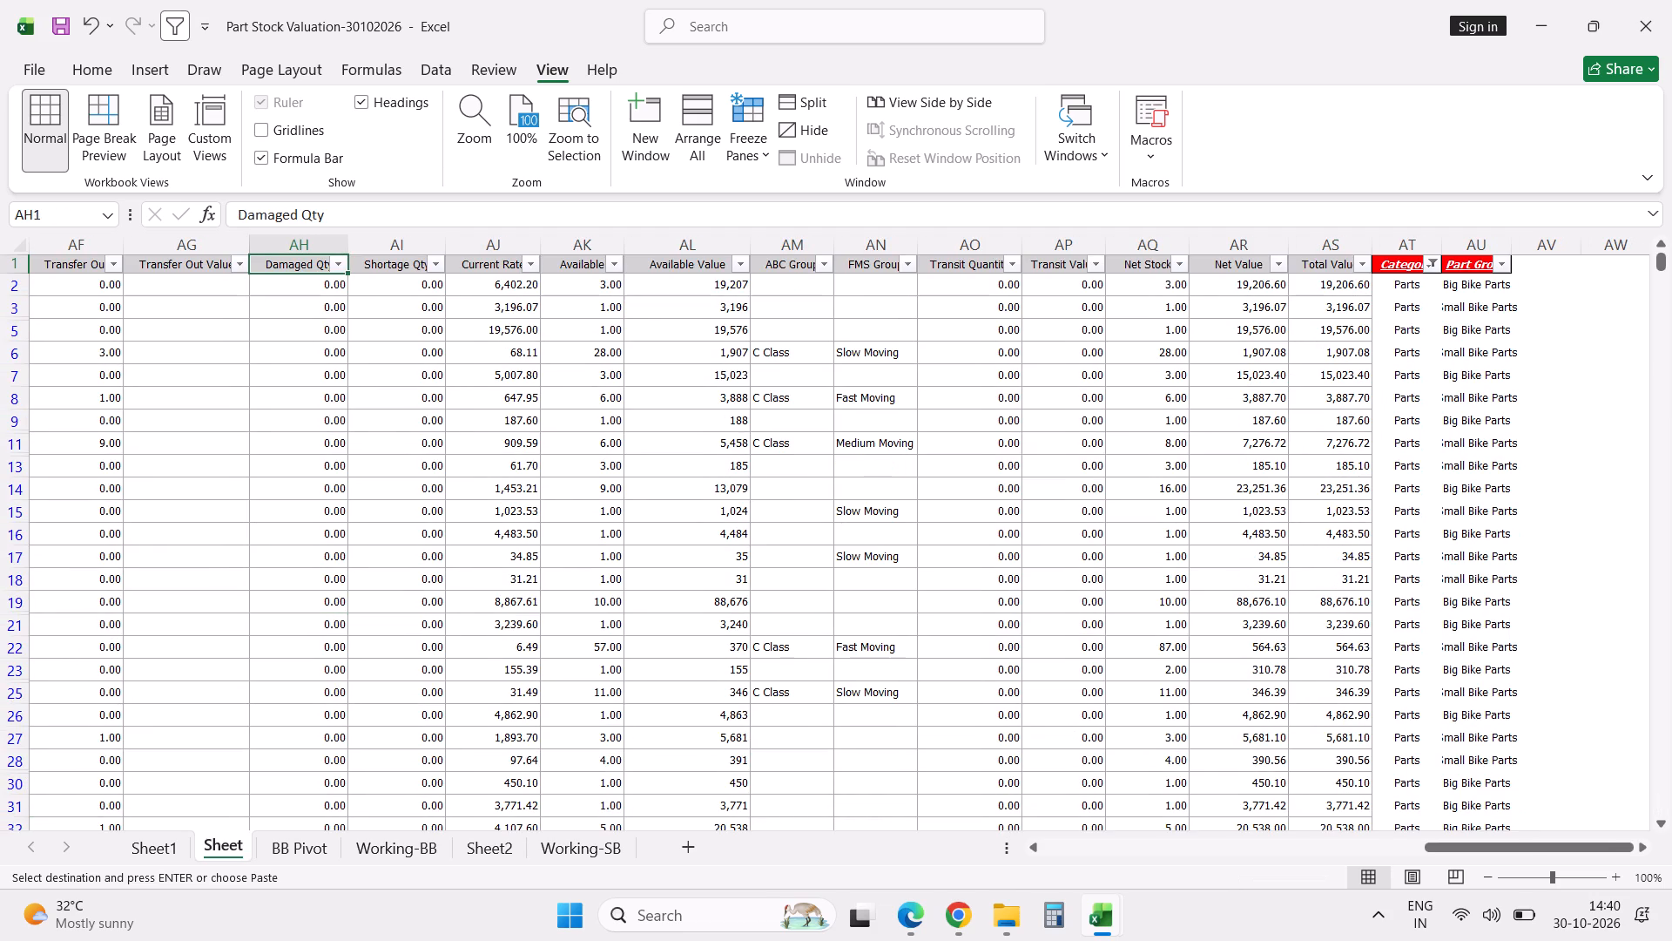
{"action": "type", "text": "df"}
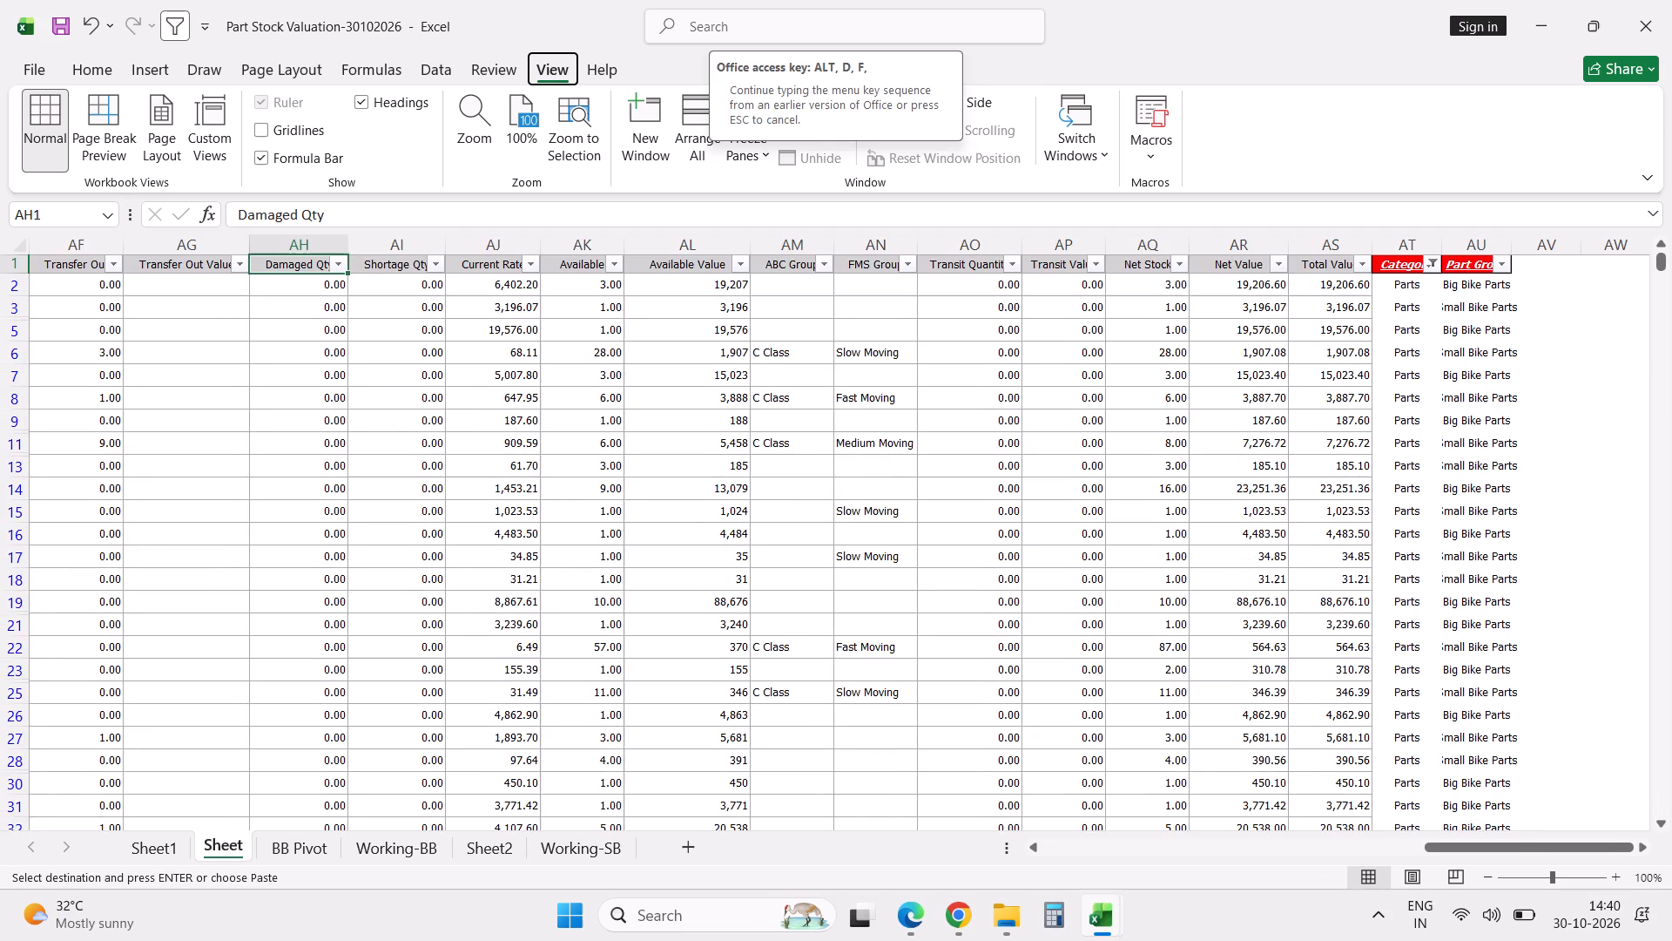
{"action": "key", "text": "f"}
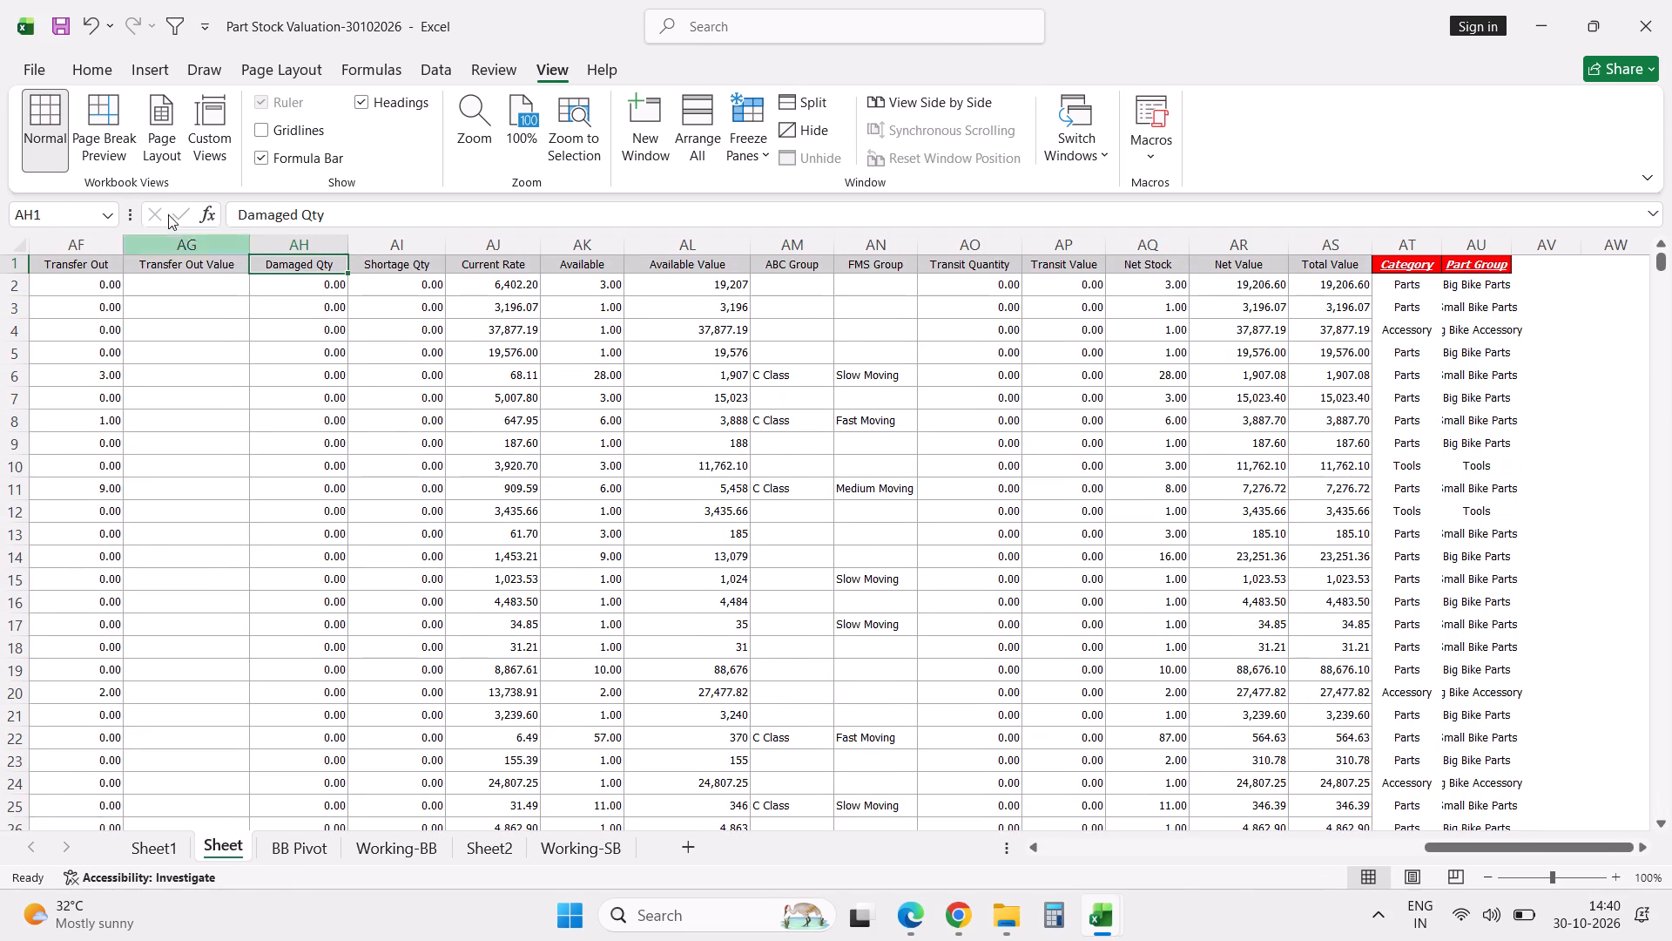
Create a PivotTable on a new sheet from the stock data range A1:AU4048 on the worksheet named Sheet.
{"action": "left_click", "coordinate": [175, 267]}
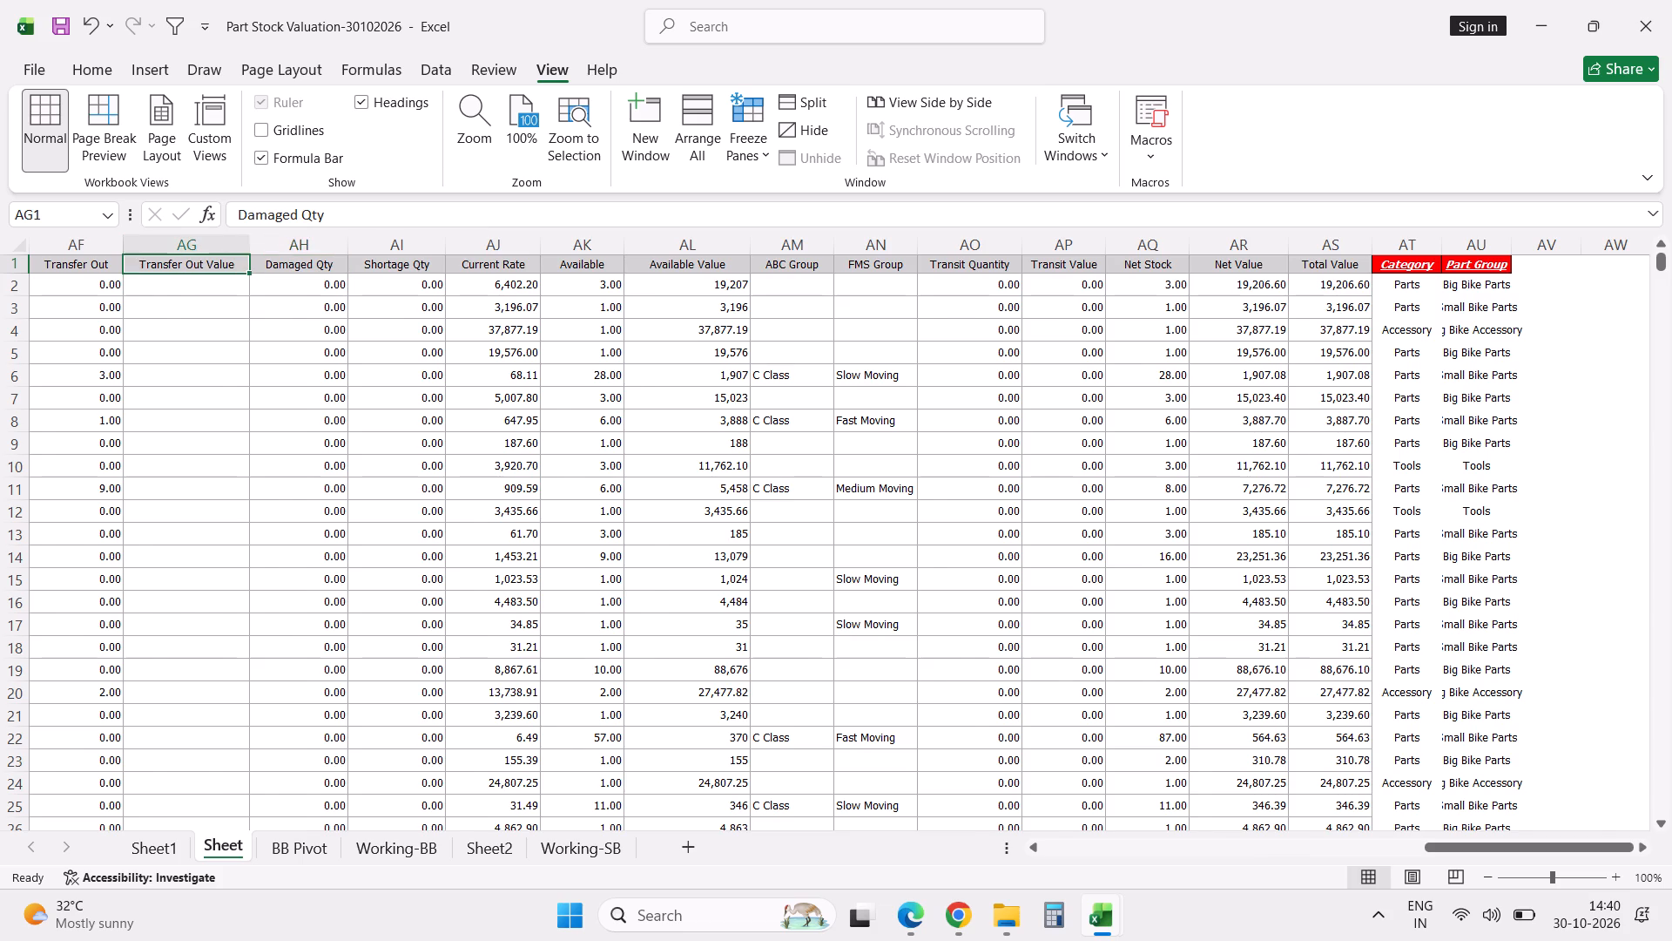
{"action": "key", "text": "ctrl+Left"}
{"action": "key", "text": "Left"}
{"action": "key", "text": "Left"}
{"action": "key", "text": "Left"}
{"action": "key", "text": "ctrl+Down"}
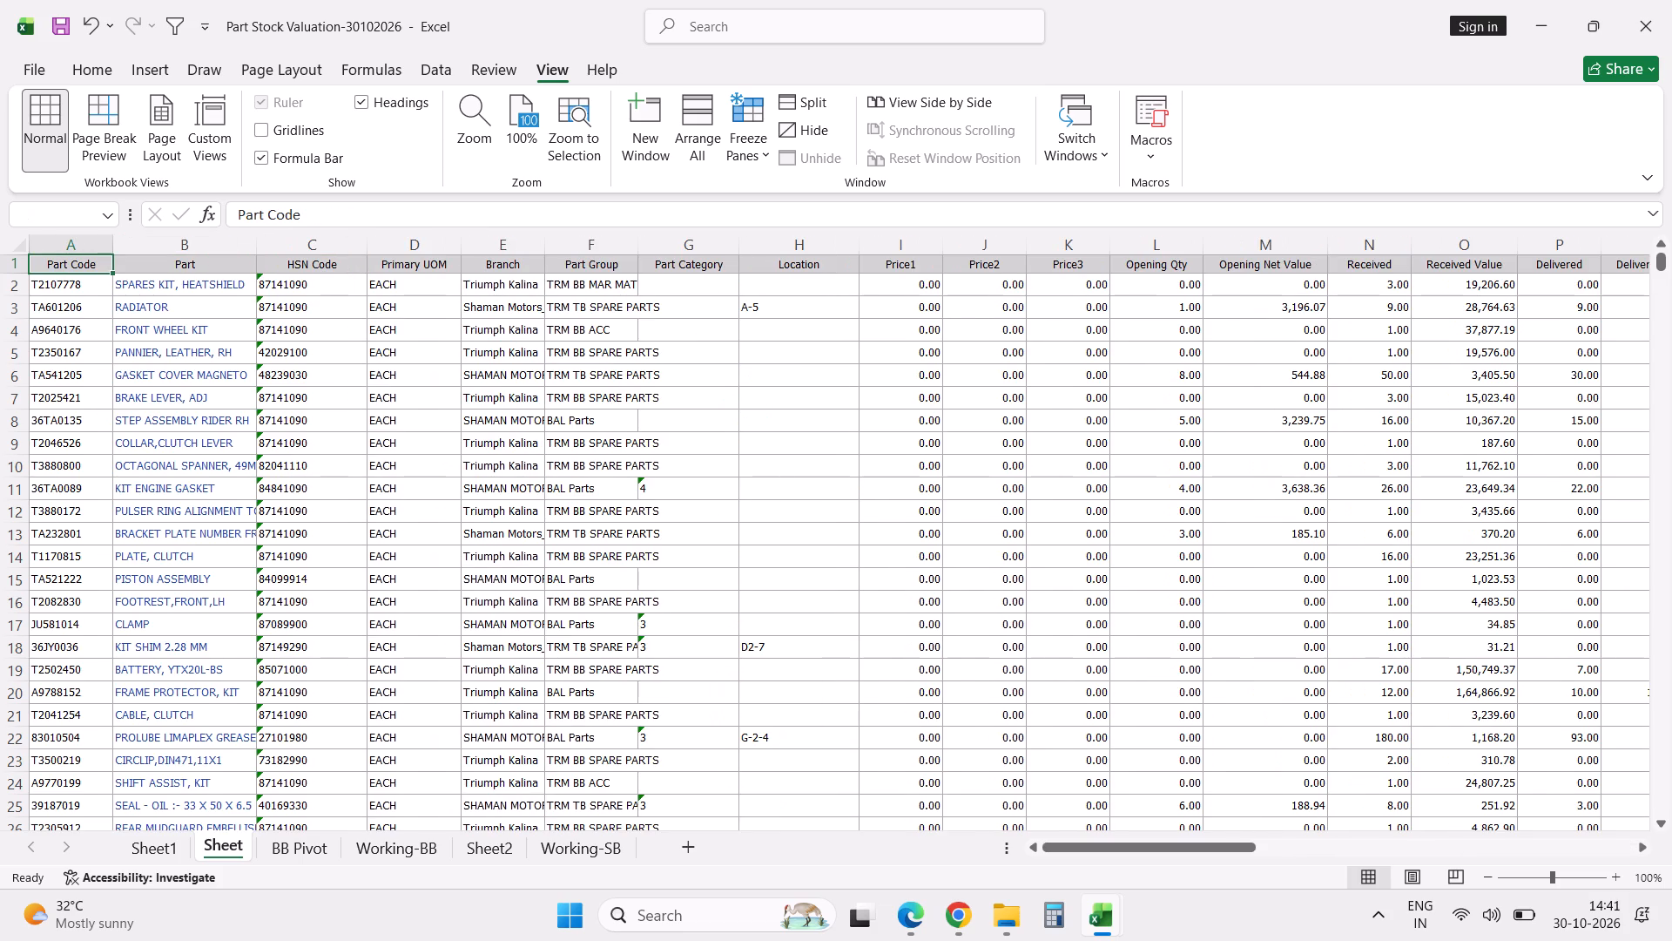
{"action": "key", "text": "ctrl+Up"}
{"action": "key", "text": "alt+d"}
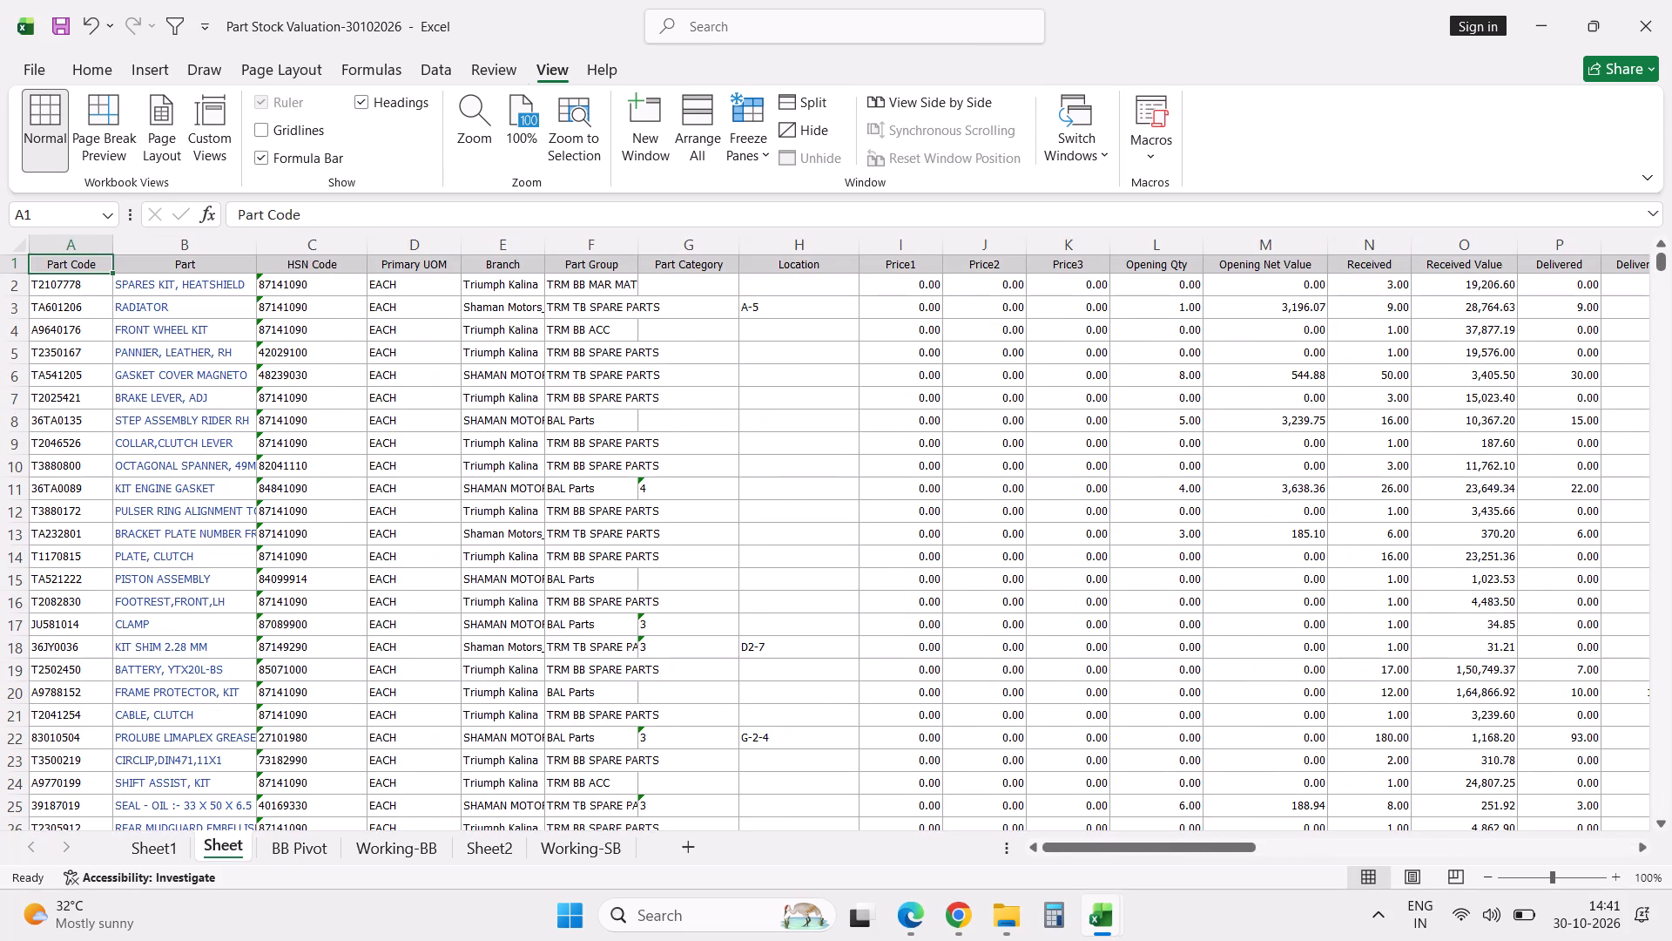
{"action": "type", "text": "pn"}
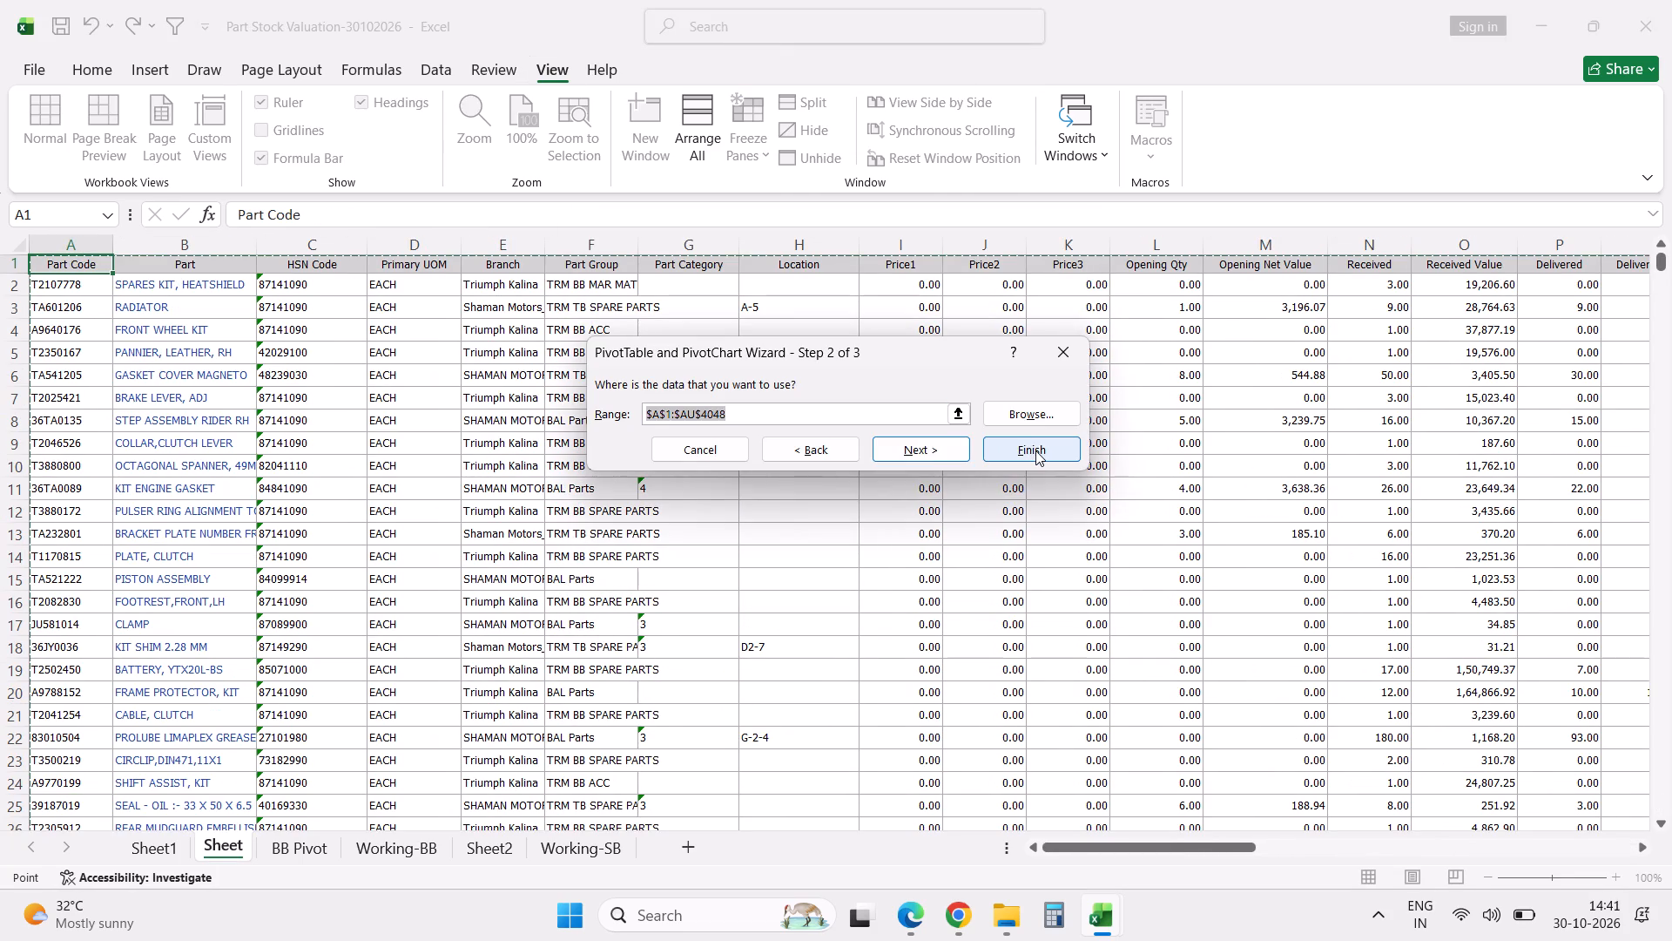
{"action": "left_click", "coordinate": [1035, 450]}
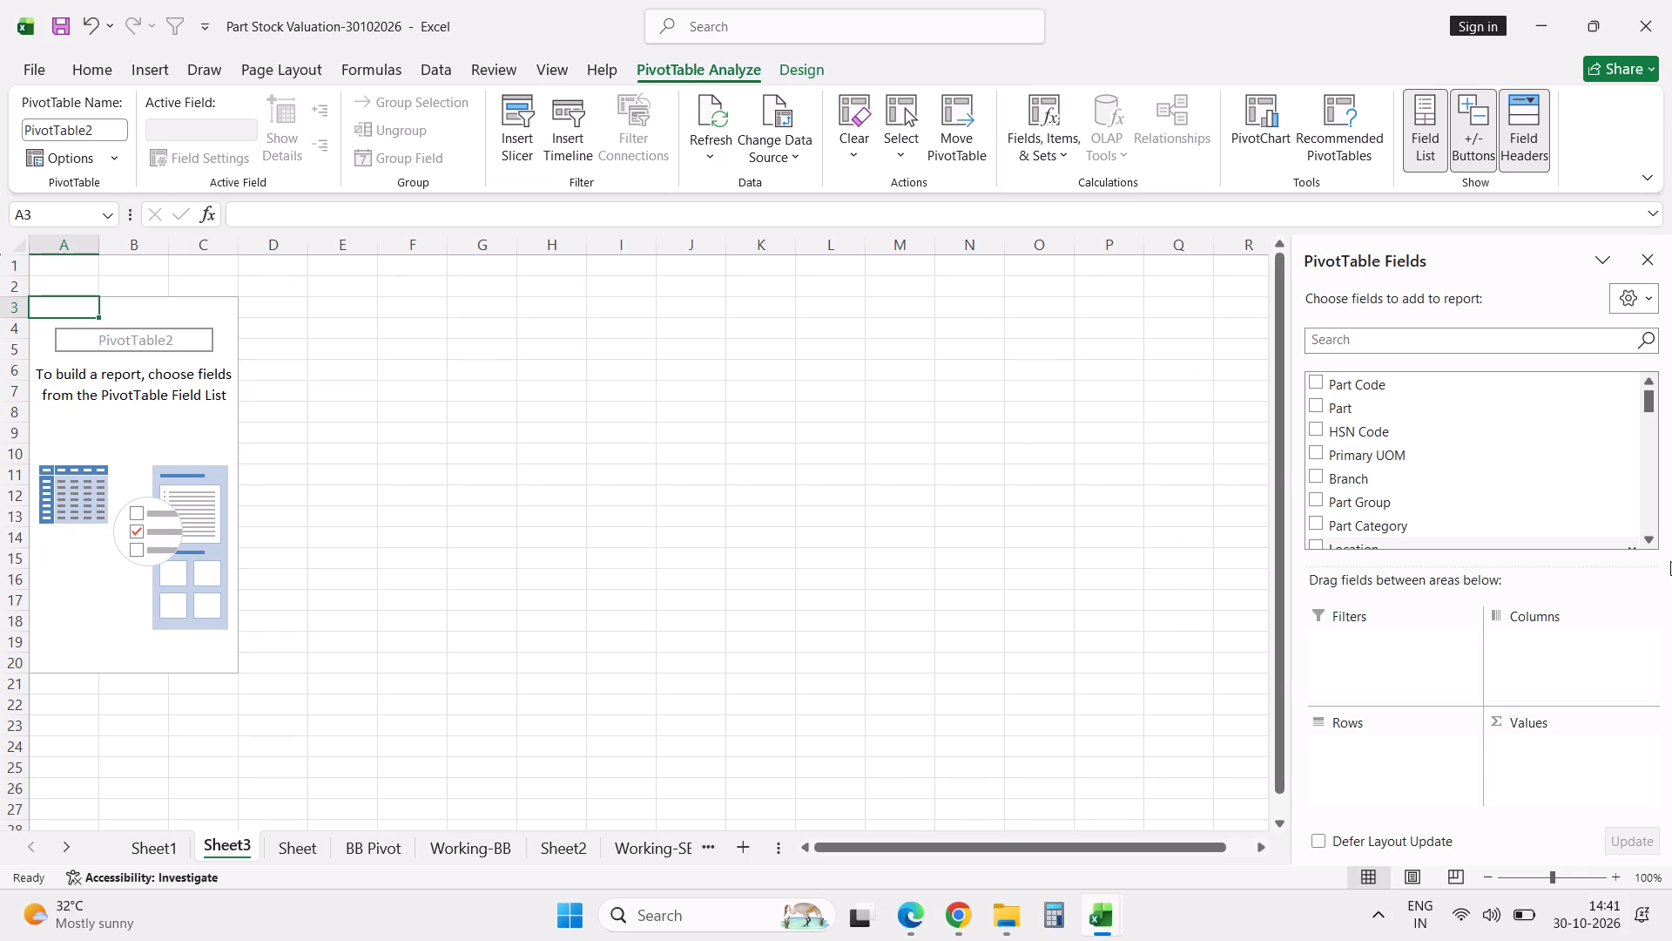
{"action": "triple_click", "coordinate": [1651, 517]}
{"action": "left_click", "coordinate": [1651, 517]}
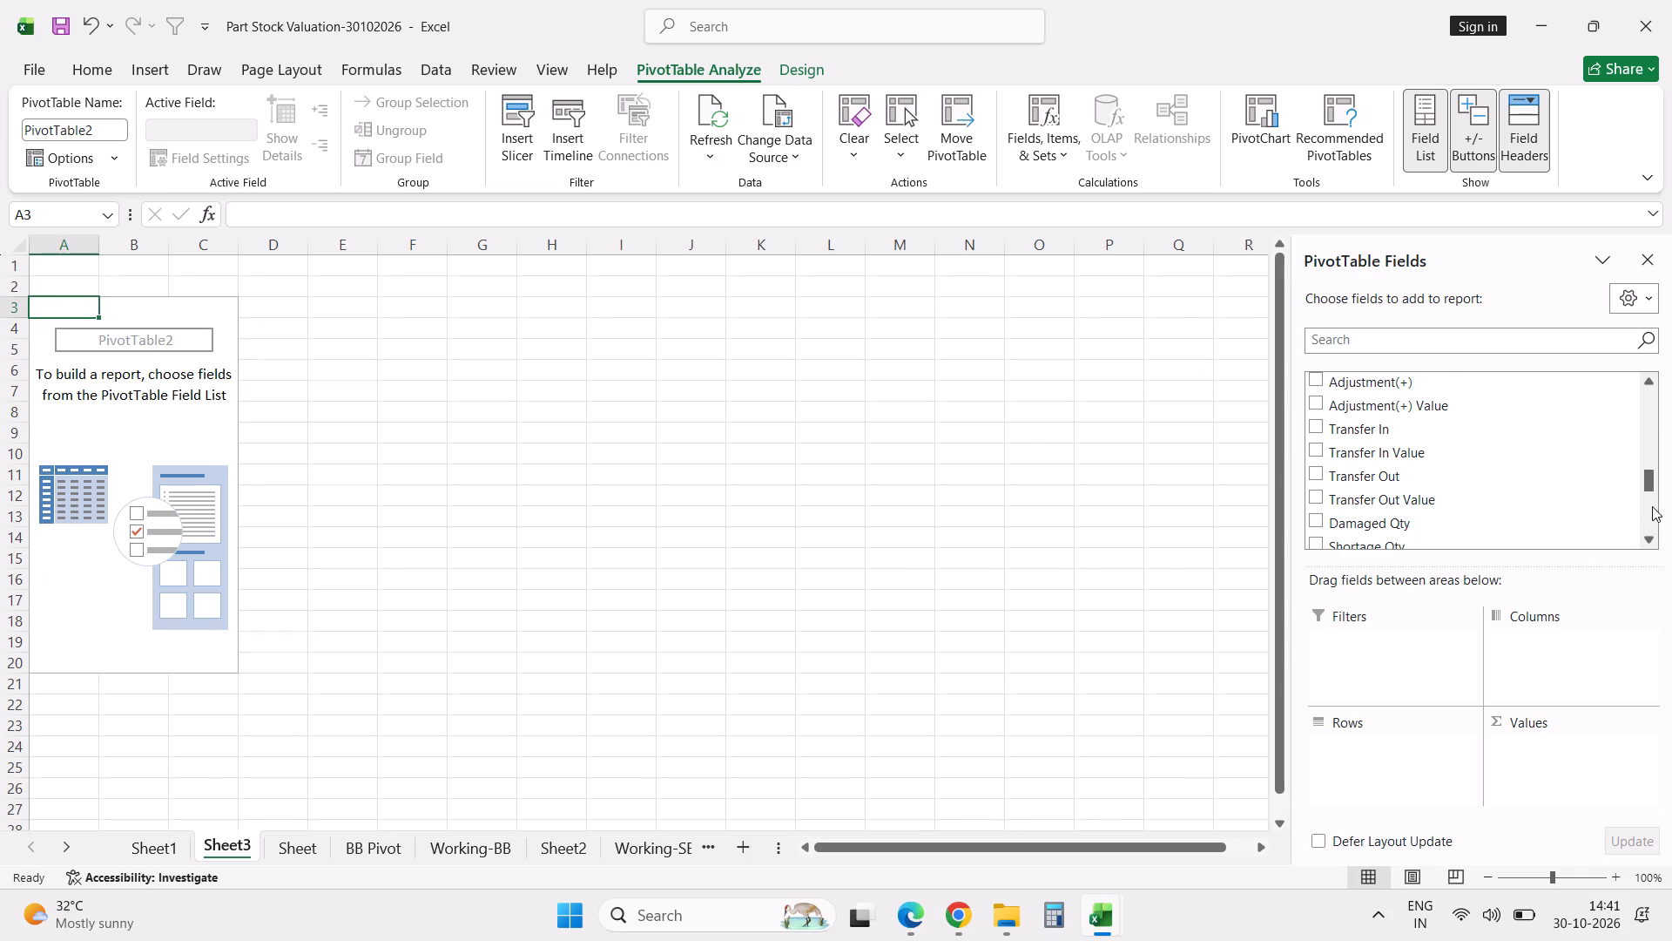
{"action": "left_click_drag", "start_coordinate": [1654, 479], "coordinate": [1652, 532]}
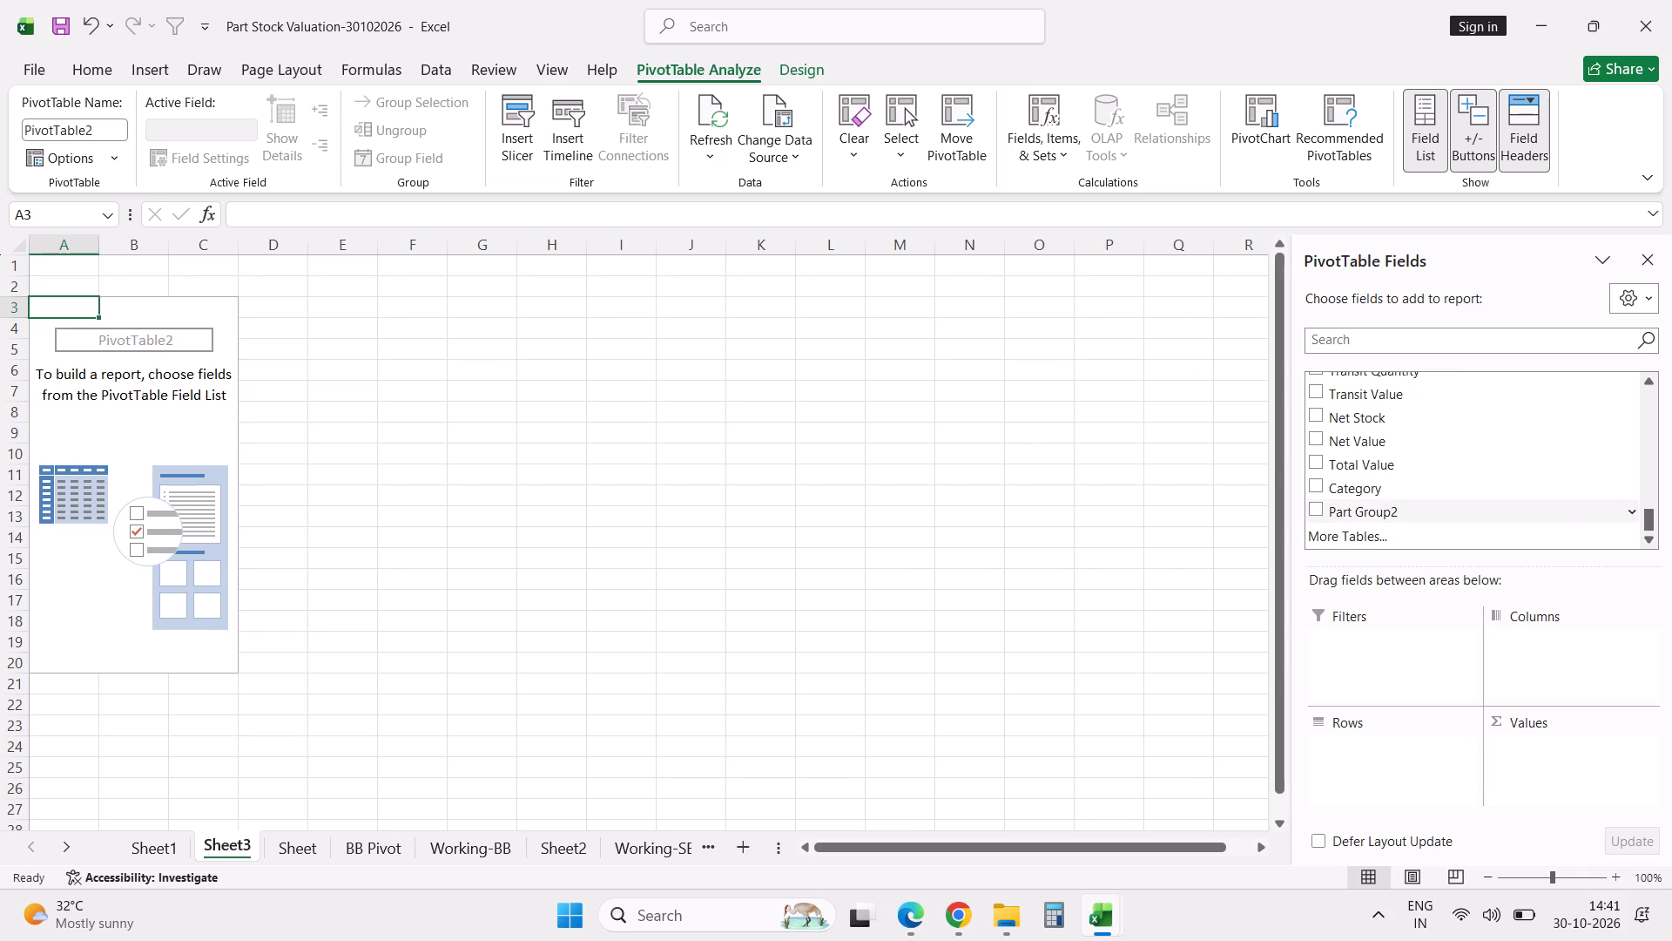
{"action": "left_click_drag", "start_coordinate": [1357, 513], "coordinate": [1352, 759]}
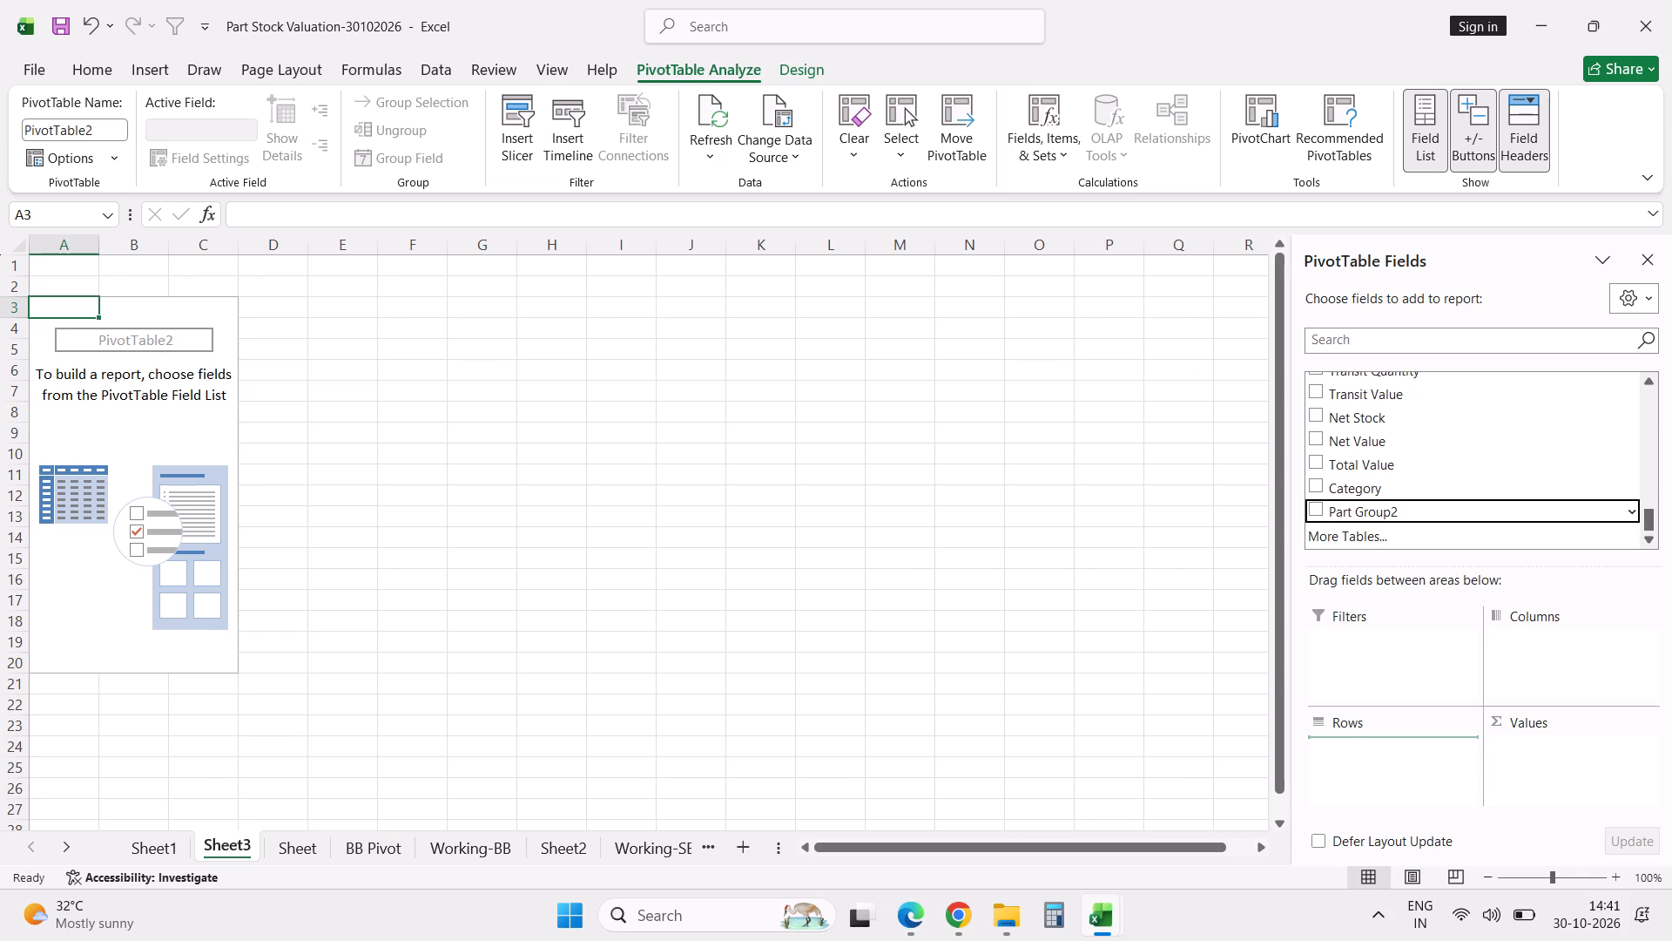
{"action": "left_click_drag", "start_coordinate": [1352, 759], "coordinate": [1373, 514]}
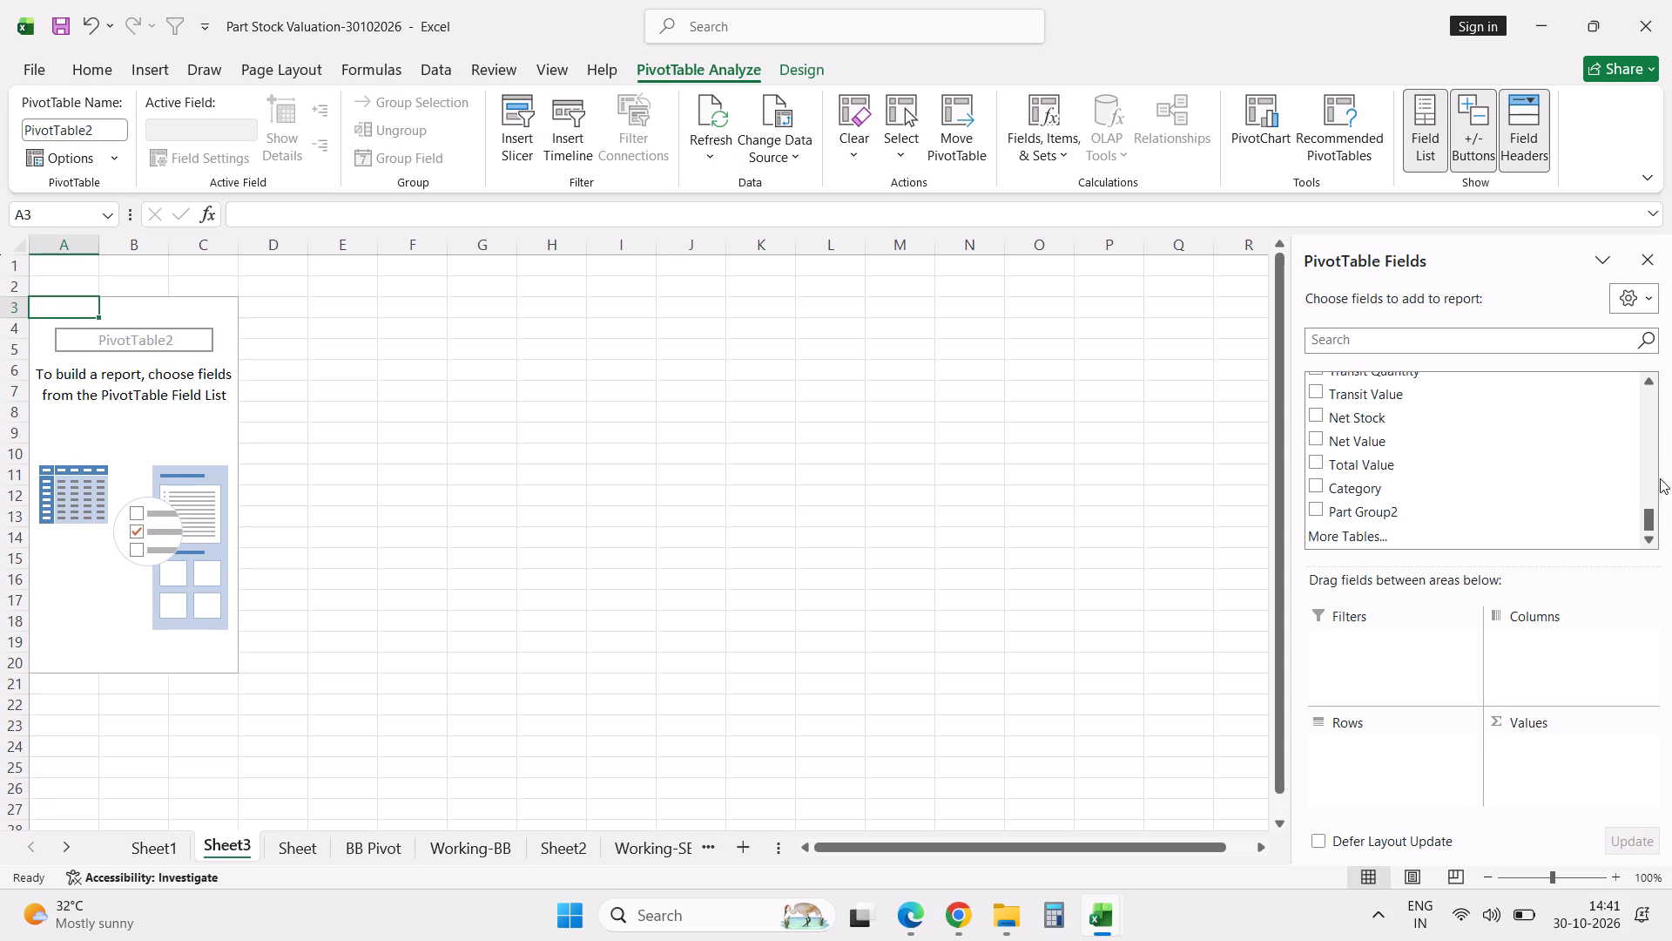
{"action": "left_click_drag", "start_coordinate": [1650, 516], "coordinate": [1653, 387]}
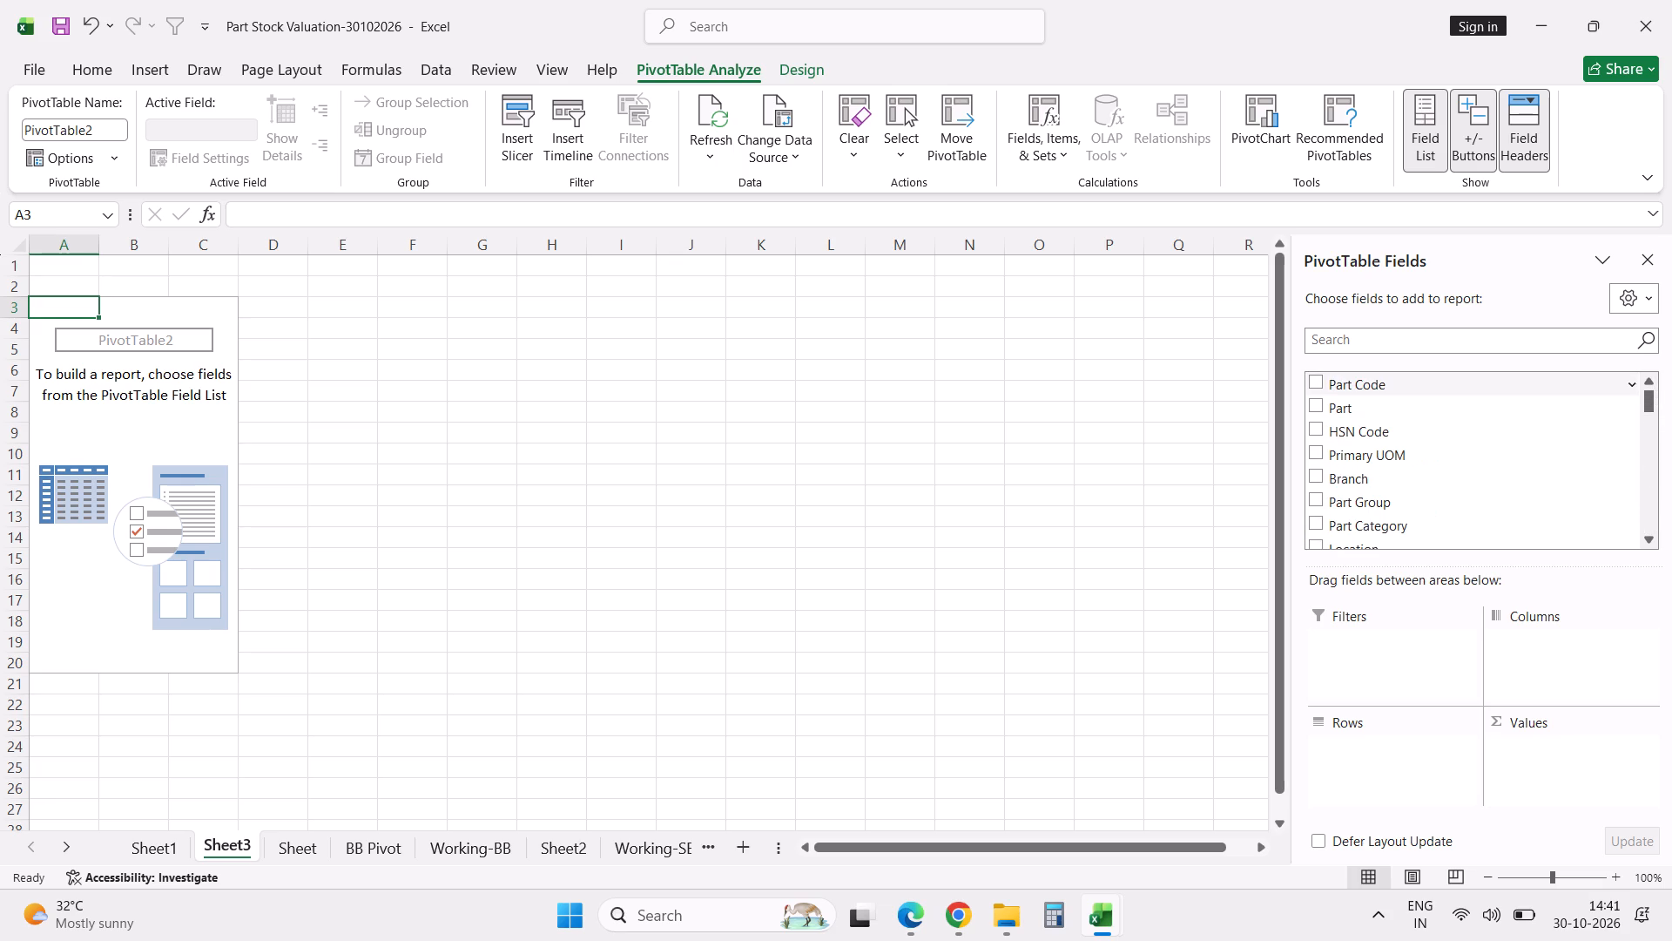
Lay out the PivotTable with Part Code and Part as rows, Branch as columns and Sum of Available as values.
{"action": "left_click", "coordinate": [1315, 383]}
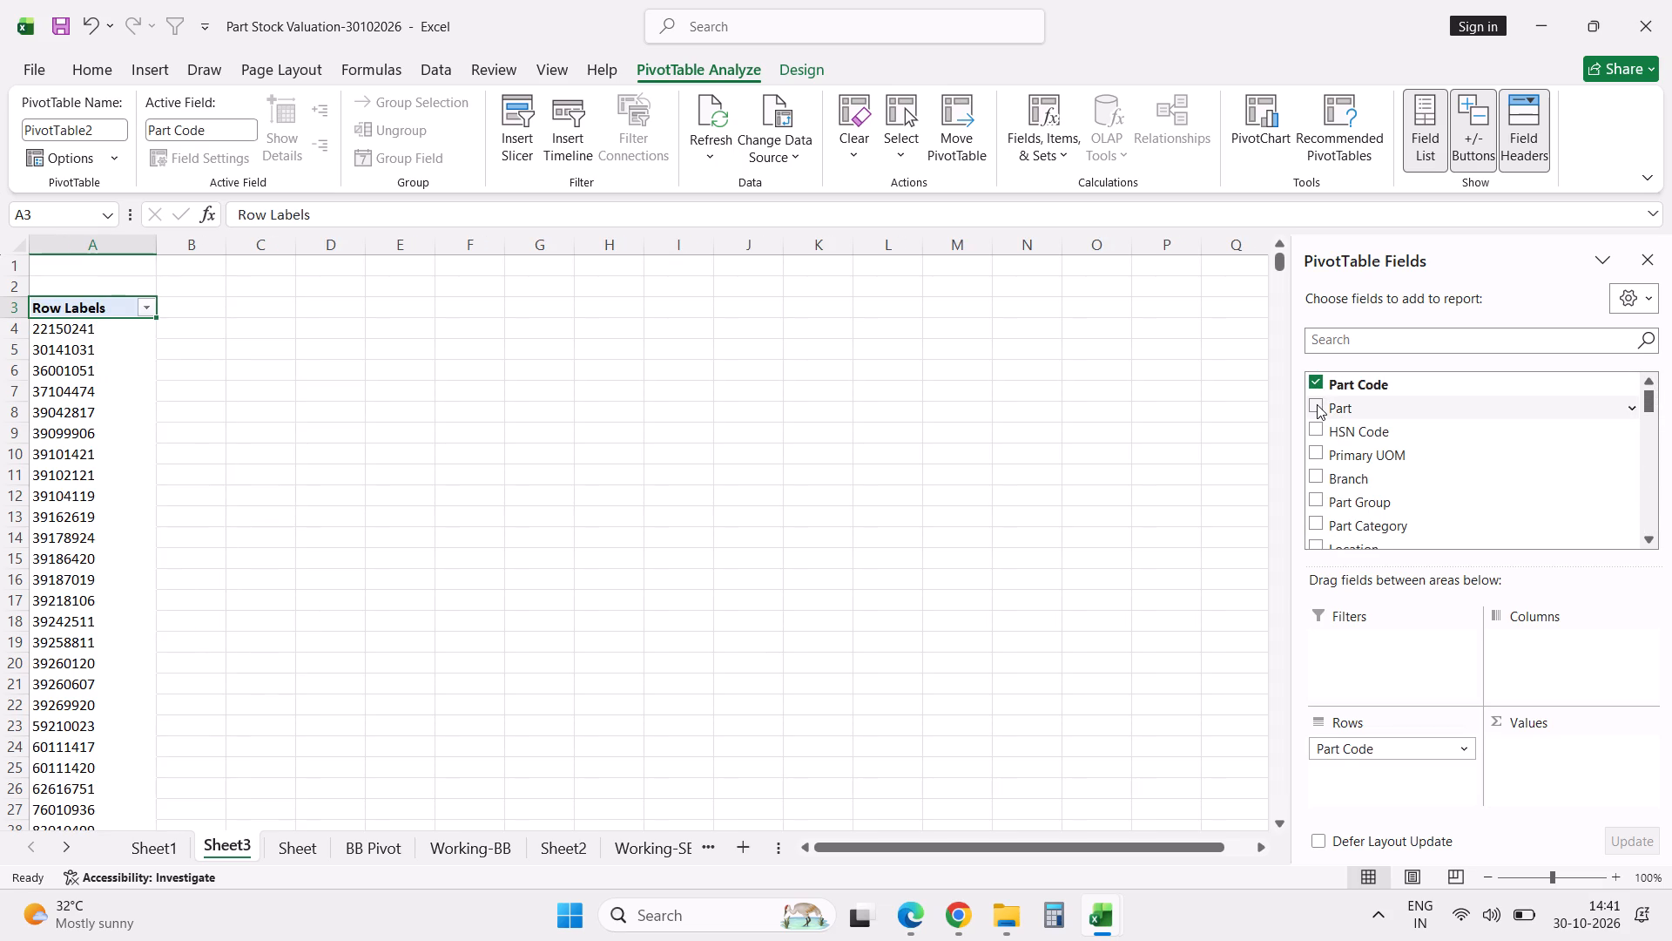
{"action": "left_click", "coordinate": [1317, 405]}
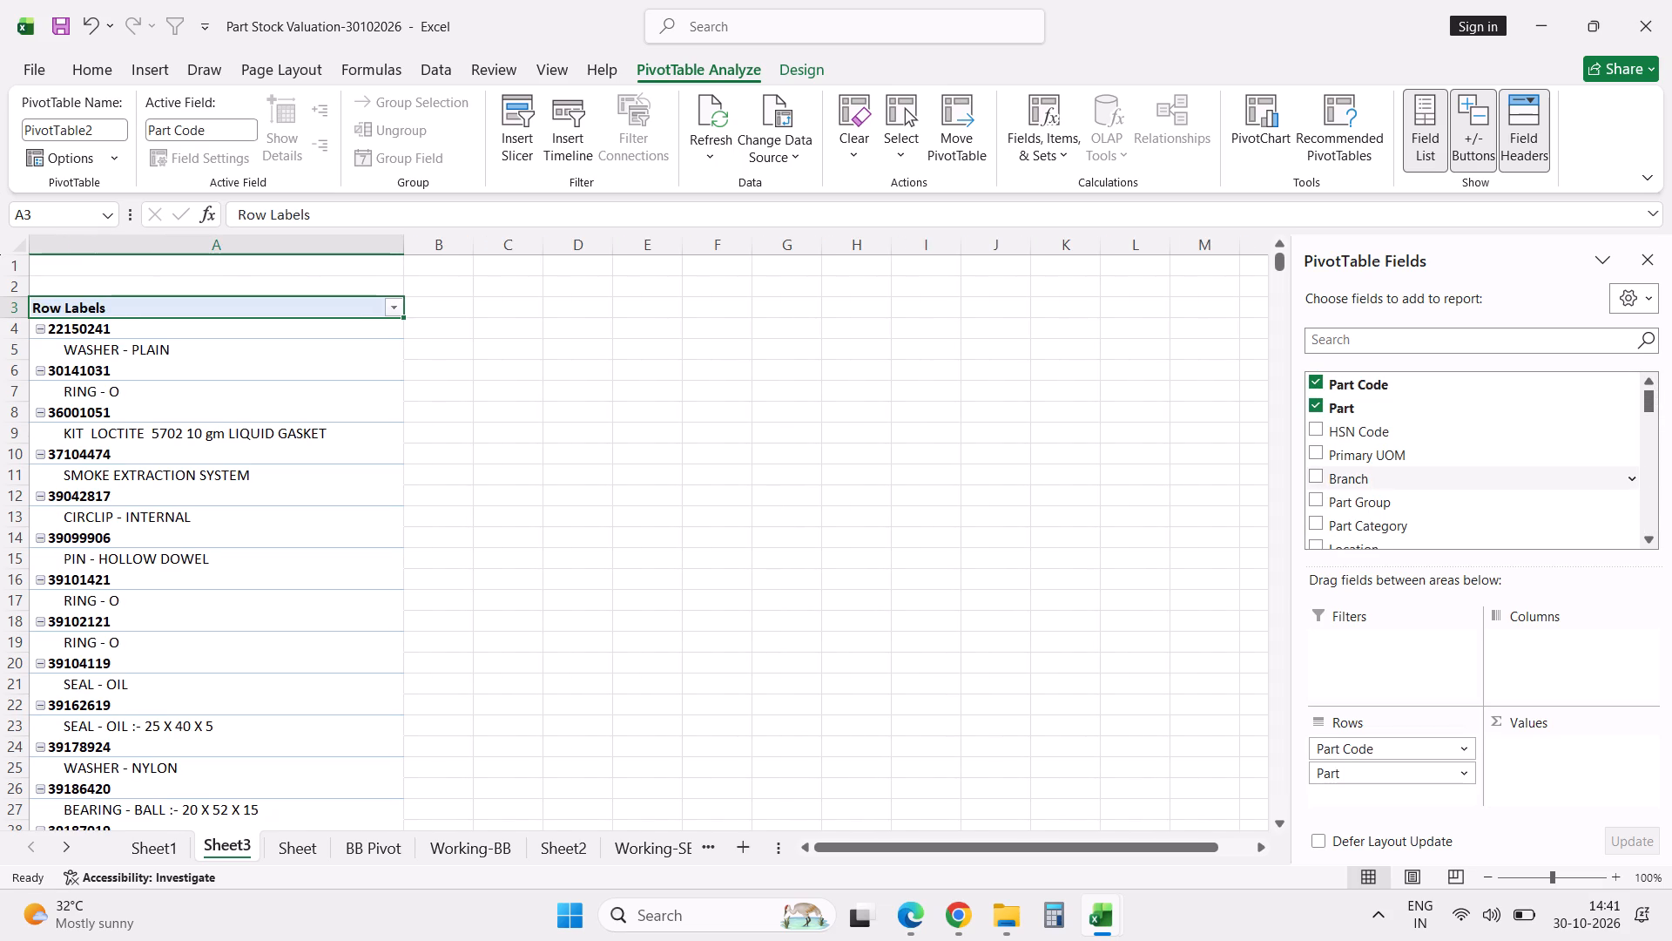
{"action": "left_click_drag", "start_coordinate": [1346, 479], "coordinate": [1578, 646]}
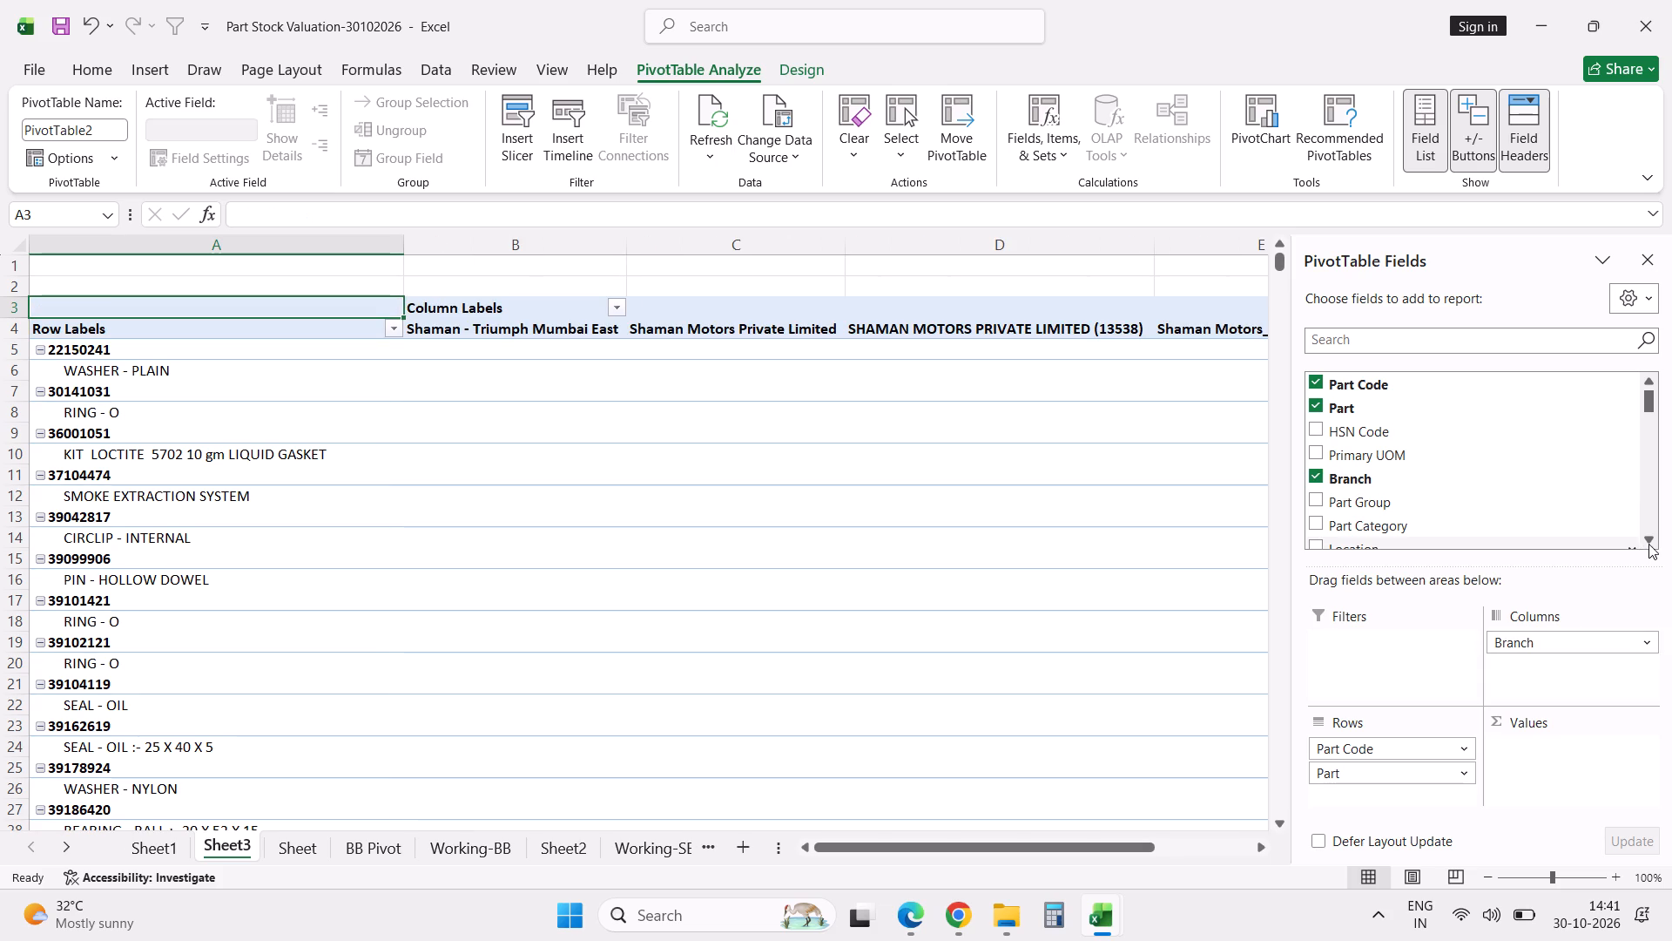
{"action": "double_click", "coordinate": [1649, 543]}
{"action": "triple_click", "coordinate": [1649, 543]}
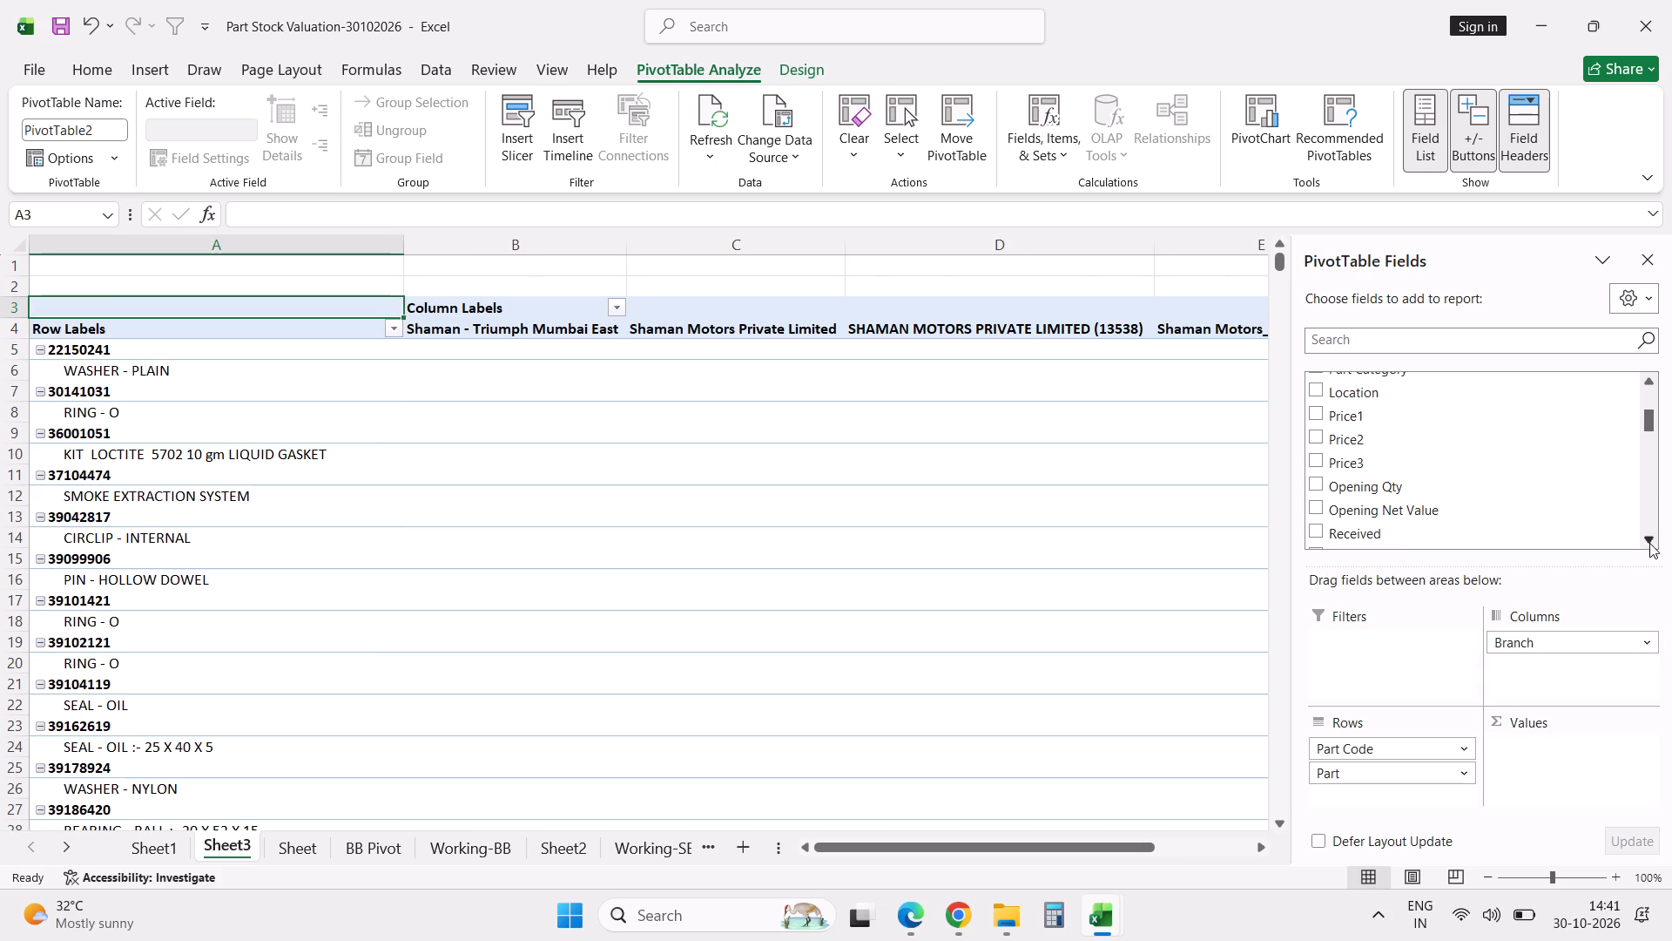
{"action": "triple_click", "coordinate": [1649, 543]}
{"action": "triple_click", "coordinate": [1649, 543]}
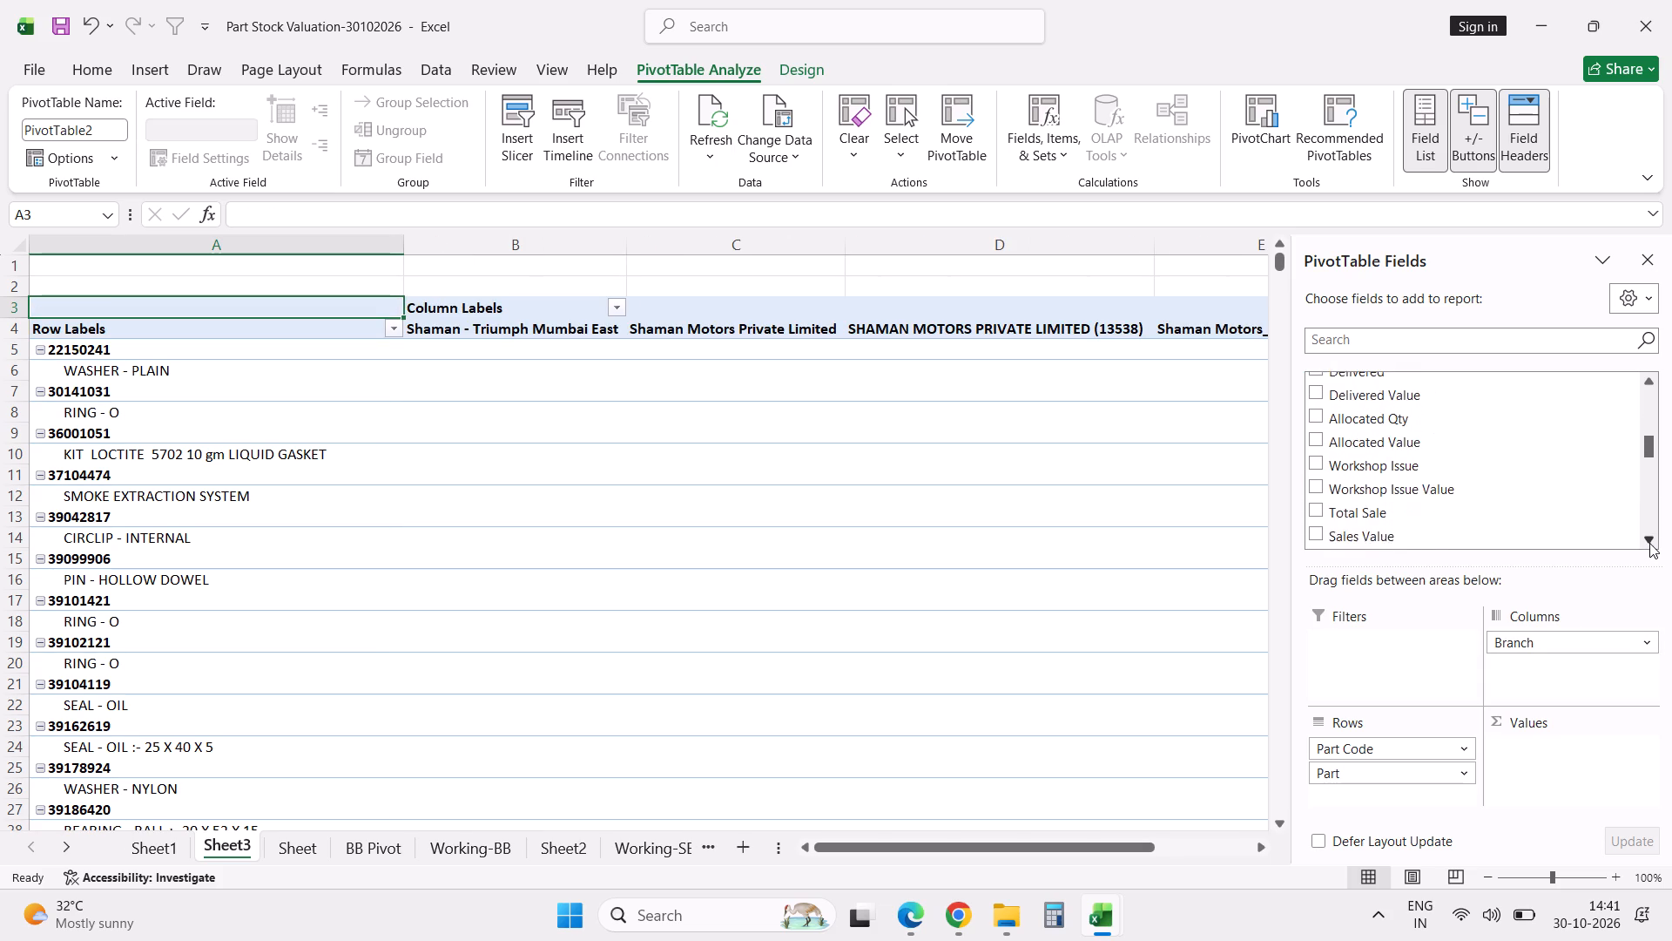
{"action": "triple_click", "coordinate": [1649, 543]}
{"action": "double_click", "coordinate": [1649, 543]}
{"action": "triple_click", "coordinate": [1649, 543]}
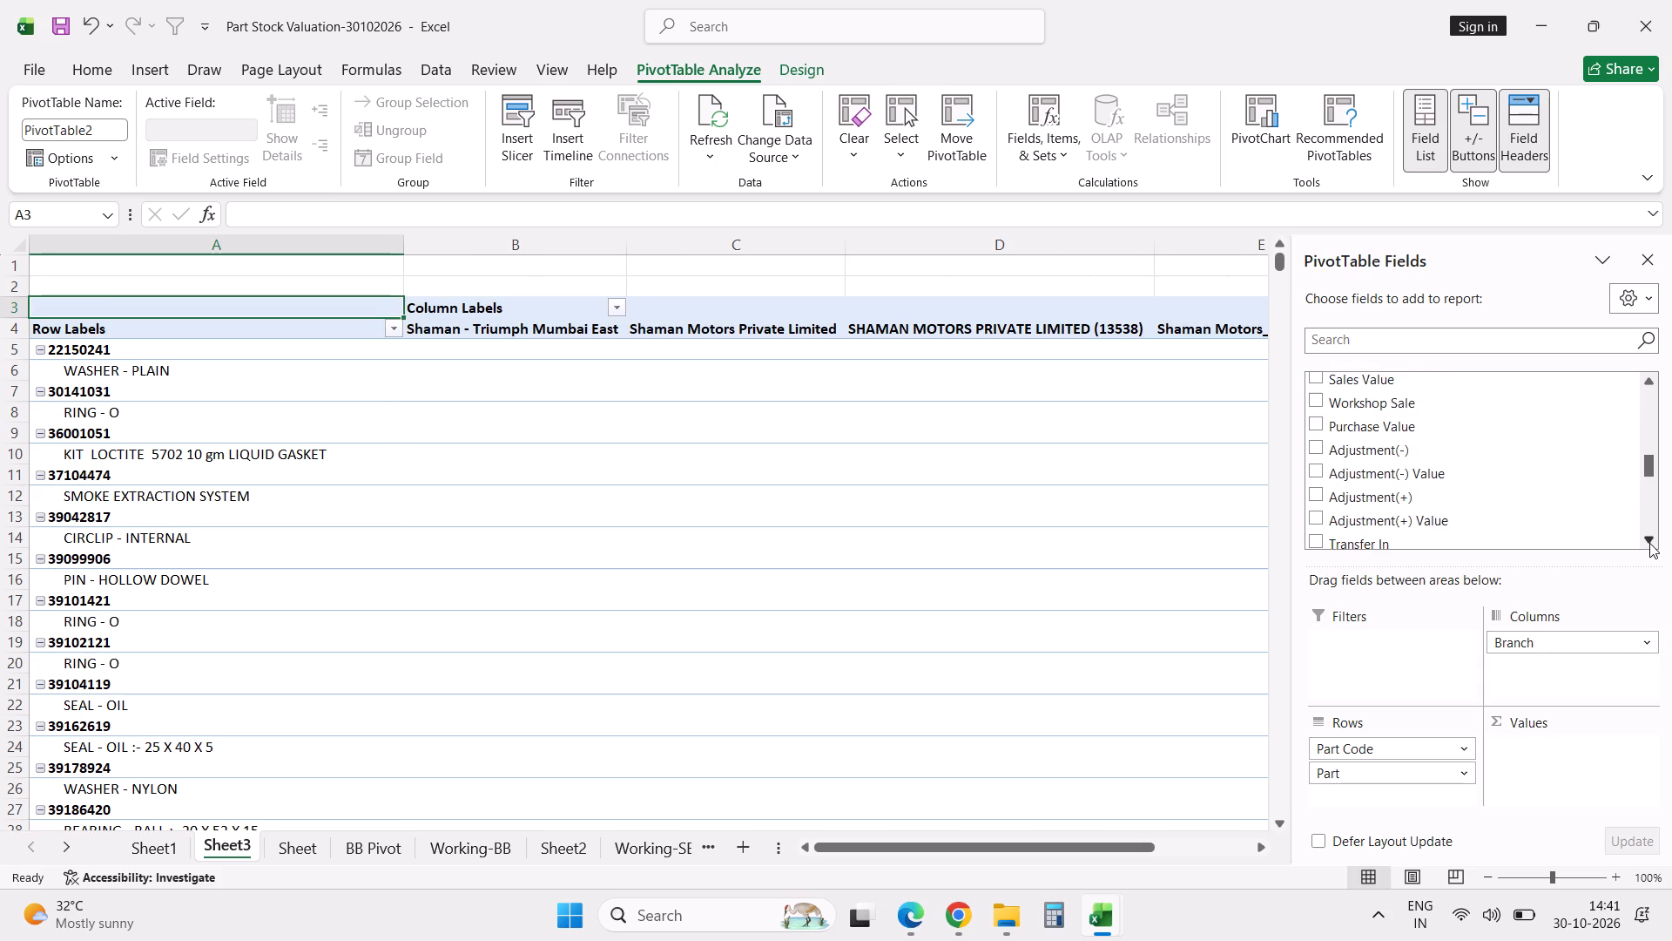
{"action": "triple_click", "coordinate": [1649, 543]}
{"action": "triple_click", "coordinate": [1649, 543]}
{"action": "double_click", "coordinate": [1649, 543]}
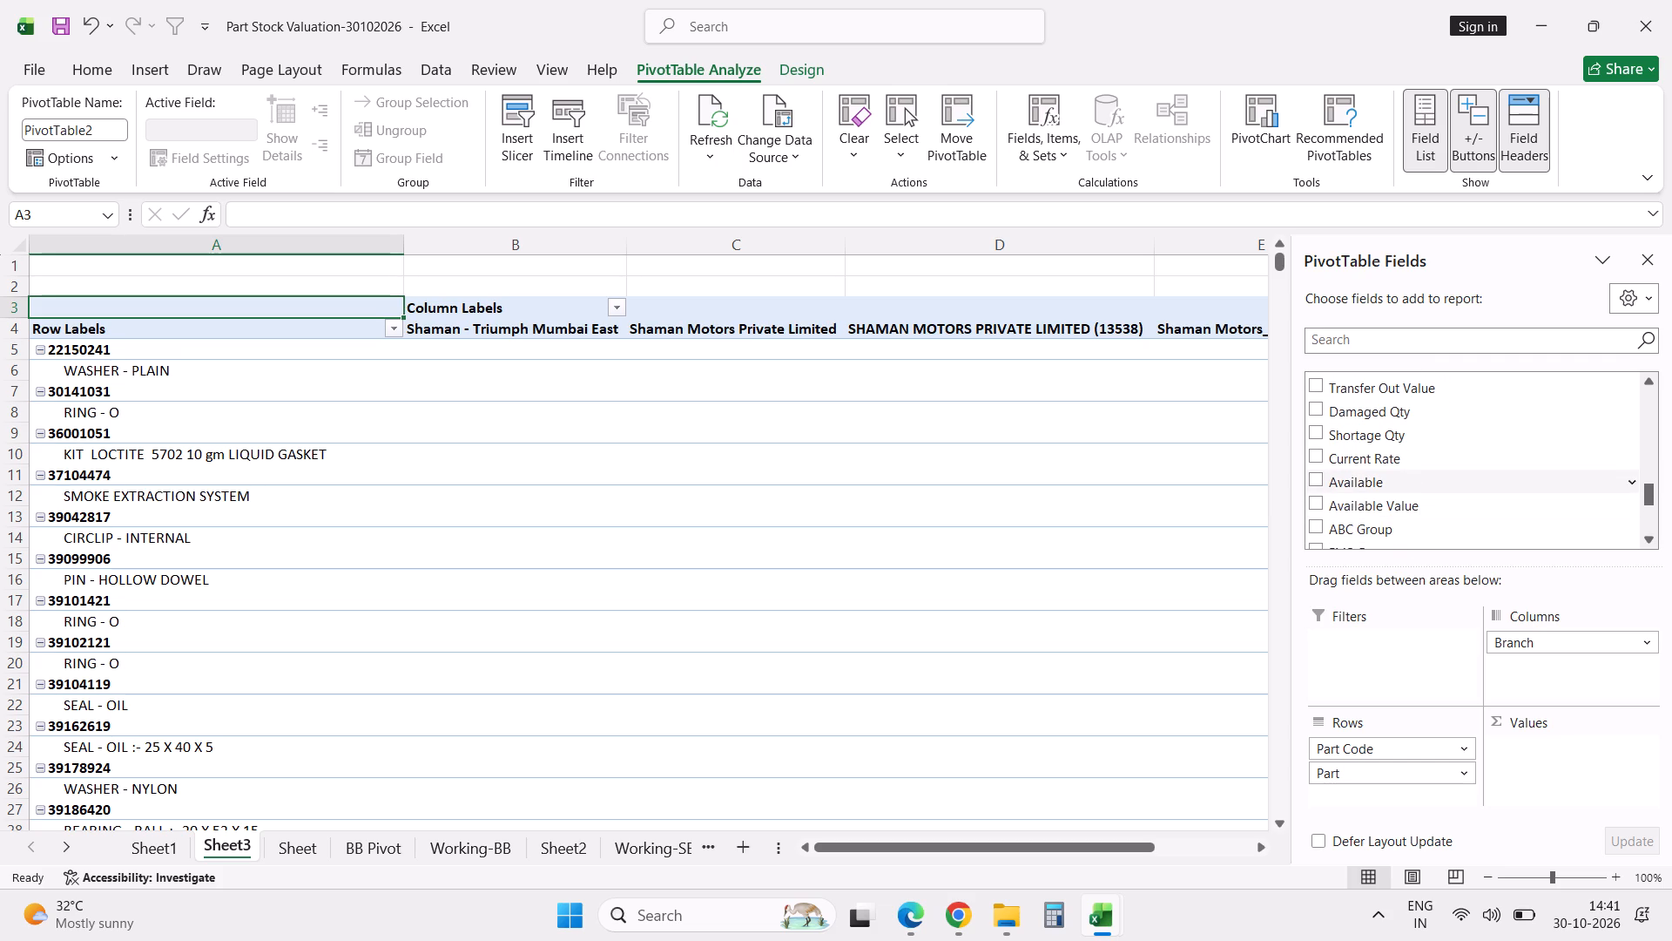
{"action": "left_click_drag", "start_coordinate": [1365, 484], "coordinate": [1575, 766]}
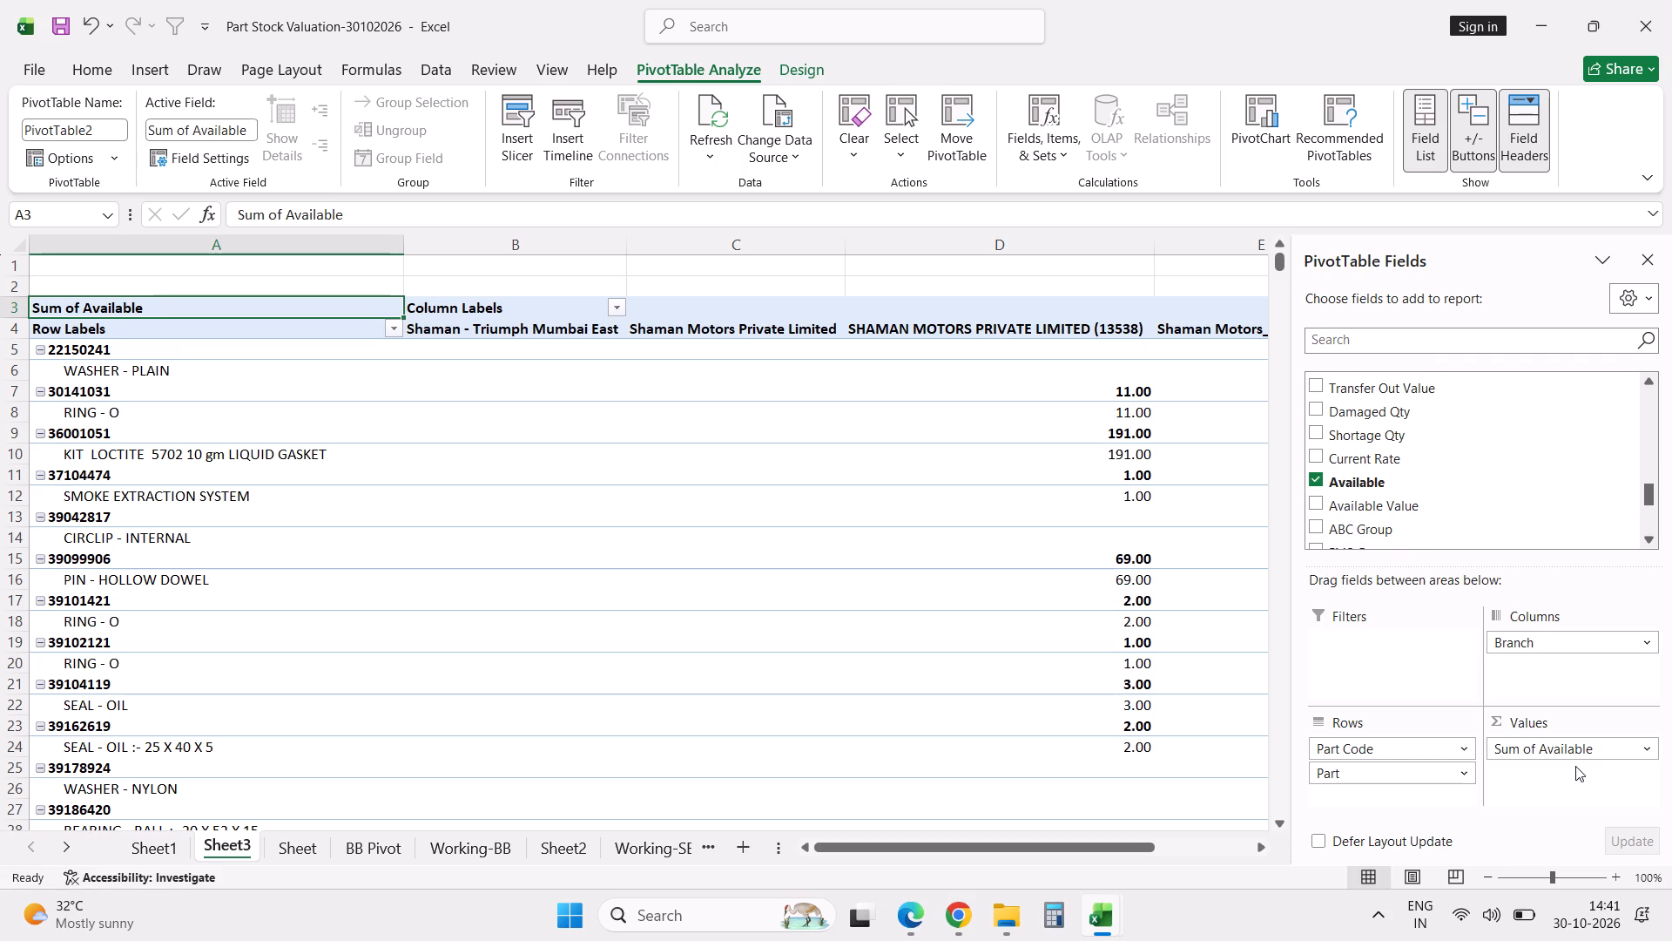
Show the PivotTable in tabular form and turn off the Part Code subtotals.
{"action": "left_click", "coordinate": [631, 694]}
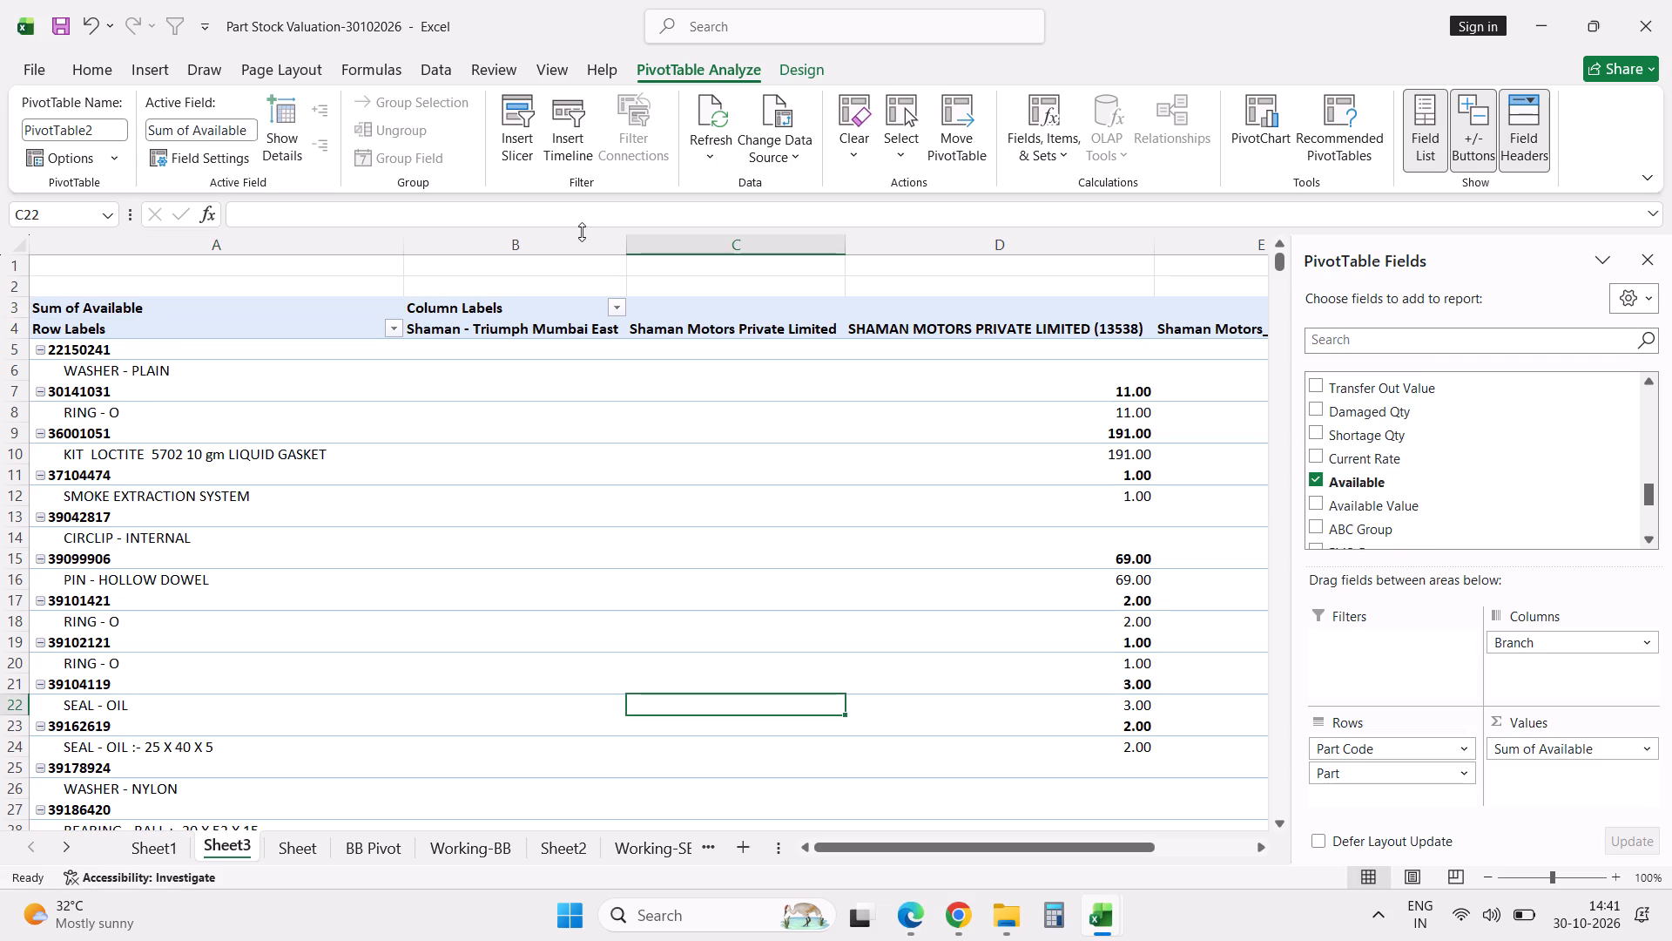
{"action": "left_click", "coordinate": [810, 74]}
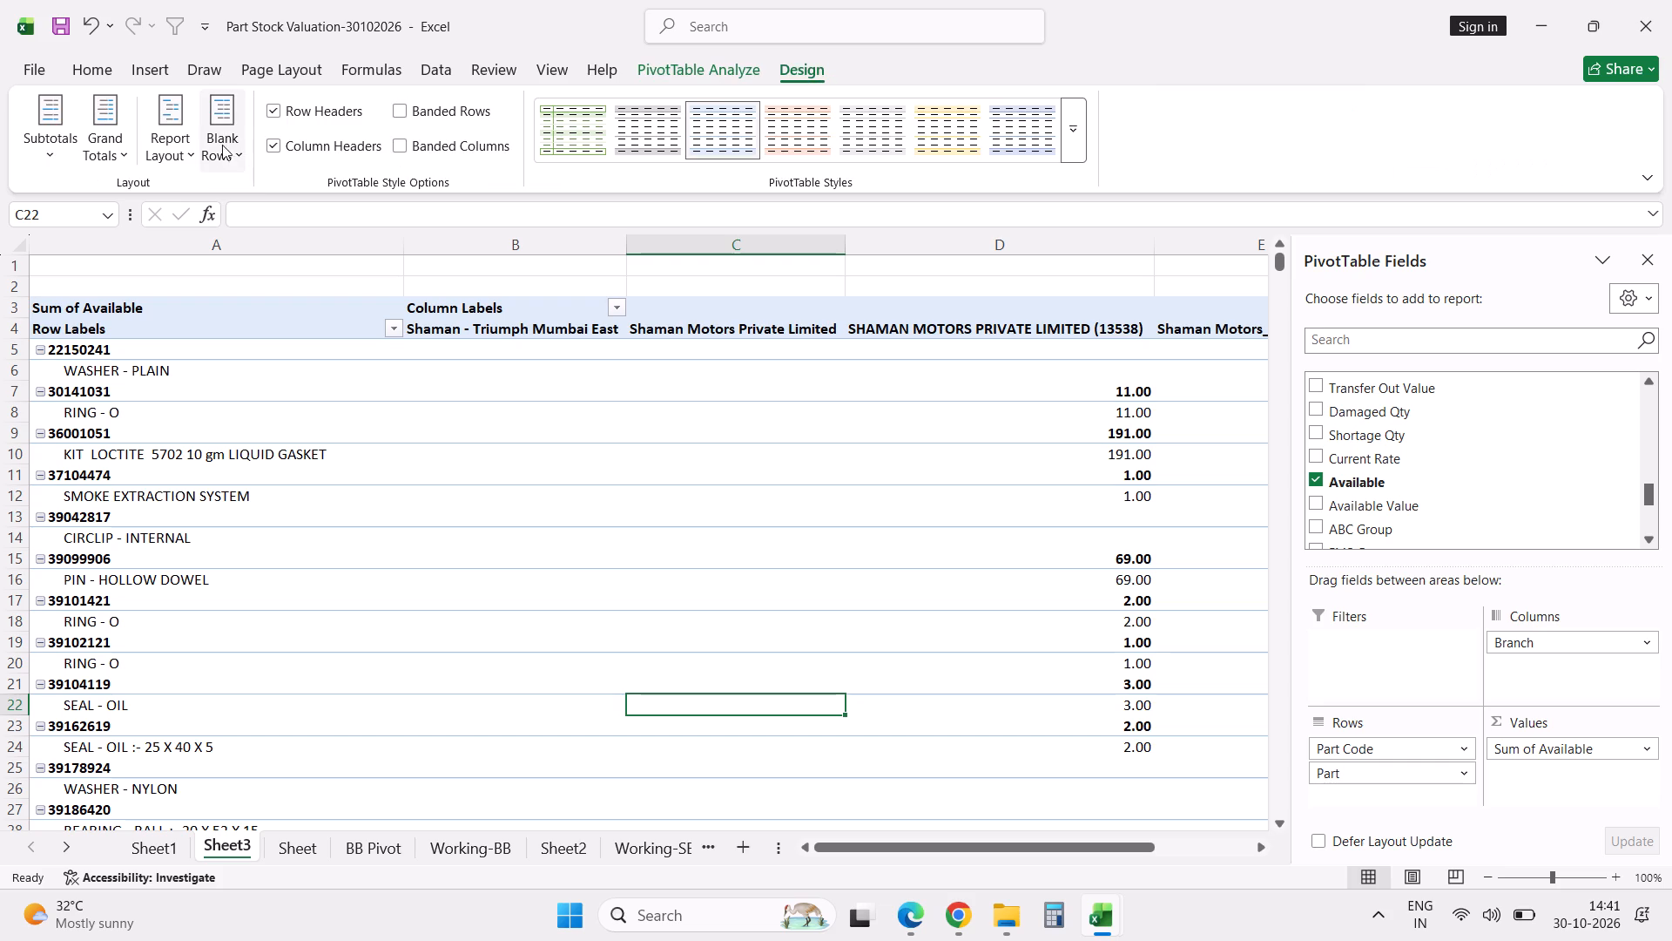
{"action": "left_click", "coordinate": [189, 158]}
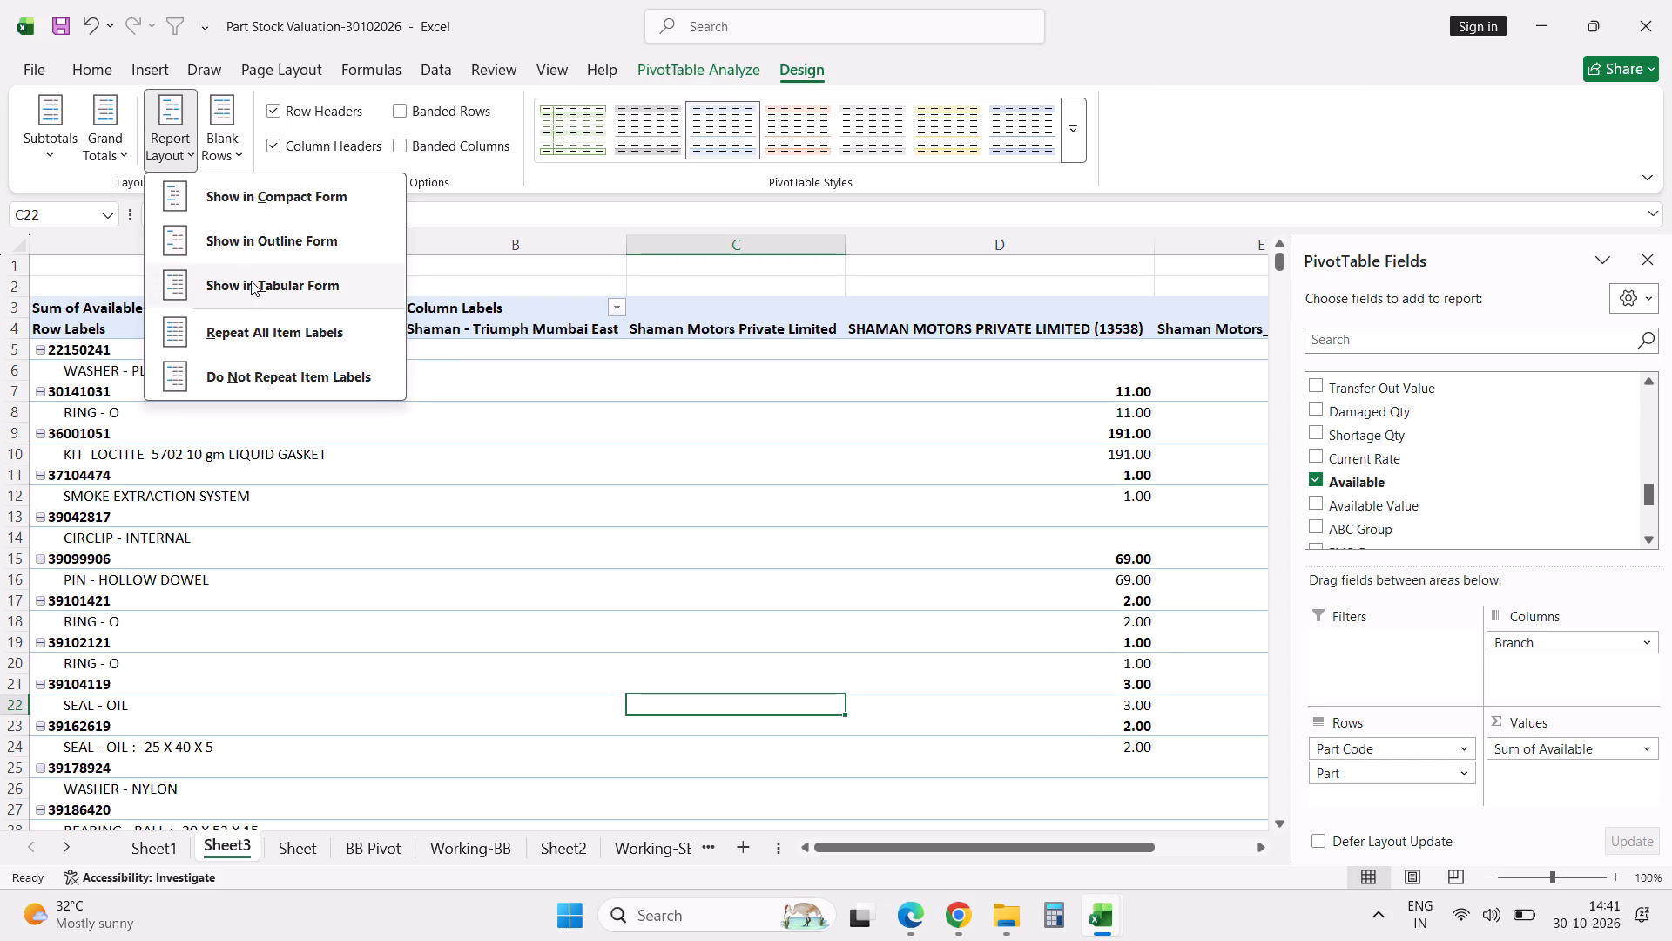
{"action": "left_click", "coordinate": [251, 281]}
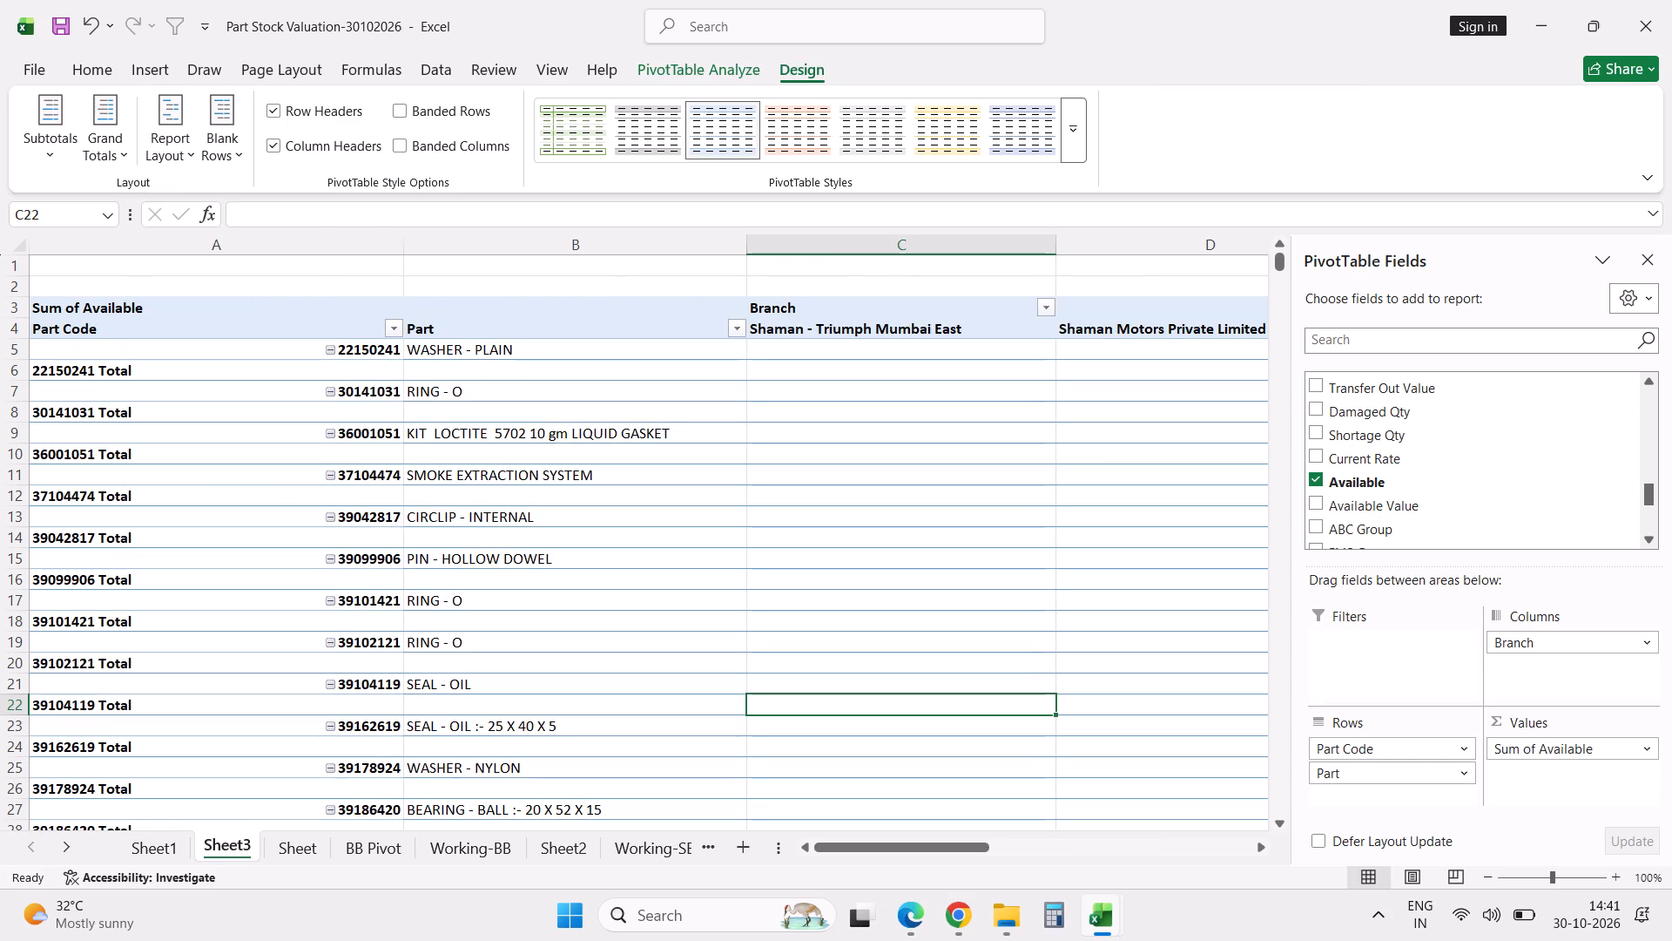
{"action": "left_click", "coordinate": [222, 397]}
{"action": "right_click", "coordinate": [222, 397]}
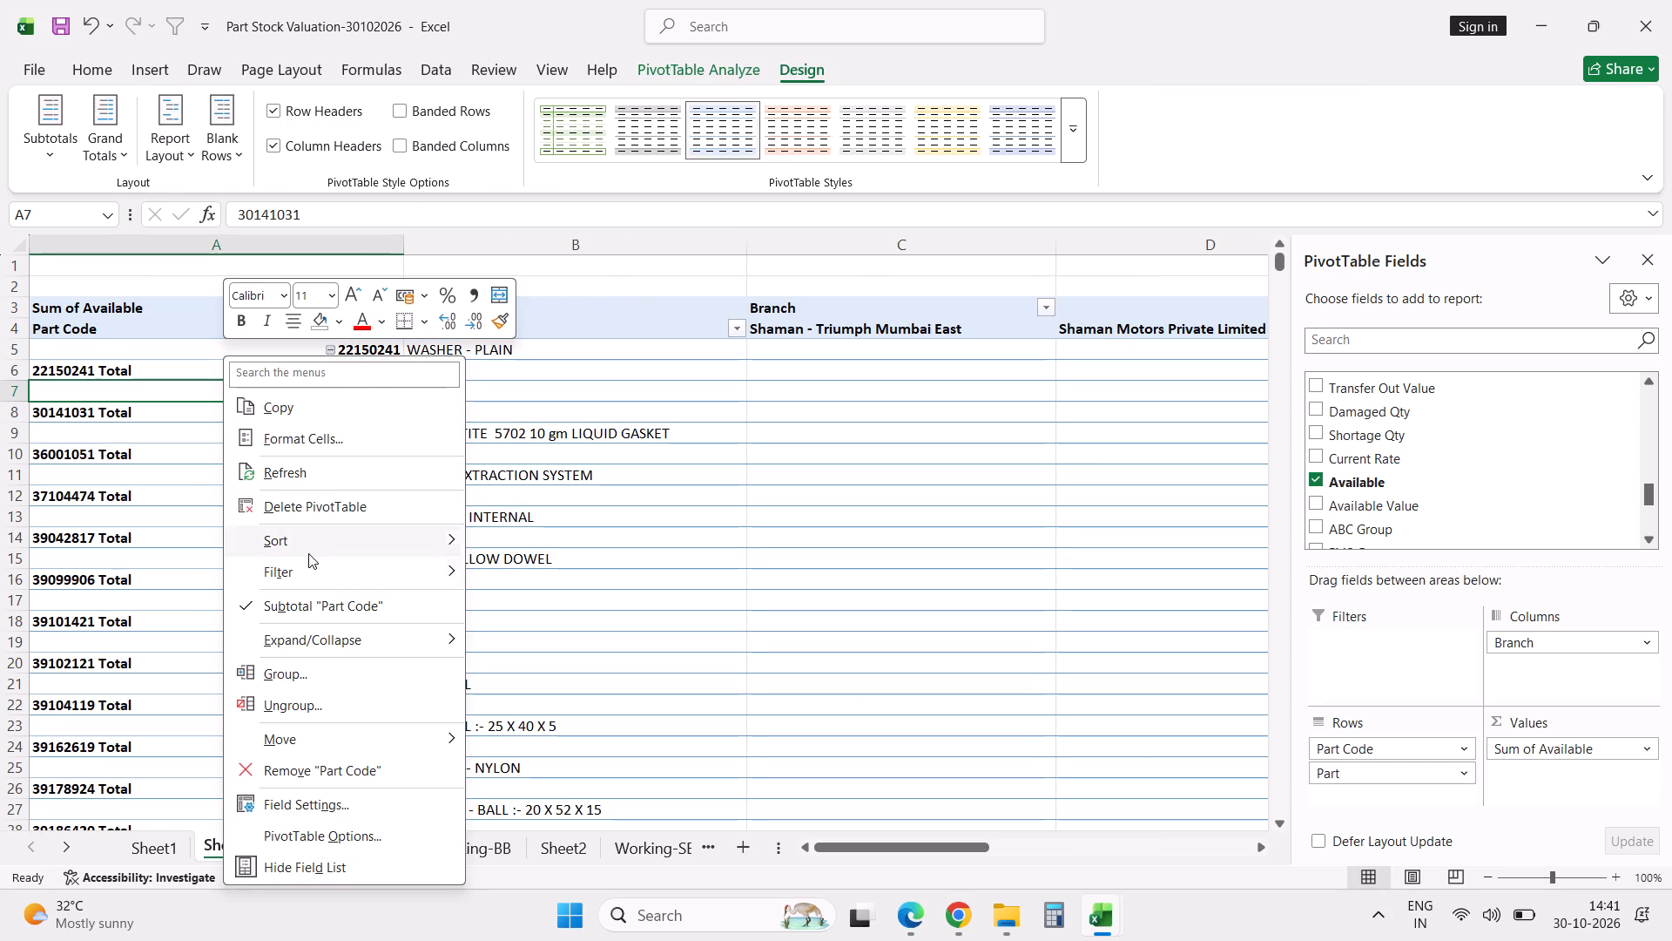
{"action": "left_click", "coordinate": [300, 602]}
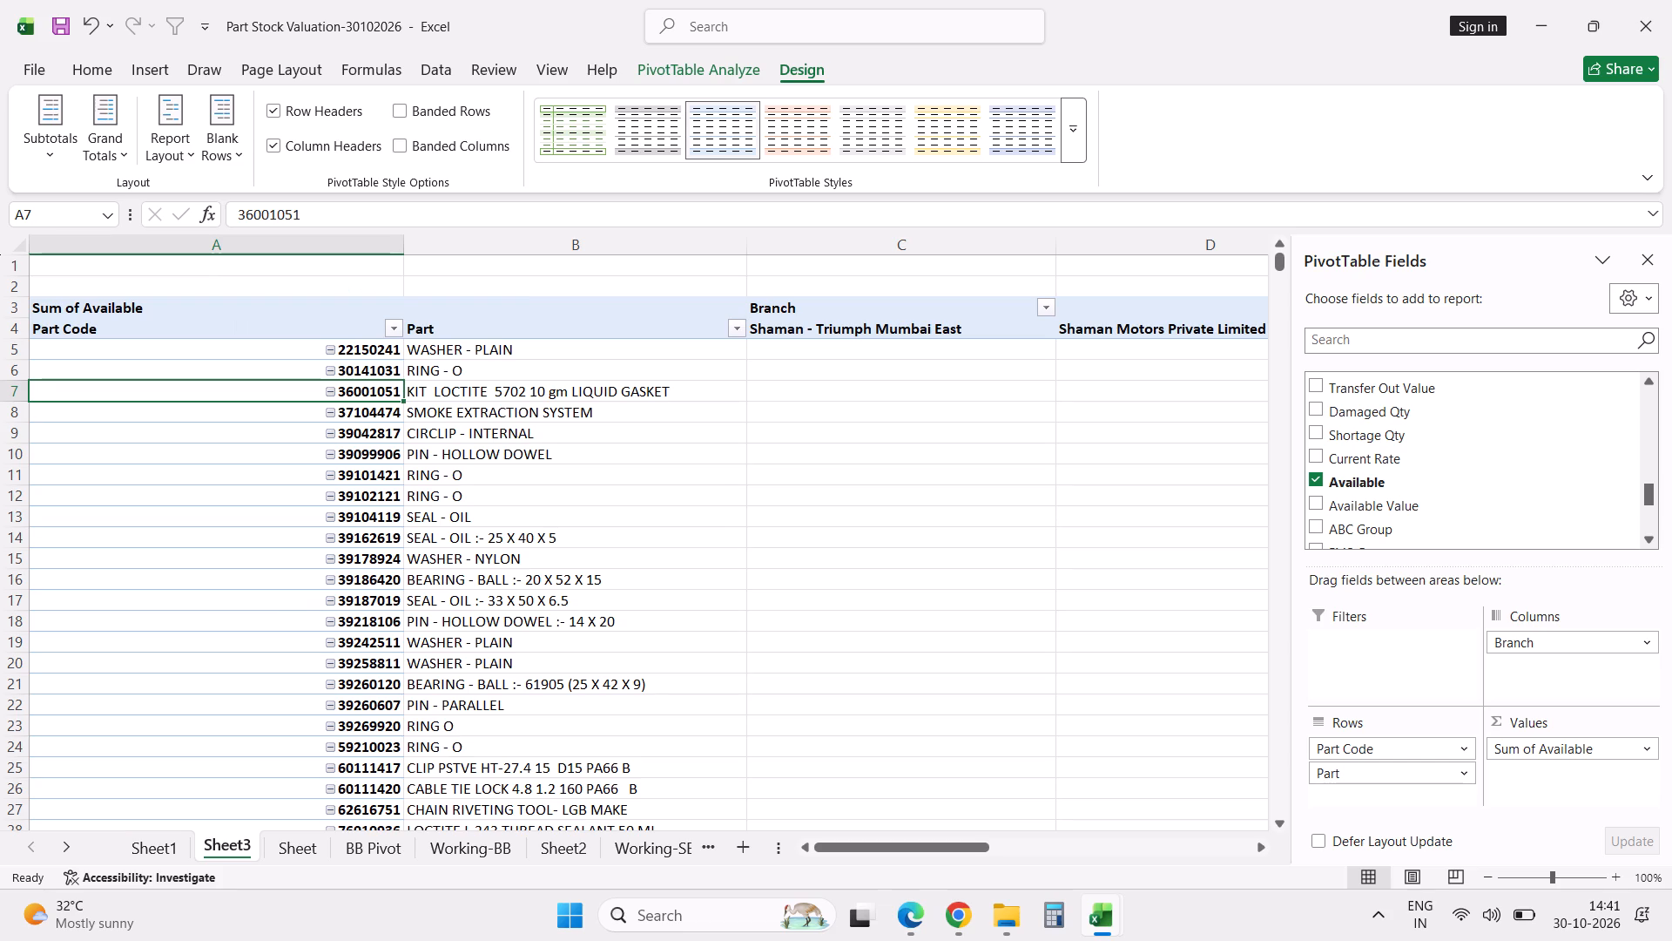
Copy the entire PivotTable sheet and paste it over itself as values only.
{"action": "key", "text": "ctrl+a"}
{"action": "key", "text": "ctrl+a"}
{"action": "key", "text": "ctrl+a"}
{"action": "key", "text": "ctrl+c"}
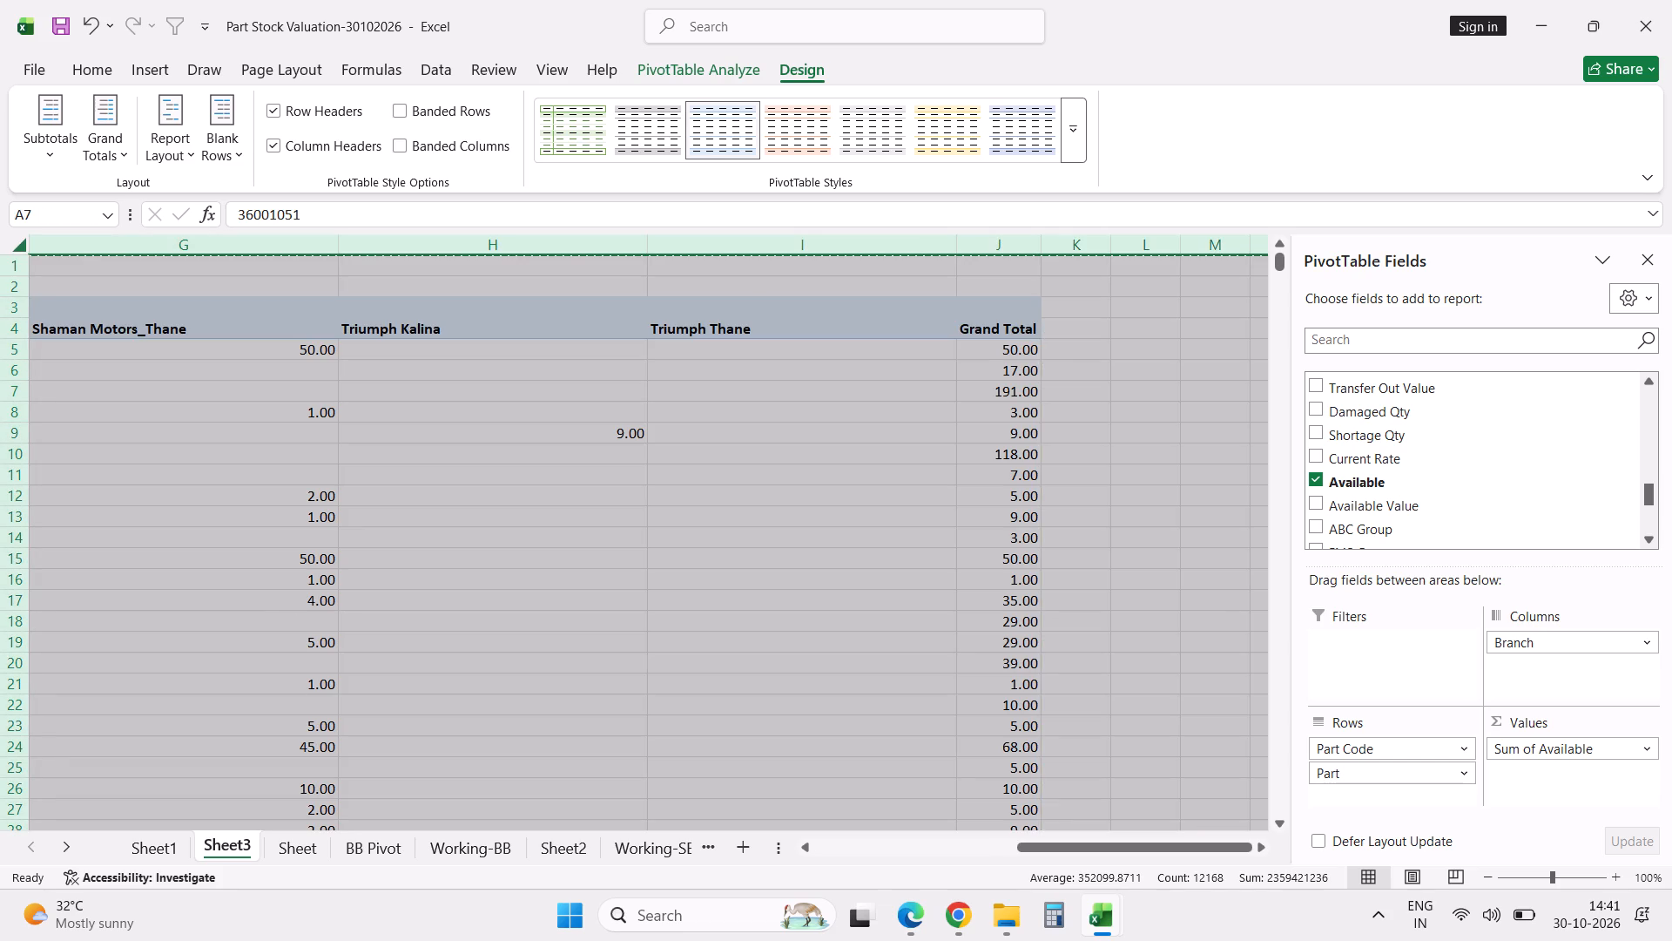
{"action": "right_click", "coordinate": [211, 267]}
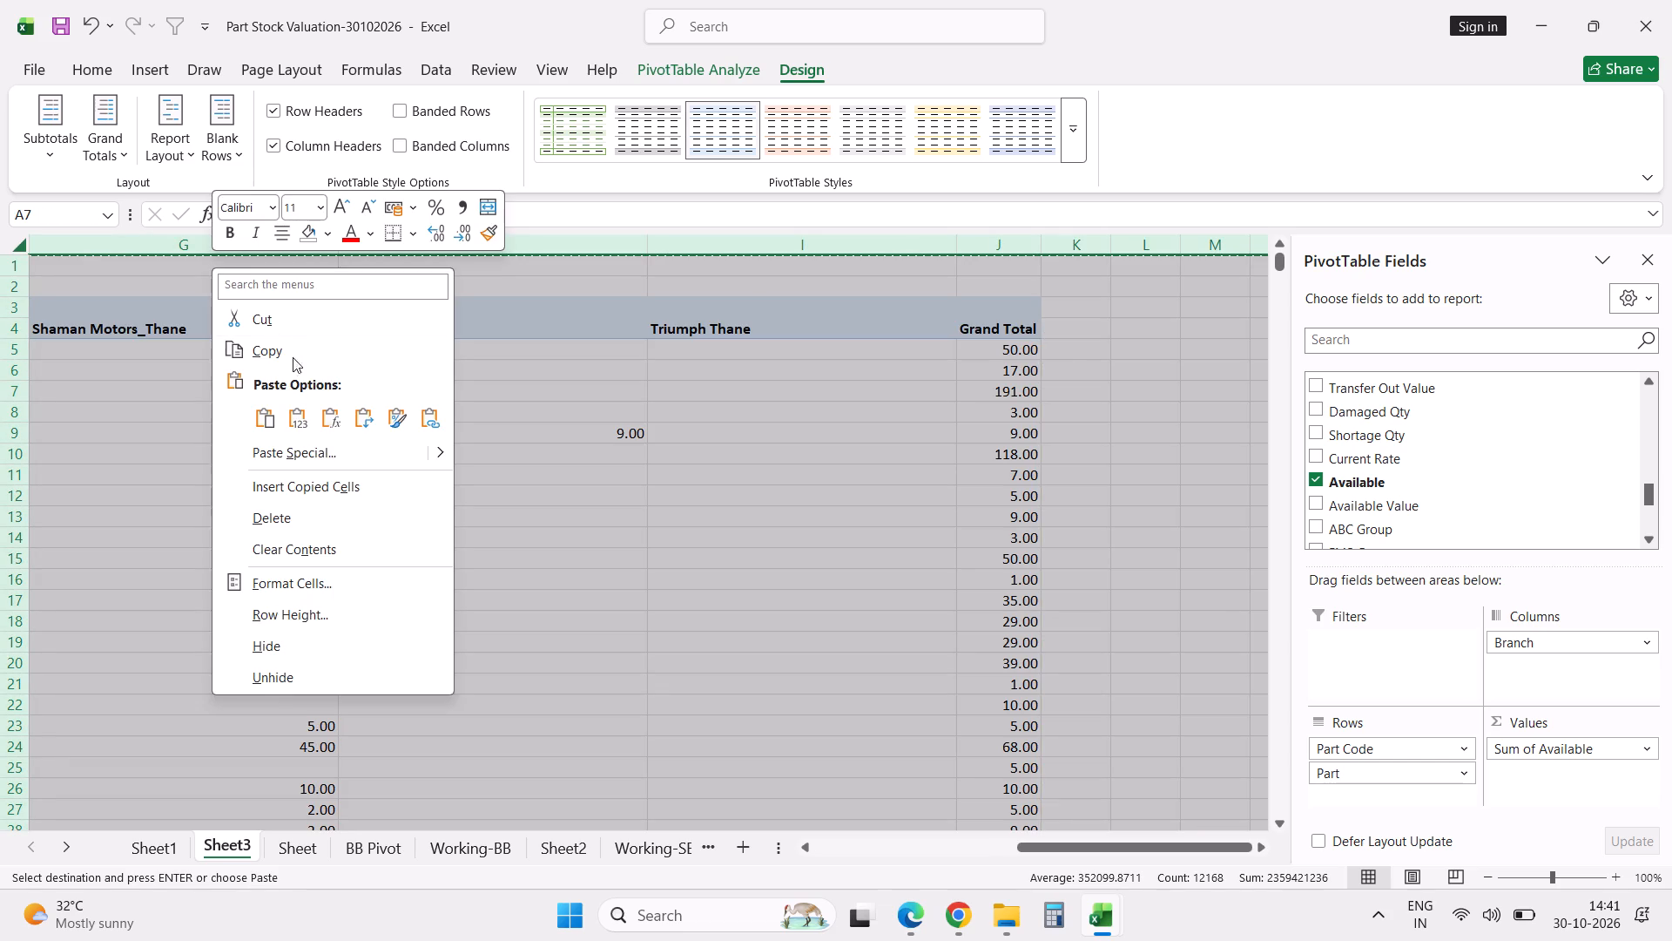
{"action": "left_click", "coordinate": [297, 420]}
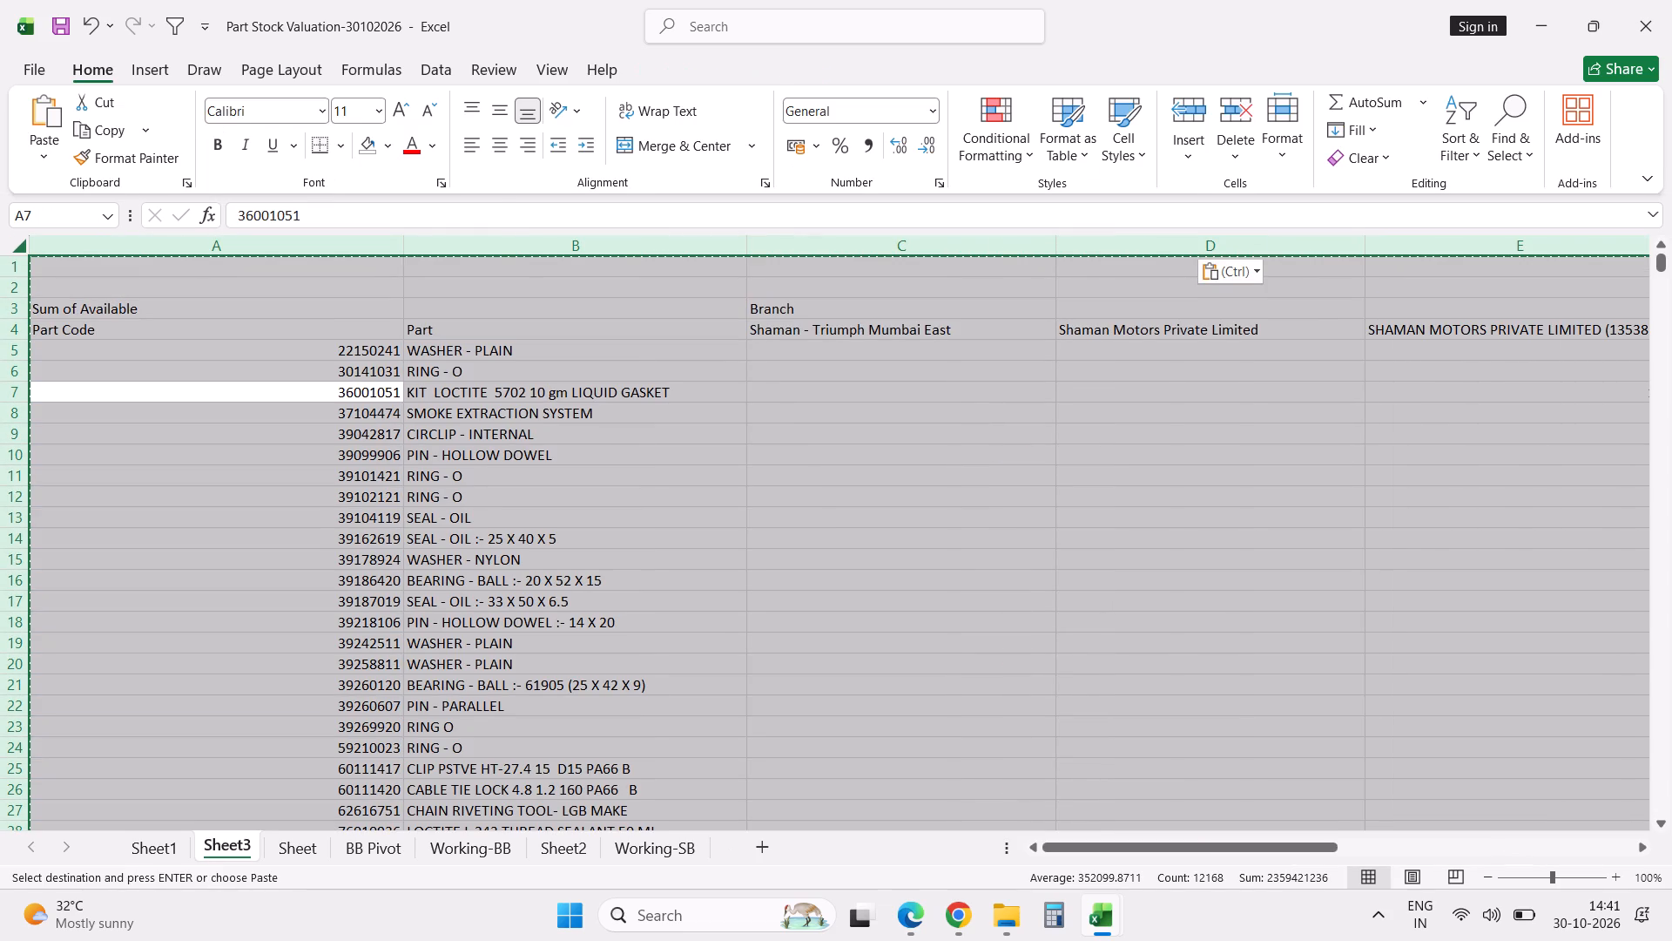
Narrow the Part Code column to a width of about 12 and reduce the Shaman - Triumph Mumbai East column's width.
{"action": "left_click", "coordinate": [401, 241]}
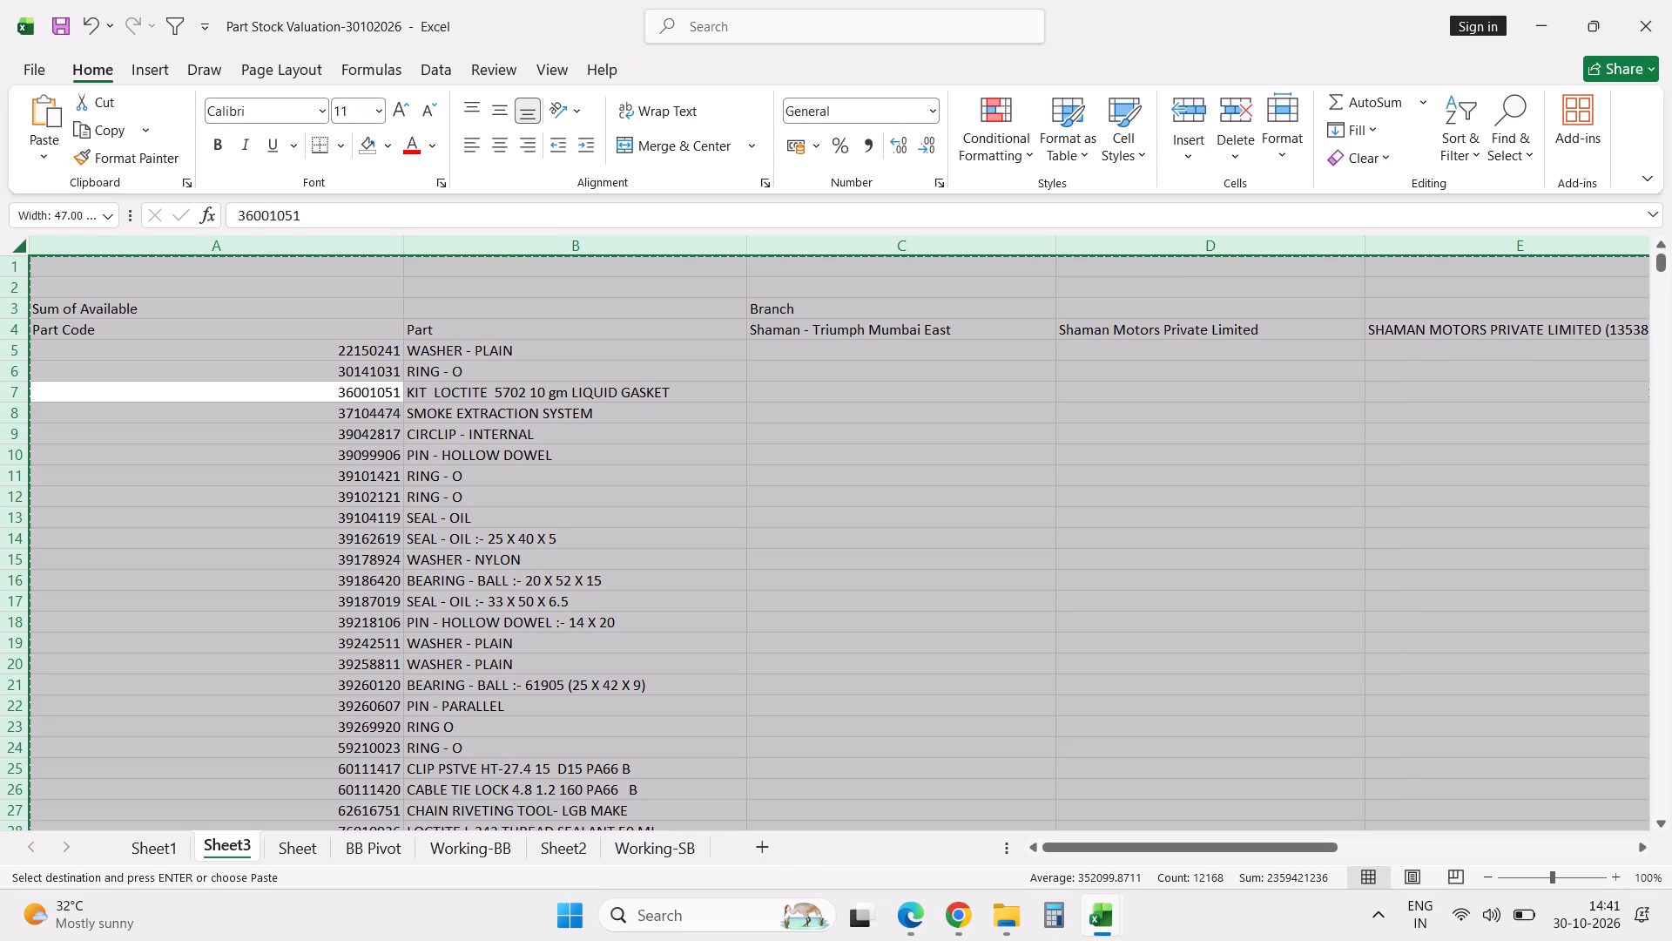
{"action": "left_click", "coordinate": [250, 501]}
{"action": "left_click_drag", "start_coordinate": [402, 239], "coordinate": [128, 303]}
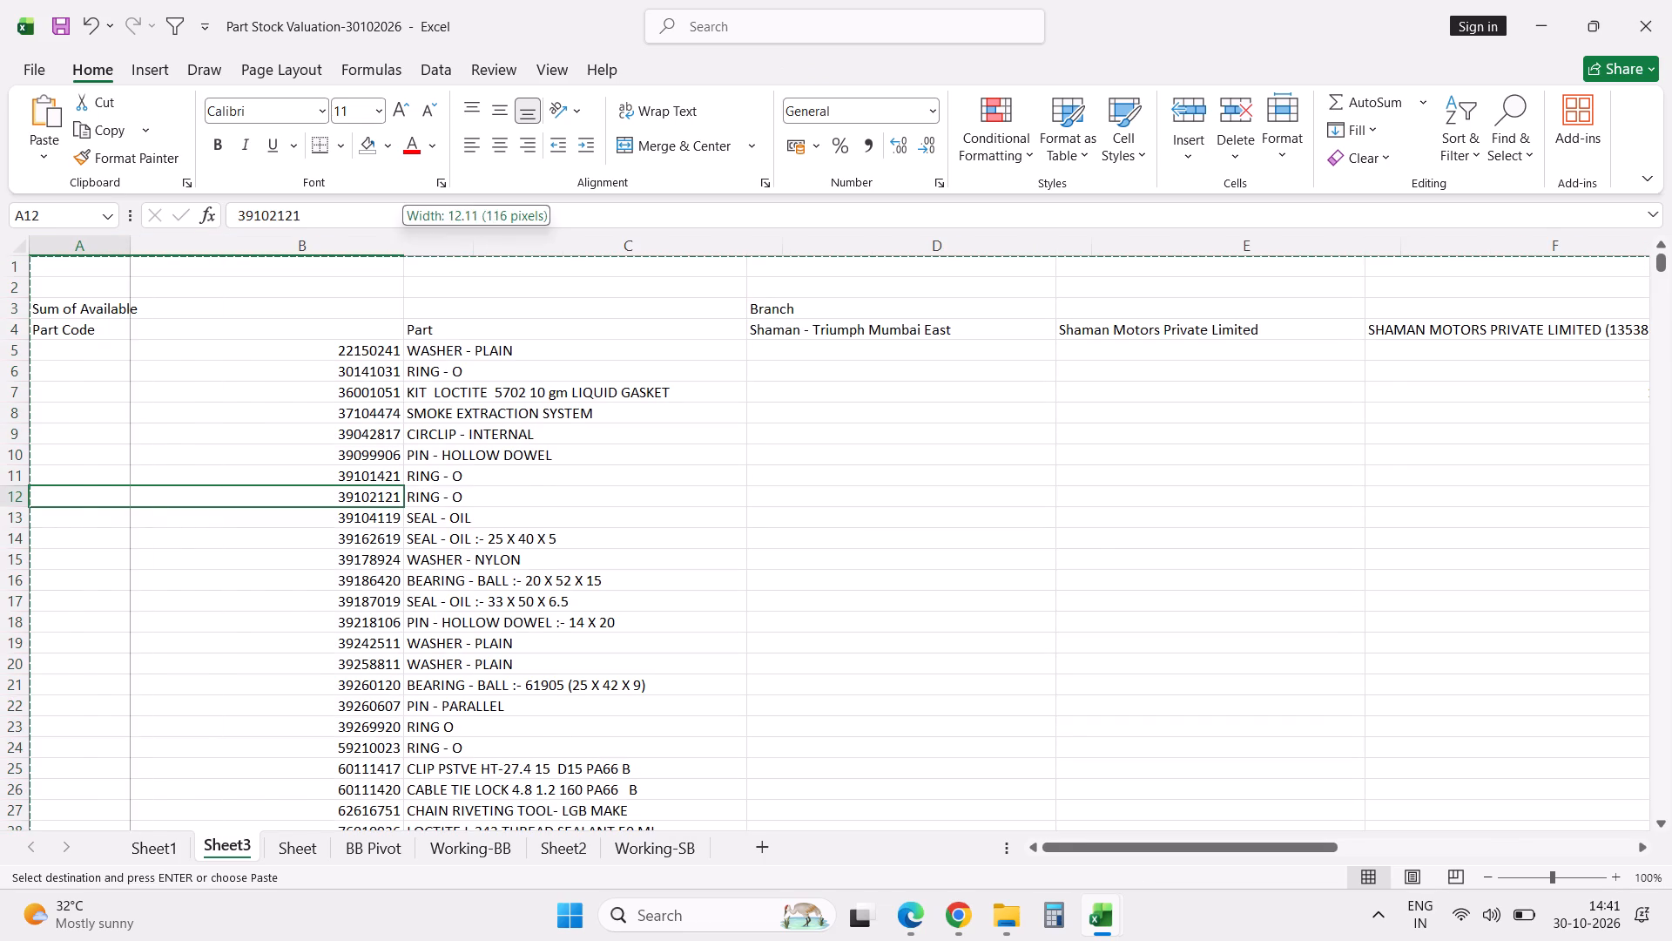
{"action": "left_click_drag", "start_coordinate": [128, 303], "coordinate": [128, 304]}
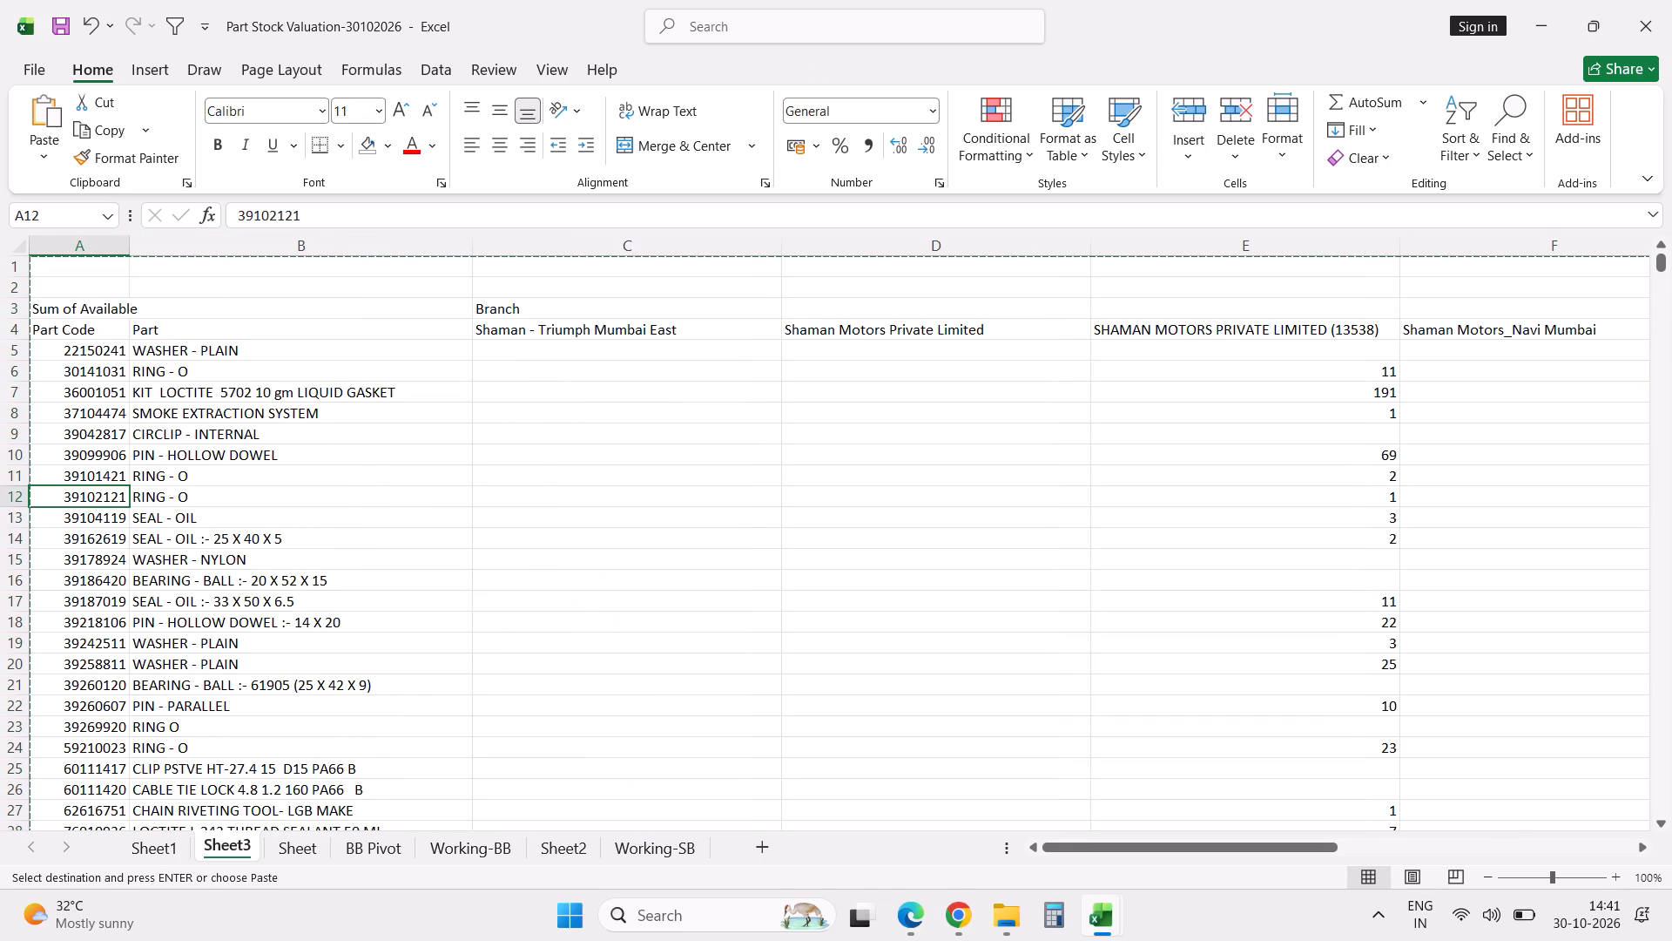
{"action": "left_click_drag", "start_coordinate": [781, 243], "coordinate": [673, 262]}
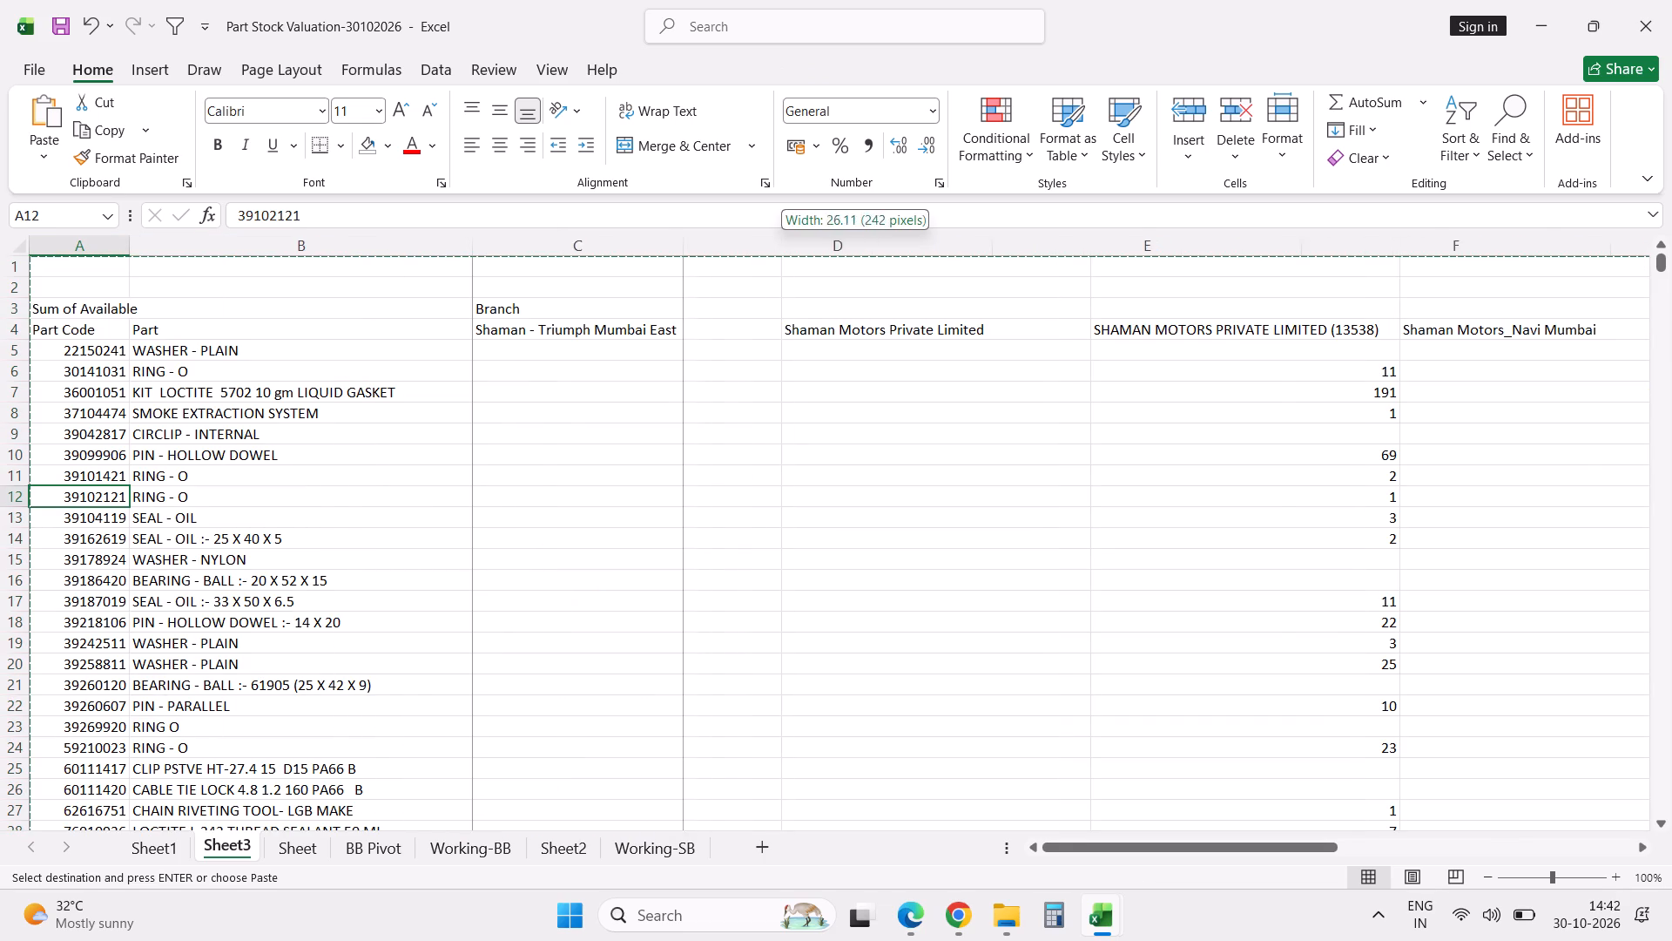
{"action": "left_click_drag", "start_coordinate": [673, 262], "coordinate": [670, 262]}
Delete the Shaman - Triumph Mumbai East, Shaman Motors Private Limited and Triumph Thane branch columns from Sheet3.
{"action": "left_click", "coordinate": [547, 236]}
{"action": "key", "text": "shift+Right"}
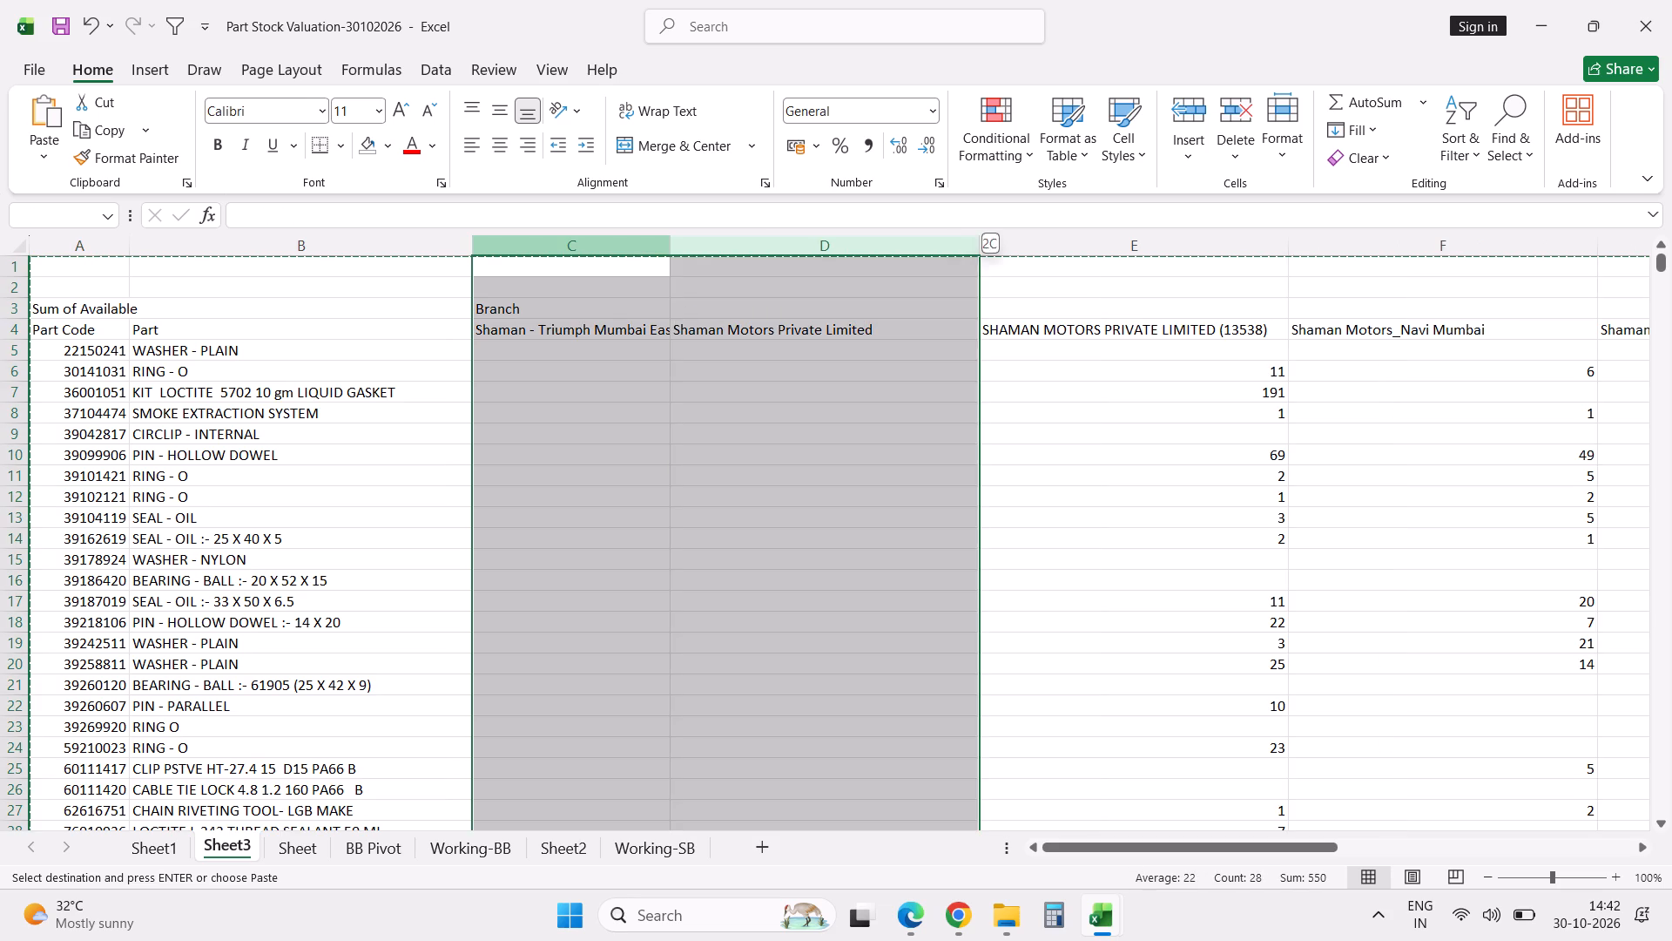
{"action": "key", "text": "ctrl+minus"}
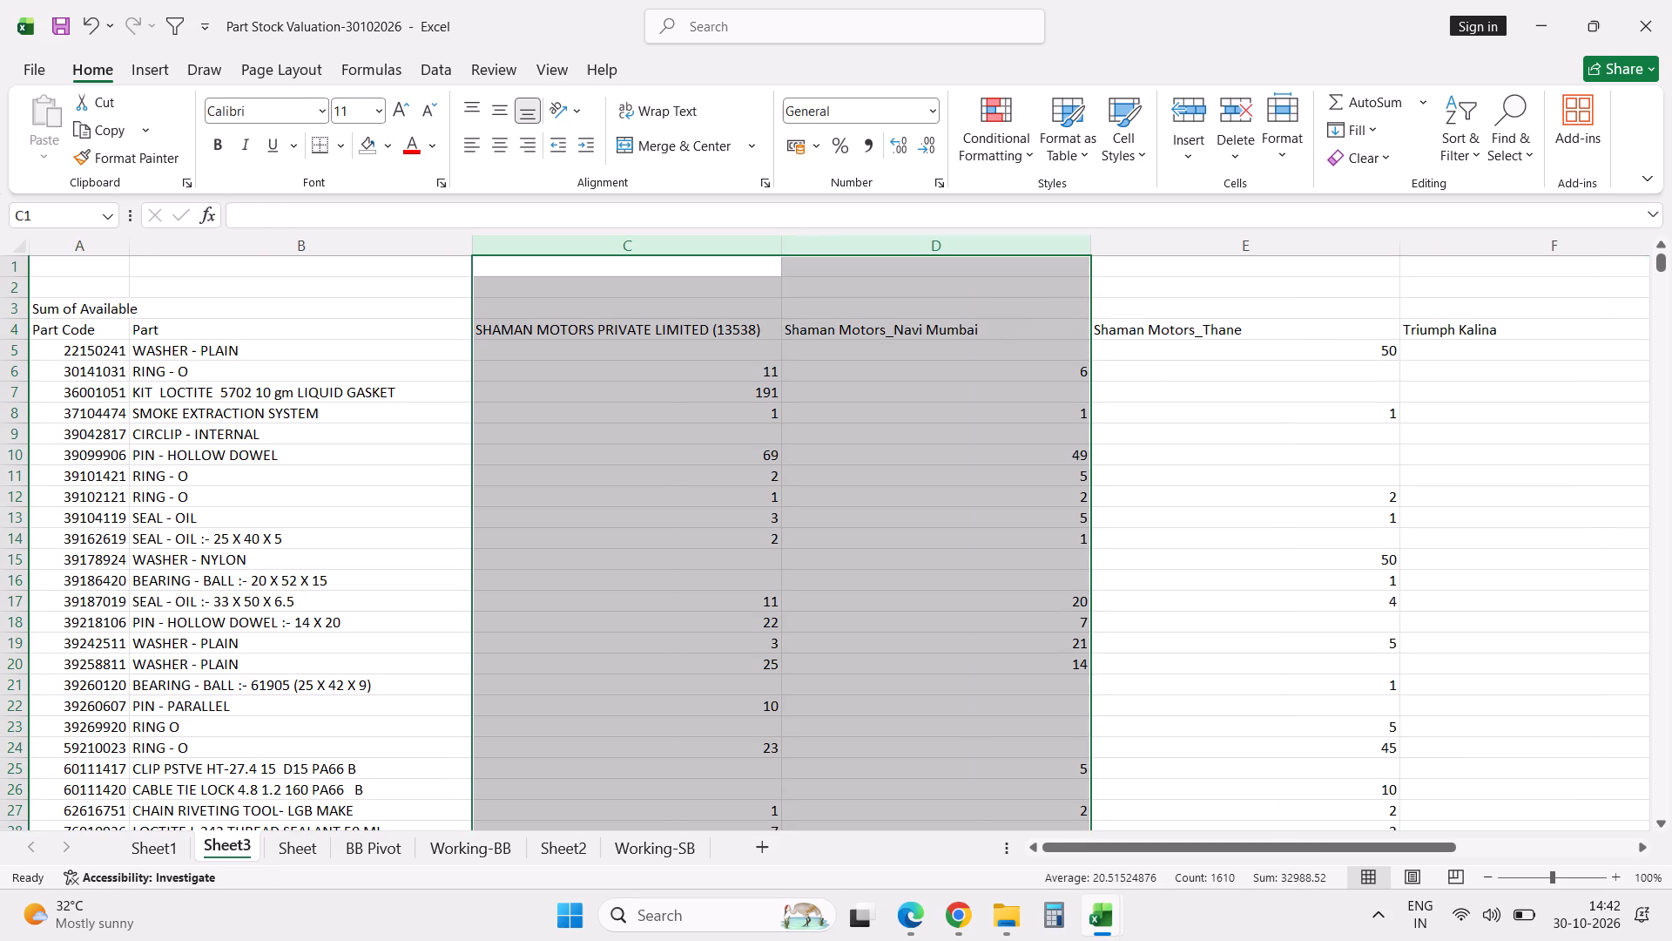
{"action": "left_click", "coordinate": [1293, 450]}
{"action": "key", "text": "Right"}
{"action": "key", "text": "Right"}
{"action": "key", "text": "Right"}
{"action": "key", "text": "Right"}
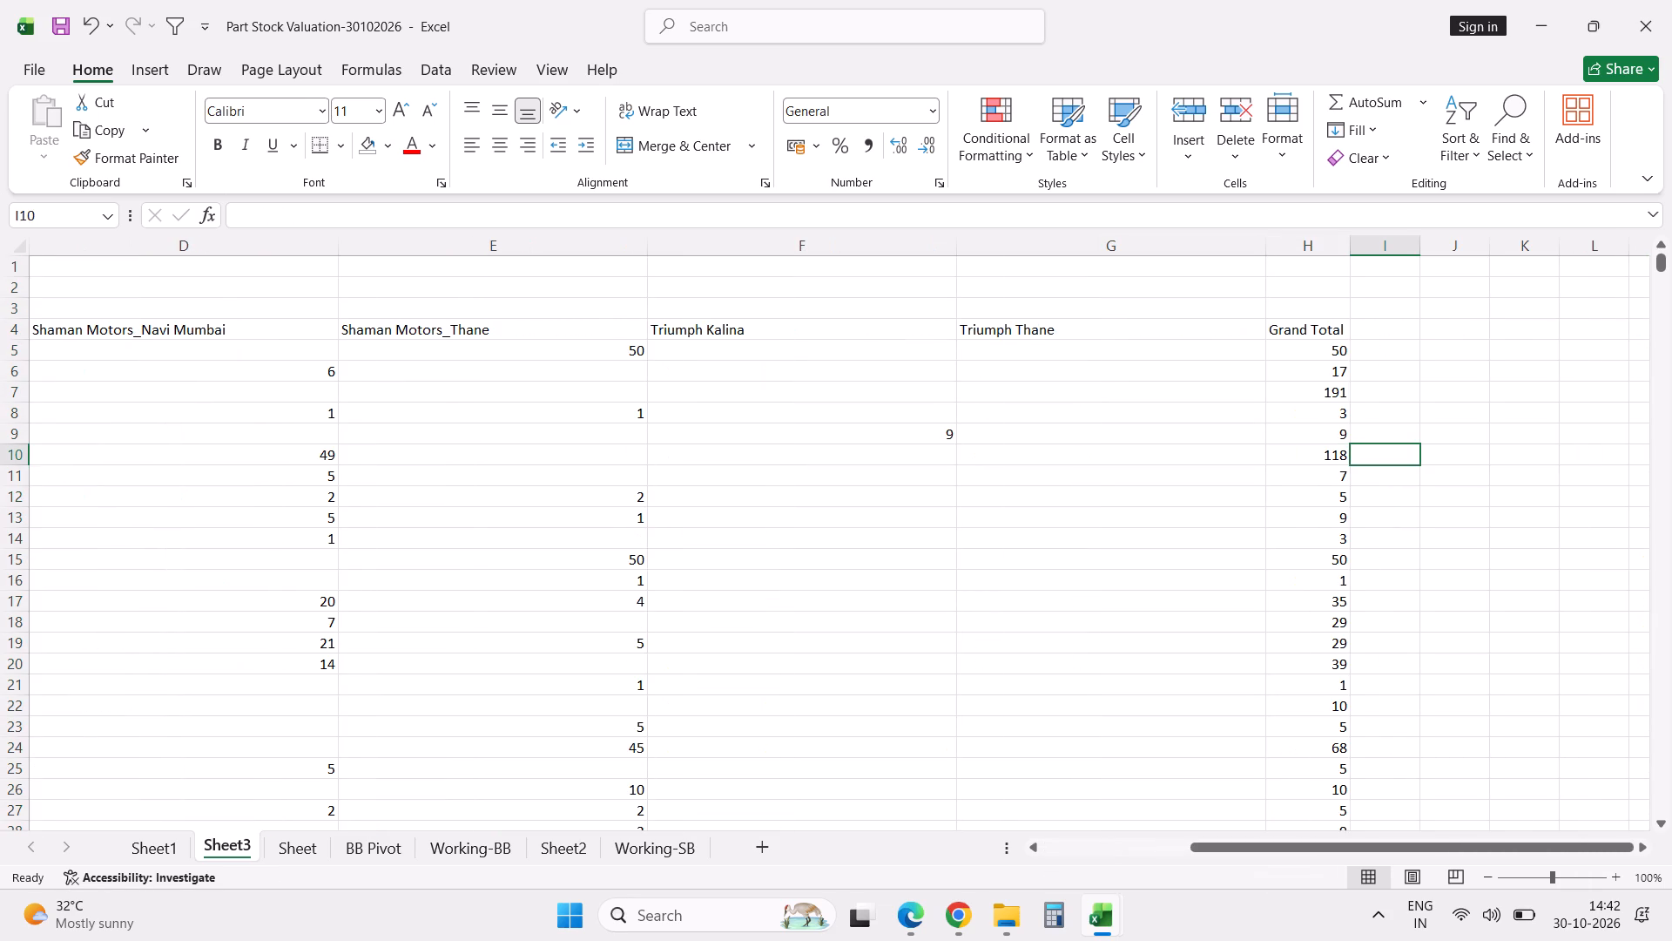
{"action": "left_click", "coordinate": [1067, 245]}
{"action": "key", "text": "ctrl+minus"}
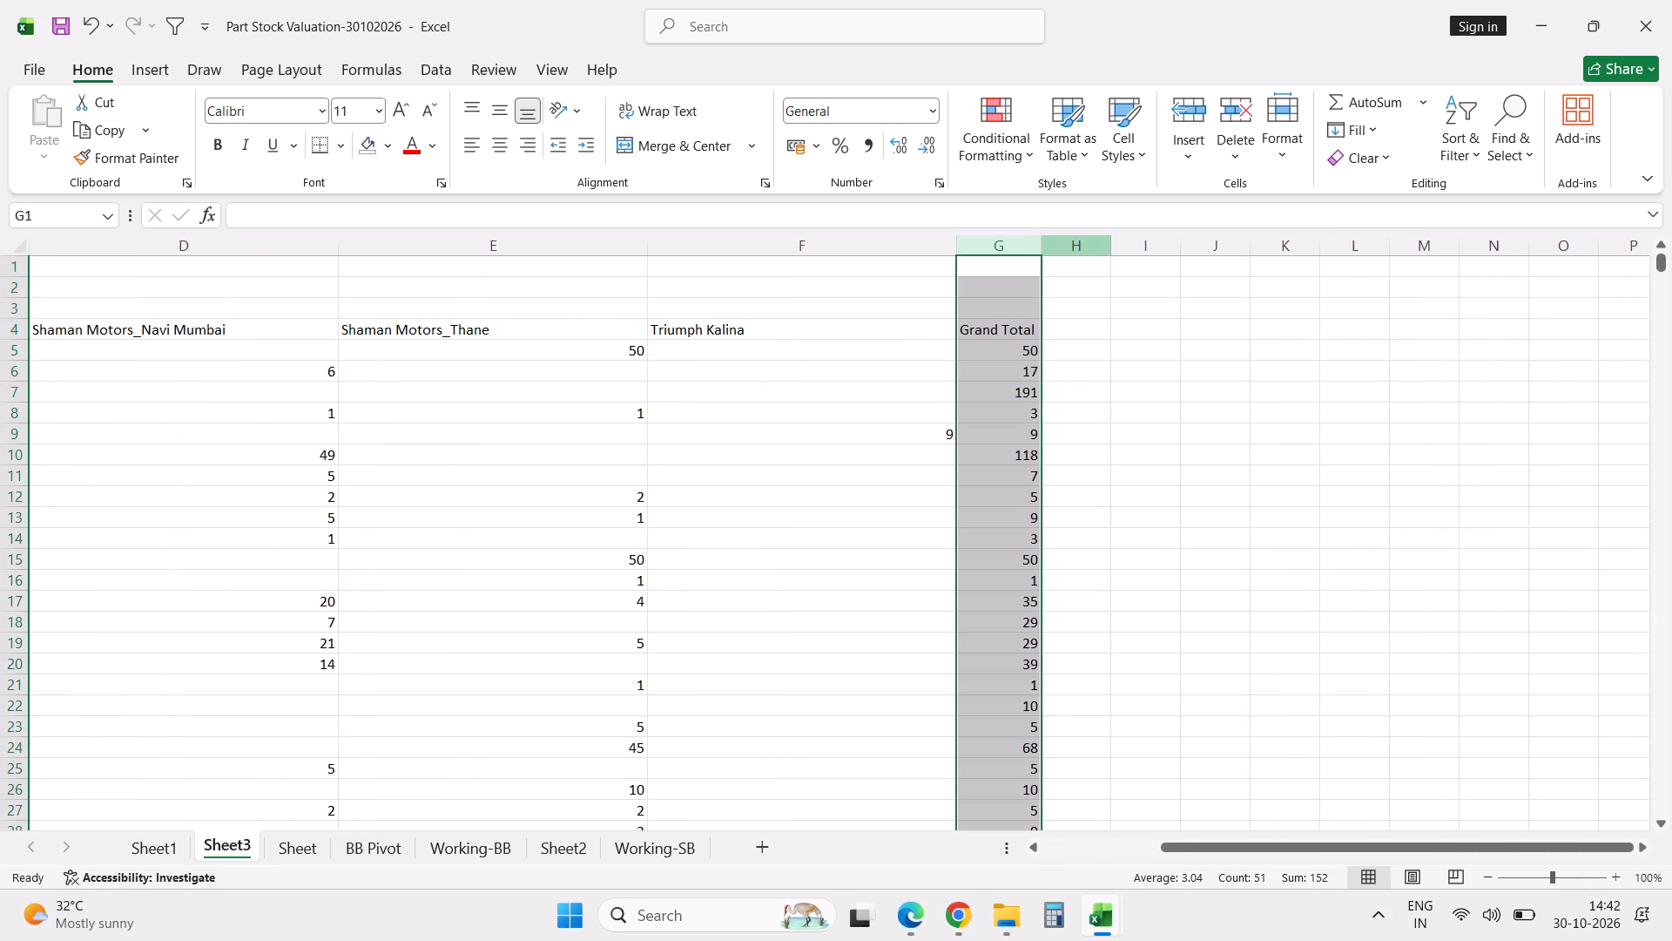
Replace all blank cells with 0 in the branch stock and Grand Total columns of Sheet3, from row 5 to the last row.
{"action": "key", "text": "Down"}
{"action": "key", "text": "Down"}
{"action": "key", "text": "Down"}
{"action": "key", "text": "Down"}
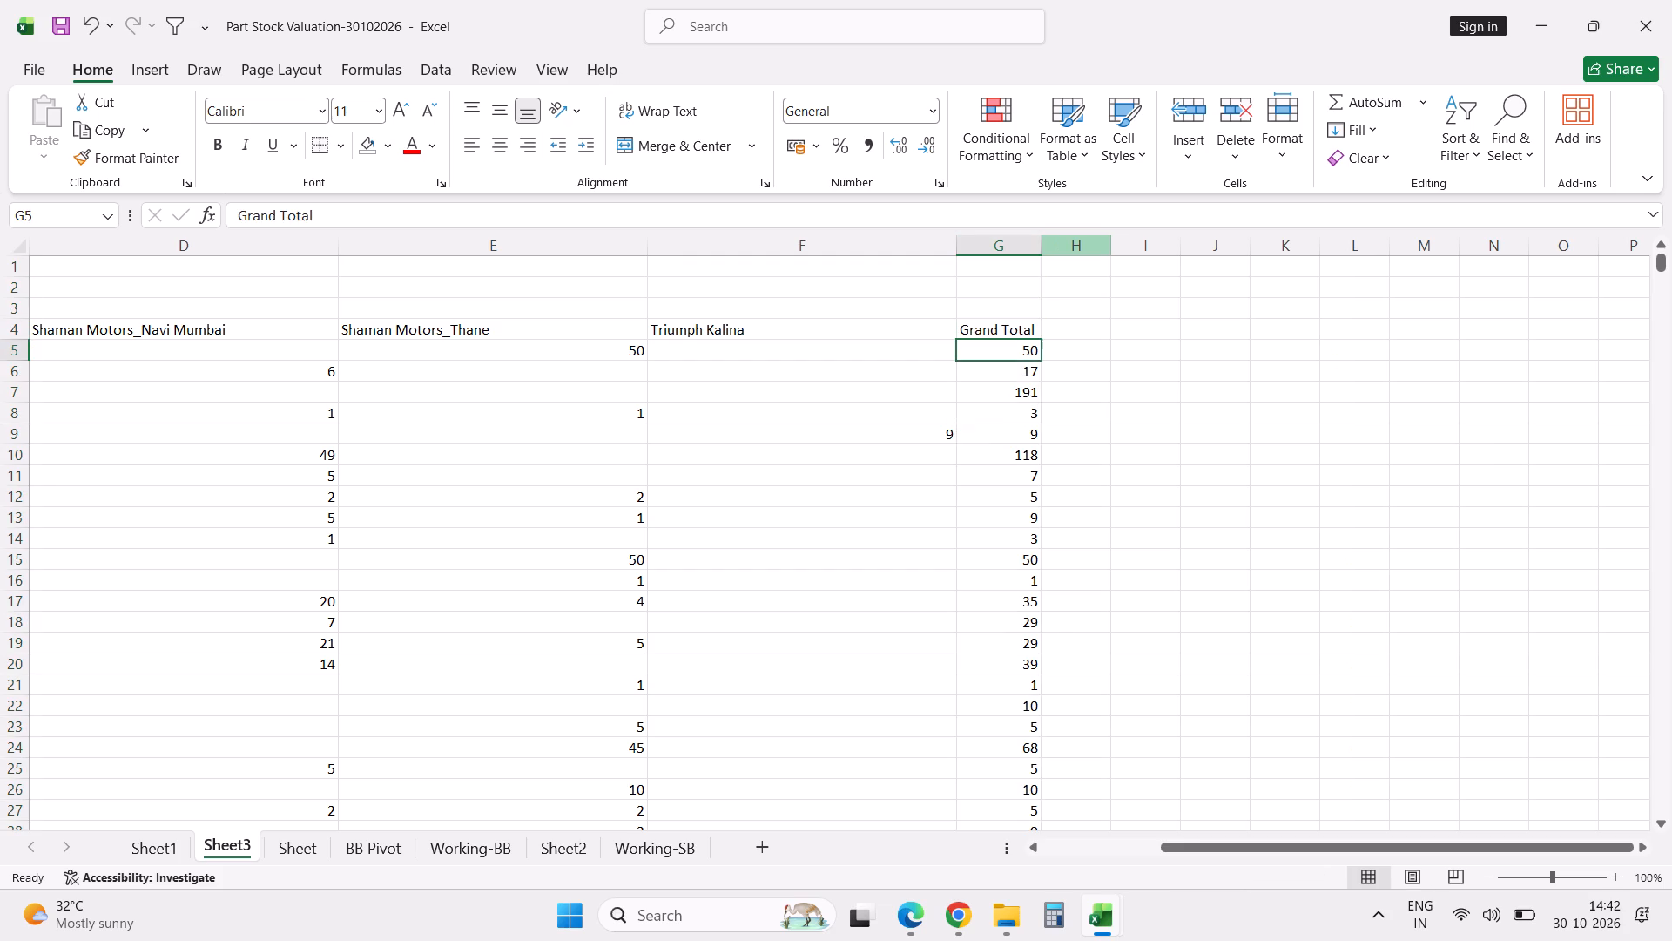
{"action": "key", "text": "ctrl+shift+Down"}
{"action": "key", "text": "shift+Left"}
{"action": "key", "text": "shift+Left"}
{"action": "key", "text": "shift+Left"}
{"action": "key", "text": "shift+Left"}
{"action": "key", "text": "shift+Left"}
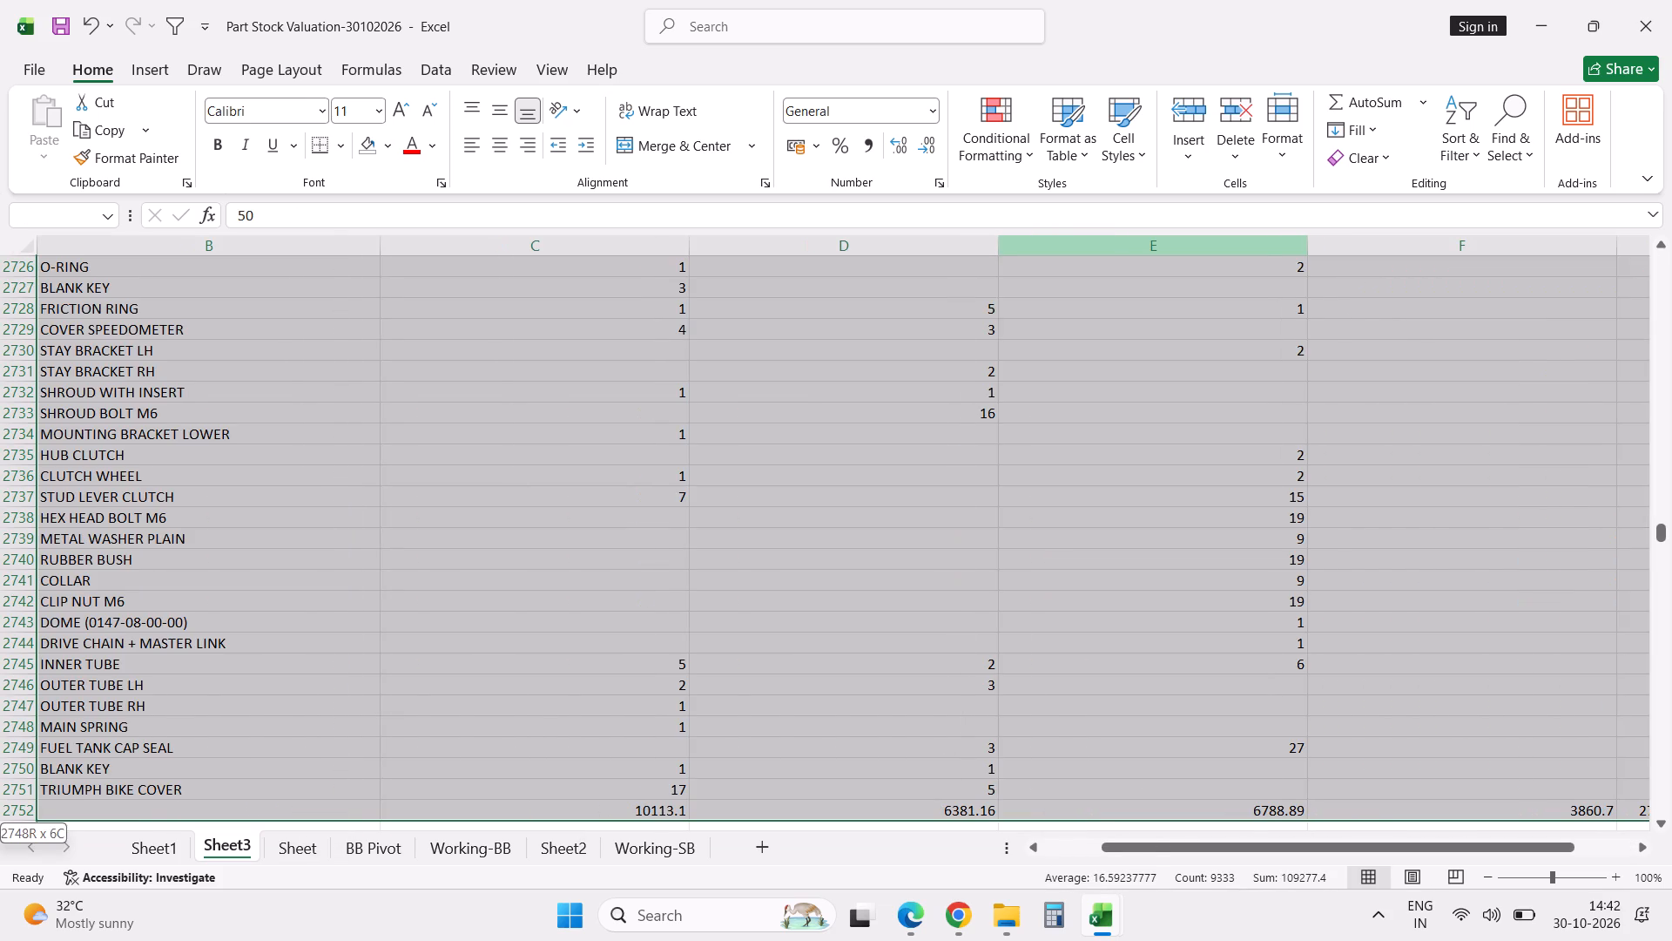
{"action": "key", "text": "shift+Right"}
{"action": "key", "text": "ctrl+h"}
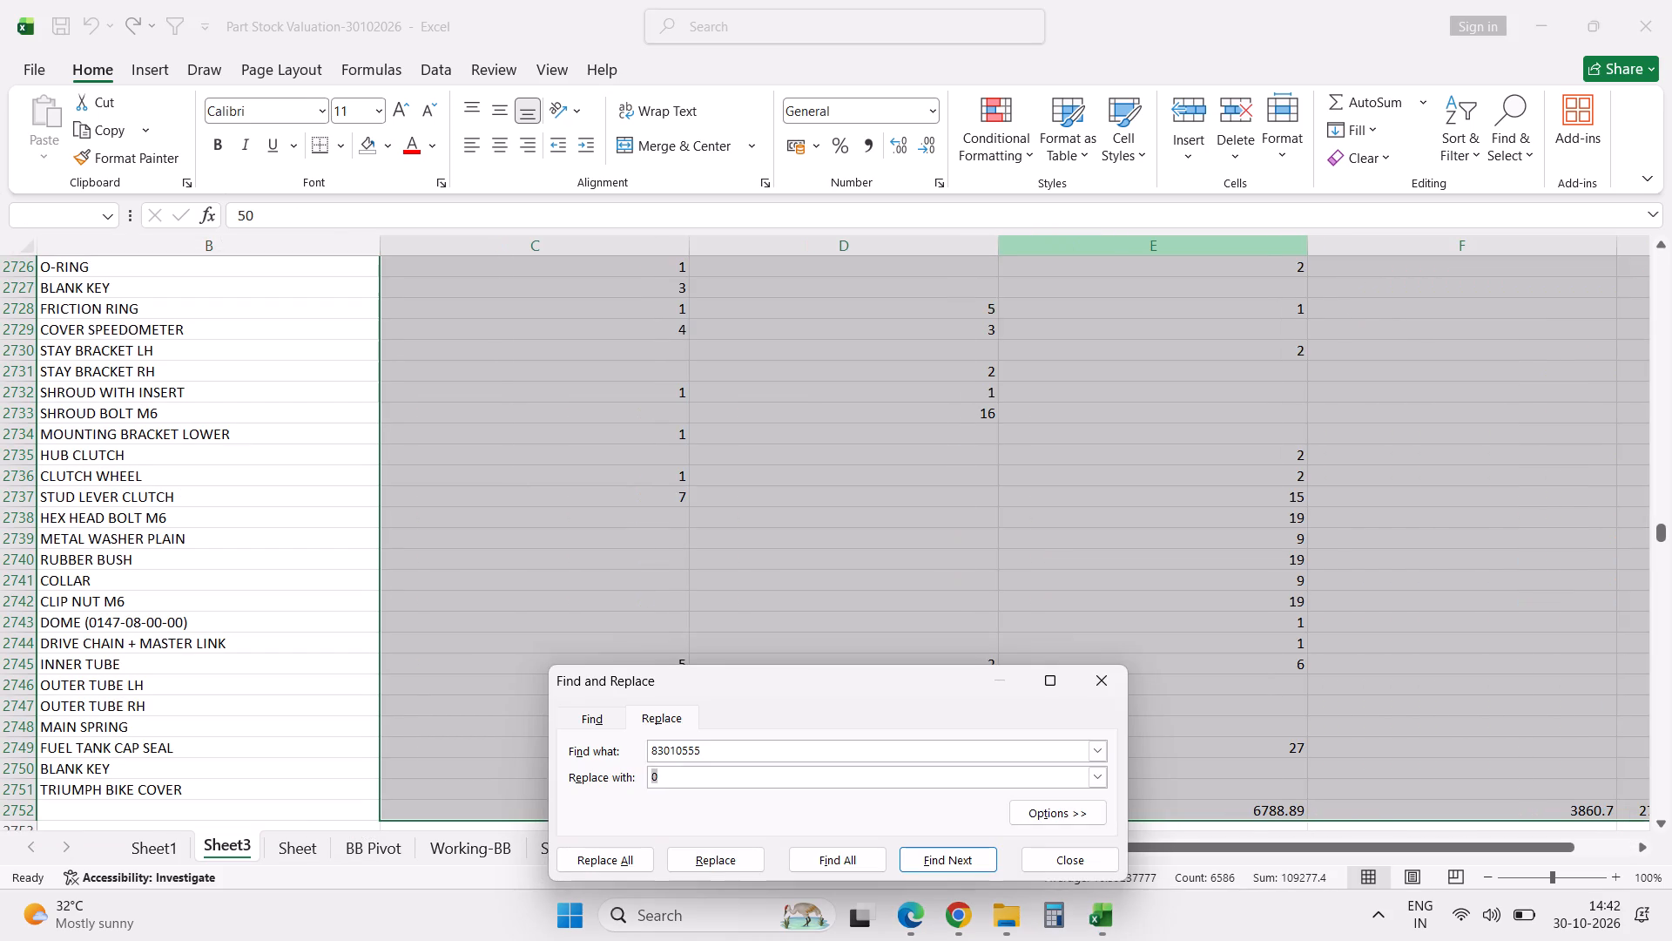
{"action": "key", "text": "shift+Tab"}
{"action": "key", "text": "Delete"}
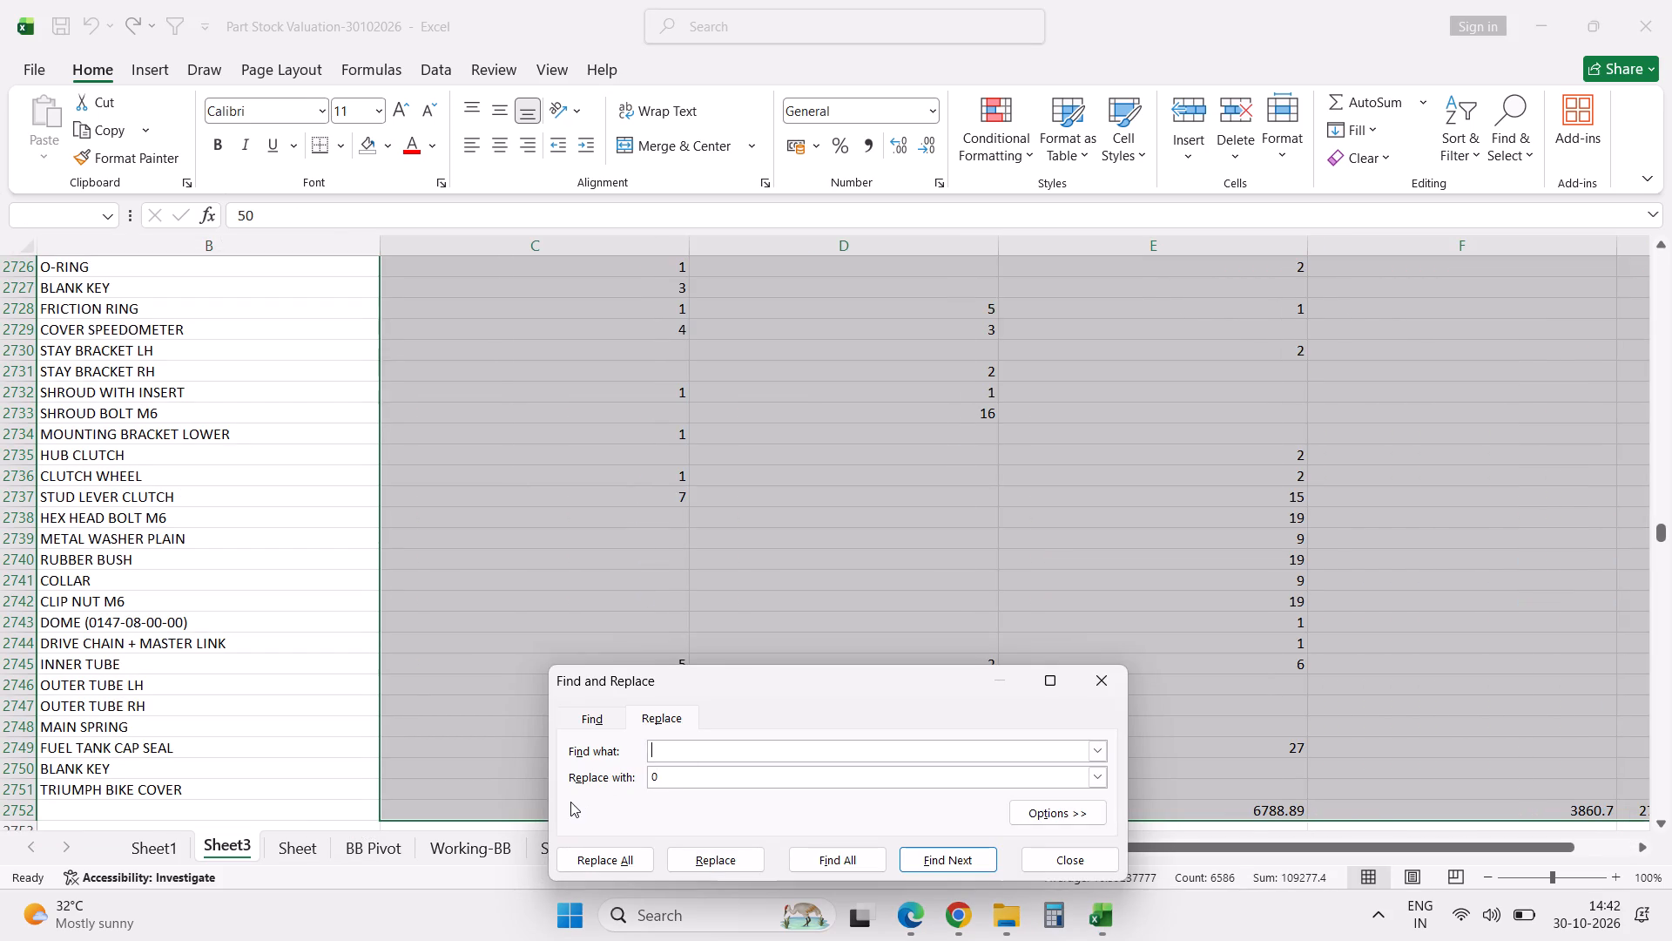
{"action": "left_click", "coordinate": [597, 858]}
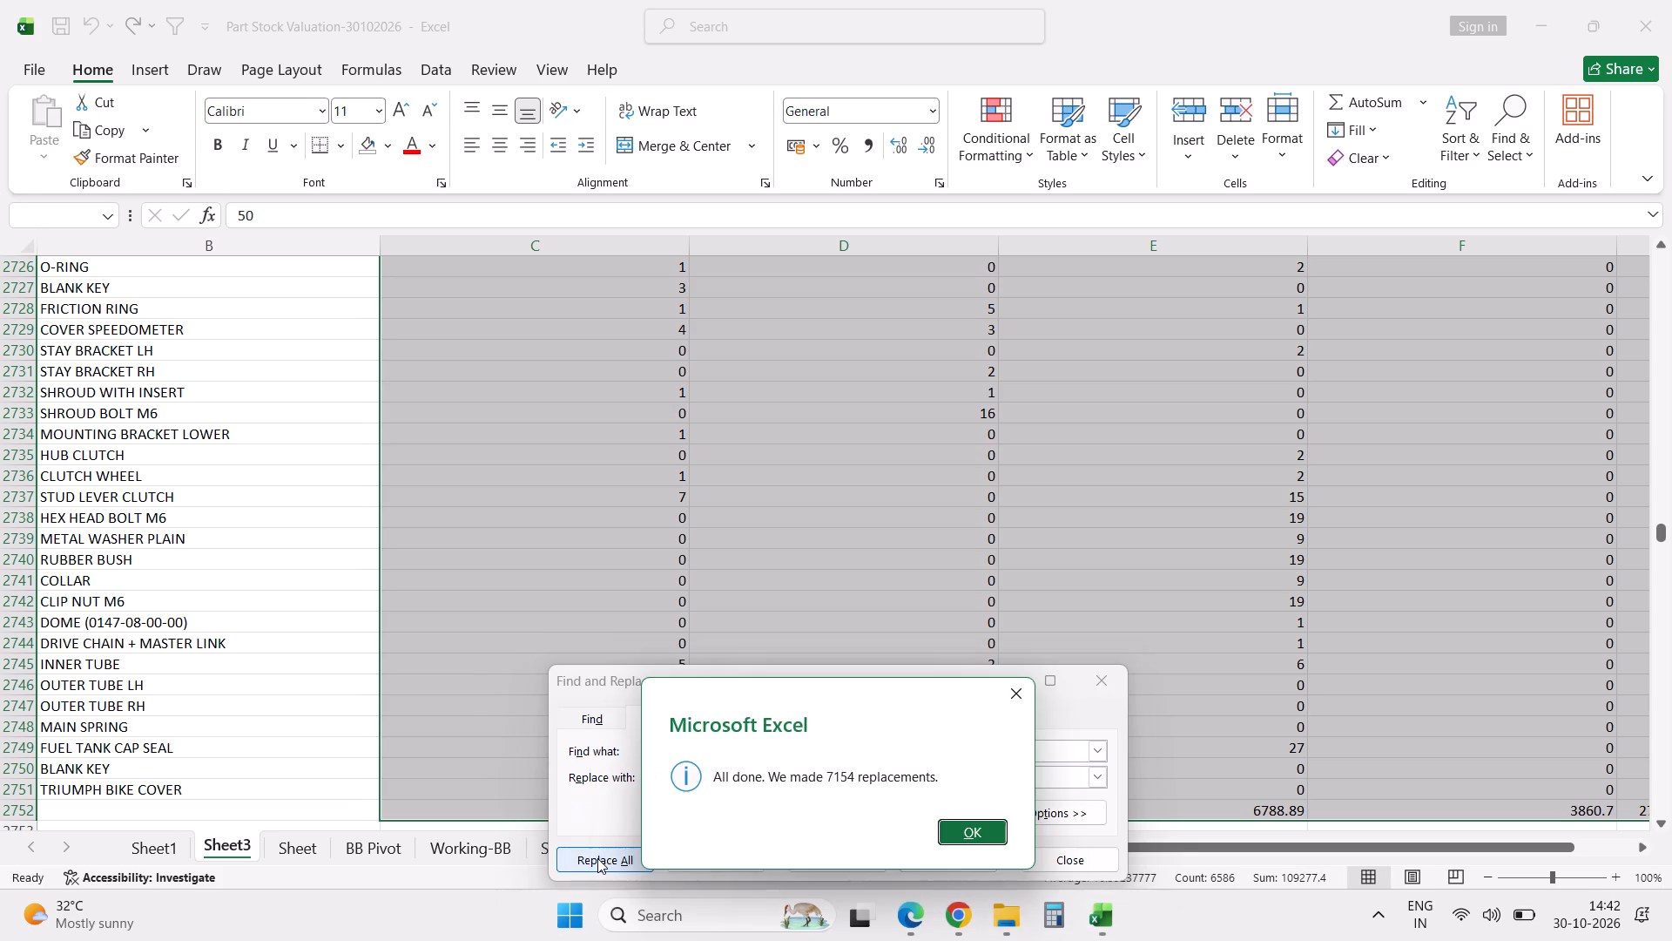
{"action": "key", "text": "Escape"}
{"action": "key", "text": "Escape"}
Enter =SUM(C5:F5) in the first Grand Total cell of Sheet3 and fill it down the whole column.
{"action": "key", "text": "ctrl+Up"}
{"action": "key", "text": "Down"}
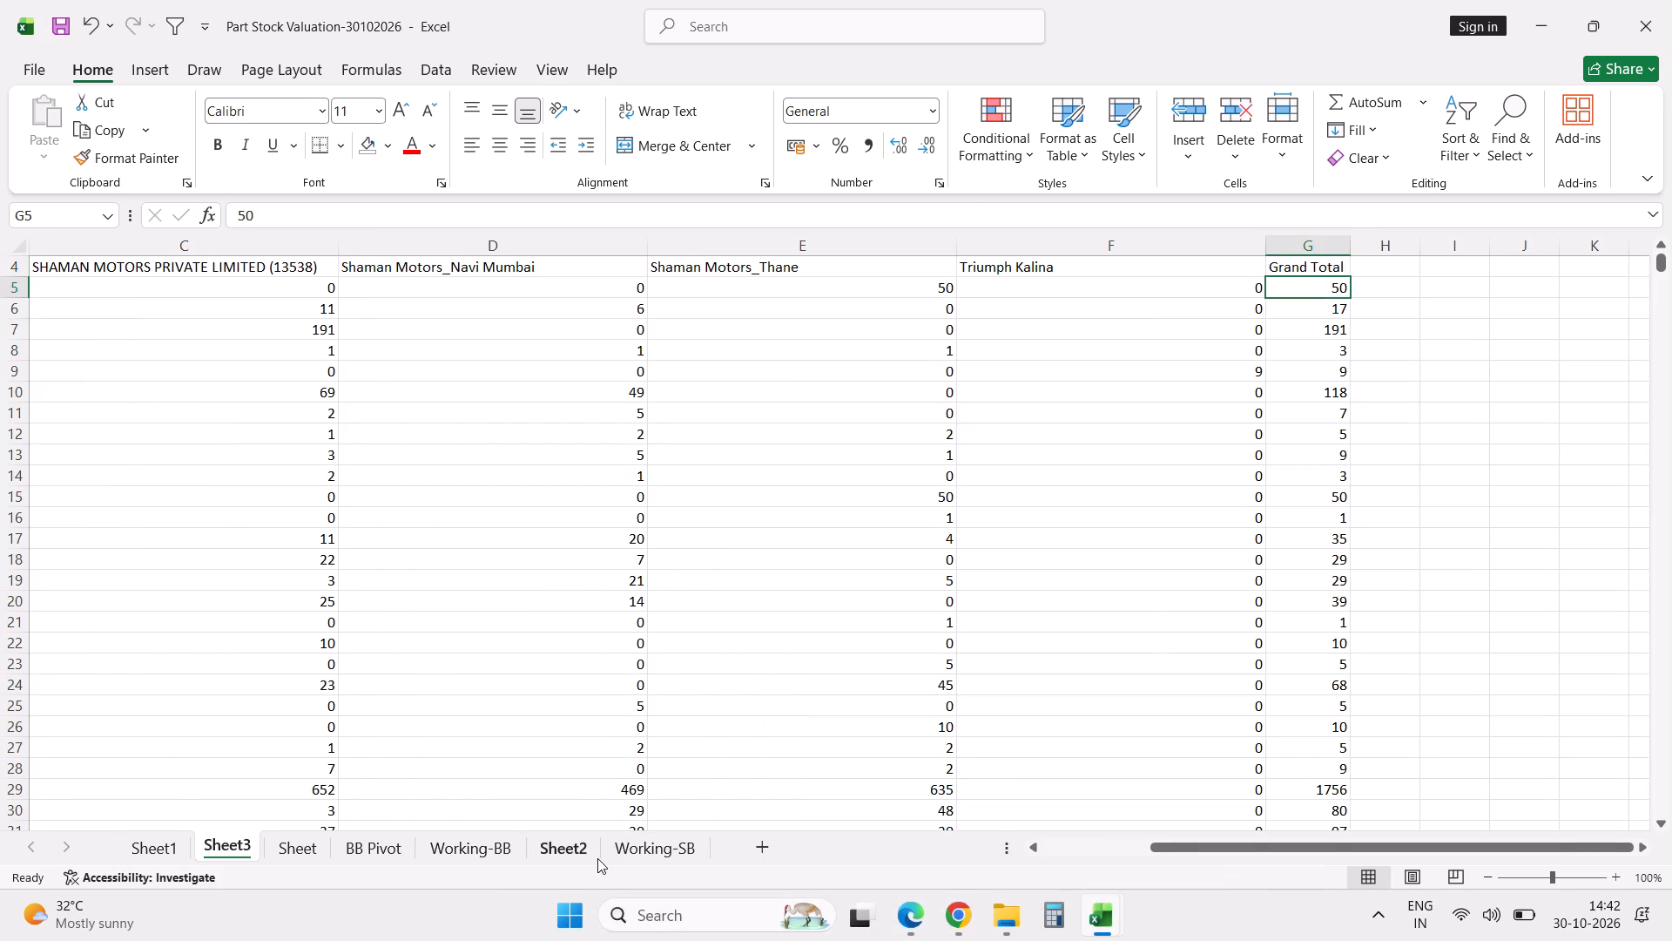
{"action": "key", "text": "Up"}
{"action": "key", "text": "ctrl+Left"}
{"action": "key", "text": "Right"}
{"action": "key", "text": "Right"}
{"action": "key", "text": "Right"}
{"action": "key", "text": "Right"}
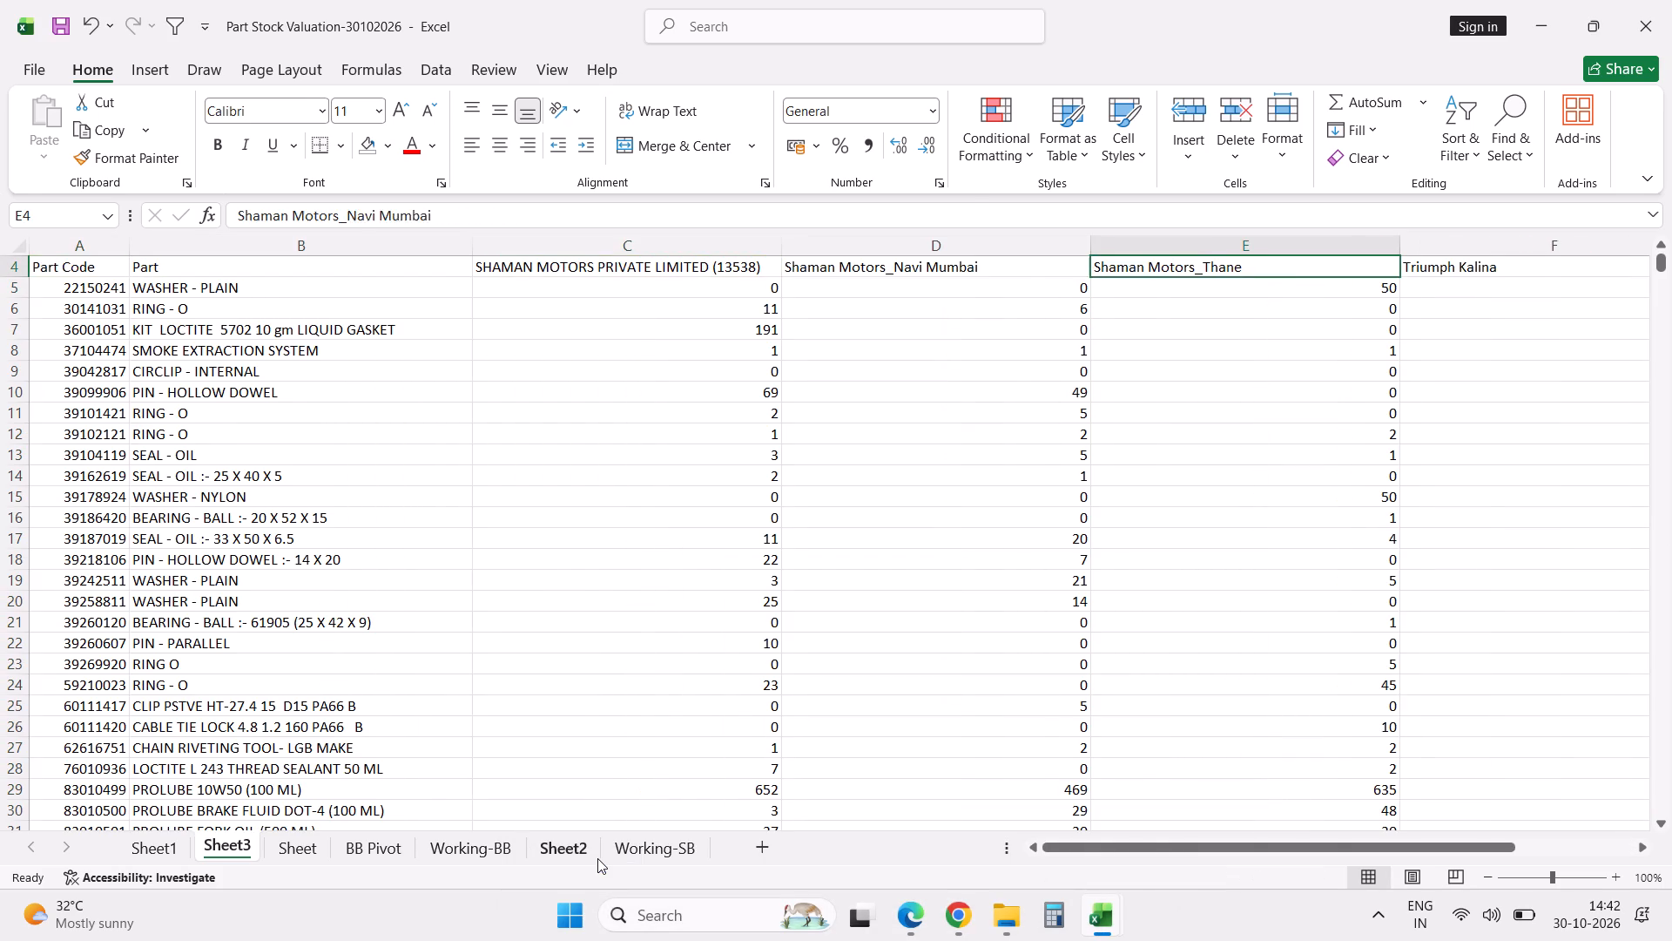
{"action": "key", "text": "ctrl+Right"}
{"action": "key", "text": "Down"}
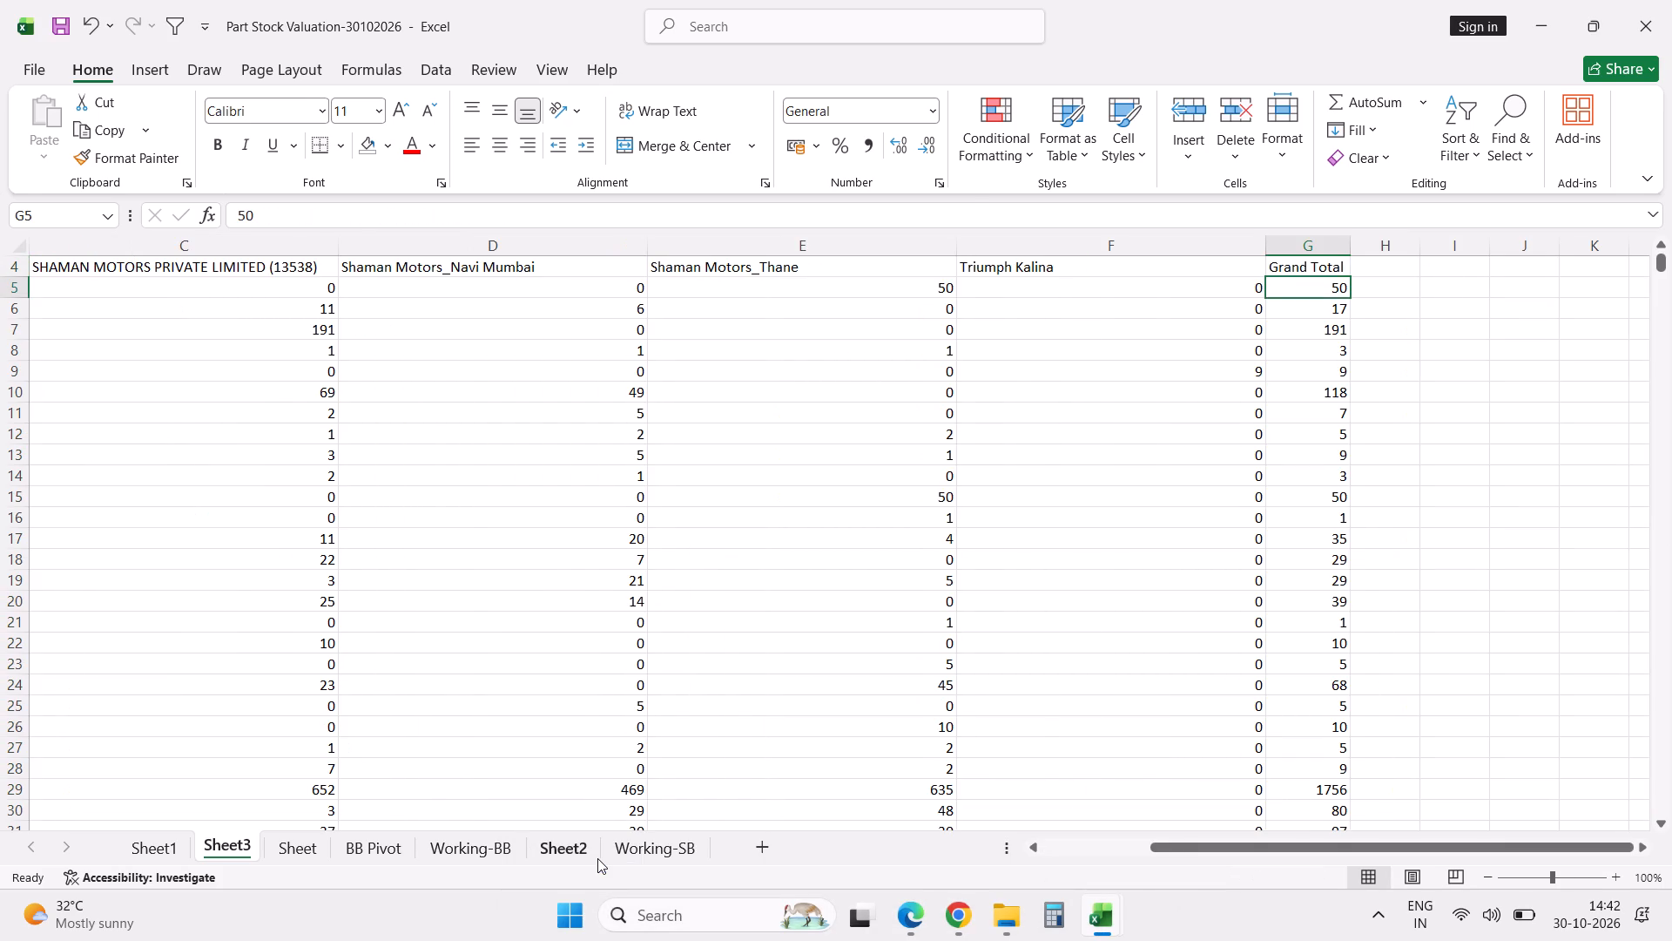
{"action": "key", "text": "alt+equal"}
{"action": "key", "text": "Return"}
{"action": "key", "text": "Up"}
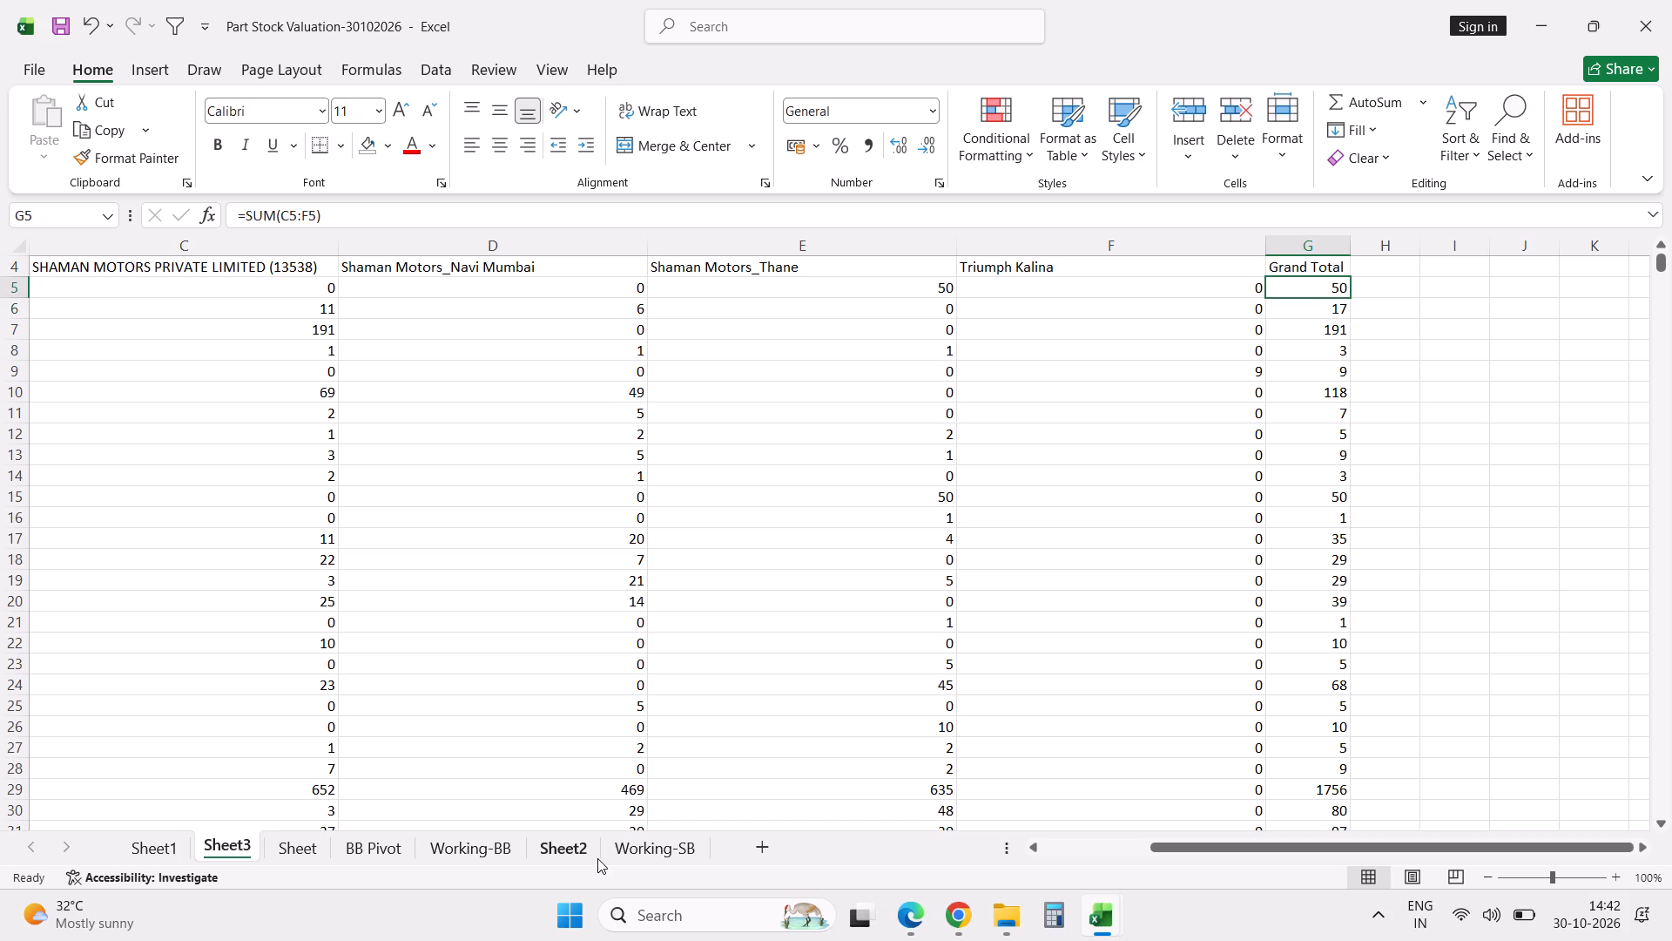
{"action": "double_click", "coordinate": [1349, 297]}
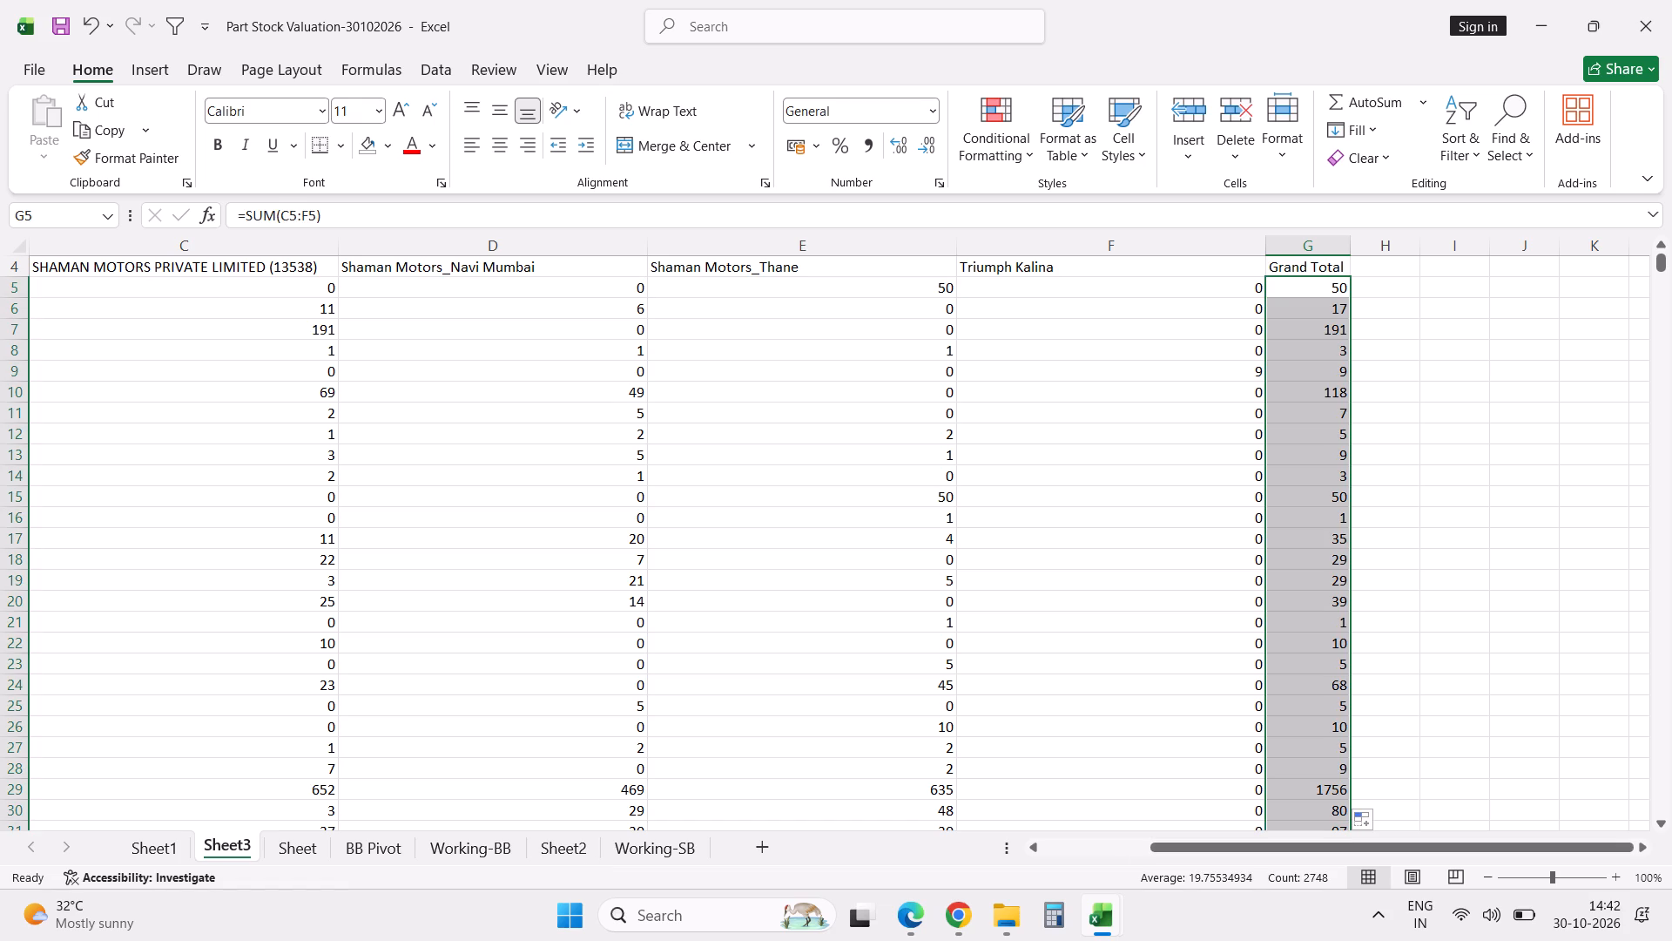
{"action": "left_click", "coordinate": [1320, 274]}
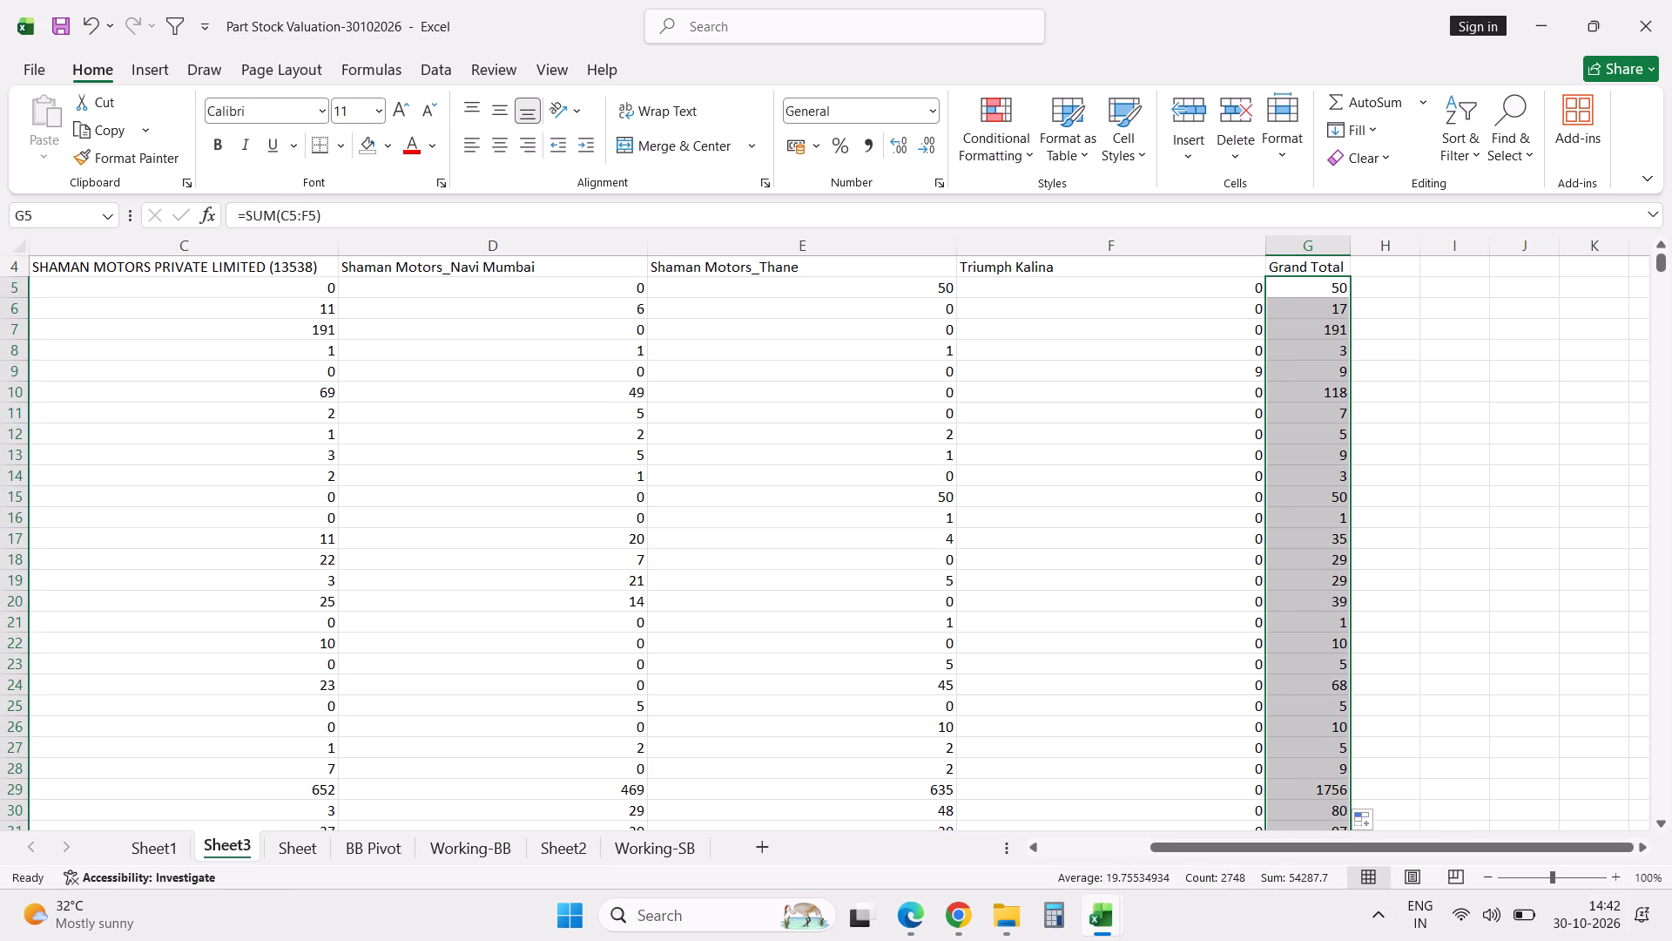
Narrow the Triumph Kalina, Shaman Motors_Thane, Shaman Motors_Navi Mumbai, Shaman Motors Private Limited and Part columns to compact the table.
{"action": "left_click", "coordinate": [1082, 273]}
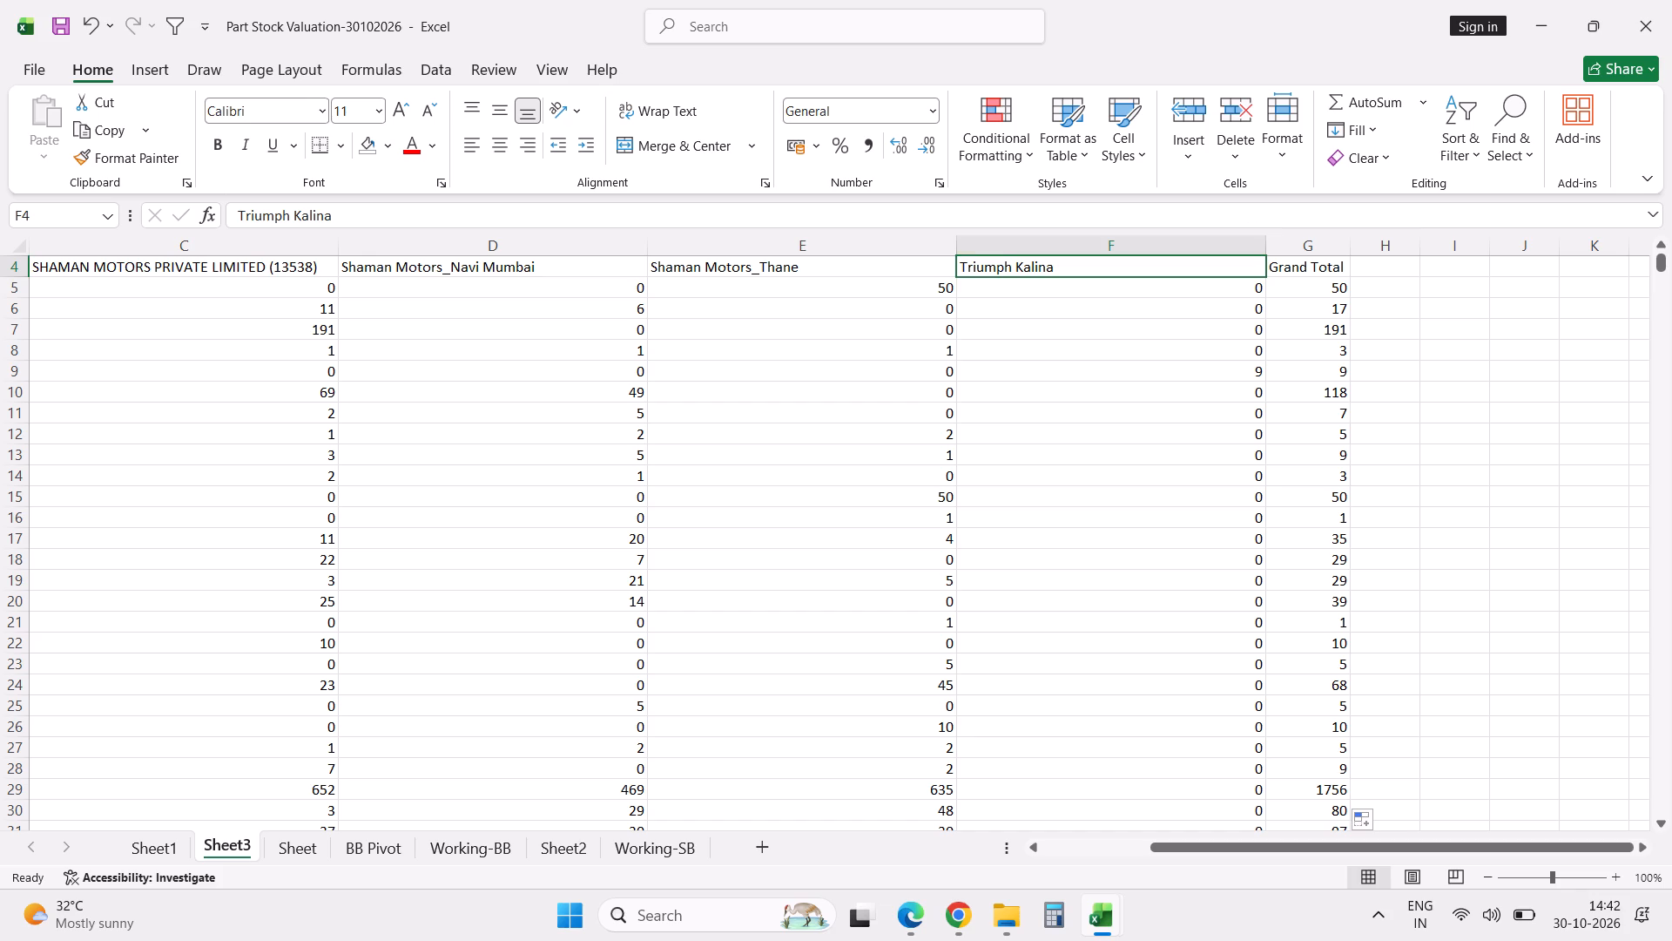
{"action": "left_click_drag", "start_coordinate": [1269, 242], "coordinate": [1075, 256]}
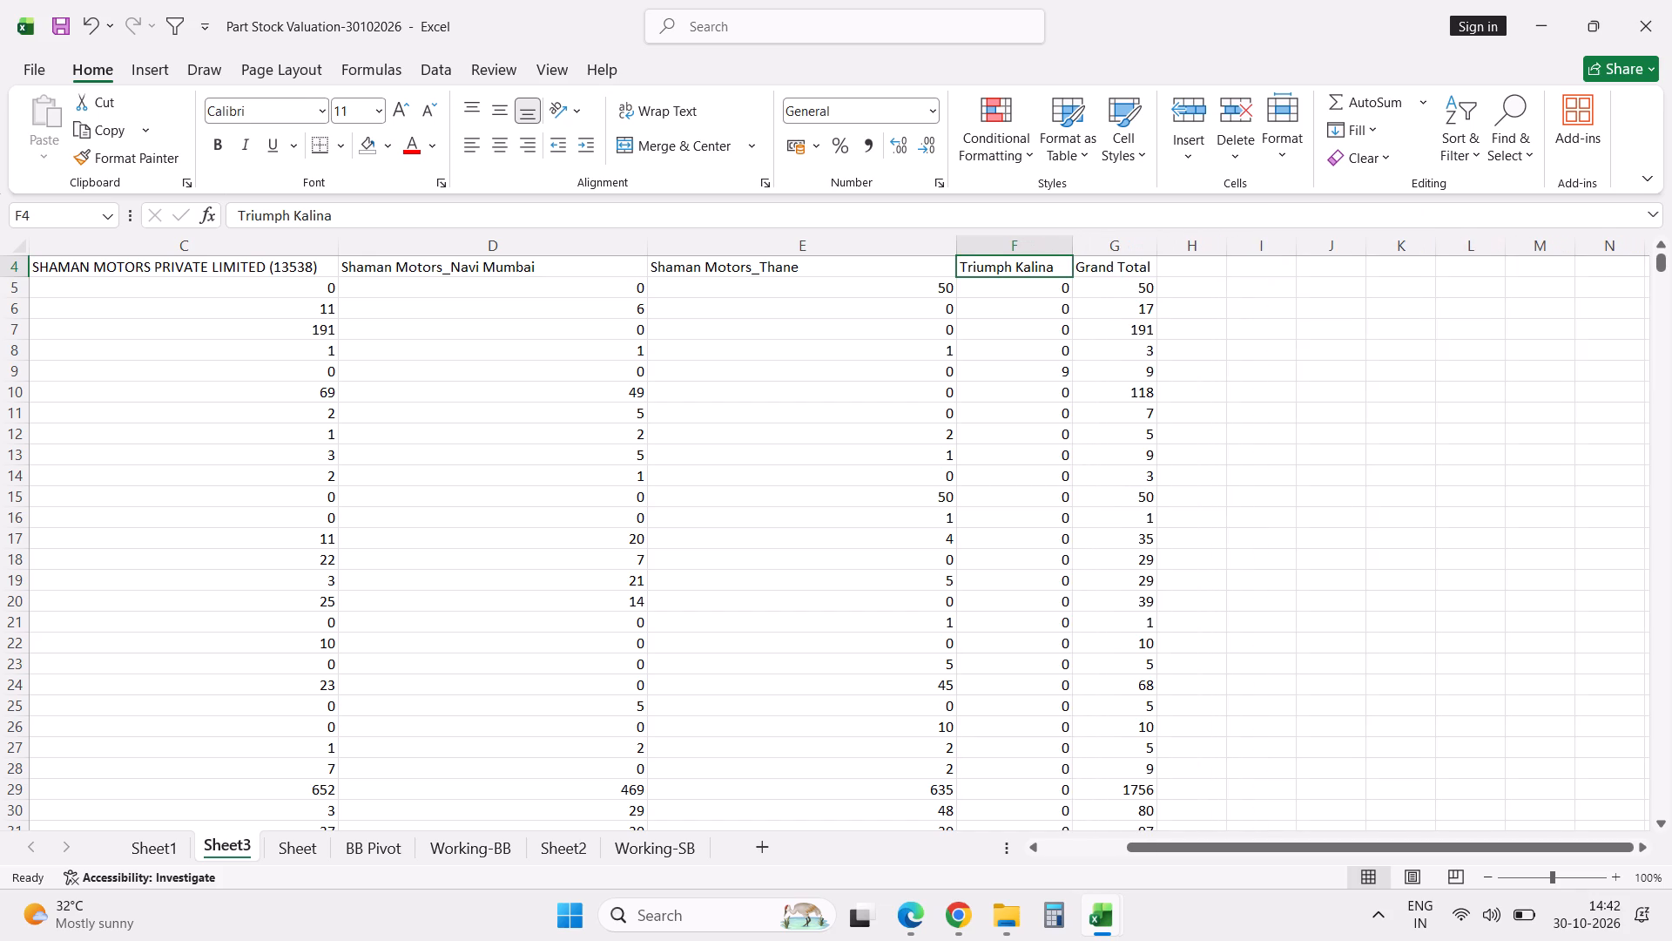
{"action": "left_click_drag", "start_coordinate": [954, 247], "coordinate": [802, 252]}
{"action": "left_click_drag", "start_coordinate": [647, 247], "coordinate": [546, 247]}
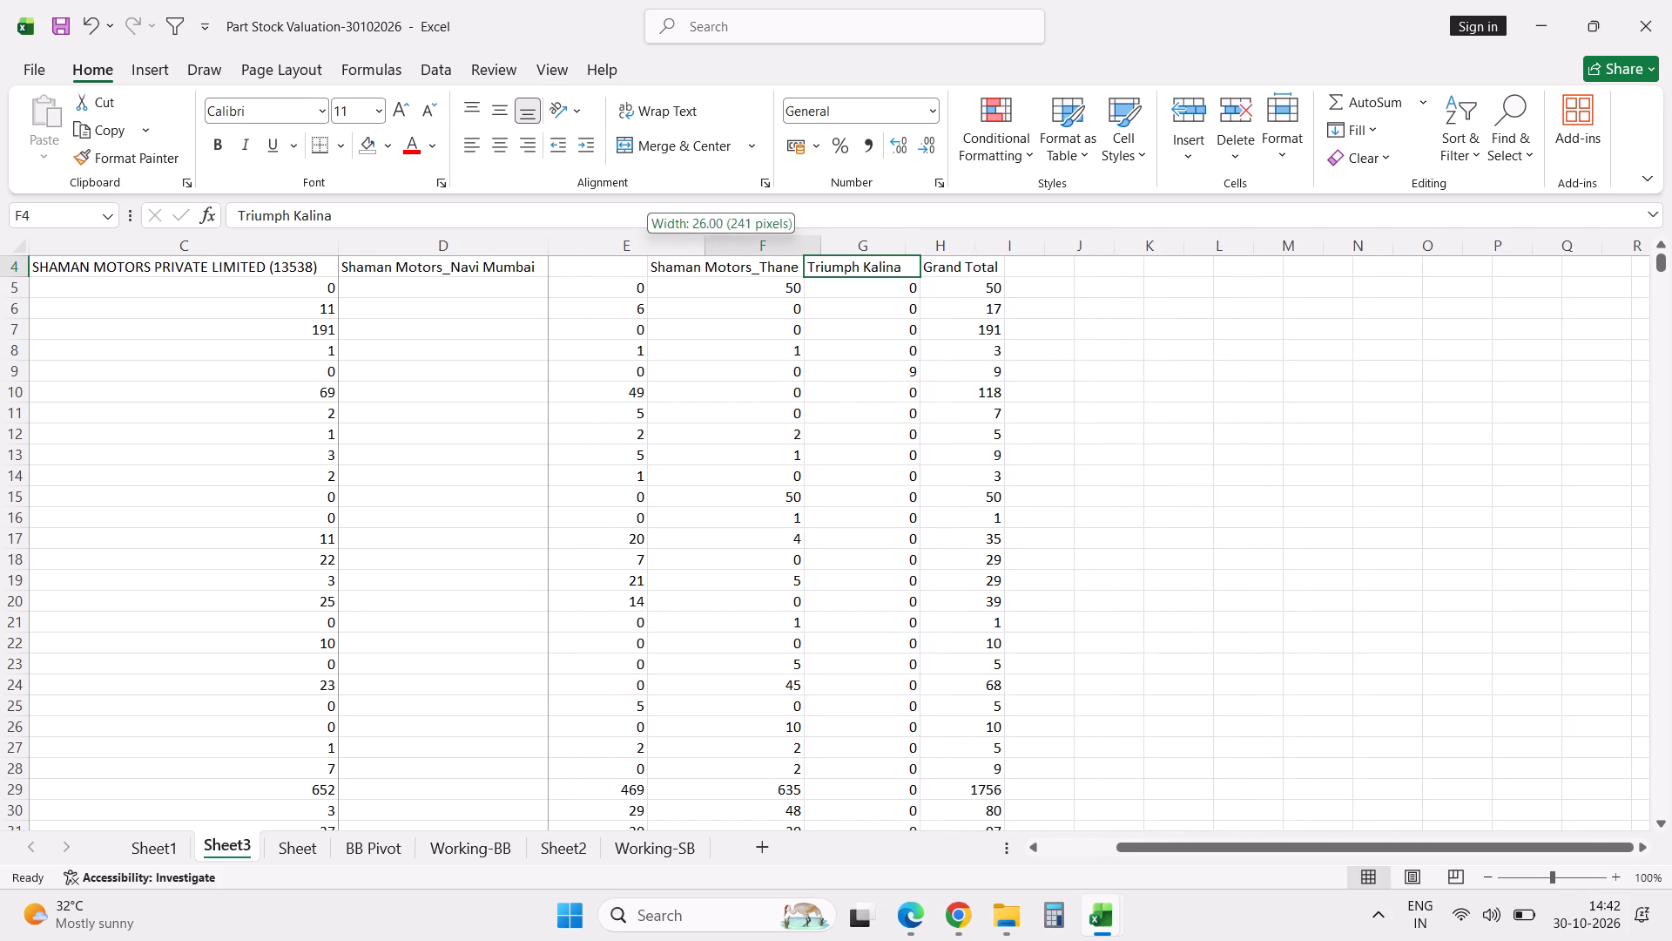
{"action": "left_click_drag", "start_coordinate": [546, 247], "coordinate": [543, 247]}
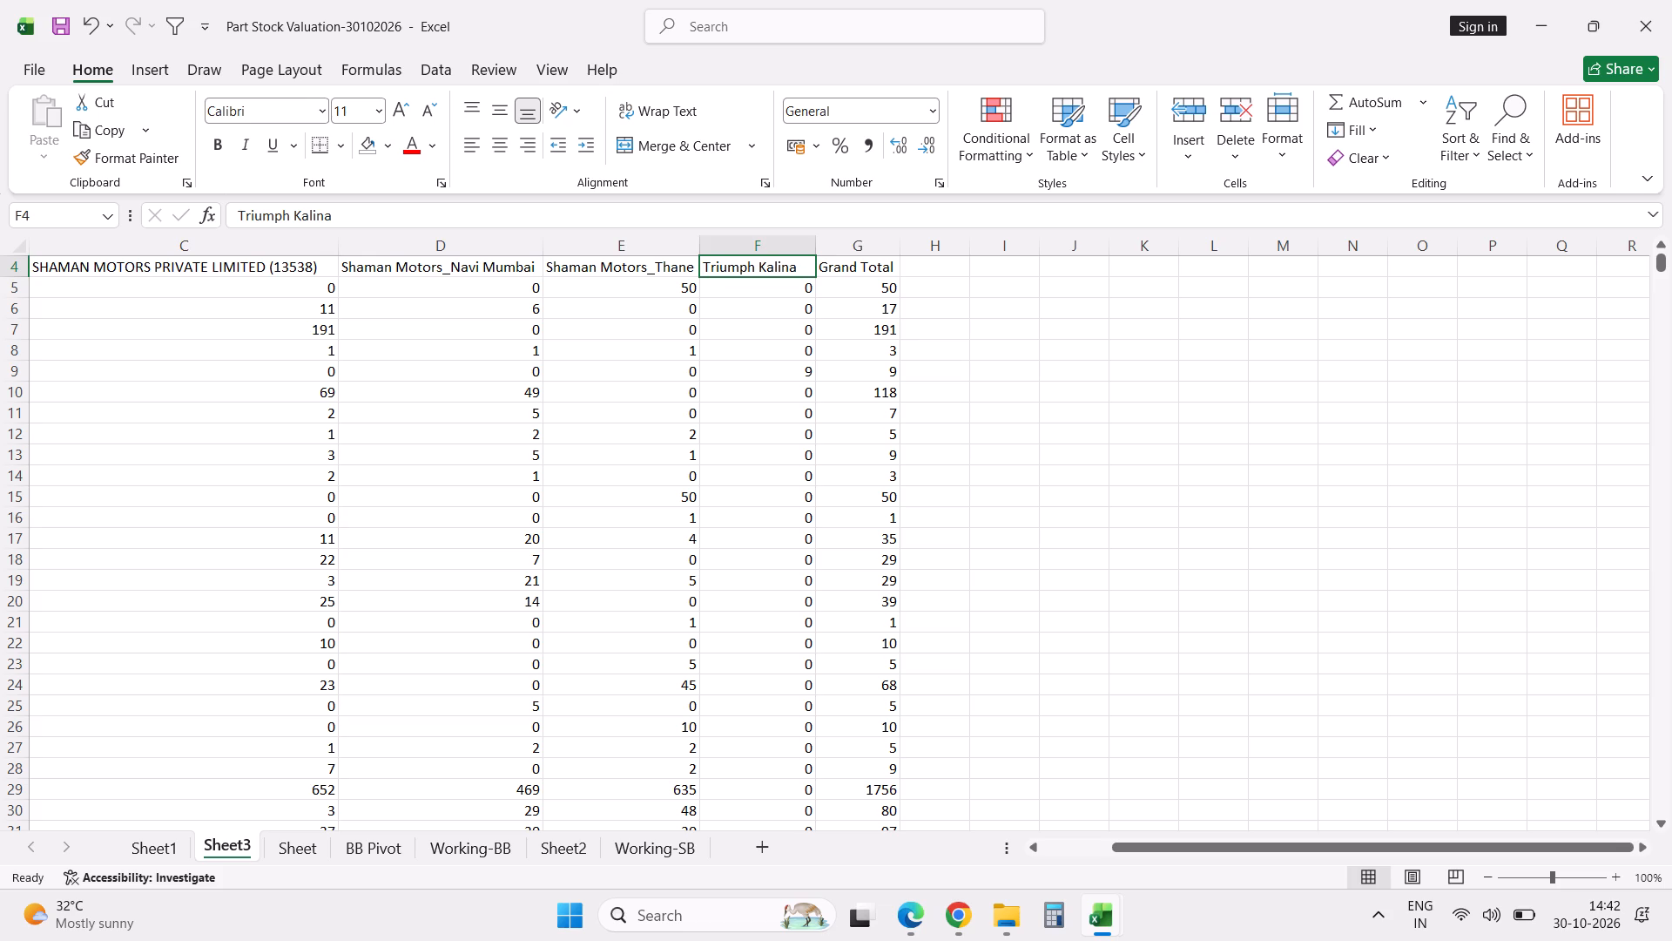
{"action": "left_click_drag", "start_coordinate": [340, 249], "coordinate": [221, 262]}
{"action": "left_click", "coordinate": [220, 292]}
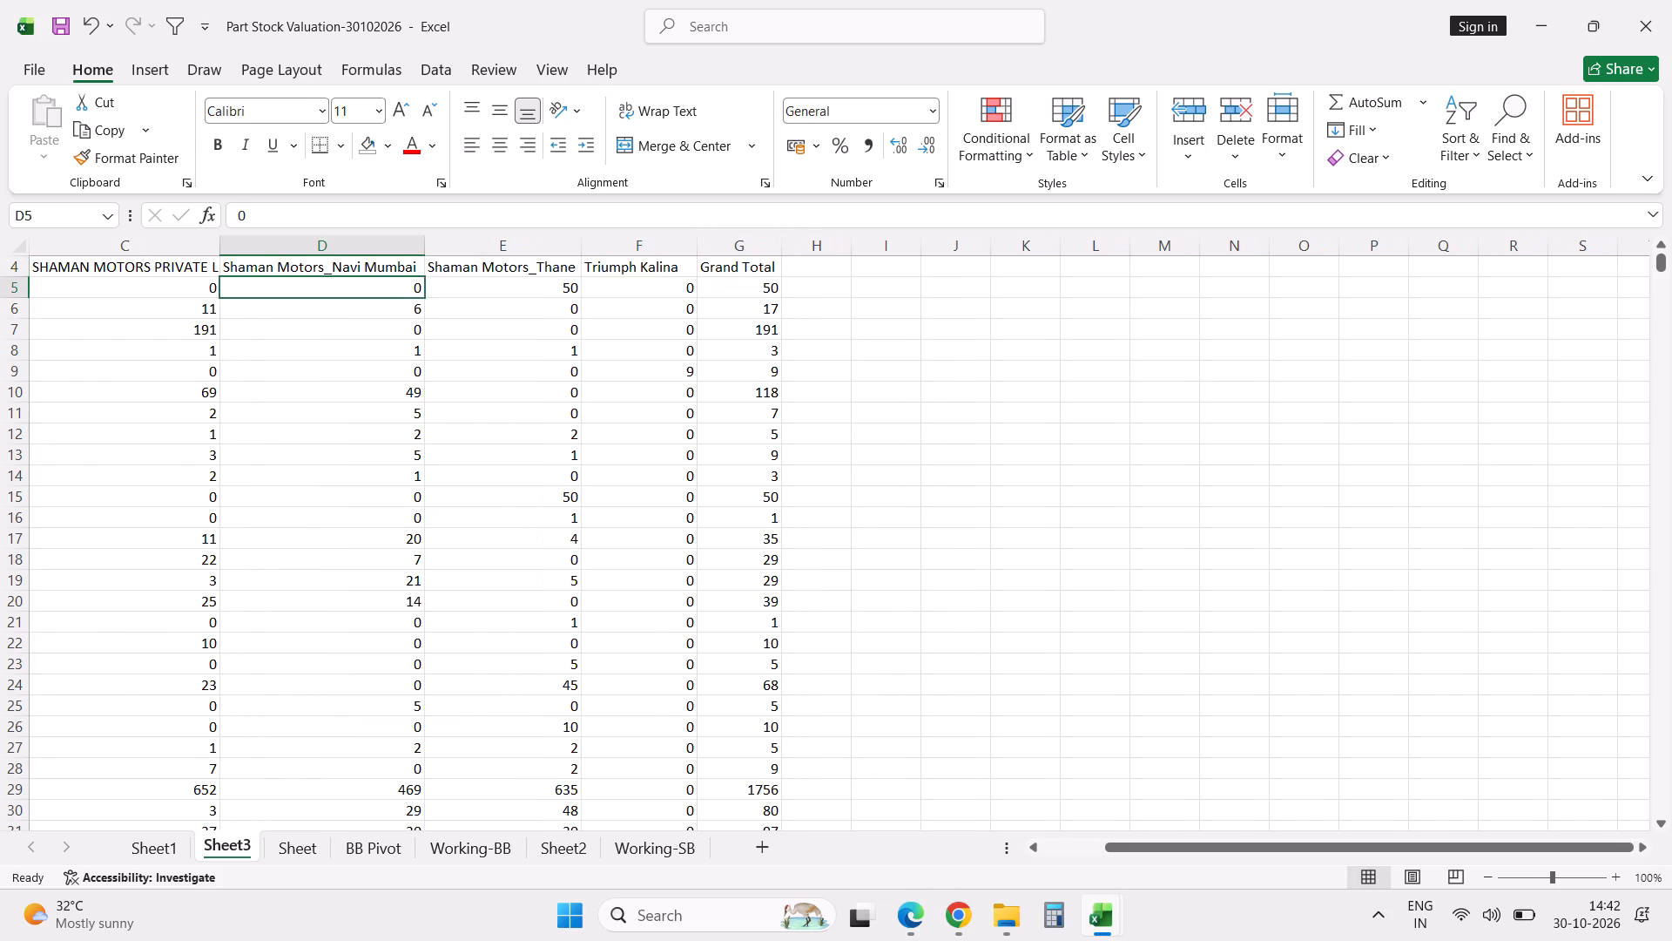
{"action": "key", "text": "Left"}
{"action": "key", "text": "Left"}
{"action": "key", "text": "Left"}
{"action": "key", "text": "Left"}
{"action": "key", "text": "Left"}
{"action": "key", "text": "Left"}
{"action": "key", "text": "Left"}
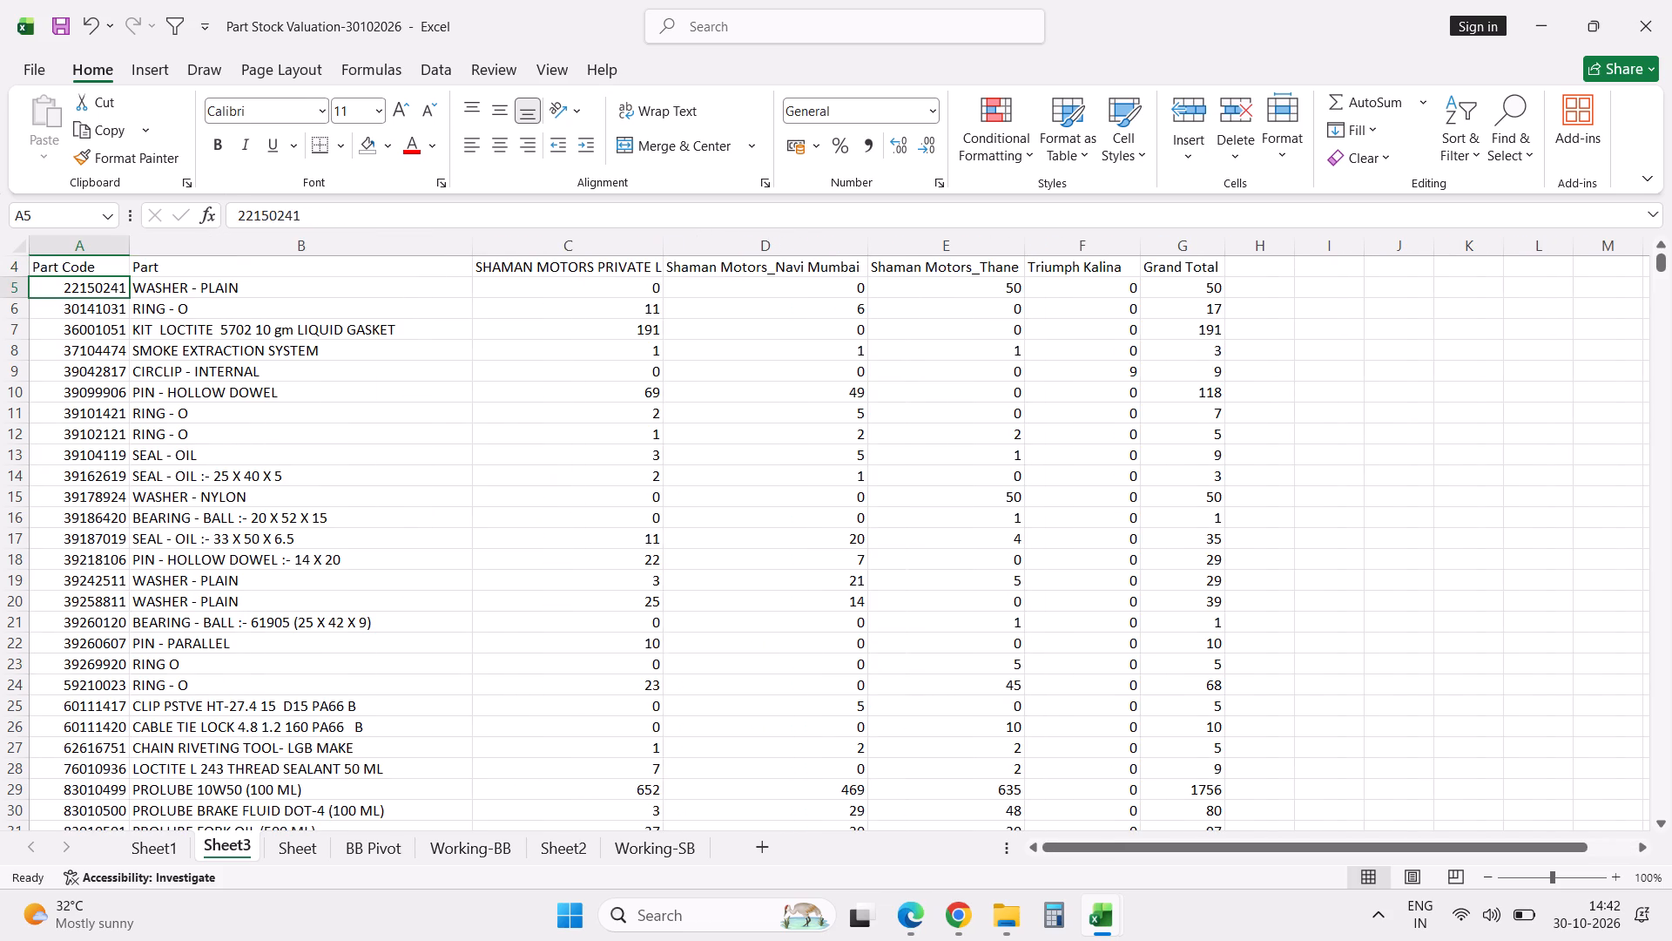
{"action": "left_click_drag", "start_coordinate": [469, 245], "coordinate": [385, 269]}
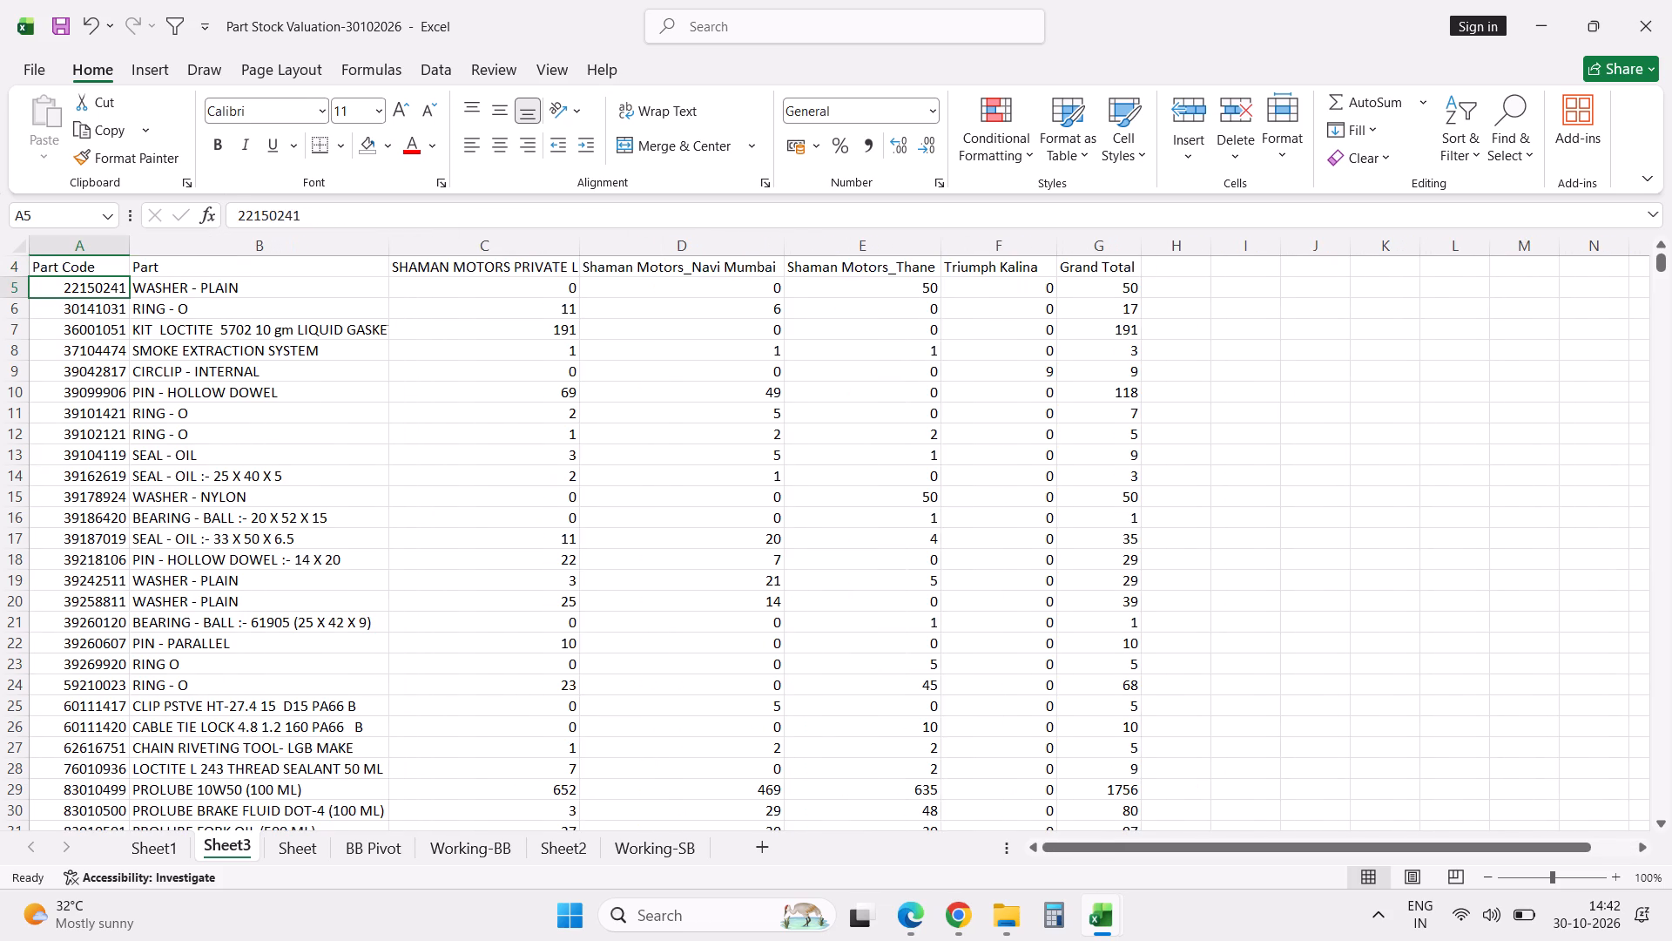
Freeze the panes of Sheet3 at cell C5, locking the header rows and the Part Code and Part columns.
{"action": "scroll", "coordinate": [377, 491], "scroll_direction": "down", "scroll_amount": 4}
{"action": "scroll", "coordinate": [377, 491], "scroll_direction": "up", "scroll_amount": 9}
{"action": "left_click", "coordinate": [461, 352]}
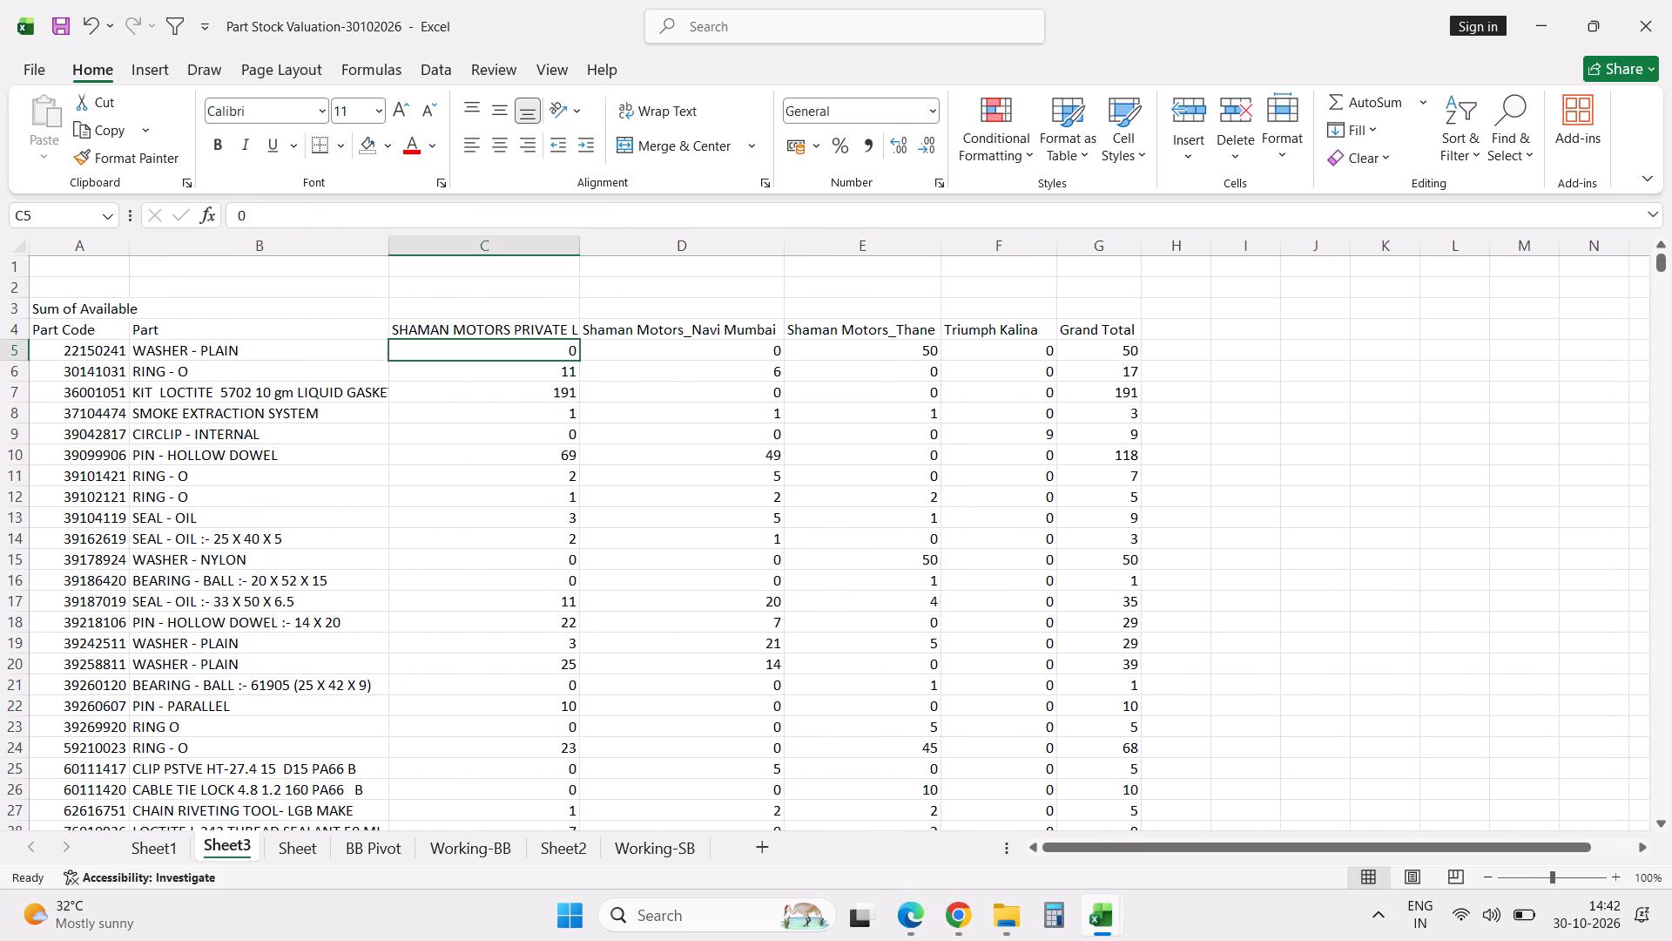
{"action": "key", "text": "alt+w"}
{"action": "type", "text": "ff"}
Switch to the New AMC_ABC_Oct 2026 workbook and turn off the filter on the Small Bike (2) sheet.
{"action": "key", "text": "alt+Tab"}
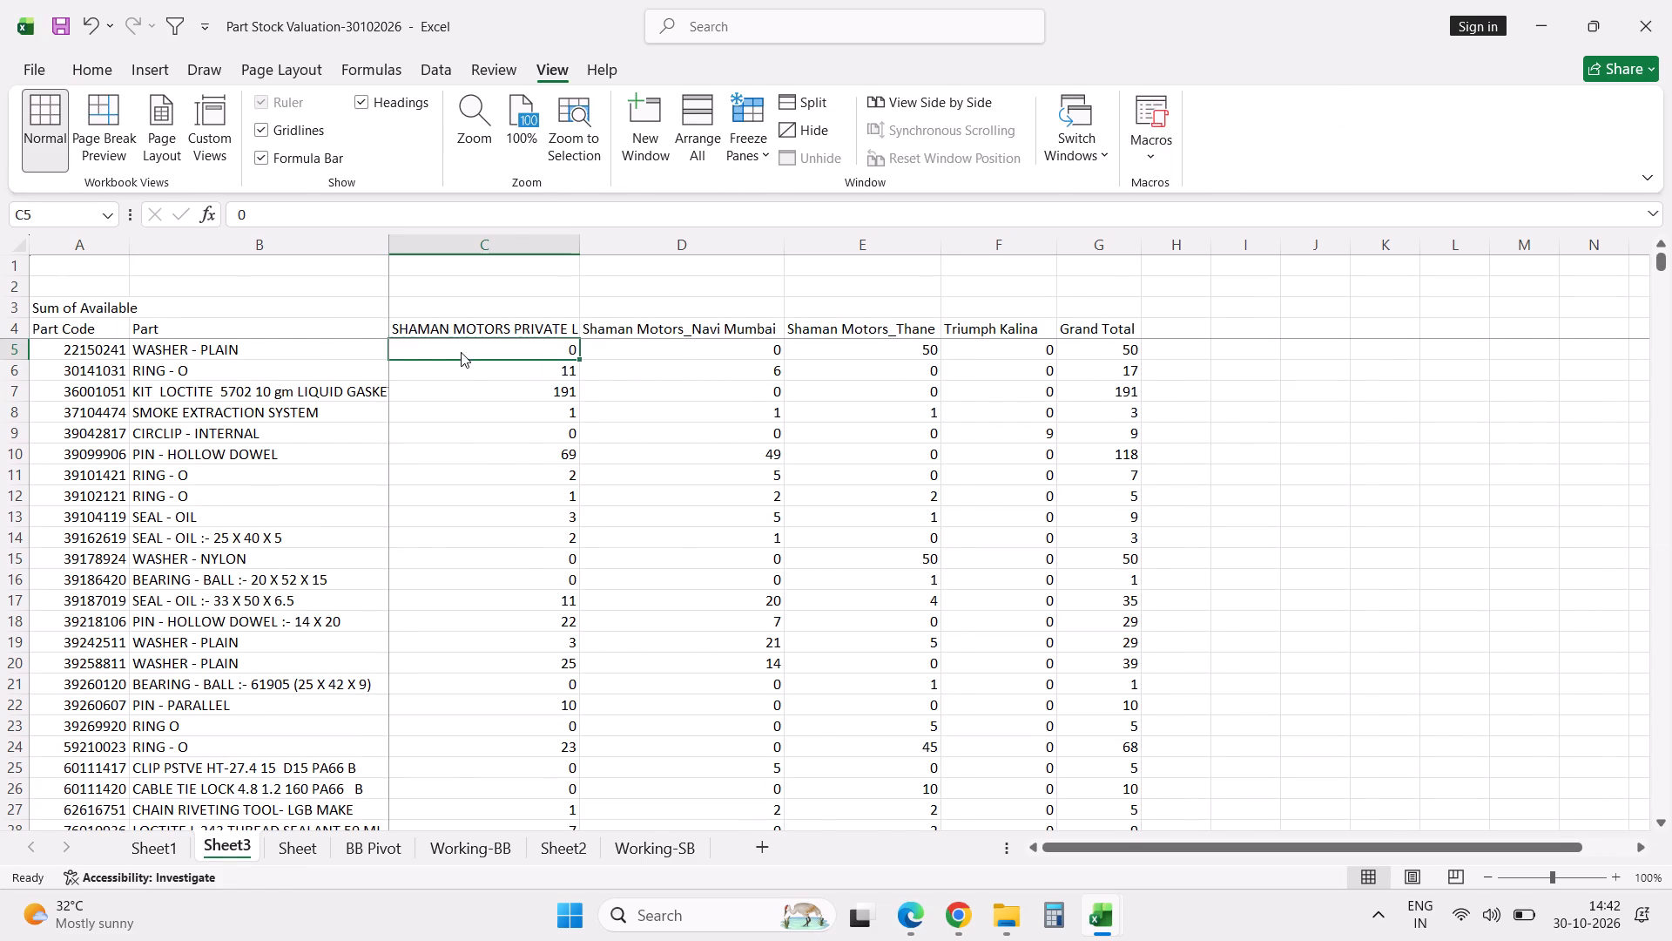
{"action": "key", "text": "alt+d"}
{"action": "type", "text": "ff"}
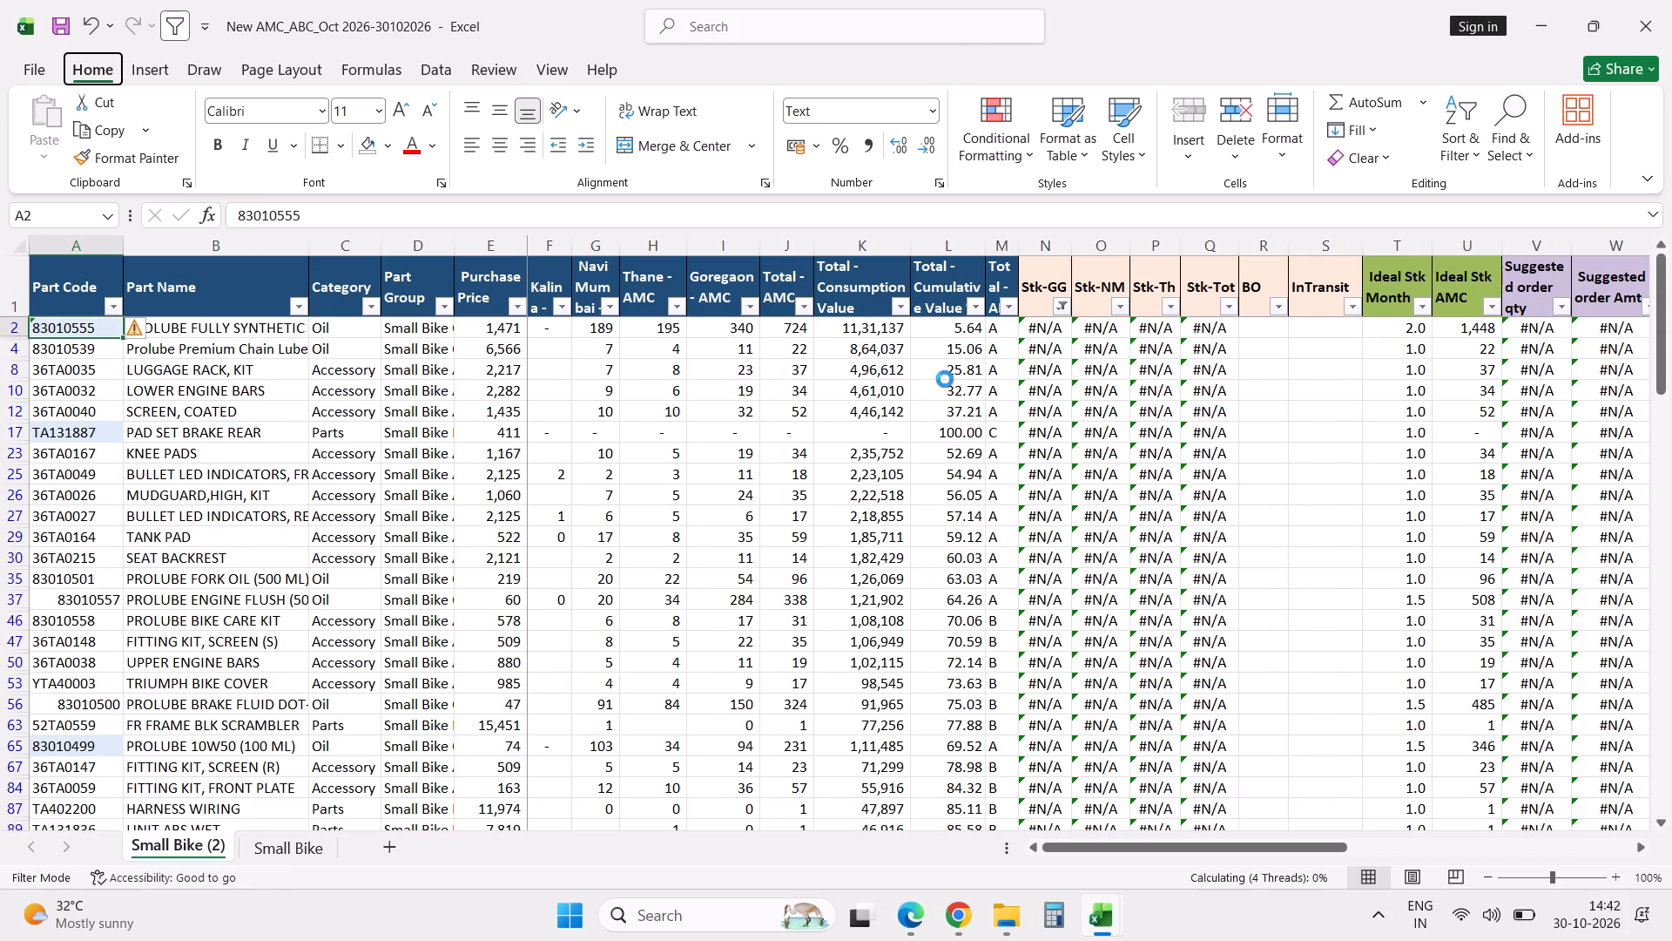
Enter a VLOOKUP in the first Stk-GG cell, looking up A2 in the stock workbook's Sheet3 range $A$5:$E$2752, column 3, exact match 0.
{"action": "left_click", "coordinate": [1046, 293]}
{"action": "key", "text": "Down"}
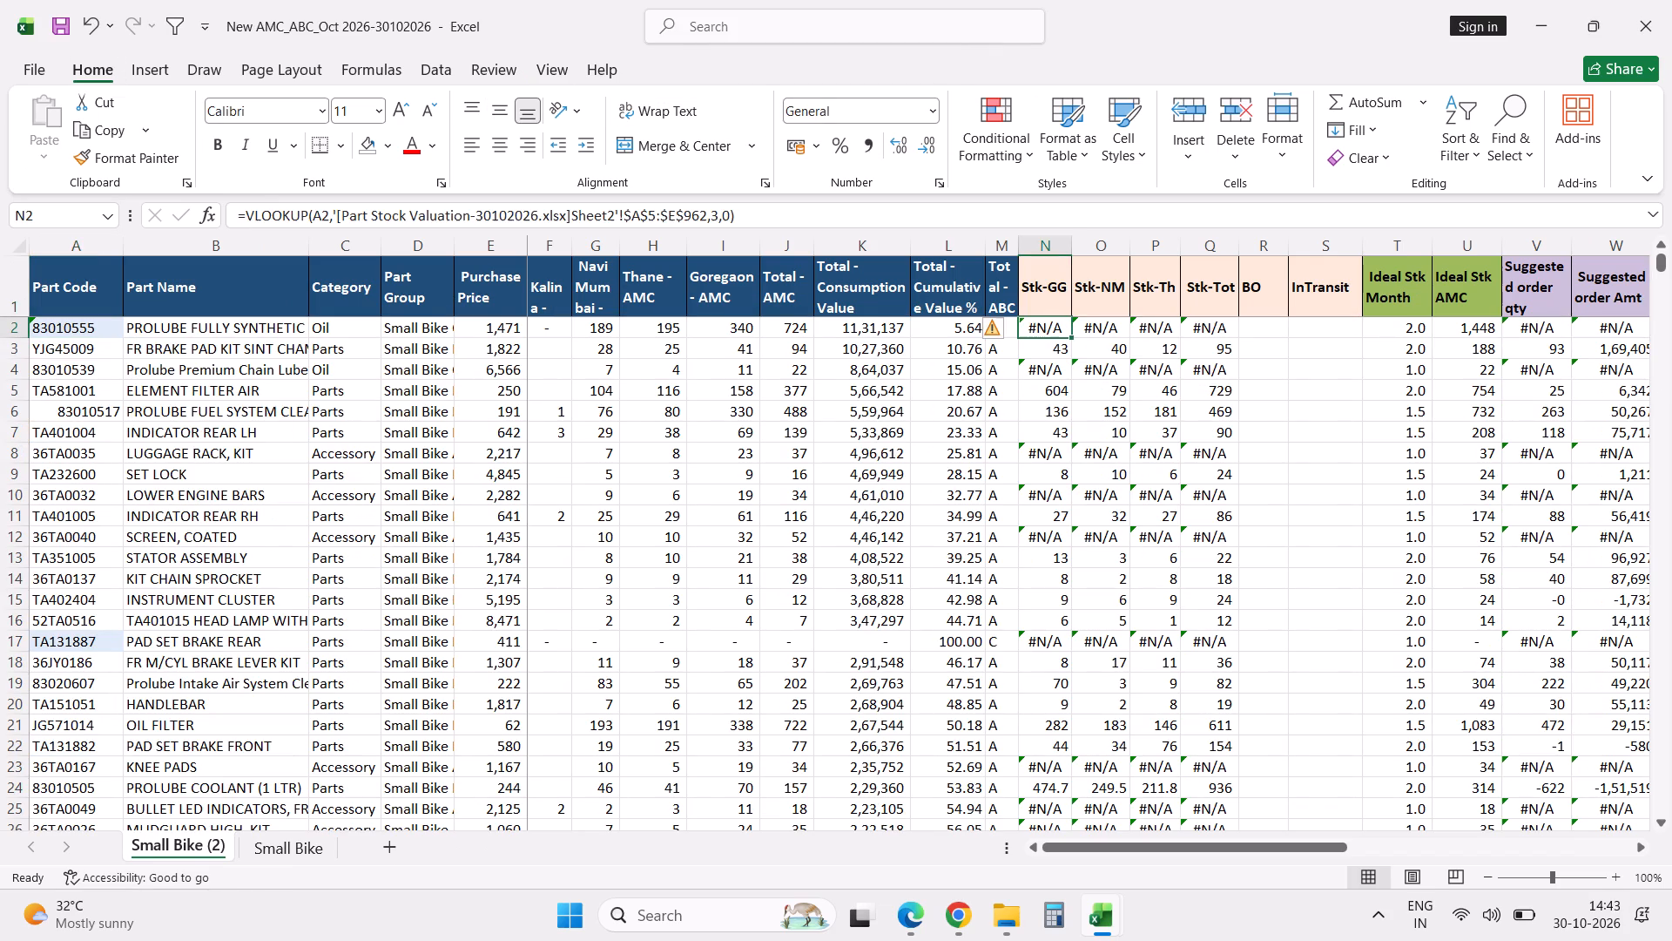
{"action": "type", "text": "=vlo"}
{"action": "key", "text": "Tab"}
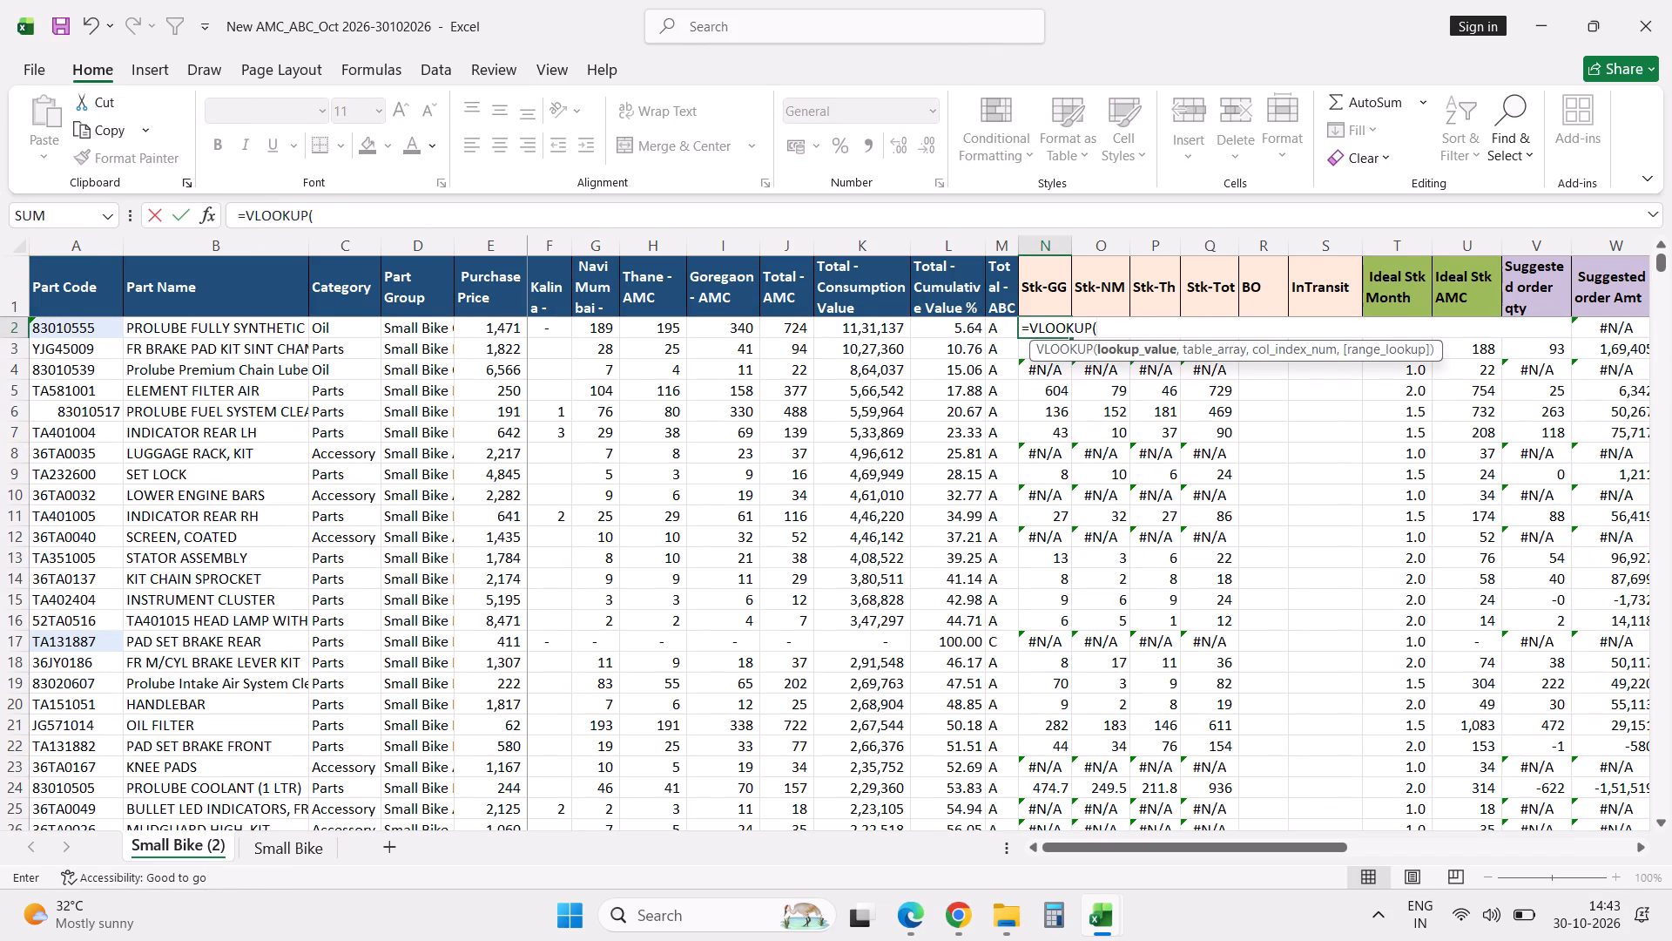
{"action": "left_click", "coordinate": [89, 330]}
{"action": "key", "text": "comma"}
{"action": "key", "text": "alt+Tab"}
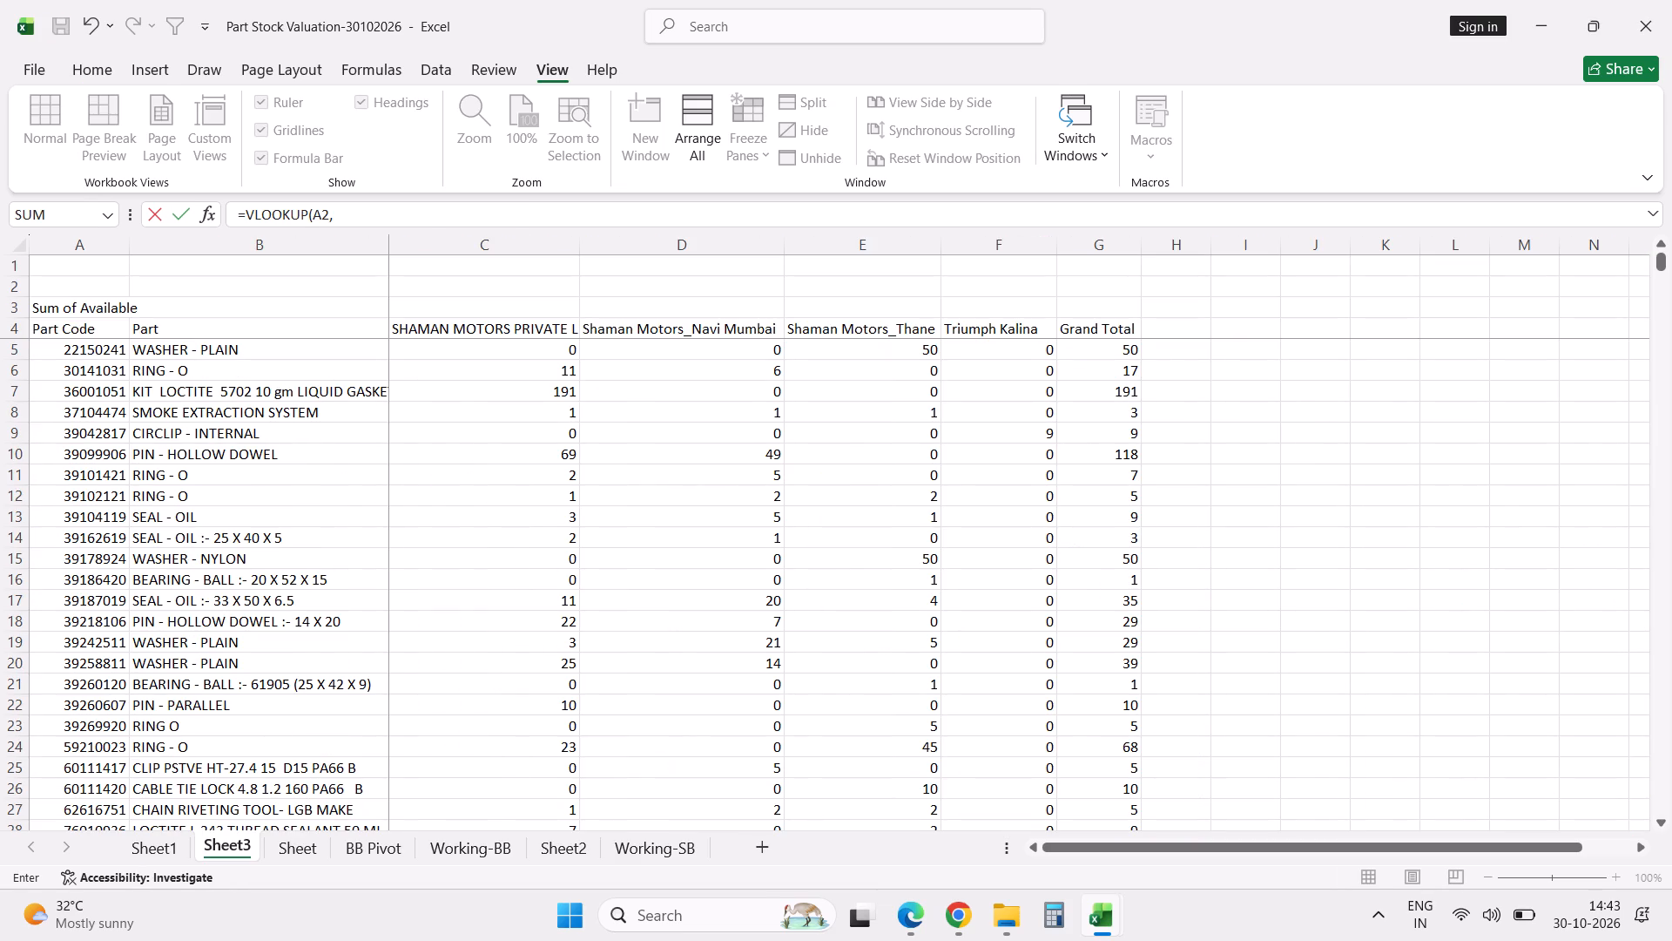
{"action": "left_click", "coordinate": [91, 353]}
{"action": "key", "text": "shift+Right"}
{"action": "key", "text": "shift+Right"}
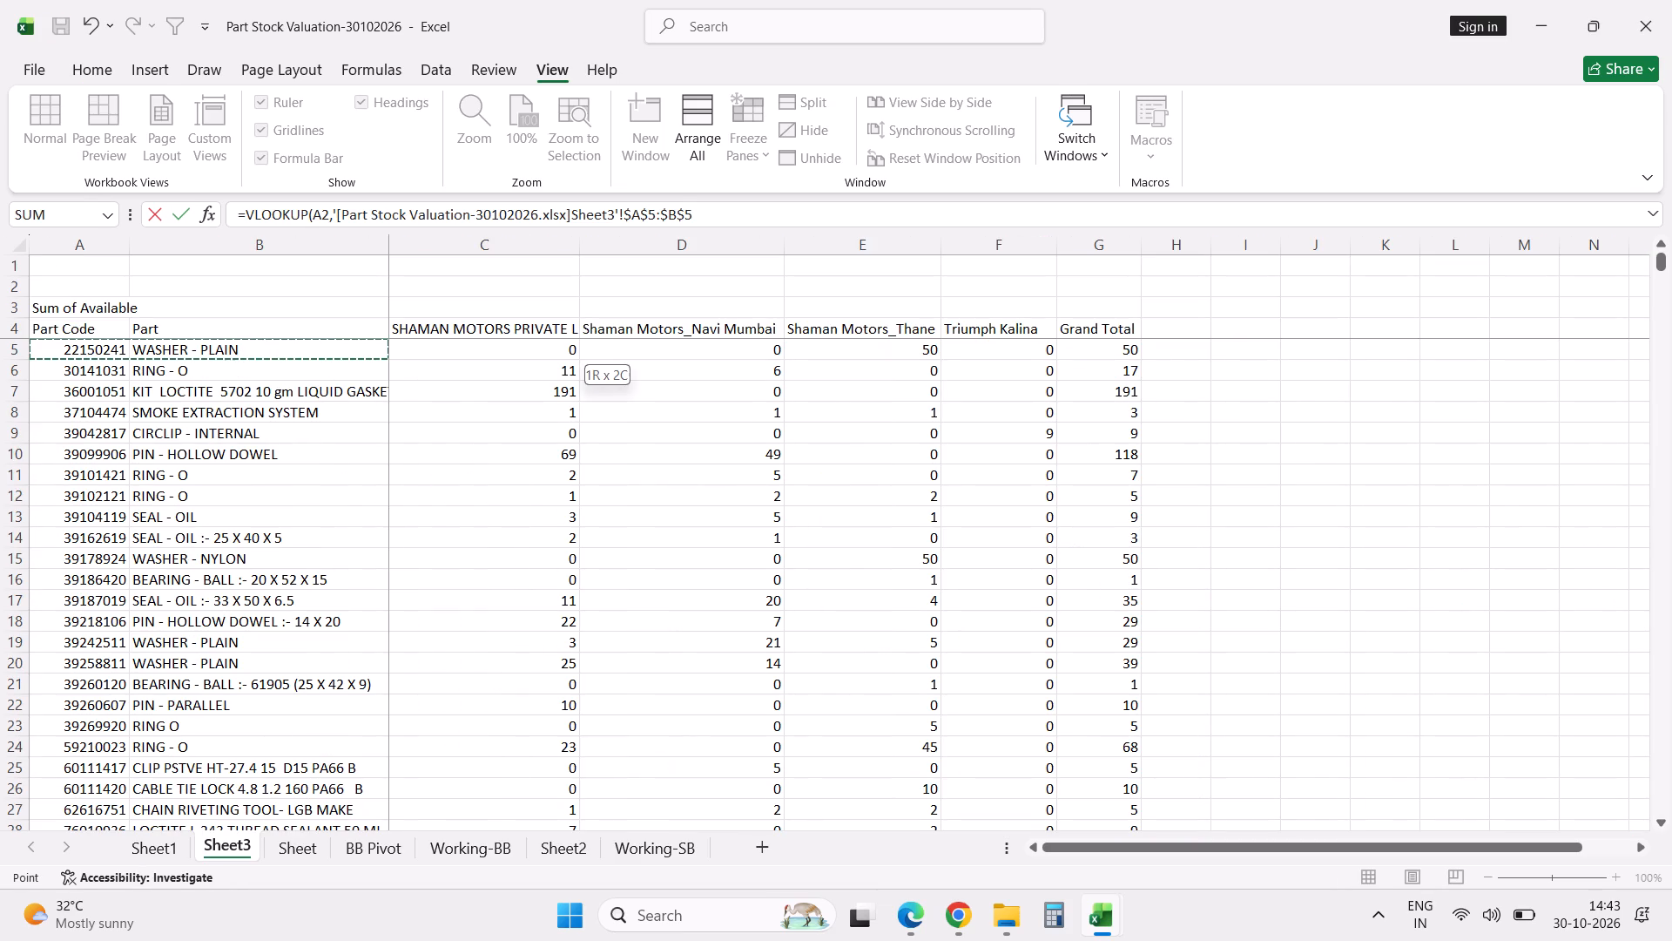
{"action": "key", "text": "shift+Right"}
{"action": "key", "text": "shift+Right"}
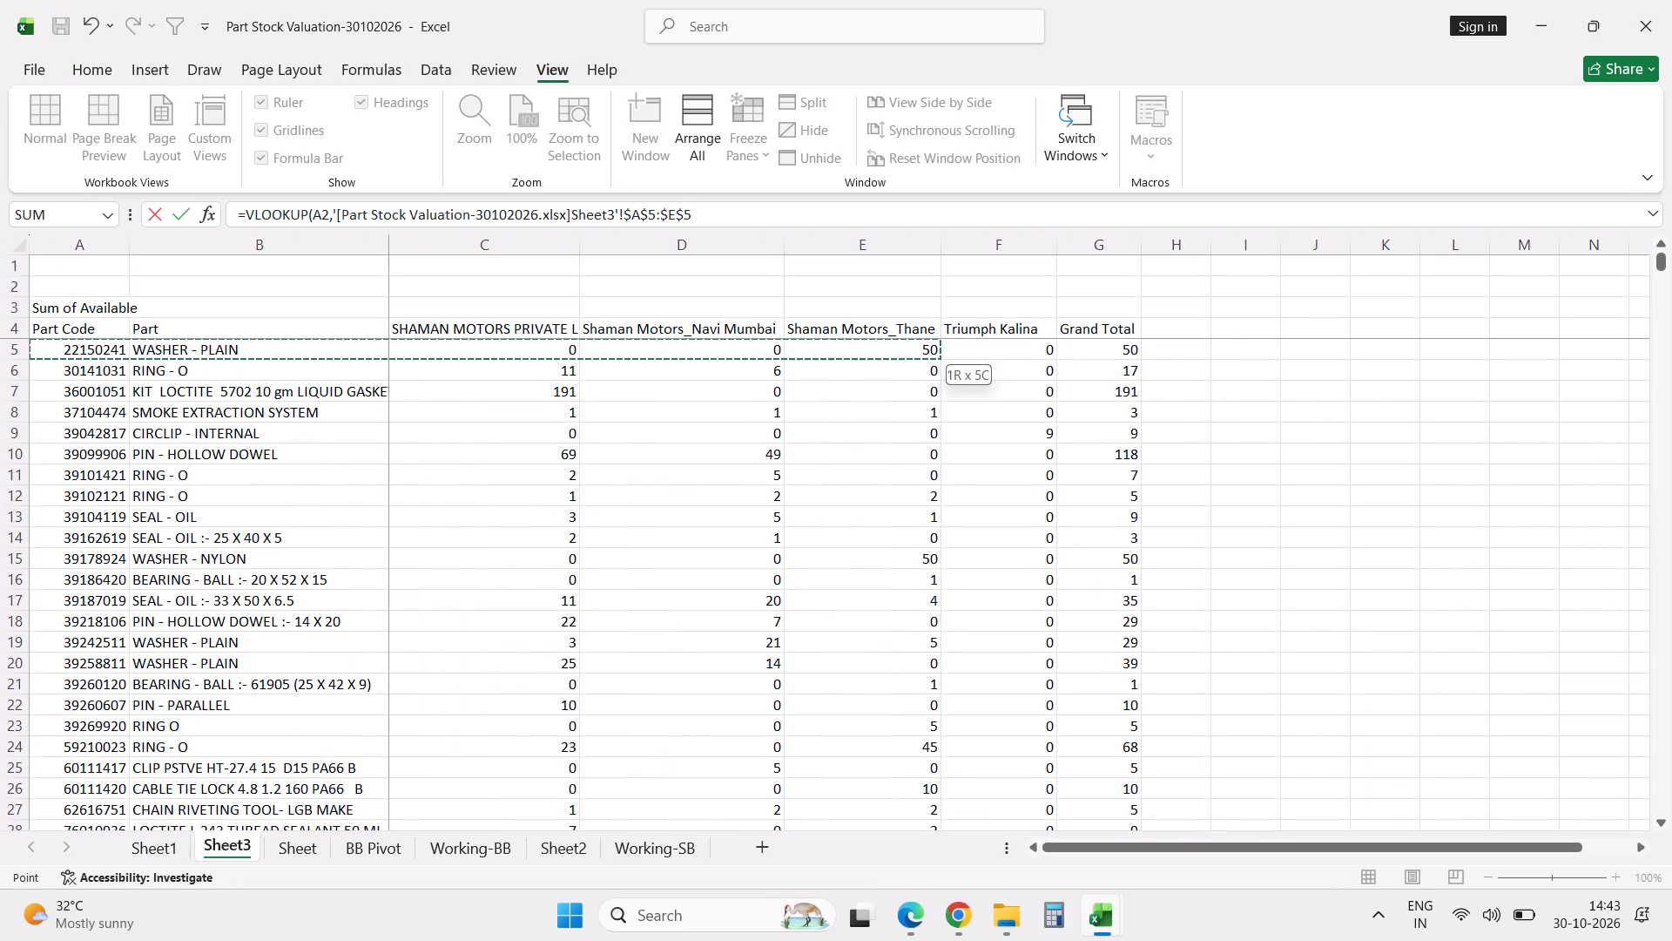
{"action": "key", "text": "ctrl+shift+Down"}
{"action": "type", "text": ",3,0"}
{"action": "key", "text": "Return"}
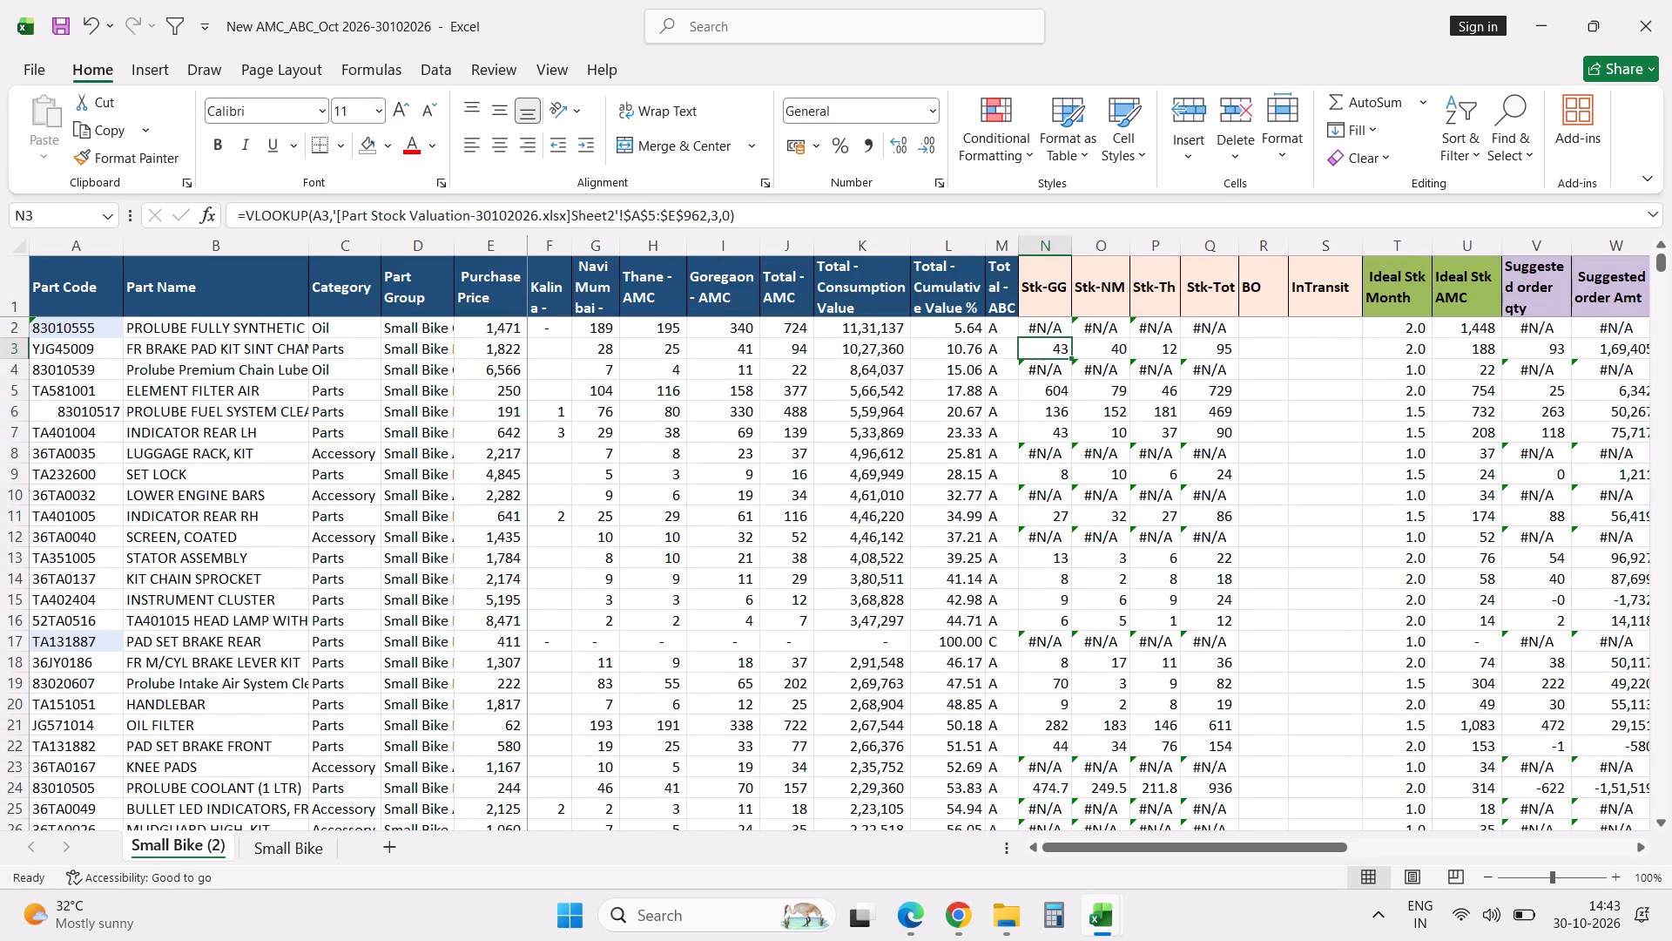
Copy the Stk-GG VLOOKUP text from N2, without the equals sign, into the Stk-NM and Stk-Th cells of row 2.
{"action": "left_click", "coordinate": [1048, 323]}
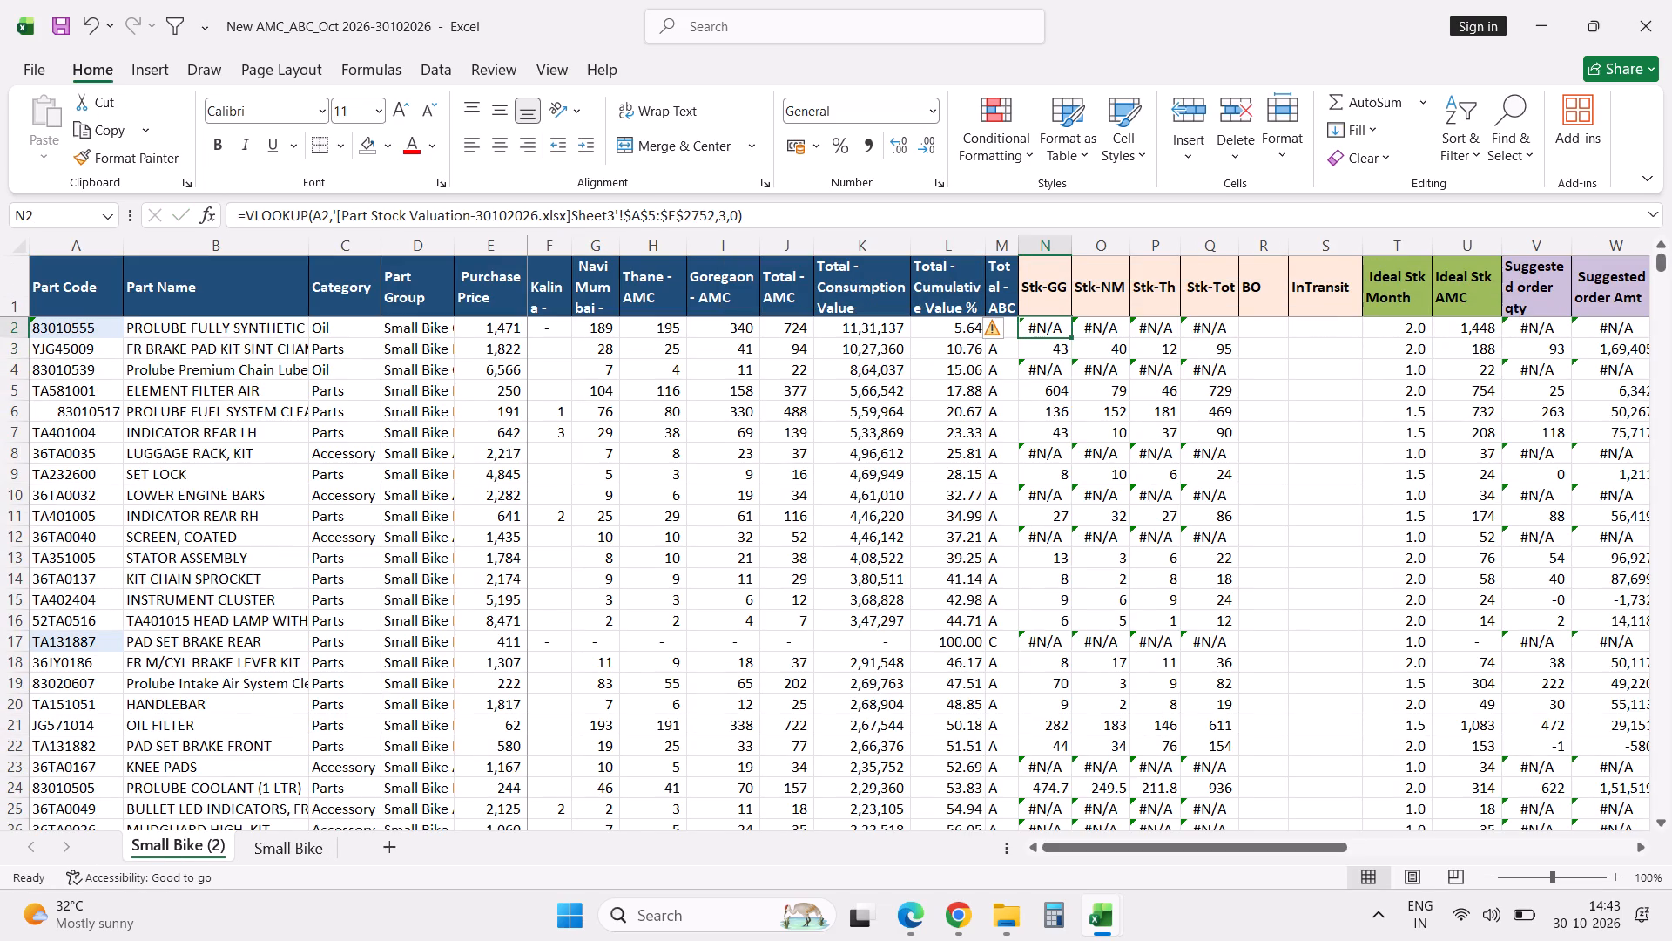
{"action": "left_click", "coordinate": [779, 213]}
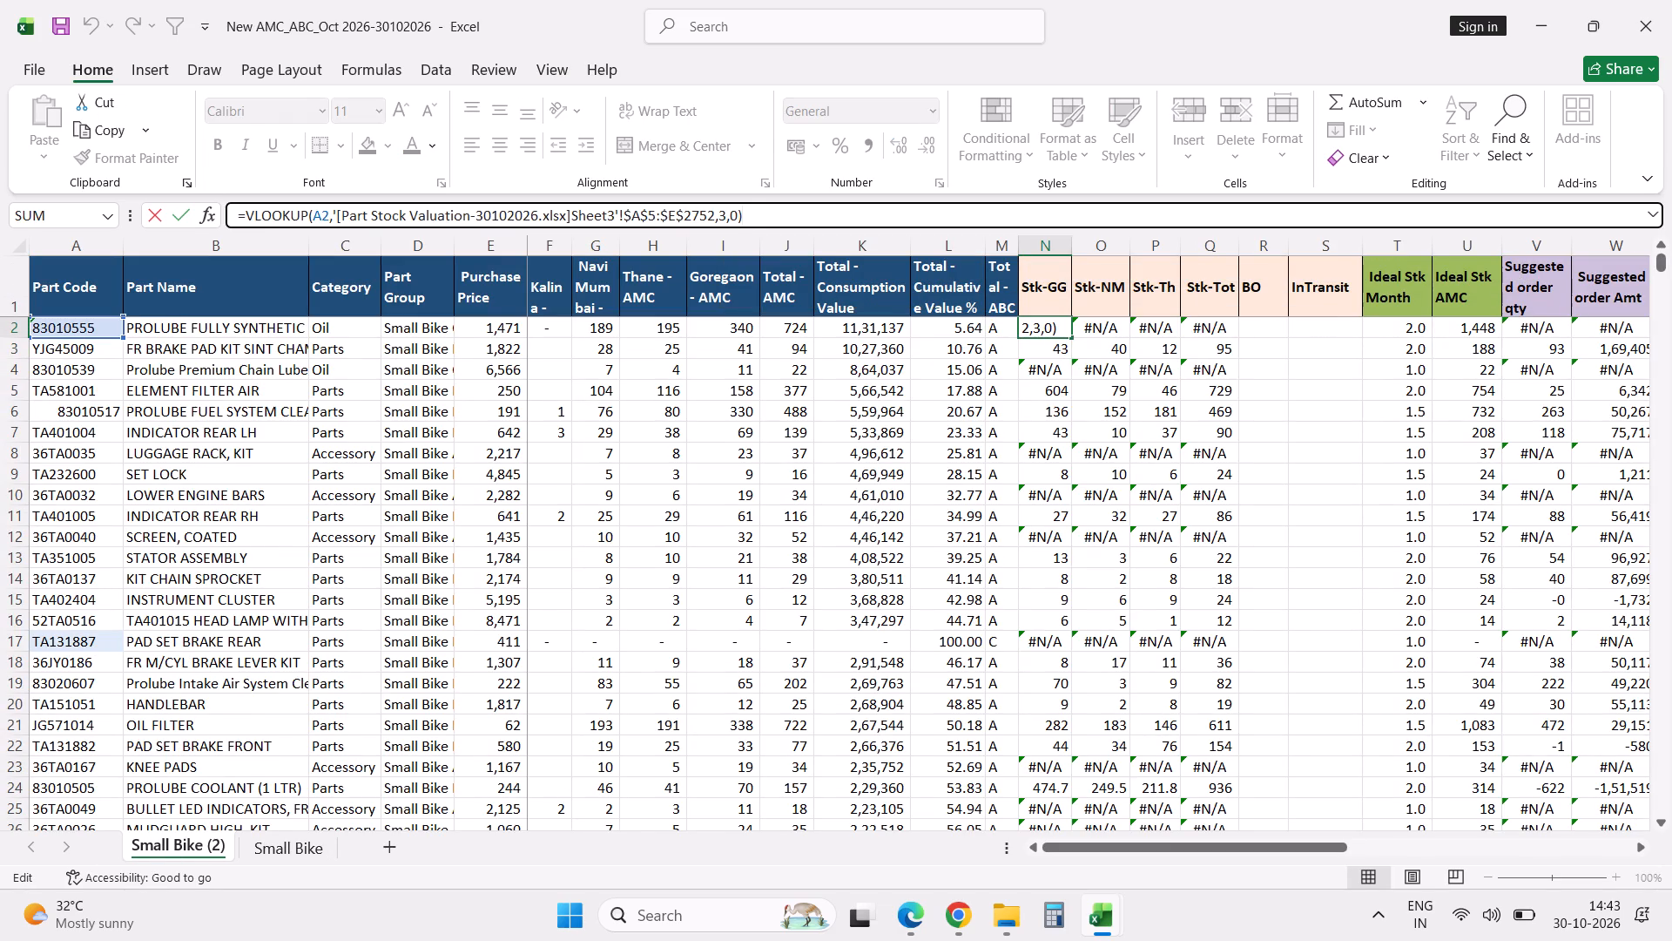
{"action": "left_click", "coordinate": [247, 213], "text": "shift"}
{"action": "key", "text": "ctrl+c"}
{"action": "key", "text": "Tab"}
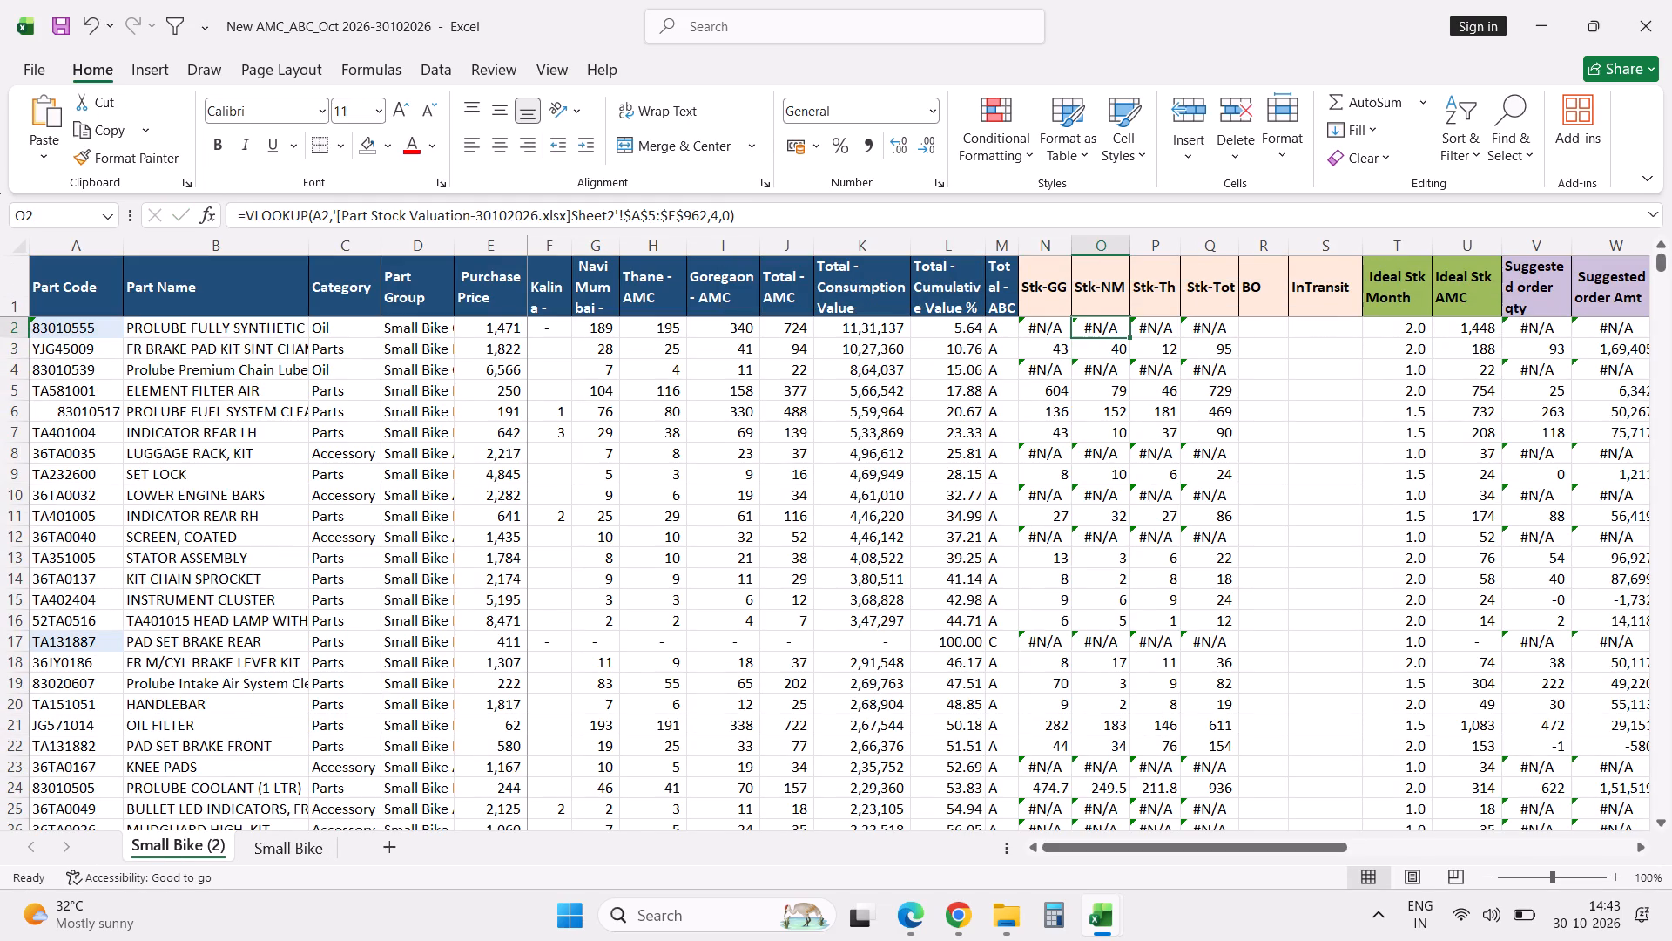
{"action": "key", "text": "ctrl+v"}
{"action": "key", "text": "Tab"}
{"action": "key", "text": "ctrl+v"}
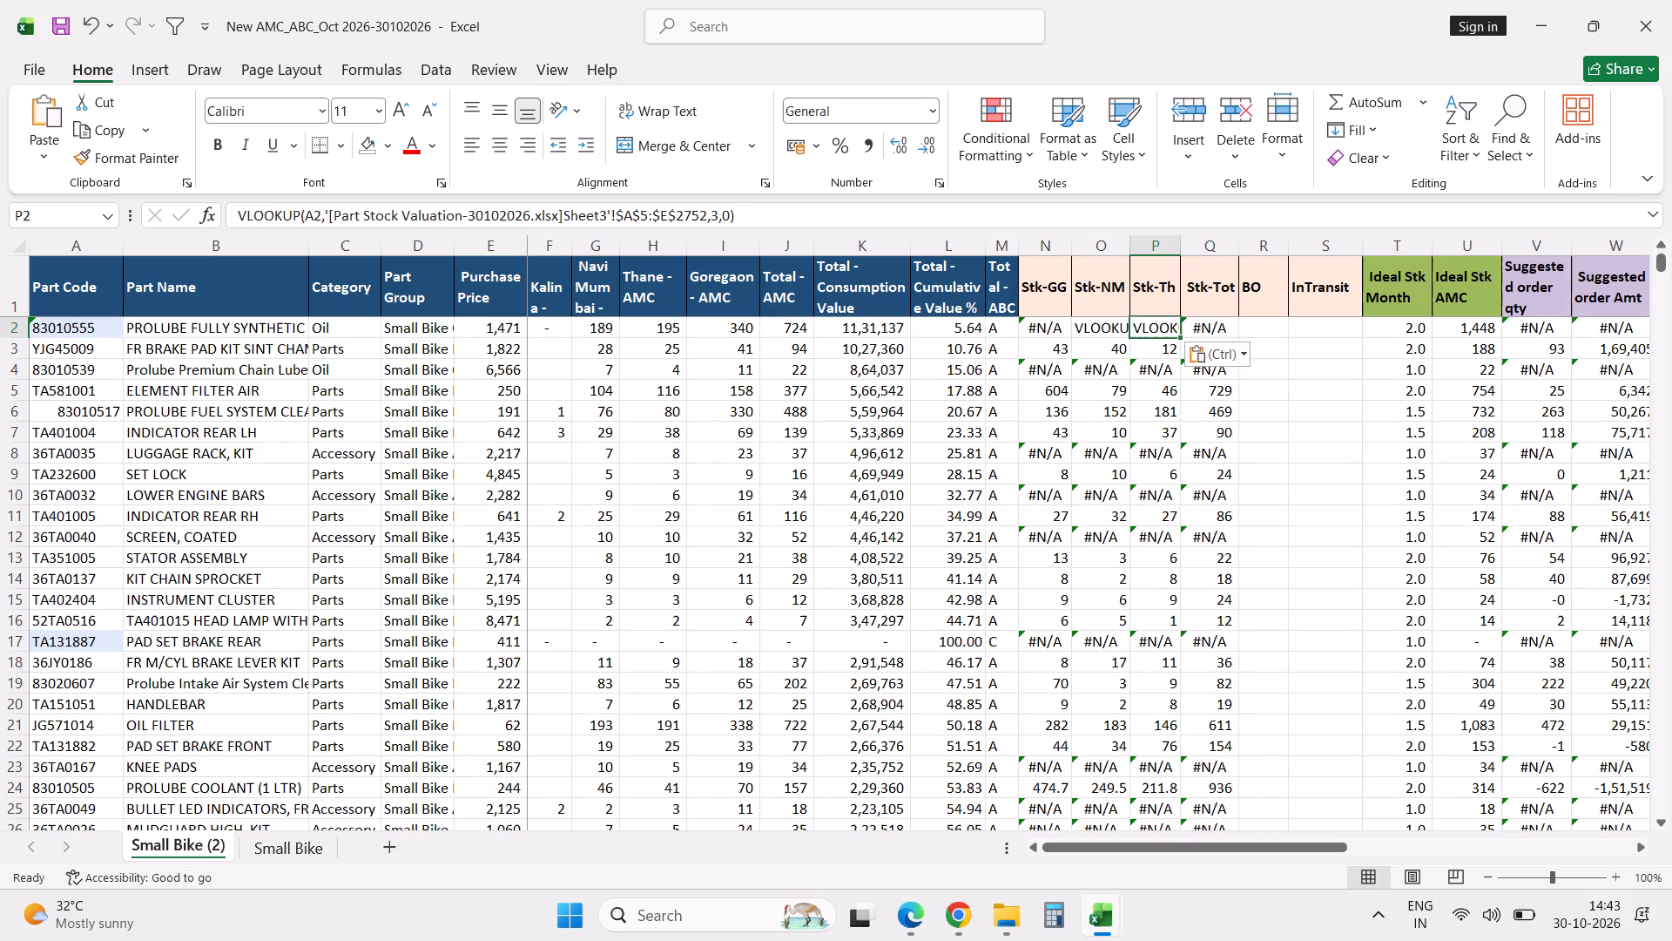
Make the Stk-NM text in O2 a working VLOOKUP formula returning column 4 of the Sheet3 range.
{"action": "left_click", "coordinate": [1109, 328]}
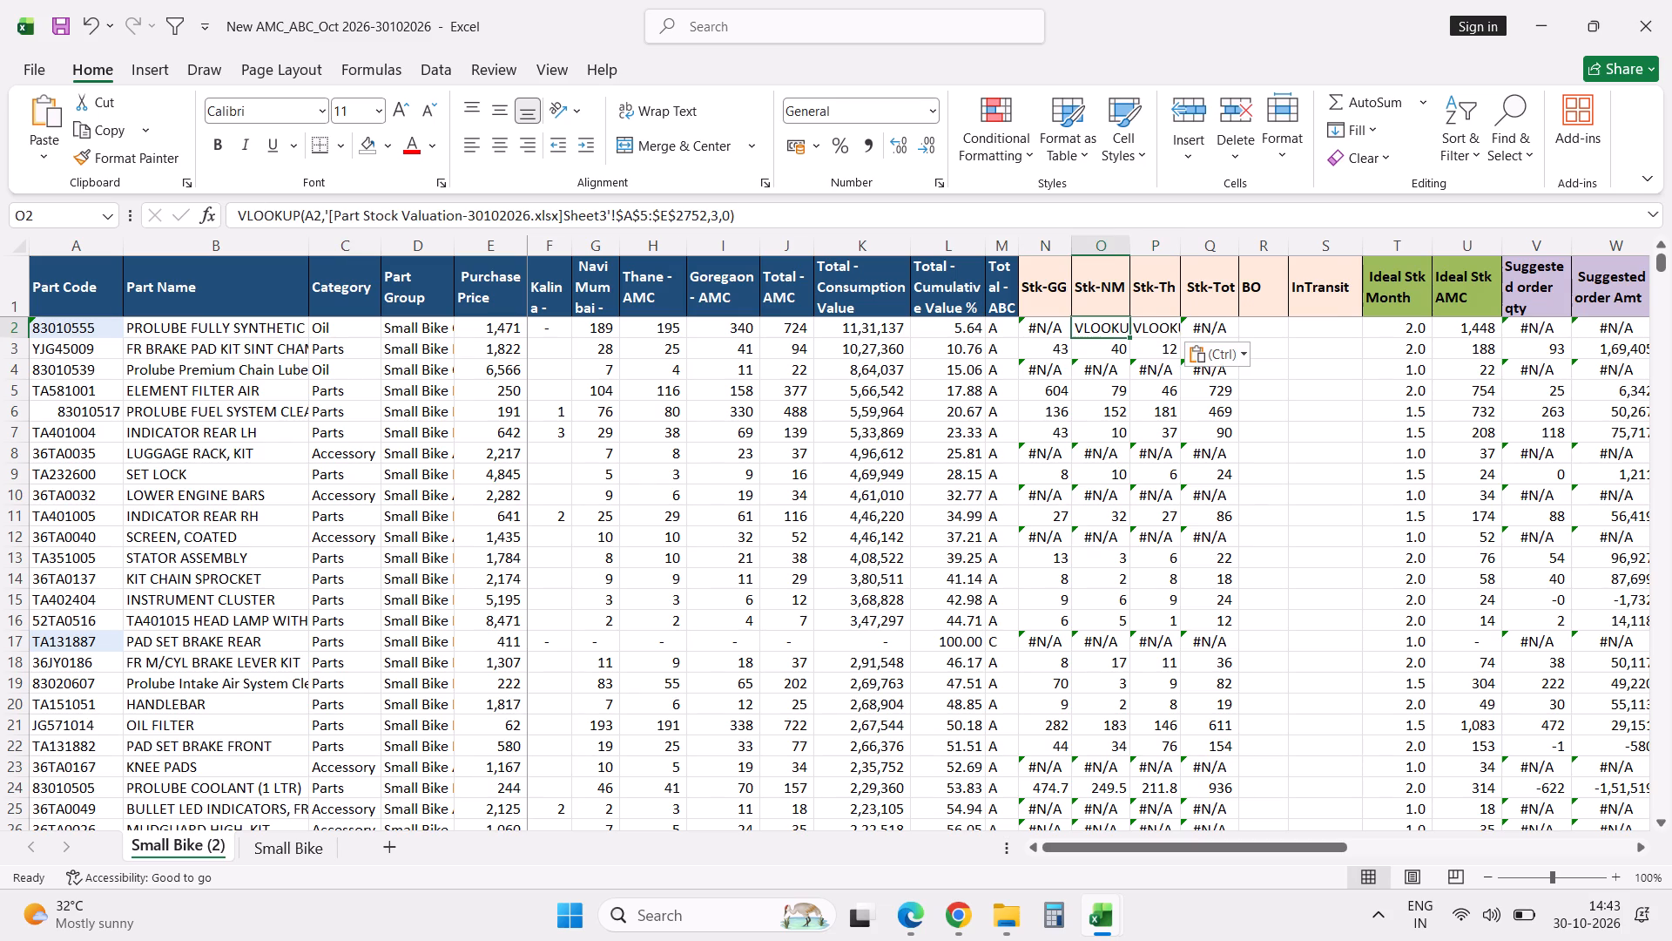
{"action": "left_click", "coordinate": [803, 216]}
{"action": "key", "text": "Left"}
{"action": "key", "text": "Left"}
{"action": "key", "text": "Left"}
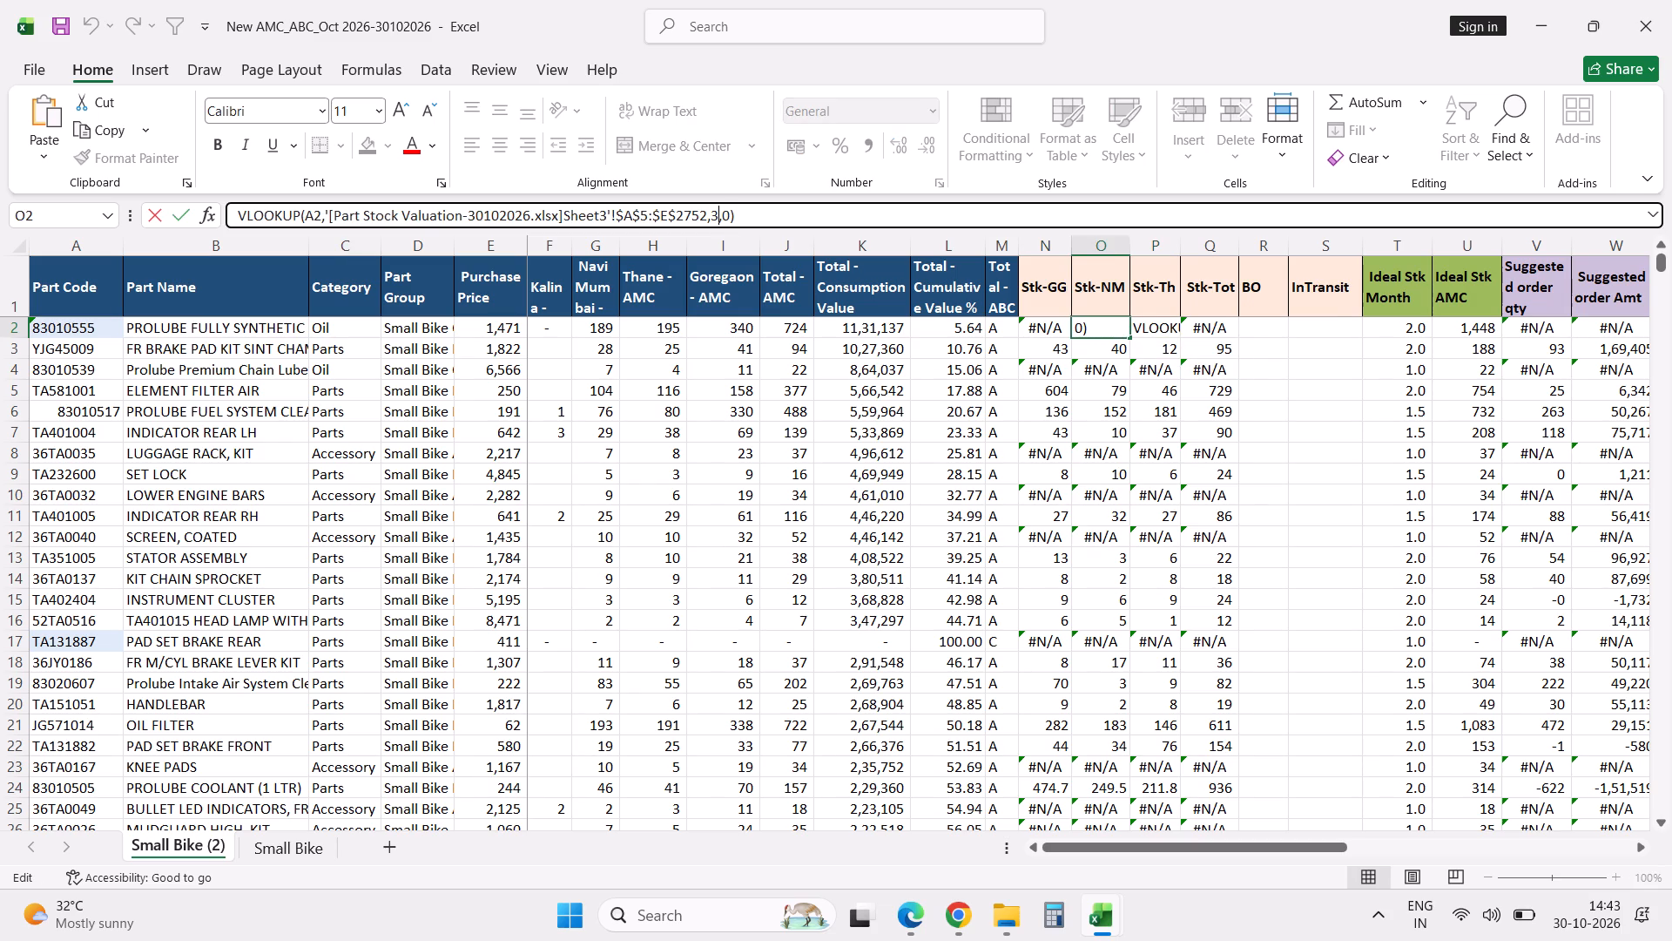
{"action": "key", "text": "shift+Left"}
{"action": "key", "text": "4"}
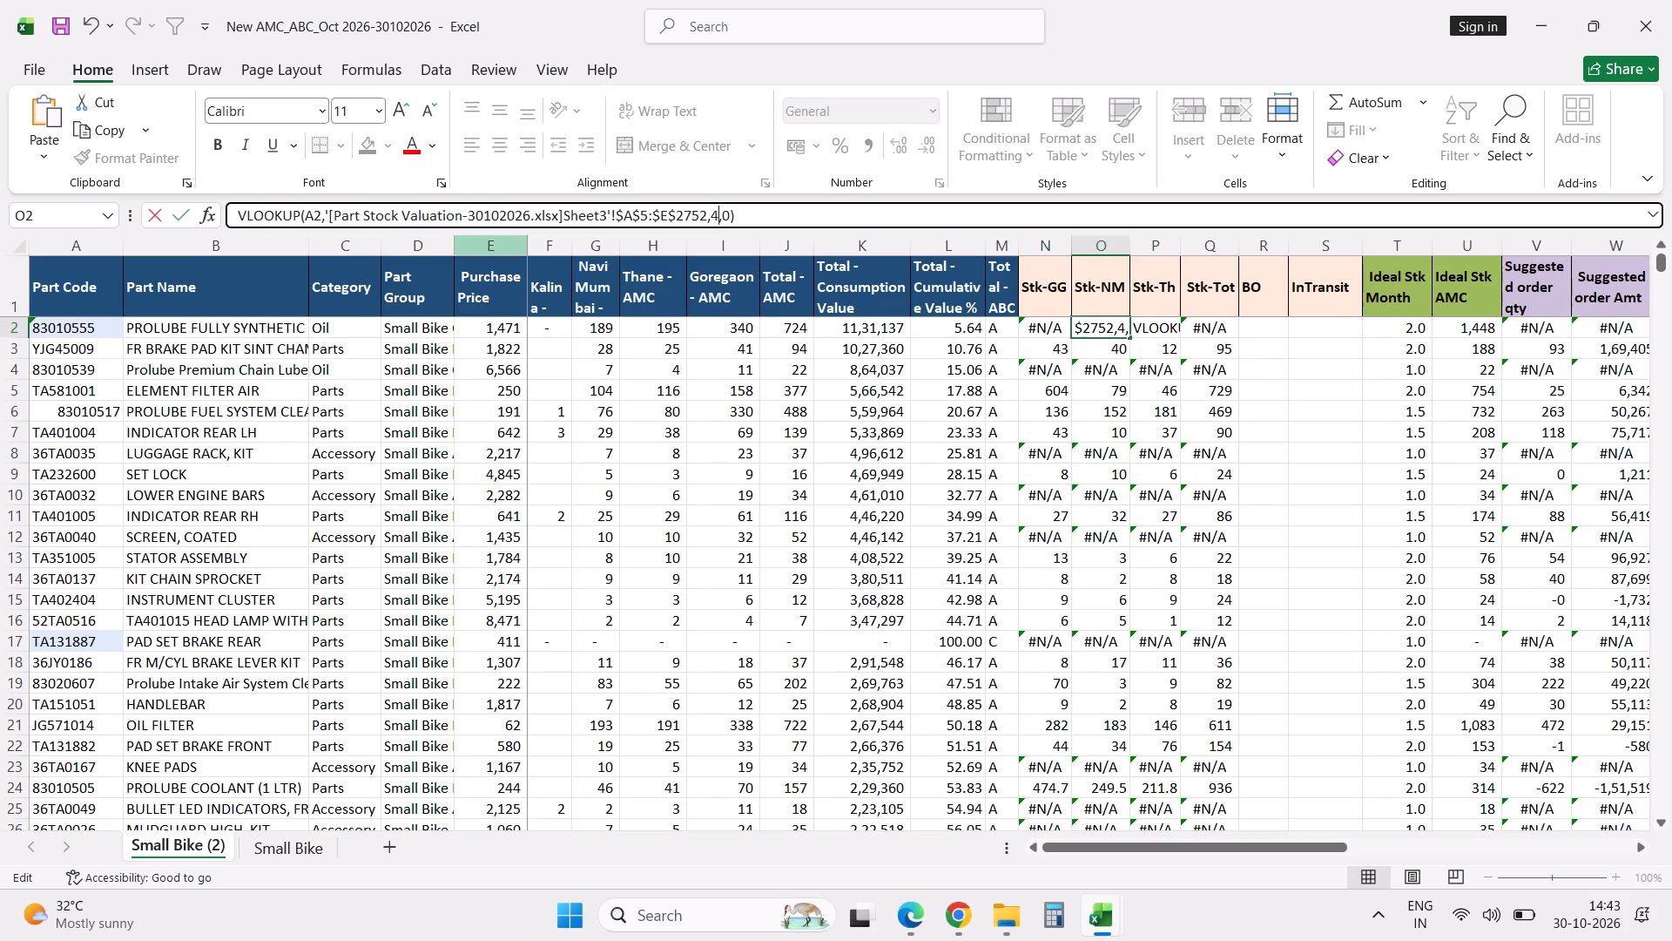
{"action": "left_click", "coordinate": [238, 214]}
{"action": "key", "text": "equal"}
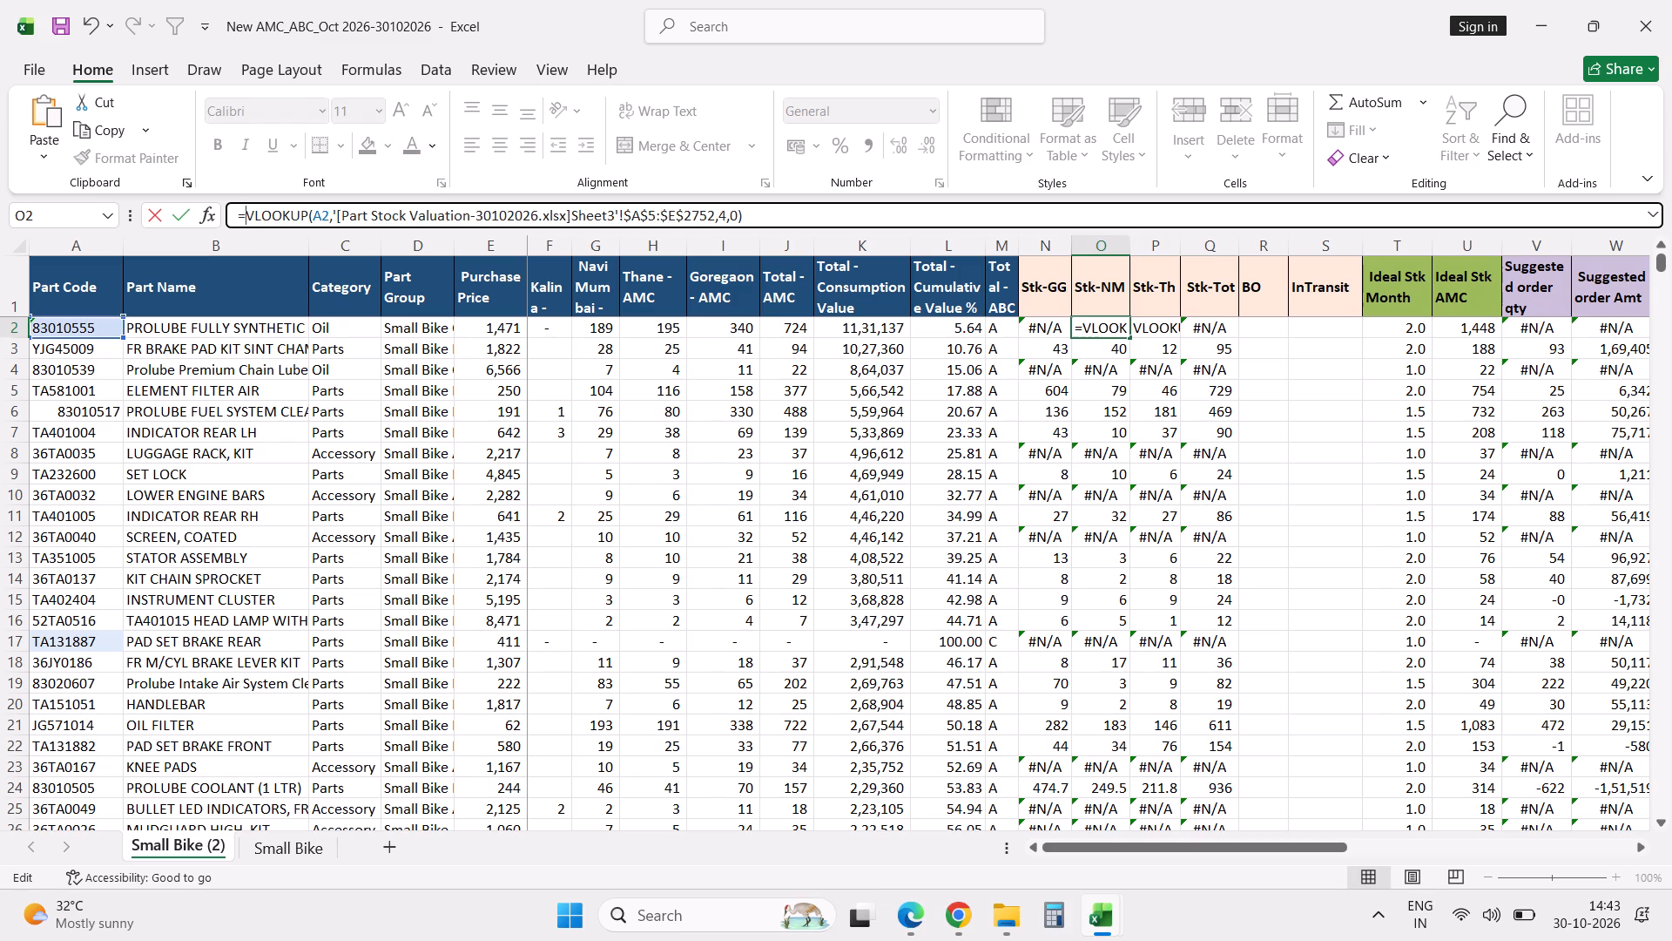
{"action": "key", "text": "Tab"}
Make the Stk-Th text in P2 a working VLOOKUP formula returning column 5 of the Sheet3 range.
{"action": "left_click", "coordinate": [238, 214]}
{"action": "key", "text": "equal"}
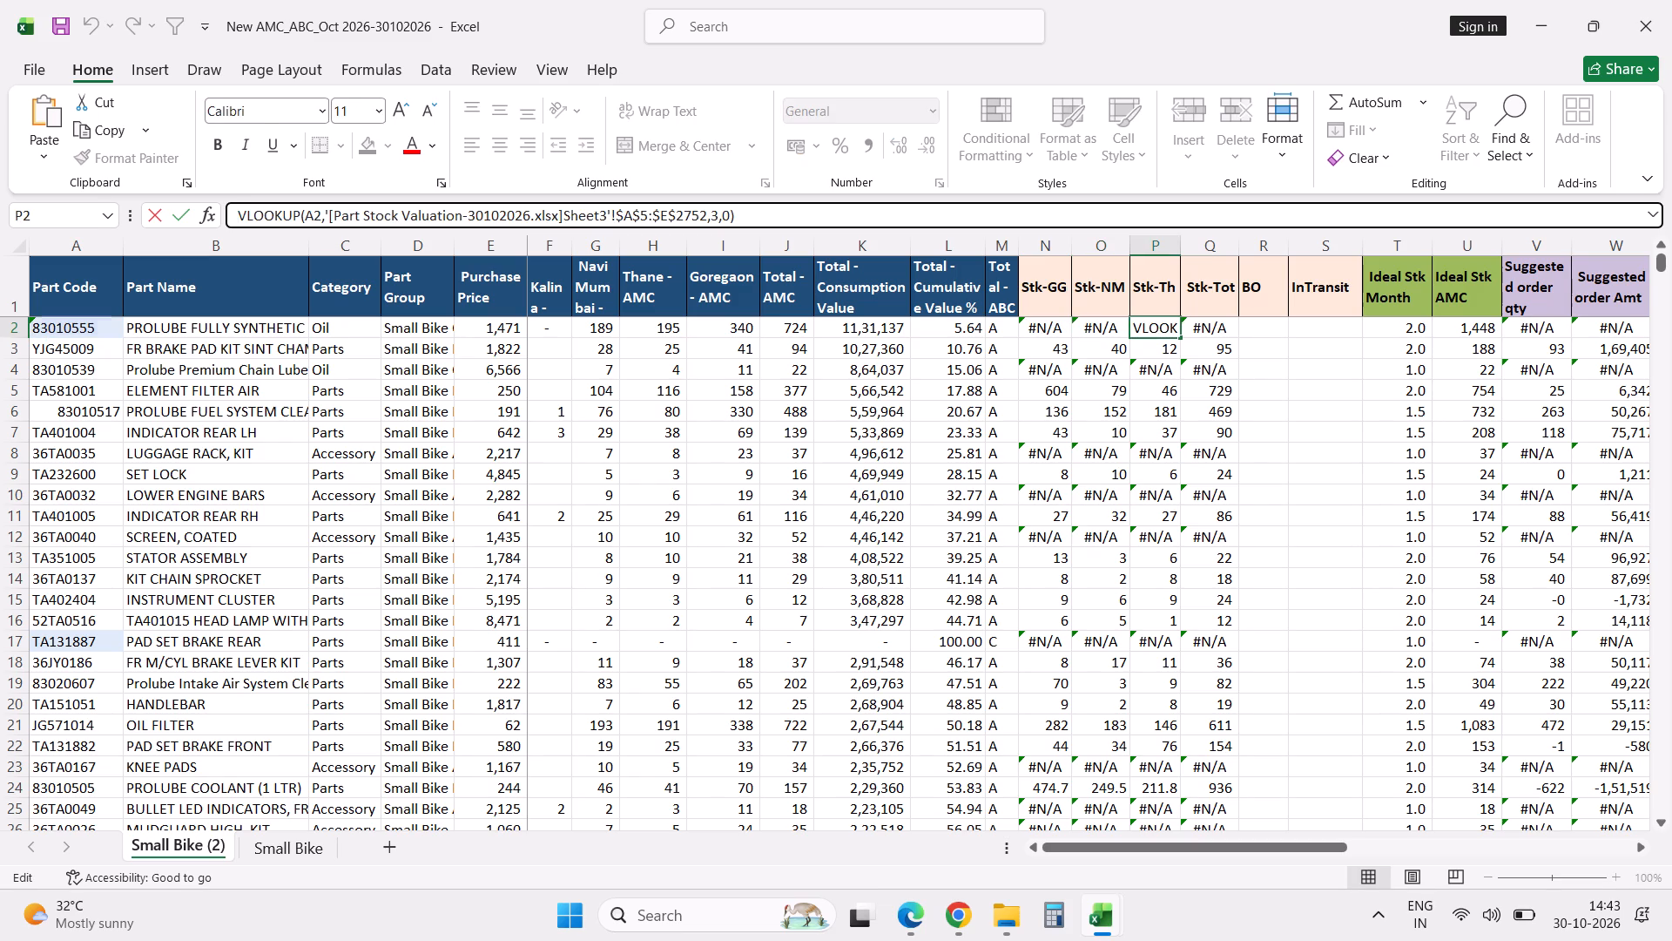
{"action": "left_click", "coordinate": [719, 218]}
{"action": "key", "text": "shift+Right"}
{"action": "key", "text": "5"}
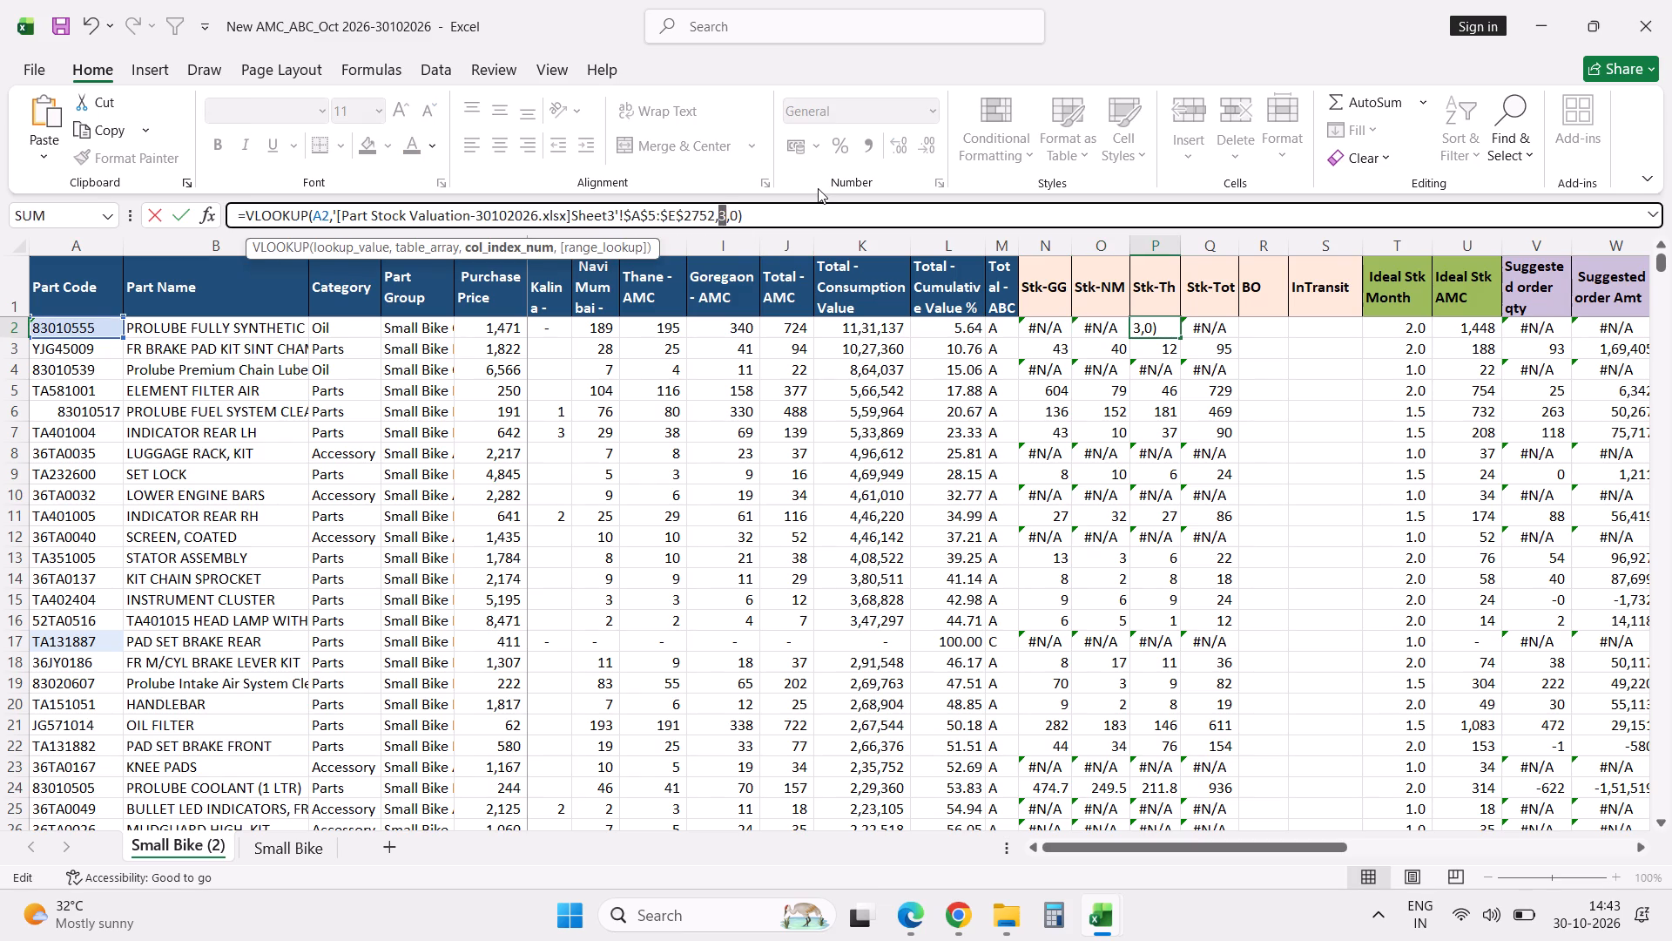
{"action": "key", "text": "Return"}
Fill the row 2 VLOOKUPs of Stk-GG, Stk-NM and Stk-Th down to the last part row.
{"action": "key", "text": "Left"}
{"action": "key", "text": "Up"}
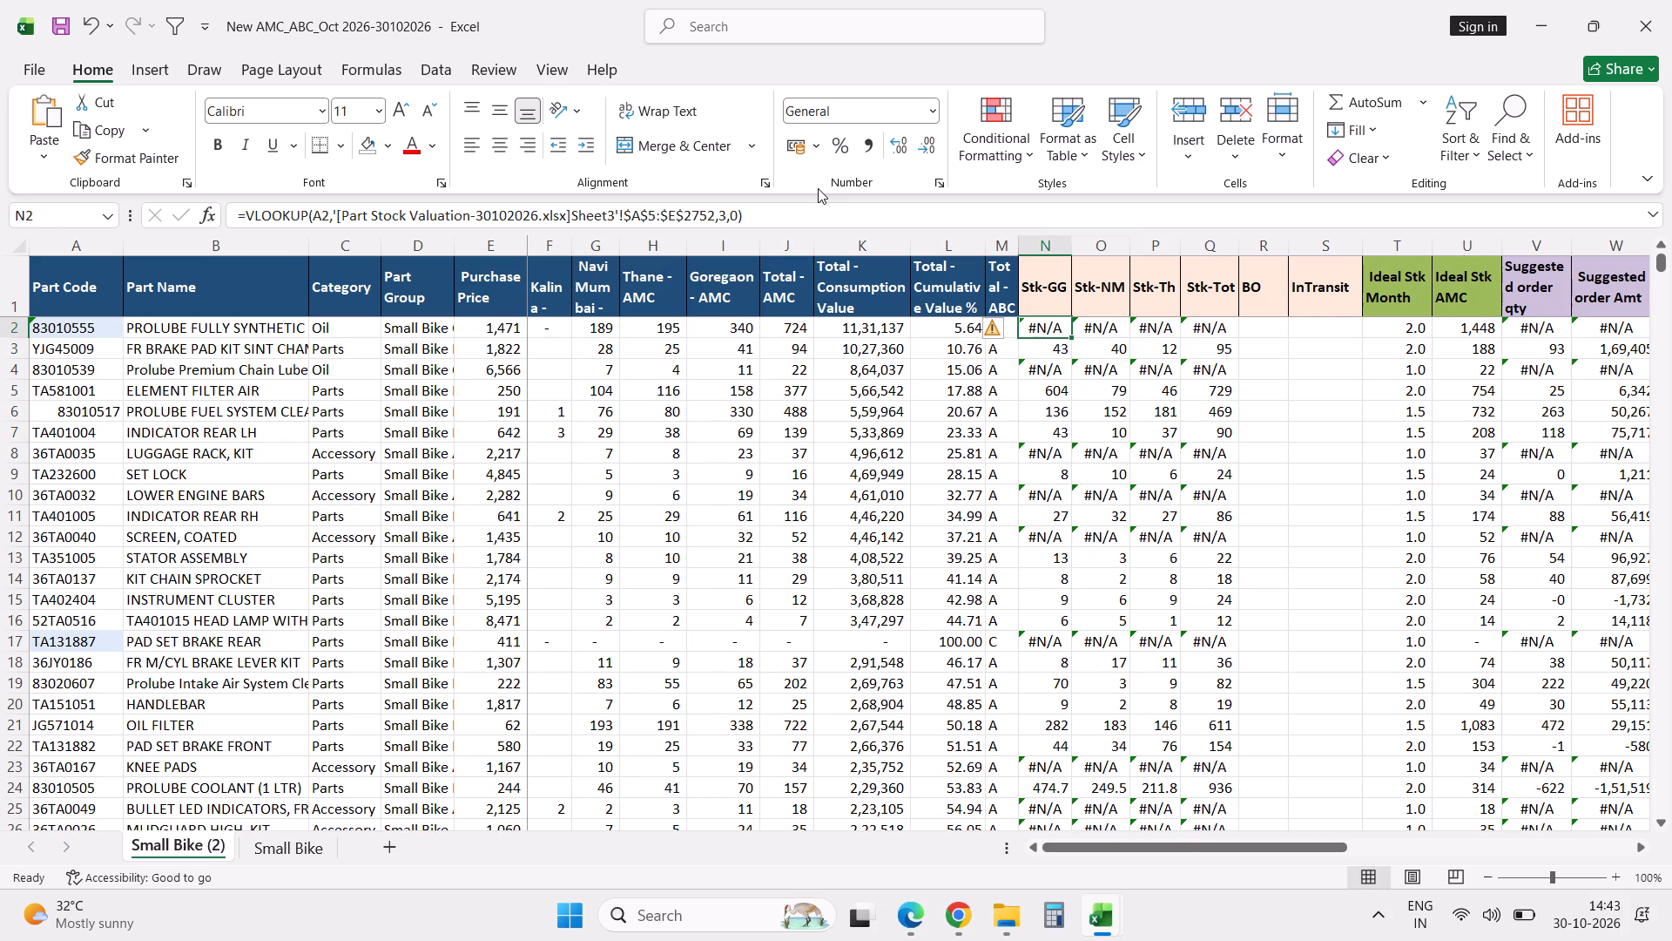
{"action": "key", "text": "shift+Right"}
{"action": "key", "text": "shift+Right"}
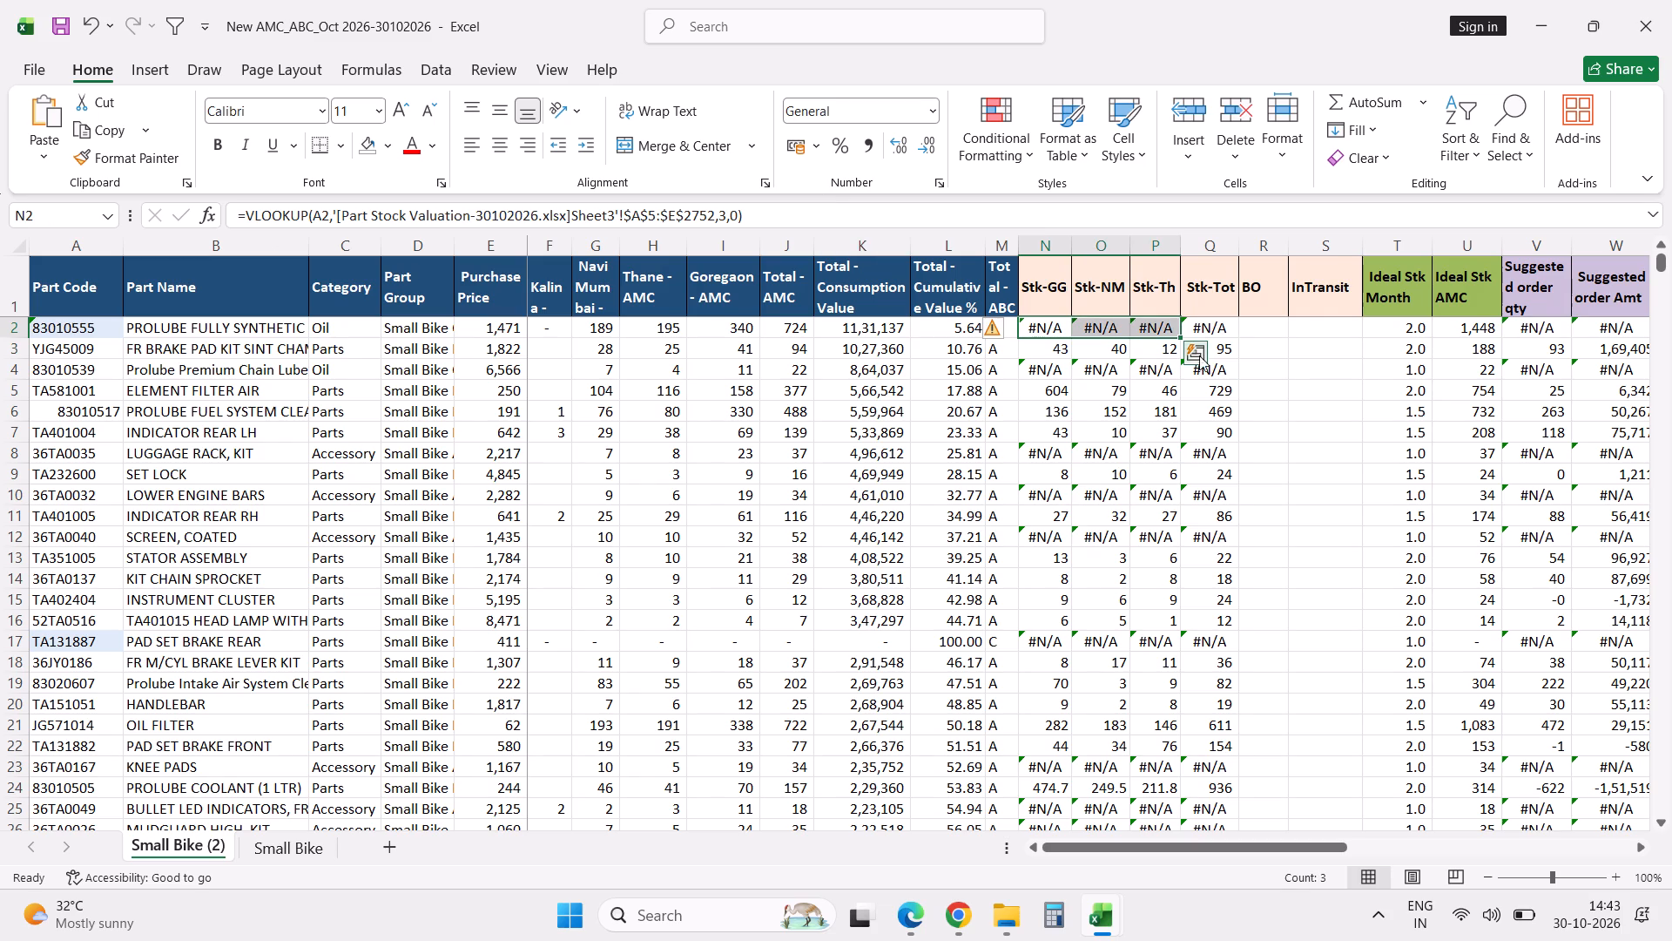
{"action": "double_click", "coordinate": [1181, 339]}
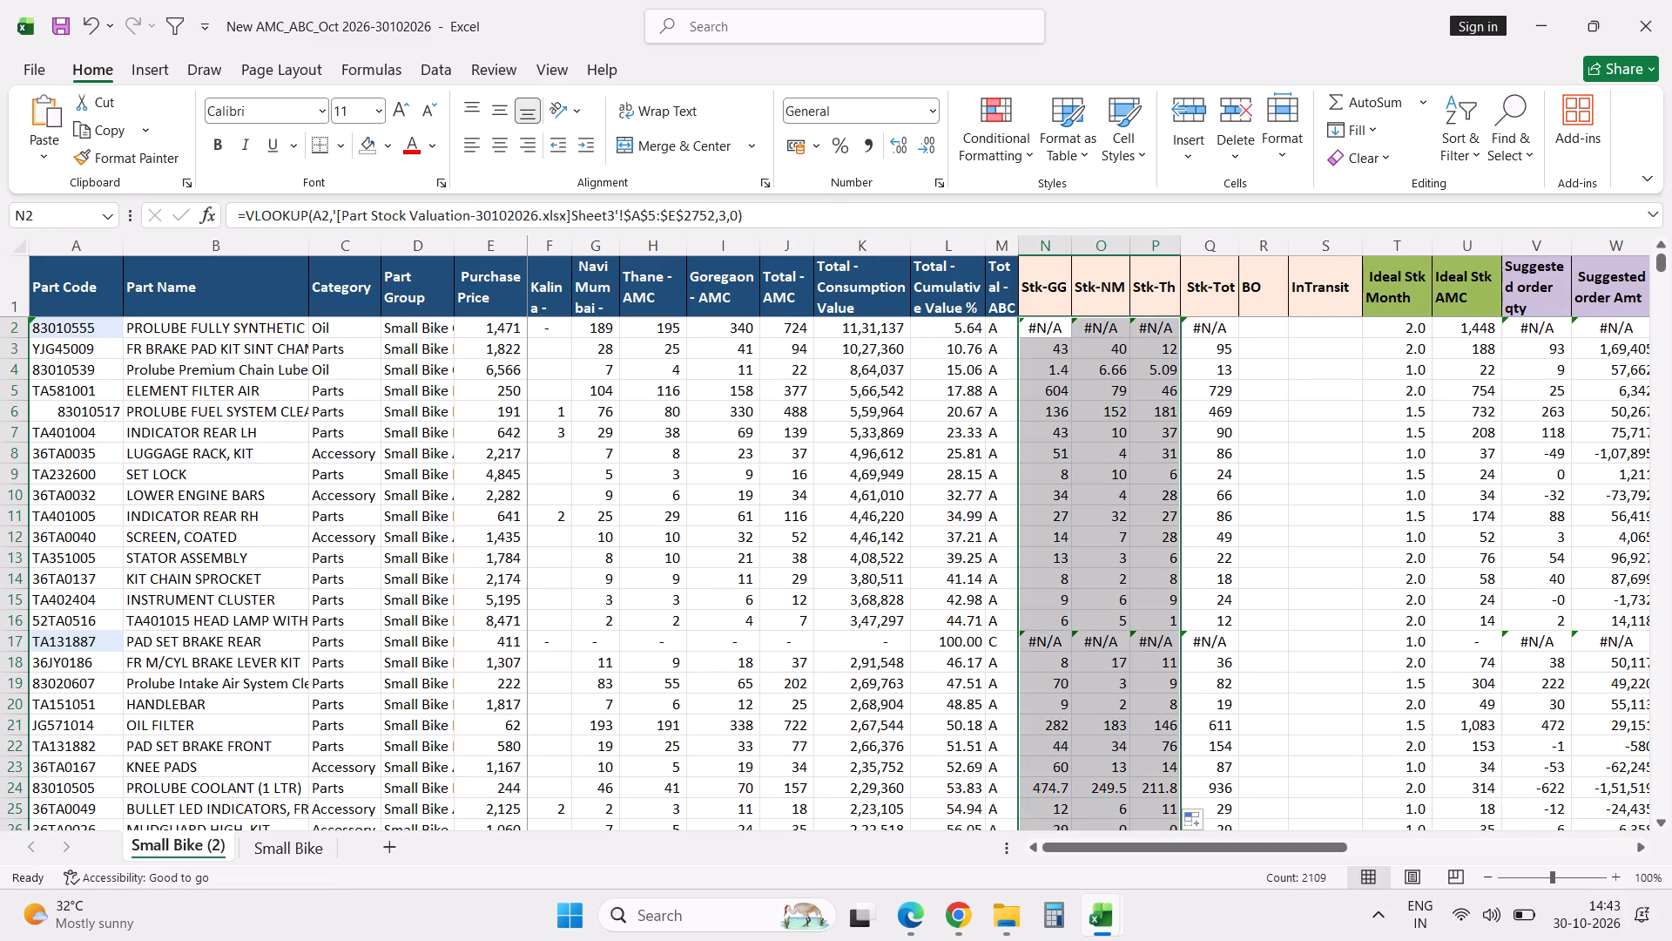
Copy part code TA131887 from A17, search for it in the stock workbook's Sheet3, and return to the AMC/ABC workbook.
{"action": "left_click", "coordinate": [91, 646]}
{"action": "key", "text": "ctrl+c"}
{"action": "key", "text": "alt+Tab"}
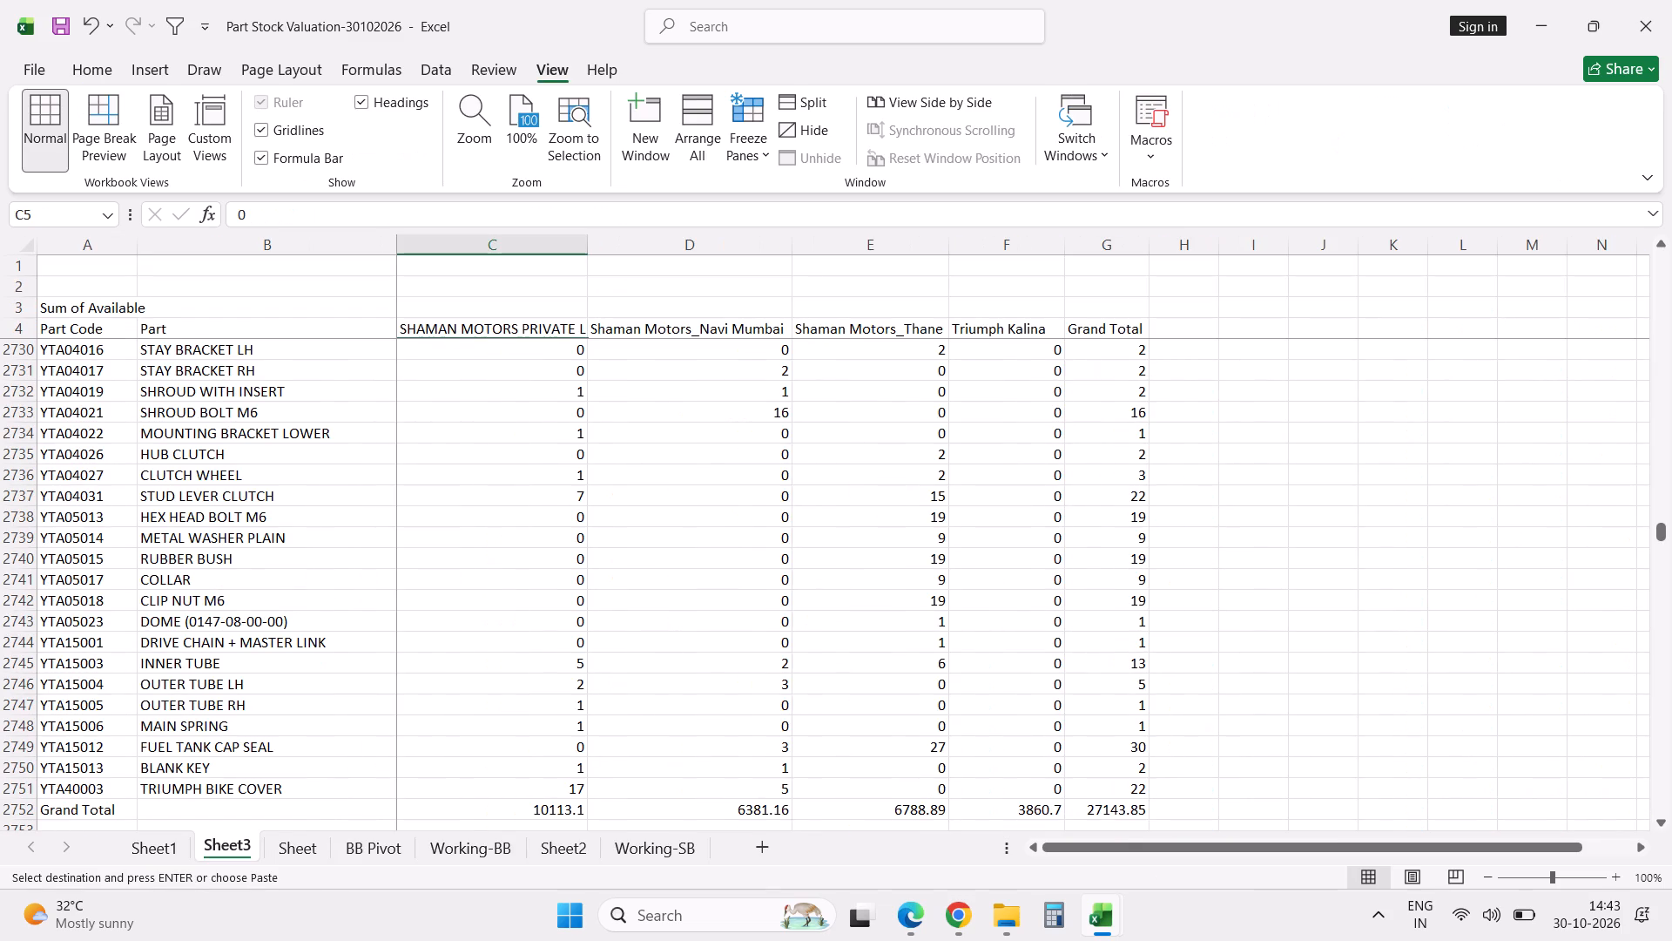
{"action": "key", "text": "ctrl+f"}
{"action": "key", "text": "ctrl+v"}
{"action": "key", "text": "Return"}
{"action": "key", "text": "Escape"}
{"action": "key", "text": "Escape"}
{"action": "key", "text": "alt+Tab"}
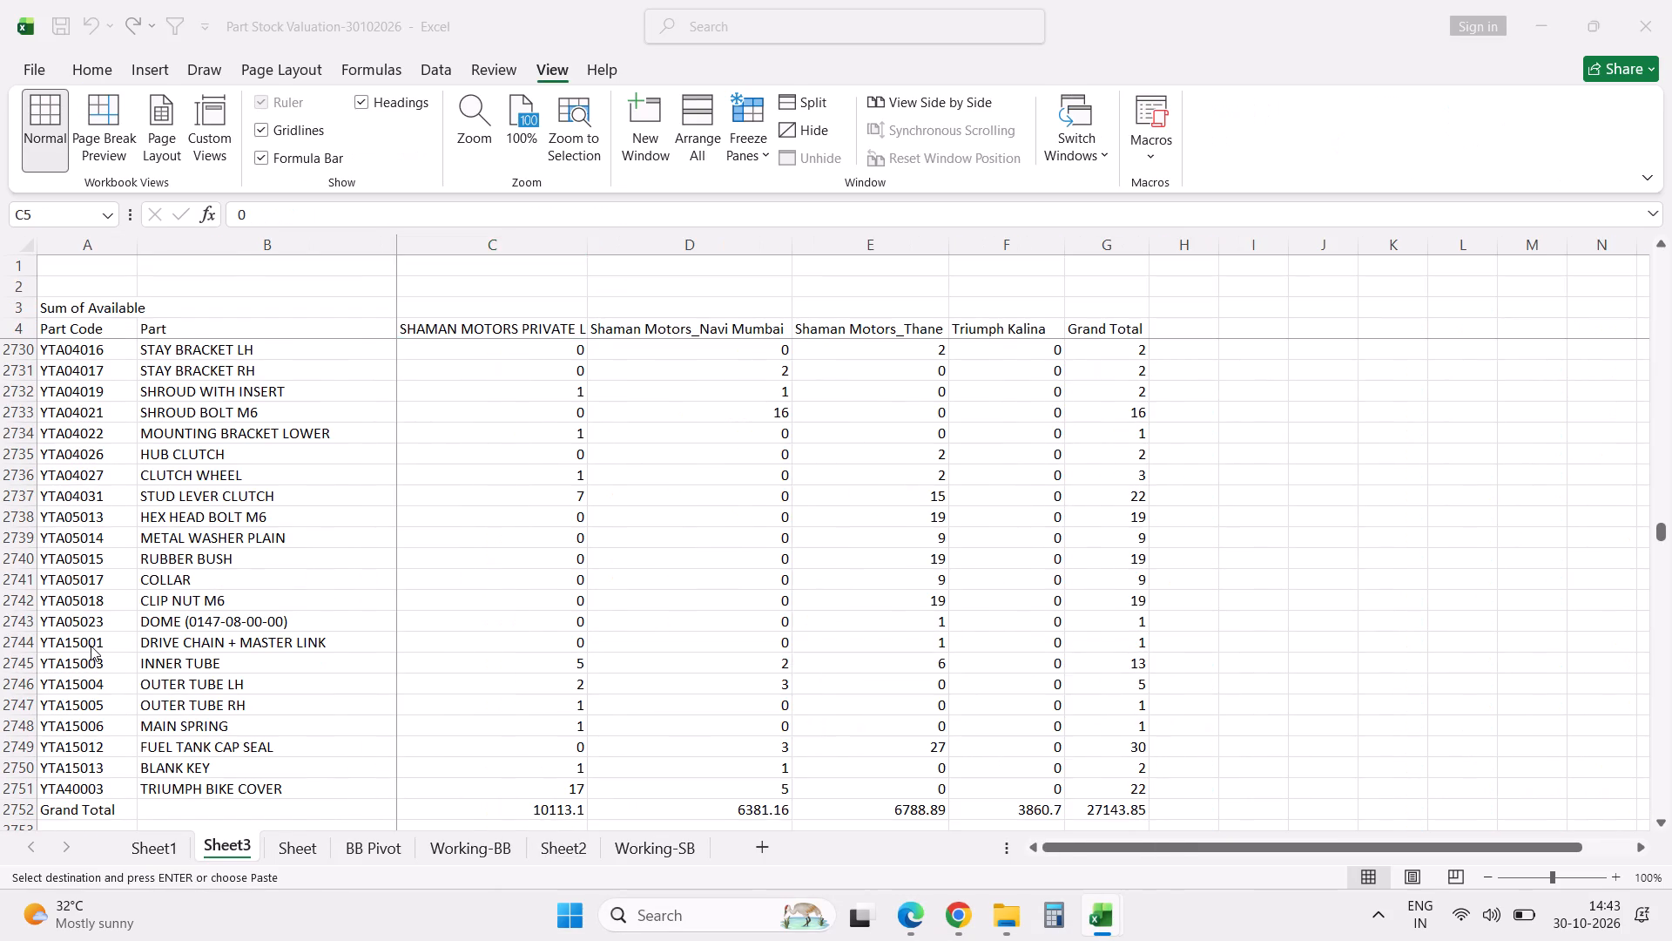
Turn the filter back on for the Small Bike (2) sheet and show only the #N/A rows in Stk-GG.
{"action": "key", "text": "ctrl+Down"}
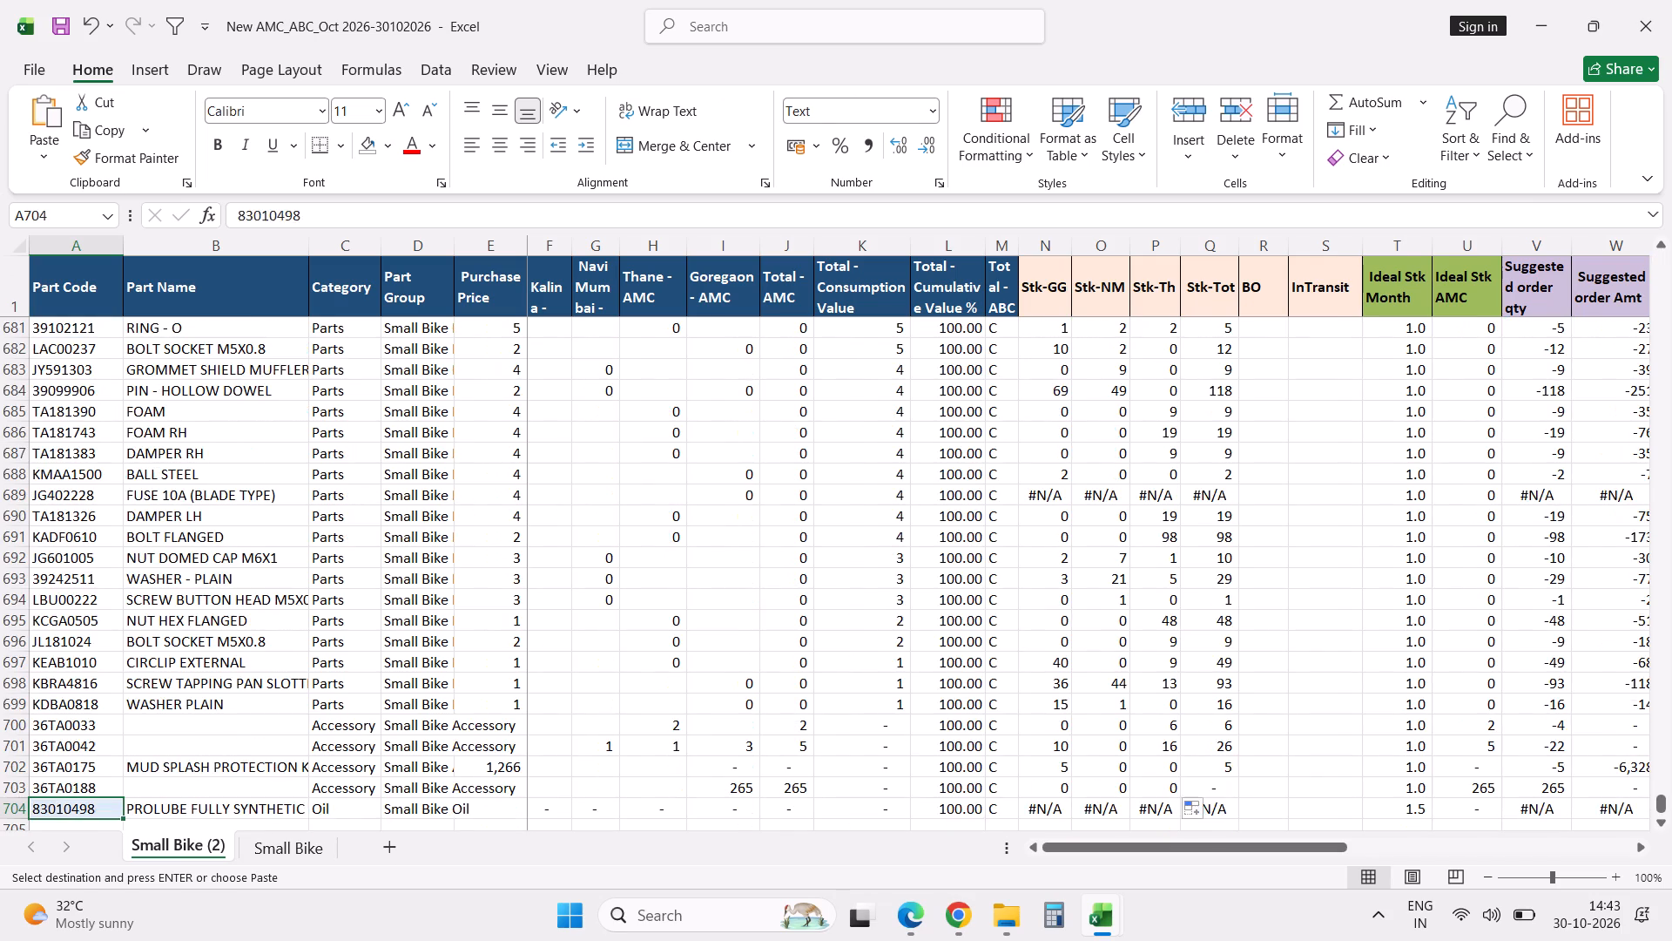
{"action": "key", "text": "Down"}
{"action": "key", "text": "Up"}
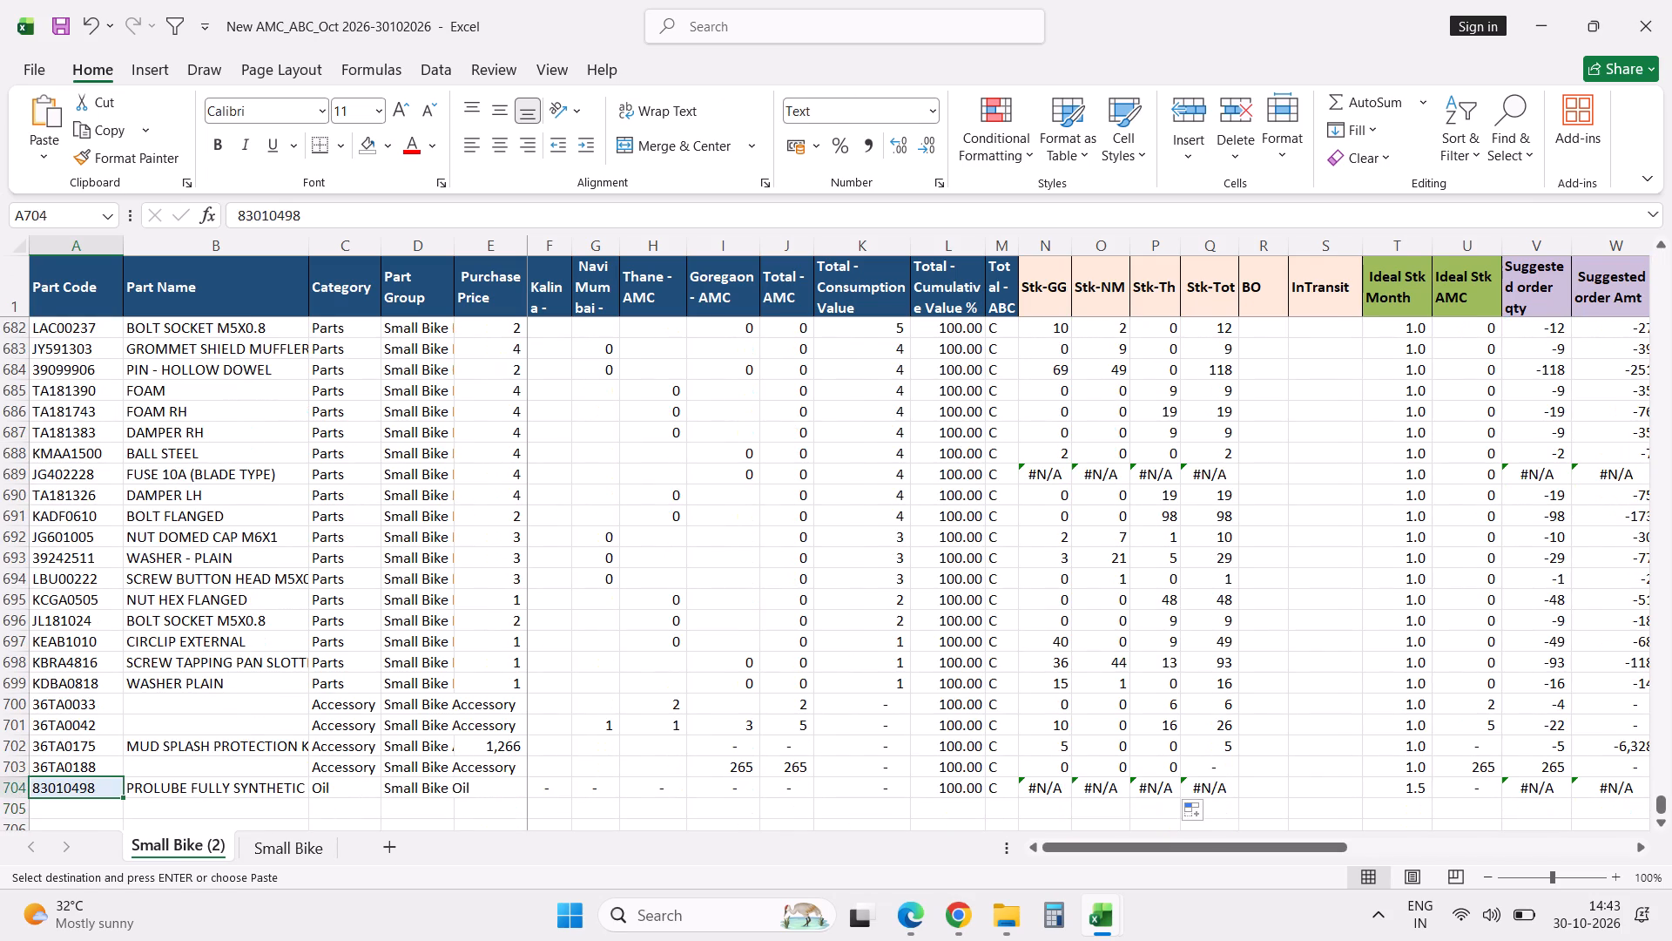
{"action": "key", "text": "ctrl+Up"}
{"action": "key", "text": "Down"}
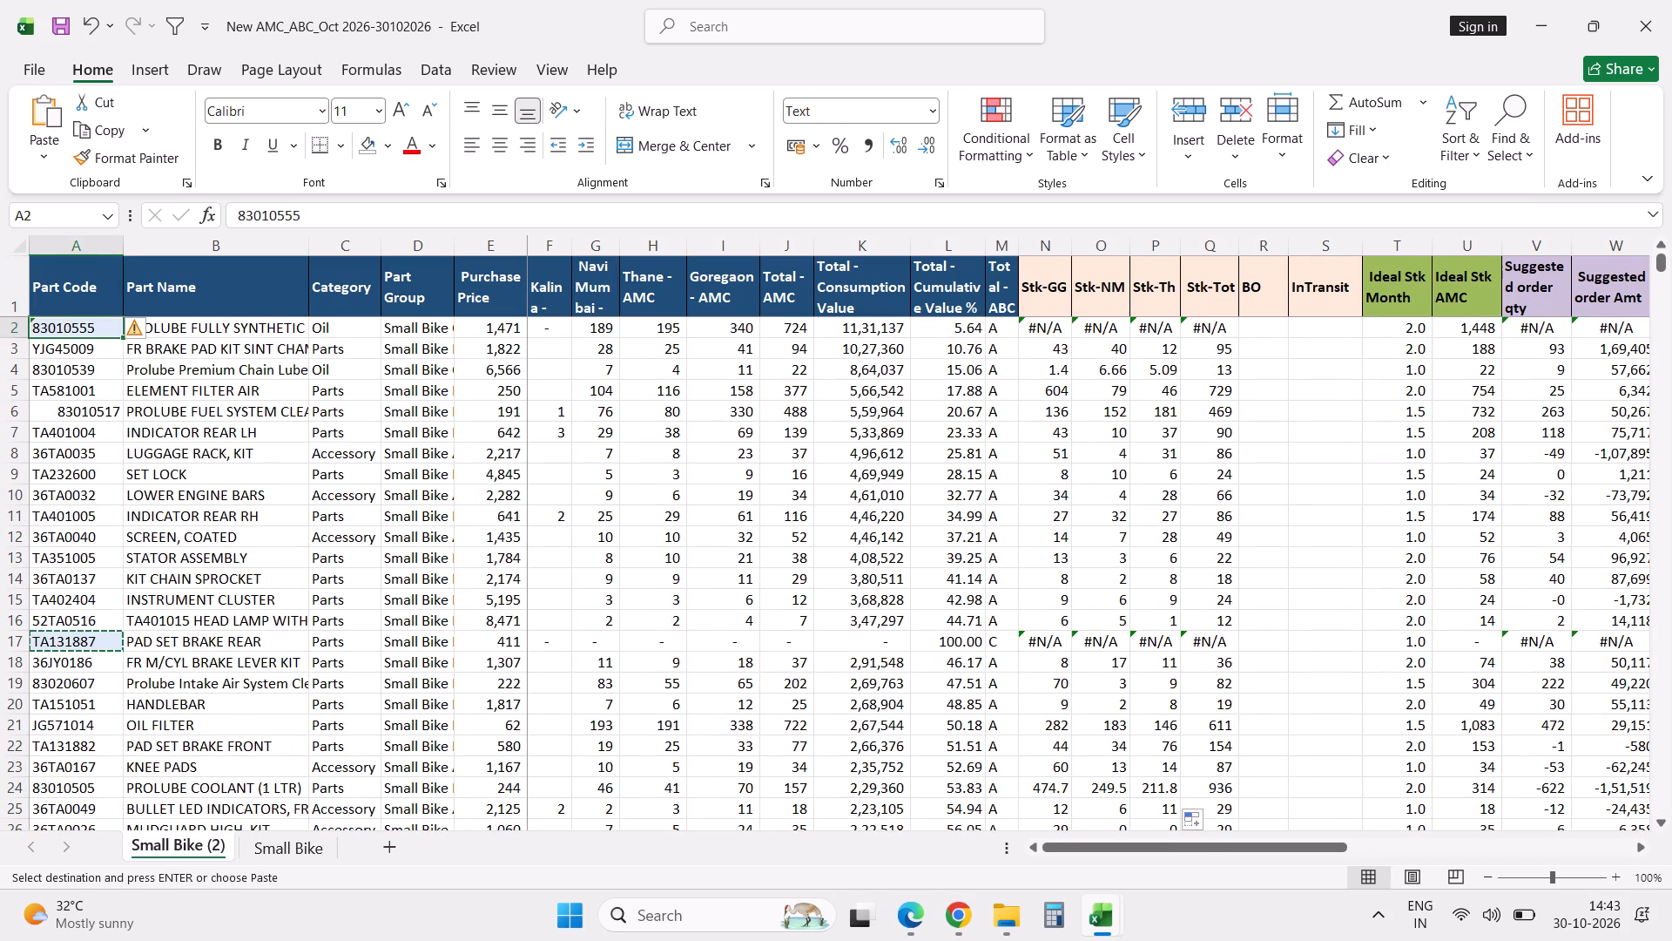
{"action": "key", "text": "alt+d"}
{"action": "type", "text": "ff"}
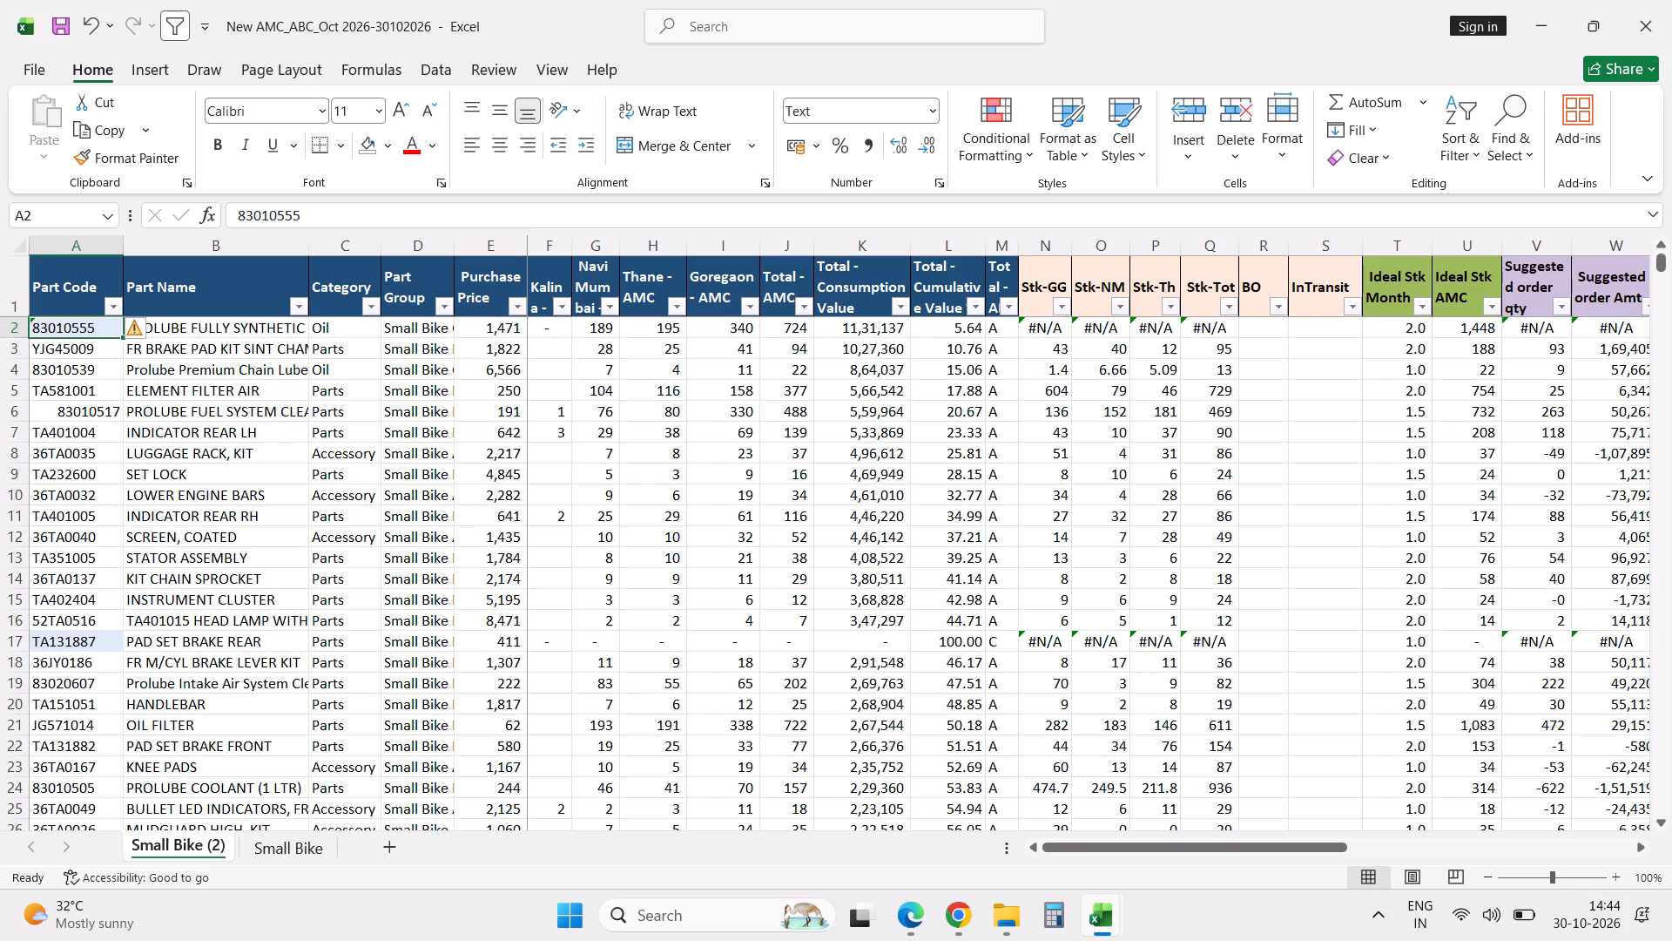
{"action": "left_click", "coordinate": [1065, 307]}
{"action": "left_click", "coordinate": [906, 586]}
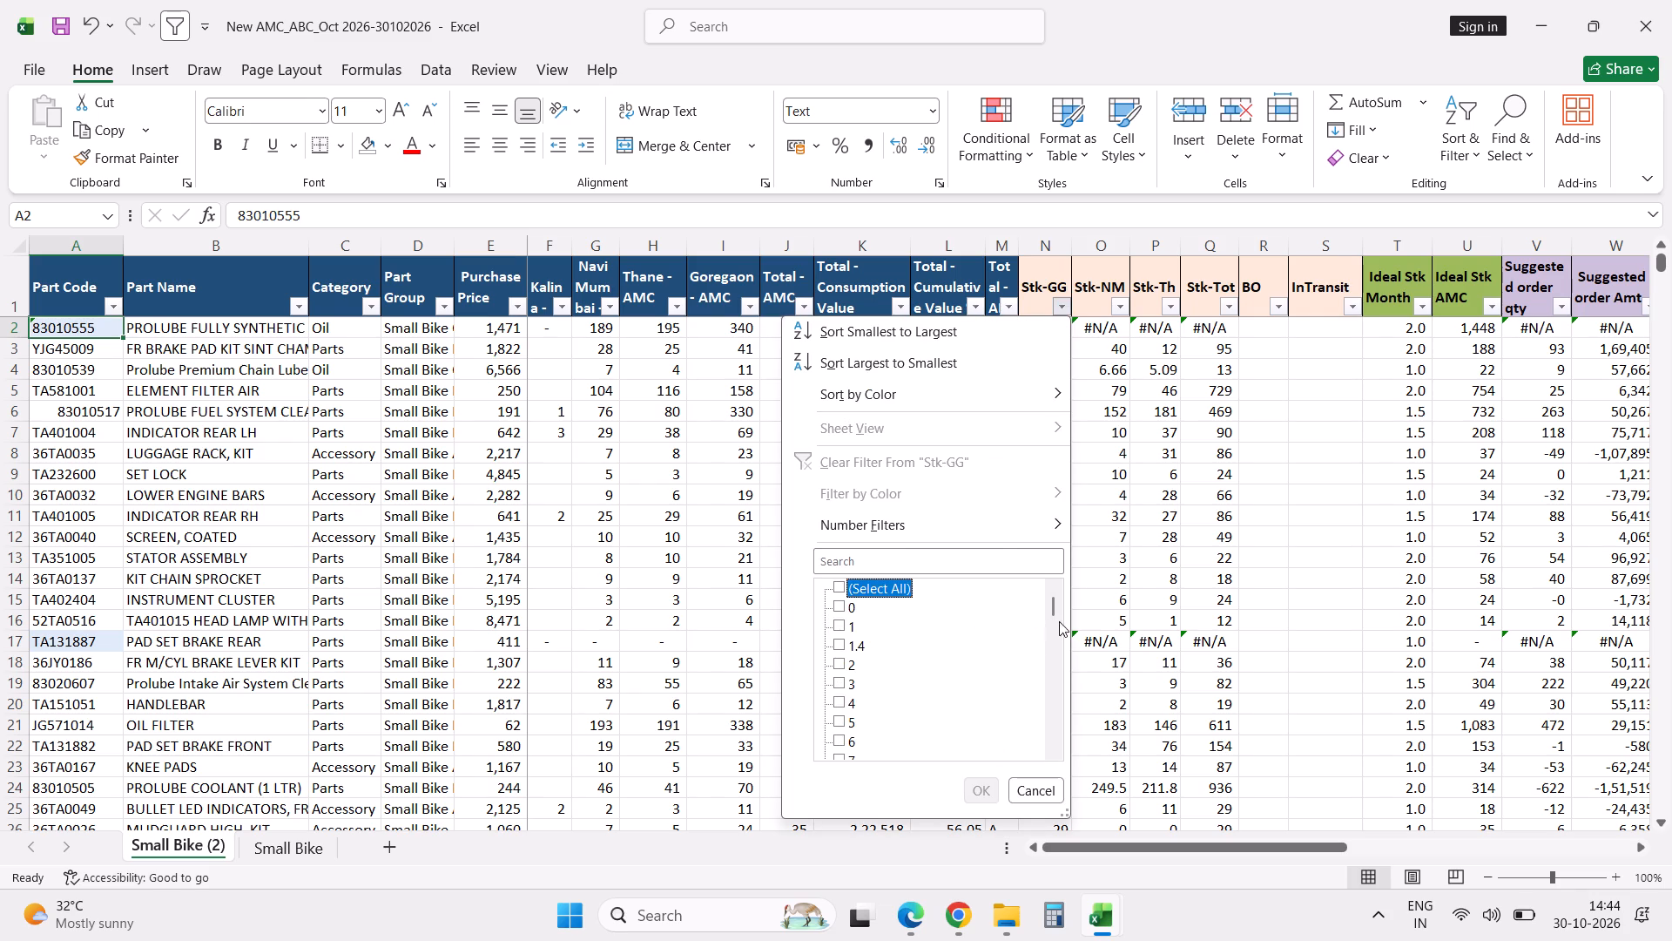
{"action": "left_click_drag", "start_coordinate": [1055, 611], "coordinate": [1068, 712]}
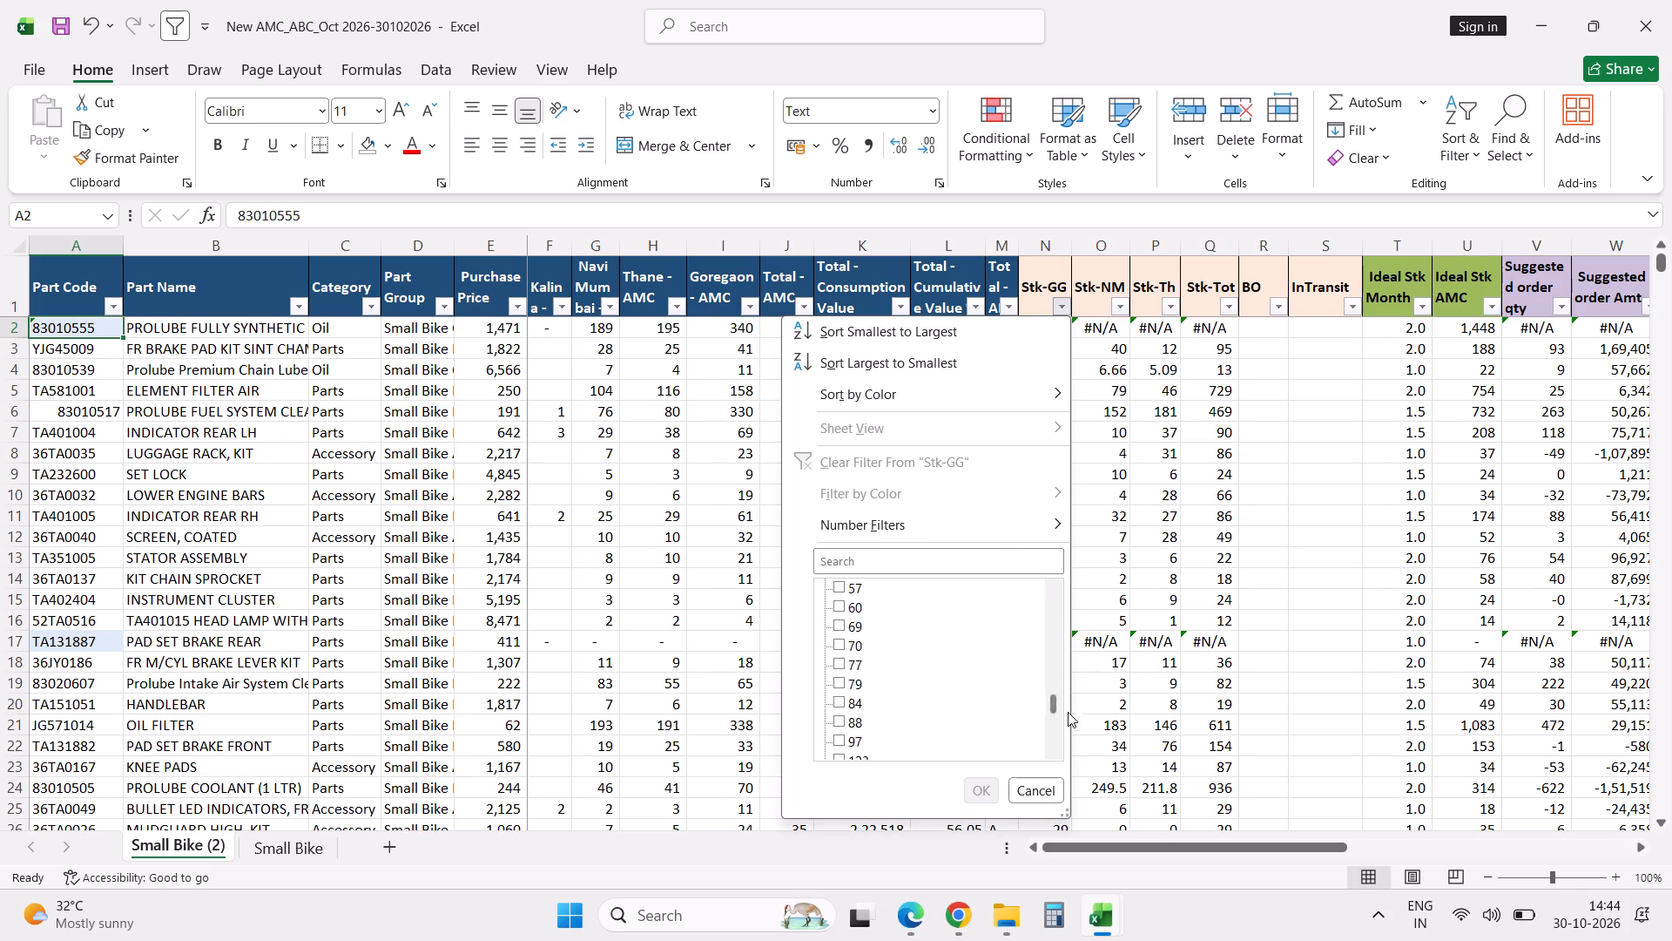
{"action": "left_click_drag", "start_coordinate": [1068, 712], "coordinate": [1065, 722]}
{"action": "left_click_drag", "start_coordinate": [1050, 715], "coordinate": [1049, 749]}
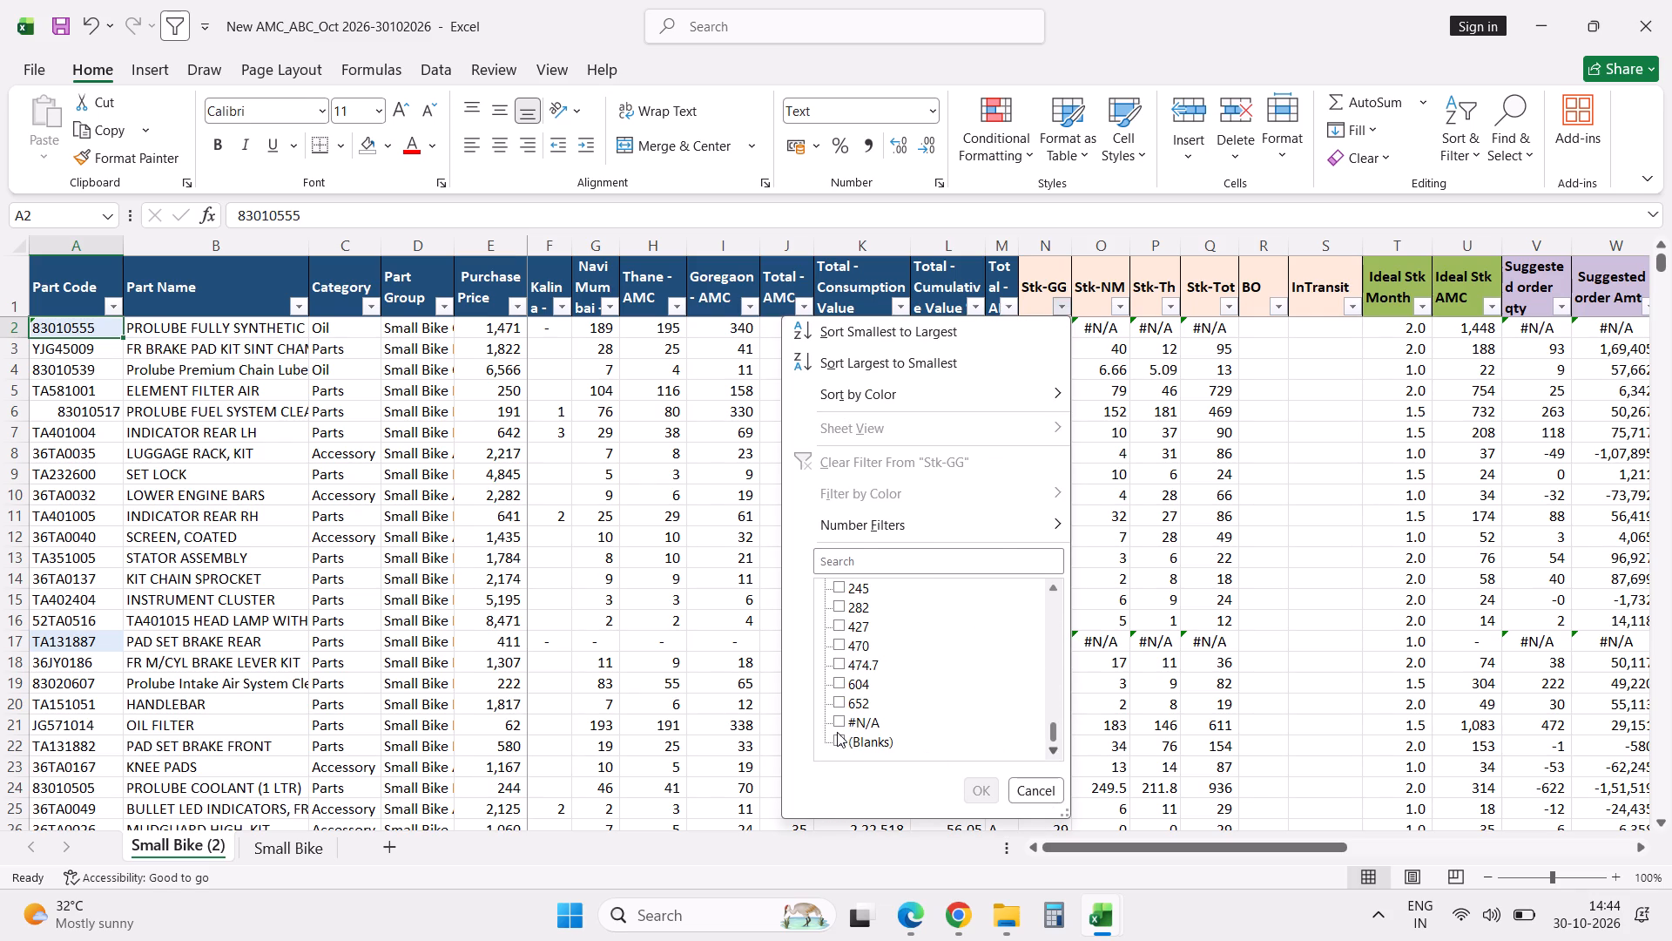
{"action": "left_click", "coordinate": [840, 722]}
{"action": "left_click", "coordinate": [981, 791]}
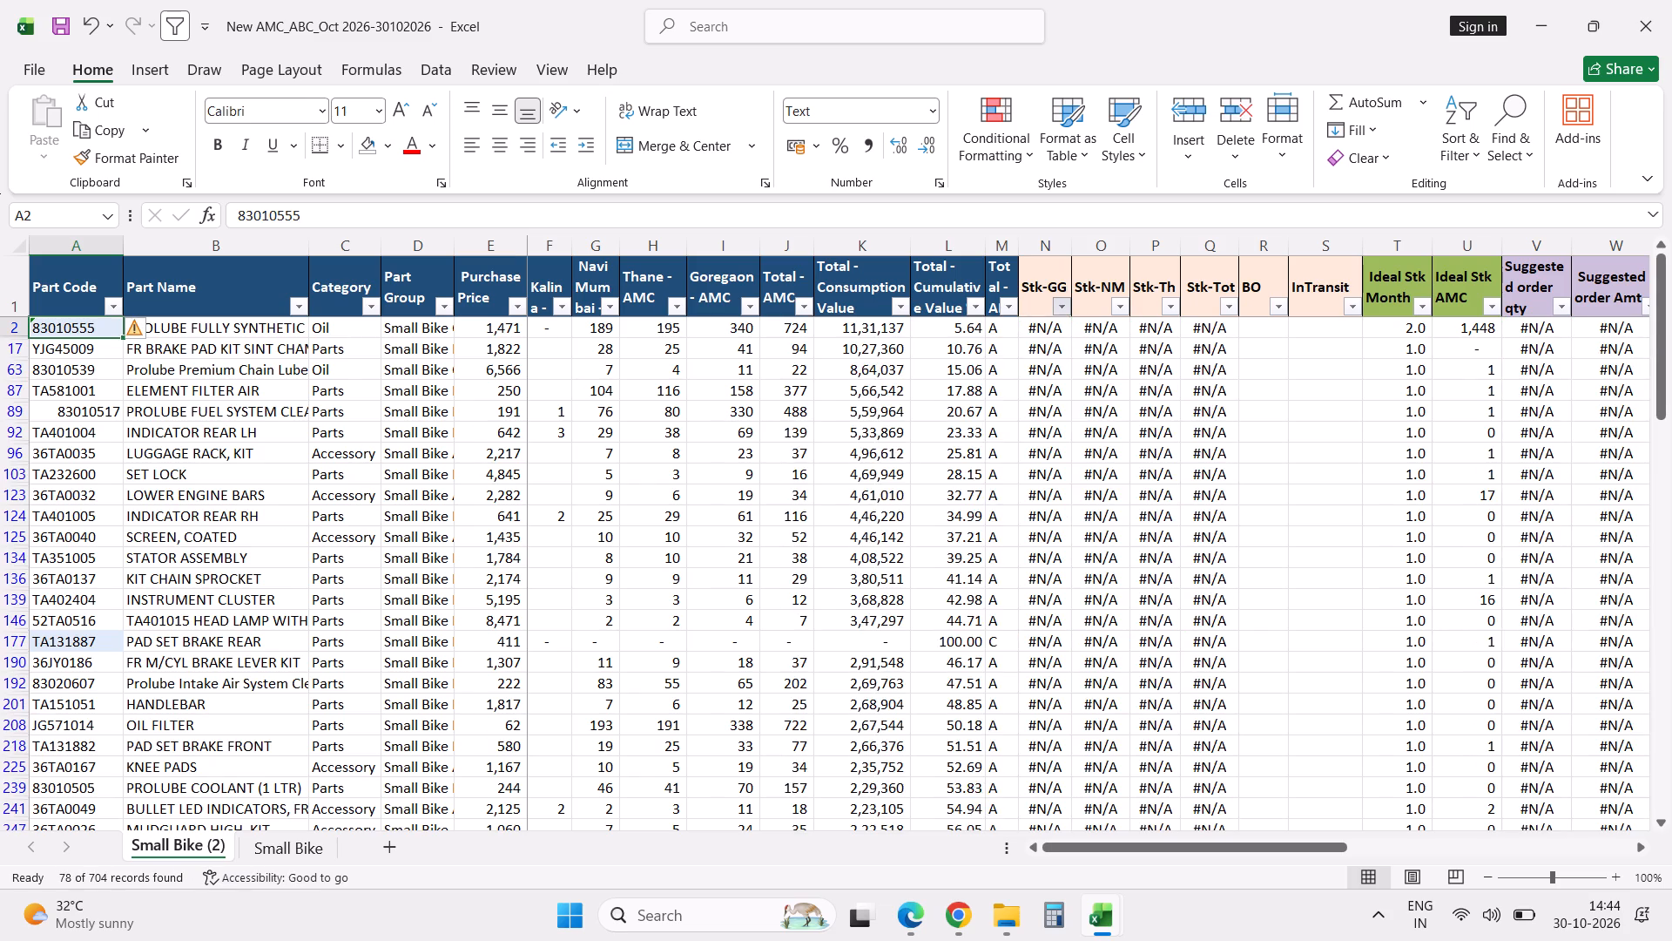
Convert the text-stored part code 83010555 in A2 to a number.
{"action": "double_click", "coordinate": [80, 324]}
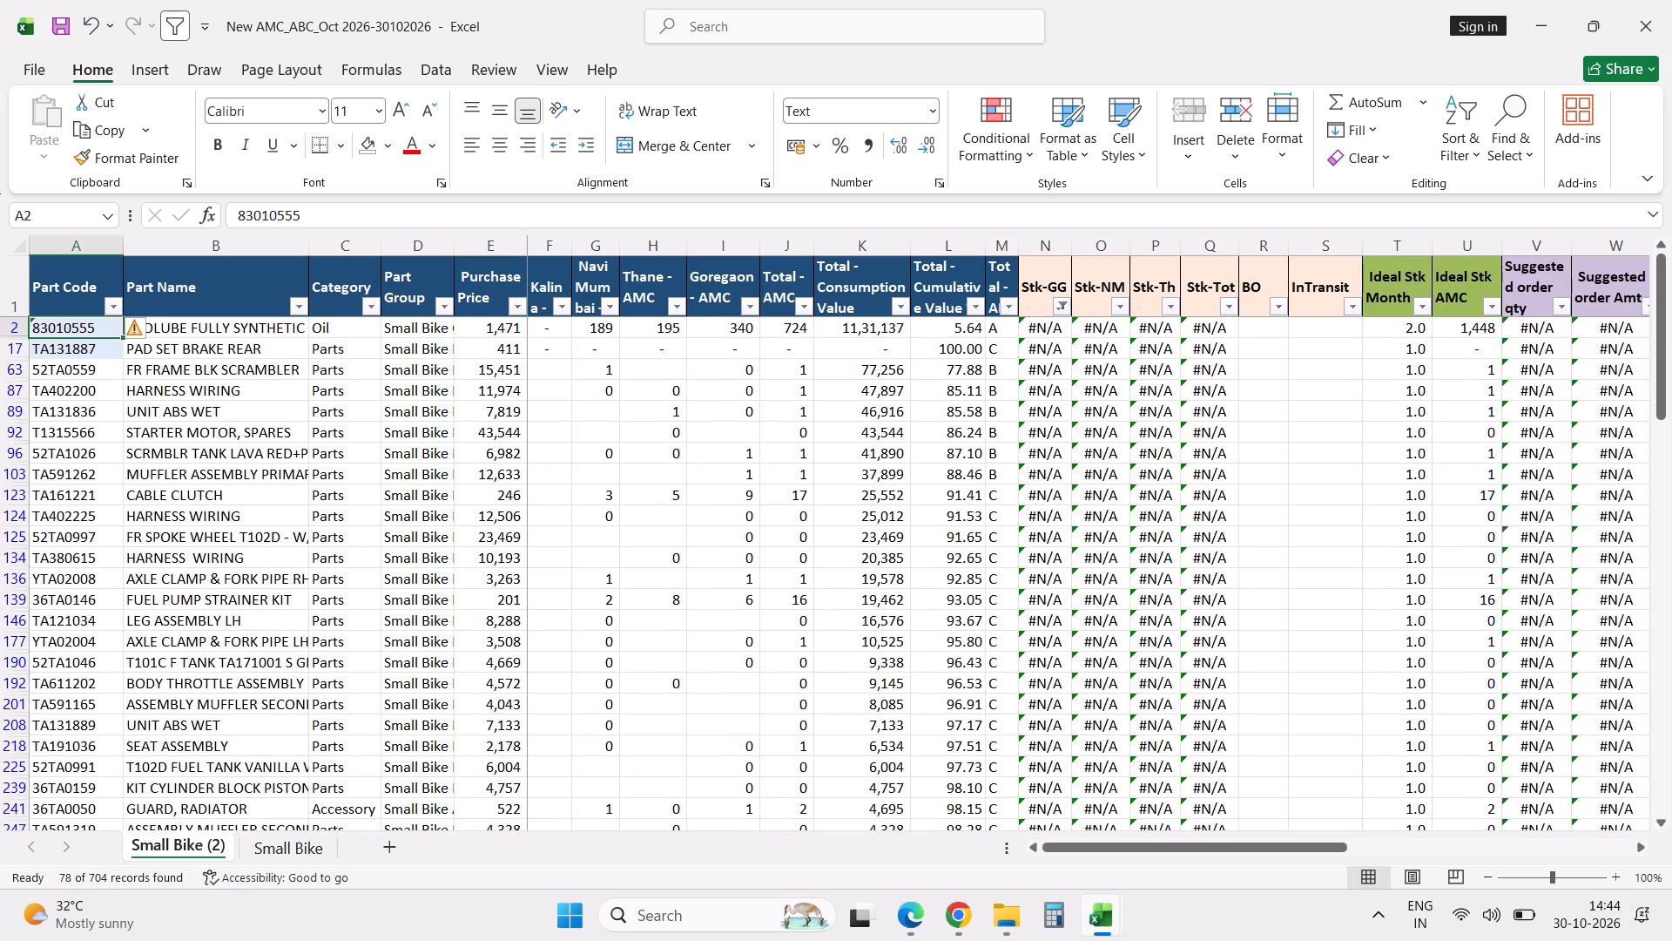
{"action": "key", "text": "Tab"}
{"action": "left_click", "coordinate": [80, 324]}
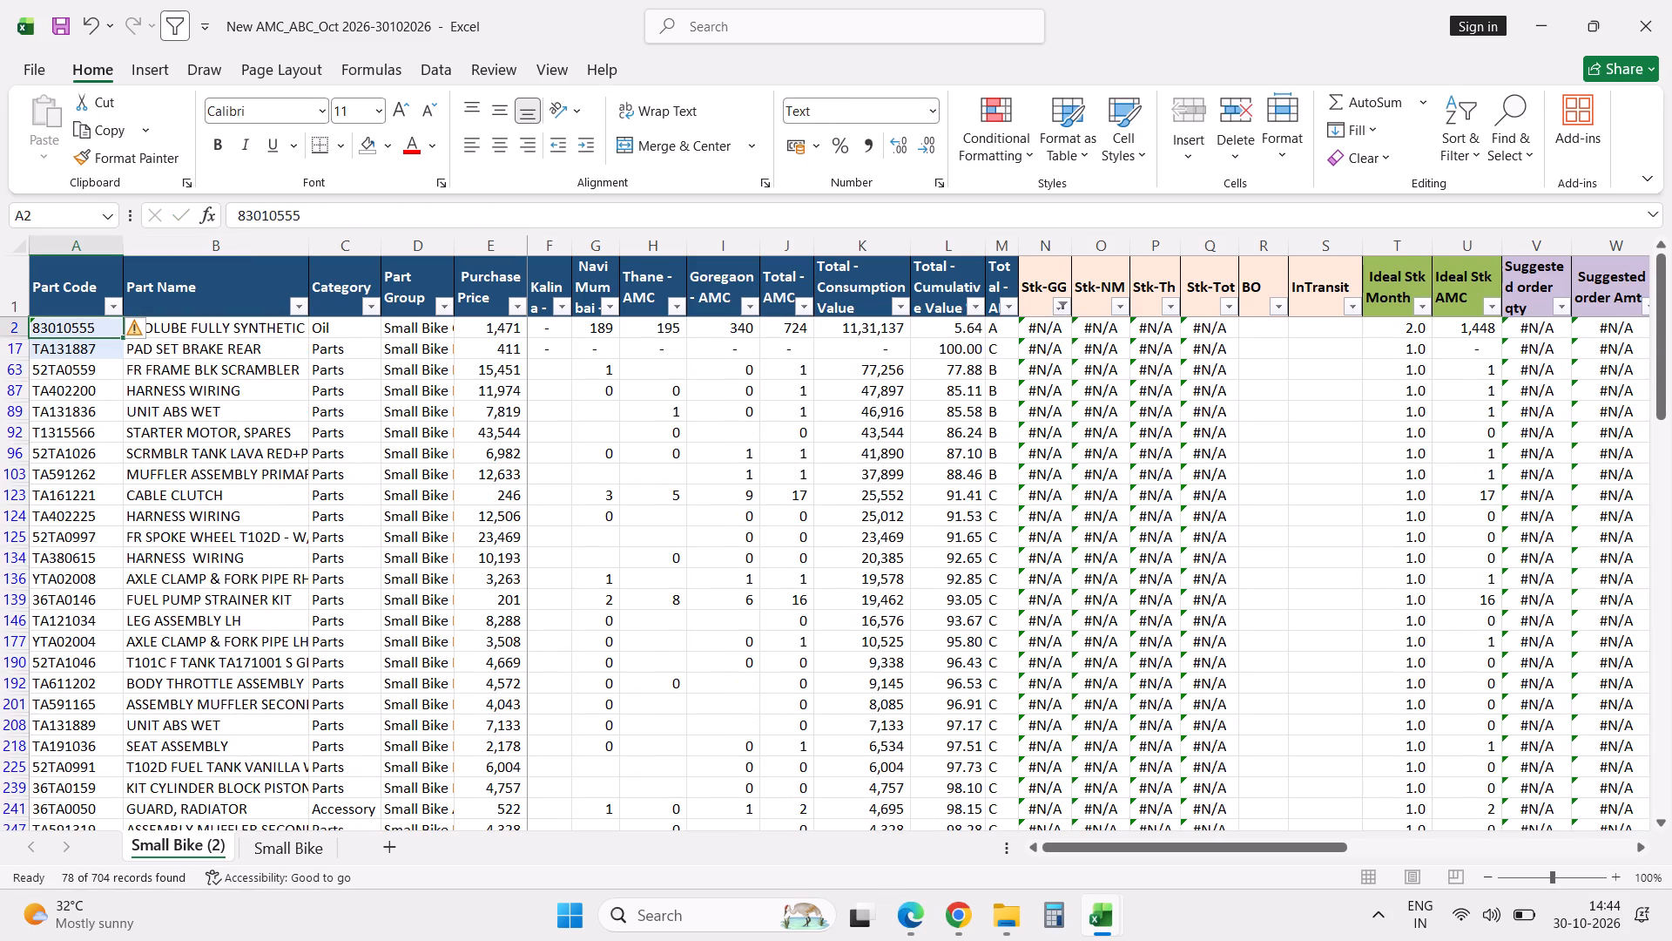
{"action": "left_click", "coordinate": [138, 330]}
{"action": "left_click", "coordinate": [245, 385]}
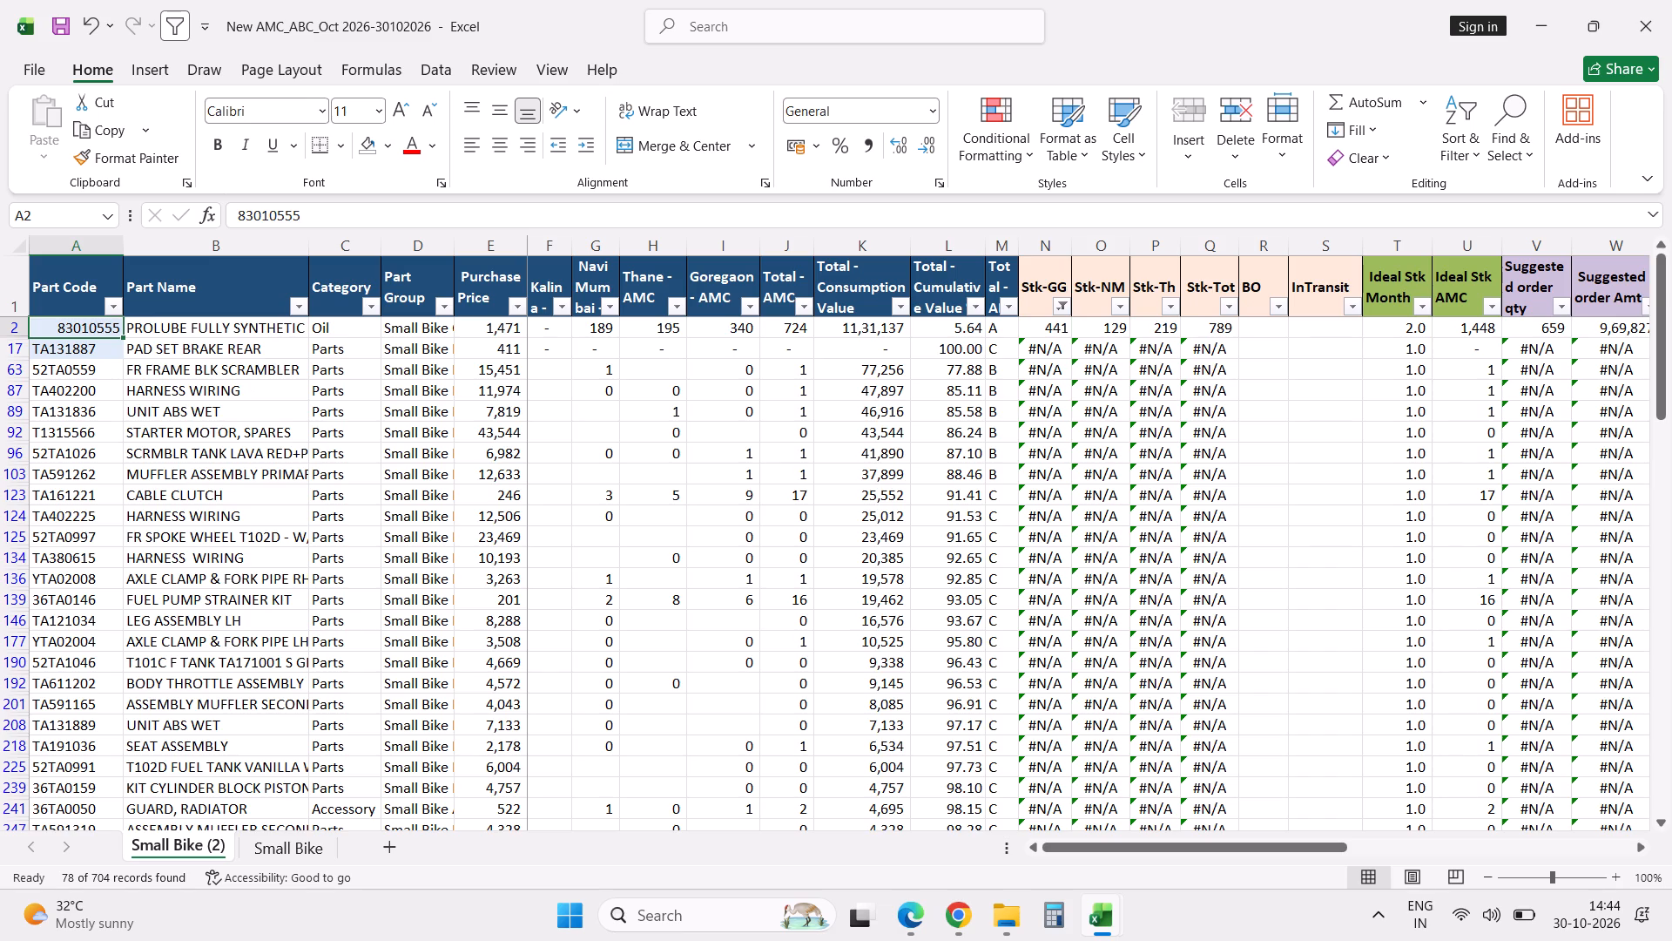
Go through the remaining #N/A rows to the last one and re-enter its part code 83010498 in A704.
{"action": "scroll", "coordinate": [166, 576], "scroll_direction": "down", "scroll_amount": 15}
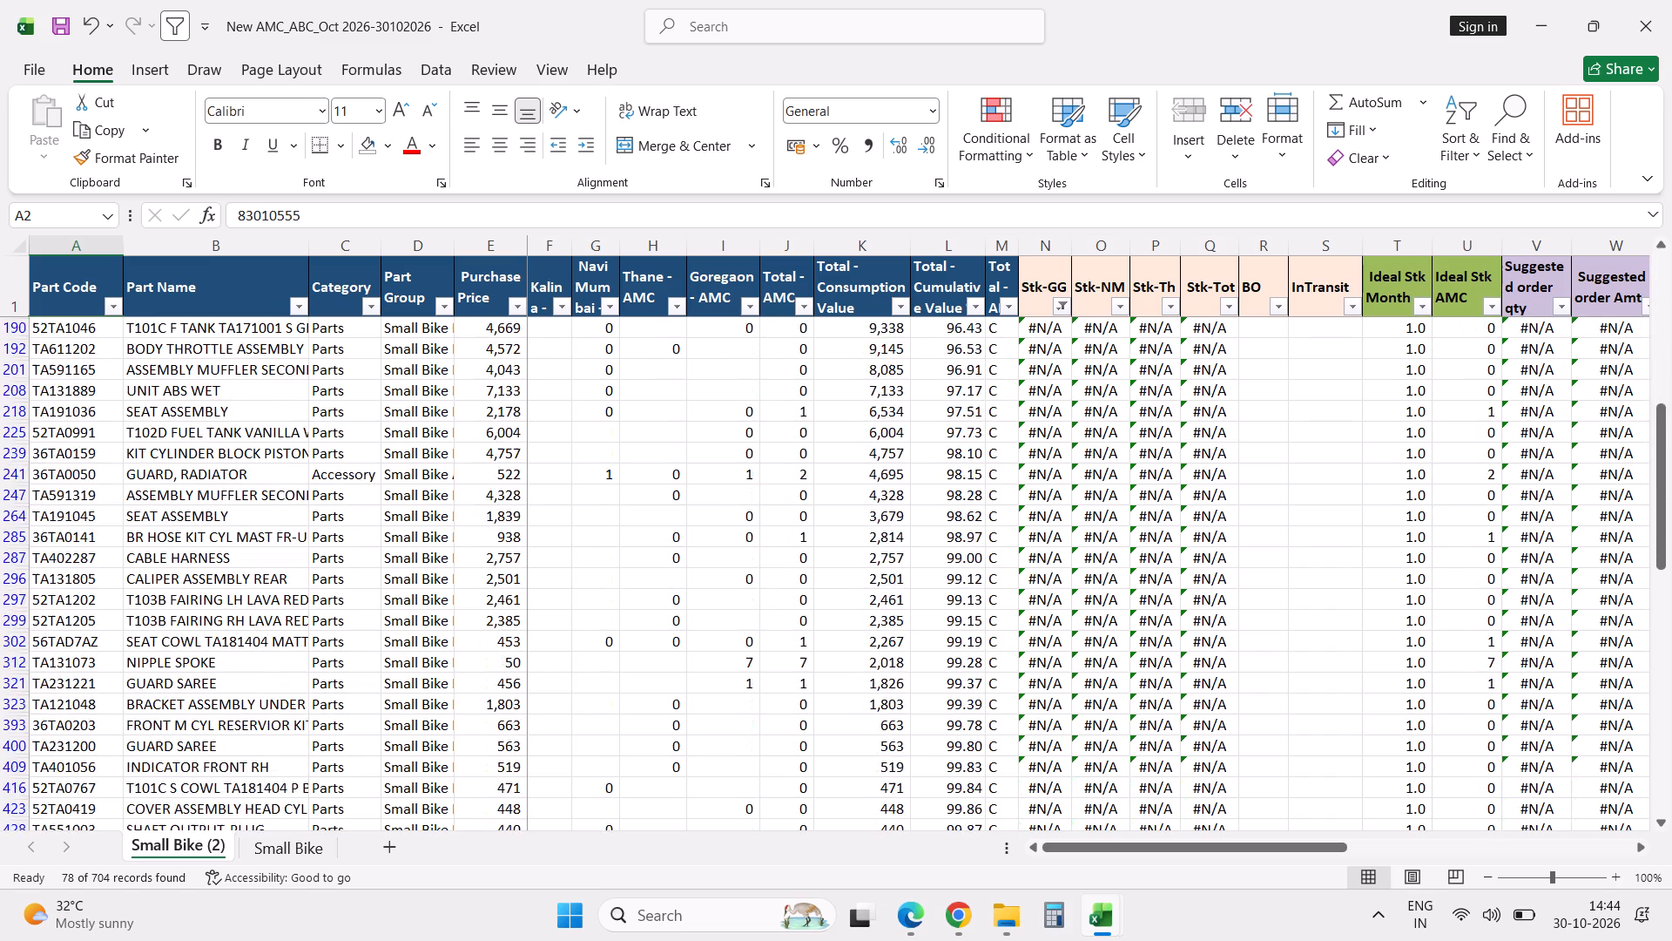
{"action": "scroll", "coordinate": [166, 576], "scroll_direction": "down", "scroll_amount": 16}
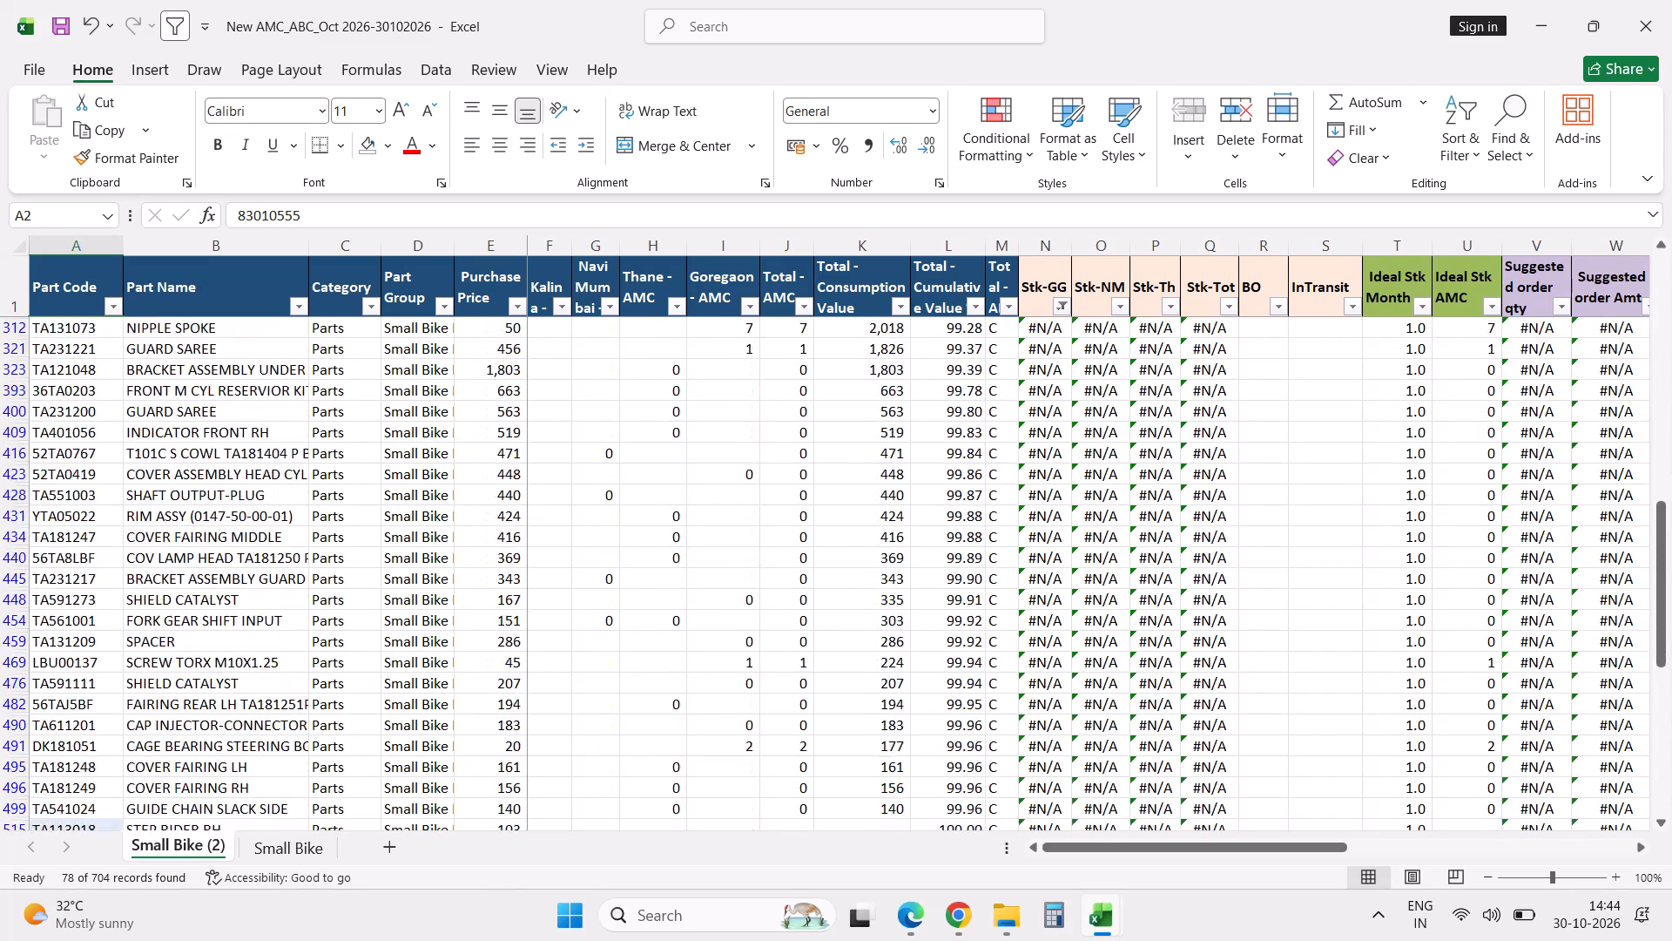
{"action": "scroll", "coordinate": [166, 576], "scroll_direction": "down", "scroll_amount": 19}
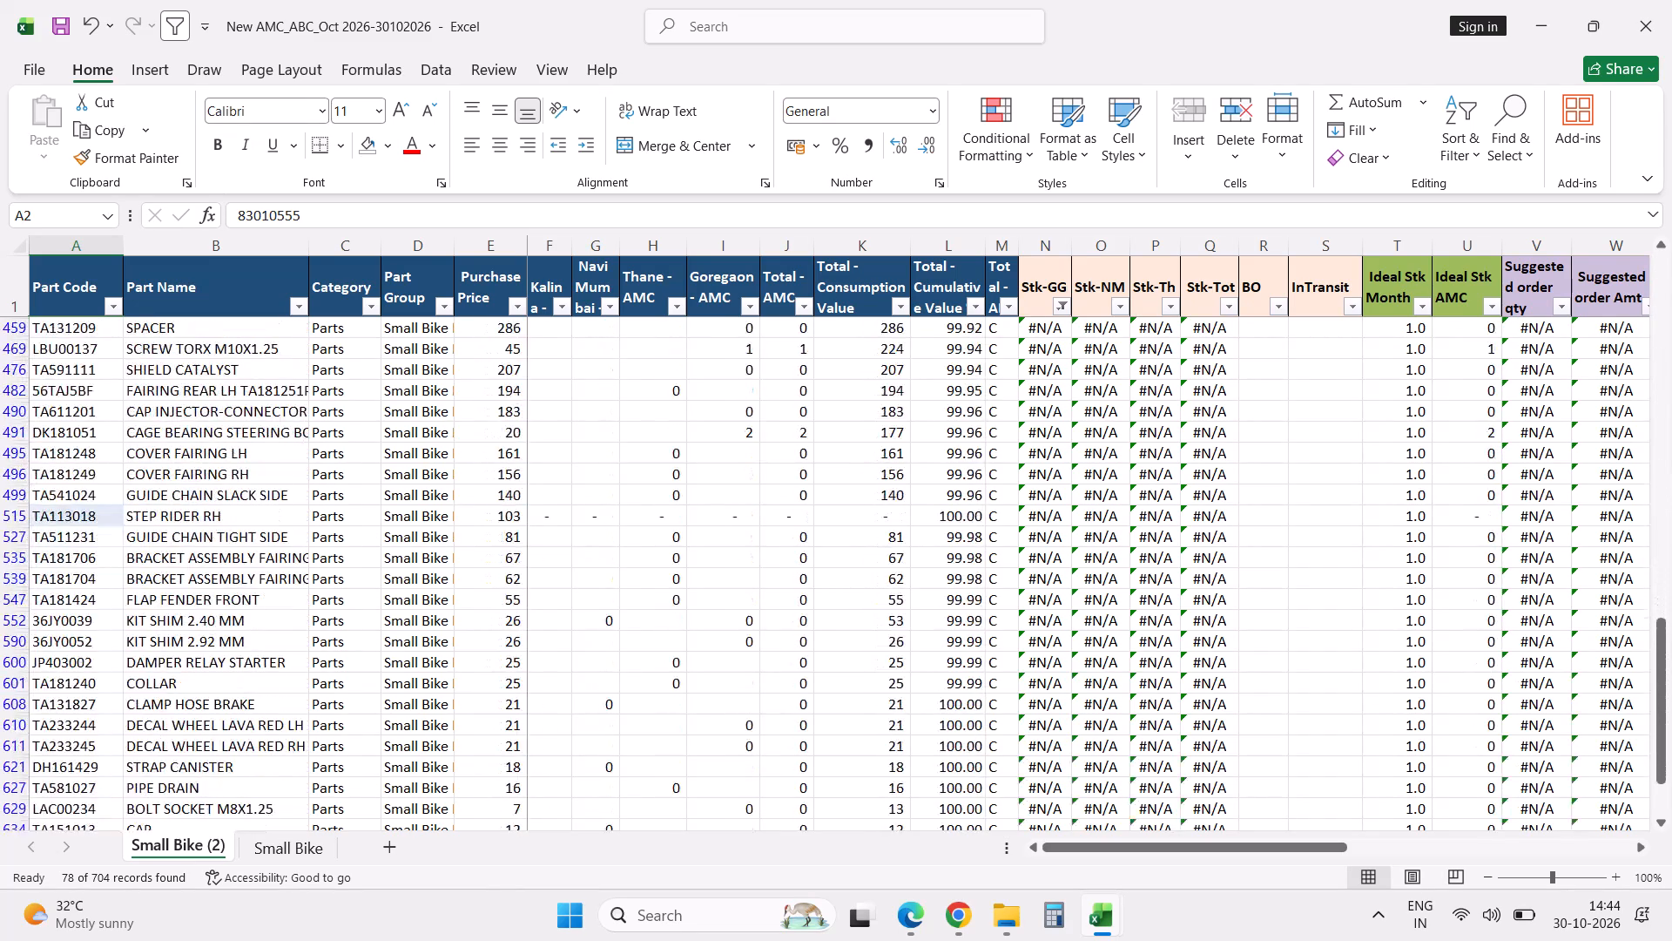
{"action": "scroll", "coordinate": [166, 576], "scroll_direction": "down", "scroll_amount": 11}
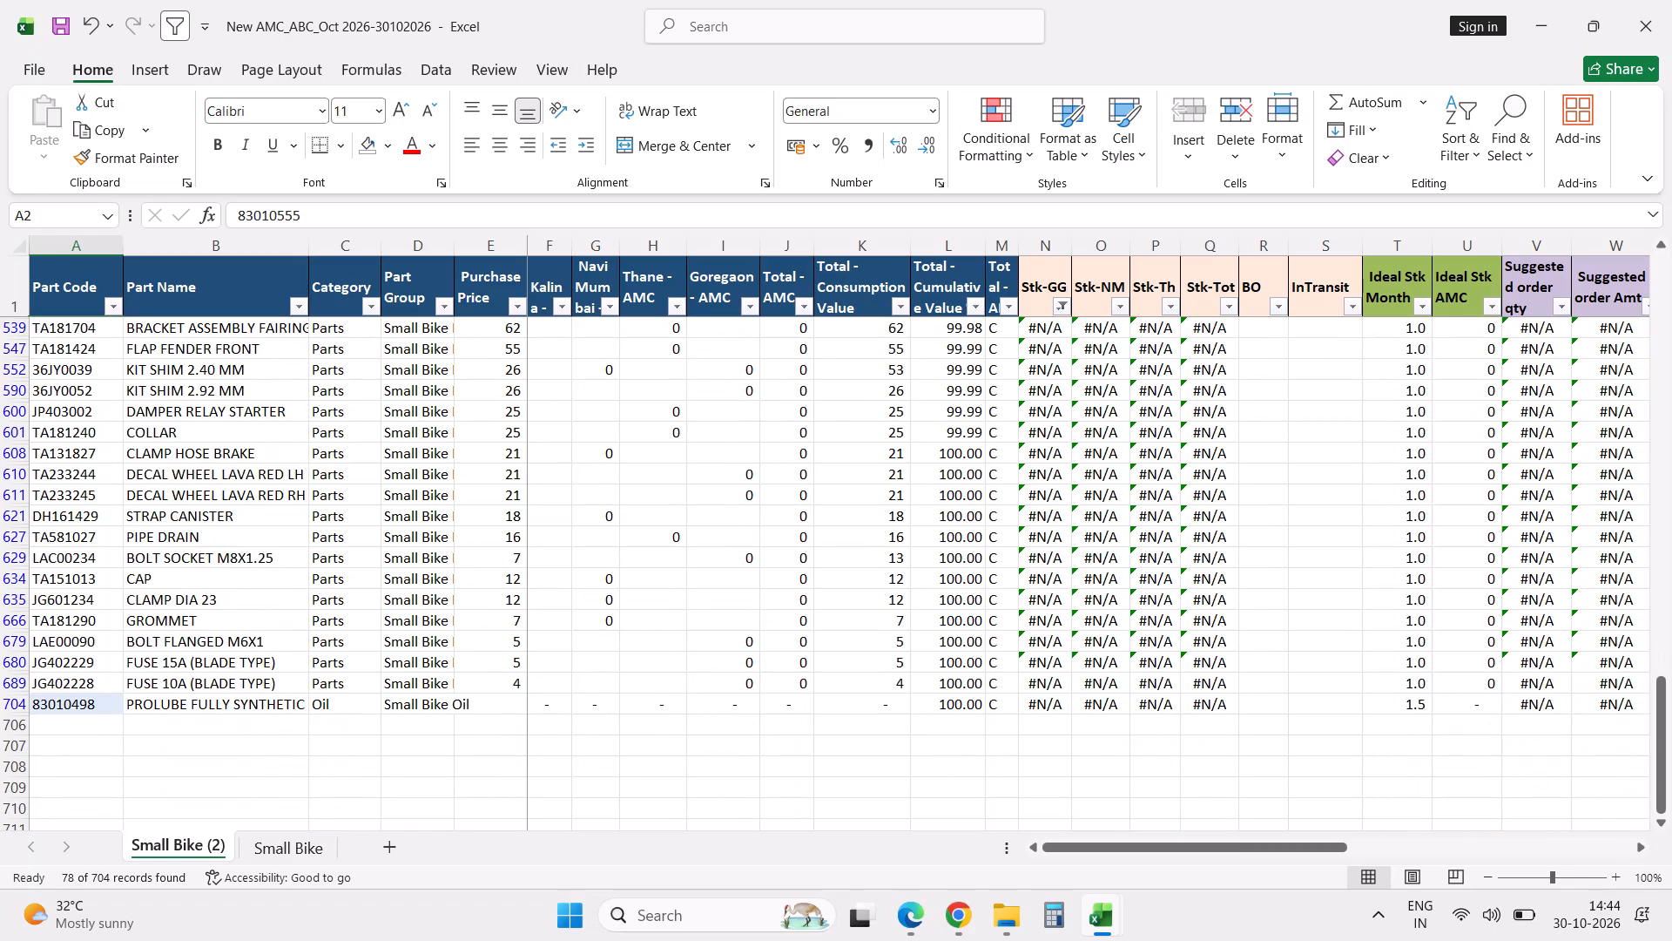
{"action": "left_click", "coordinate": [98, 702]}
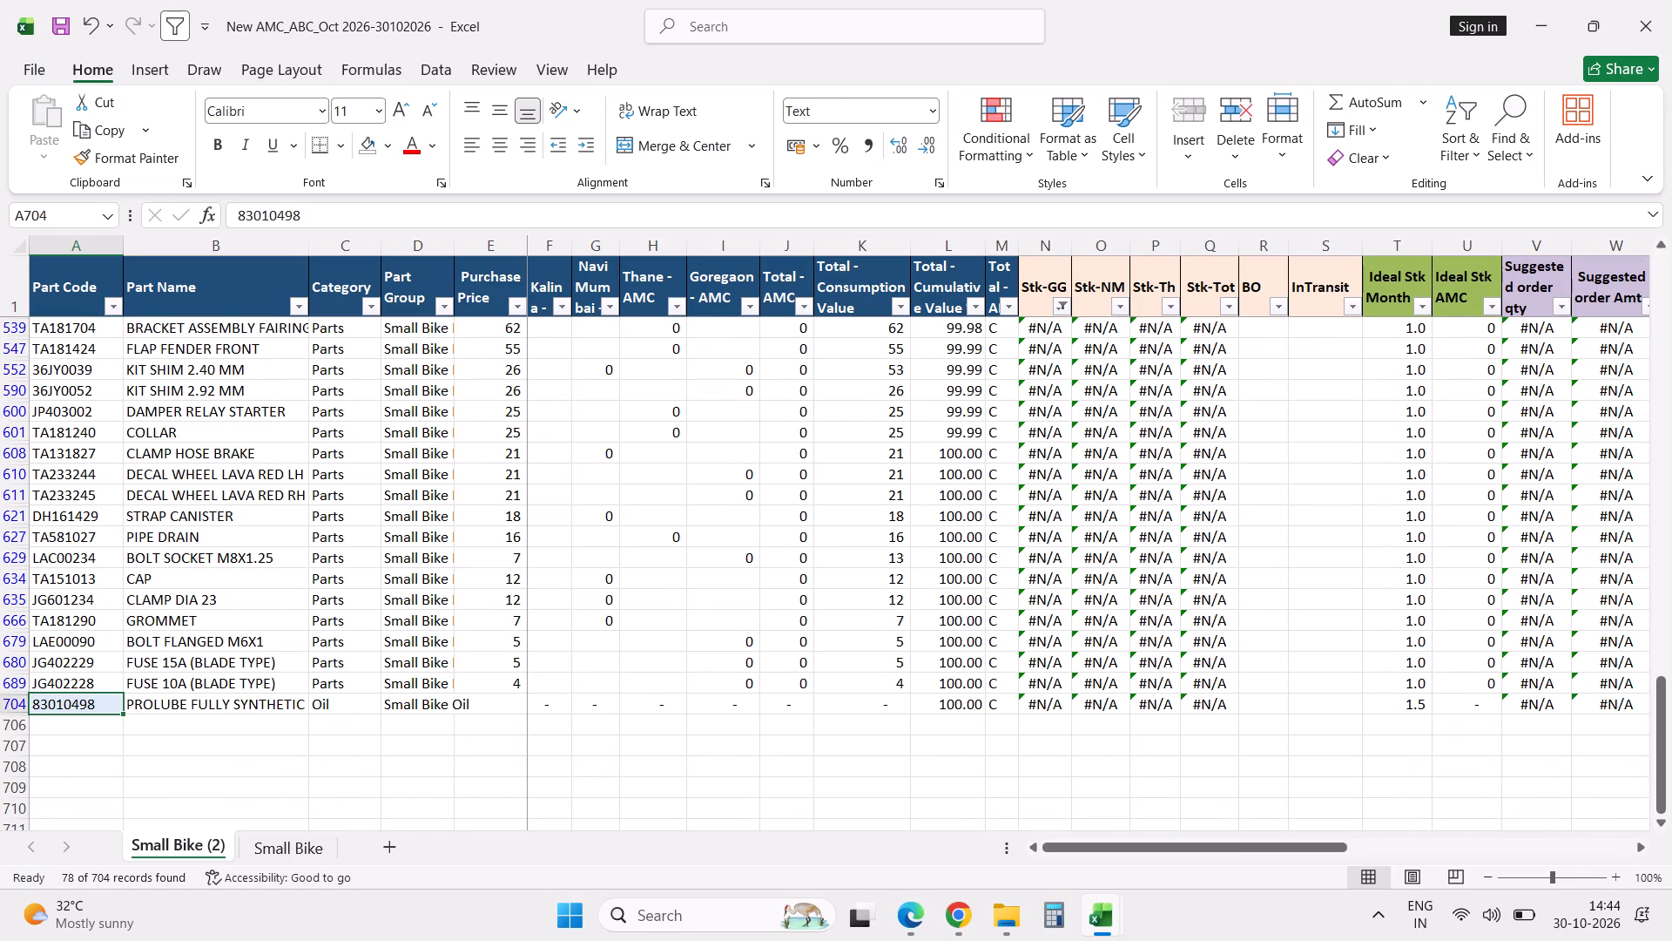
{"action": "double_click", "coordinate": [98, 702]}
{"action": "key", "text": "Tab"}
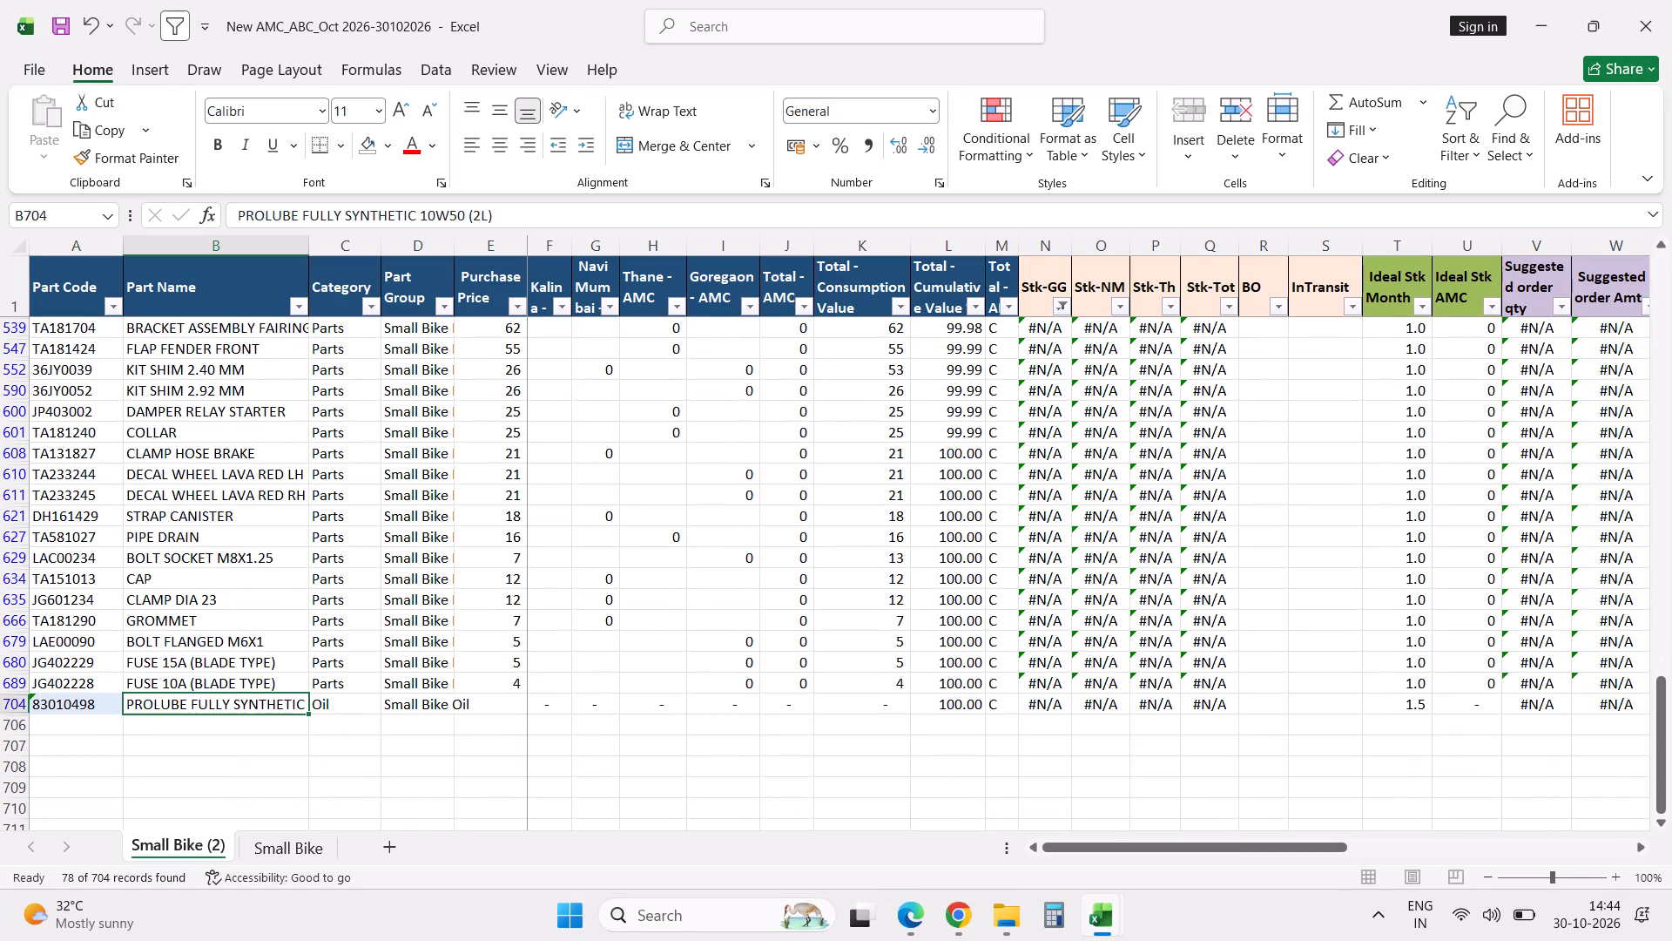
{"action": "triple_click", "coordinate": [98, 702]}
{"action": "key", "text": "Tab"}
{"action": "left_click", "coordinate": [98, 702]}
Copy part code 83010498 from A704 and search for it in the stock workbook's Sheet3.
{"action": "key", "text": "ctrl+c"}
{"action": "key", "text": "alt+Tab"}
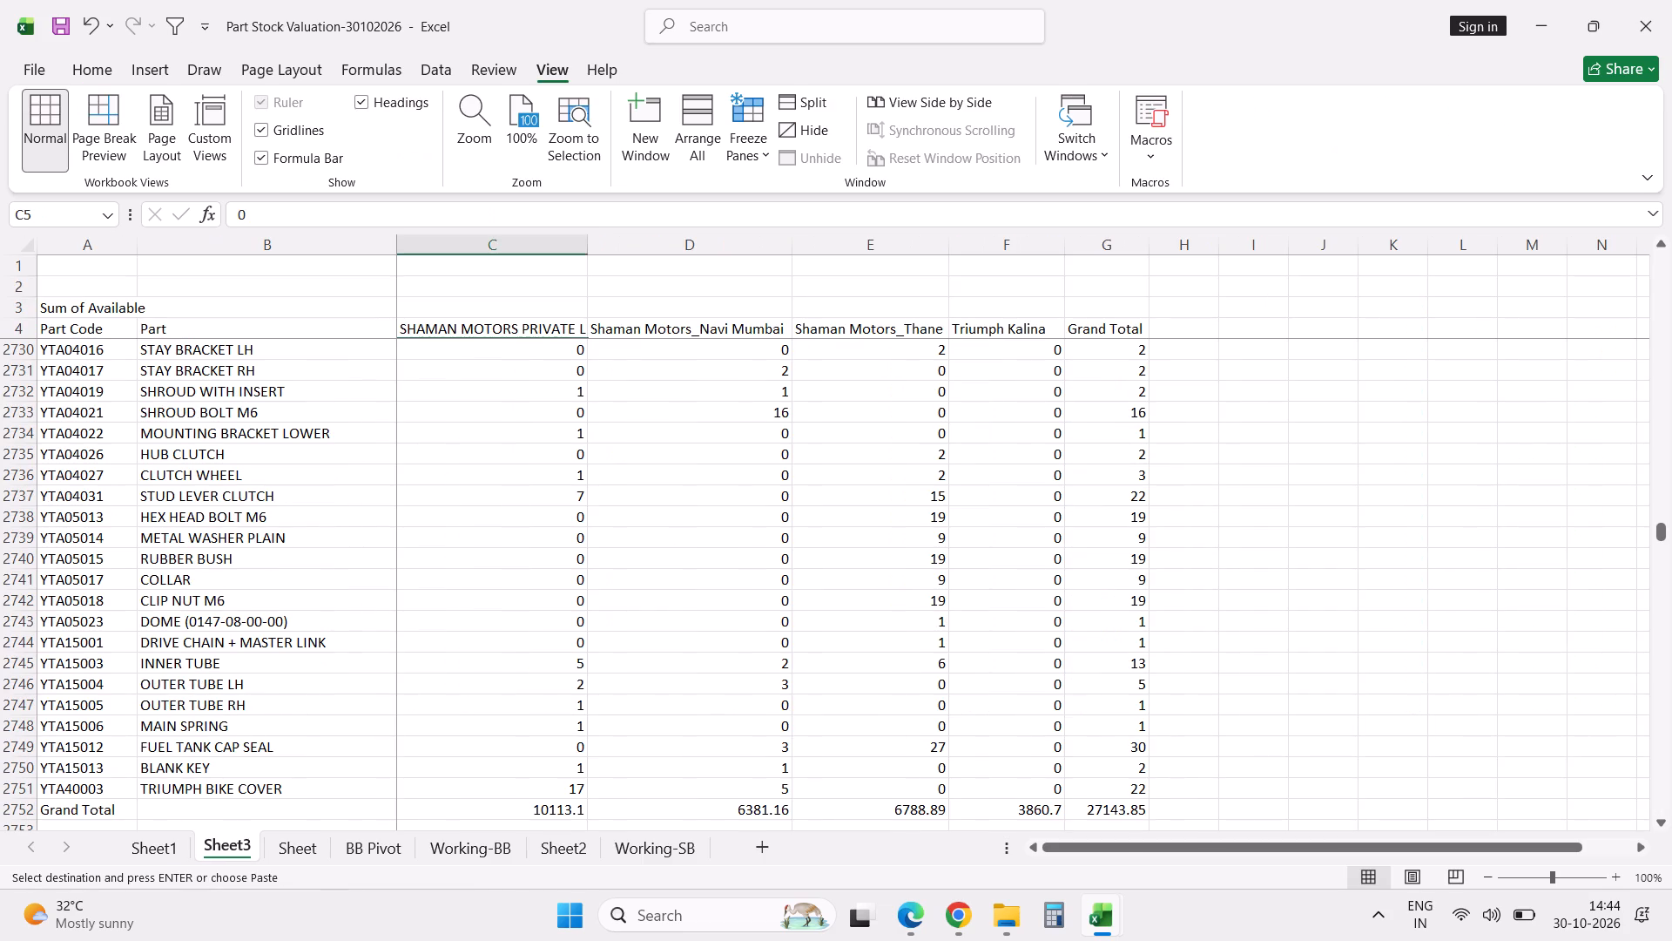
{"action": "key", "text": "ctrl+f"}
{"action": "key", "text": "ctrl+v"}
{"action": "key", "text": "Return"}
{"action": "key", "text": "Escape"}
{"action": "key", "text": "Escape"}
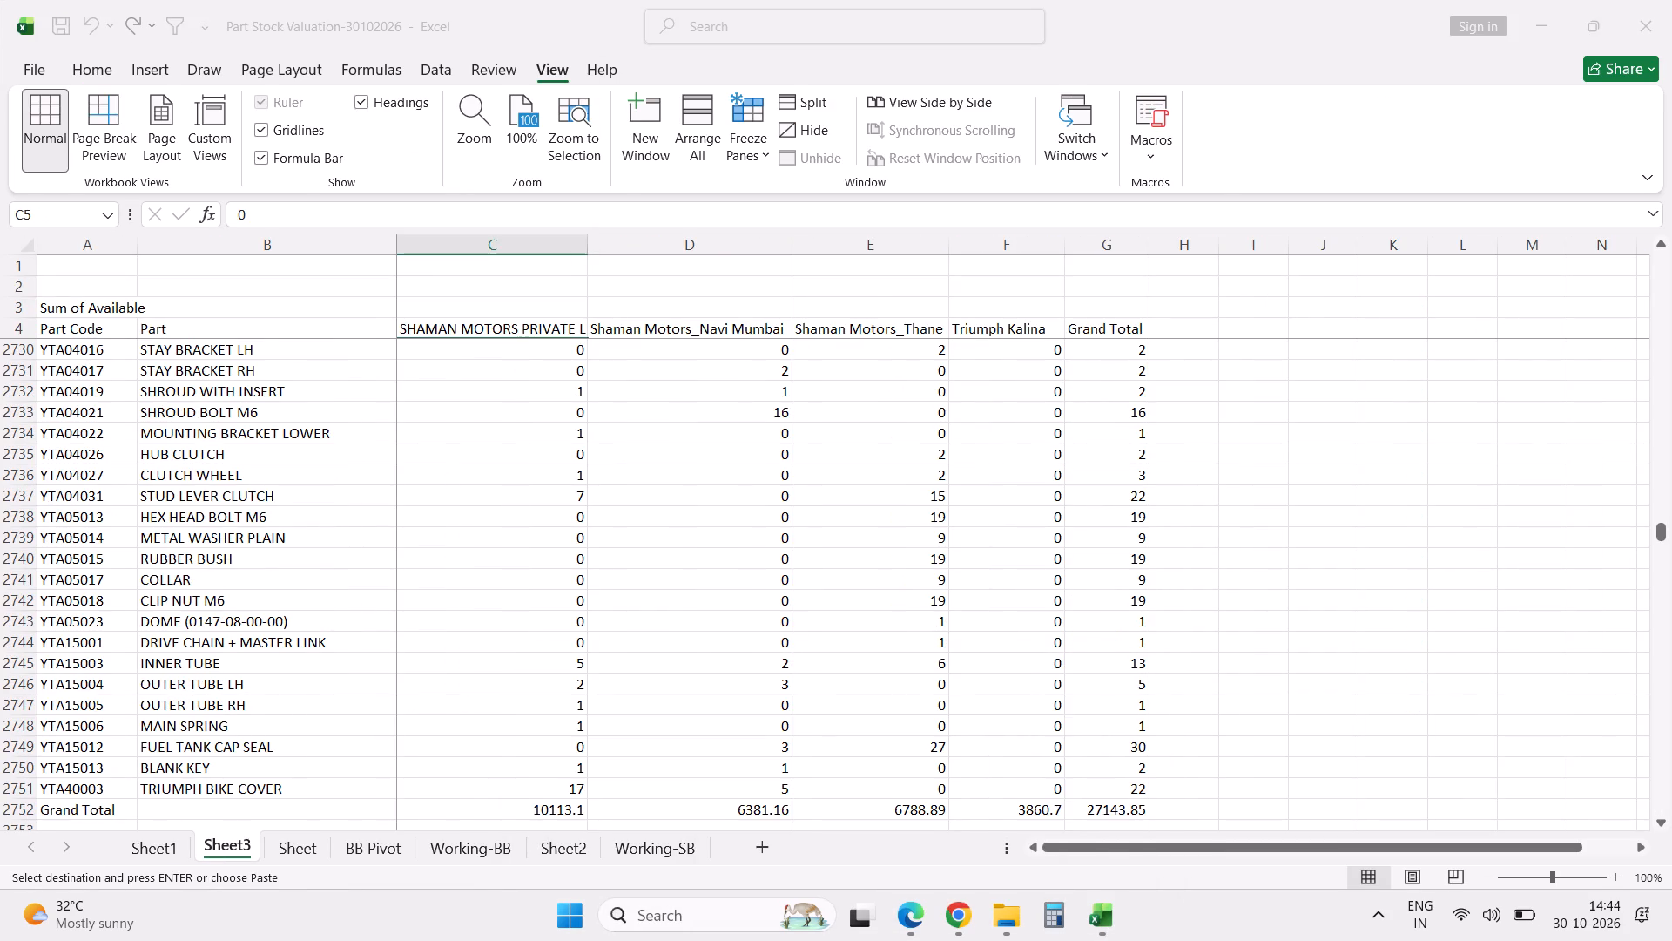
{"action": "key", "text": "alt+Tab"}
Search the stock workbook's Sheet3 for the partial code 0498, stepping through the matches.
{"action": "key", "text": "alt+Tab"}
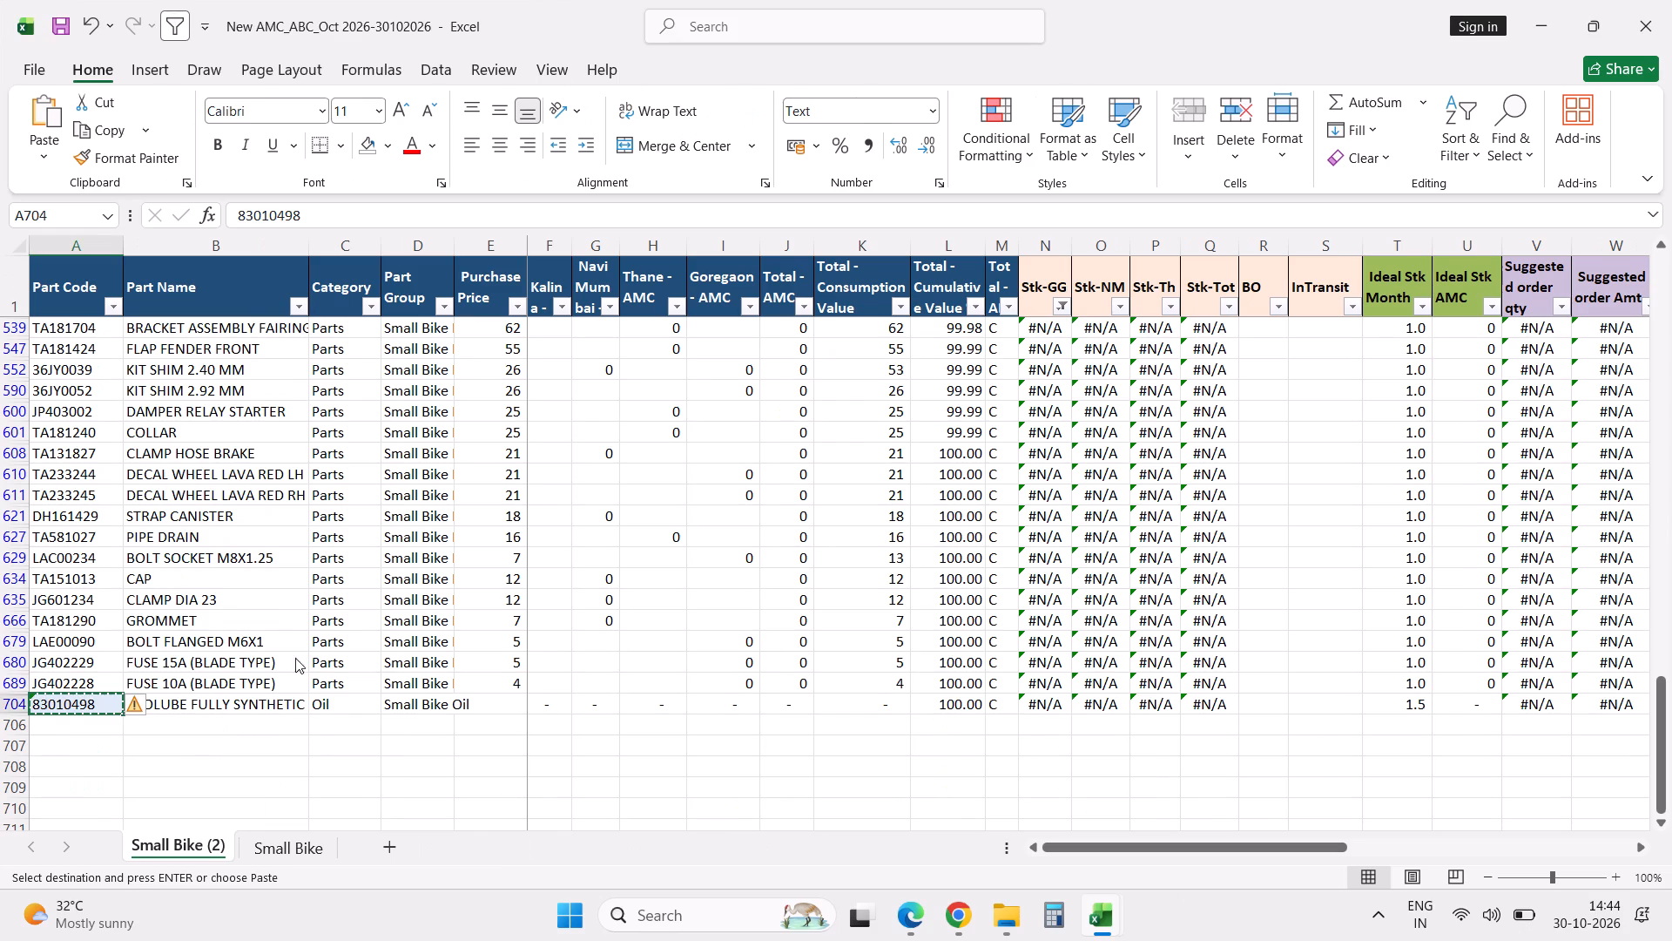
{"action": "key", "text": "ctrl+f"}
{"action": "type", "text": "0498"}
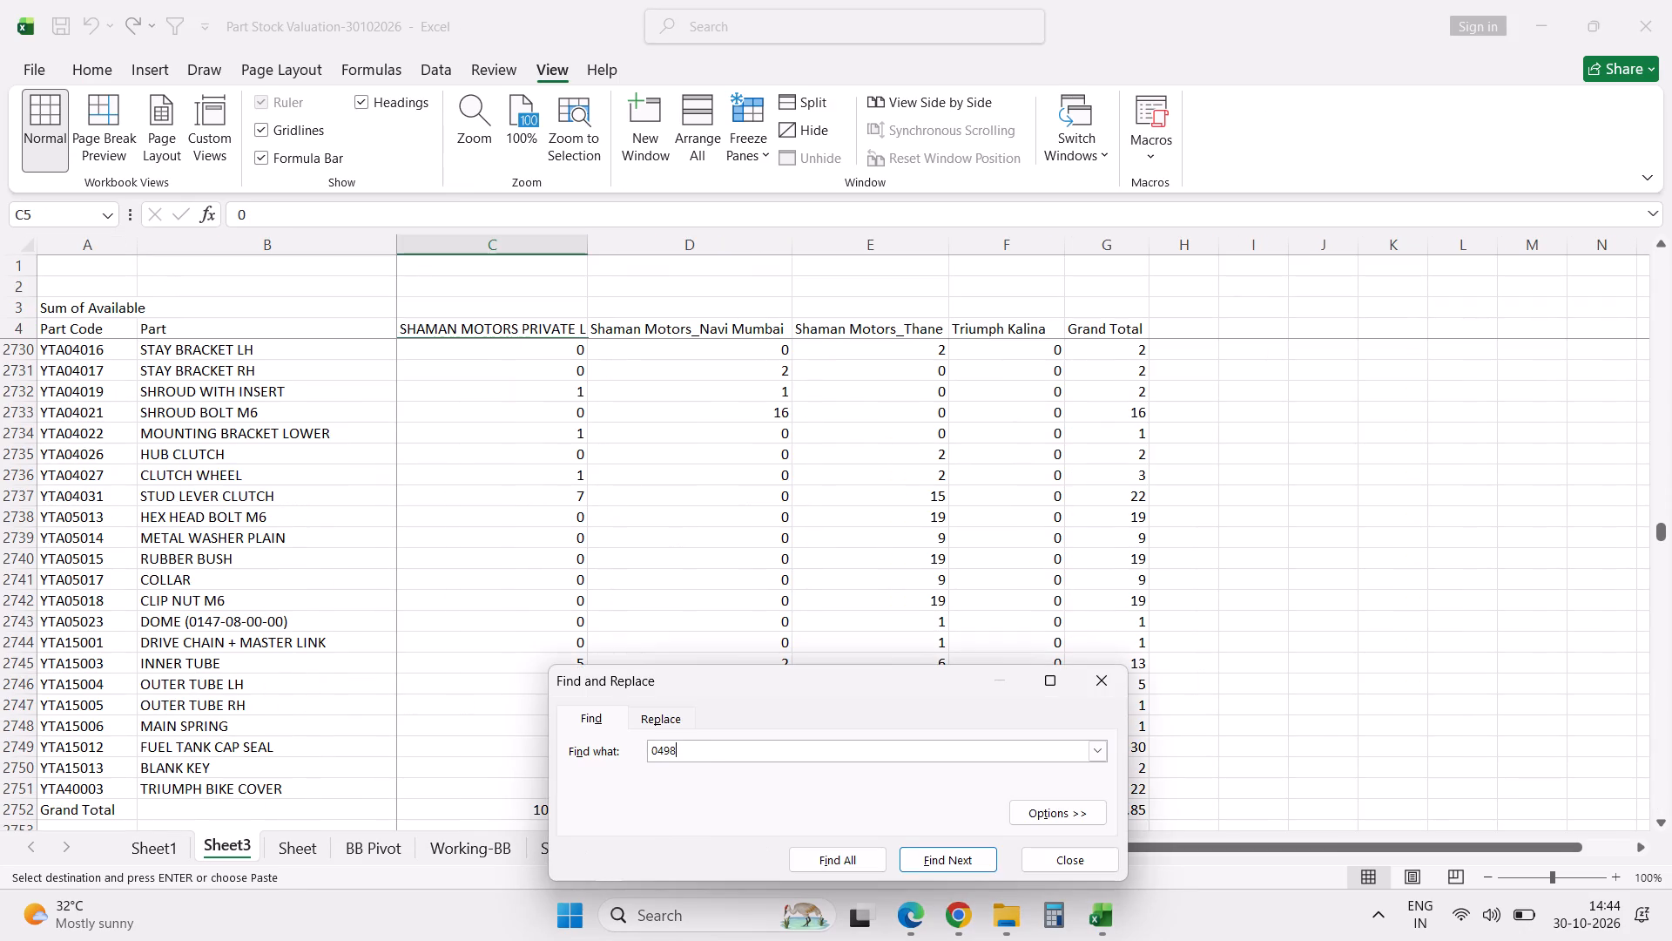
{"action": "key", "text": "Return"}
{"action": "key", "text": "Return"}
{"action": "key", "text": "Return"}
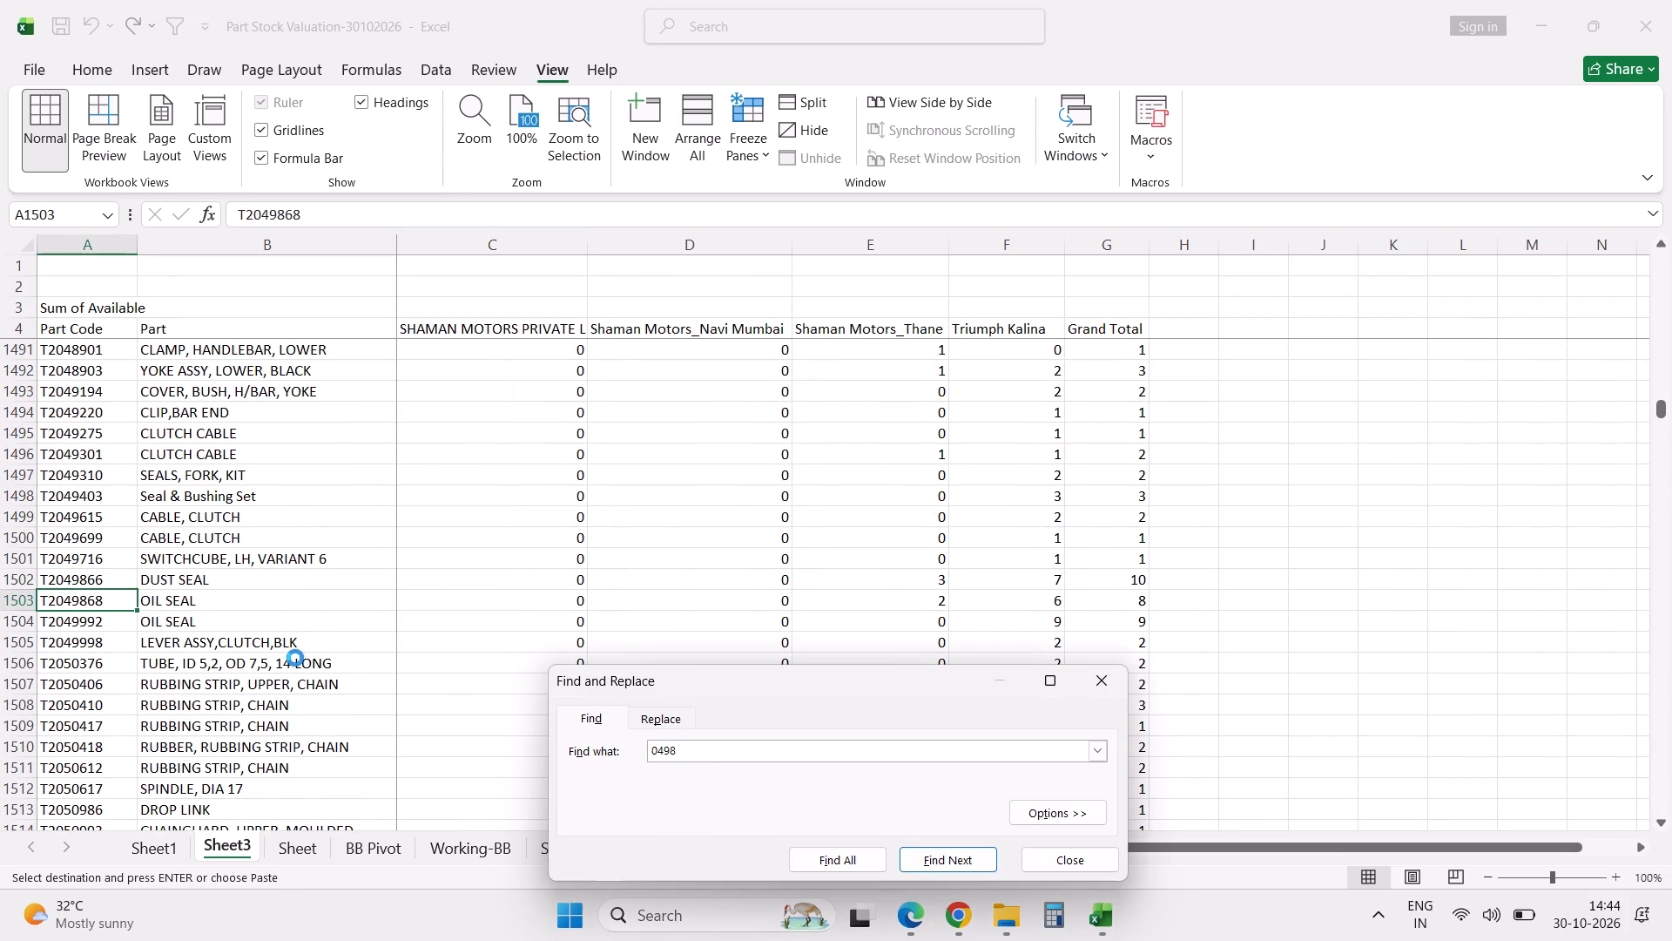
{"action": "key", "text": "Return"}
{"action": "key", "text": "Return"}
{"action": "key", "text": "Escape"}
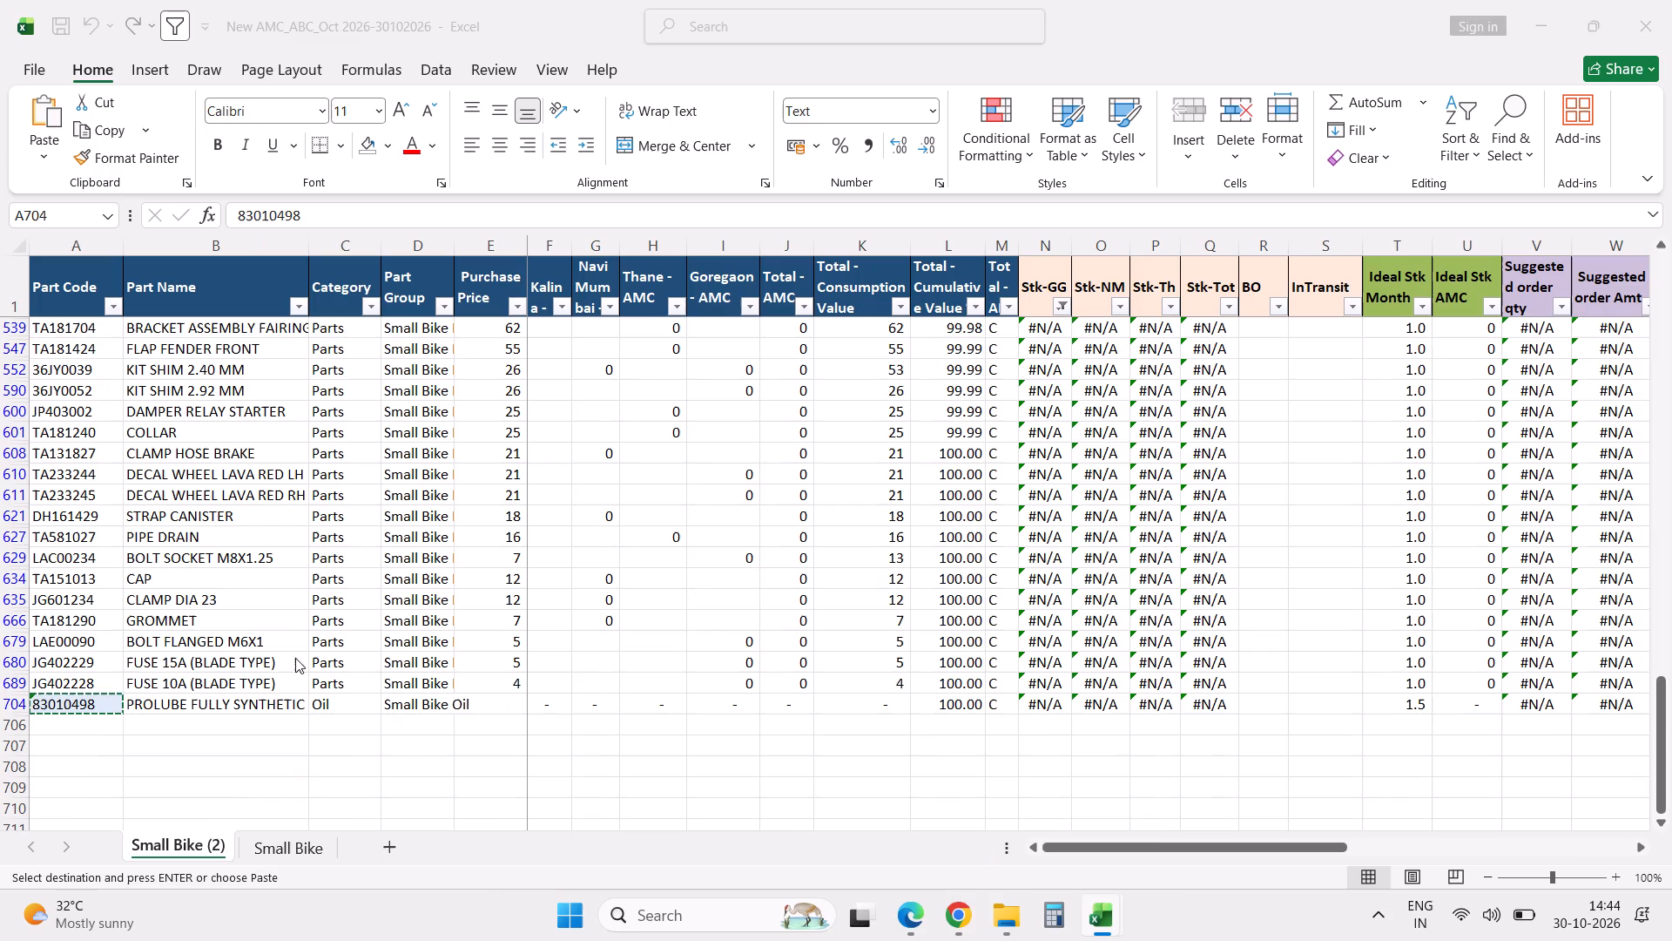
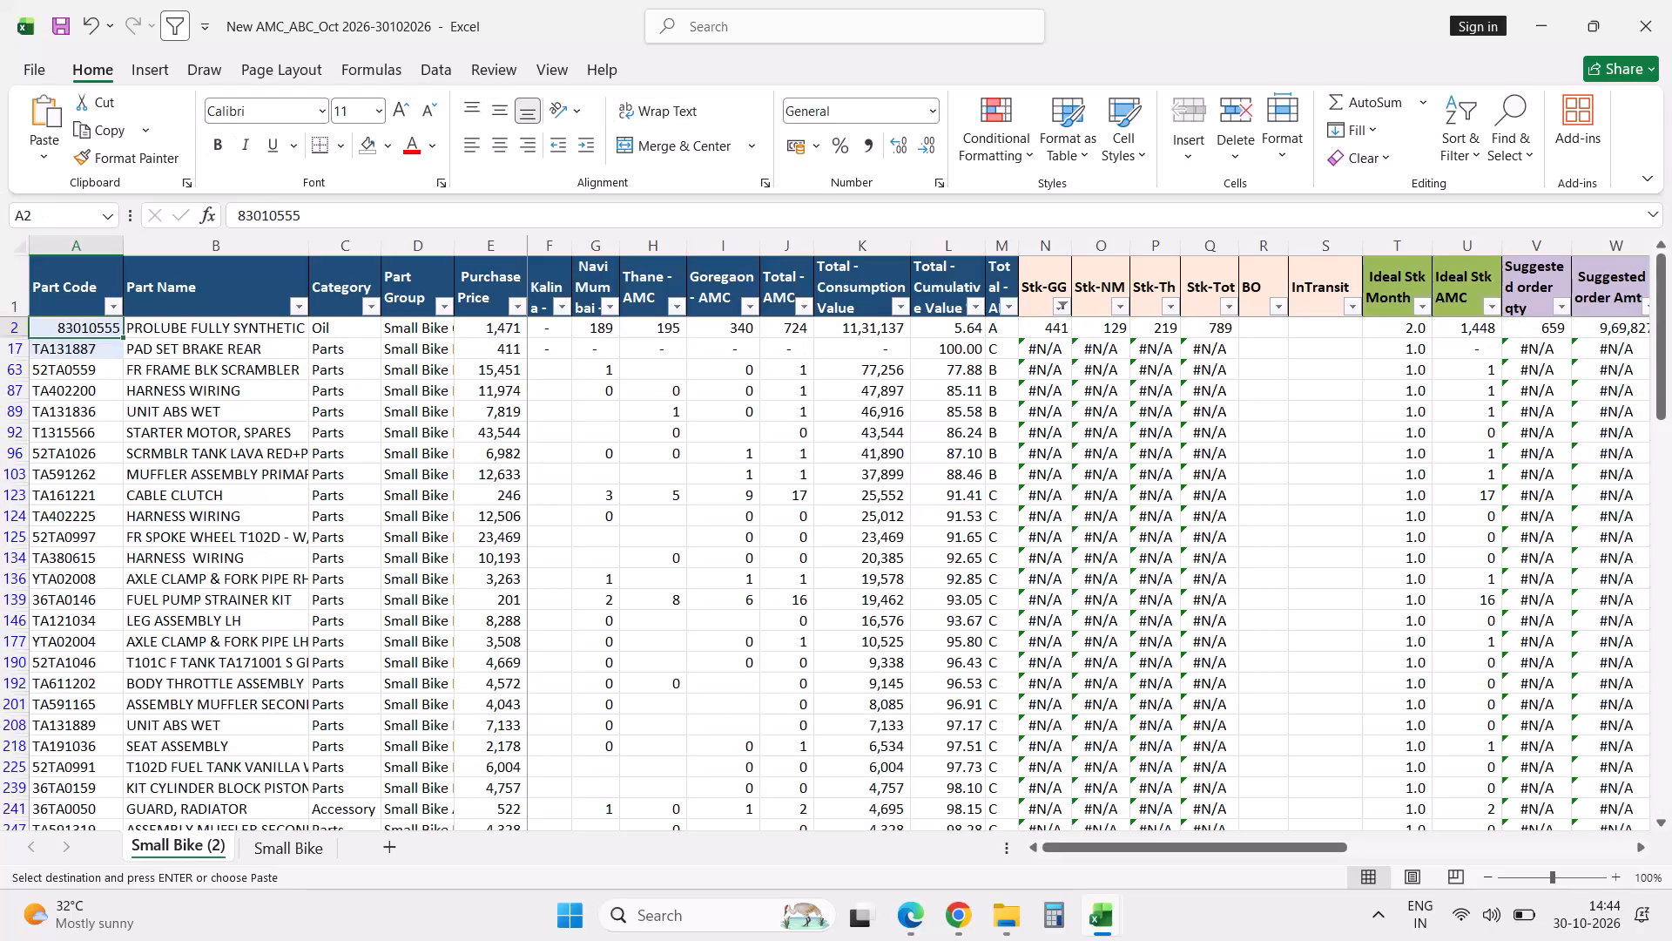
Reapply the sheet's filter so that only rows with #N/A in Stk-GG are listed.
{"action": "key", "text": "Down"}
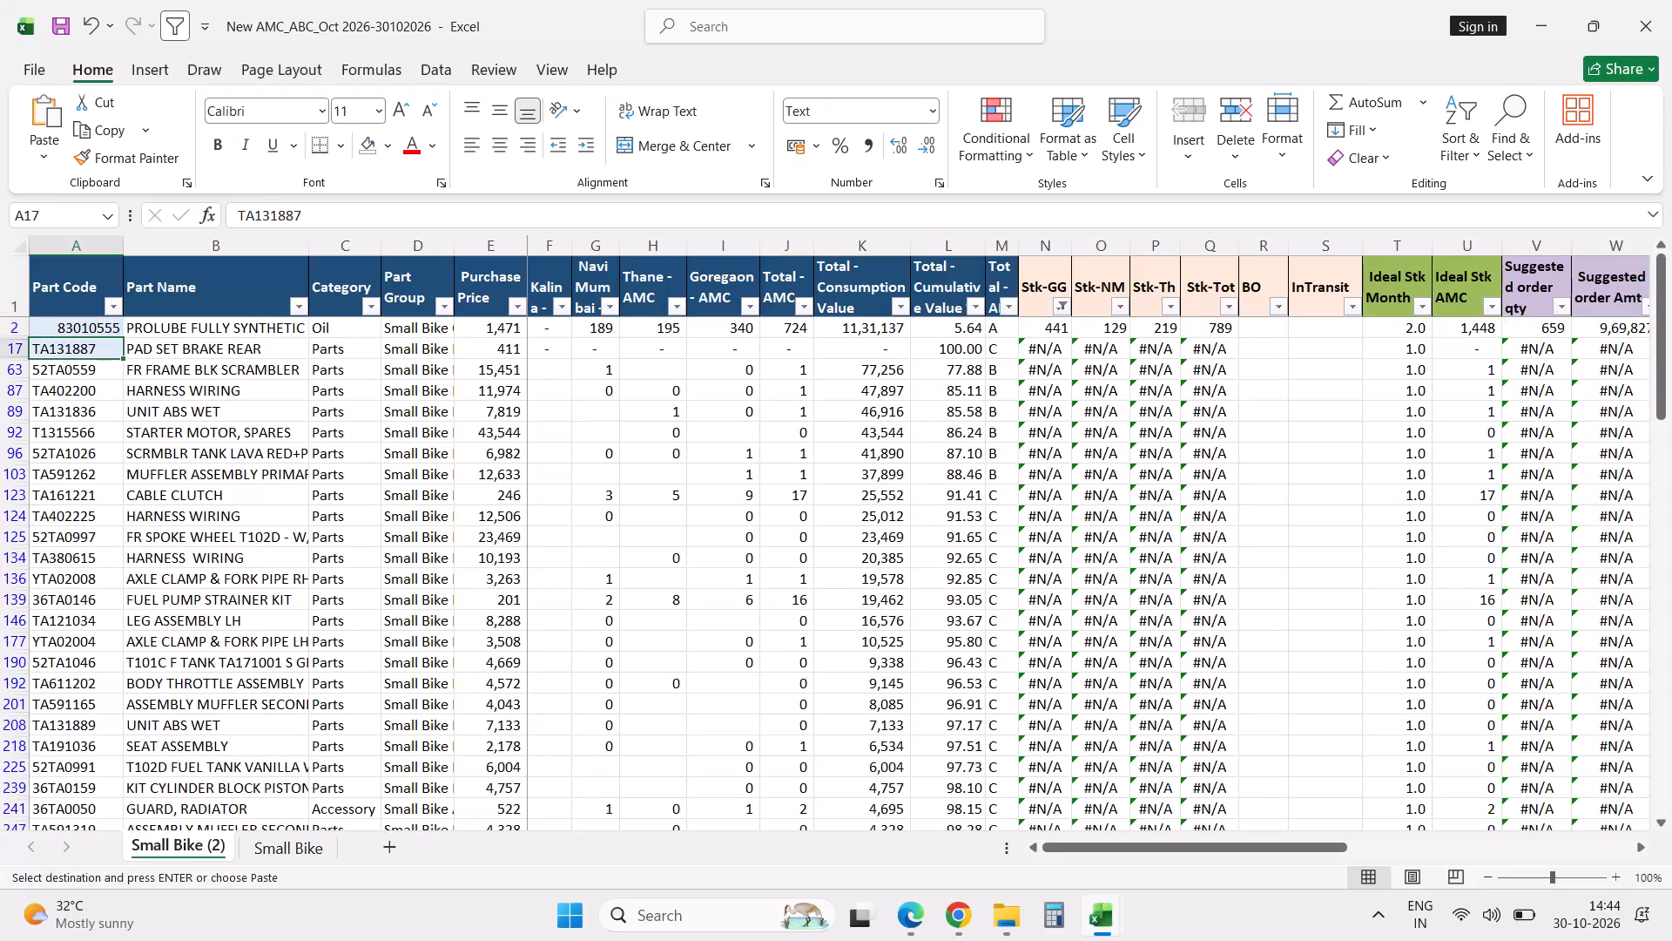
{"action": "key", "text": "Right"}
{"action": "key", "text": "Up"}
{"action": "key", "text": "Down"}
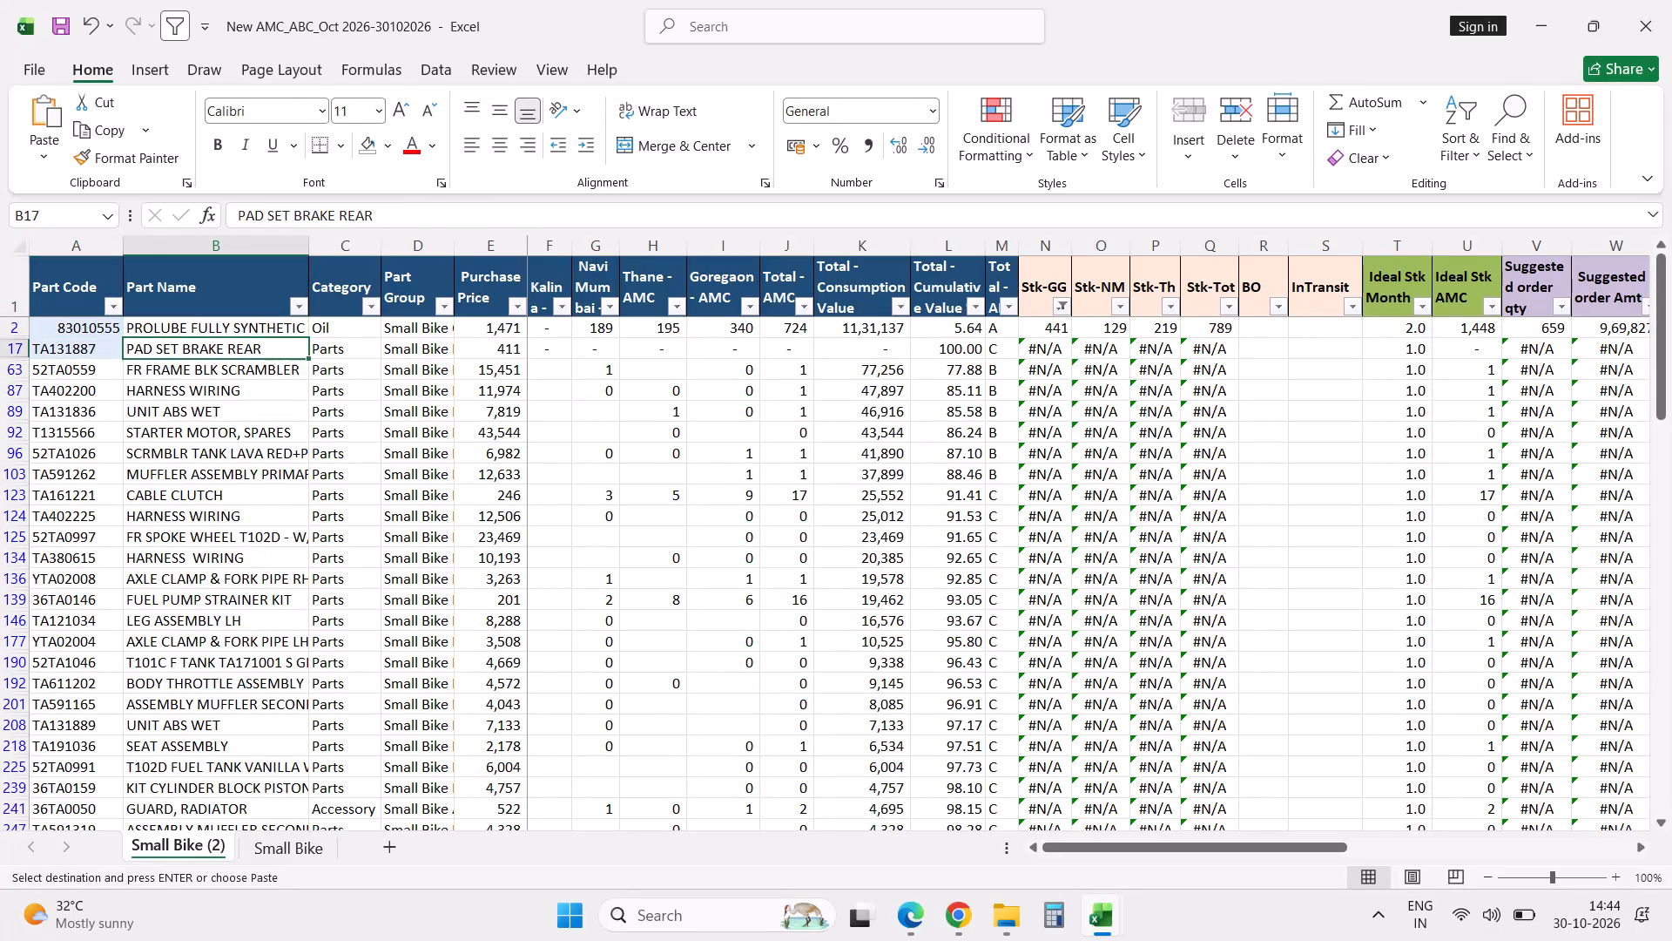
{"action": "left_click", "coordinate": [753, 305]}
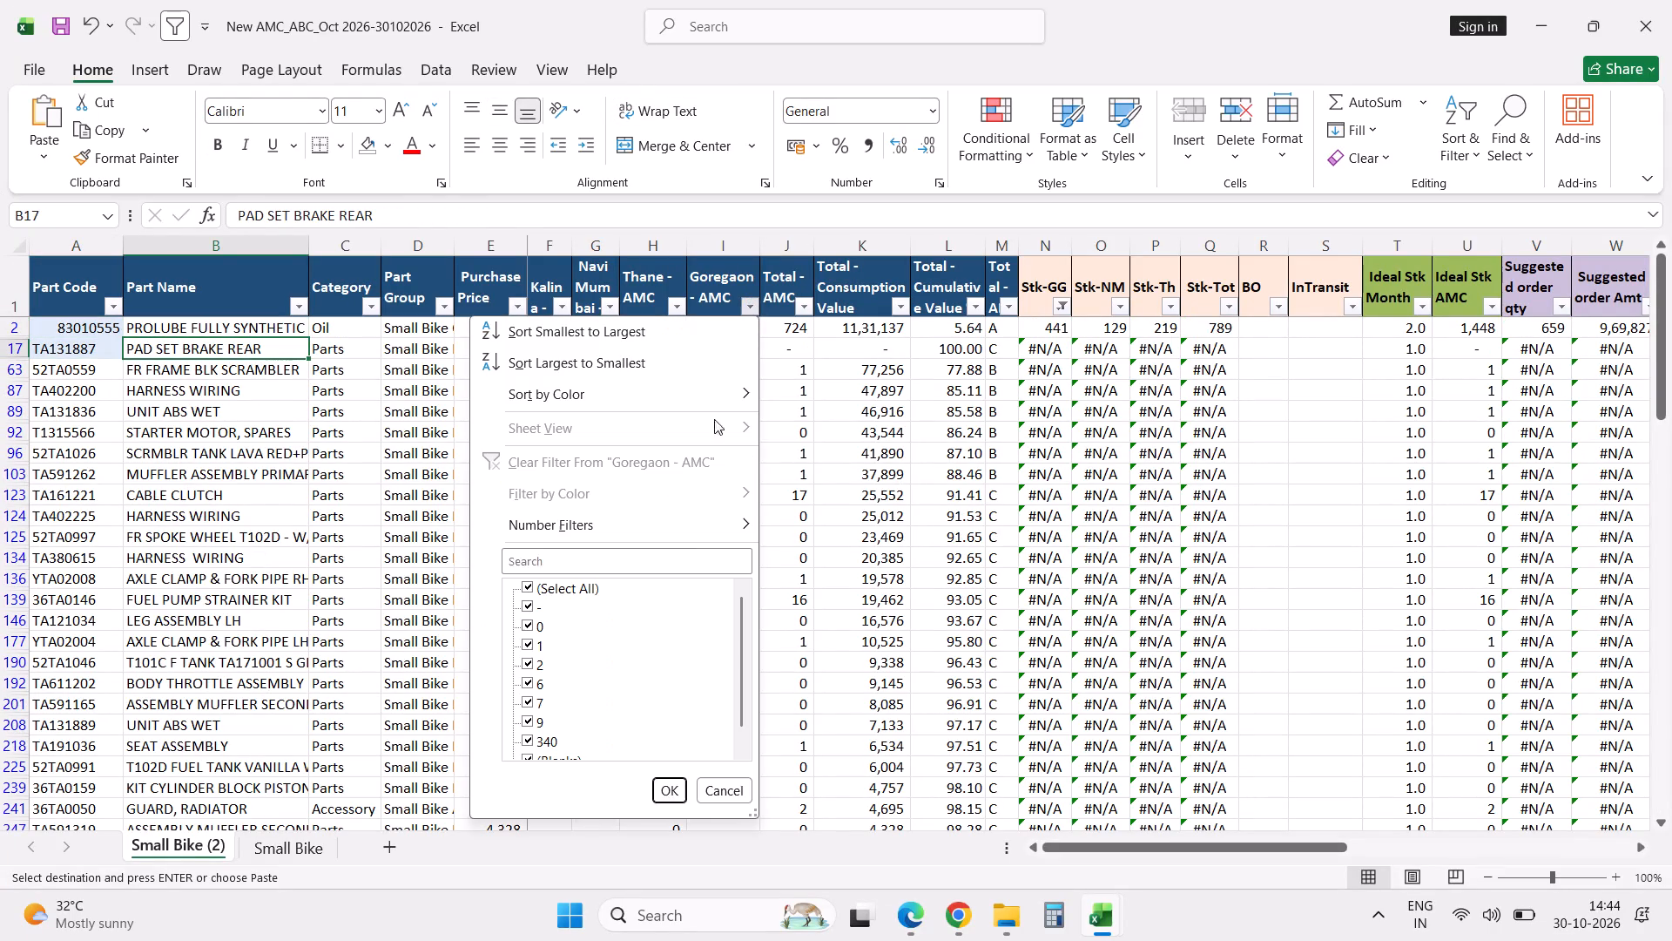
{"action": "left_click", "coordinate": [678, 789]}
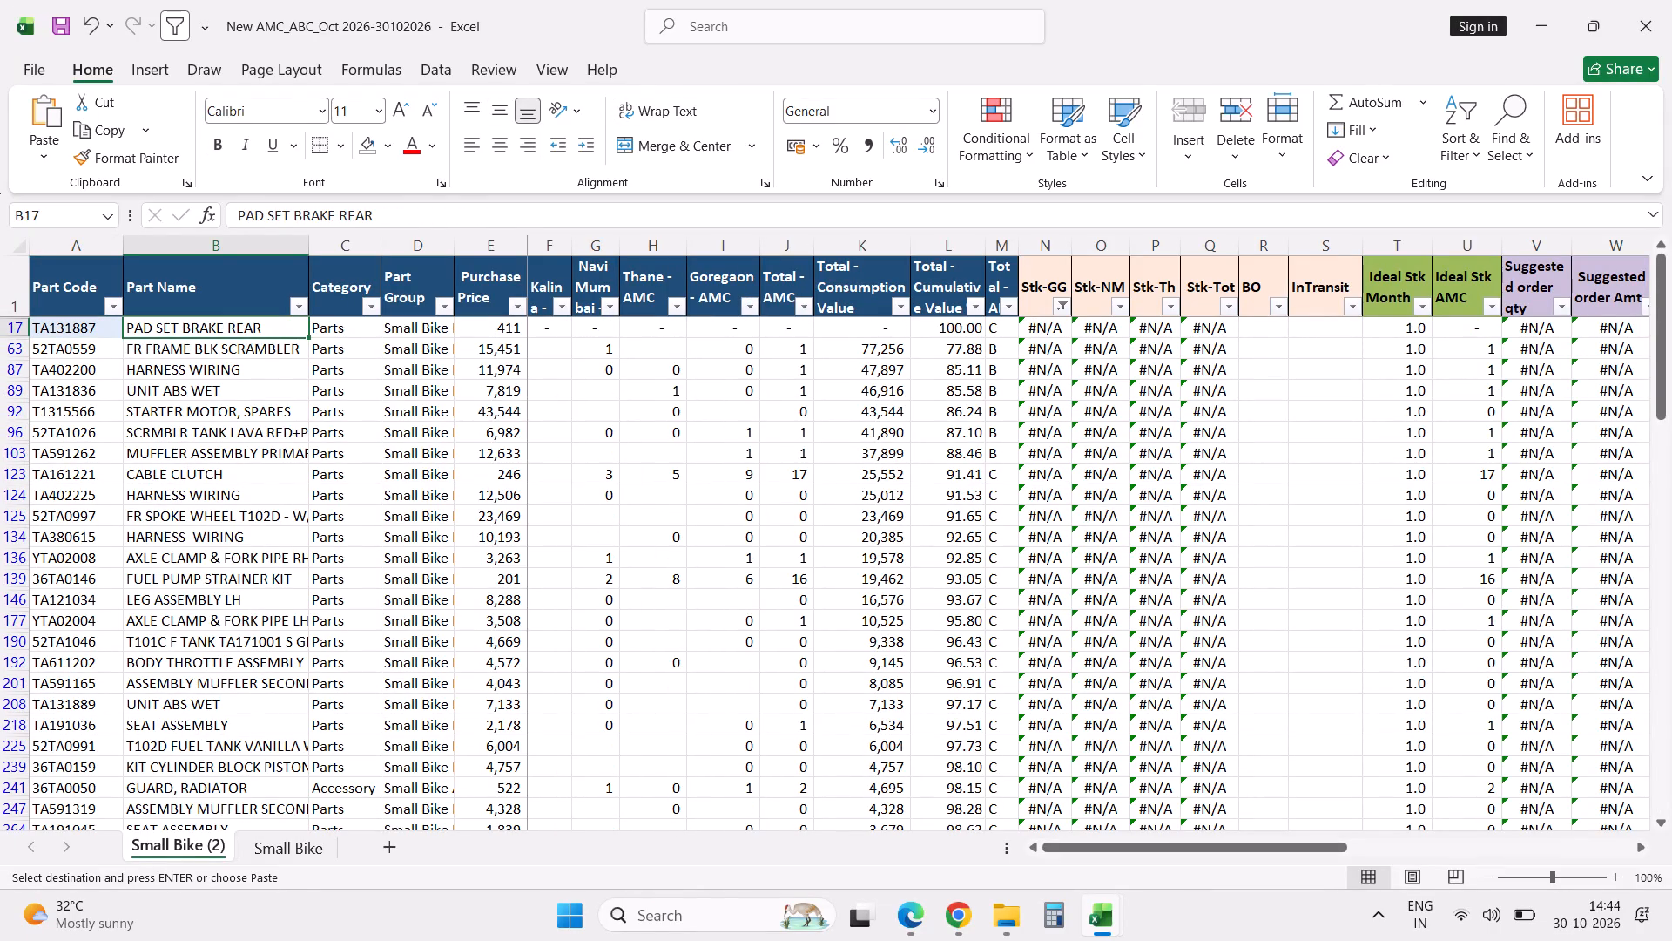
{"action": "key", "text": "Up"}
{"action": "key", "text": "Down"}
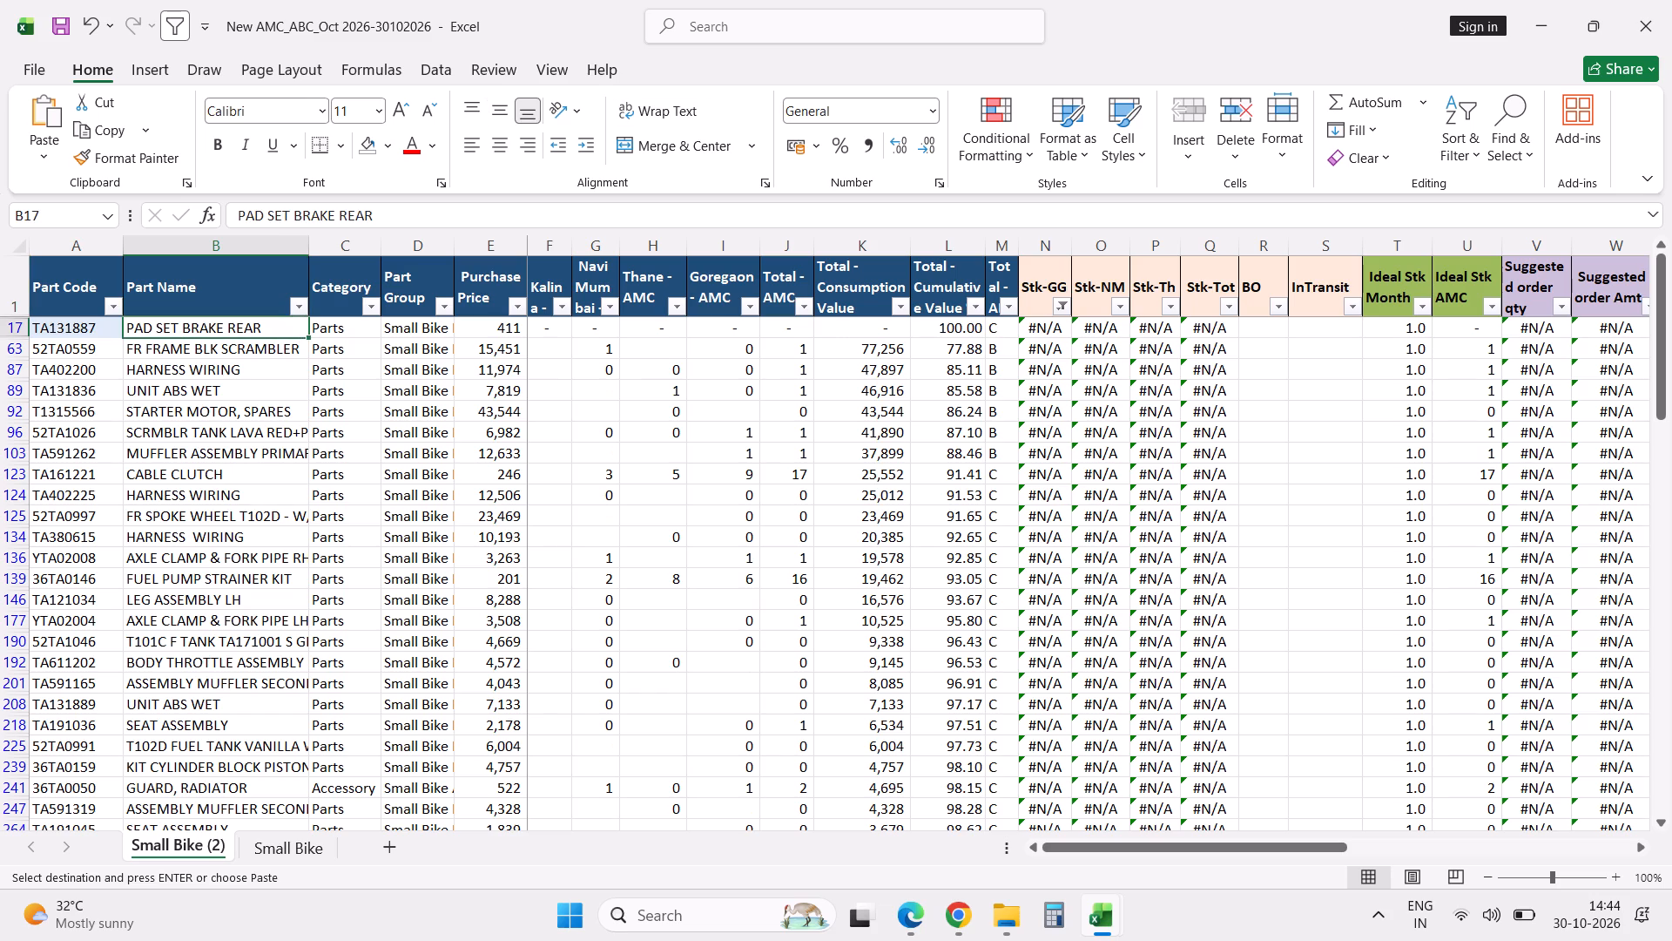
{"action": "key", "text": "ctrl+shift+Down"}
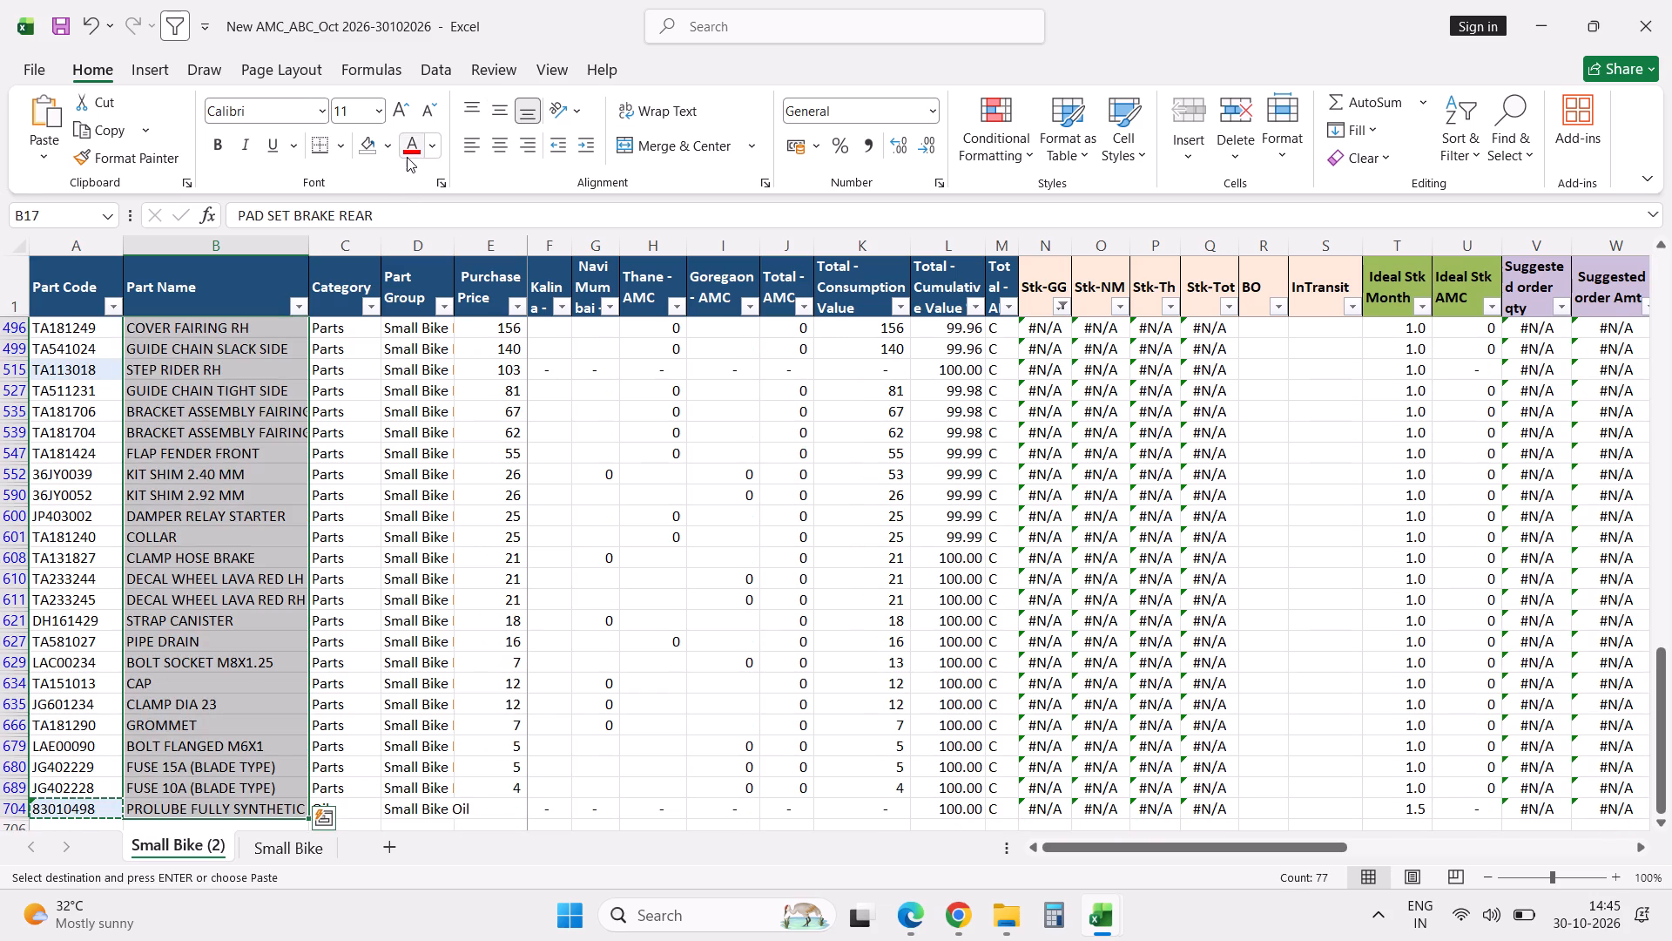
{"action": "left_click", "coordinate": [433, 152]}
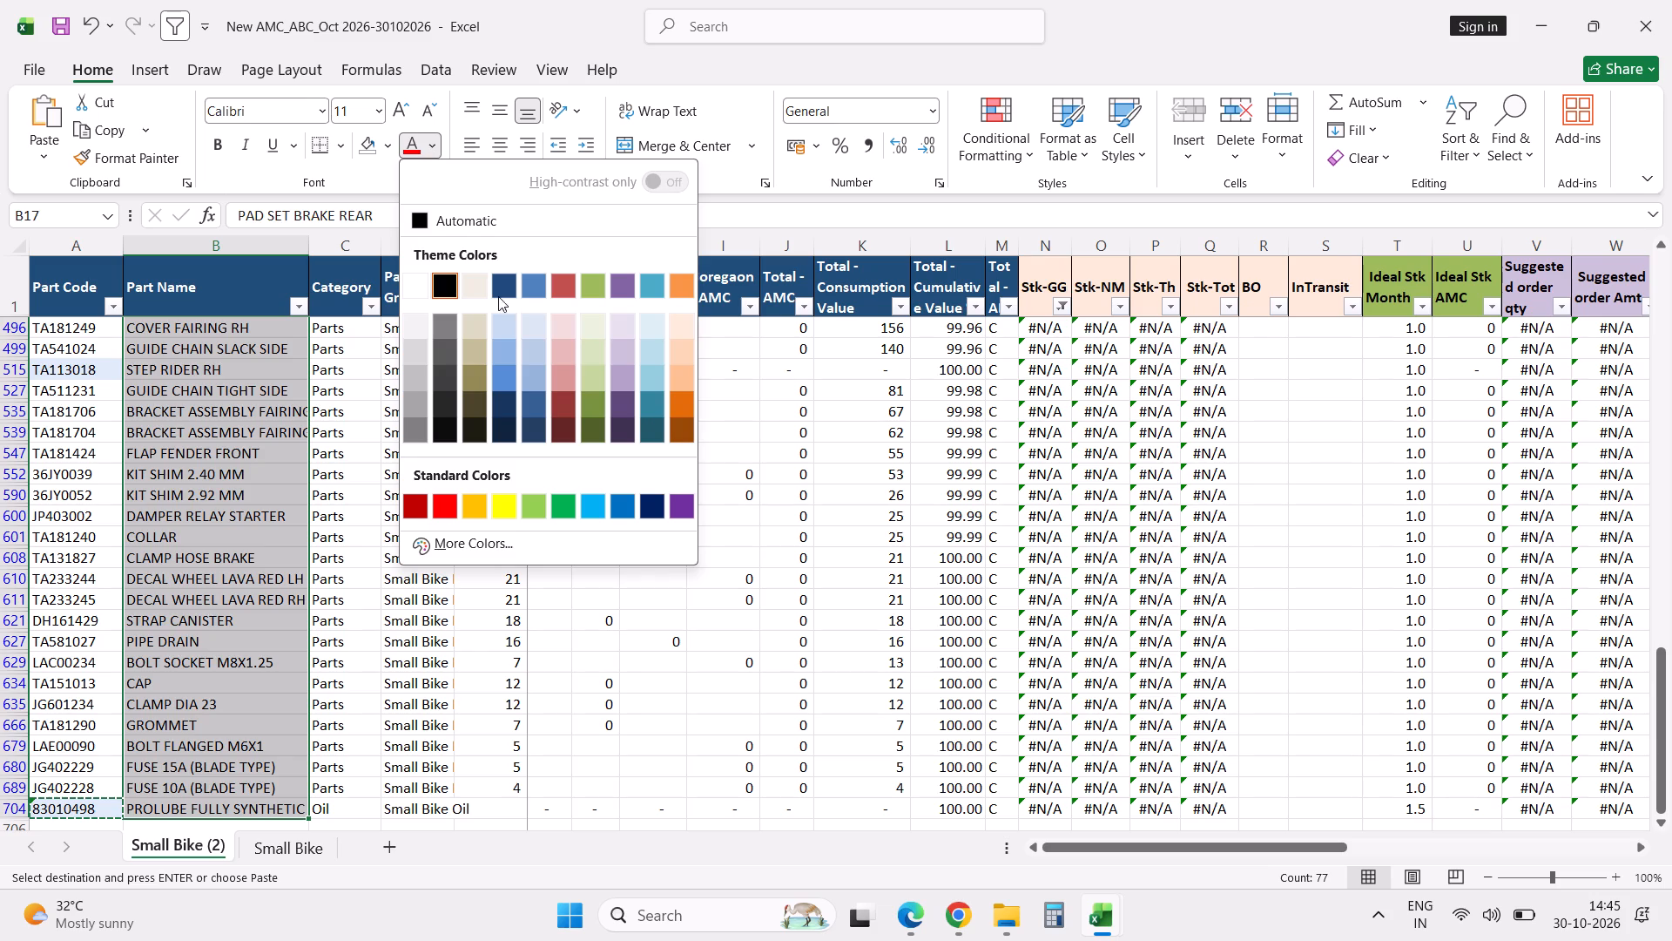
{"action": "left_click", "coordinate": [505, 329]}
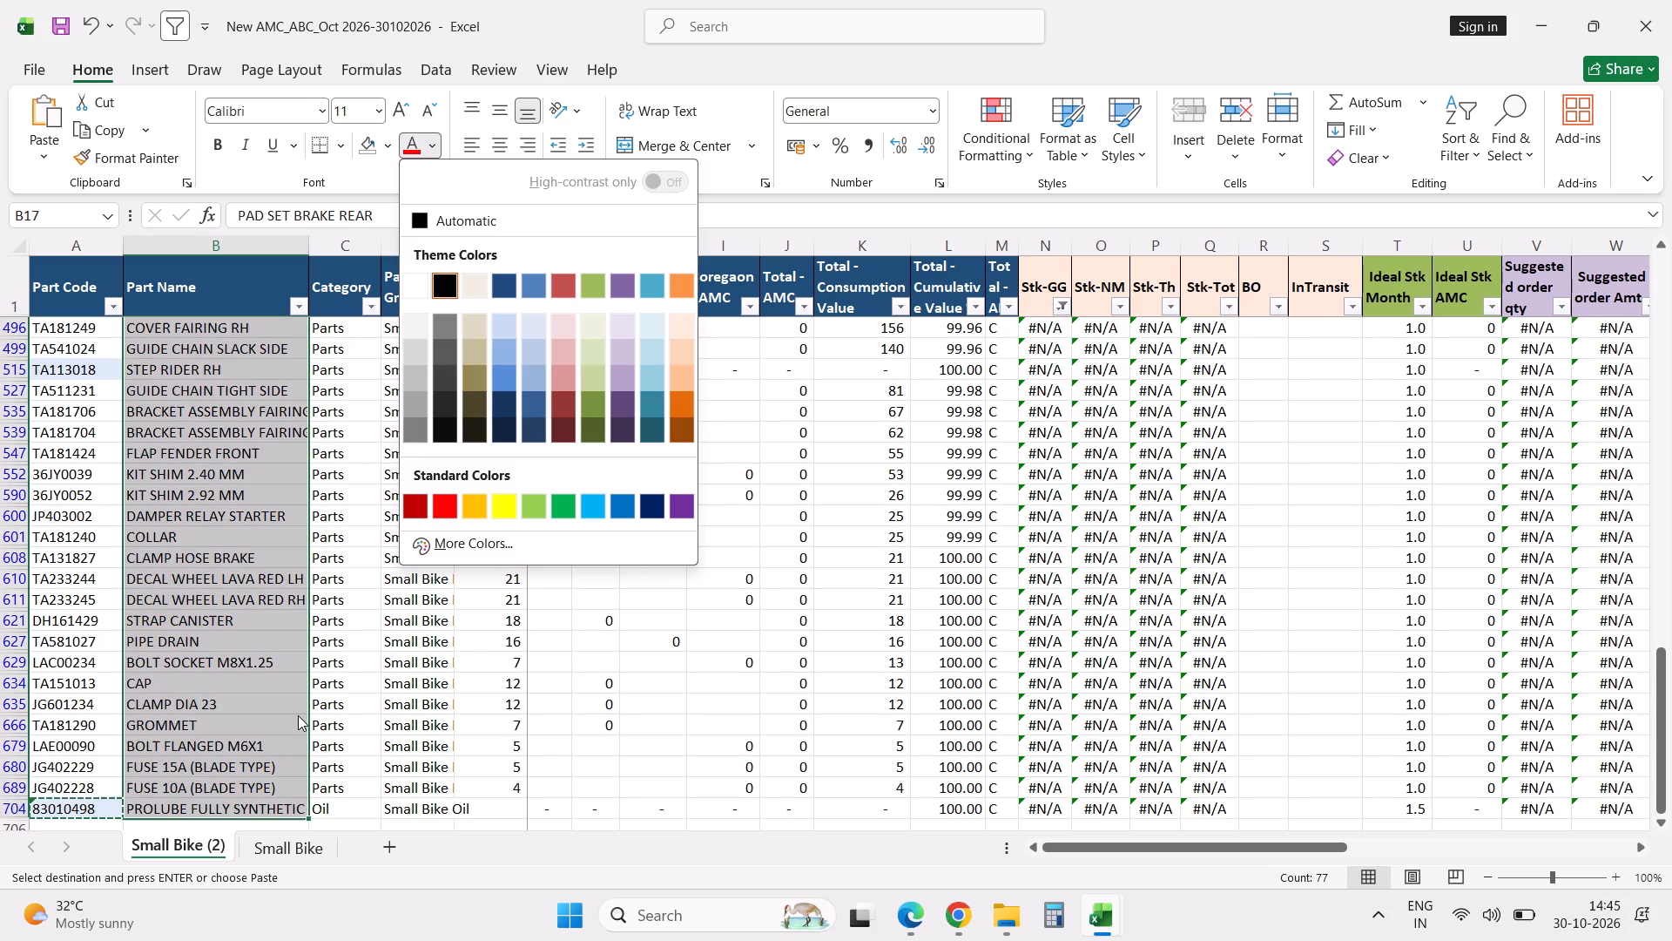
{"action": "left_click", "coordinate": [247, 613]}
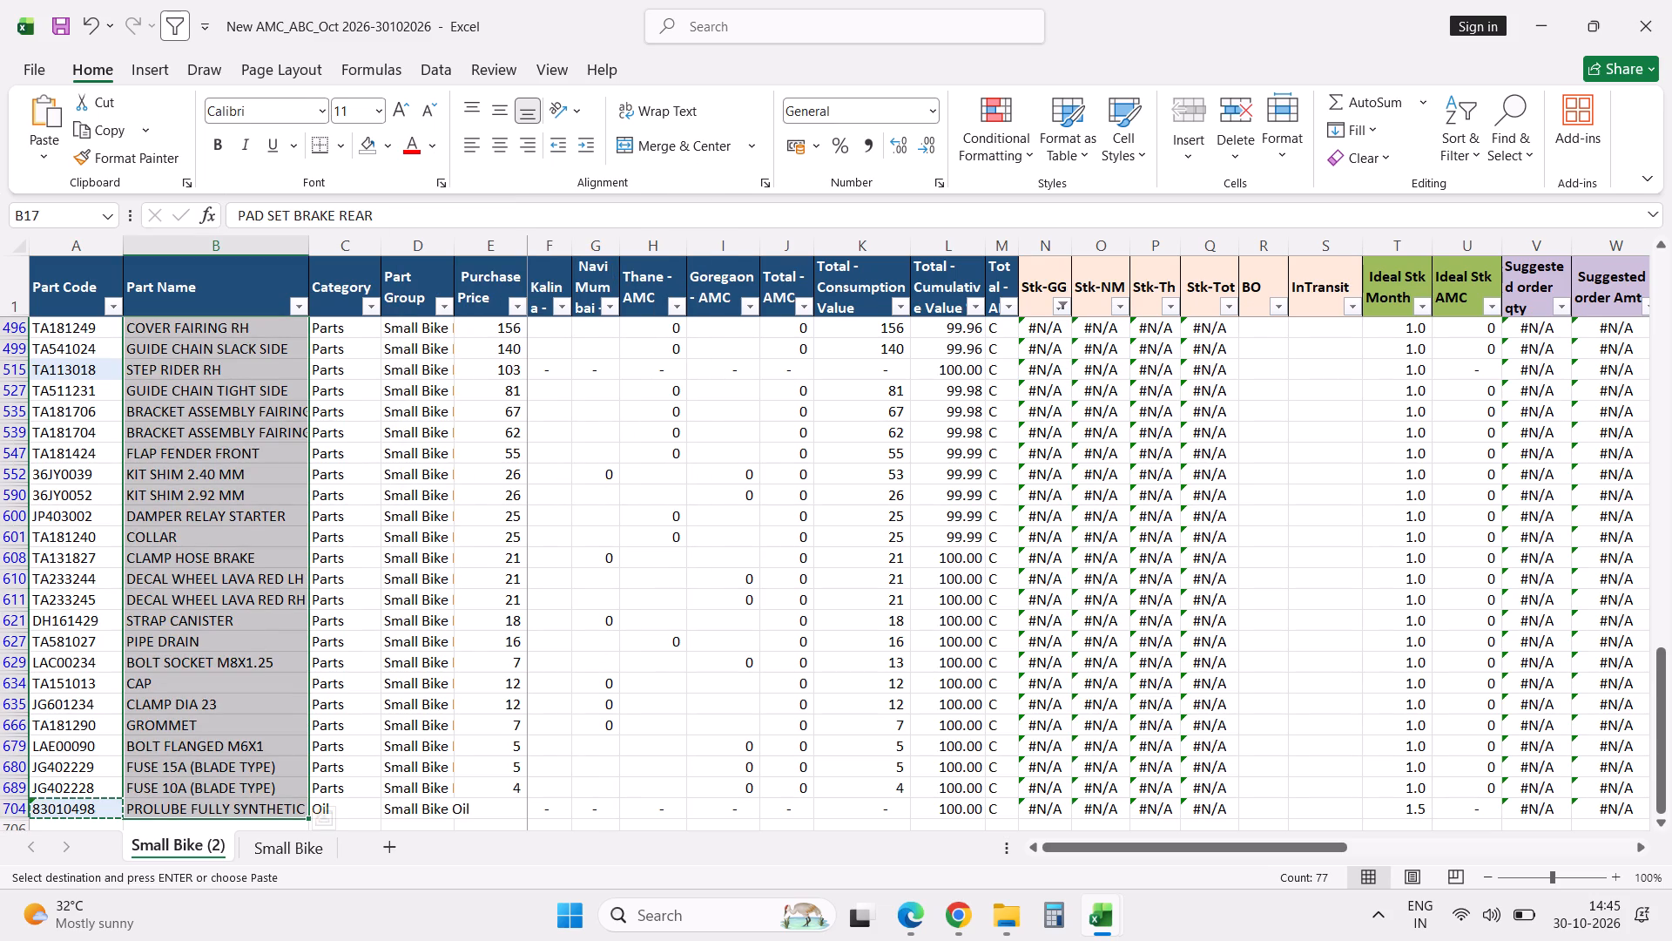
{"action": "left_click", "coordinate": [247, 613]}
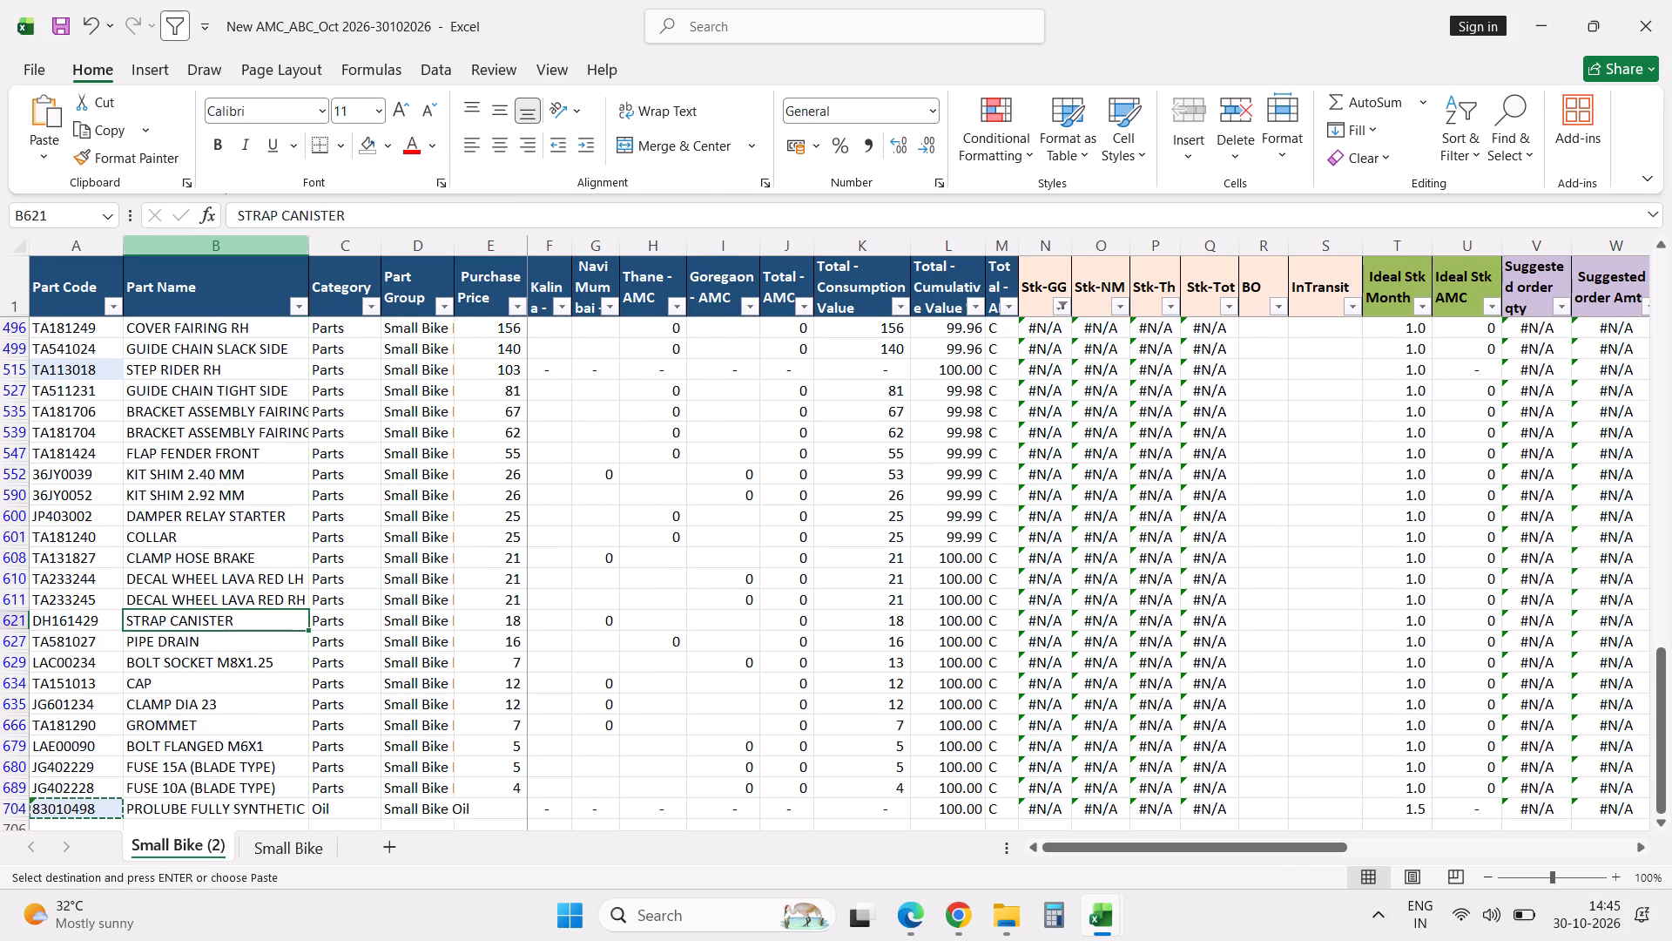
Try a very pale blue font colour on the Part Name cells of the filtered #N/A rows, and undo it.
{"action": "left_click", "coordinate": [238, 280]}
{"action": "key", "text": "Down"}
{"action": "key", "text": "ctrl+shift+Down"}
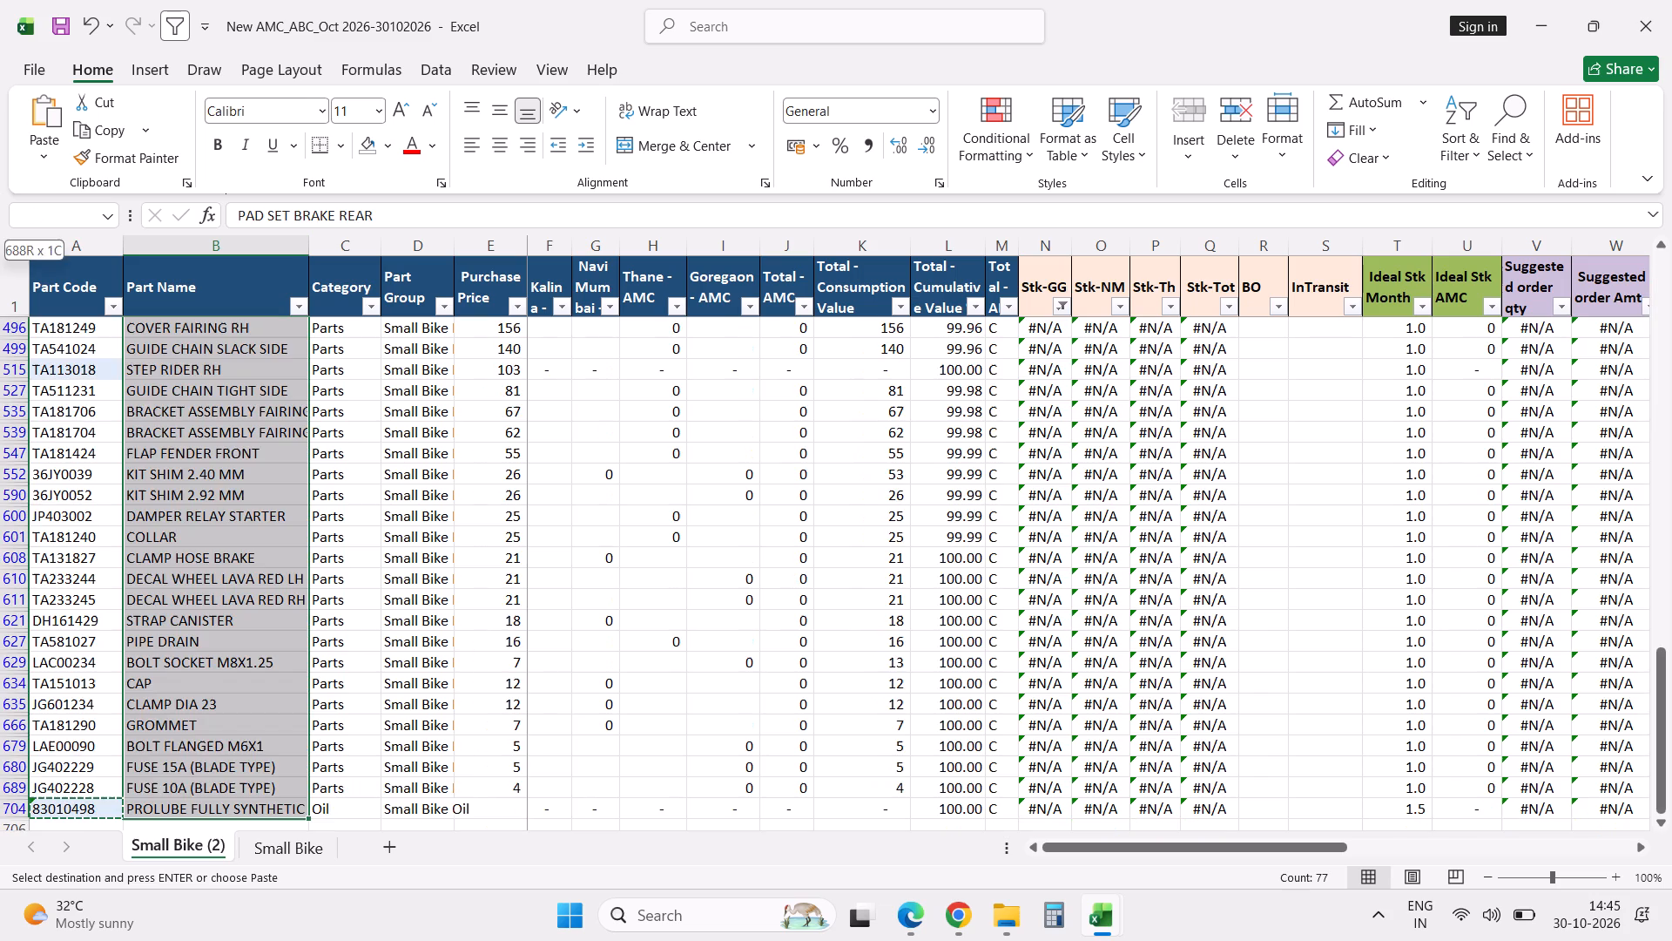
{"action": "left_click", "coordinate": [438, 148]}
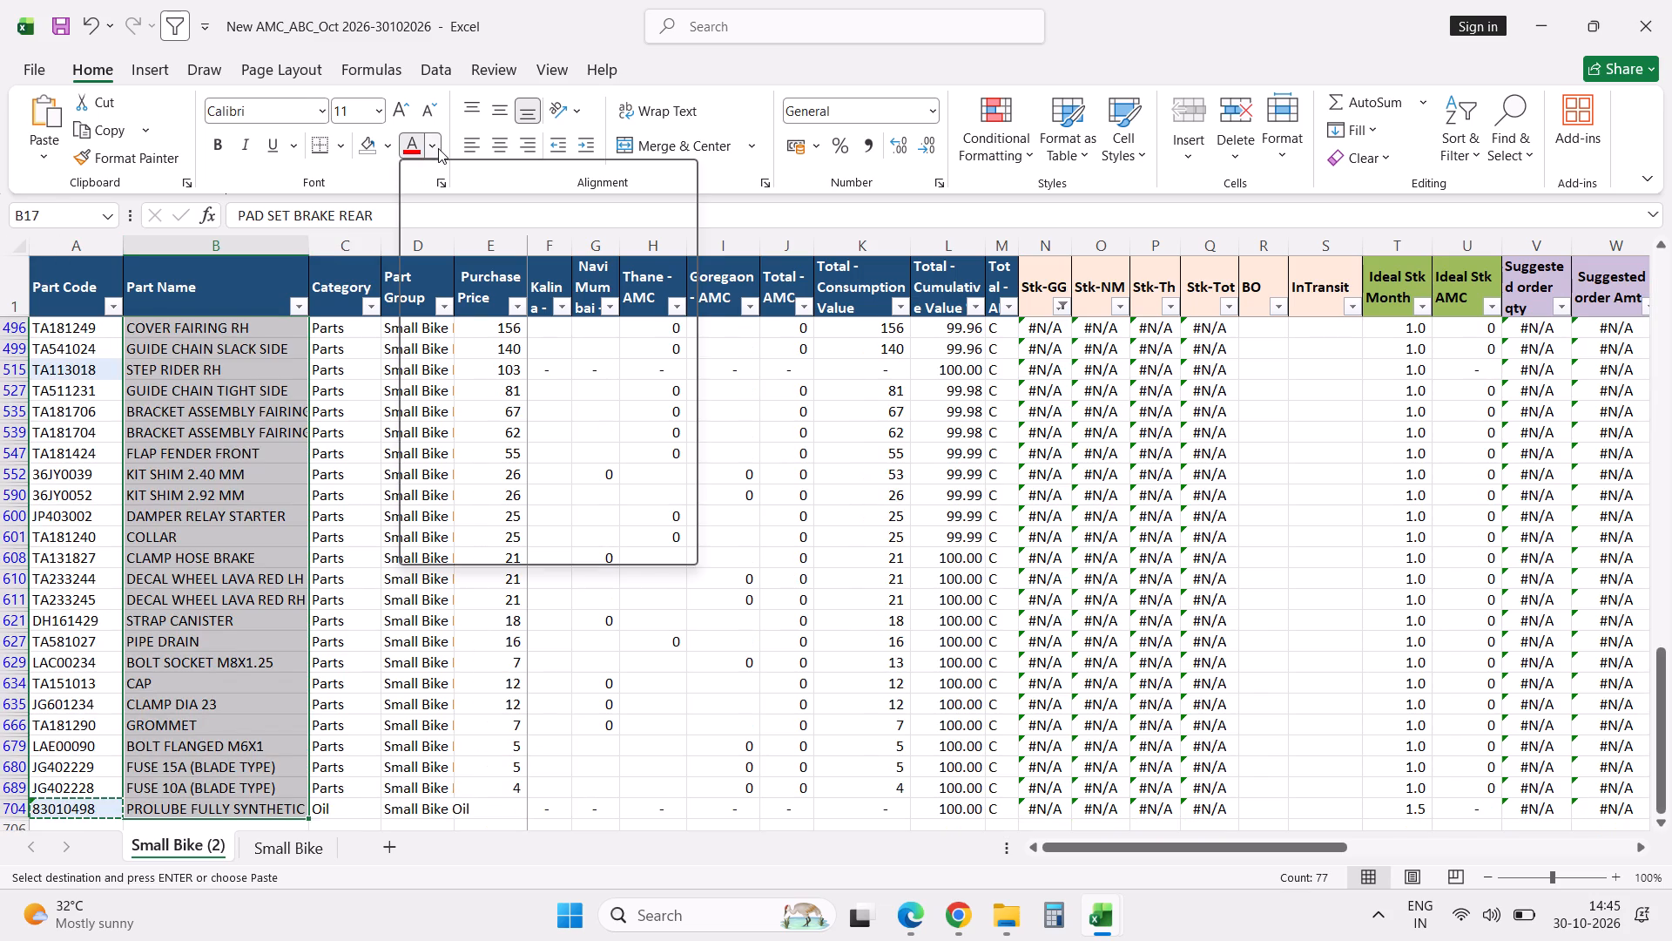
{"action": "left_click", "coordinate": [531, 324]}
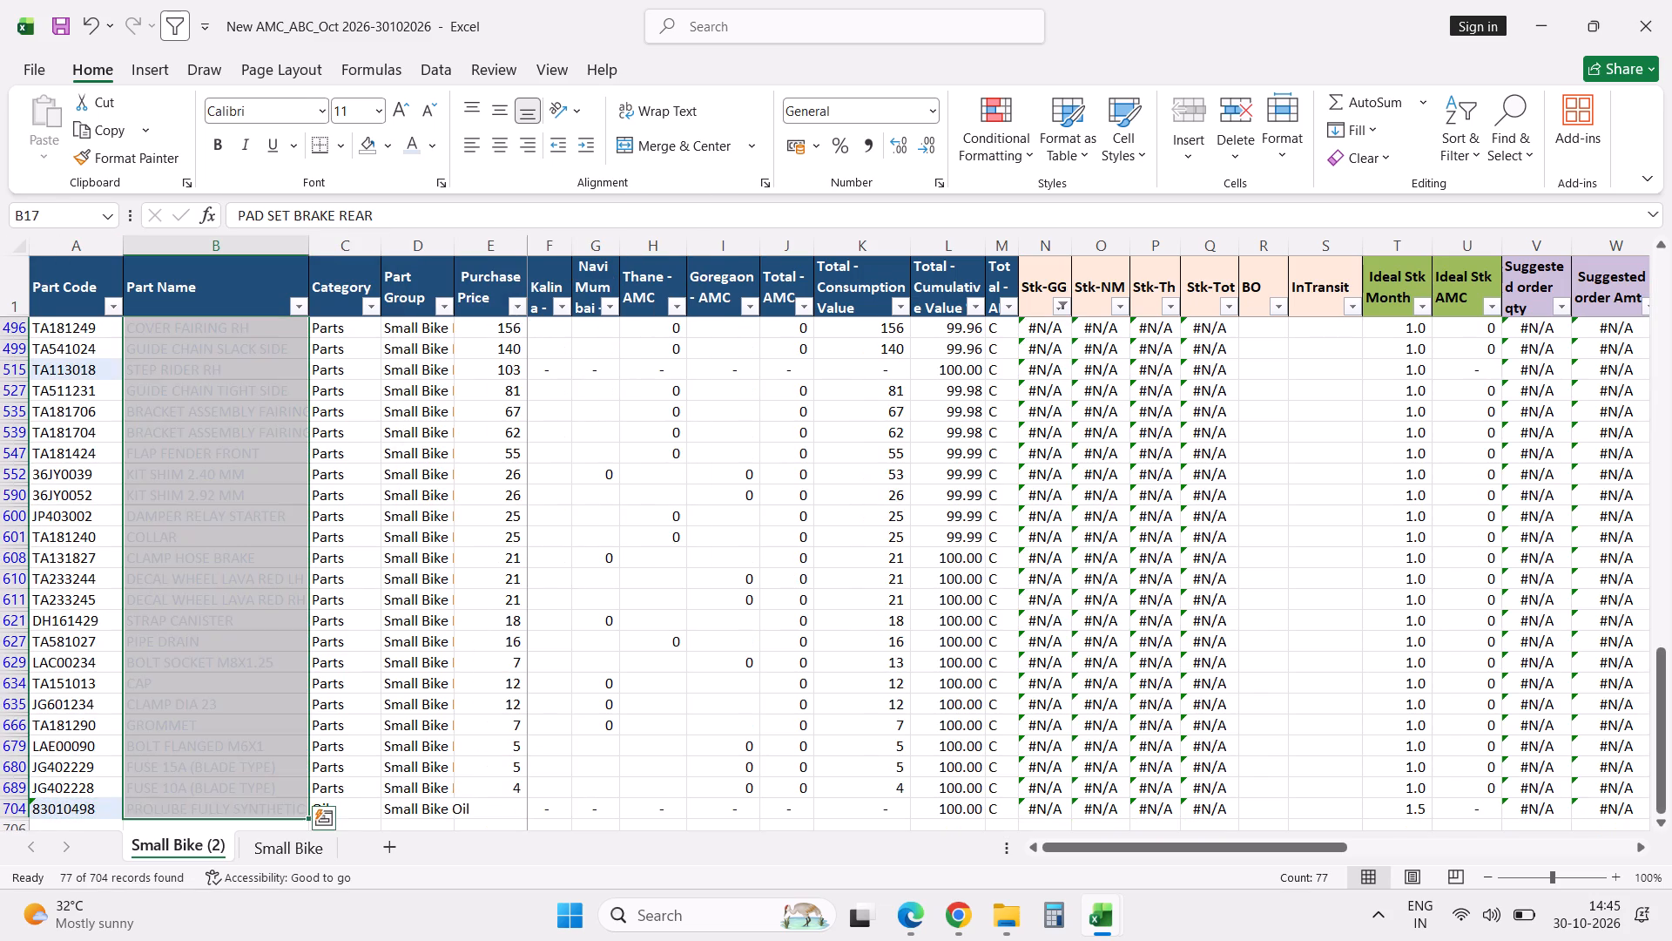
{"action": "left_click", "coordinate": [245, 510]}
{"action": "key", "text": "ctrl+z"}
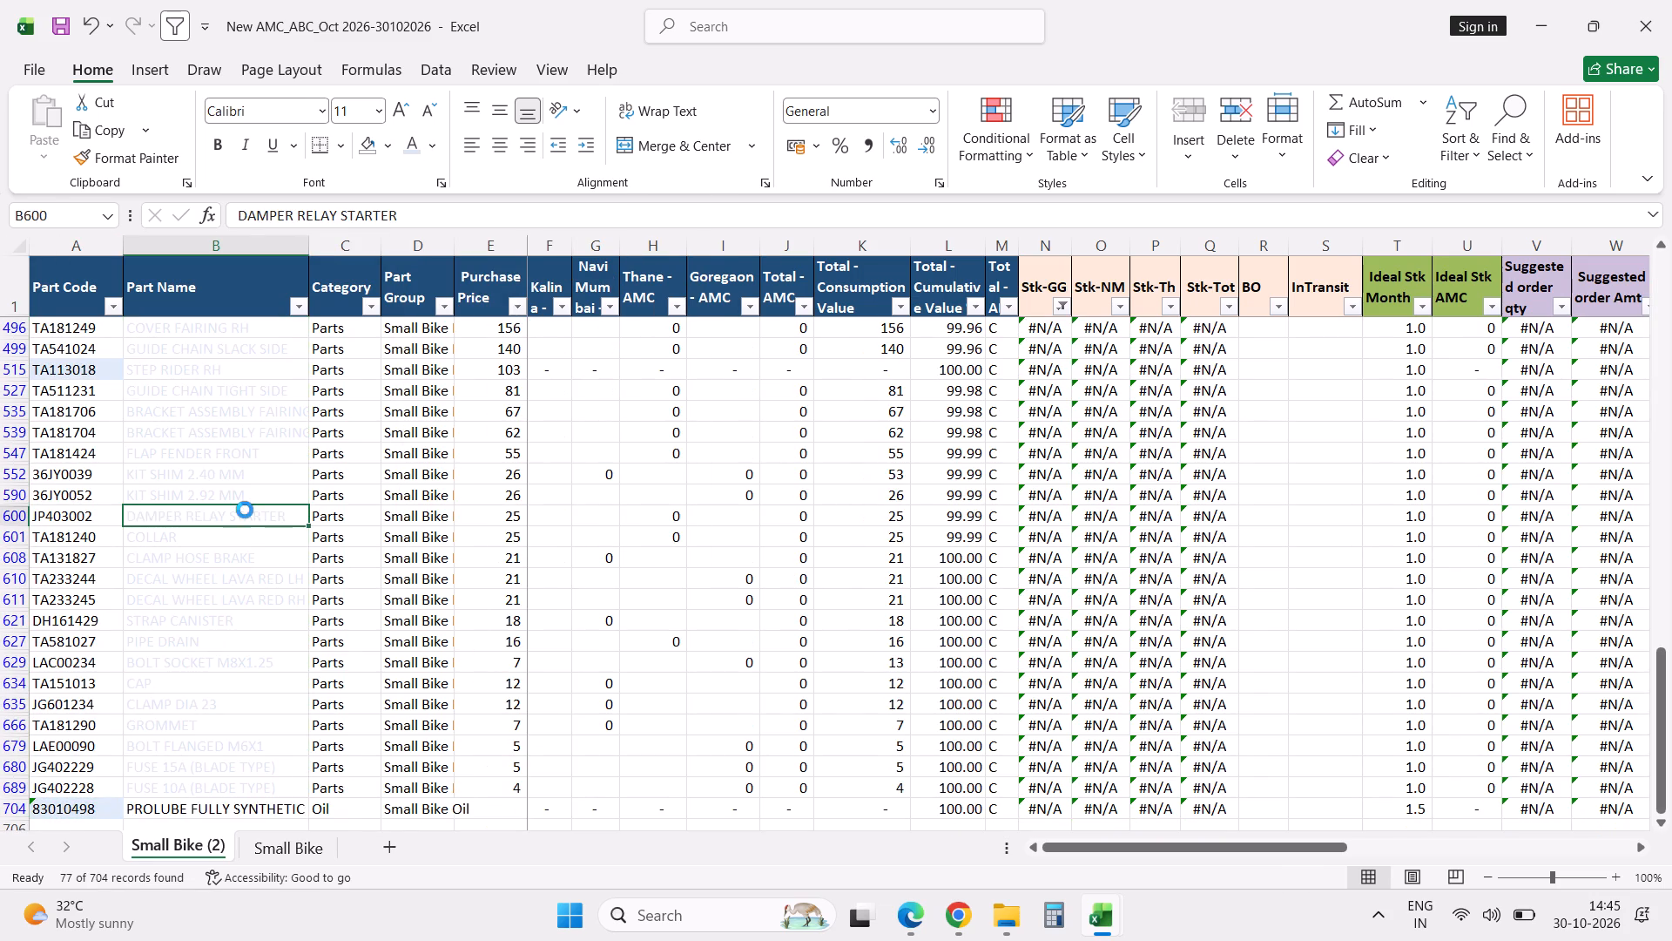
Set the font colour of the Part Name cells in the filtered #N/A rows to a light blue.
{"action": "left_click", "coordinate": [434, 147]}
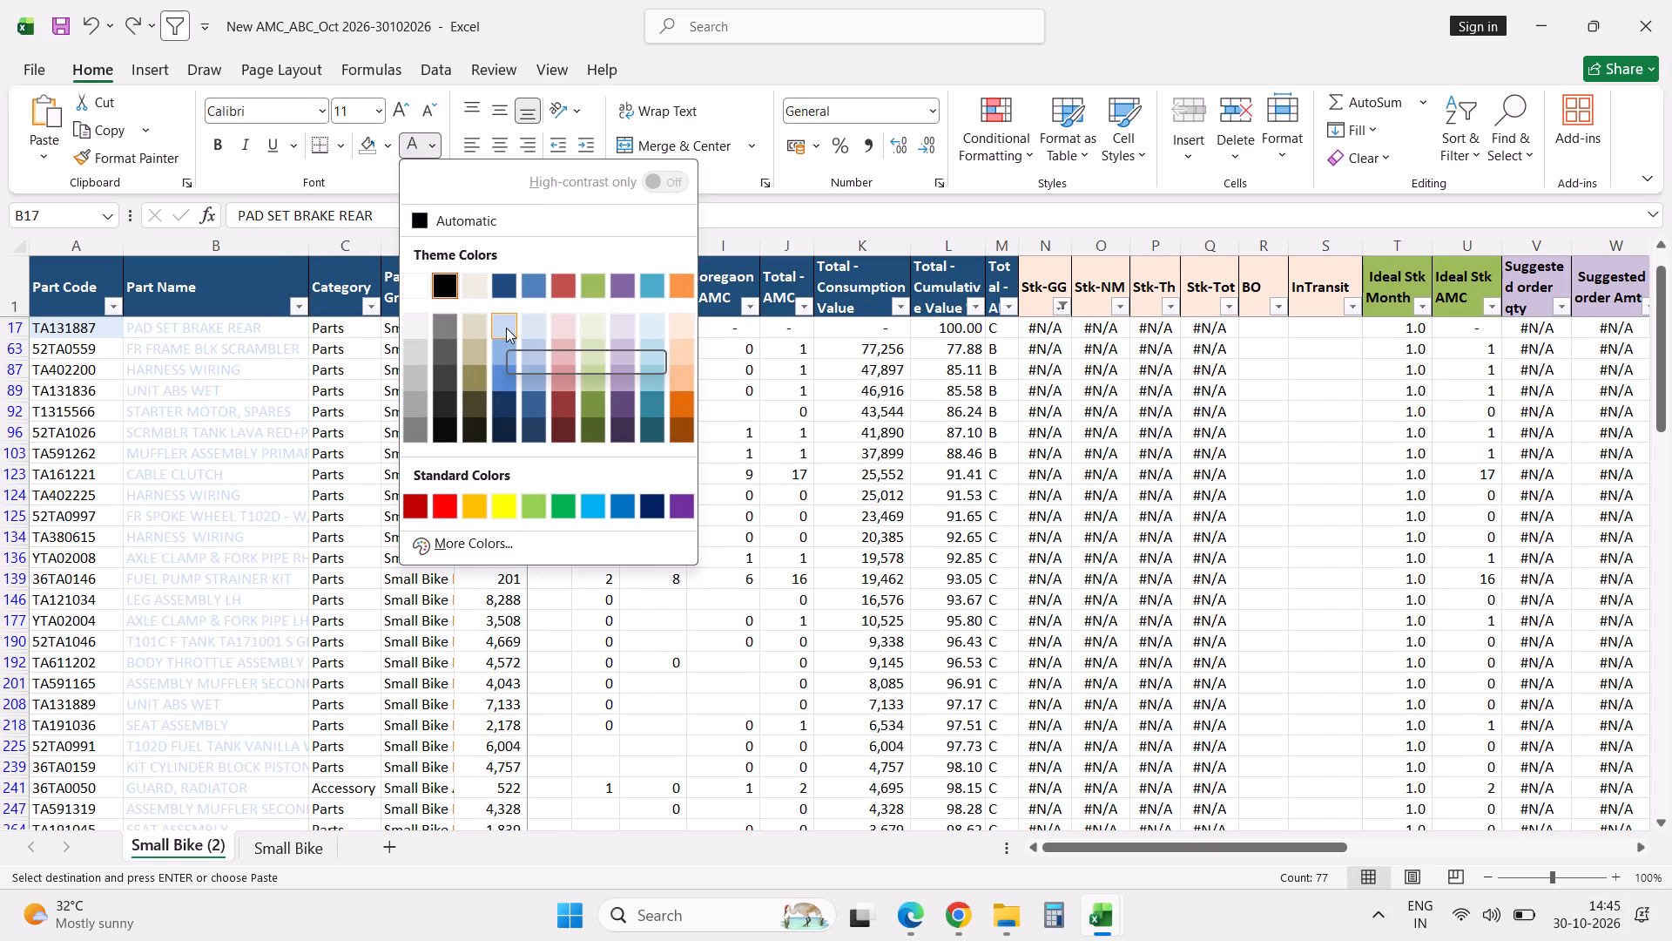
{"action": "left_click", "coordinate": [506, 346]}
{"action": "left_click", "coordinate": [239, 477]}
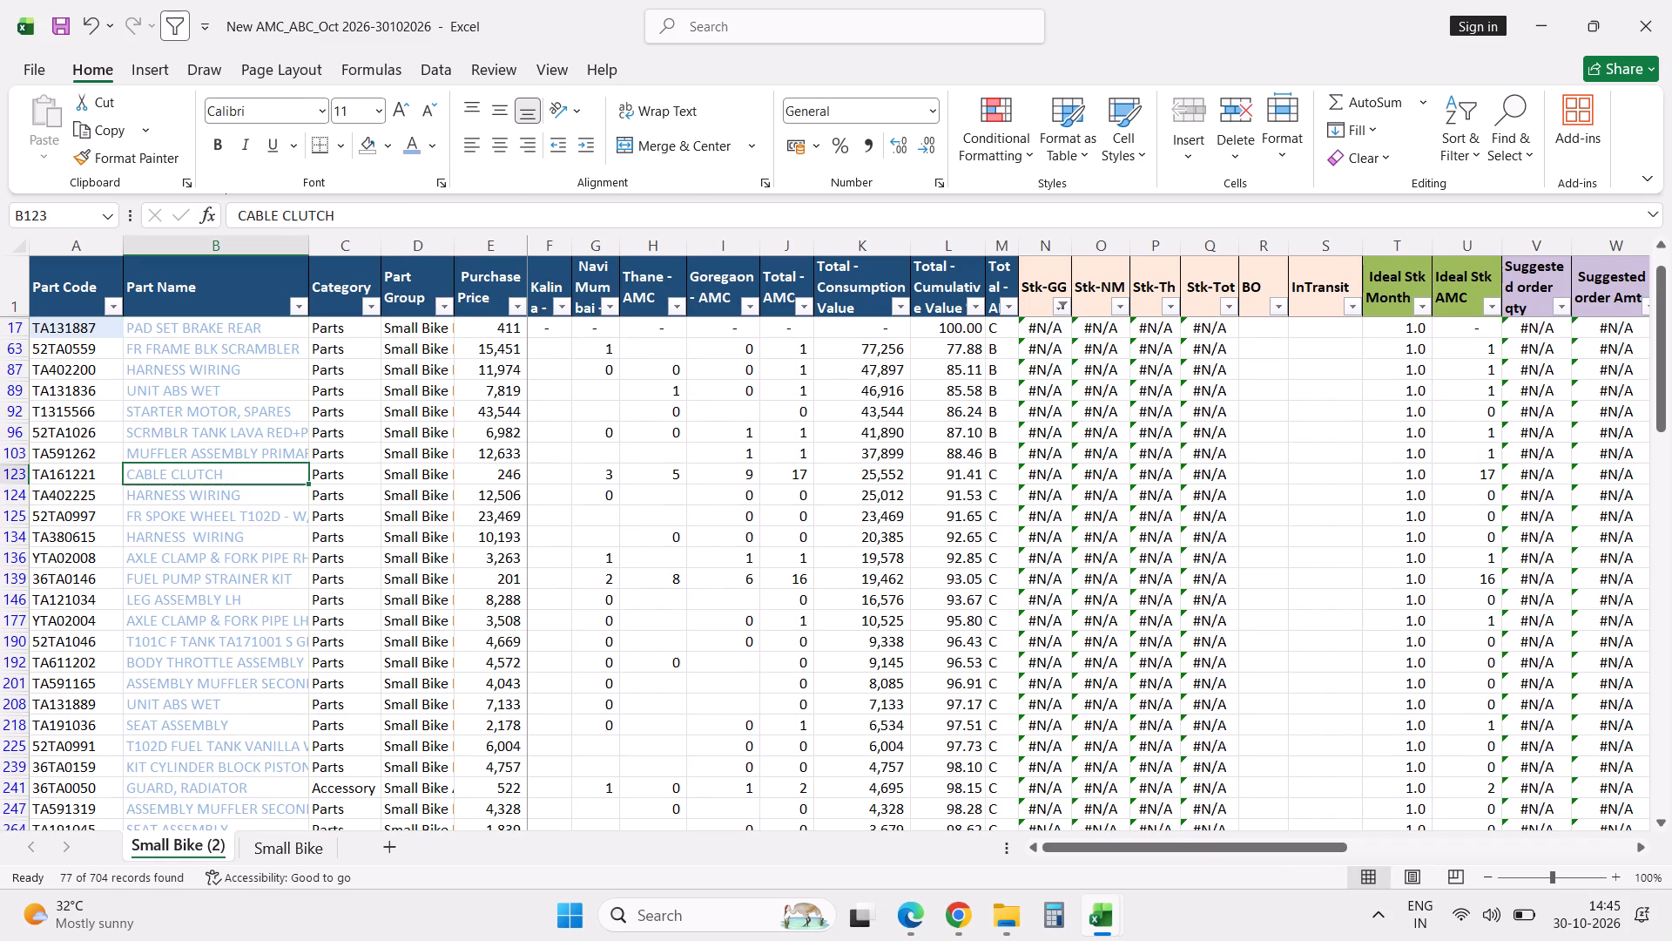
Remove the #N/A filter on the Stk-GG column to show all rows.
{"action": "key", "text": "ctrl+Up"}
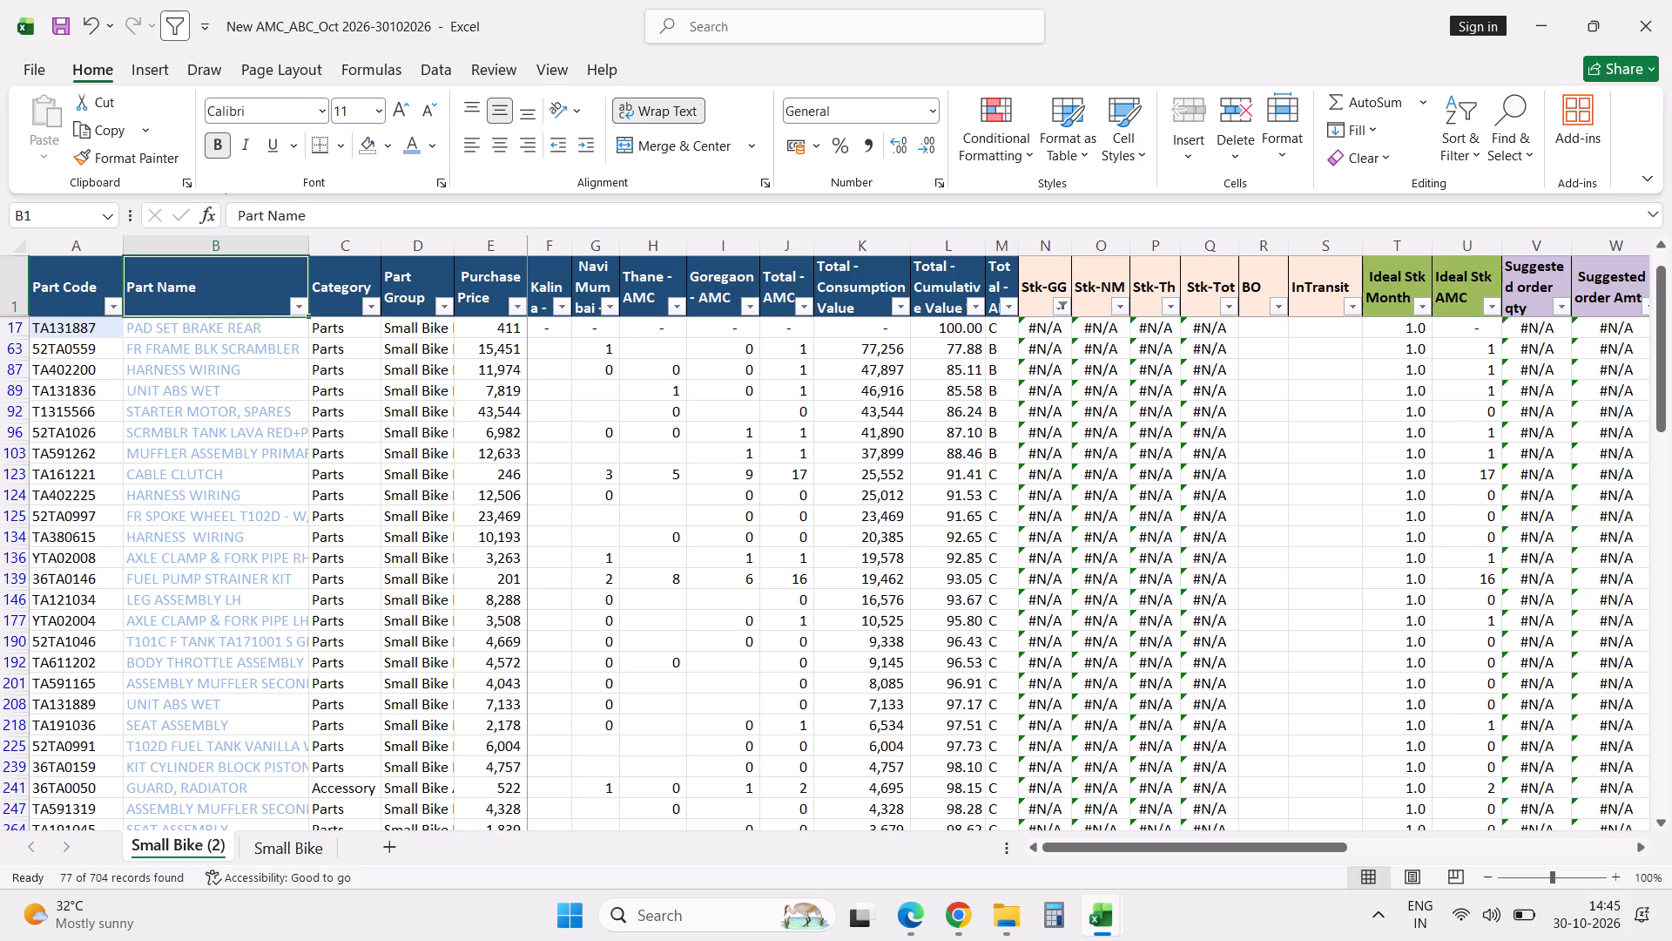
{"action": "left_click", "coordinate": [1062, 311]}
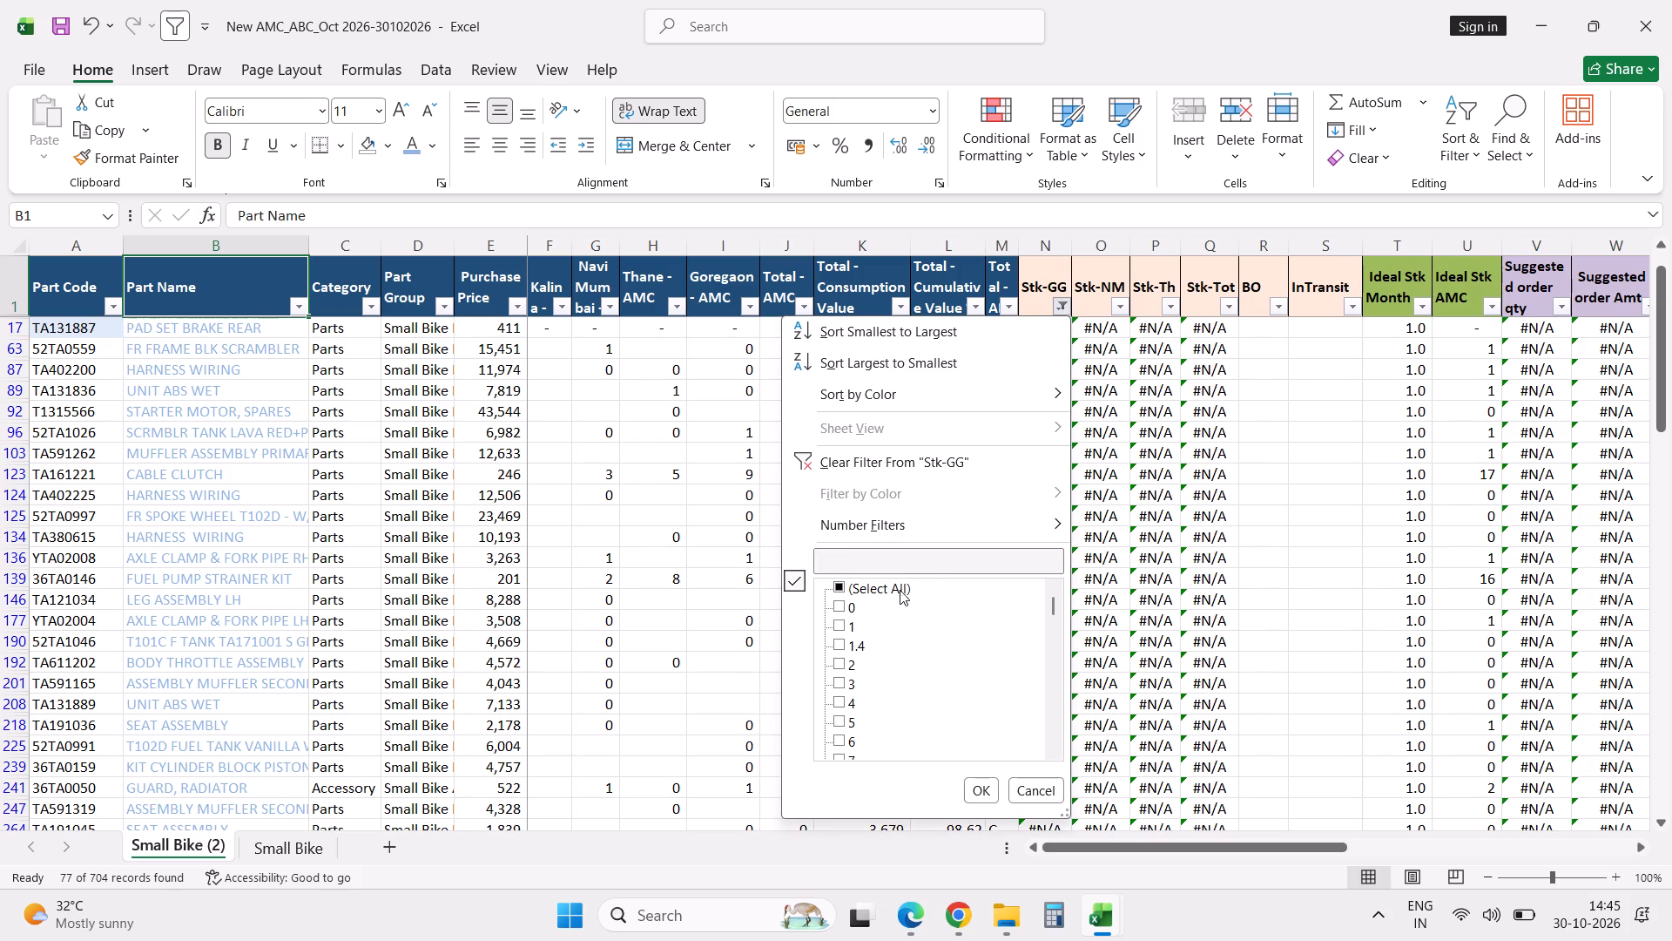
{"action": "left_click", "coordinate": [897, 591]}
{"action": "left_click", "coordinate": [984, 786]}
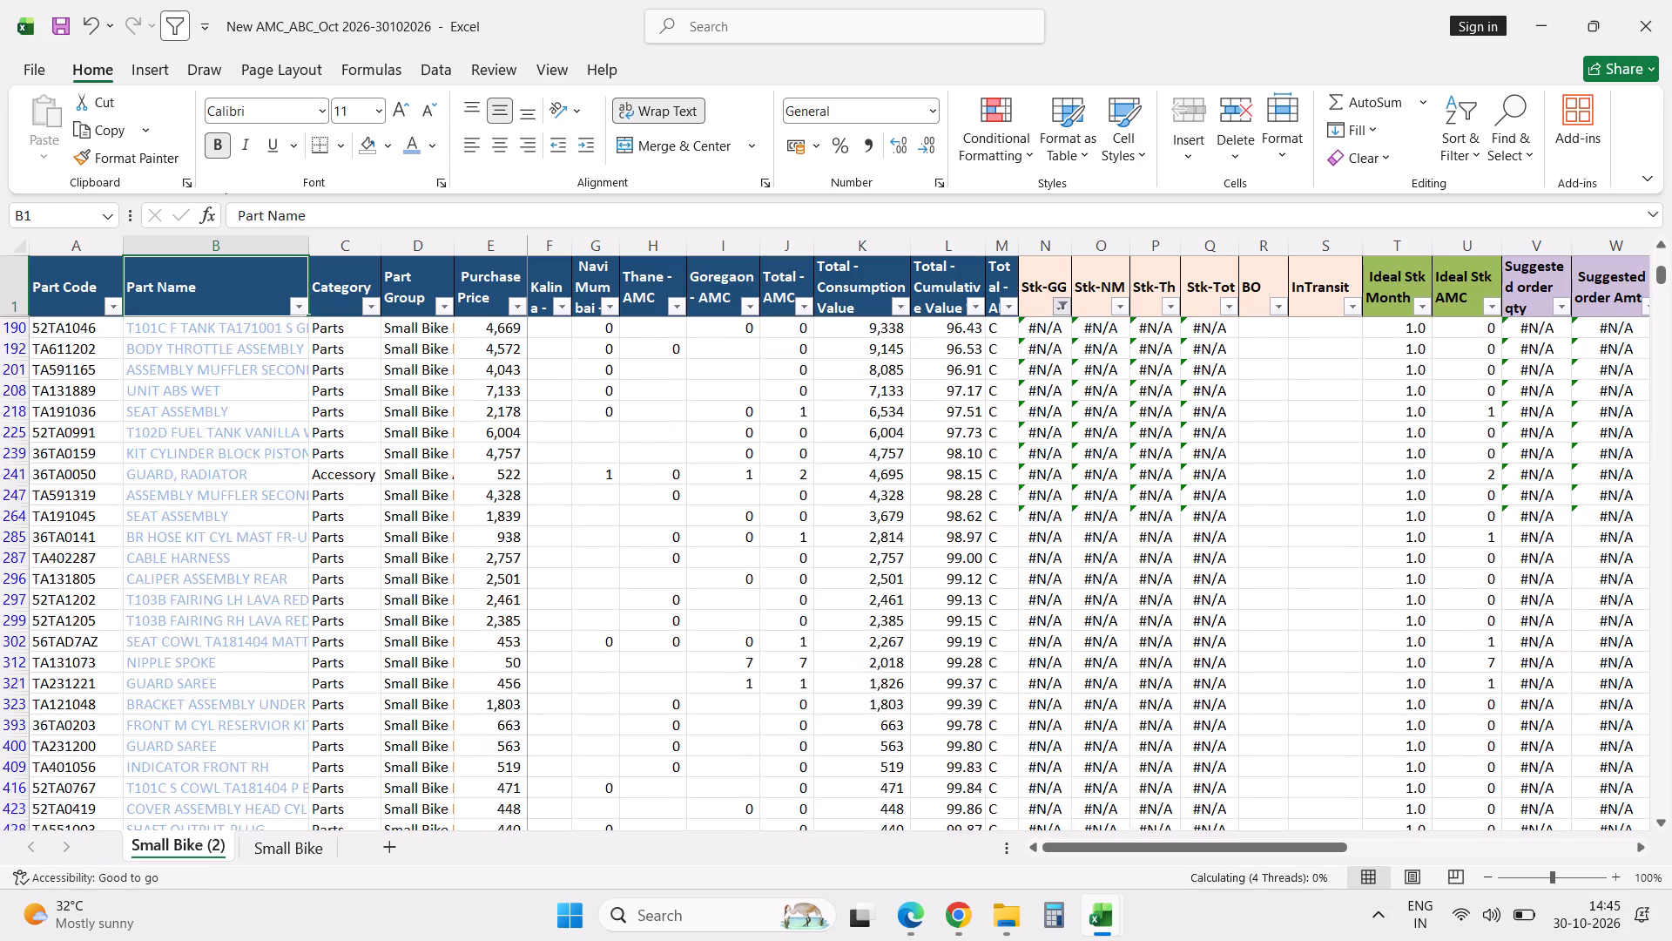
Convert the lookup formulas in the Stk-GG, Stk-NM and Stk-Th columns to plain values for all rows.
{"action": "left_click", "coordinate": [1043, 292]}
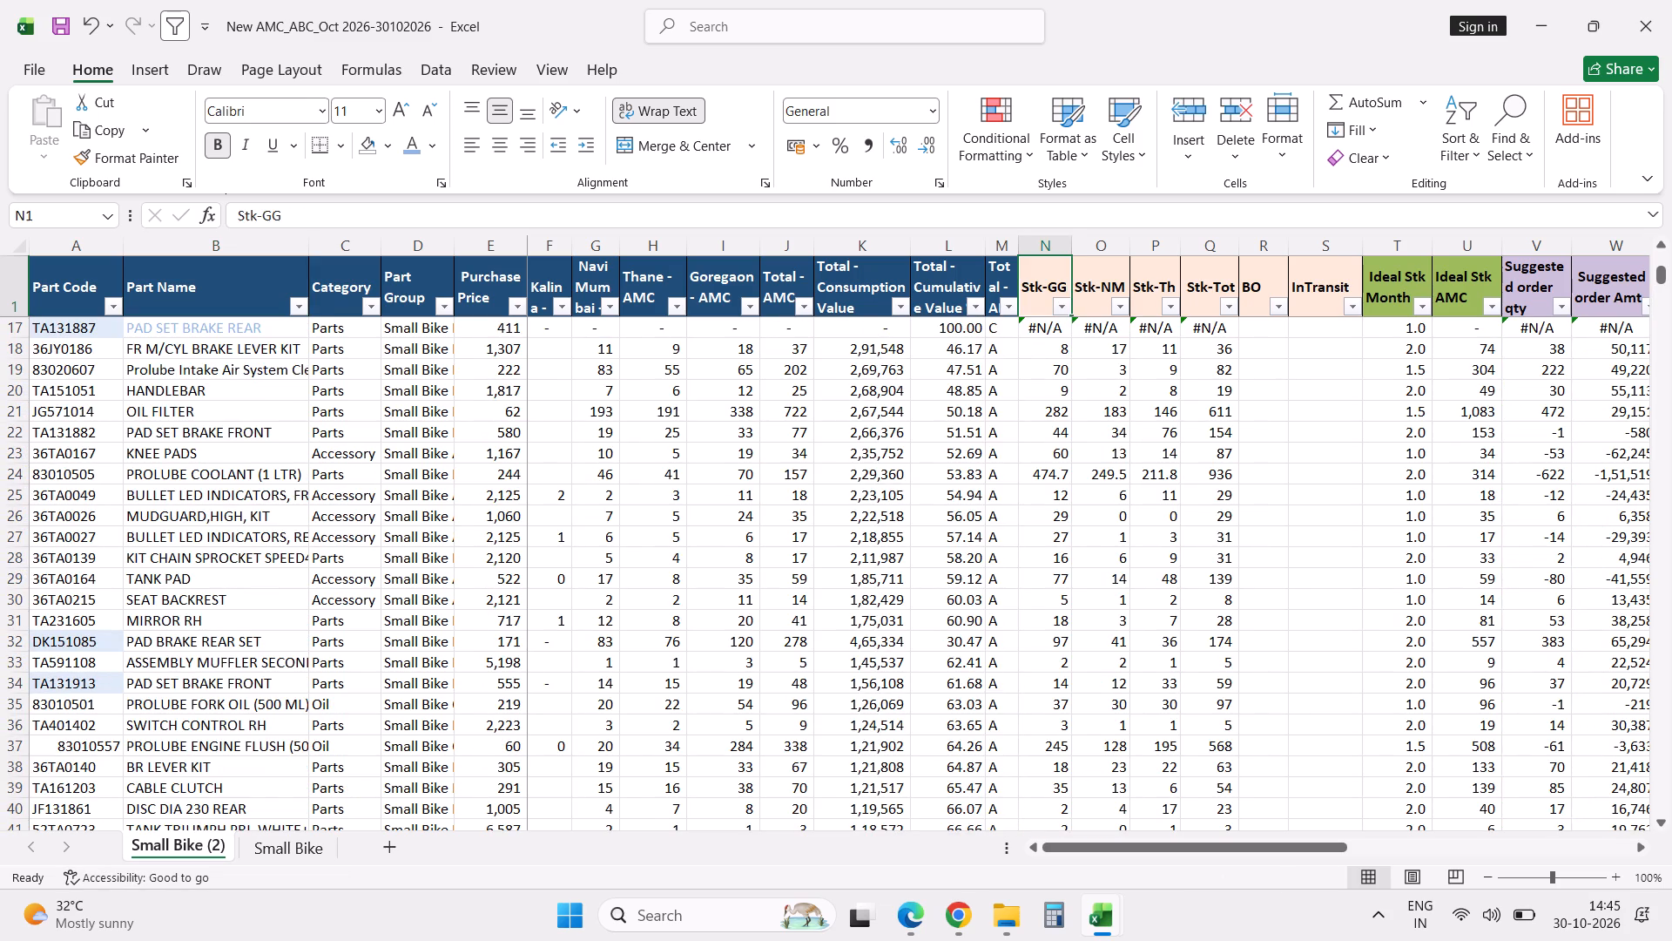
{"action": "key", "text": "Down"}
{"action": "key", "text": "shift+Right"}
{"action": "key", "text": "shift+Right"}
{"action": "key", "text": "ctrl+shift+Down"}
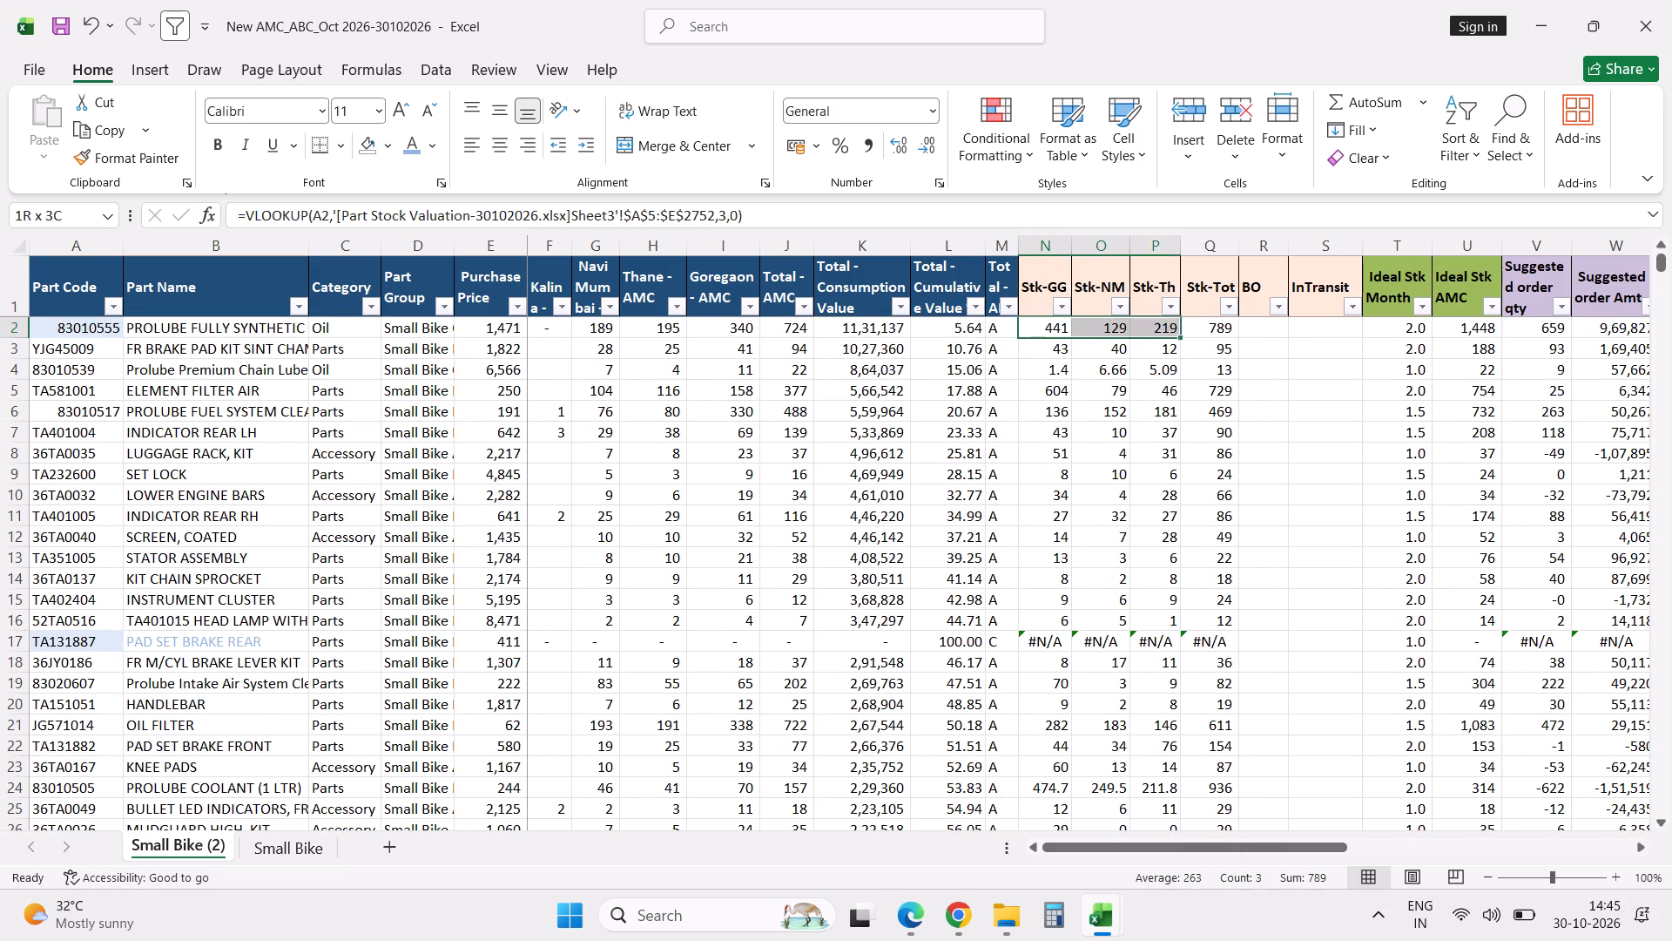
{"action": "key", "text": "ctrl+c"}
{"action": "key", "text": "Up"}
{"action": "key", "text": "Down"}
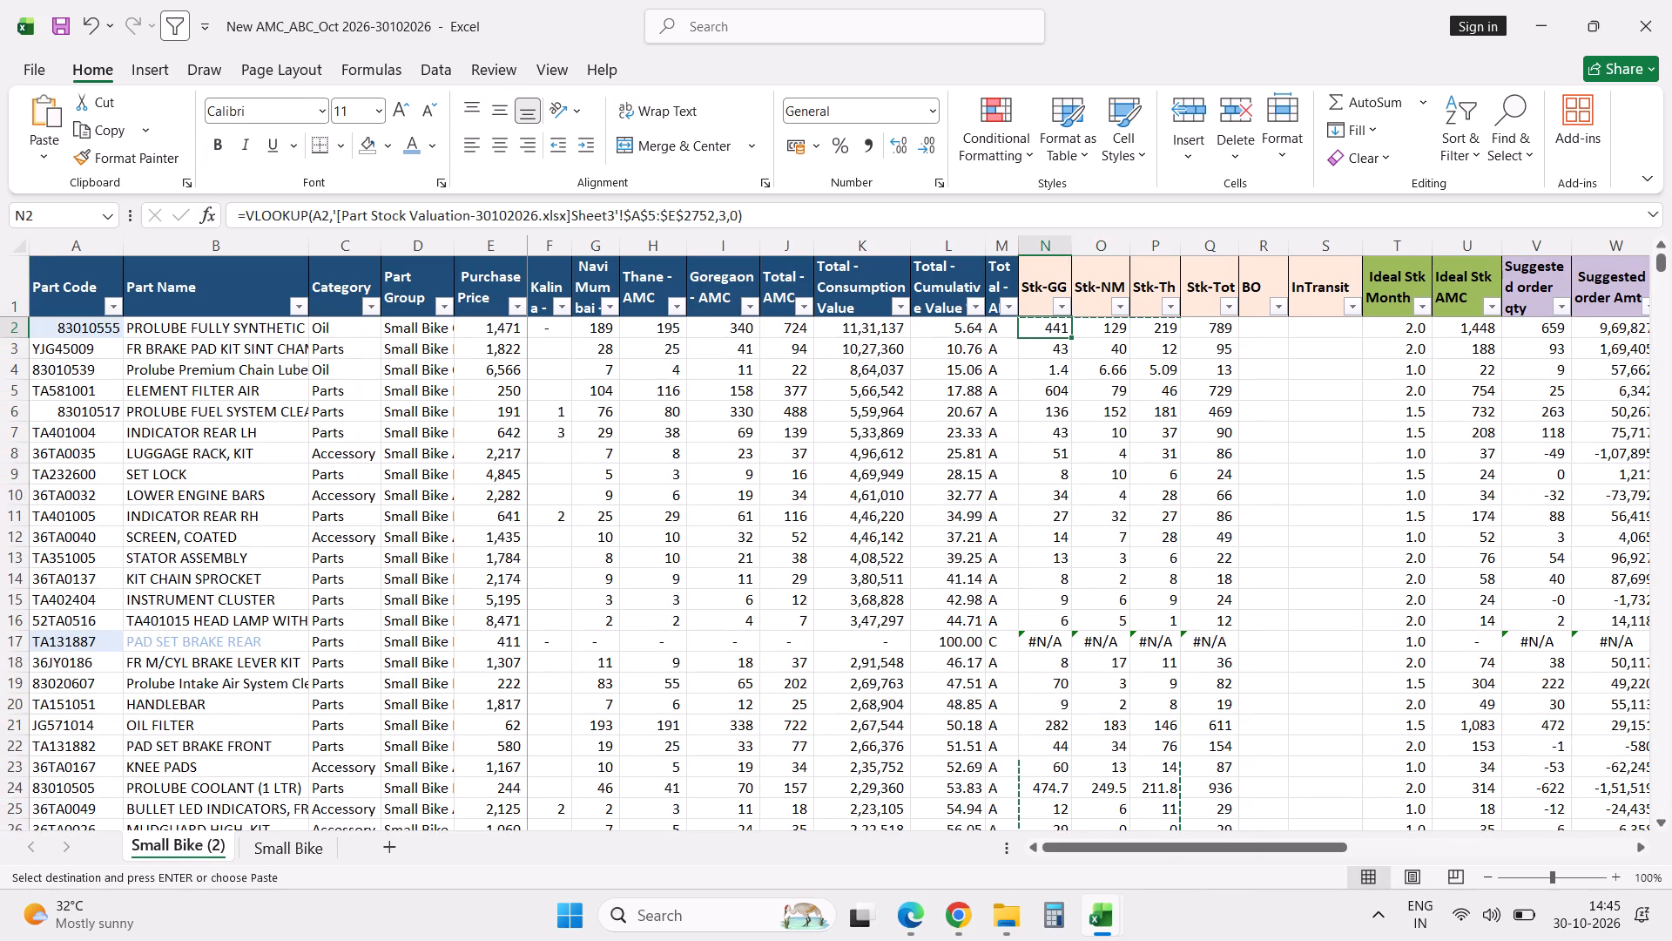
{"action": "right_click", "coordinate": [1049, 327]}
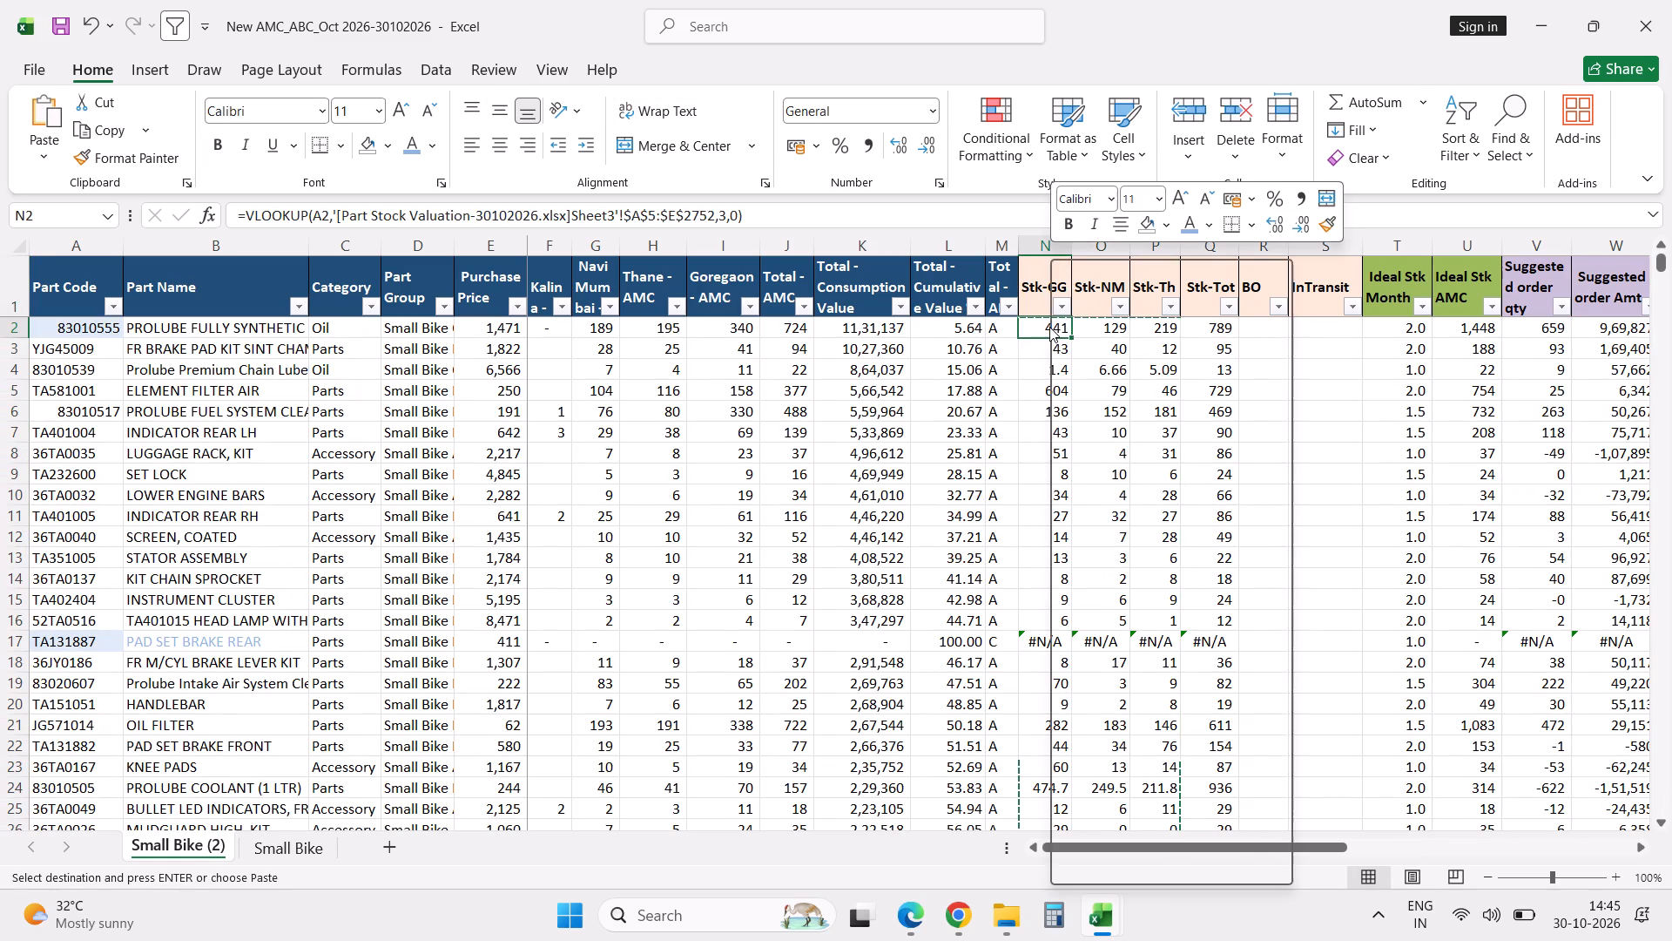
{"action": "left_click", "coordinate": [1138, 415]}
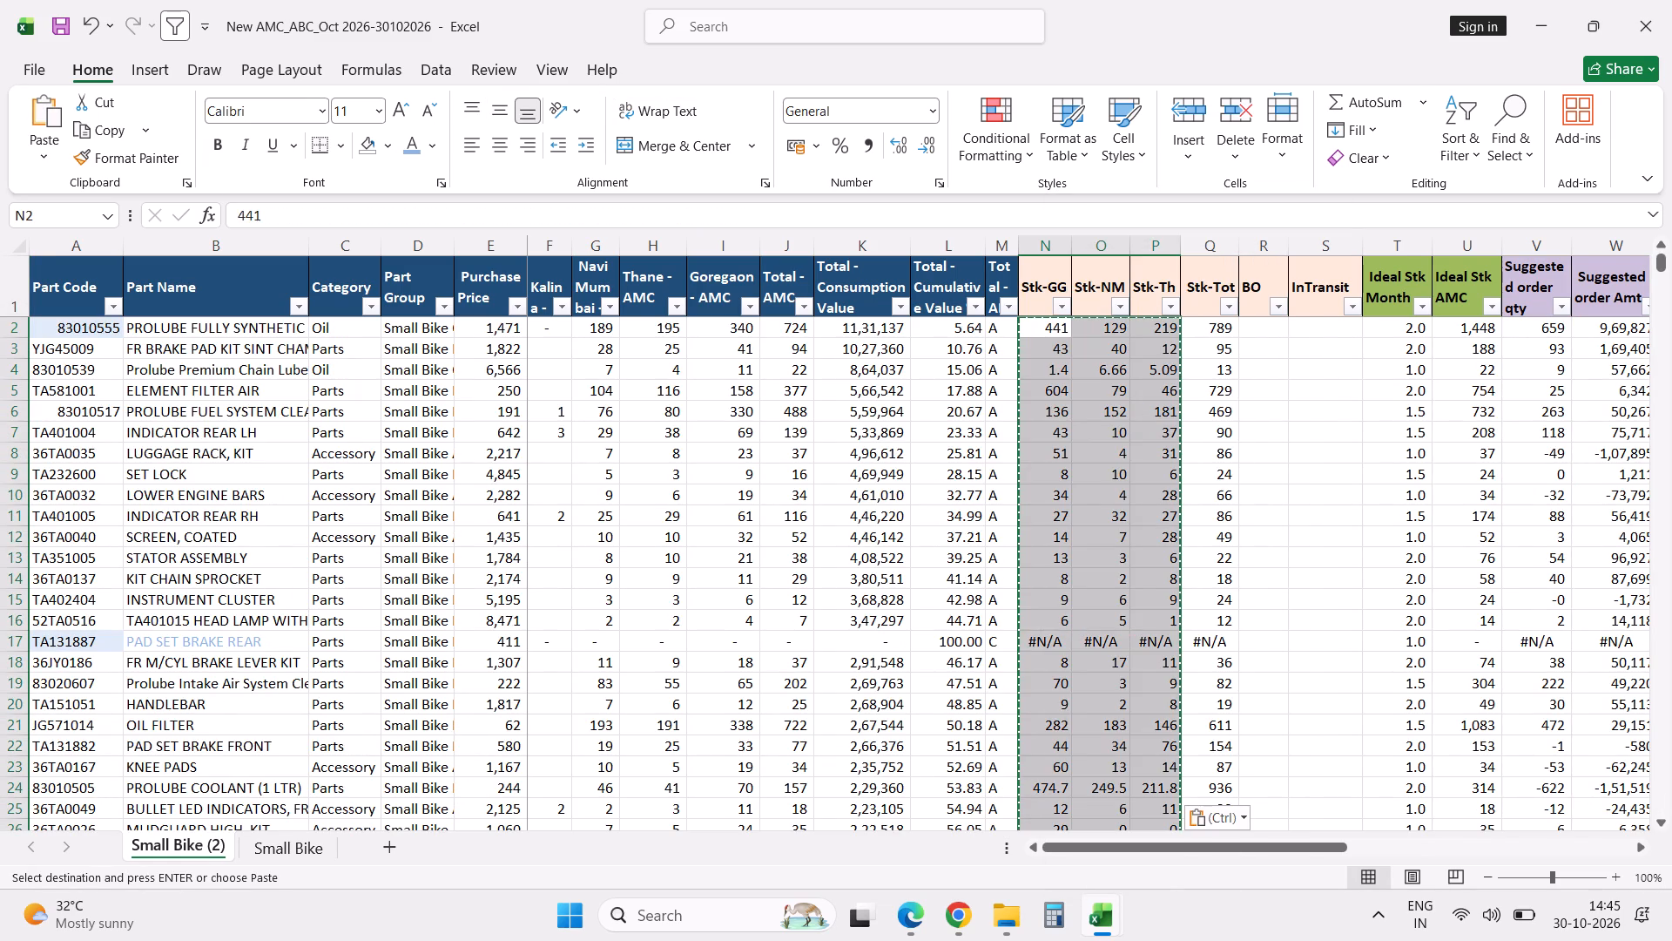
Replace #n/a with 0 in the Stk-GG, Stk-NM and Stk-Th columns.
{"action": "key", "text": "ctrl+h"}
{"action": "key", "text": "shift+Tab"}
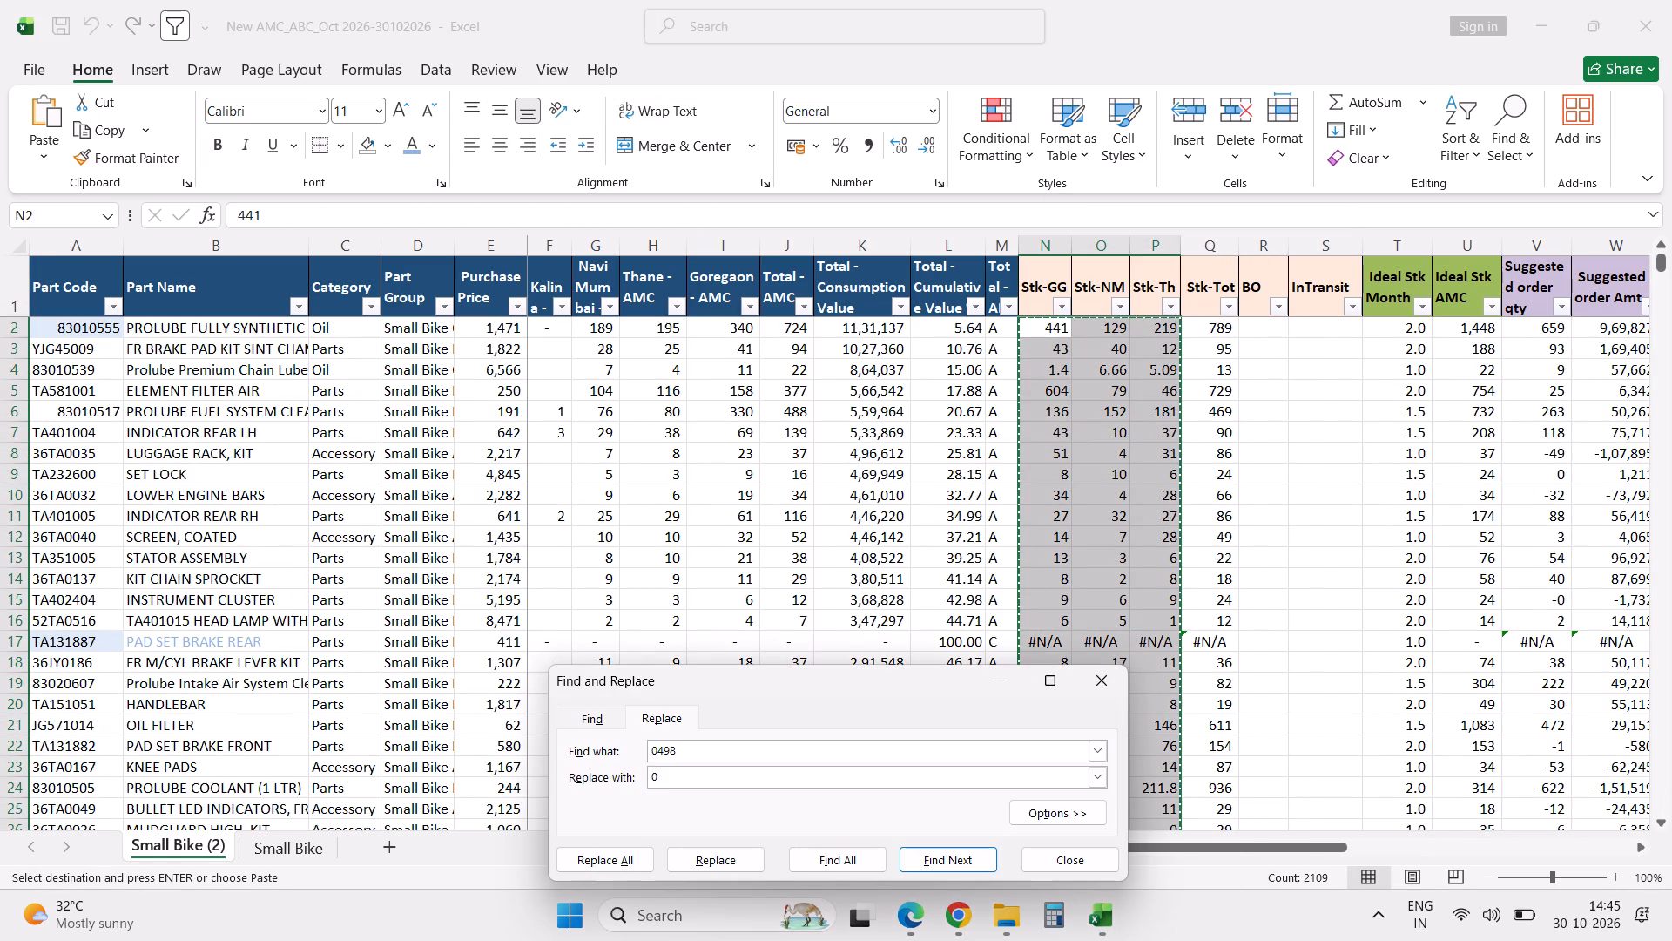
{"action": "type", "text": "#n/a"}
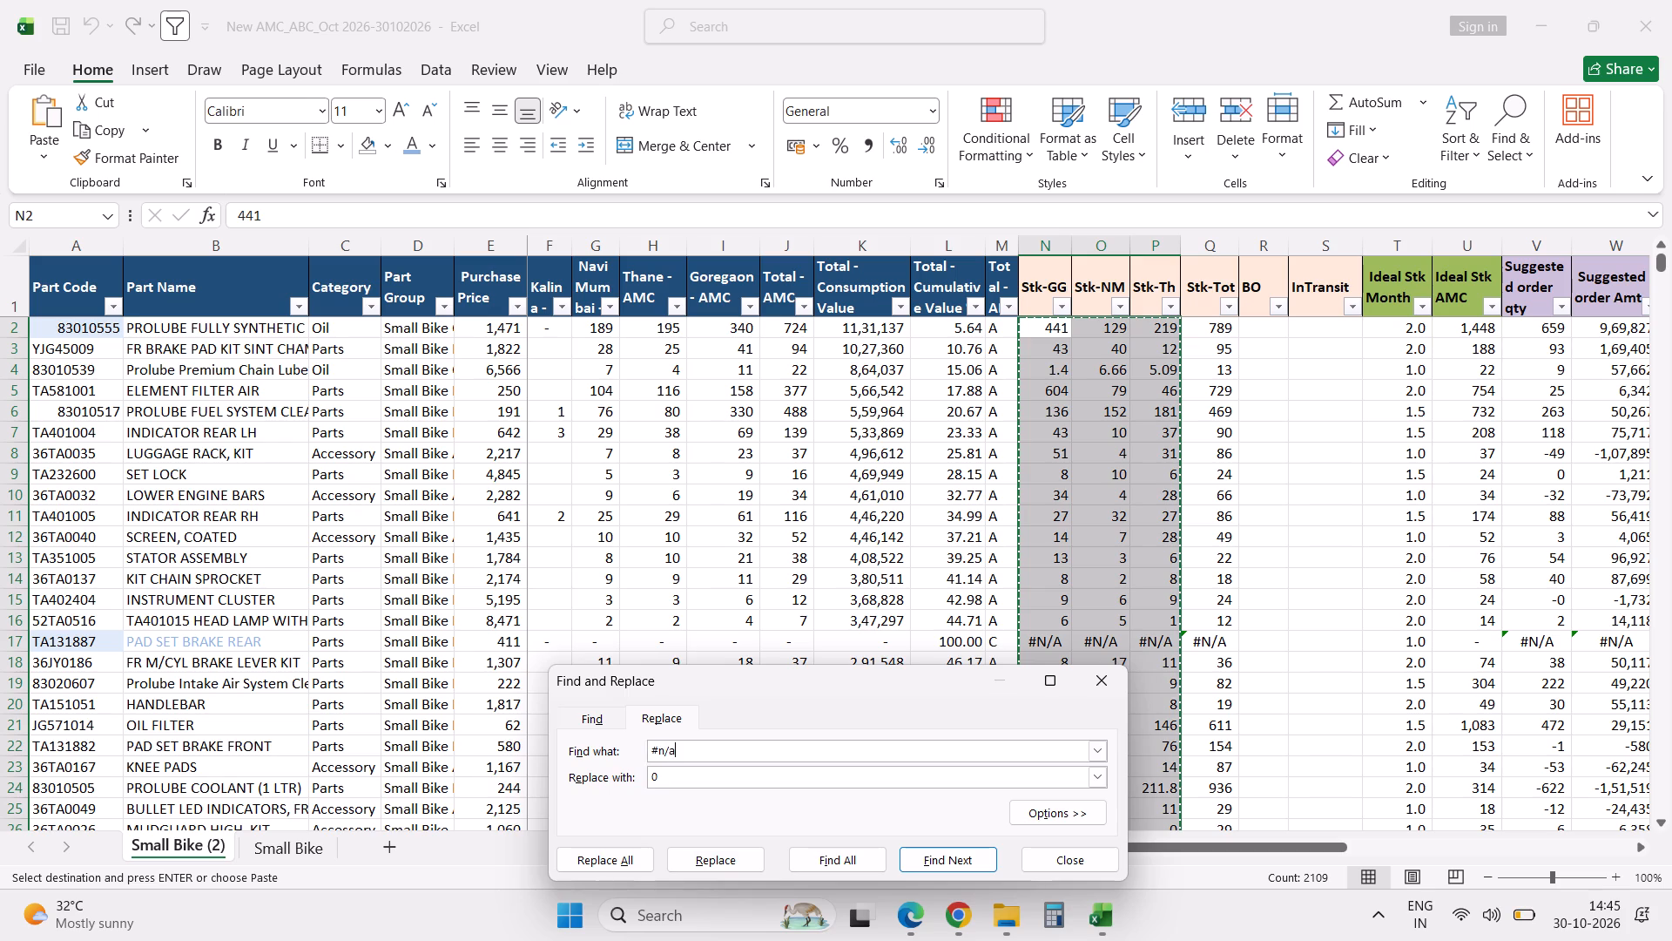
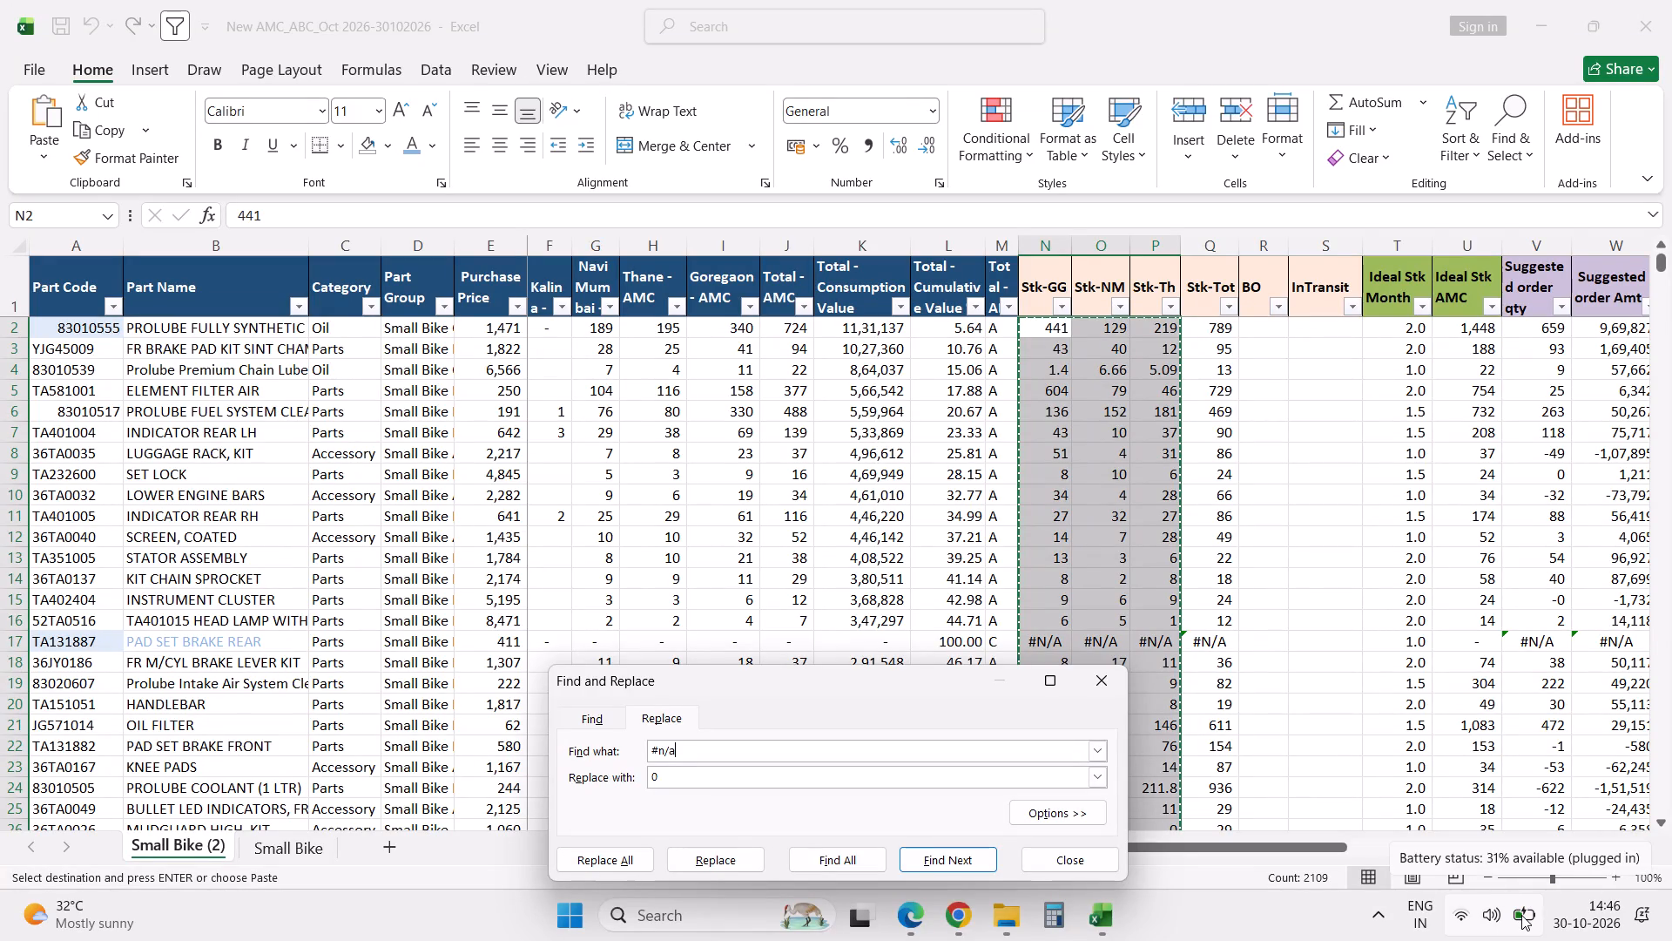
Replace all #n/a entries with 0 in the Stk-GG, Stk-NM and Stk-Th columns.
{"action": "left_click", "coordinate": [610, 863]}
{"action": "key", "text": "Escape"}
{"action": "key", "text": "Escape"}
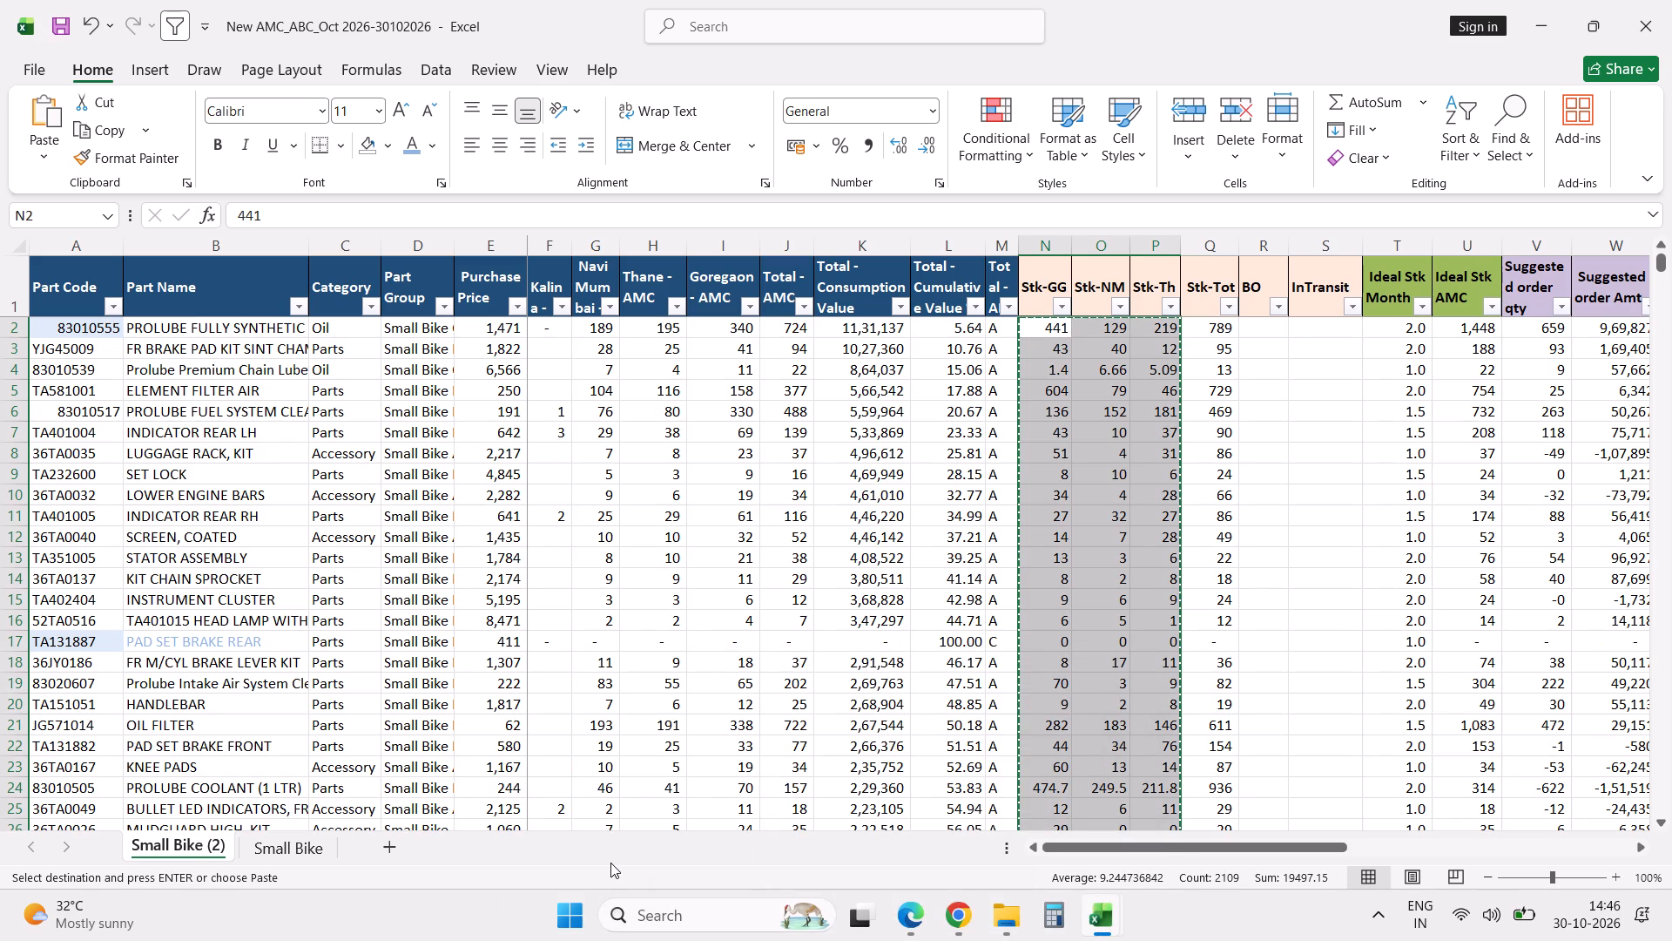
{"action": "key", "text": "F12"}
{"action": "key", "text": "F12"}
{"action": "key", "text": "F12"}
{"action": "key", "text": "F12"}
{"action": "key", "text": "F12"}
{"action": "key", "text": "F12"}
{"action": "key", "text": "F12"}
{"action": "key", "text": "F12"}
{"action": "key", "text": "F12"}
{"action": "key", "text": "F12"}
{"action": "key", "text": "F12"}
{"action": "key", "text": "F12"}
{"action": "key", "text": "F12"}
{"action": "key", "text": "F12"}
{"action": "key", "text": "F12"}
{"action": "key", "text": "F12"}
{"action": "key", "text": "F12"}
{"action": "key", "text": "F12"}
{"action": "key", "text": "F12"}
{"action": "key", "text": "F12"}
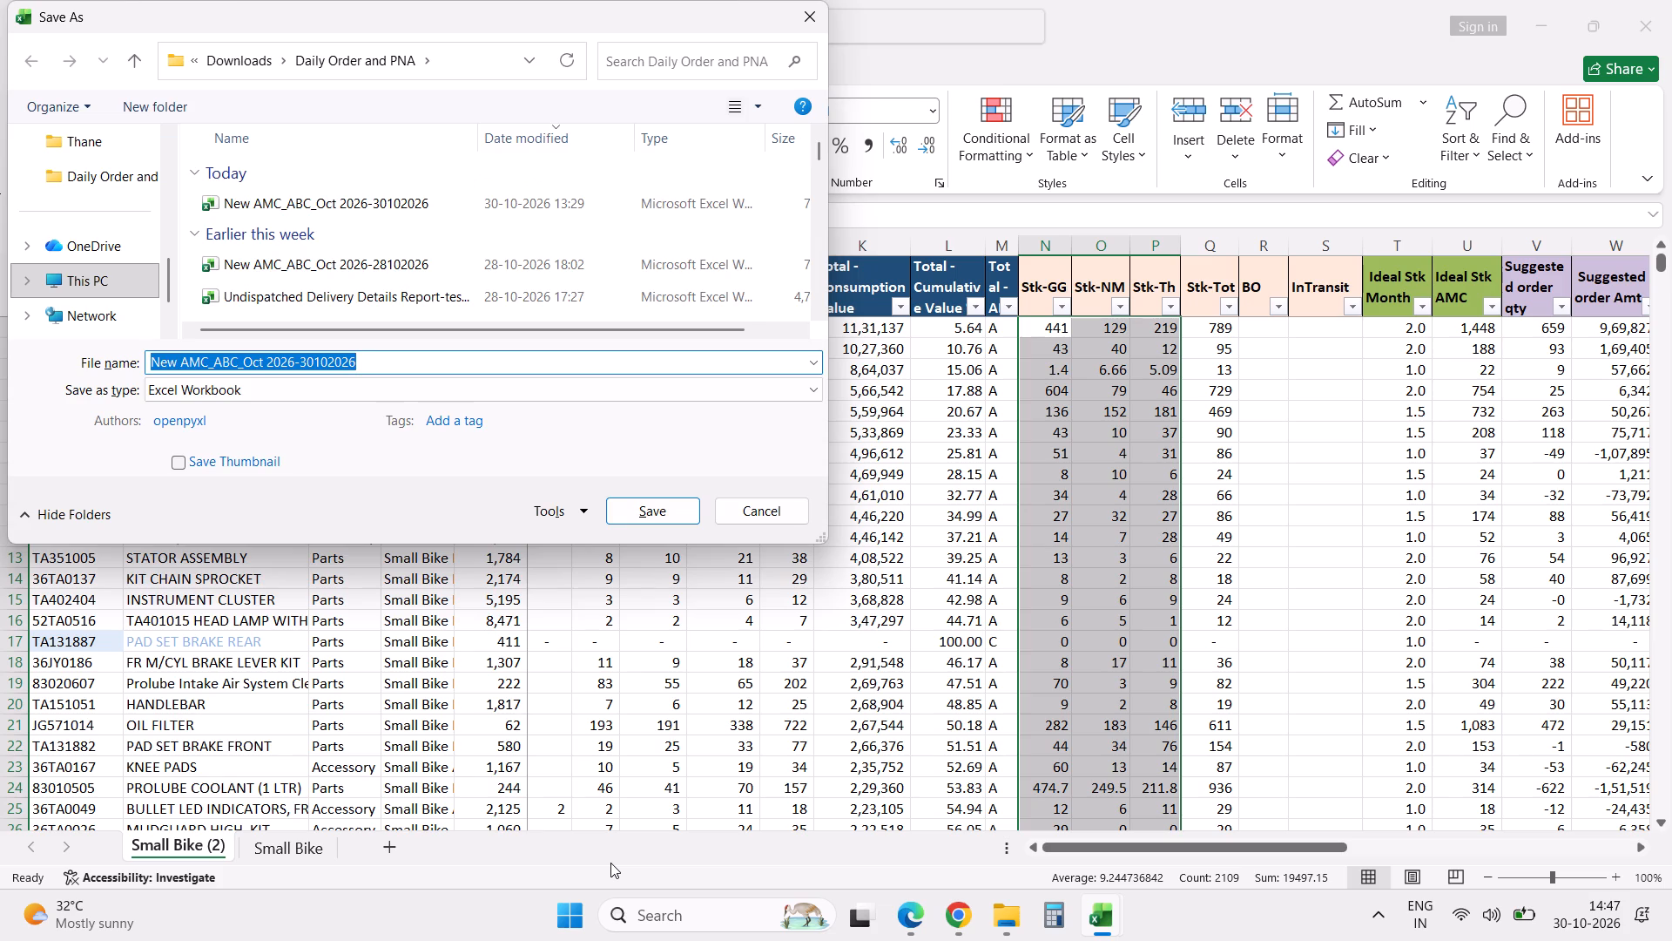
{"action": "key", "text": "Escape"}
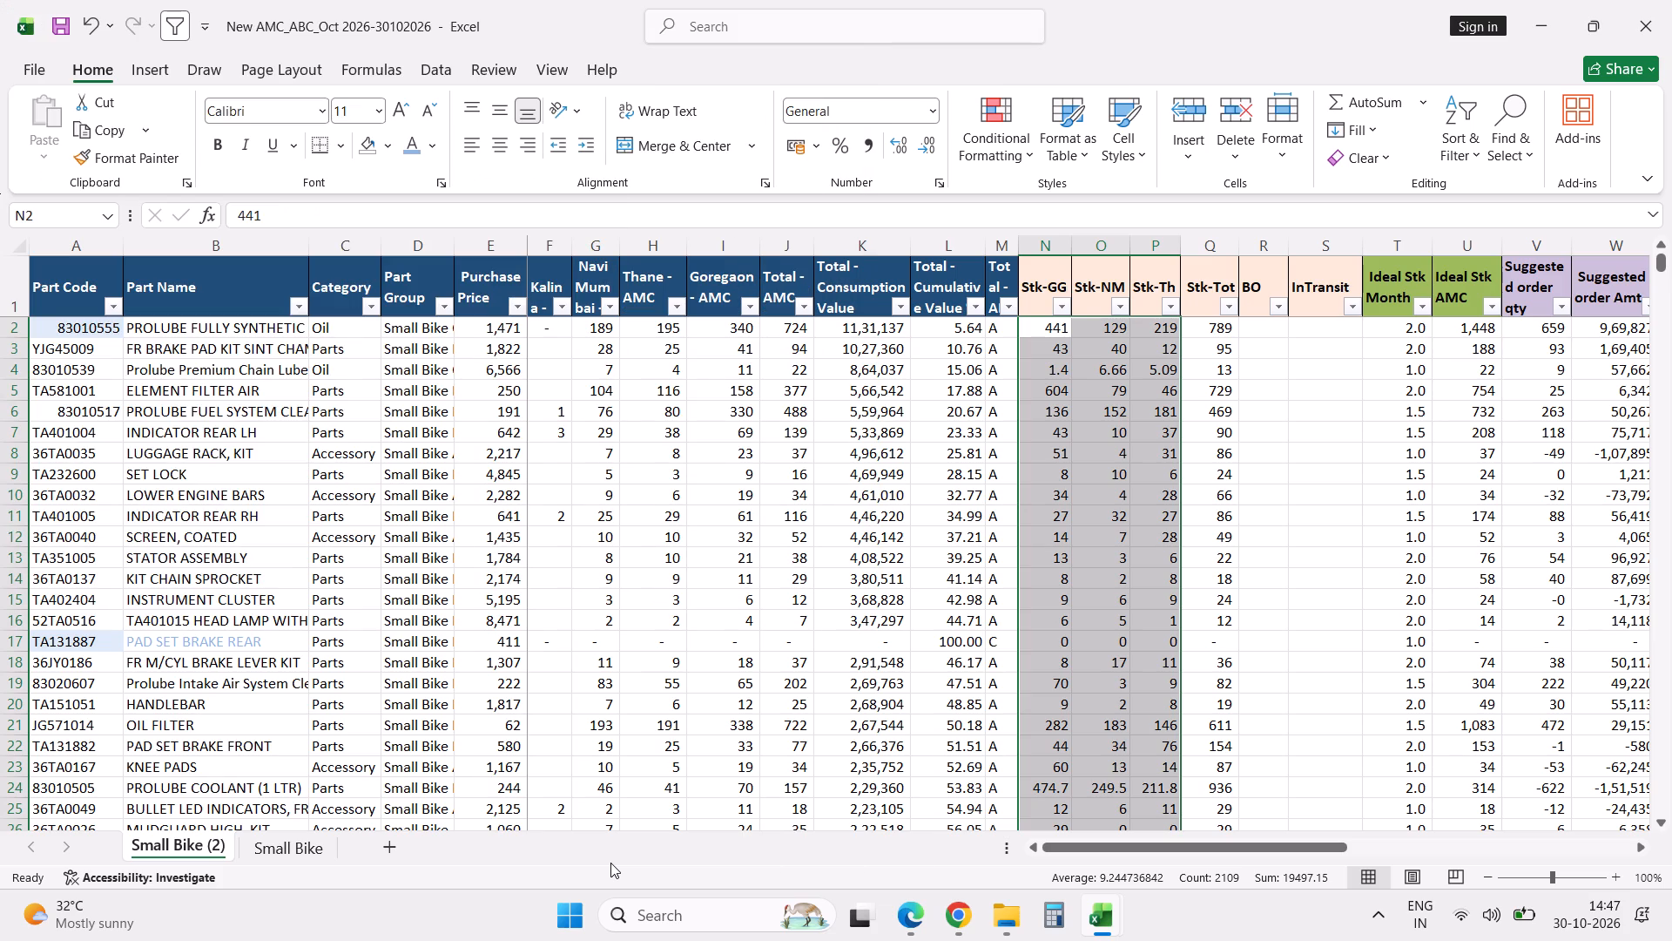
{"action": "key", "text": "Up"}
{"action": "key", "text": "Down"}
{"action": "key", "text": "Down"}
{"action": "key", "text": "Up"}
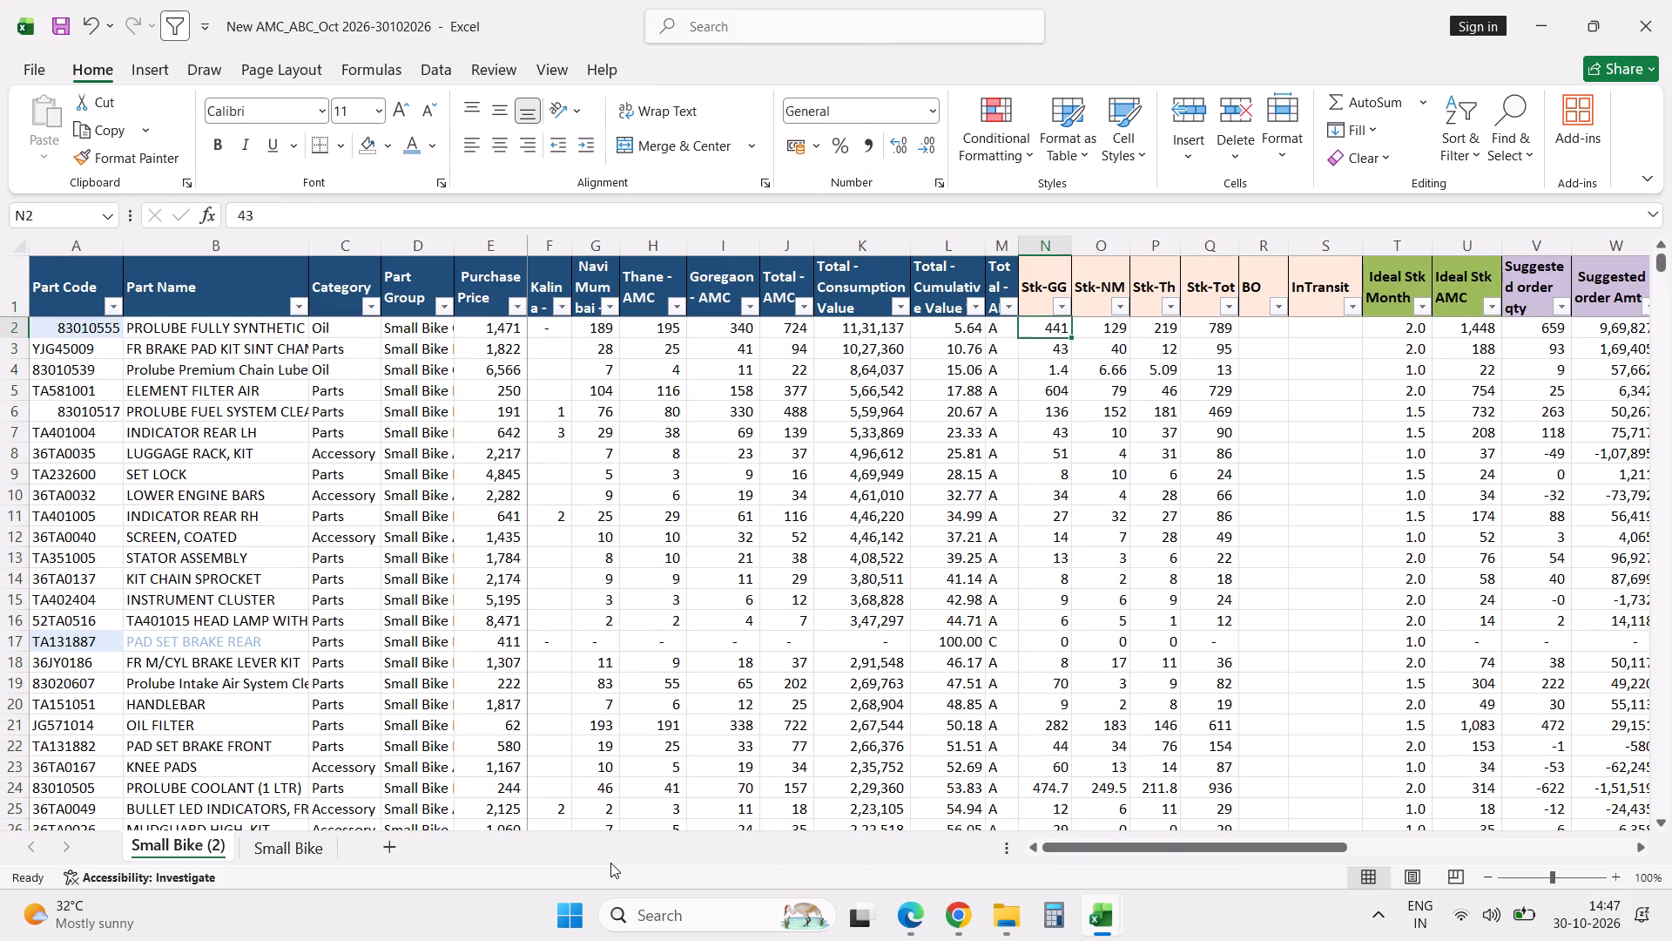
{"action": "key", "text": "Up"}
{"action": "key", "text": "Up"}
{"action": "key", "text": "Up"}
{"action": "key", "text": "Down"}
Switch to the Back Order Statement-30102026 workbook and create a blank pivot table from its back order data on a new sheet.
{"action": "key", "text": "Right"}
{"action": "key", "text": "Right"}
{"action": "key", "text": "Right"}
{"action": "key", "text": "Right"}
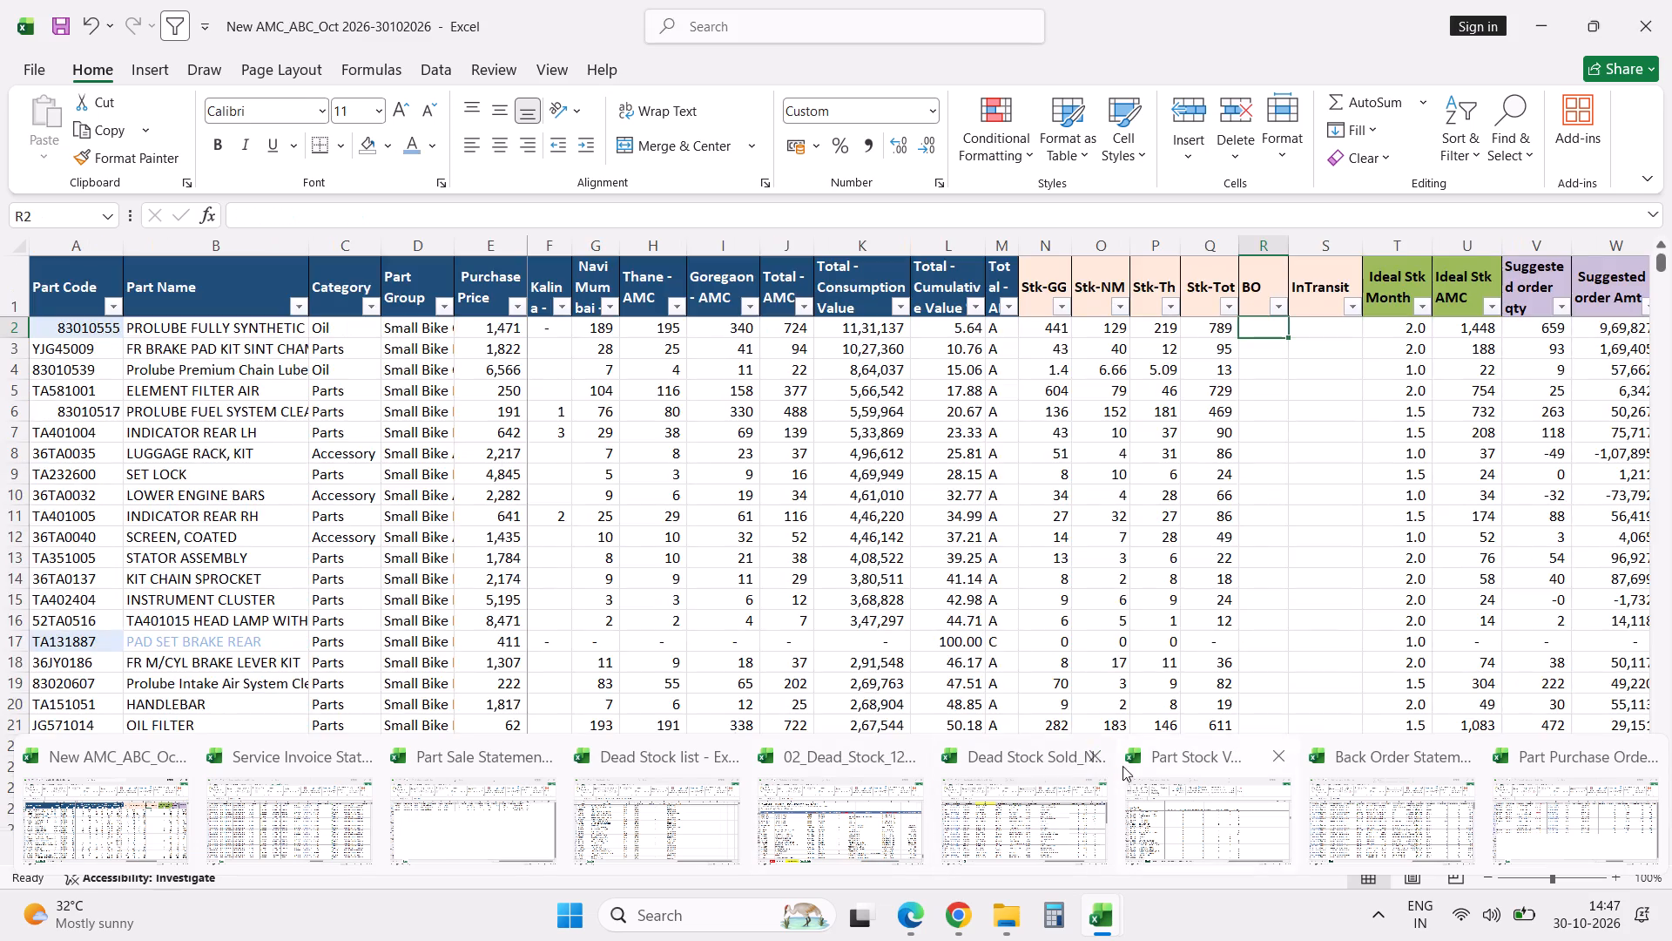
{"action": "left_click", "coordinate": [1313, 810]}
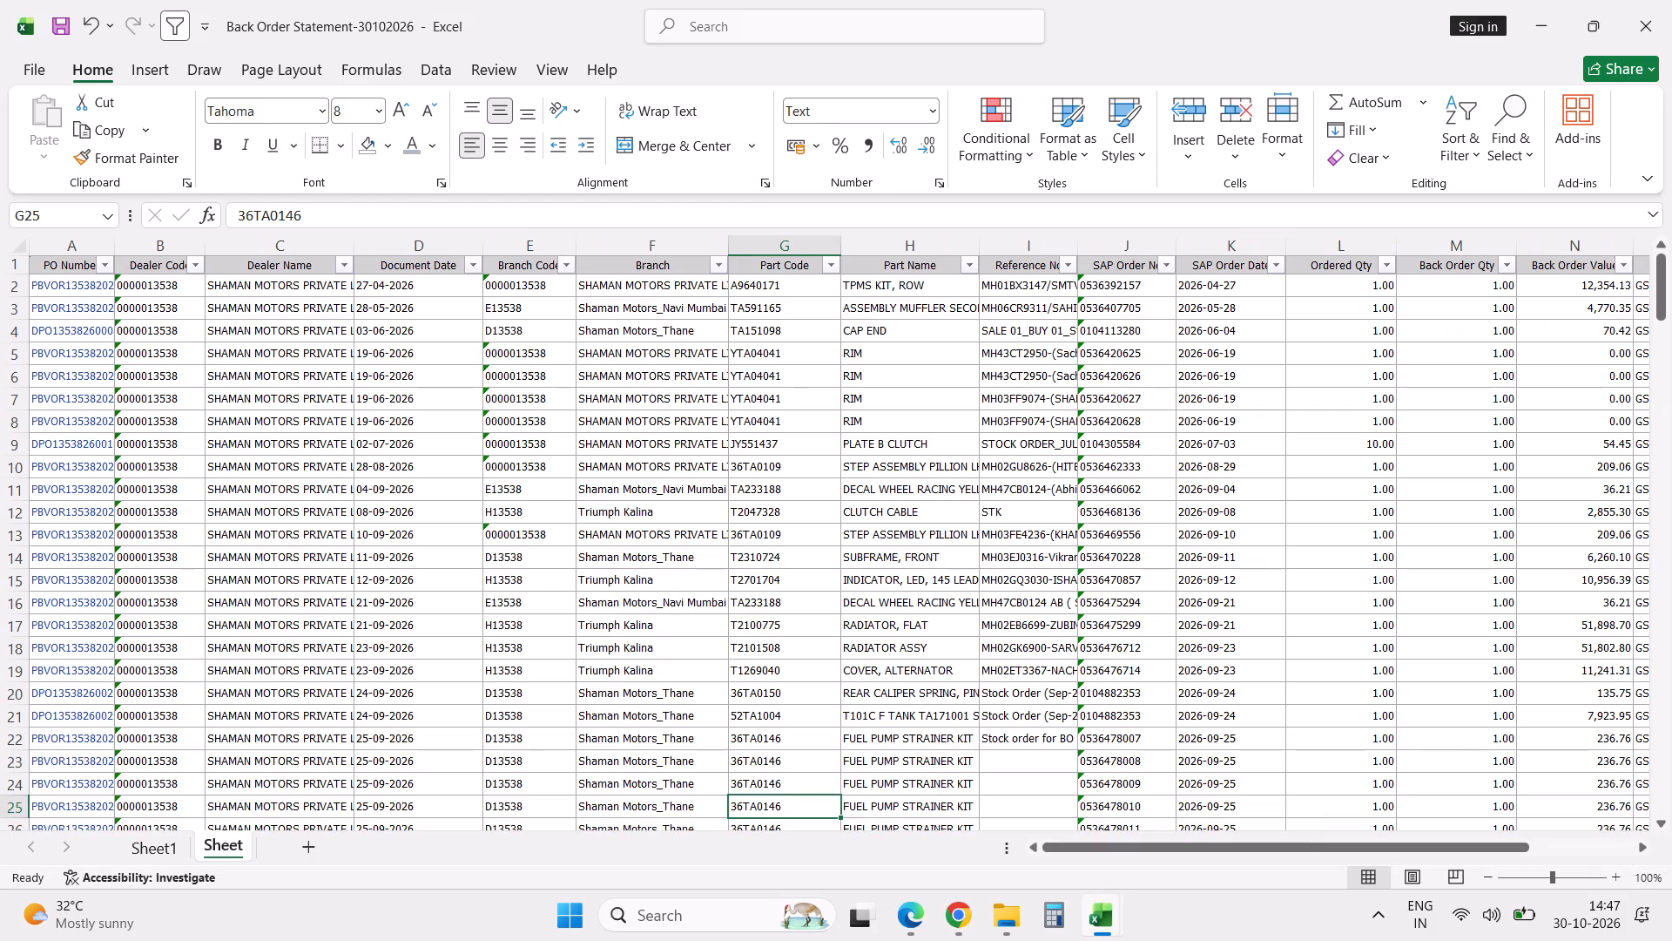
{"action": "left_click", "coordinate": [92, 550]}
{"action": "key", "text": "ctrl+Up"}
{"action": "key", "text": "Down"}
{"action": "key", "text": "Down"}
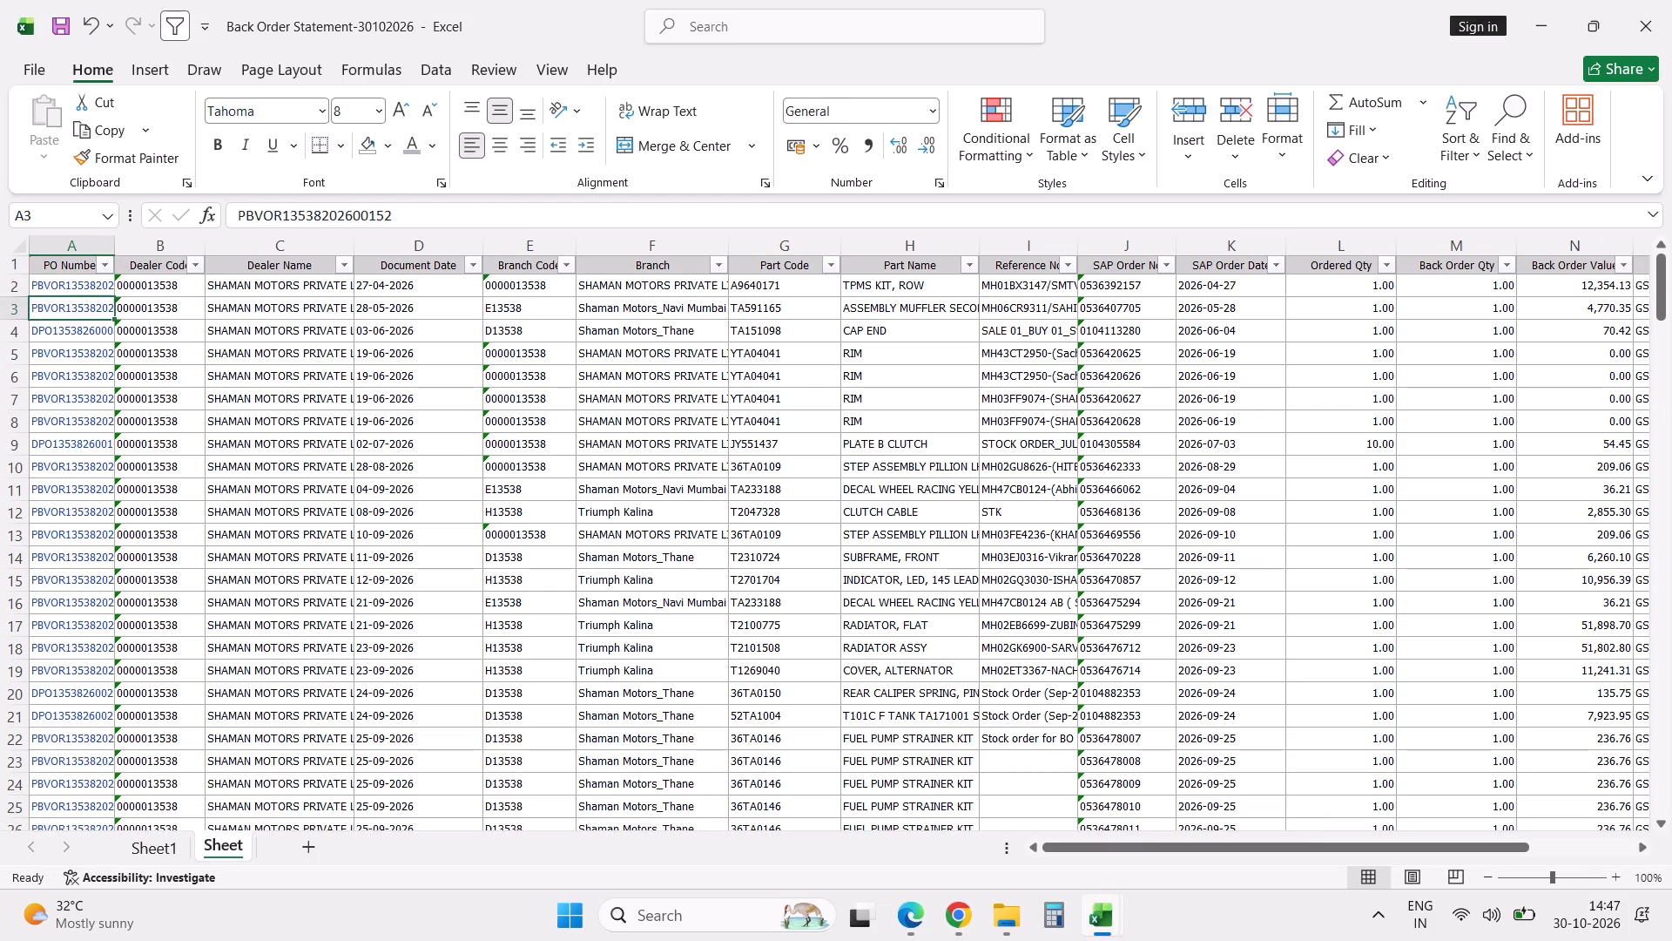
{"action": "key", "text": "Up"}
{"action": "key", "text": "Up"}
{"action": "key", "text": "alt+d"}
{"action": "type", "text": "pn"}
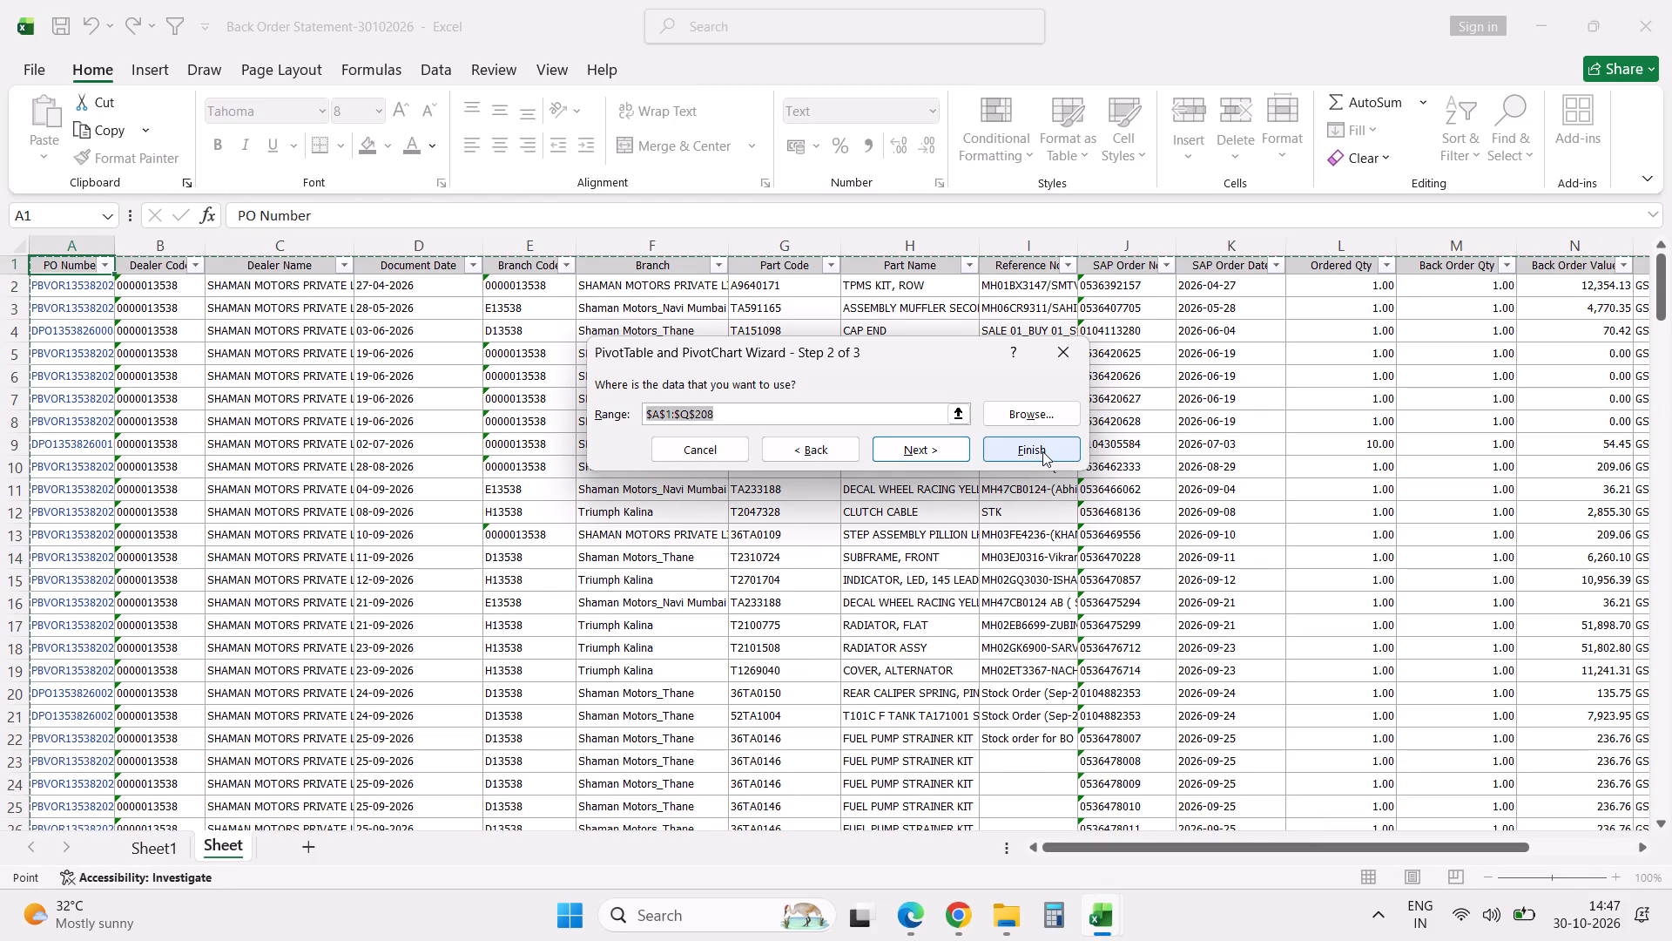
{"action": "left_click", "coordinate": [1042, 451]}
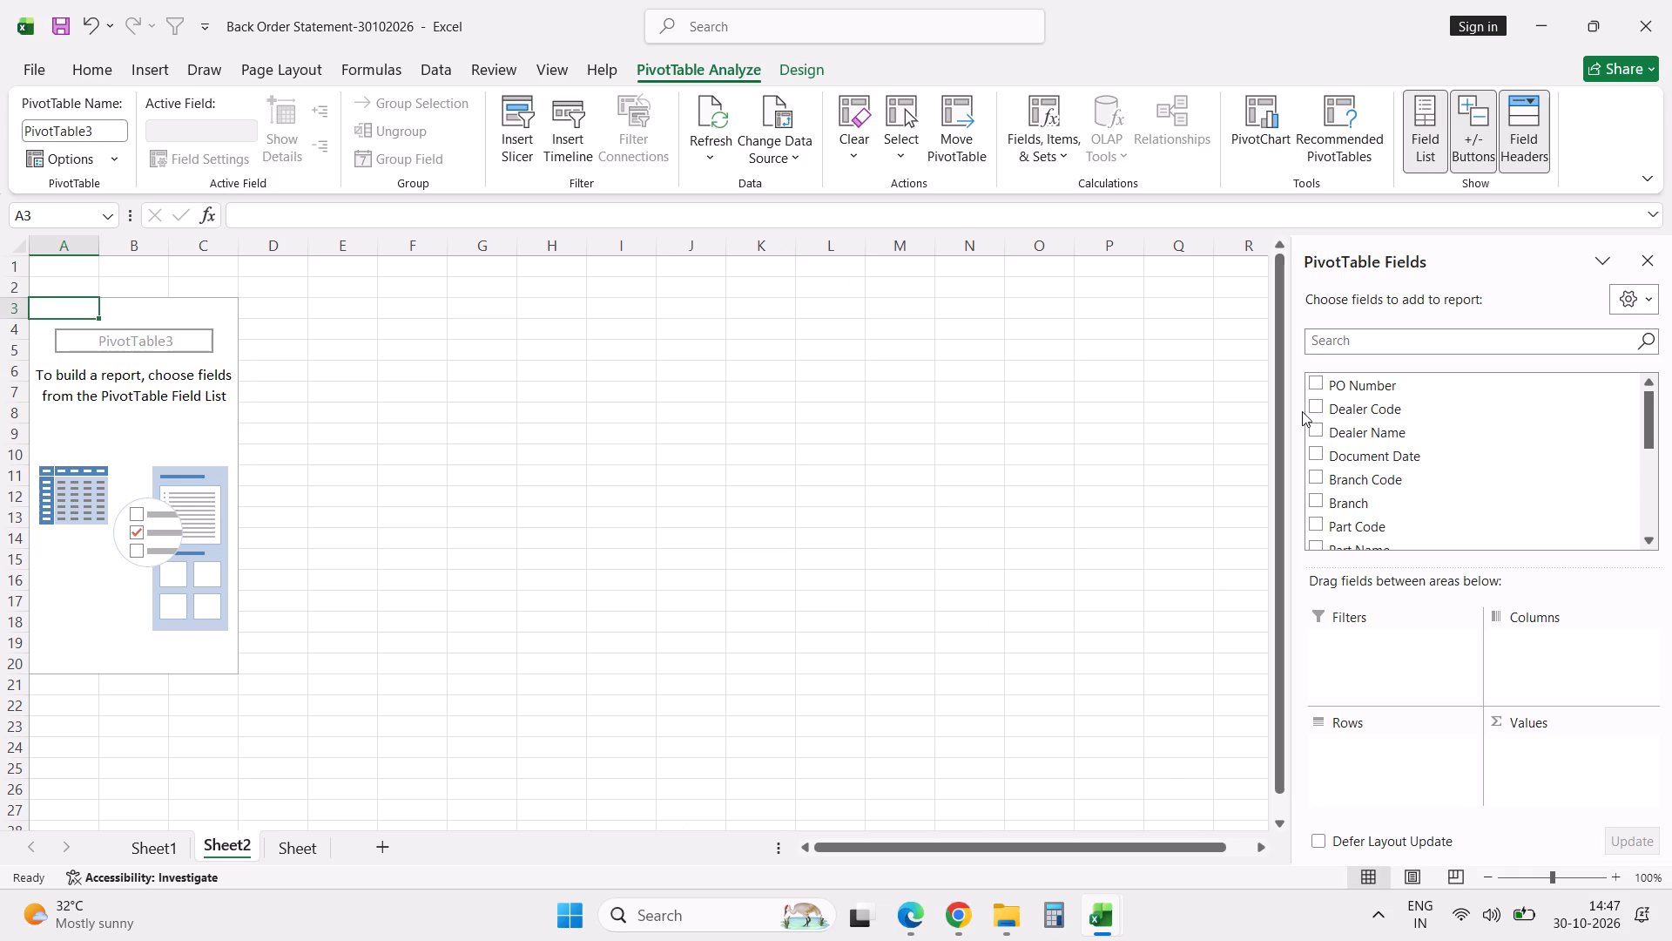
Build the pivot table with Part Code as rows and the sum of Back Order Qty as values.
{"action": "left_click", "coordinate": [1317, 524]}
{"action": "triple_click", "coordinate": [1650, 540]}
{"action": "triple_click", "coordinate": [1650, 540]}
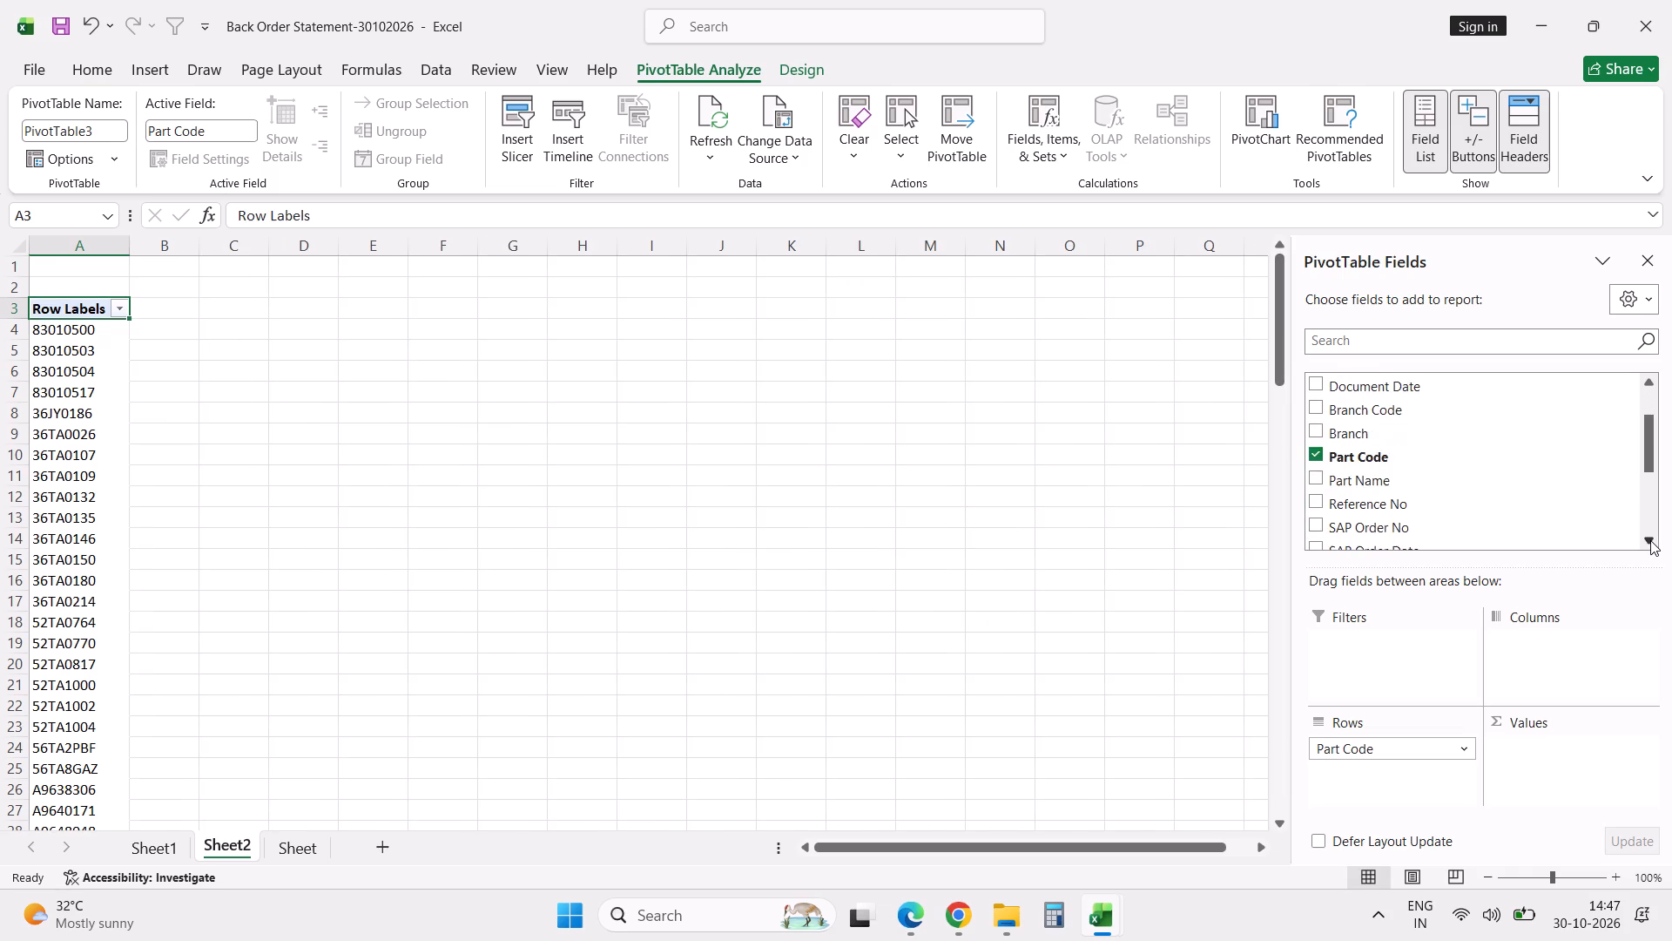
{"action": "double_click", "coordinate": [1650, 540]}
{"action": "double_click", "coordinate": [1650, 540]}
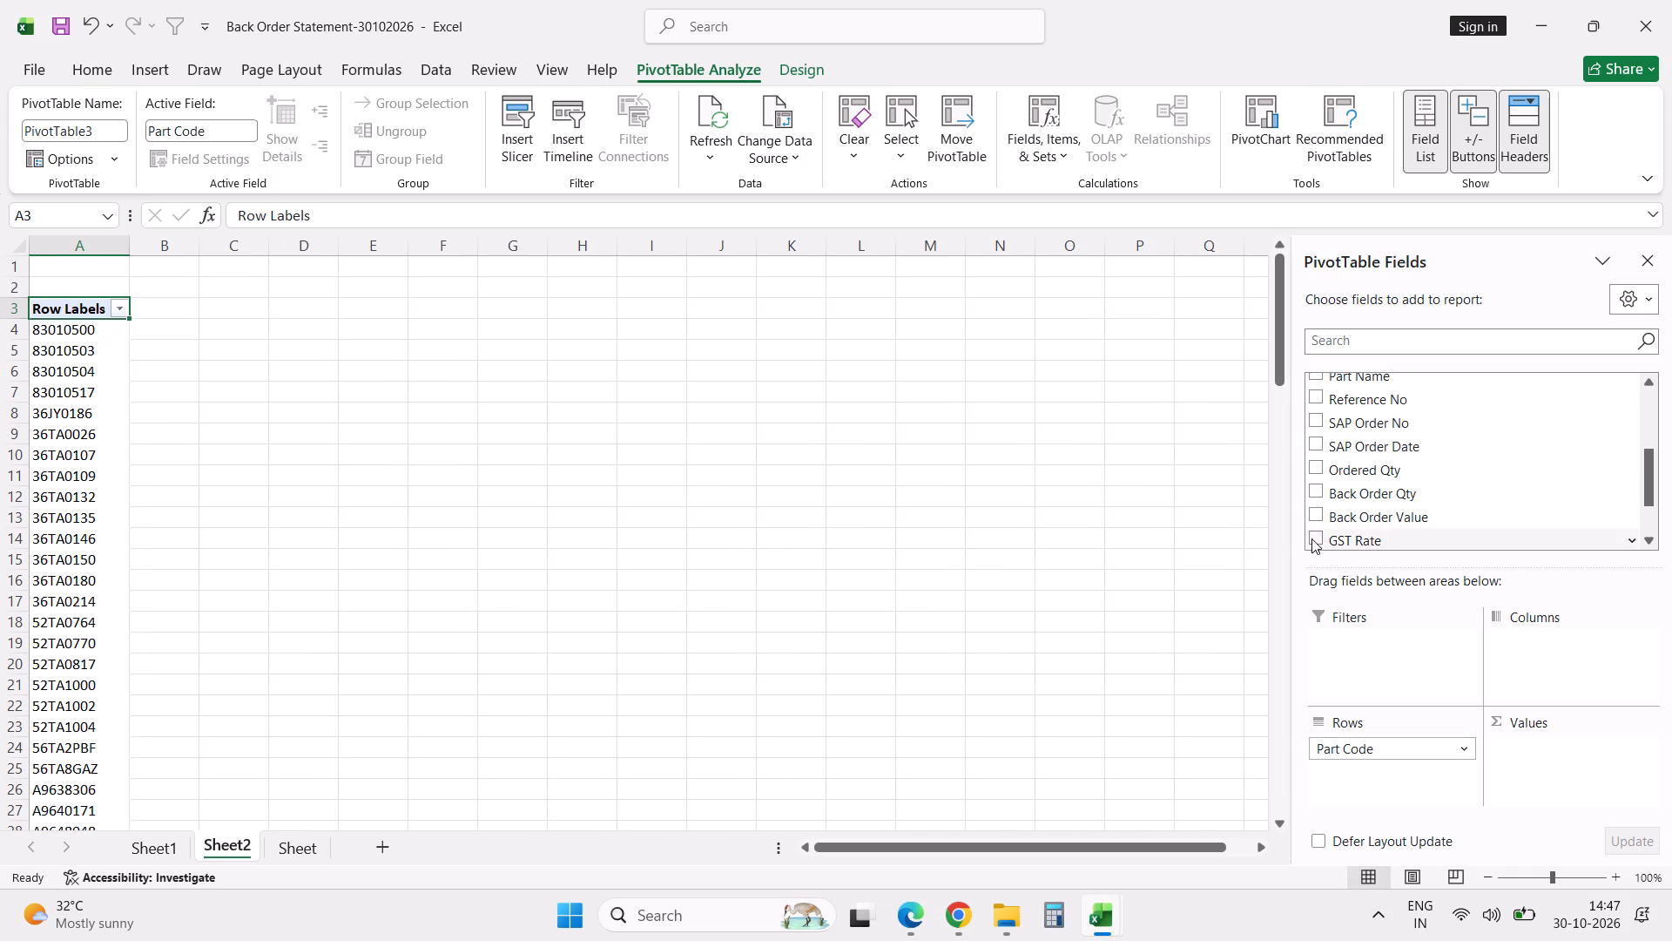
{"action": "left_click", "coordinate": [1316, 494]}
{"action": "left_click", "coordinate": [787, 573]}
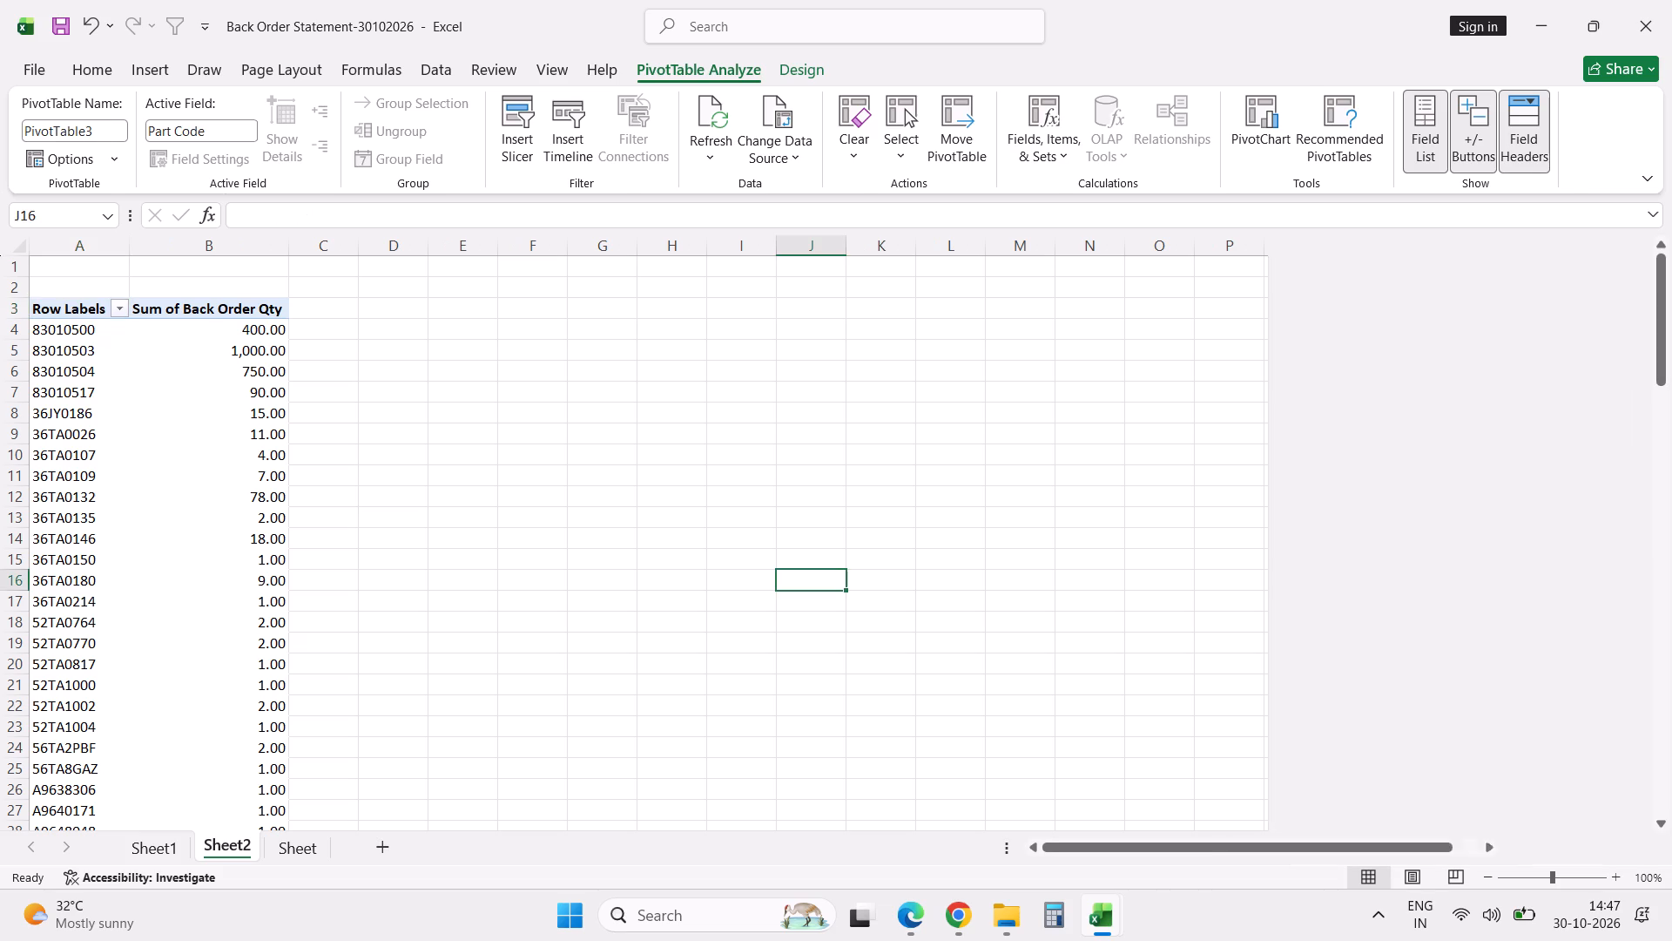
Convert the whole pivot sheet, Sheet2, to plain values in place.
{"action": "key", "text": "ctrl+a"}
{"action": "key", "text": "ctrl+a"}
{"action": "key", "text": "ctrl+a"}
{"action": "key", "text": "ctrl+c"}
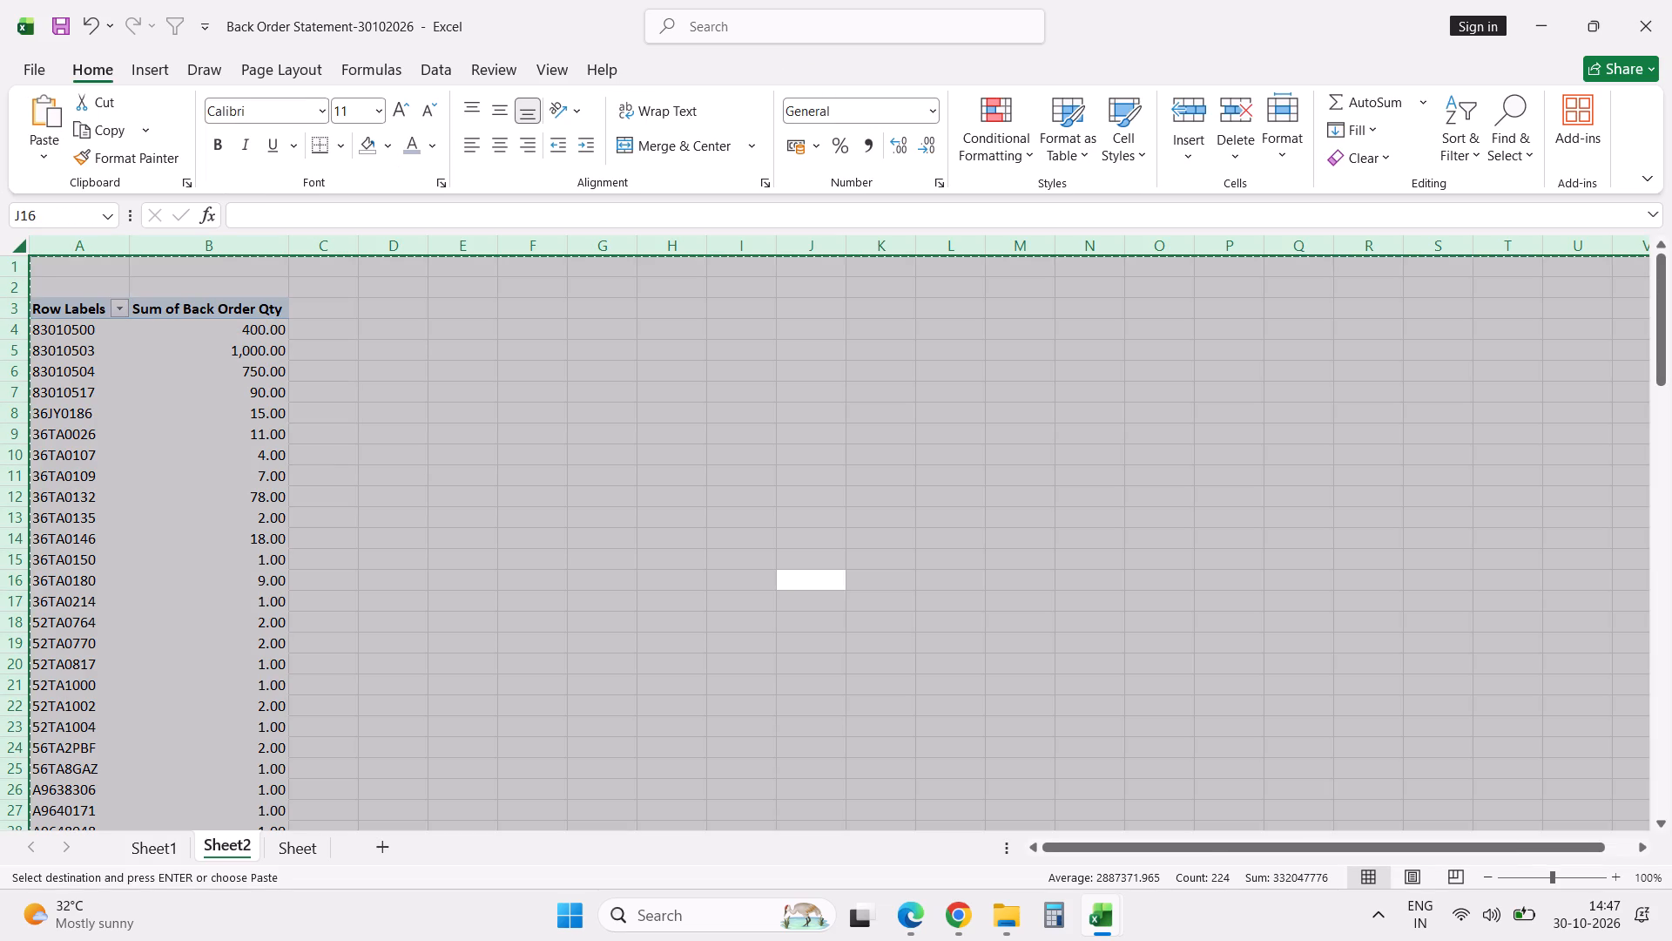
{"action": "right_click", "coordinate": [57, 265]}
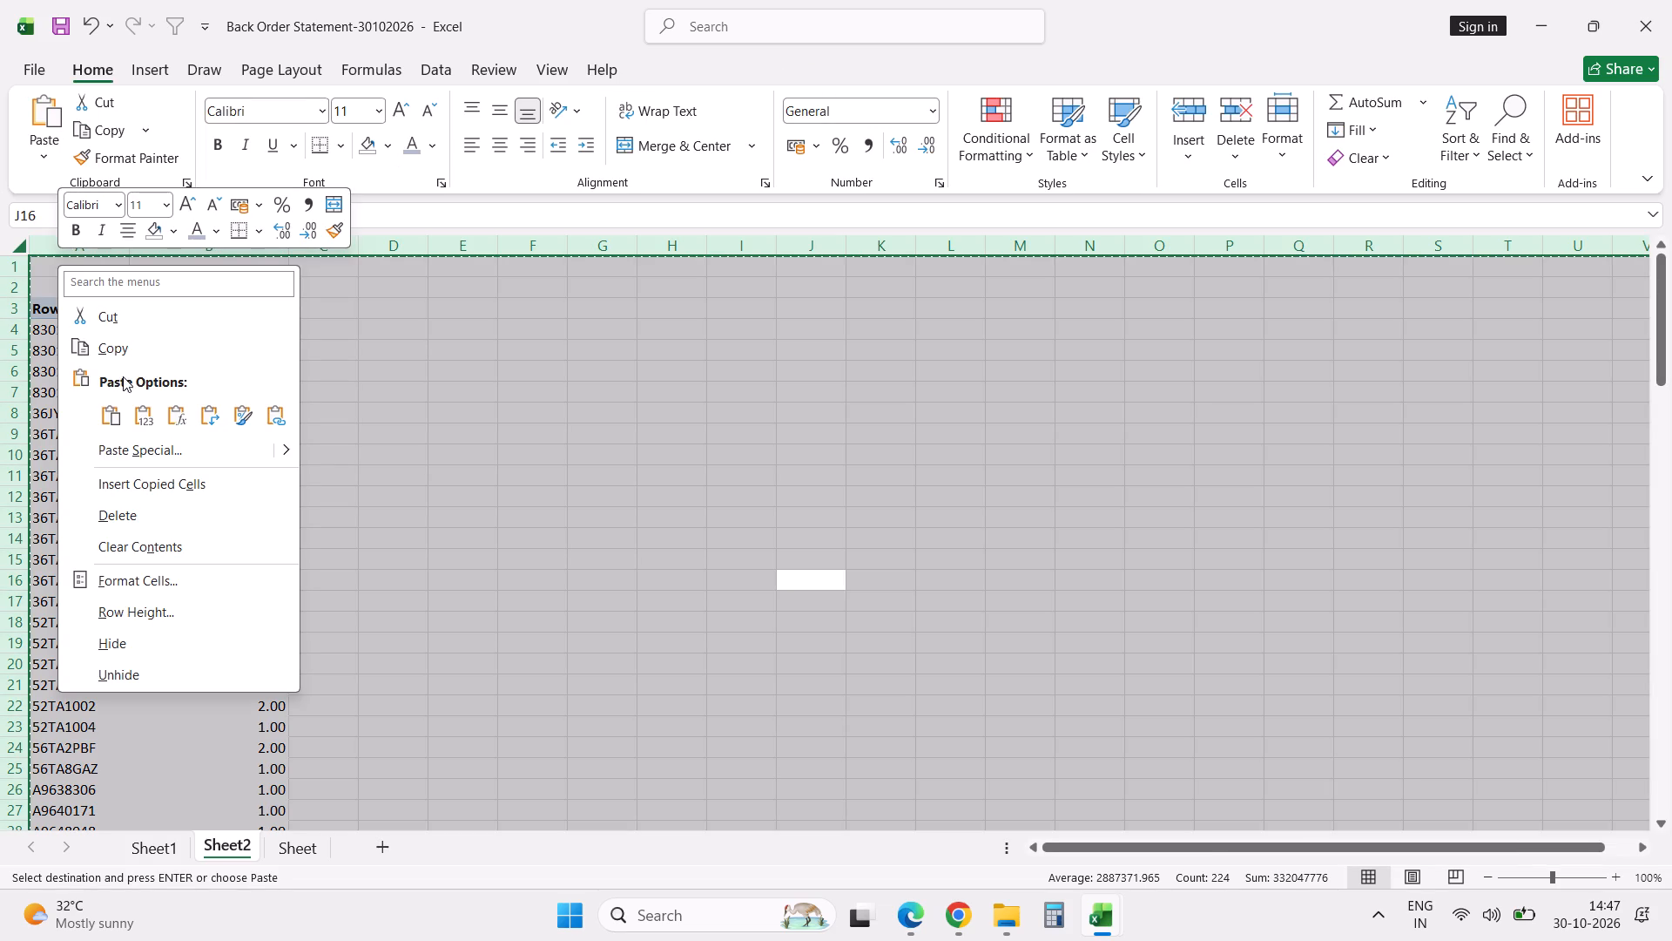
{"action": "left_click", "coordinate": [145, 417]}
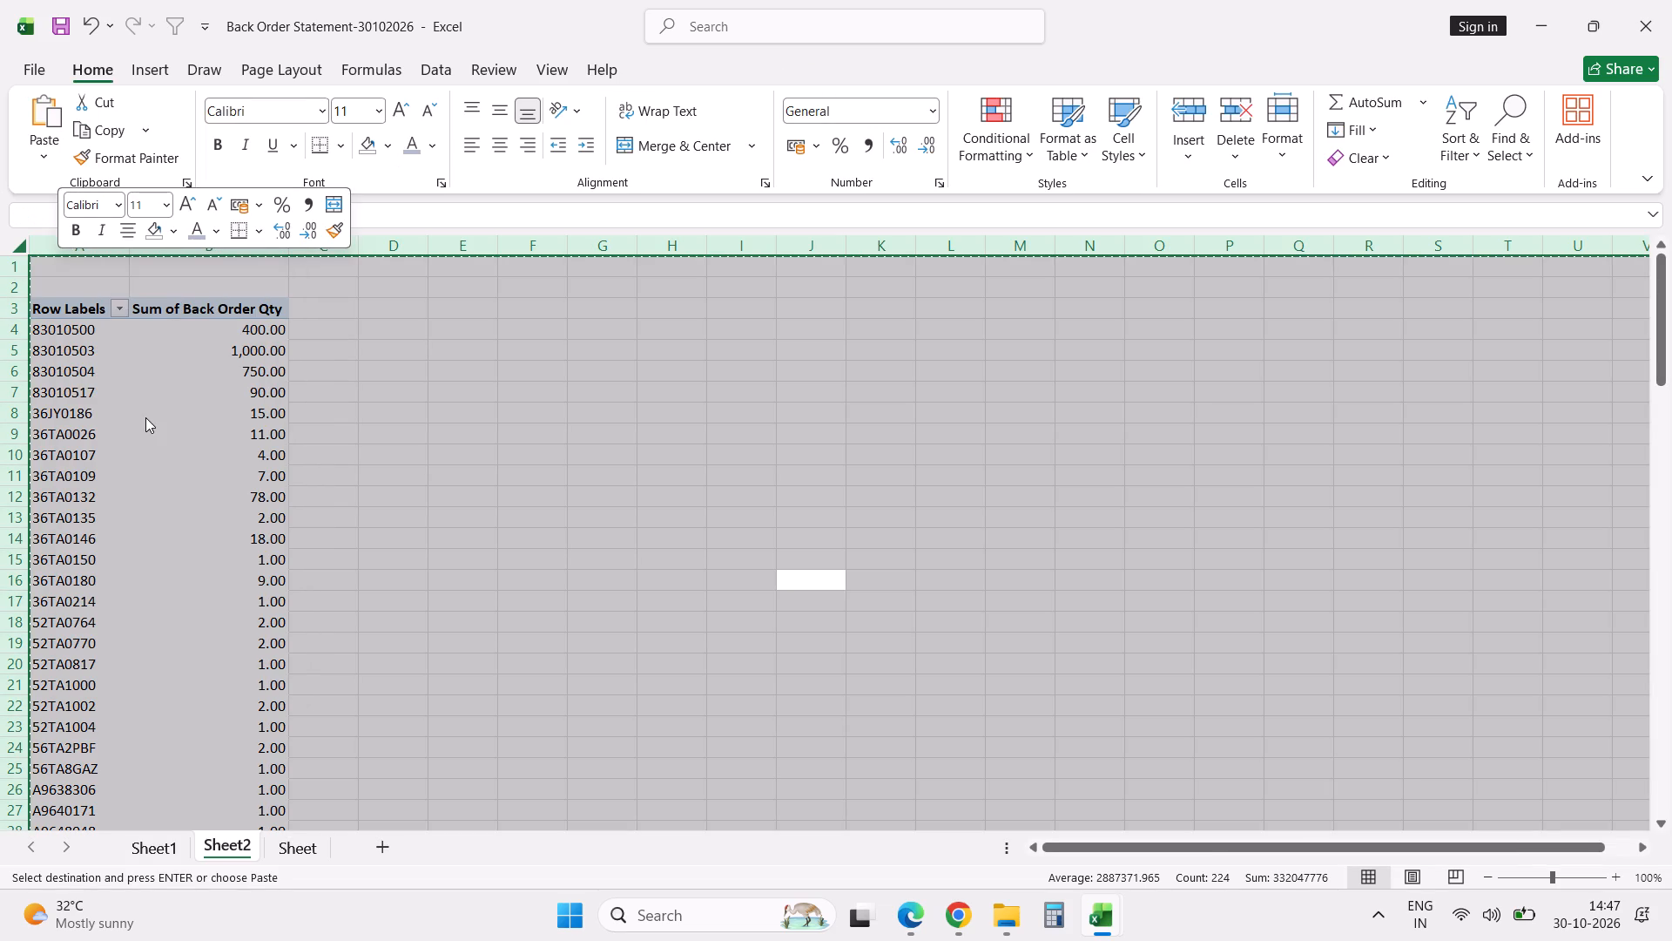
{"action": "left_click", "coordinate": [145, 417]}
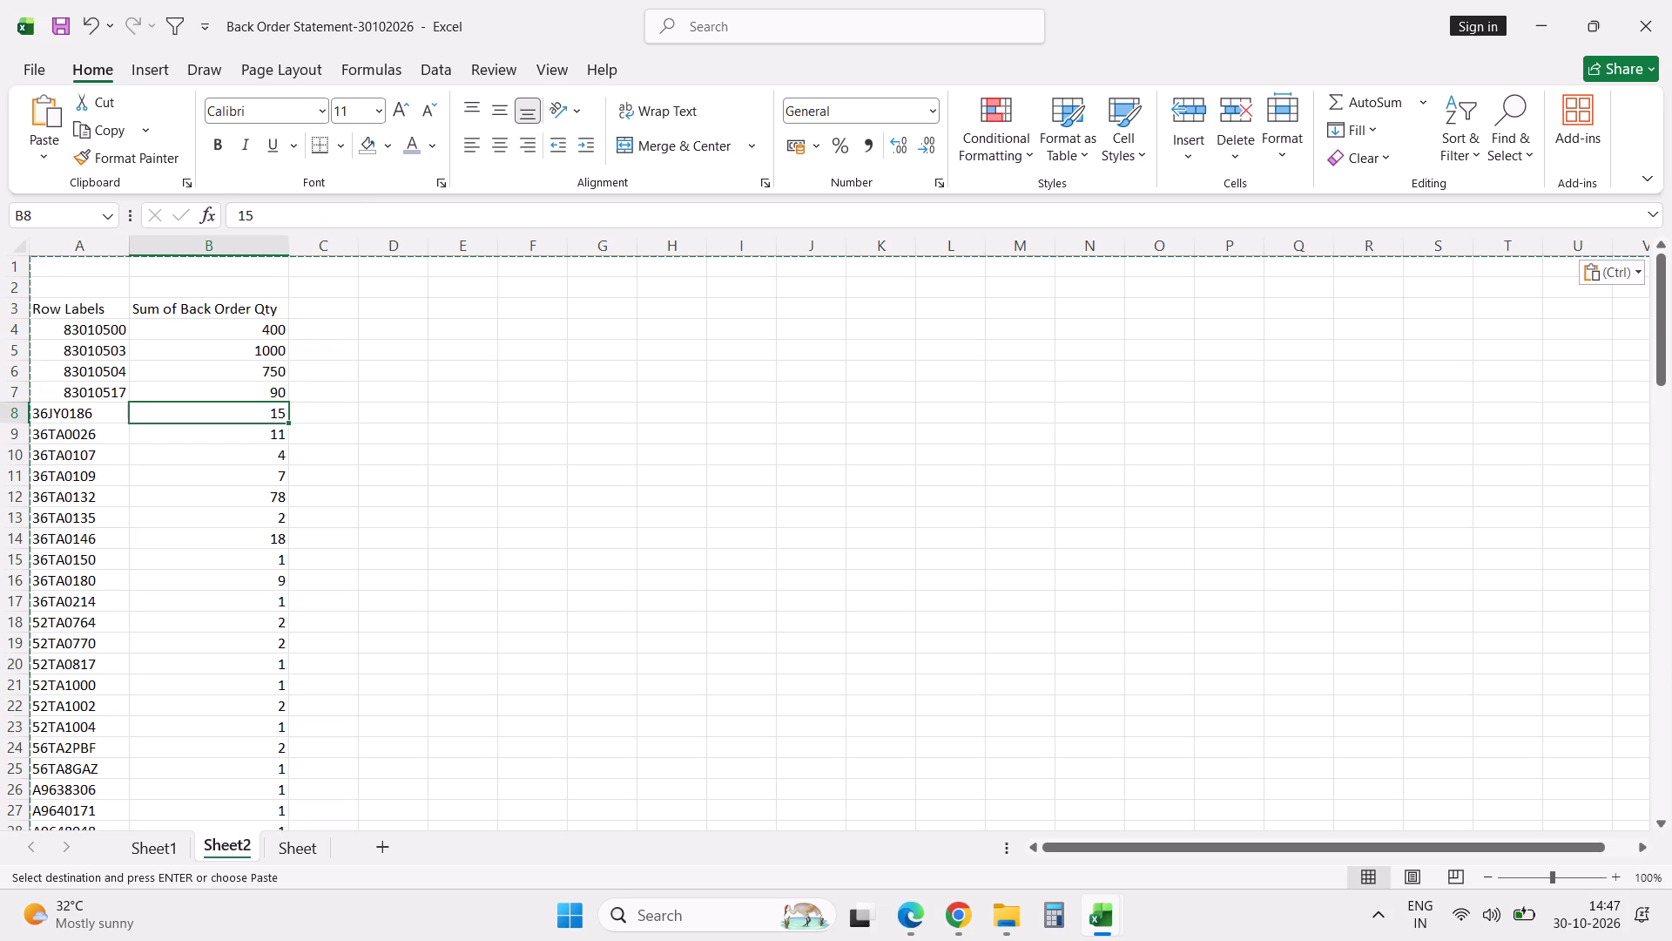
{"action": "left_click", "coordinate": [115, 331]}
Fill the BO column of Small Bike (2) with an exact-match VLOOKUP of Part Code, returning column 2 of Back Order Sheet2 range A4:B114.
{"action": "key", "text": "alt+Tab"}
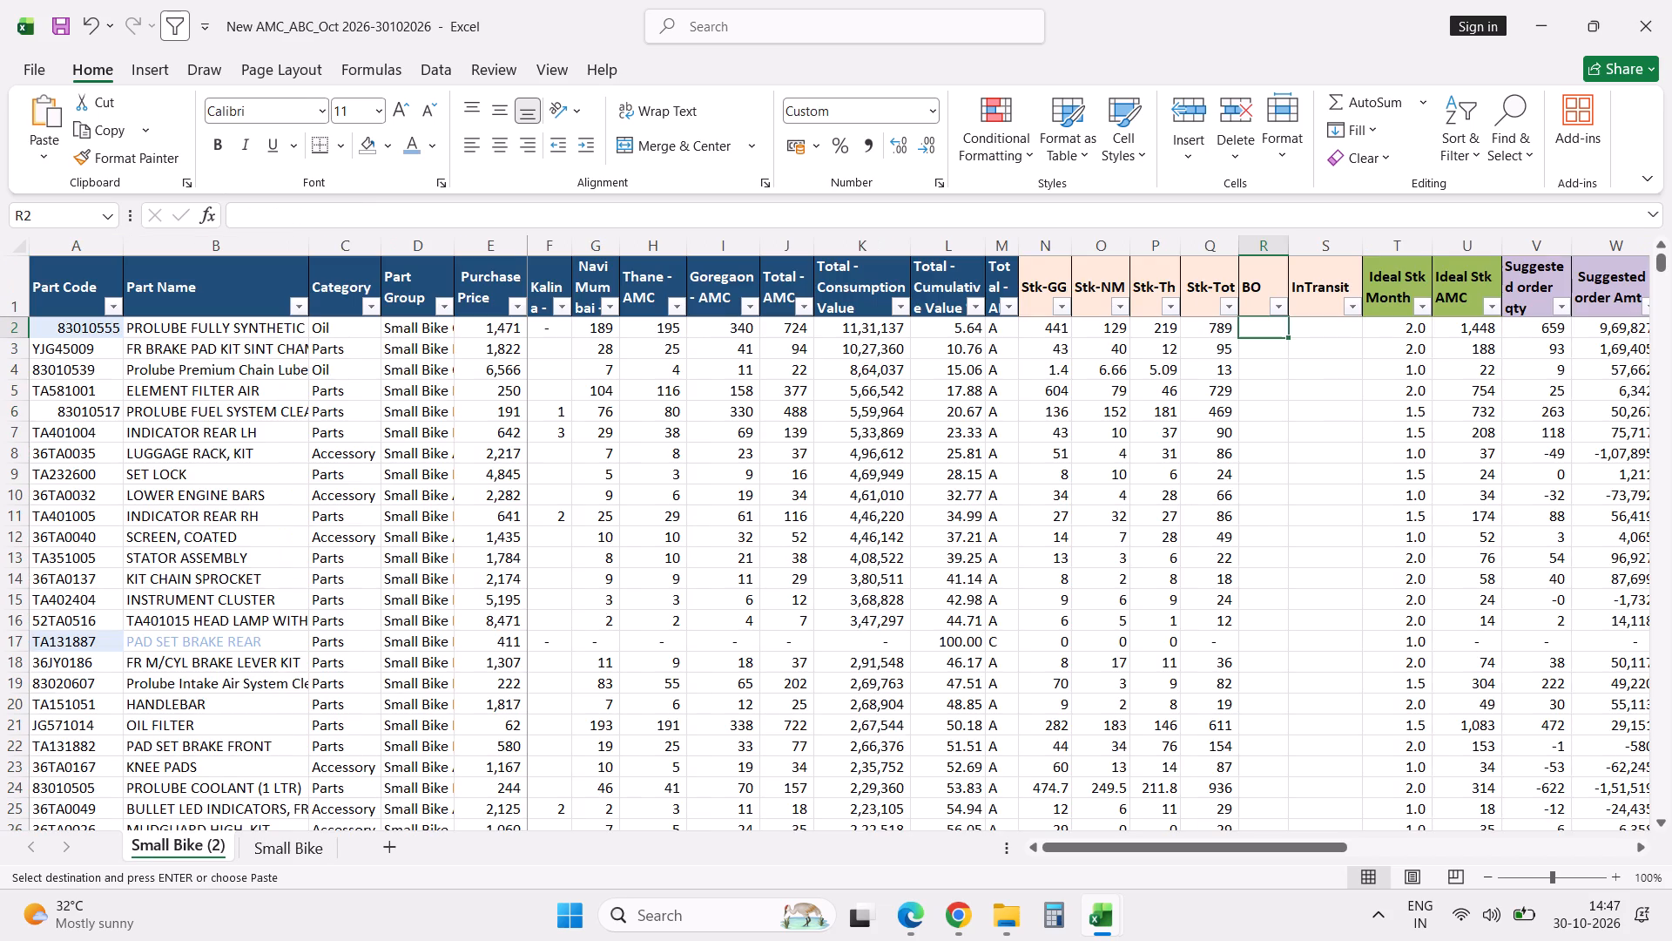
{"action": "key", "text": "Up"}
{"action": "key", "text": "Down"}
{"action": "type", "text": "=vlo"}
{"action": "key", "text": "Tab"}
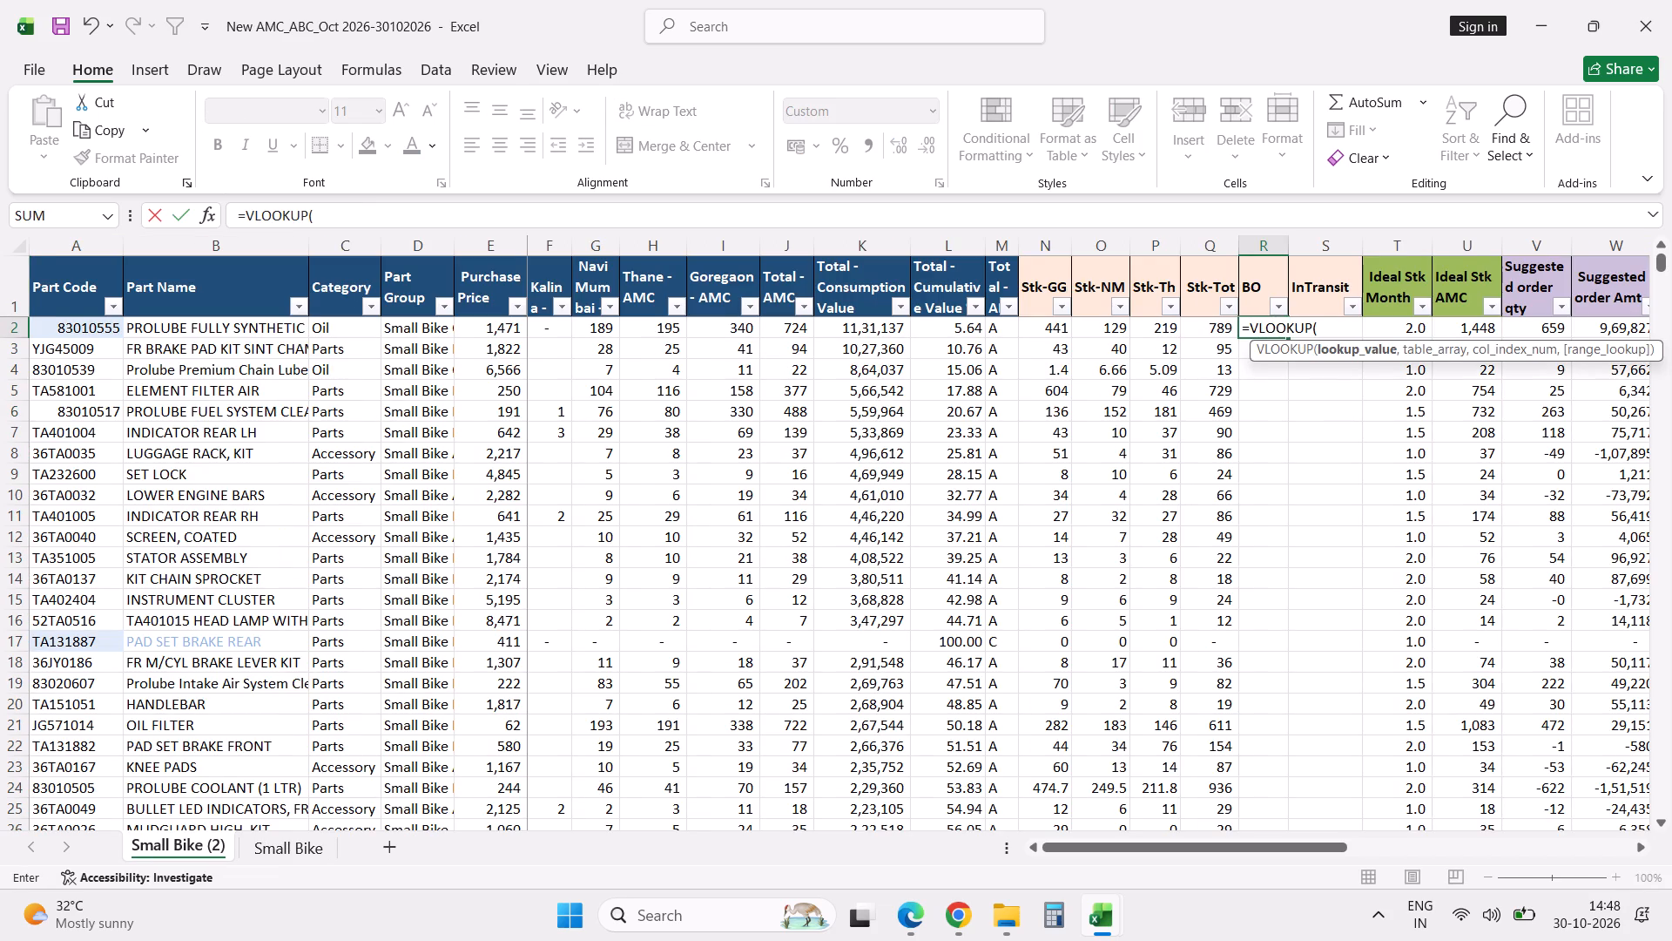
{"action": "left_click", "coordinate": [115, 331]}
{"action": "key", "text": "comma"}
{"action": "key", "text": "alt+Tab"}
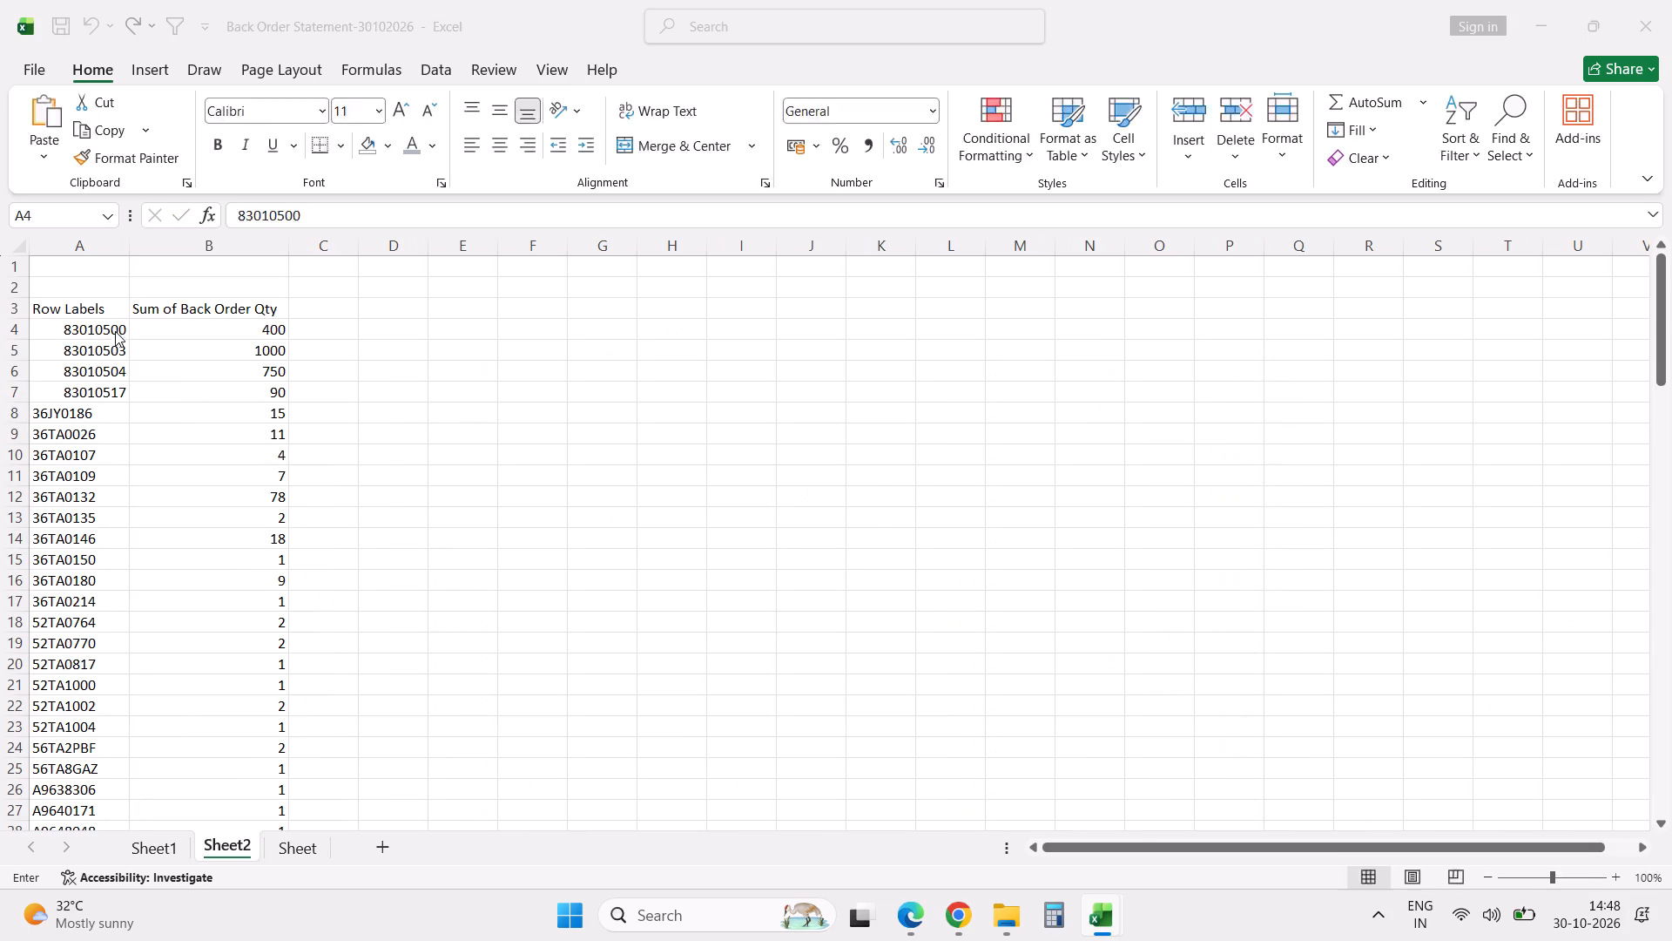
{"action": "left_click", "coordinate": [94, 332]}
{"action": "key", "text": "shift+Right"}
{"action": "key", "text": "ctrl+shift+Down"}
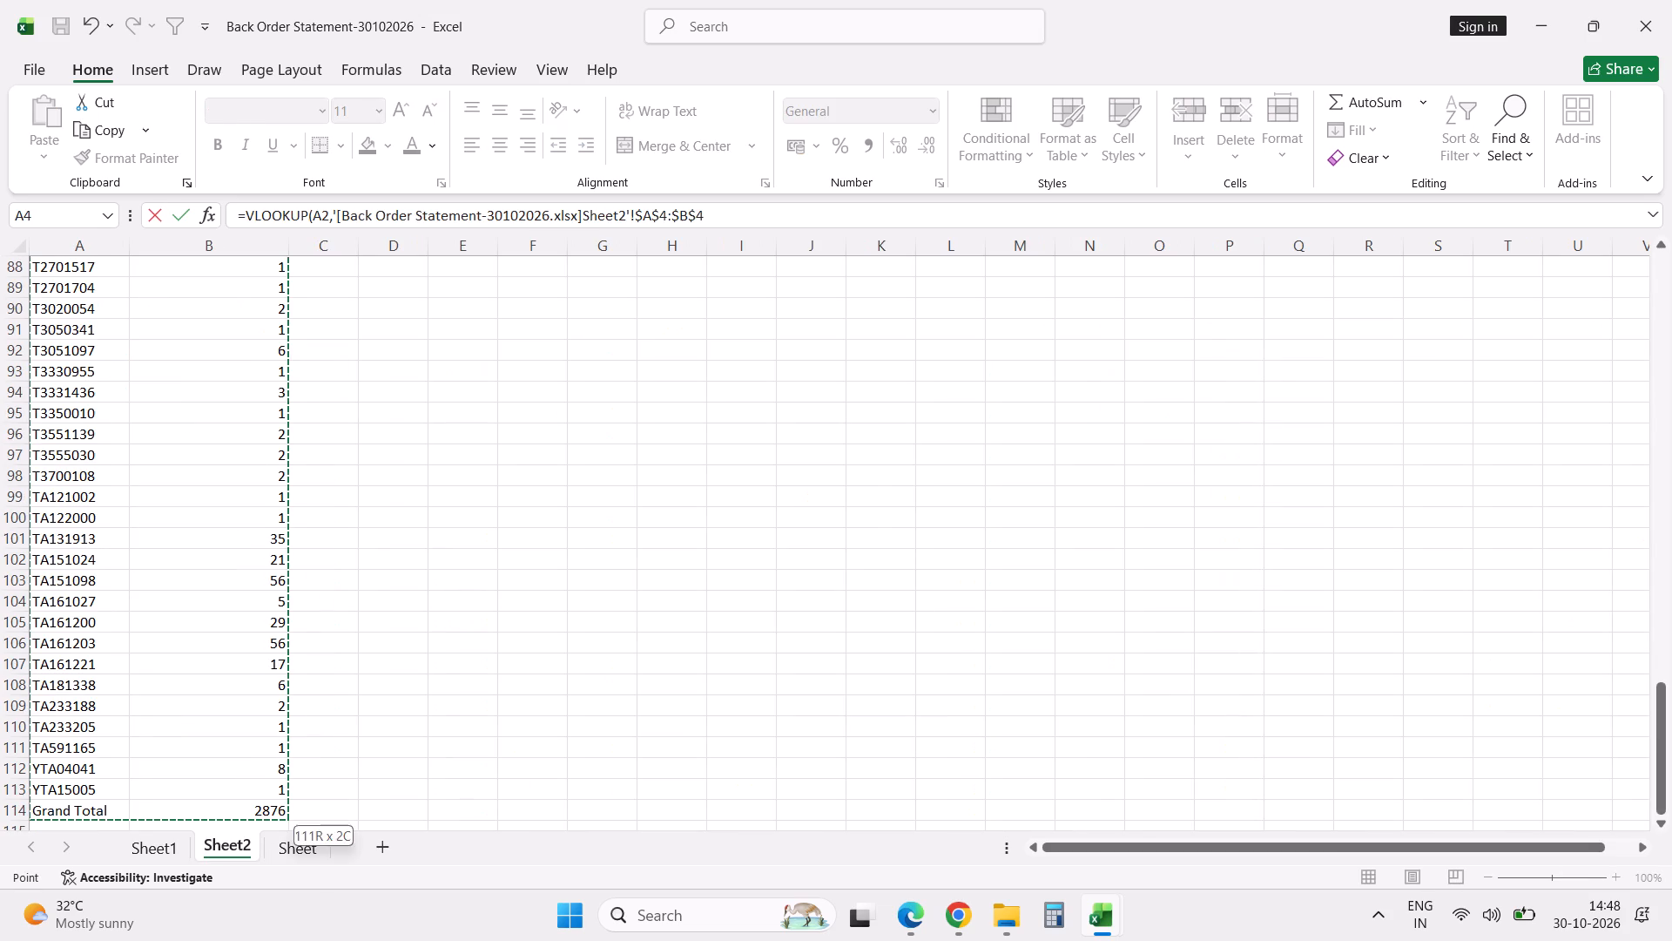
{"action": "type", "text": ",2,0"}
{"action": "key", "text": "Return"}
{"action": "key", "text": "Up"}
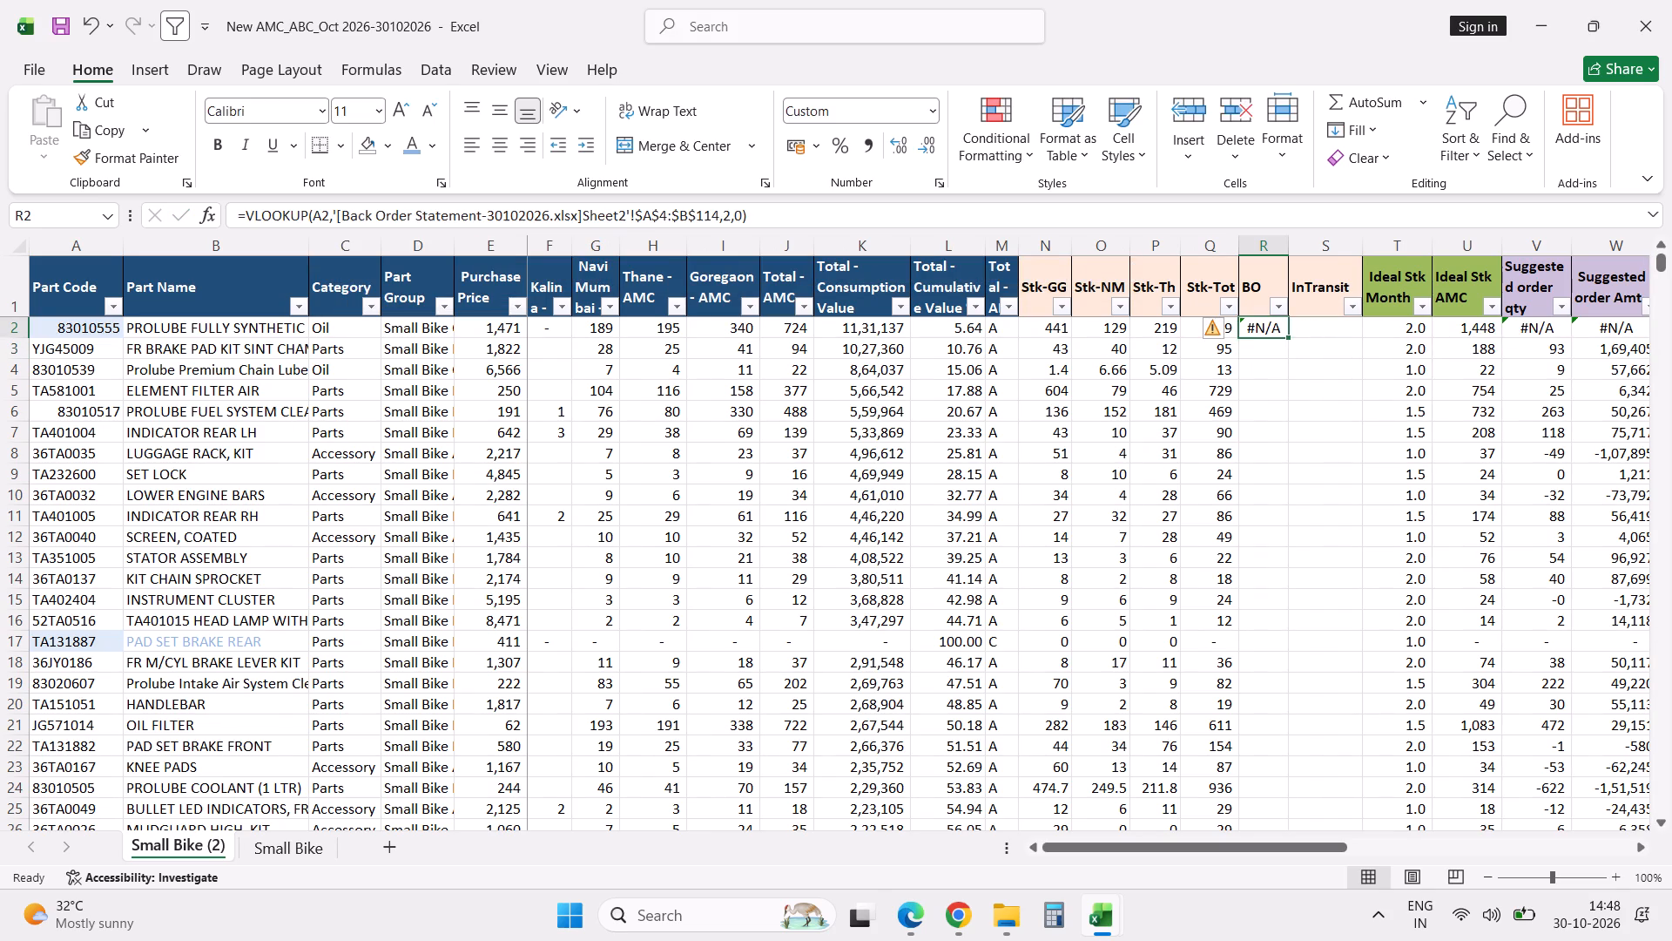
{"action": "double_click", "coordinate": [1291, 341]}
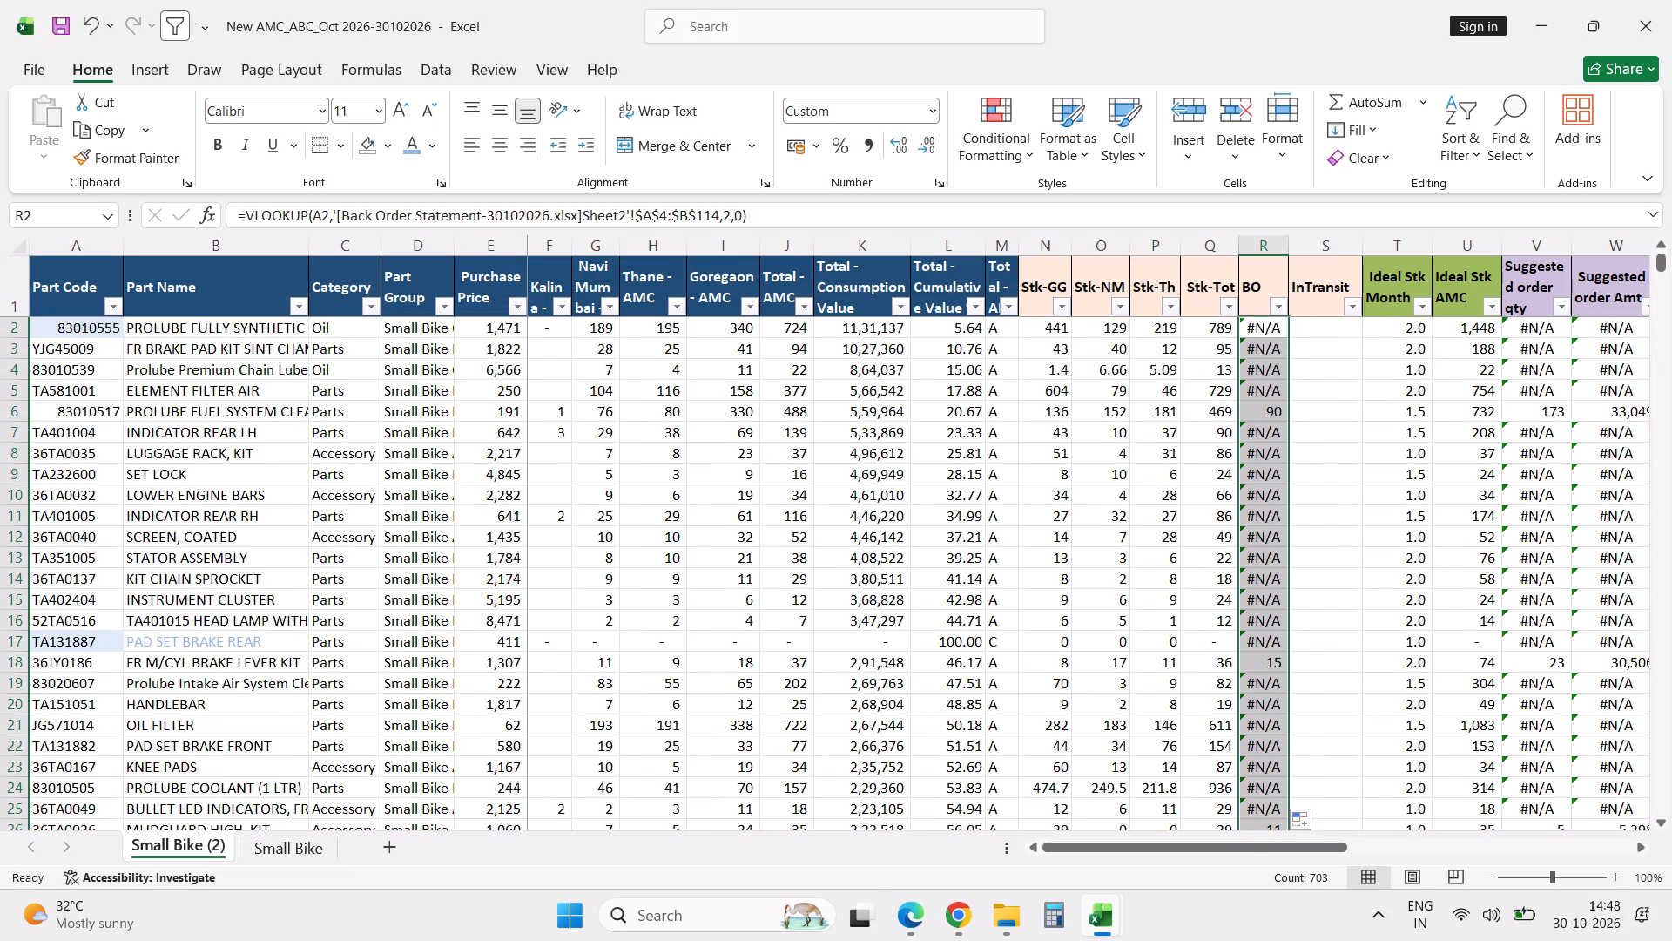
{"action": "left_click", "coordinate": [1282, 310]}
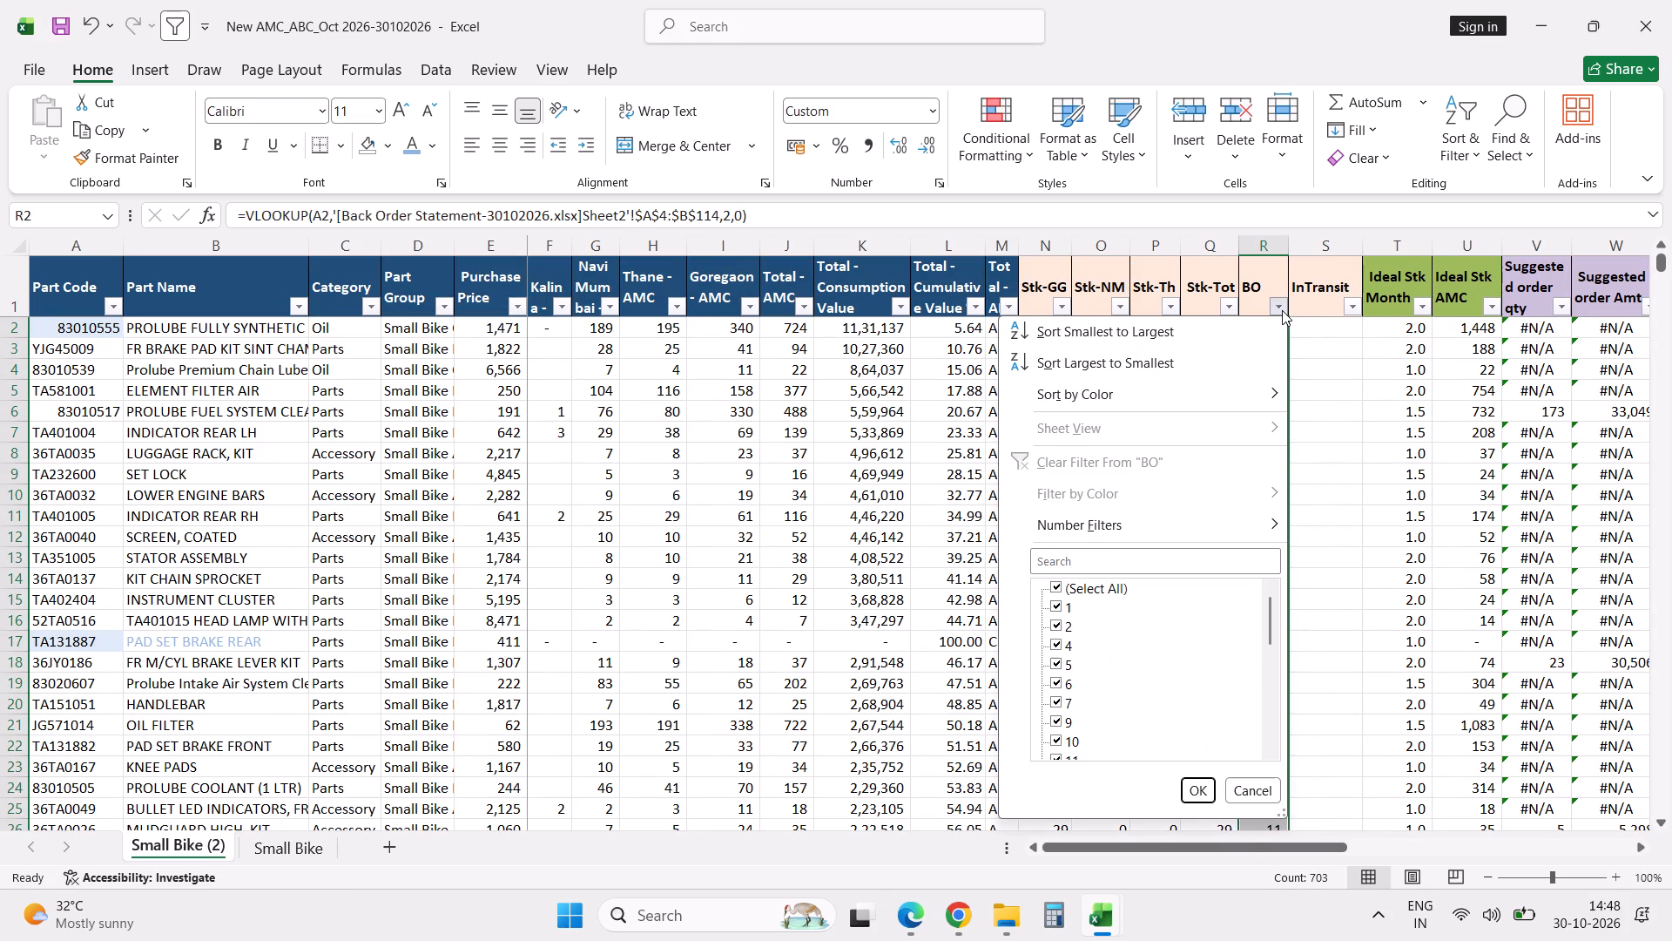
{"action": "left_click", "coordinate": [818, 619]}
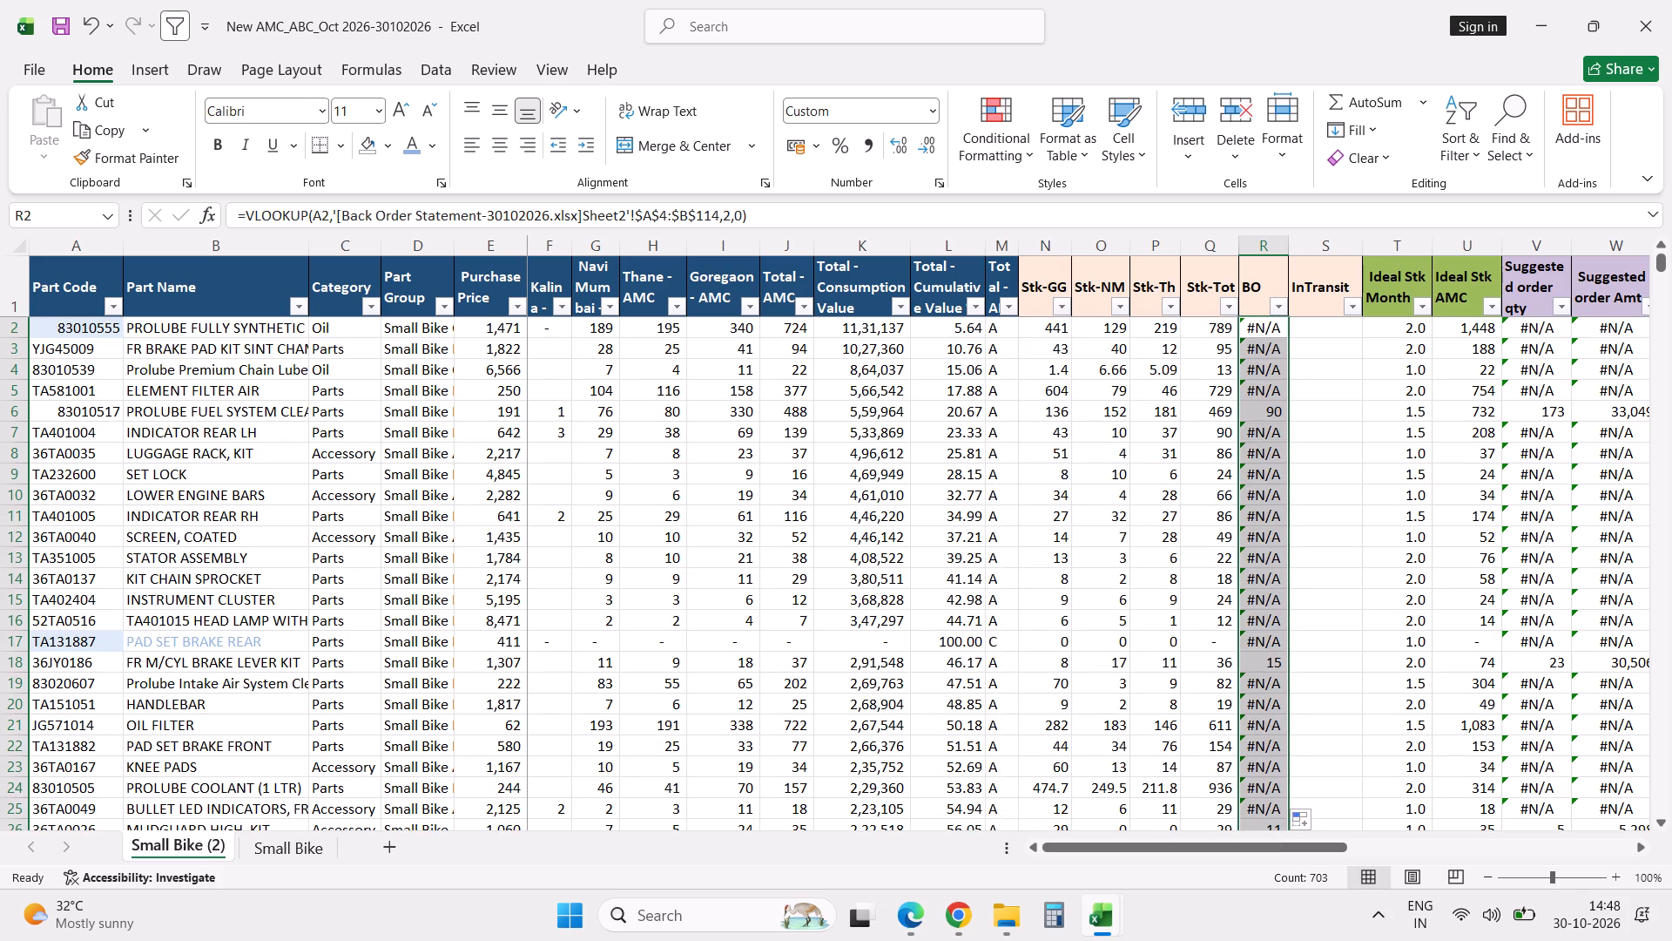
Convert the BO column's lookup formulas to plain values.
{"action": "key", "text": "ctrl+c"}
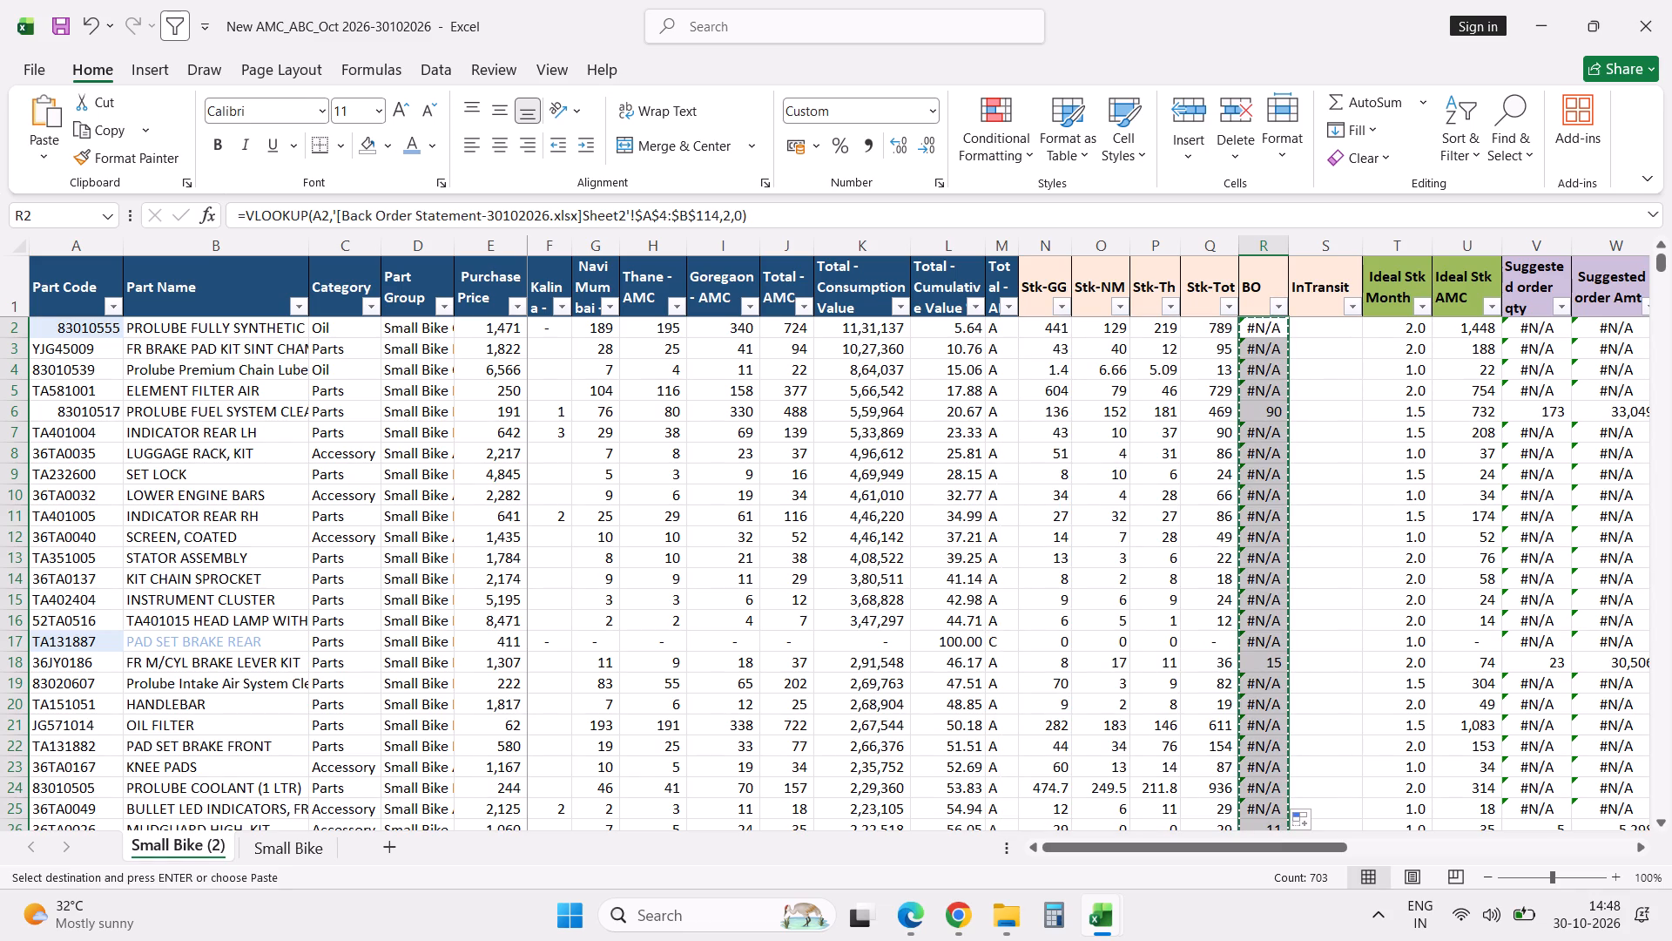
{"action": "right_click", "coordinate": [1259, 328]}
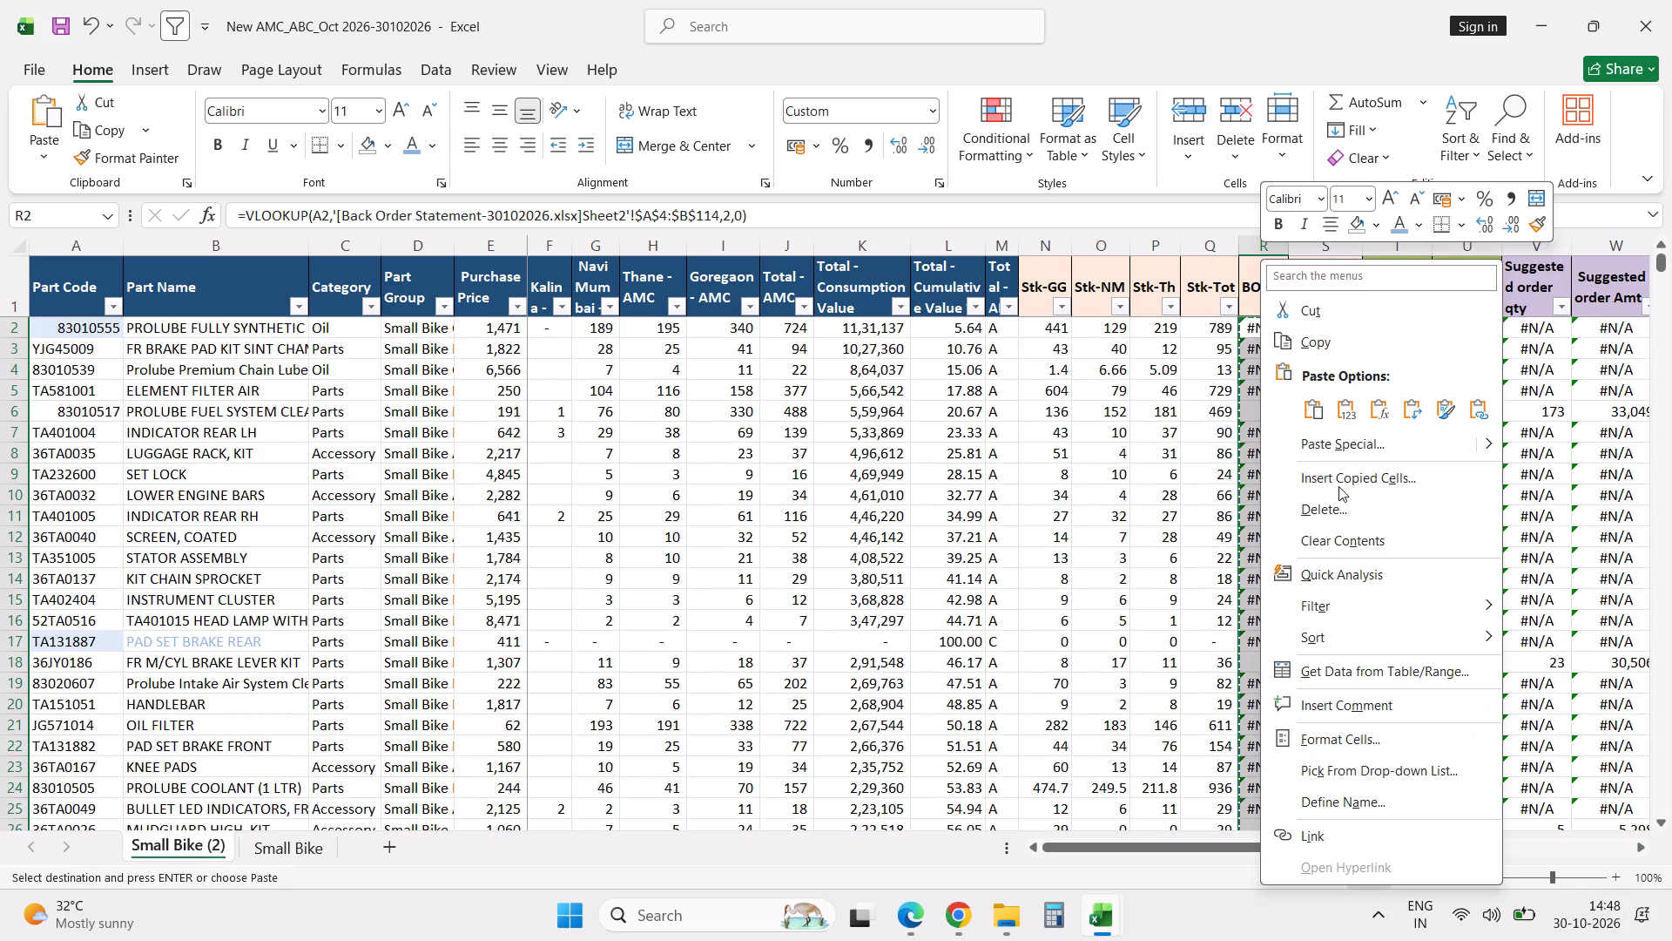
{"action": "left_click", "coordinate": [1352, 415]}
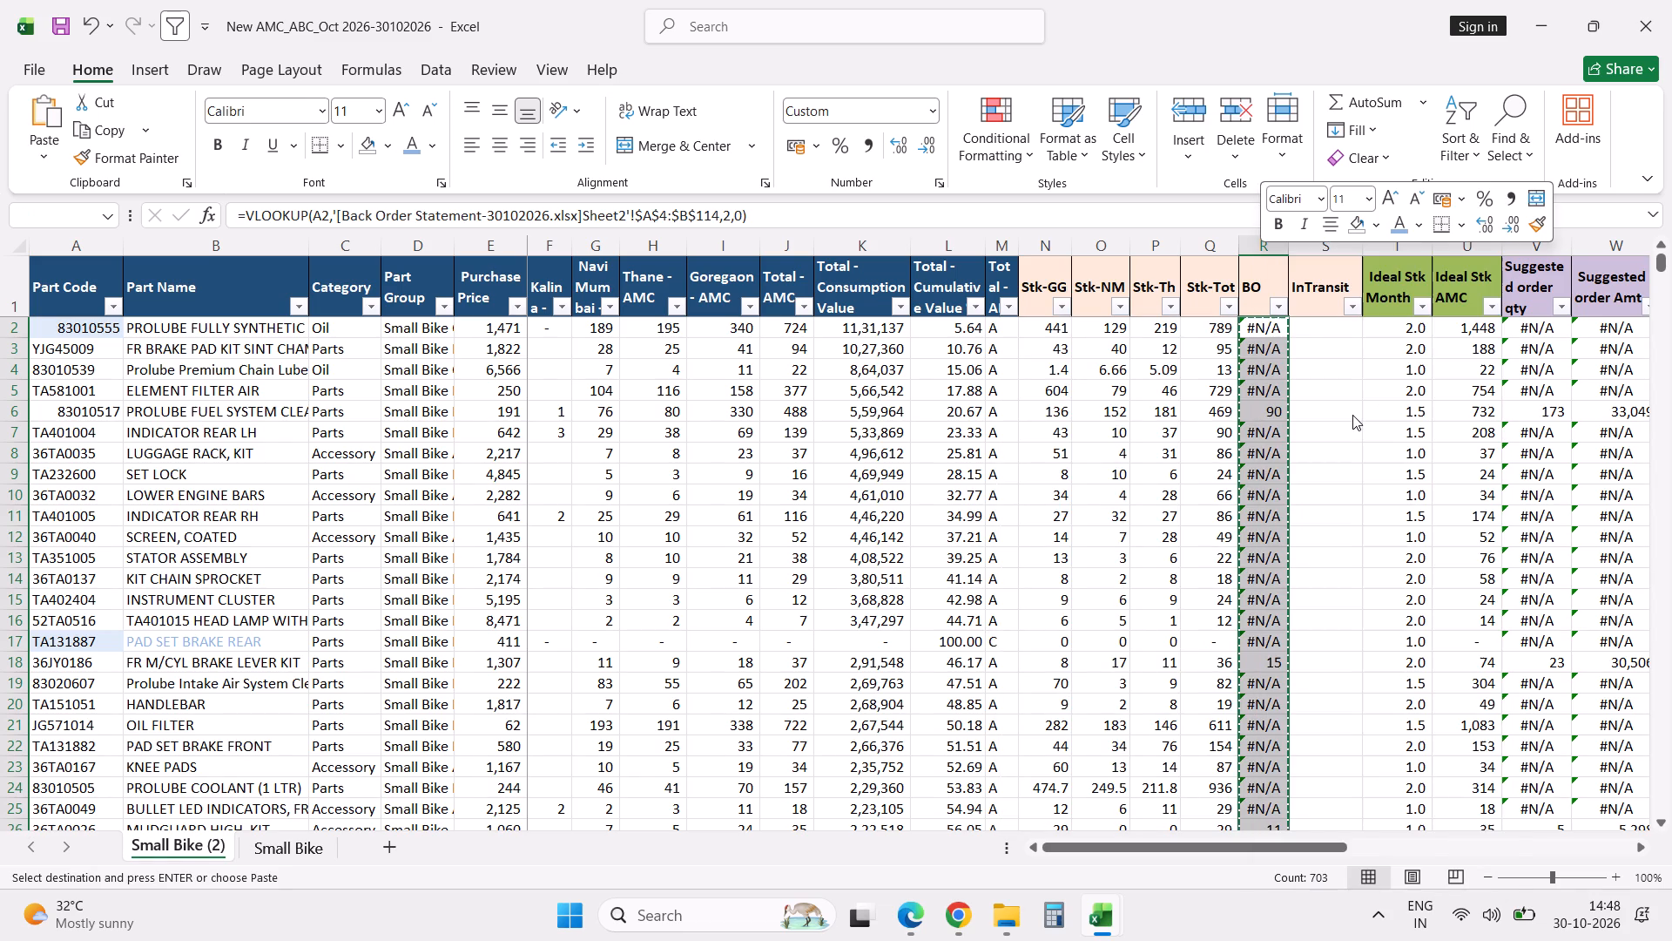
{"action": "key", "text": "ctrl+h"}
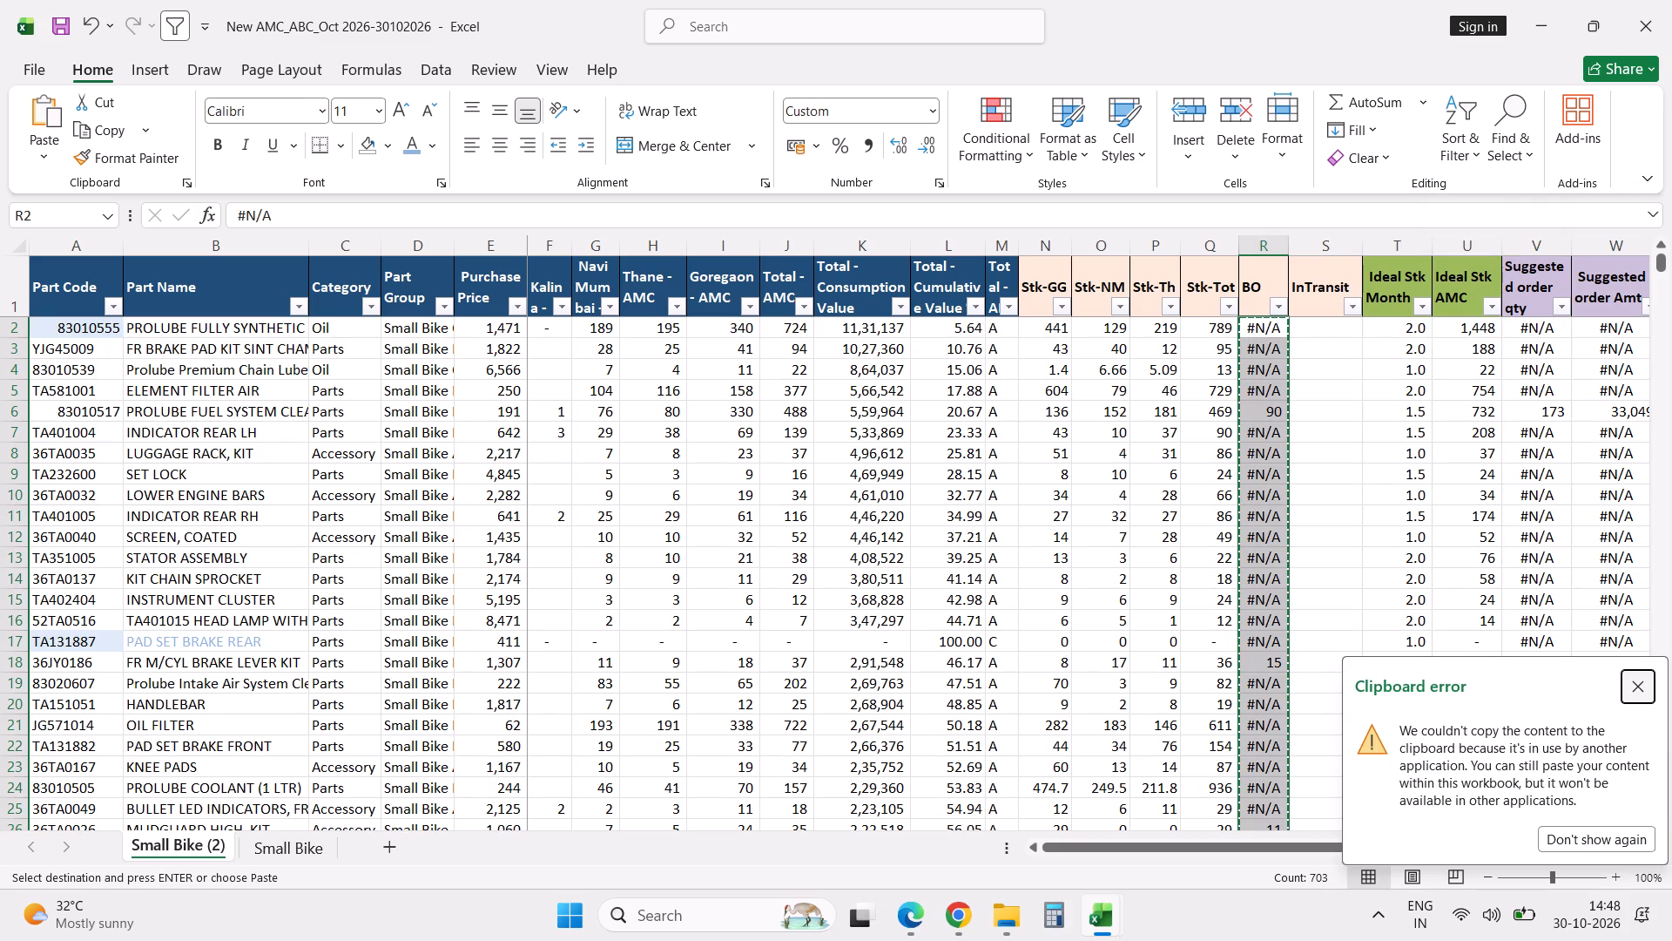
{"action": "left_click", "coordinate": [1585, 826]}
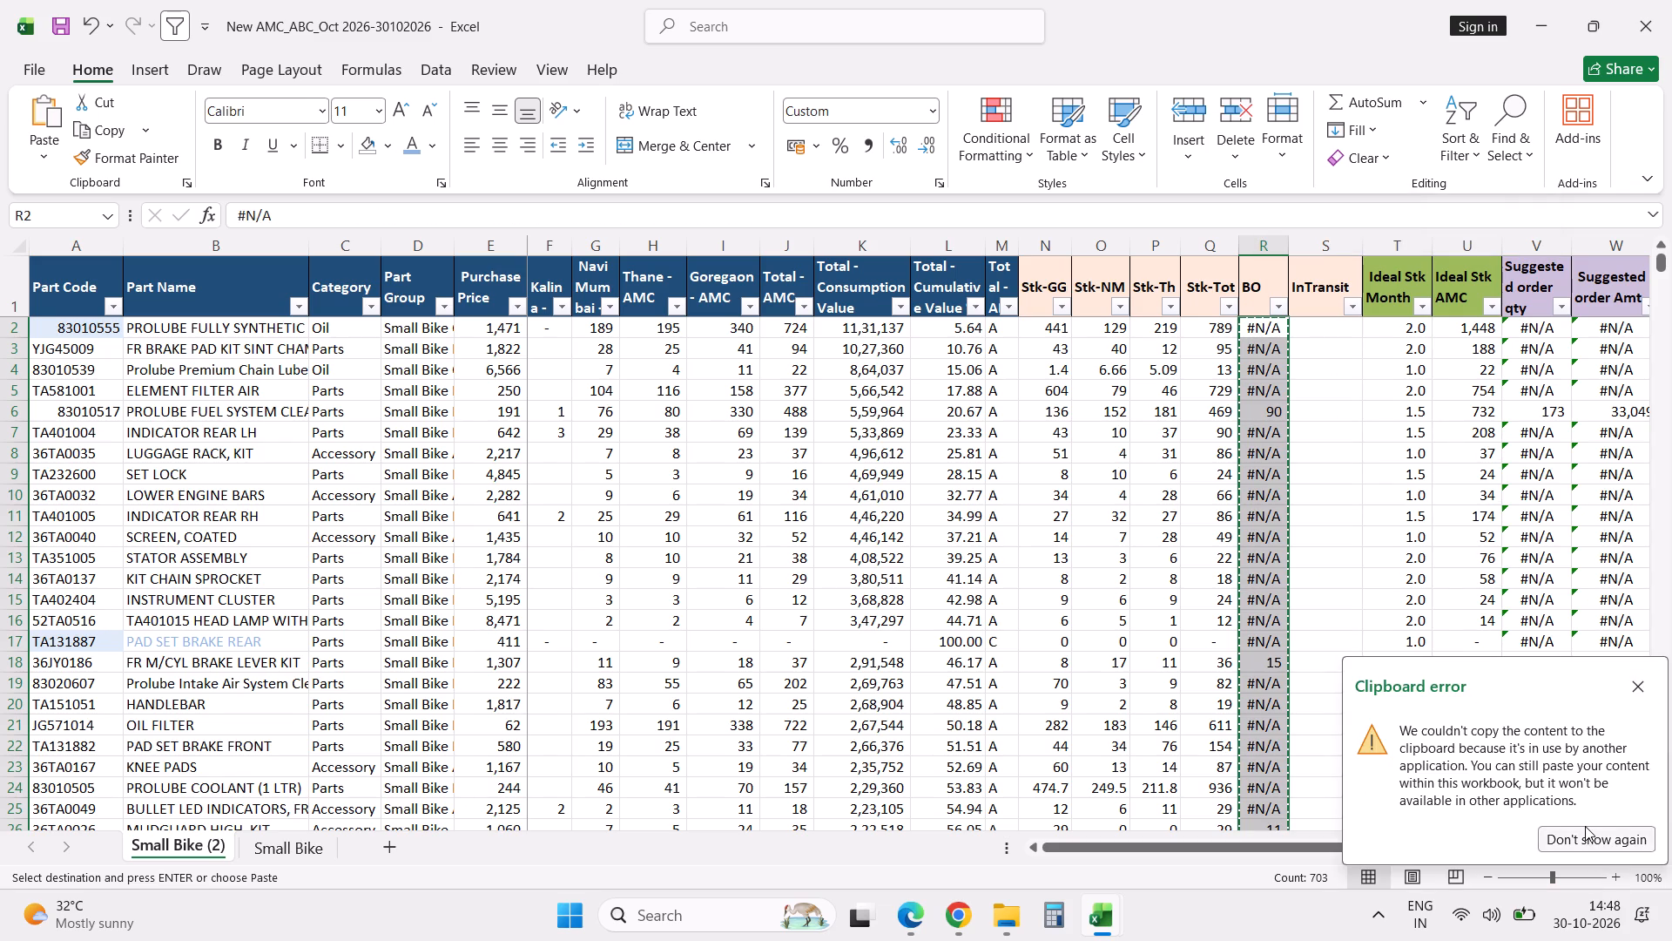
Replace all #n/a entries with 0 in the BO column.
{"action": "key", "text": "ctrl+h"}
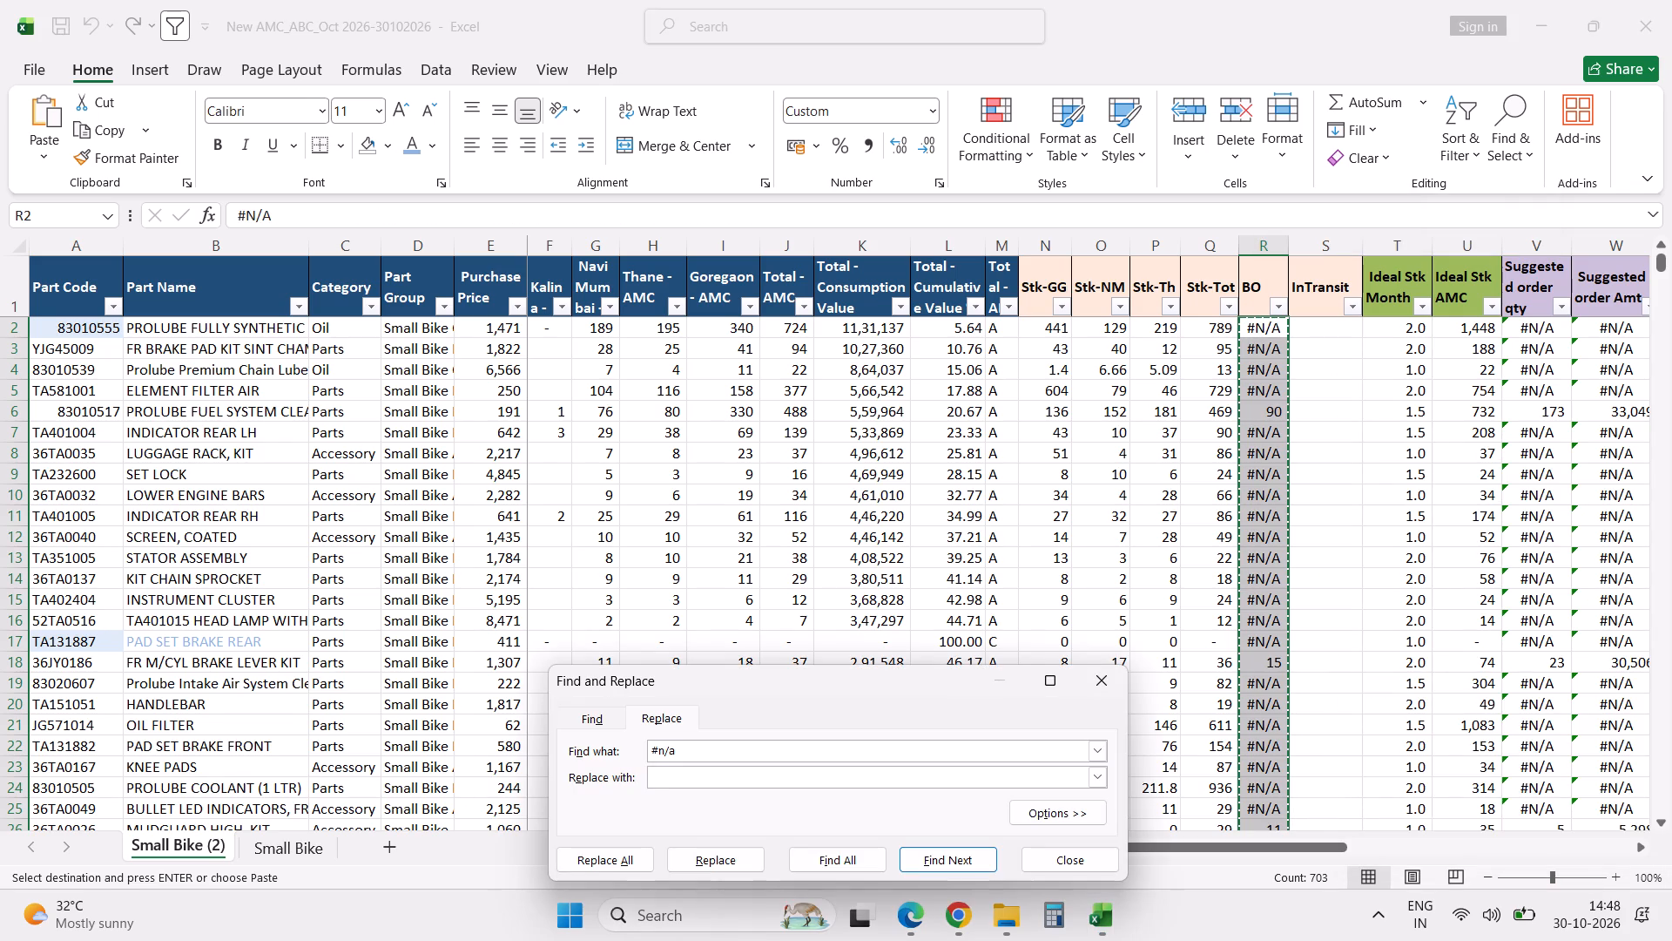
{"action": "left_click", "coordinate": [617, 863]}
{"action": "key", "text": "Escape"}
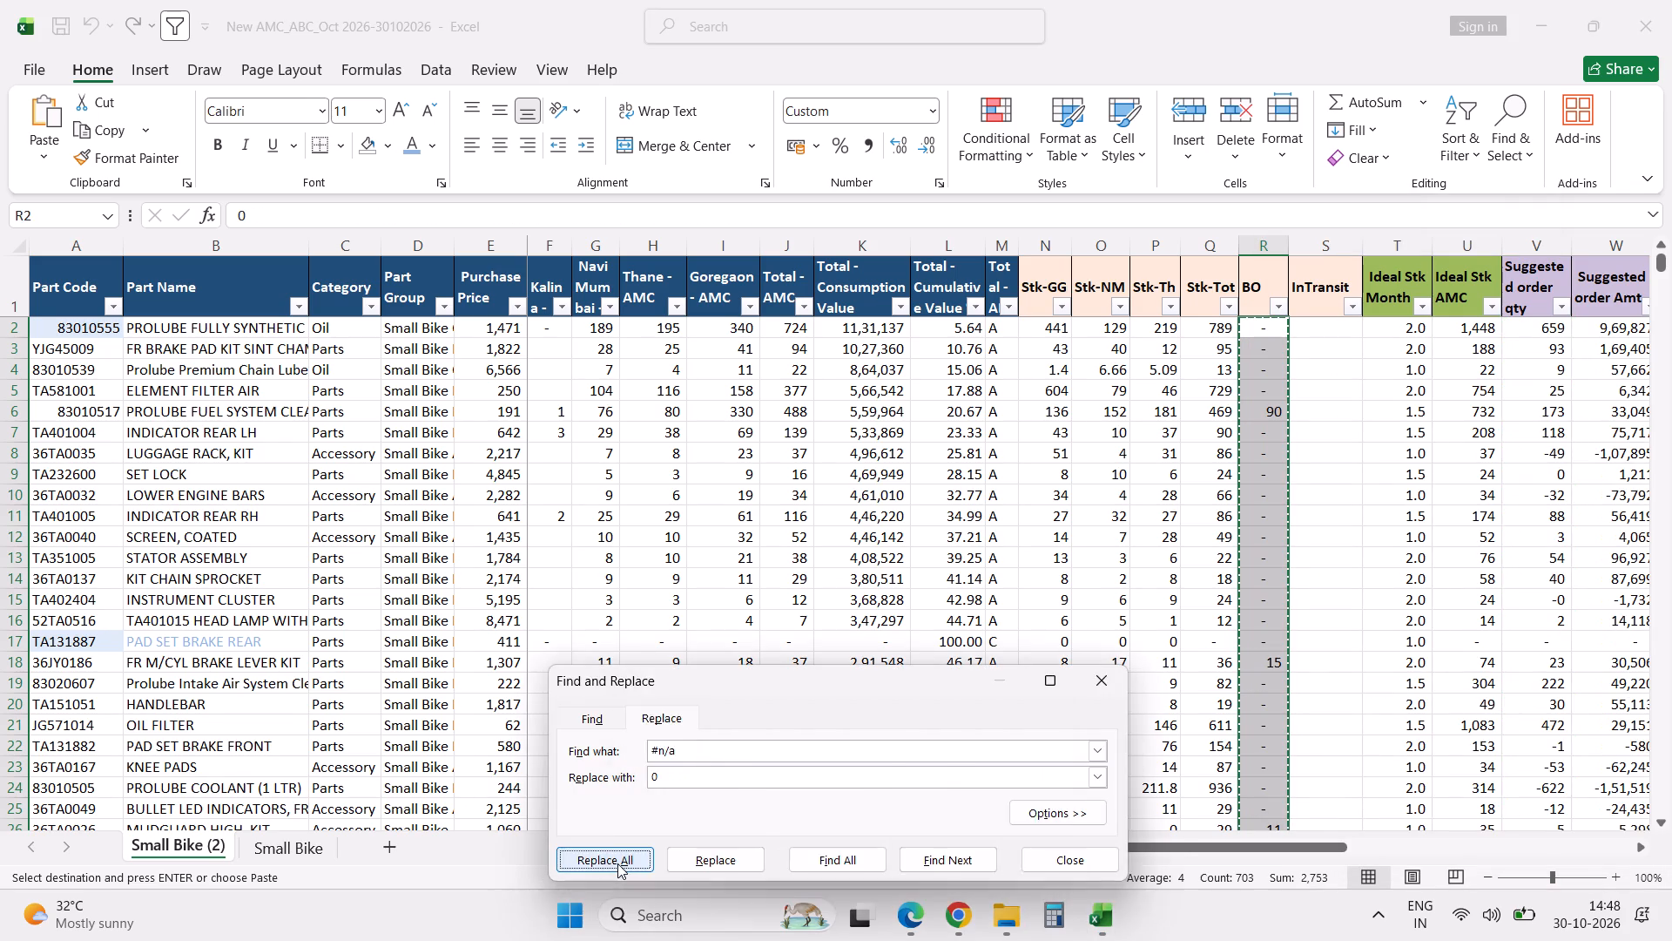
{"action": "key", "text": "Escape"}
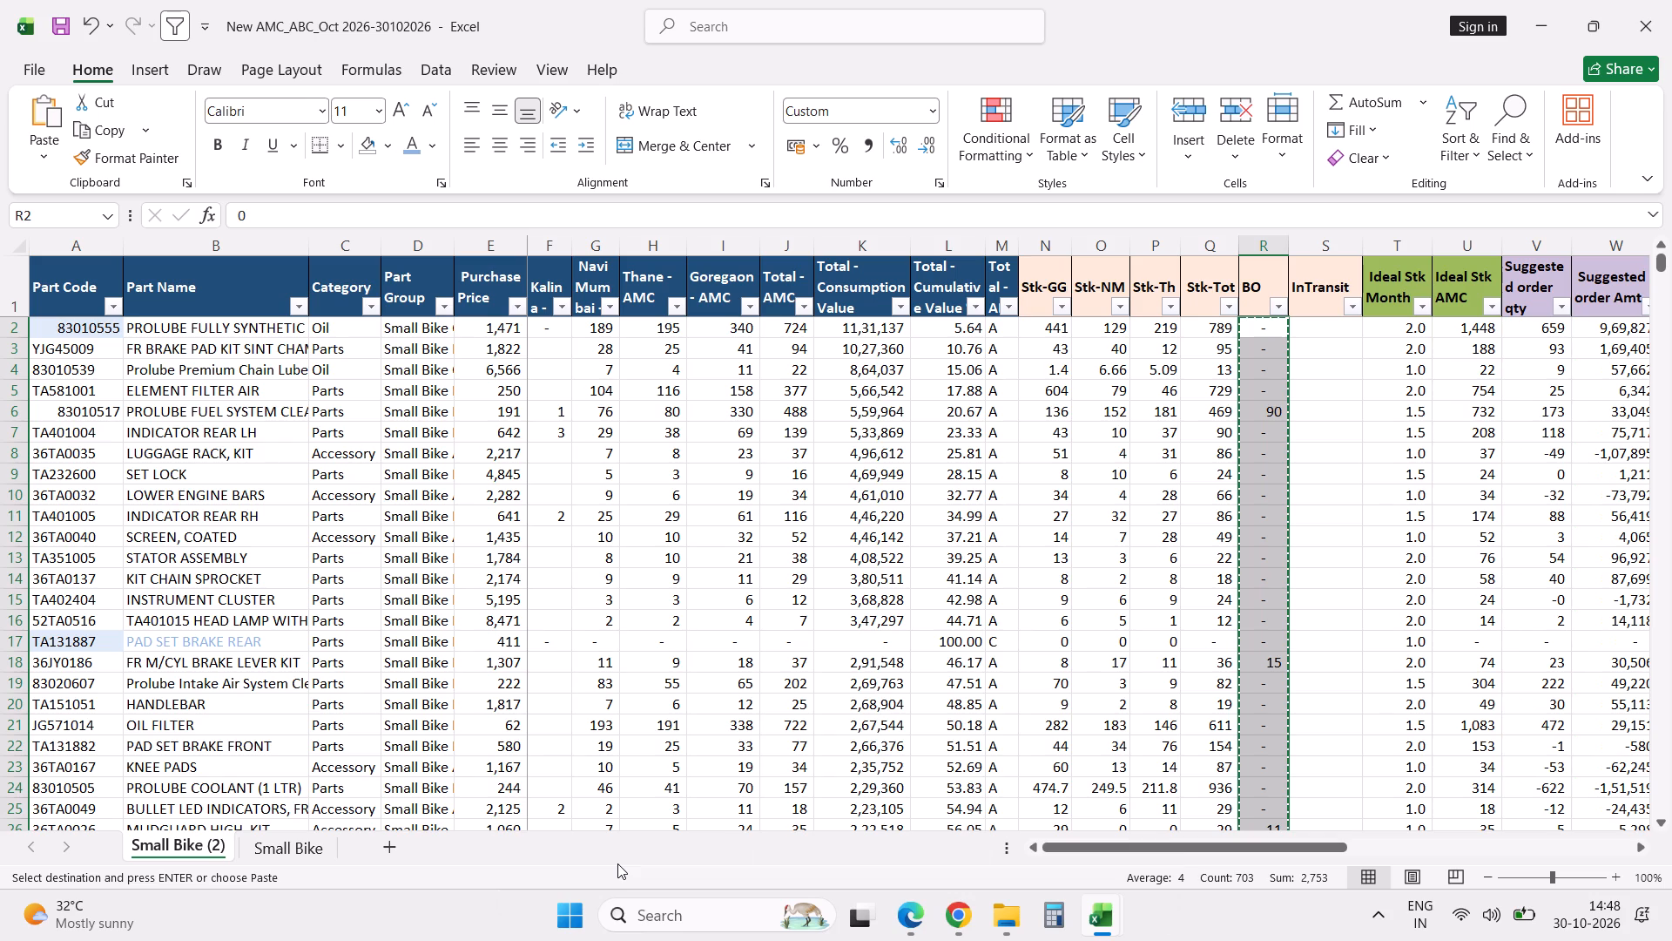
{"action": "left_click", "coordinate": [562, 743]}
Look up the first Back Order Sheet2 code, 83010500, in Small Bike (2) and check its BO quantity against the source.
{"action": "key", "text": "alt+Tab"}
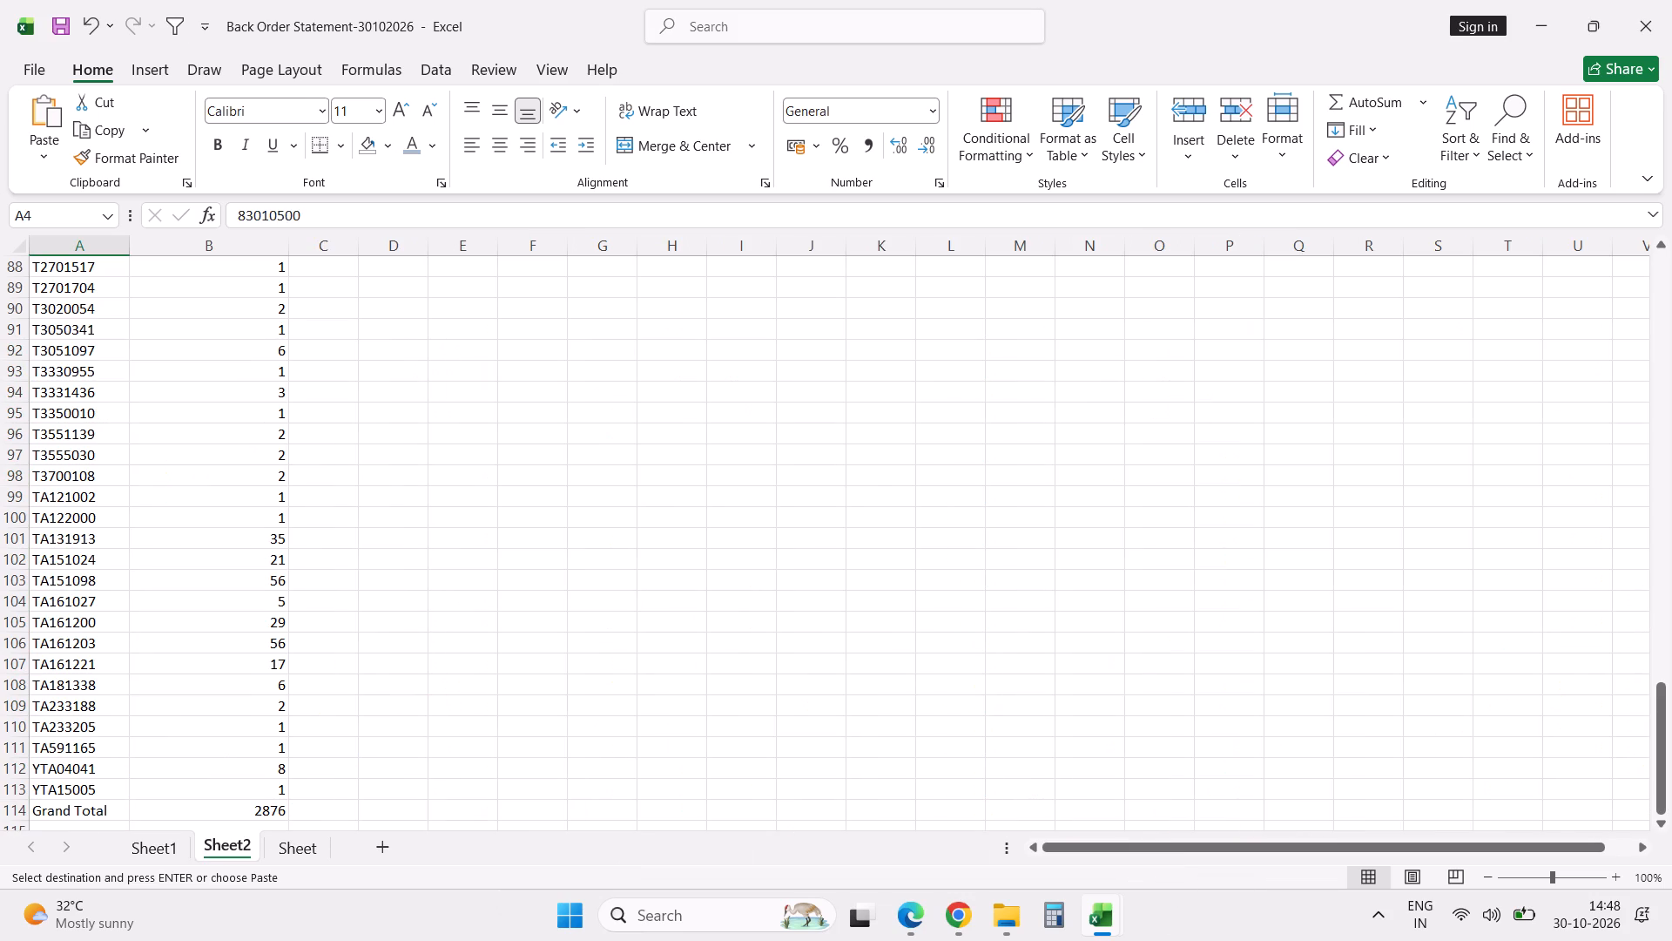
{"action": "left_click", "coordinate": [59, 632]}
{"action": "key", "text": "ctrl+Up"}
{"action": "key", "text": "Down"}
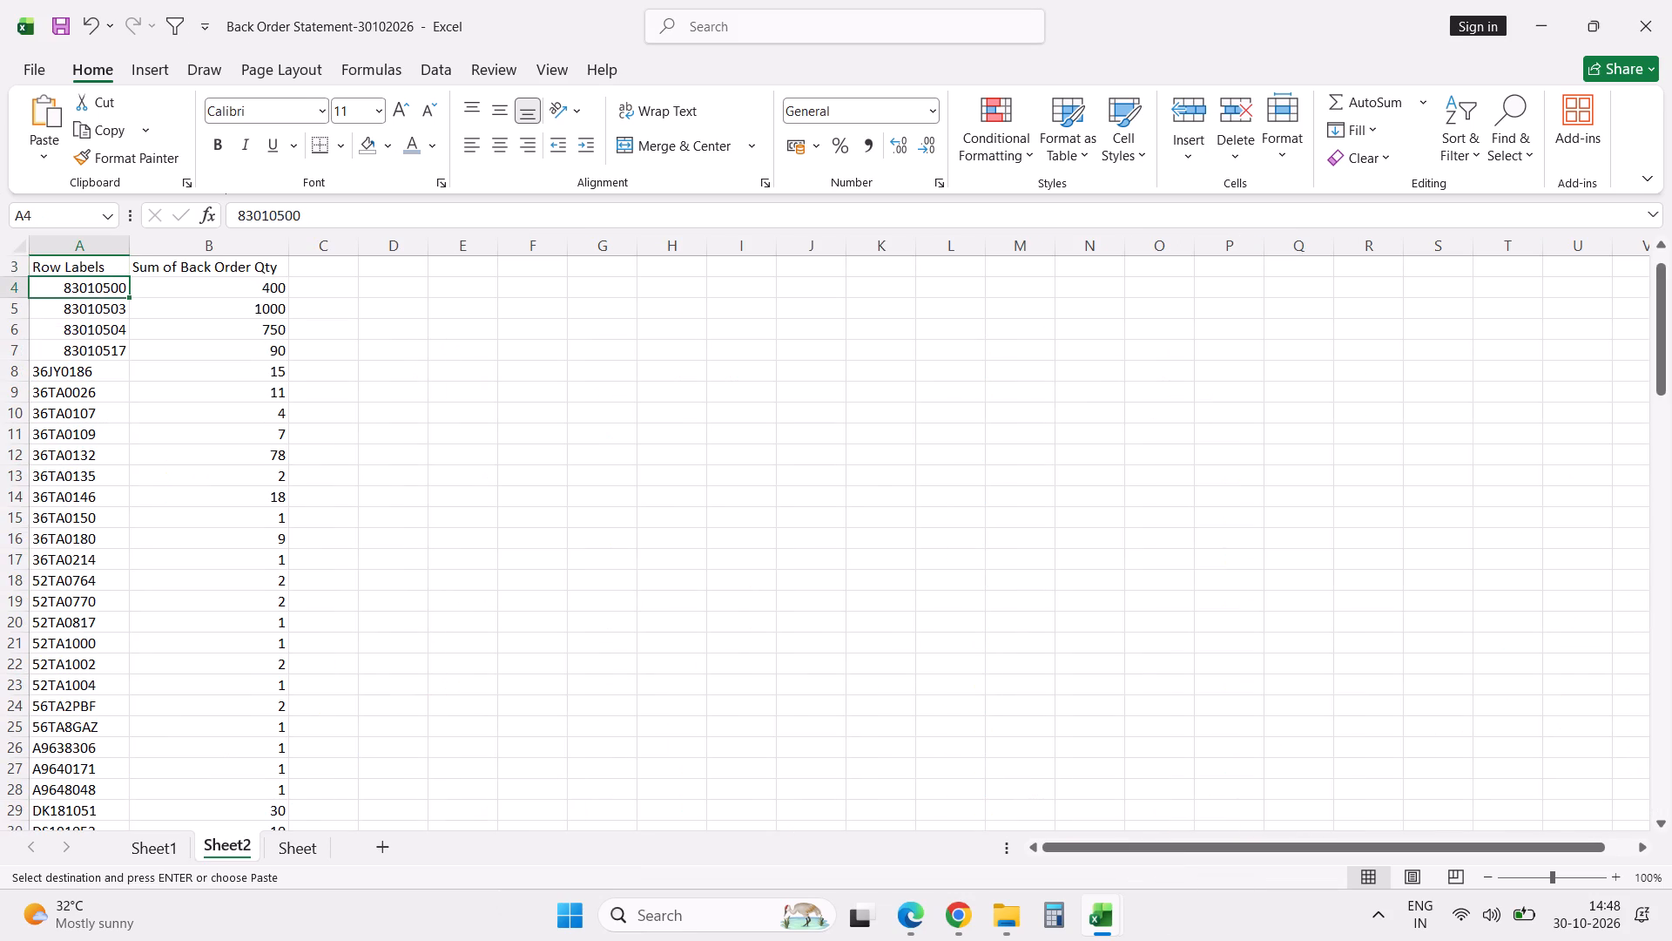
{"action": "key", "text": "ctrl+c"}
{"action": "key", "text": "alt+Tab"}
{"action": "key", "text": "ctrl+f"}
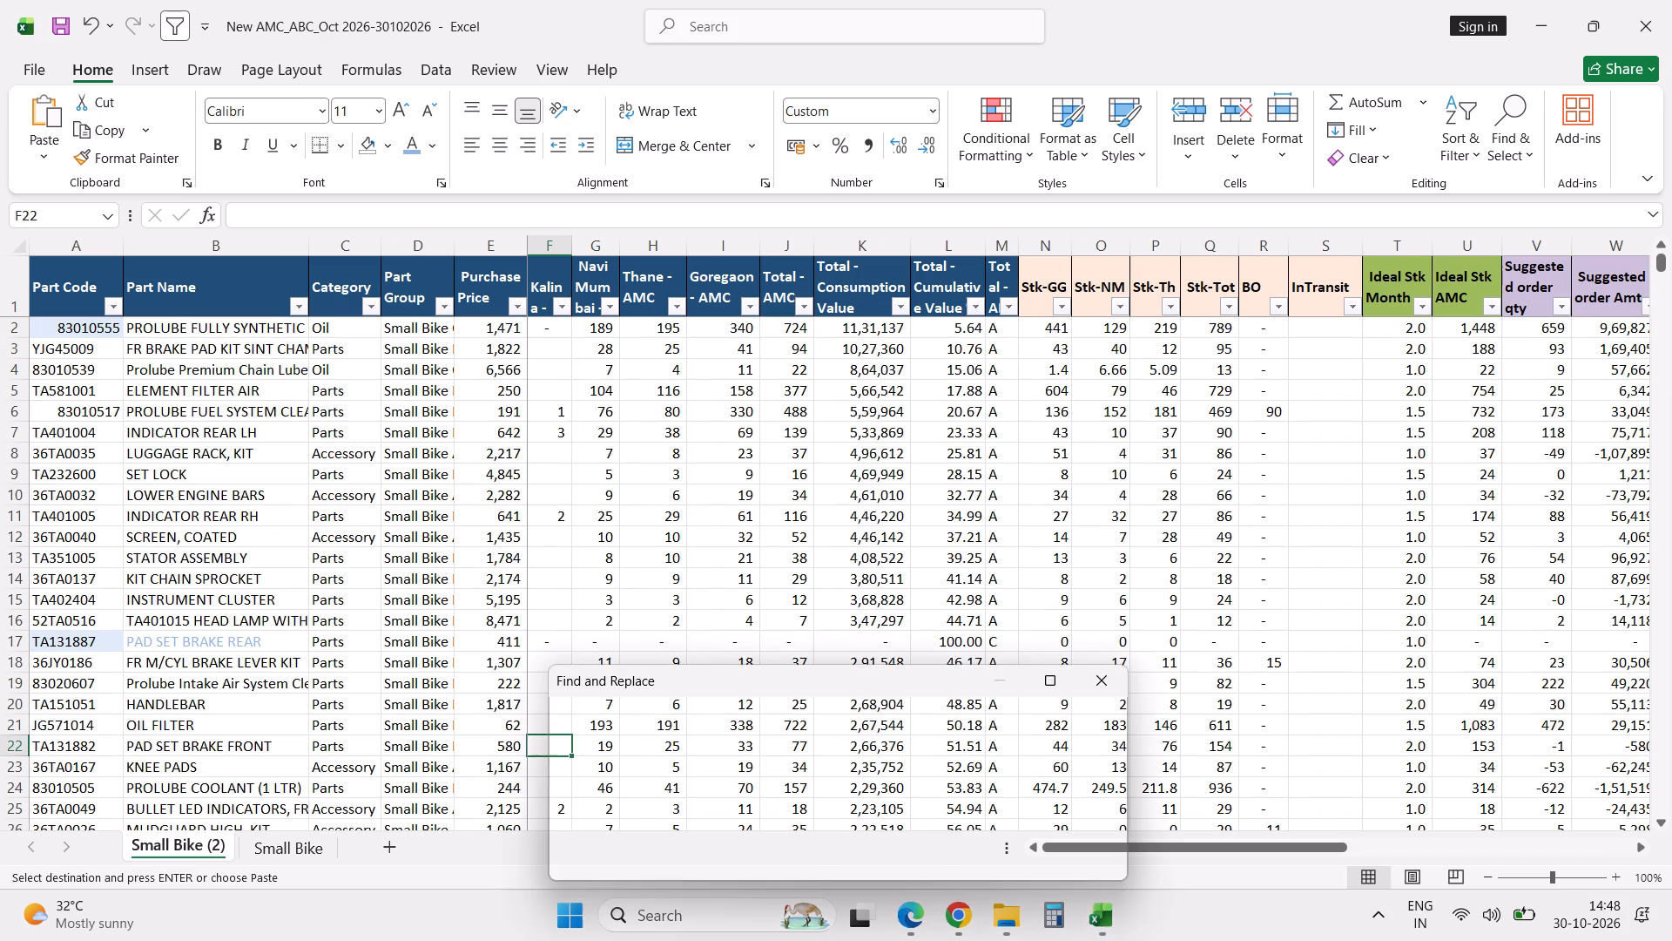
{"action": "key", "text": "ctrl+v"}
{"action": "key", "text": "Return"}
{"action": "key", "text": "Escape"}
{"action": "key", "text": "Tab"}
{"action": "key", "text": "Tab"}
{"action": "key", "text": "Tab"}
{"action": "key", "text": "Tab"}
{"action": "key", "text": "Tab"}
{"action": "key", "text": "Tab"}
{"action": "key", "text": "Tab"}
{"action": "key", "text": "Tab"}
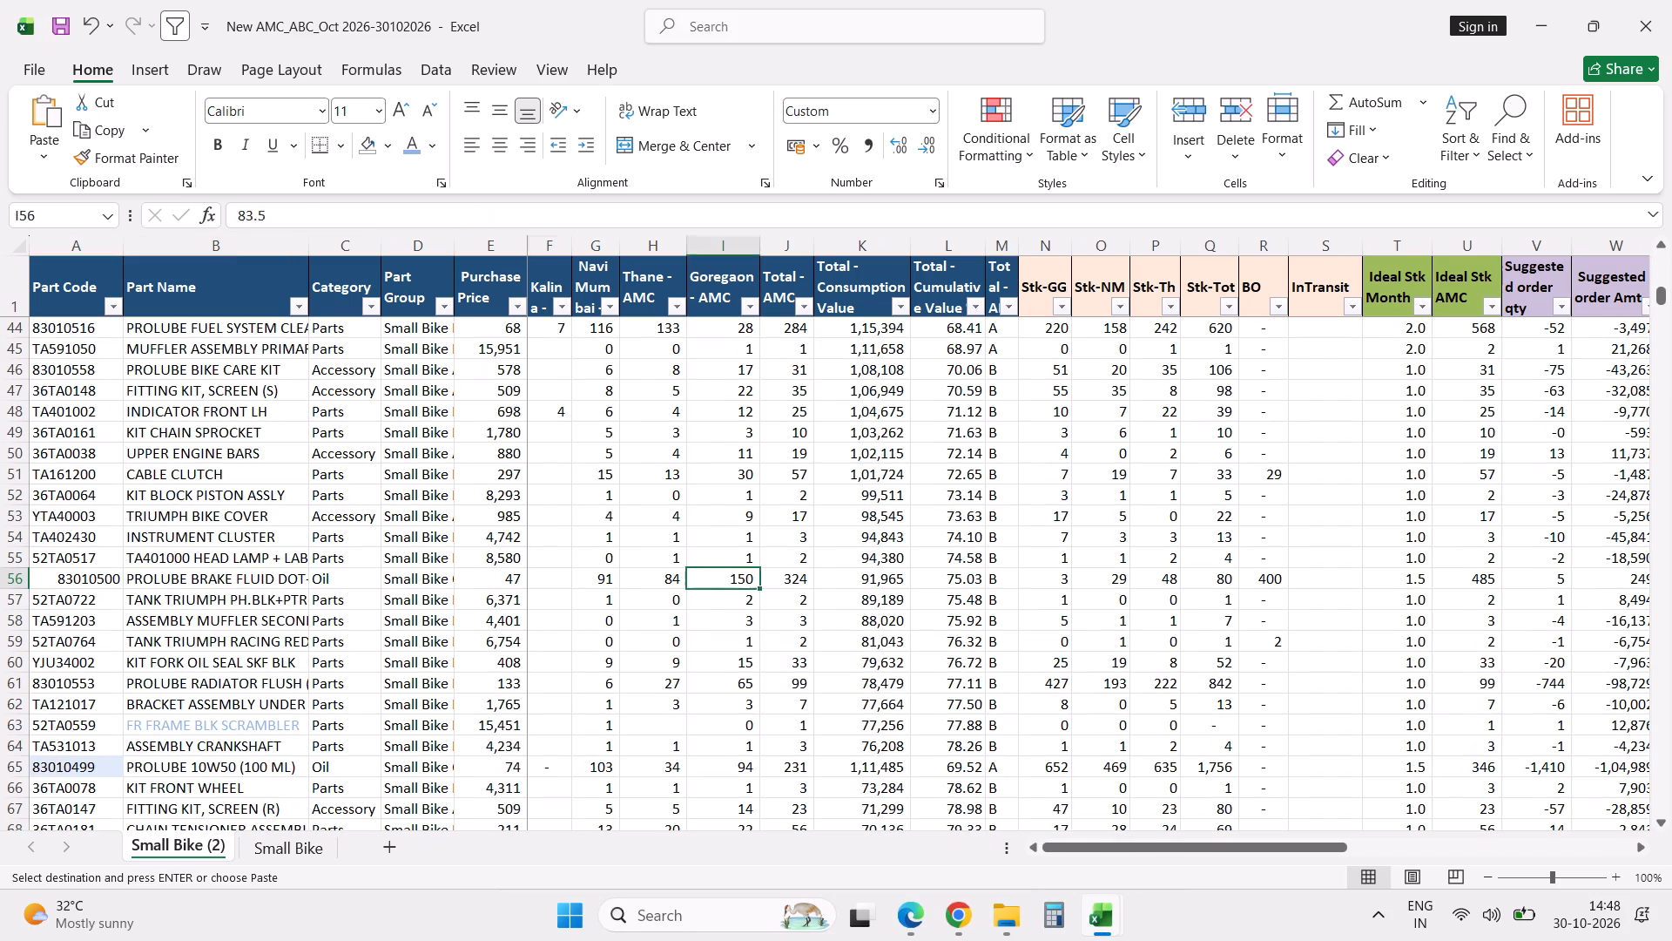
{"action": "key", "text": "Tab"}
{"action": "key", "text": "Tab"}
{"action": "key", "text": "Tab"}
{"action": "key", "text": "Tab"}
{"action": "key", "text": "Tab"}
{"action": "key", "text": "Tab"}
{"action": "key", "text": "Tab"}
{"action": "key", "text": "Tab"}
{"action": "key", "text": "Tab"}
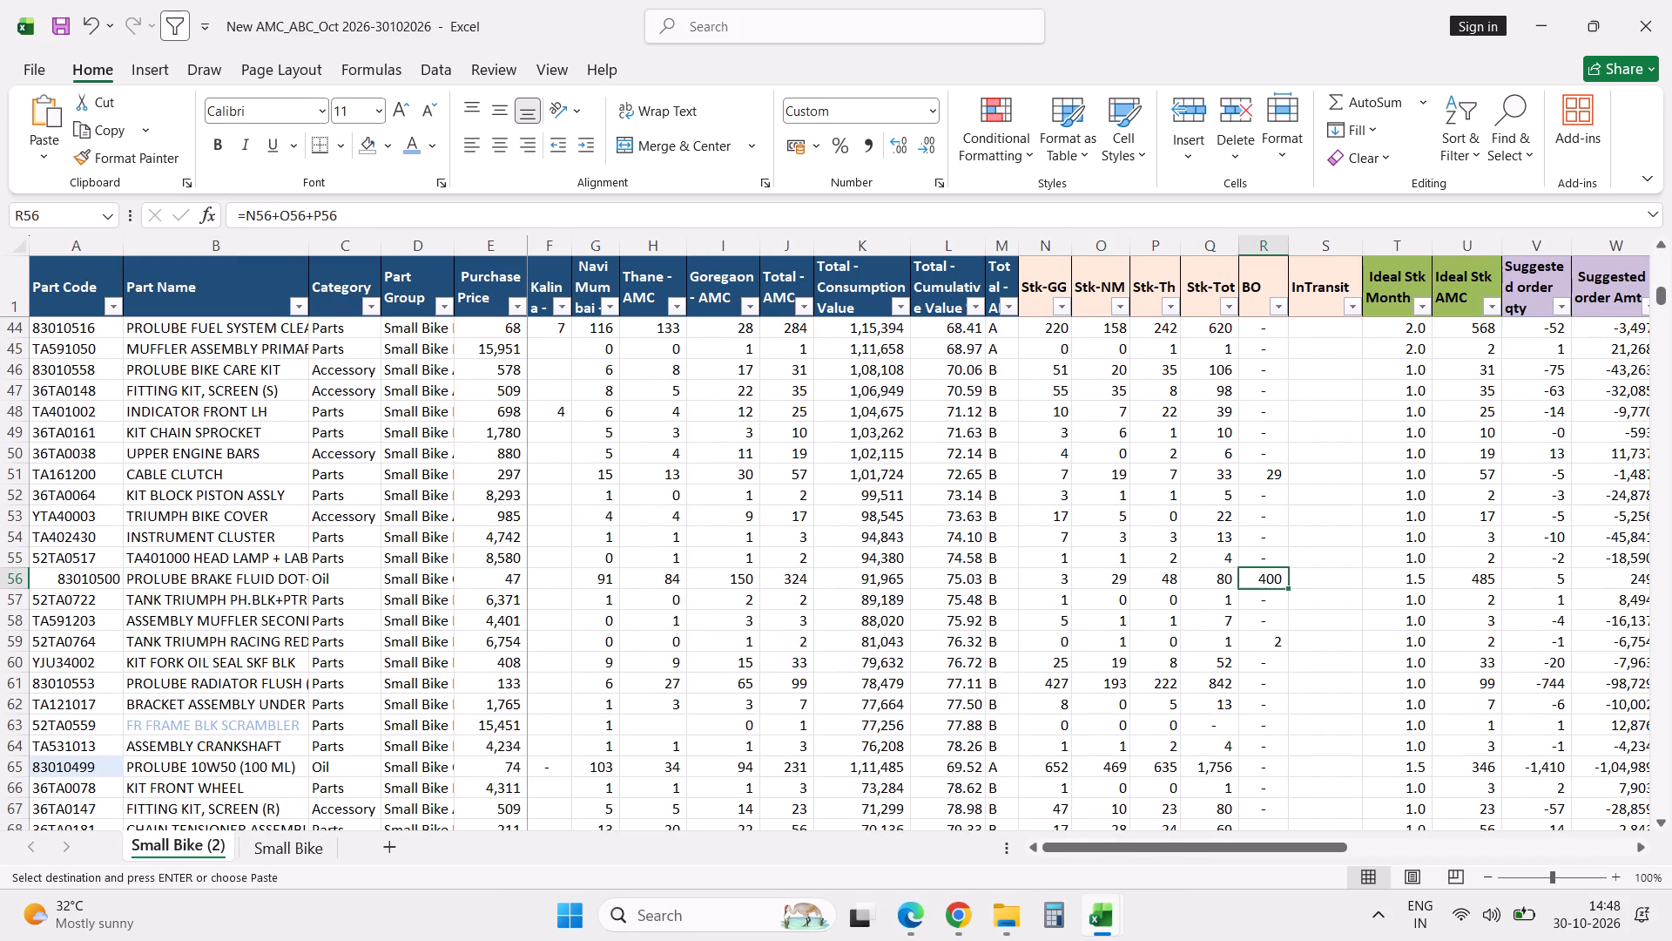
Look up the second Back Order Sheet2 code, 83010503, in Small Bike (2) and check its BO quantity against the source.
{"action": "key", "text": "alt+Tab"}
{"action": "key", "text": "Down"}
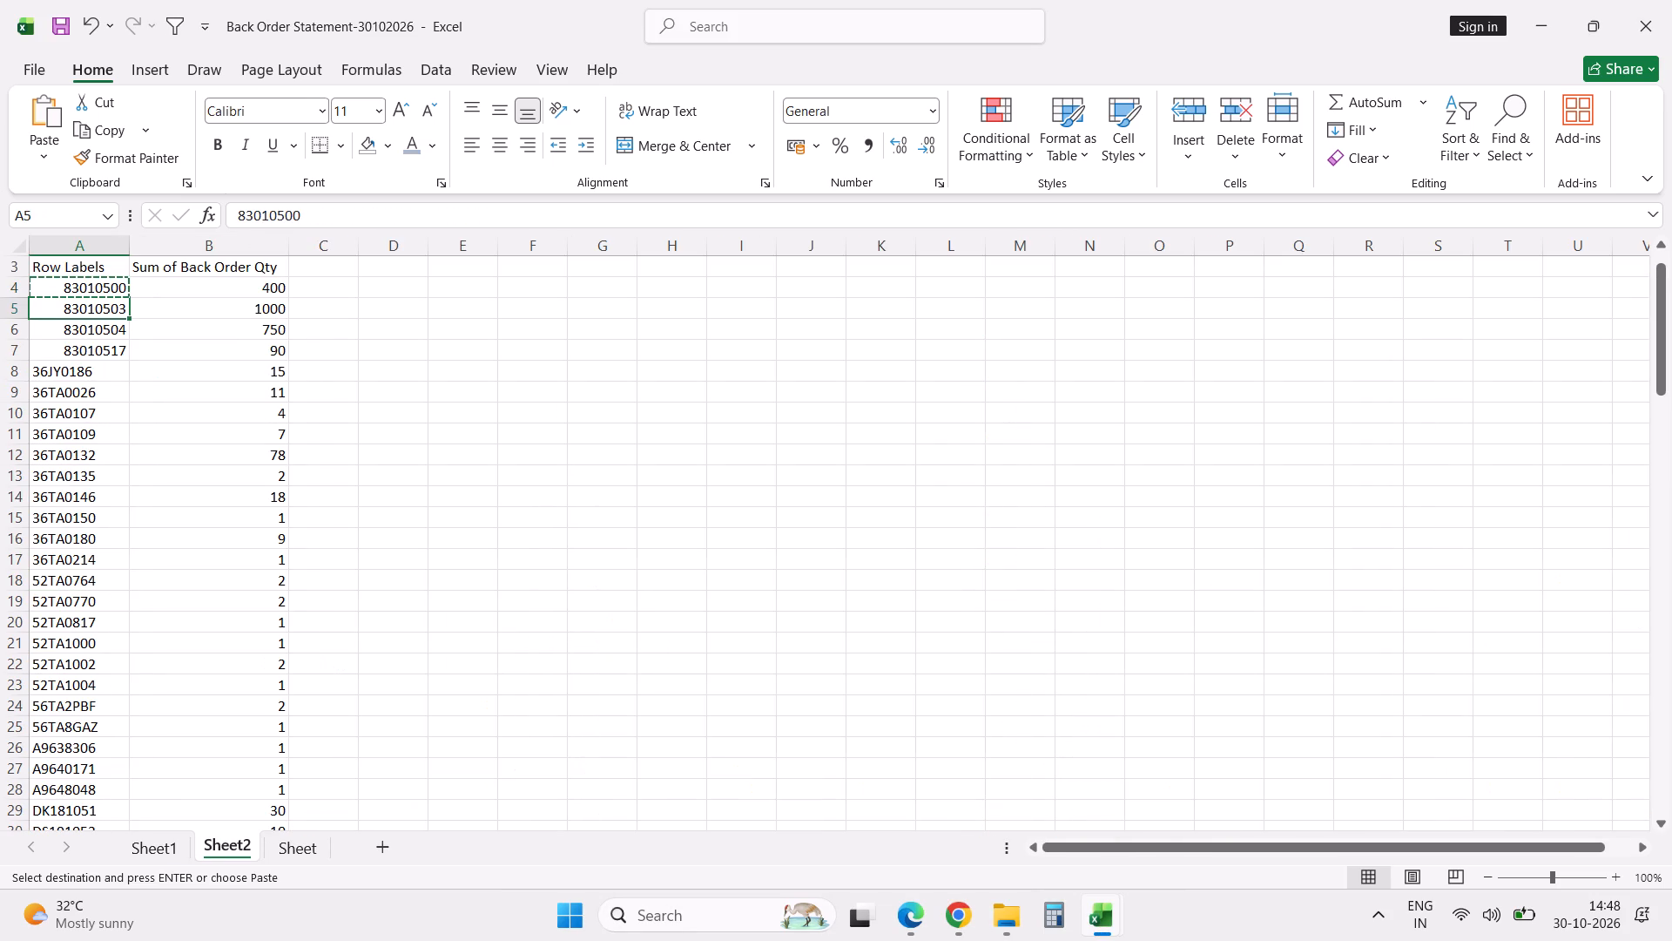
{"action": "key", "text": "ctrl+c"}
{"action": "key", "text": "alt+Tab"}
{"action": "key", "text": "ctrl+f"}
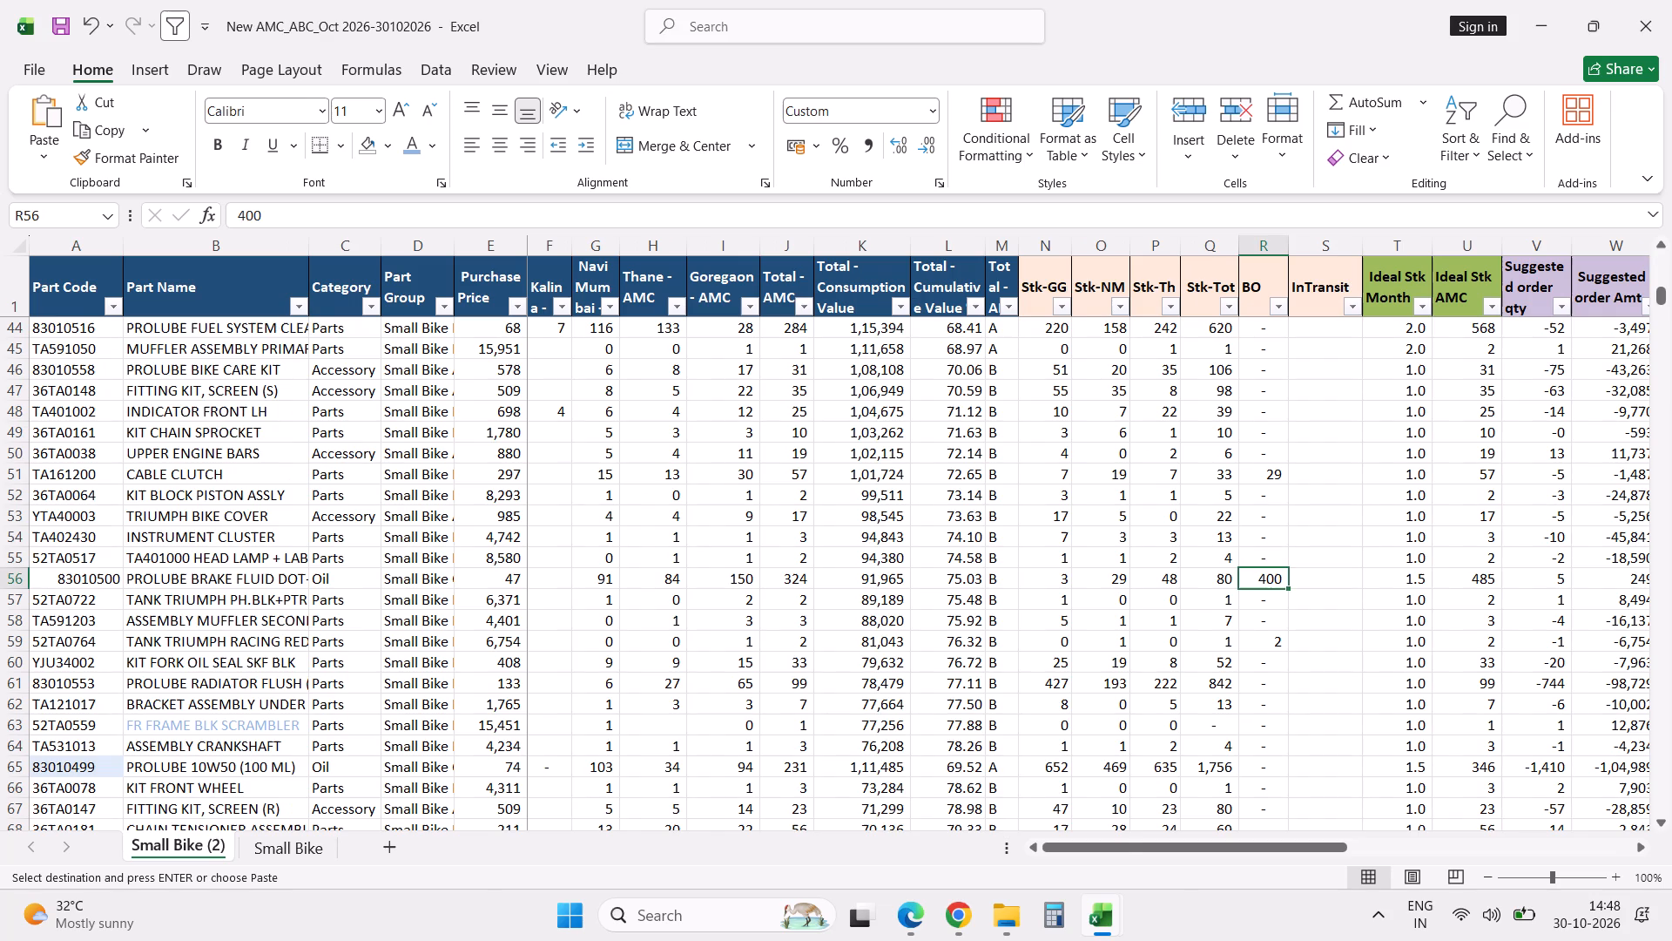
{"action": "key", "text": "ctrl+v"}
{"action": "key", "text": "Return"}
{"action": "key", "text": "Escape"}
{"action": "key", "text": "Right"}
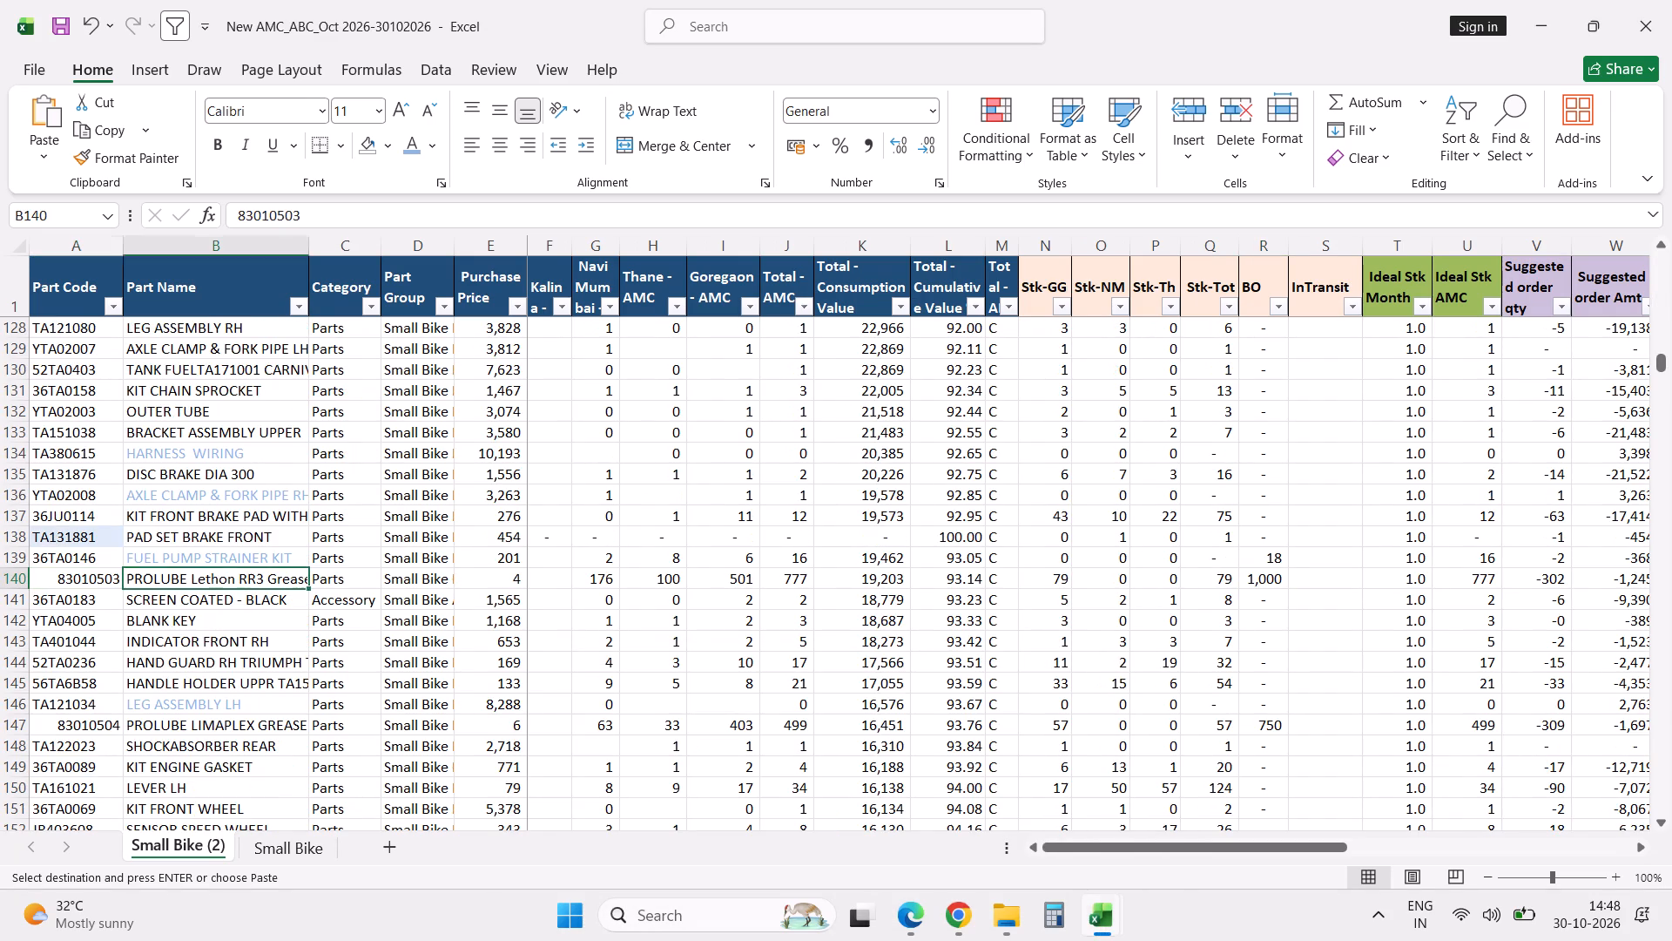
{"action": "key", "text": "Right"}
{"action": "key", "text": "Right"}
{"action": "key", "text": "Right"}
{"action": "key", "text": "Right"}
{"action": "key", "text": "Right"}
{"action": "key", "text": "Right"}
{"action": "key", "text": "Right"}
{"action": "key", "text": "Right"}
{"action": "key", "text": "Right"}
{"action": "key", "text": "Right"}
{"action": "key", "text": "Right"}
{"action": "key", "text": "Right"}
{"action": "key", "text": "Right"}
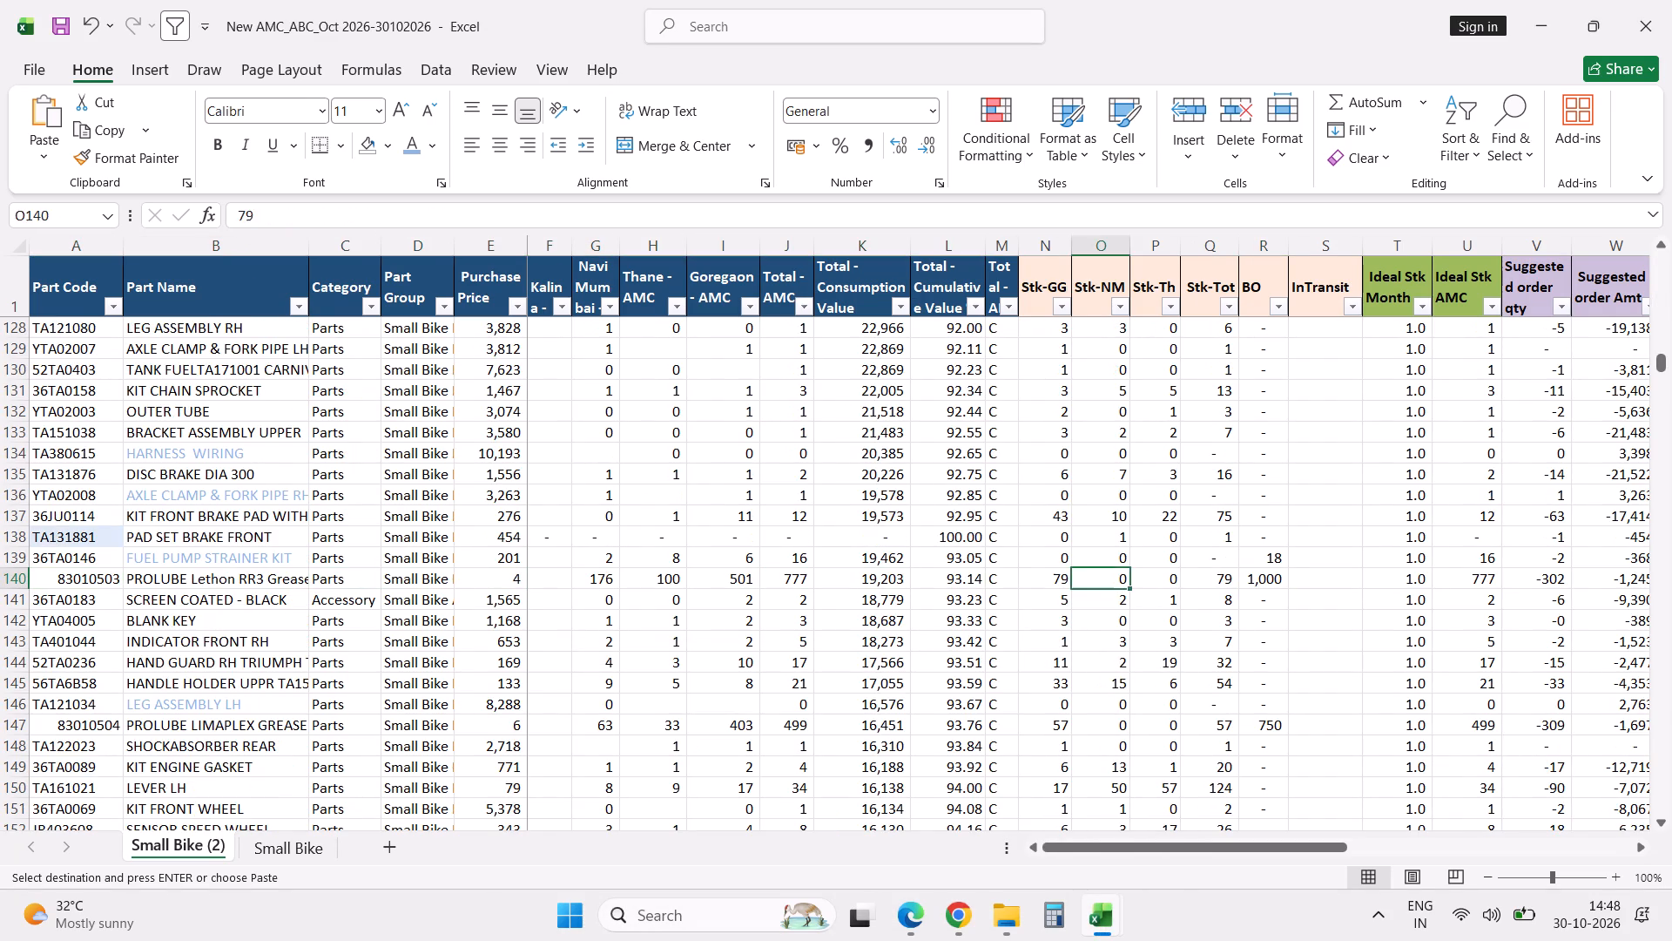
{"action": "key", "text": "Right"}
{"action": "key", "text": "Right"}
Open the recent workbook Spare In-Transit Statement-30102026 as the source for the InTransit column.
{"action": "key", "text": "ctrl+Up"}
{"action": "key", "text": "Down"}
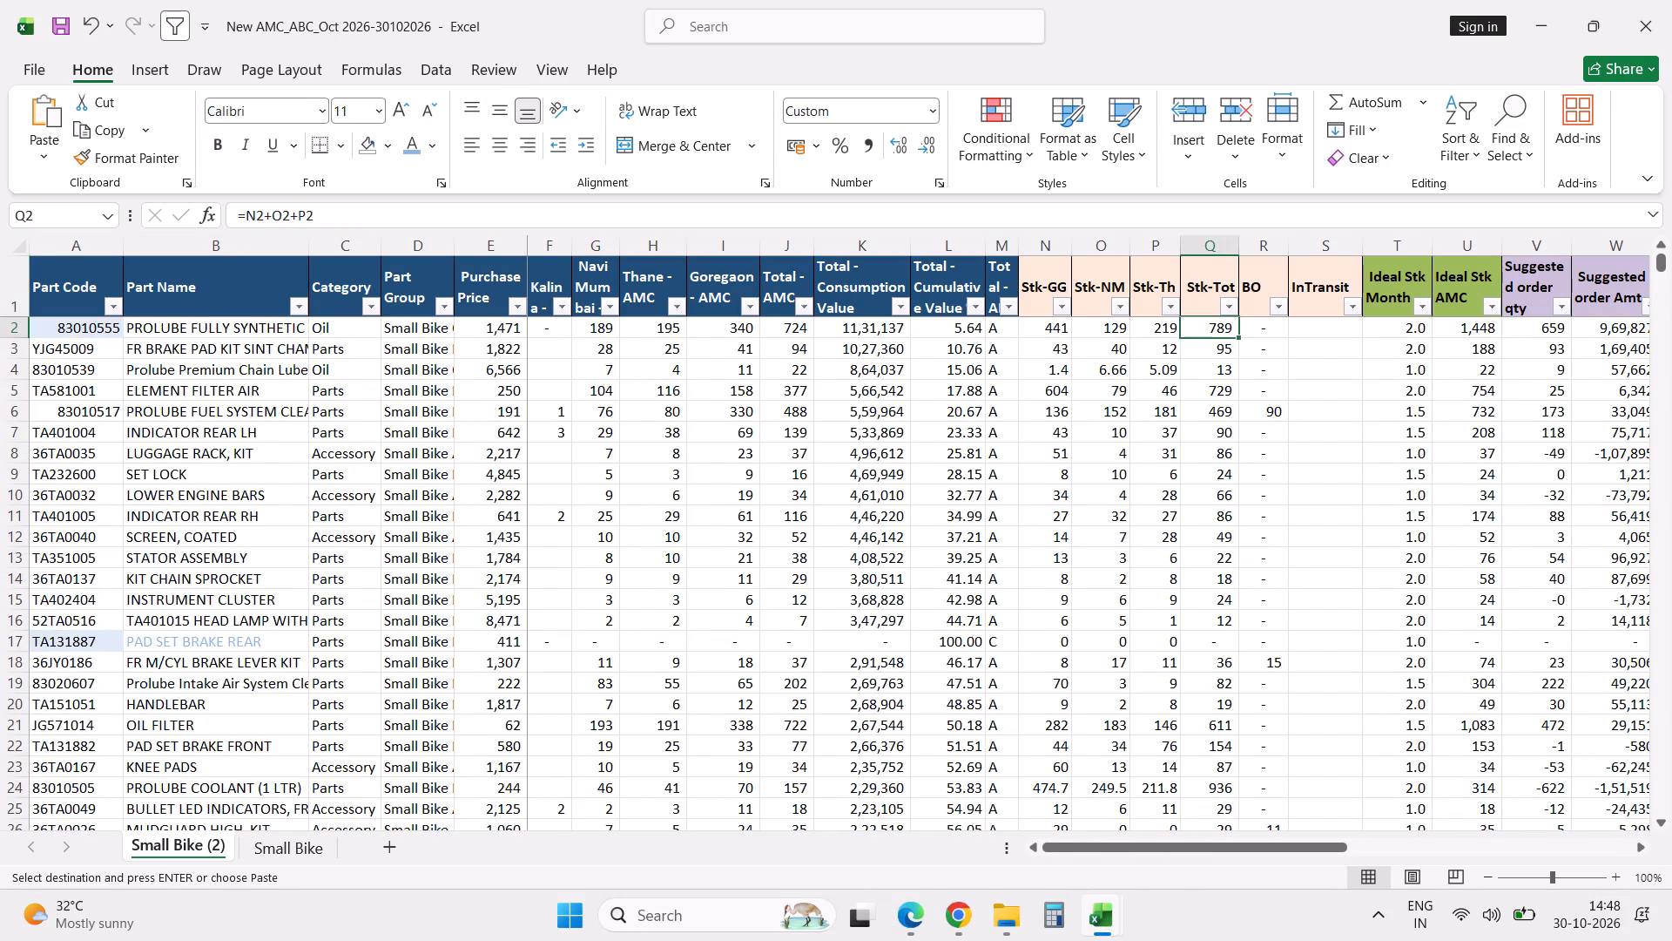
{"action": "key", "text": "Right"}
{"action": "key", "text": "Right"}
{"action": "key", "text": "Up"}
{"action": "key", "text": "Down"}
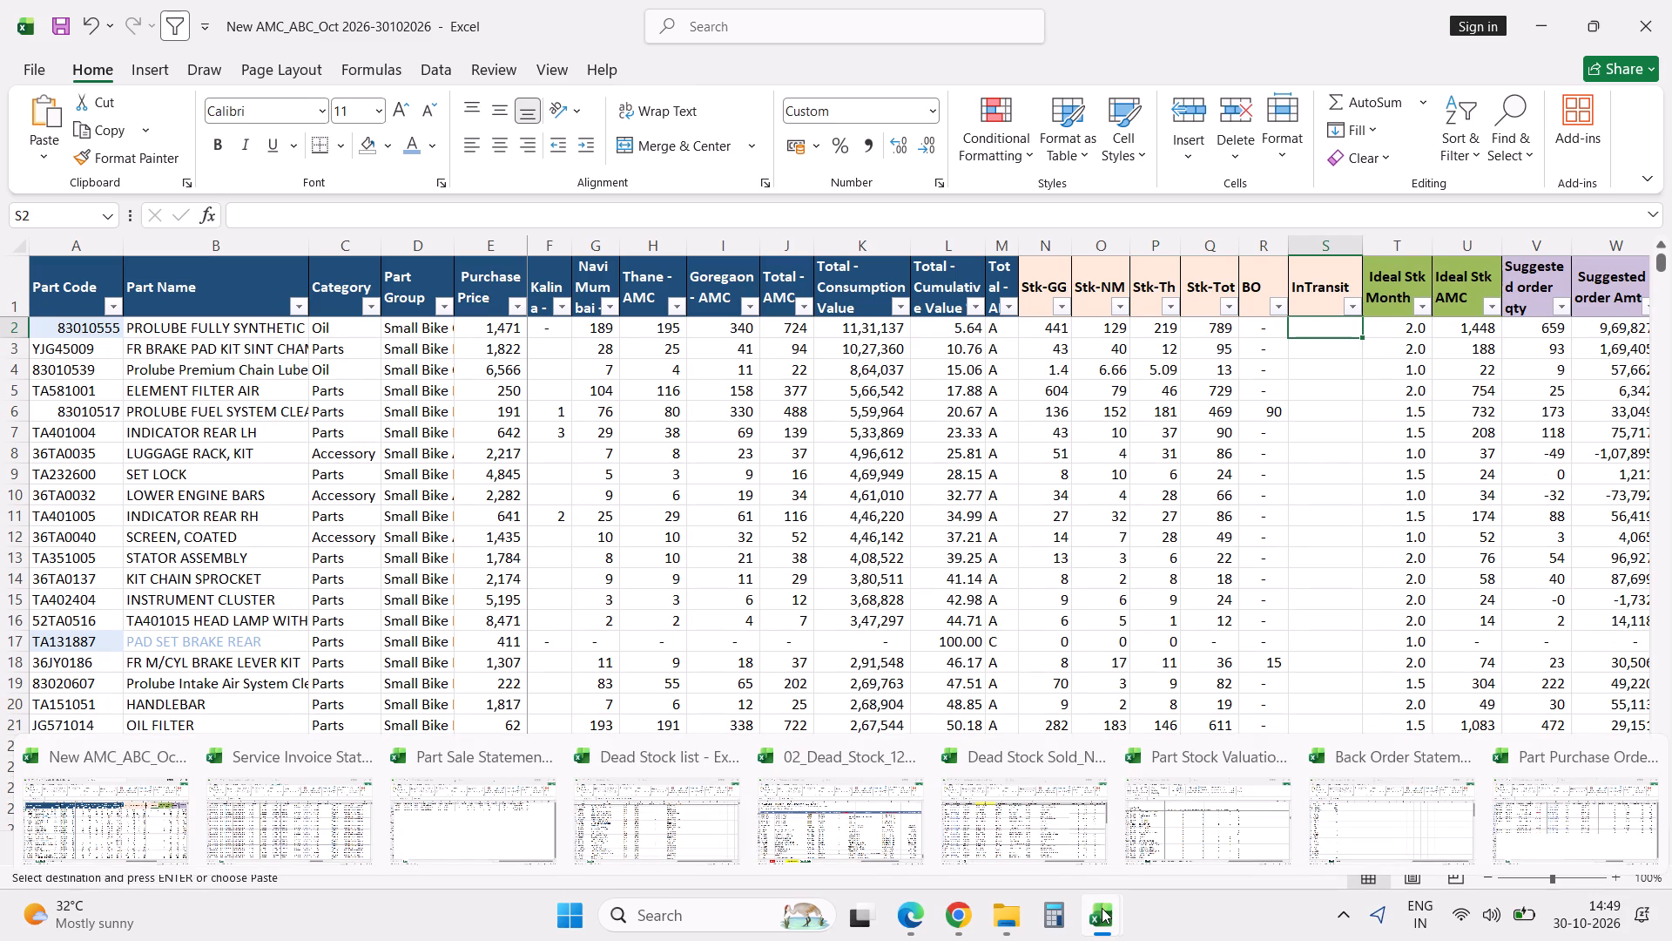
{"action": "left_click", "coordinate": [979, 589]}
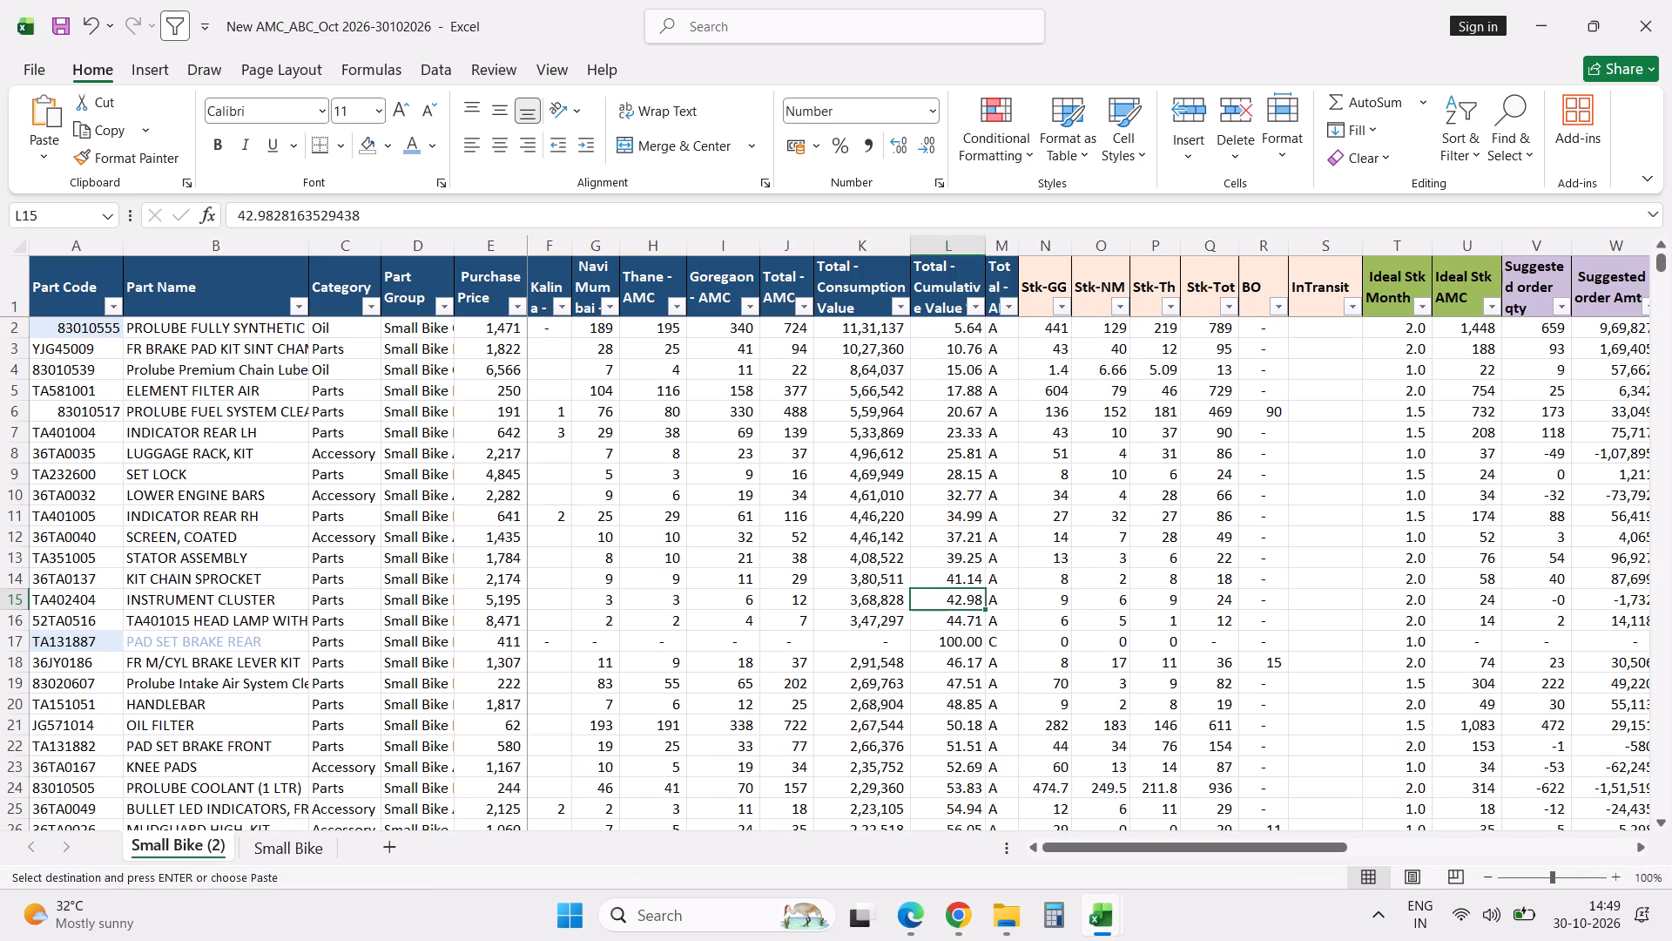
{"action": "key", "text": "alt+f"}
{"action": "key", "text": "o"}
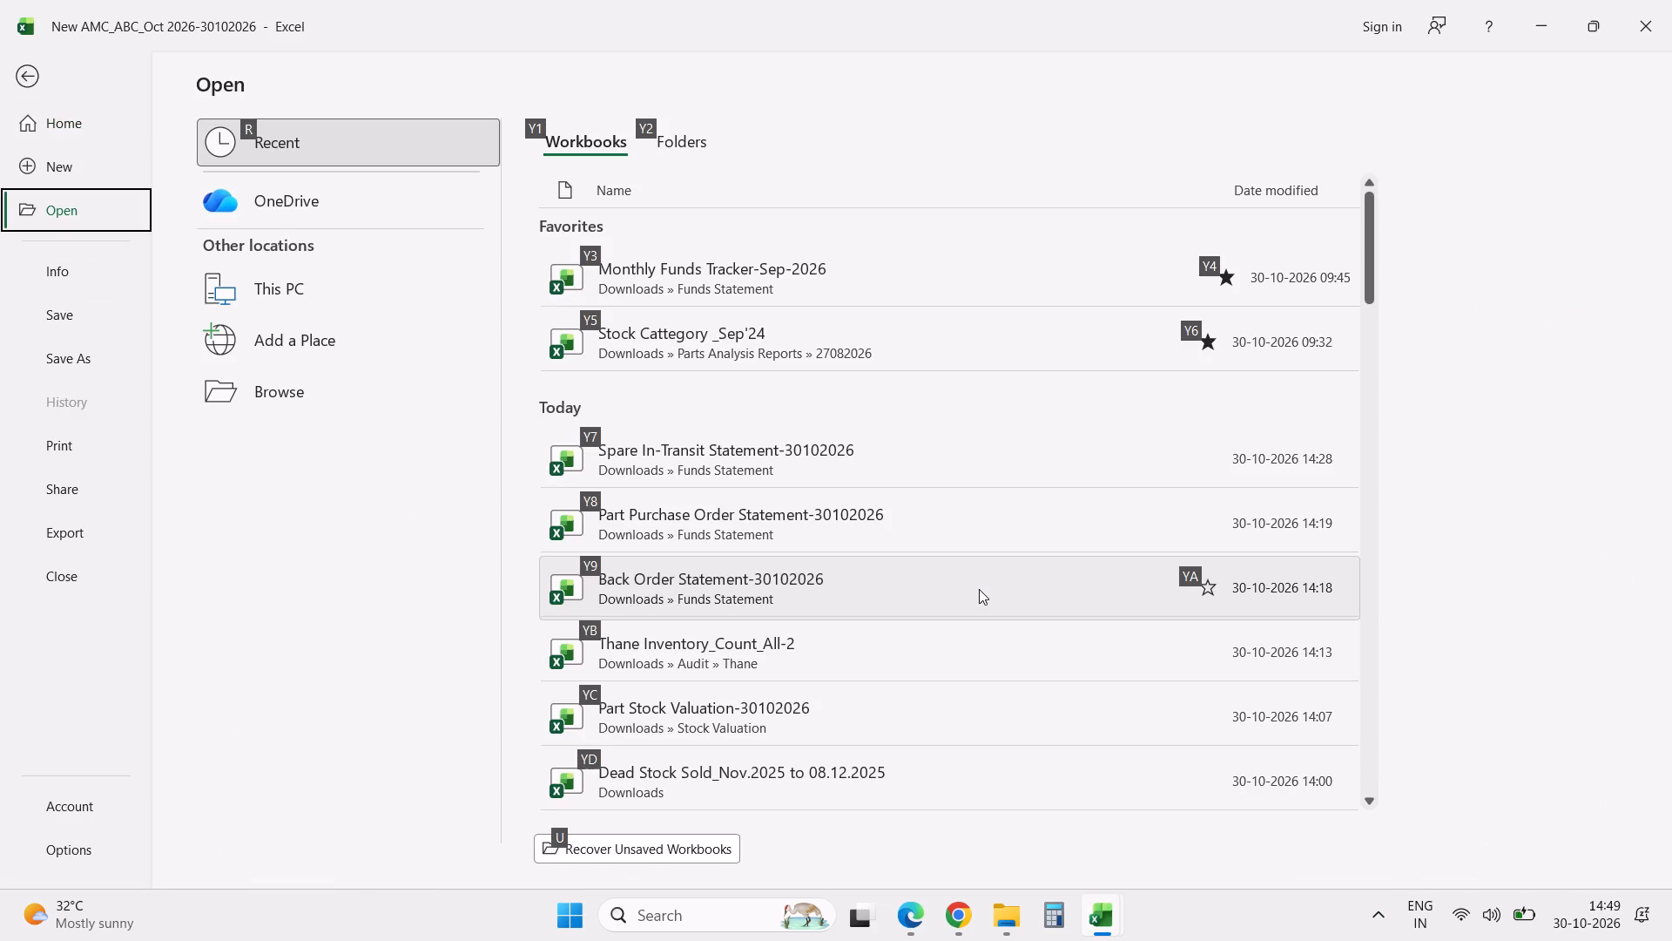
{"action": "double_click", "coordinate": [785, 441]}
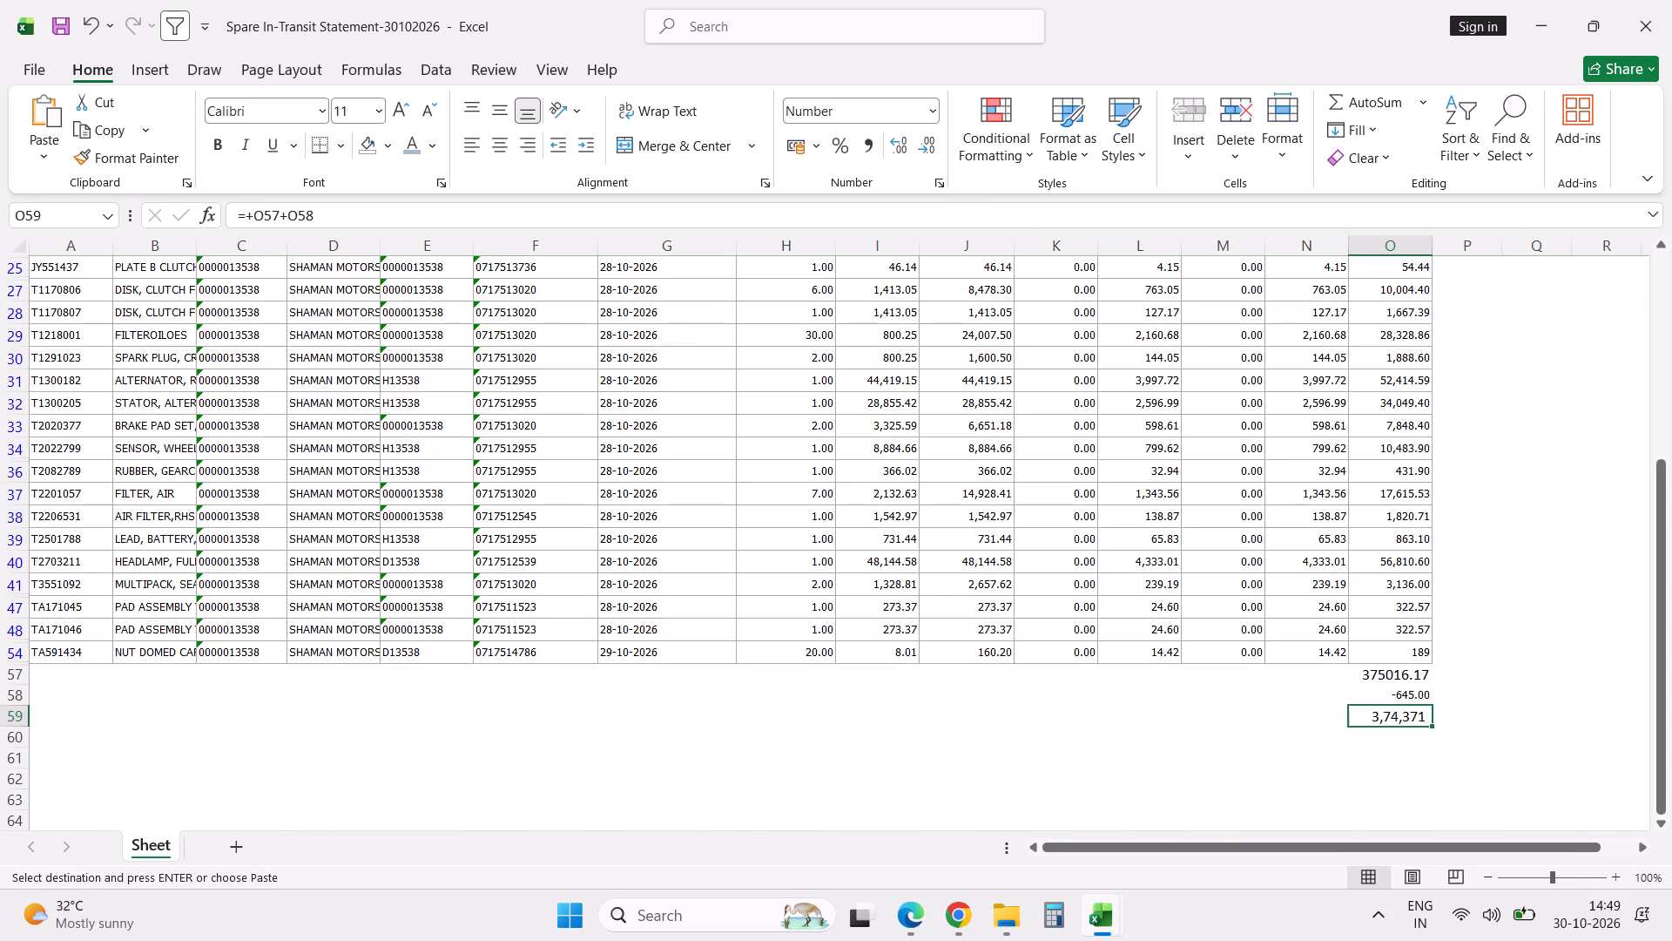
Clear the filter on the in-transit data and go to the Item Code header in A1.
{"action": "type", "text": "dff"}
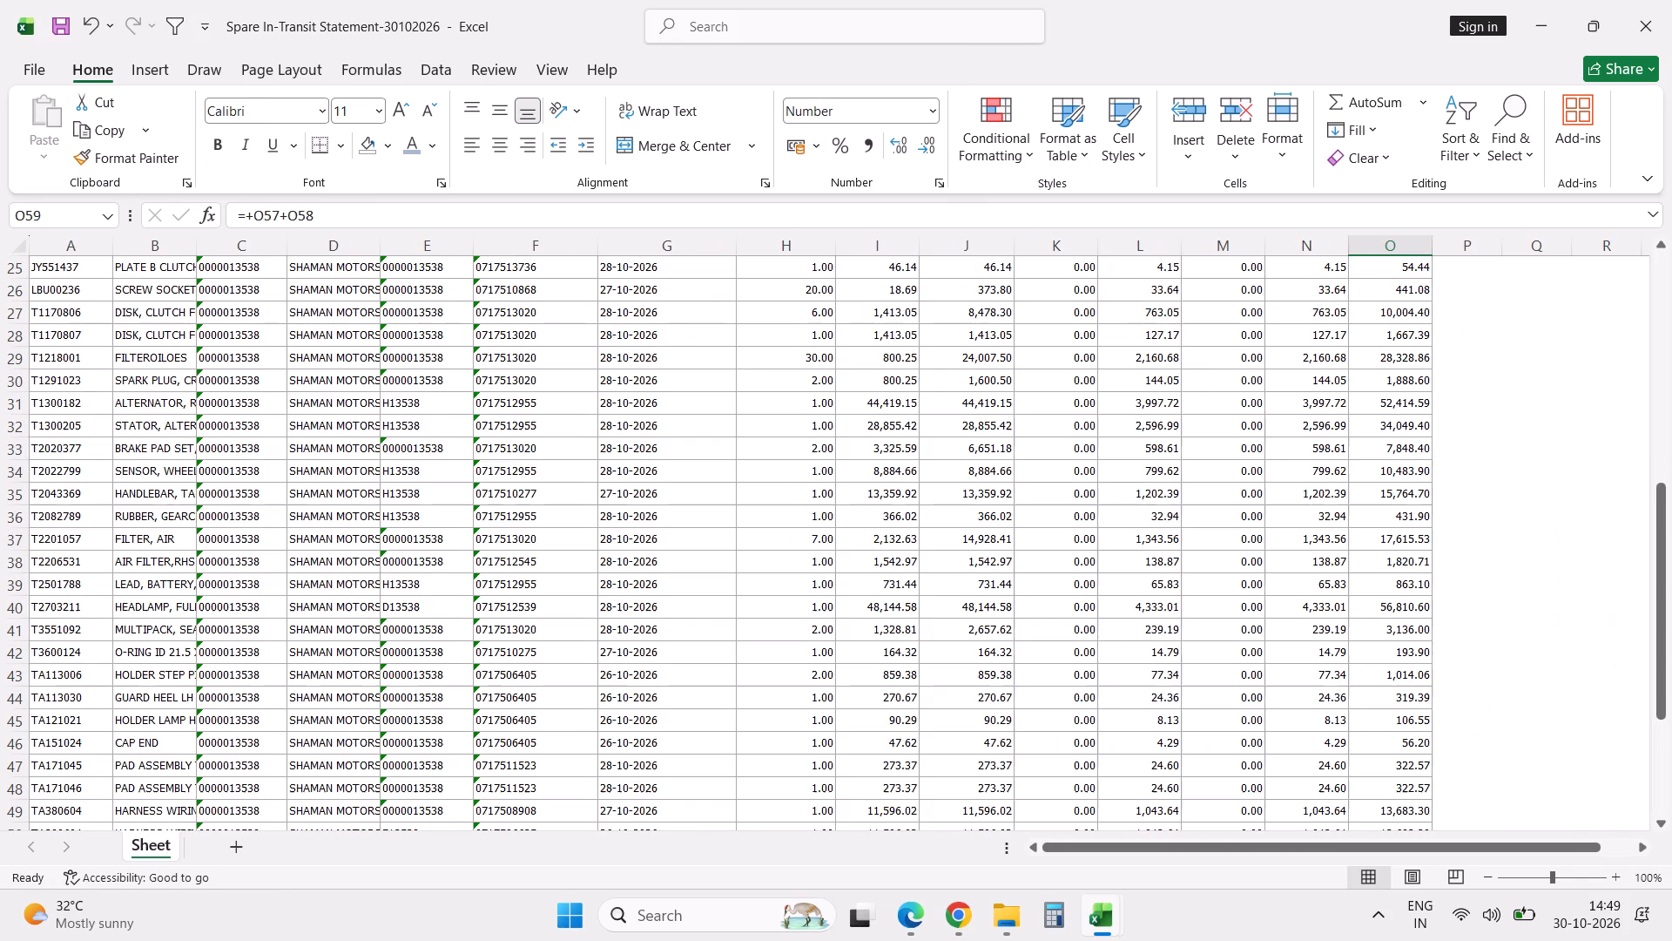
{"action": "left_click", "coordinate": [76, 594]}
{"action": "key", "text": "ctrl+Up"}
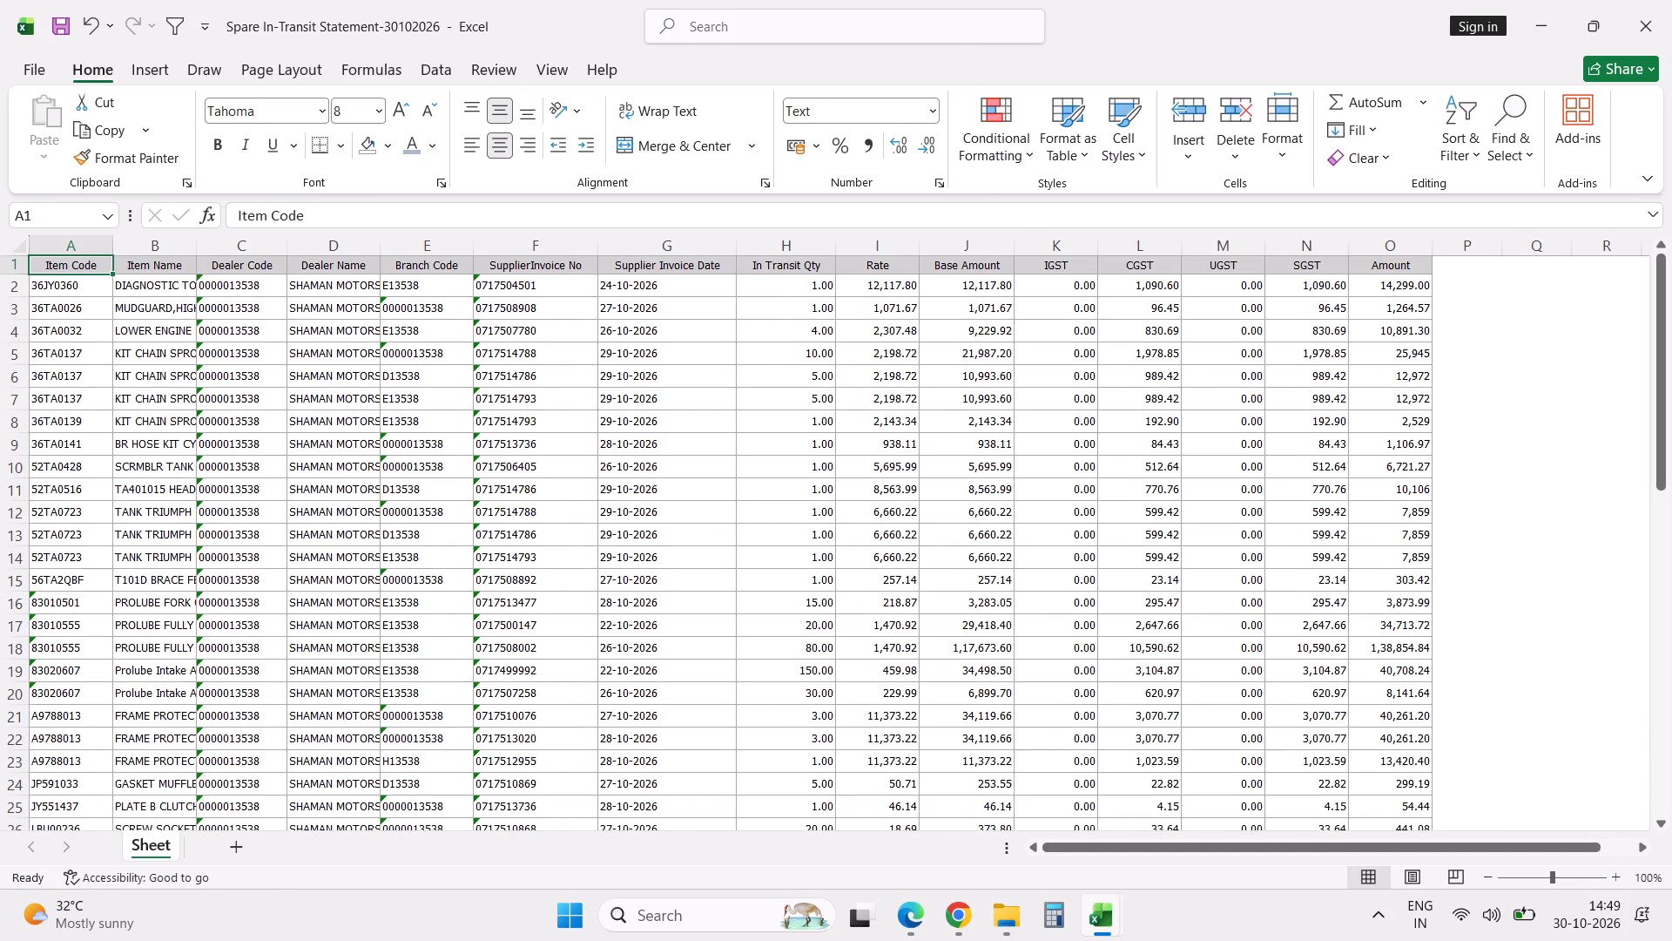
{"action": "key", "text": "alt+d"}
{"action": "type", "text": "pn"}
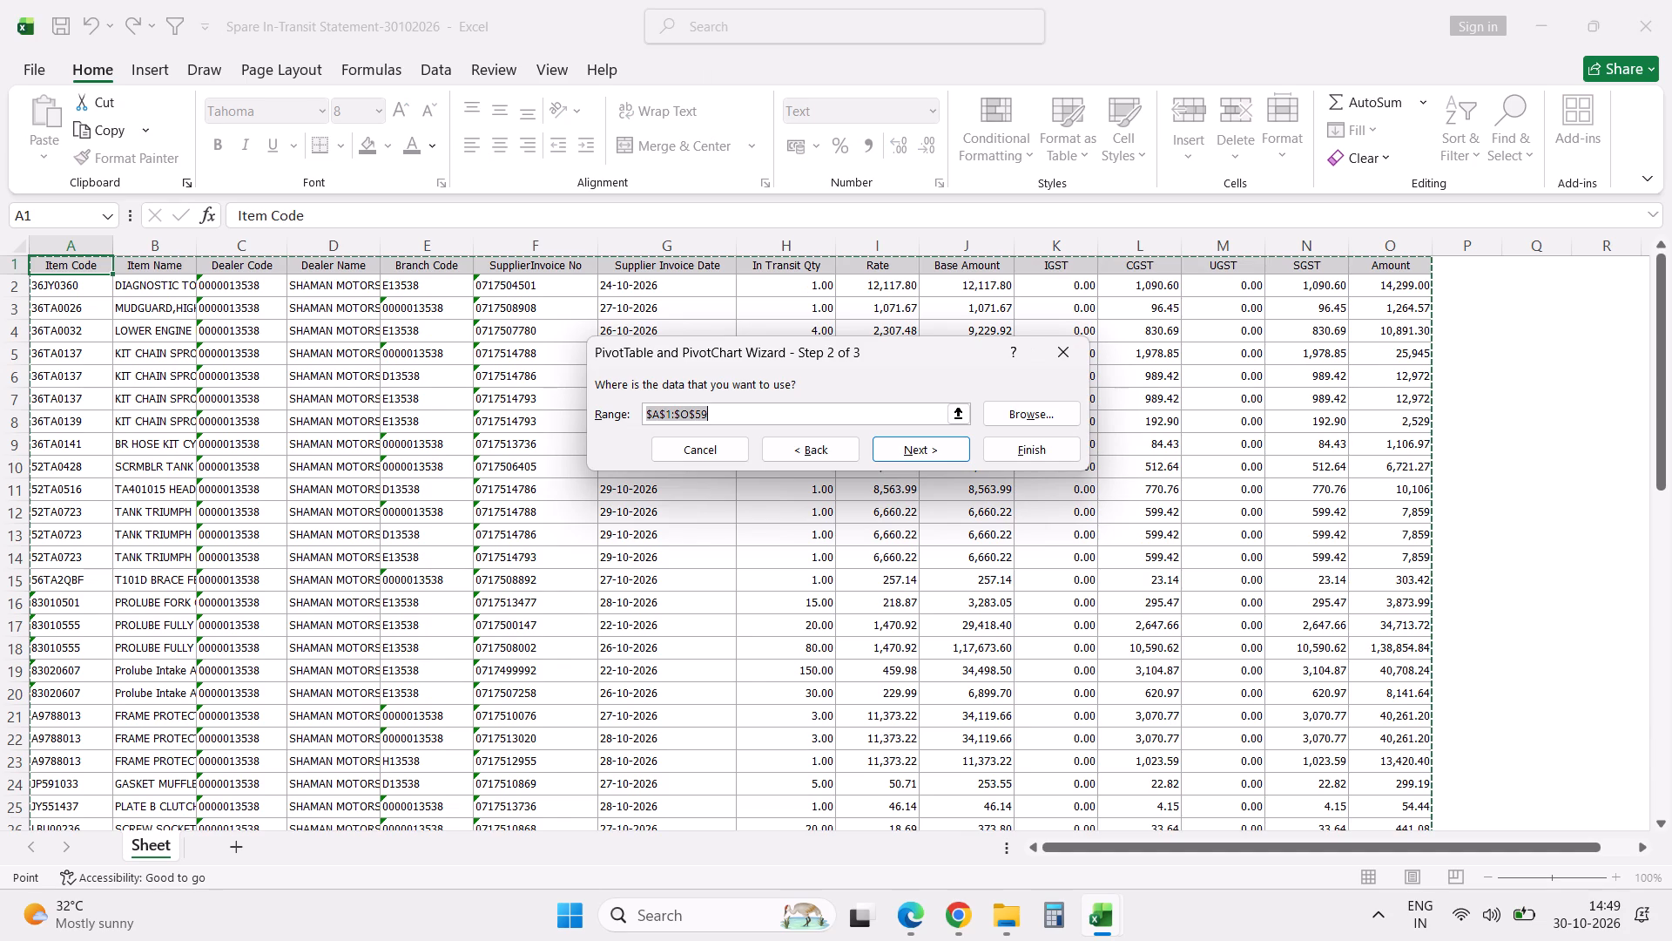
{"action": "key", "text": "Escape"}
Create a PivotTable from the in-transit data on a new sheet, with Item Code as rows and Sum of In Transit Qty as values.
{"action": "key", "text": "alt+d"}
{"action": "type", "text": "pn"}
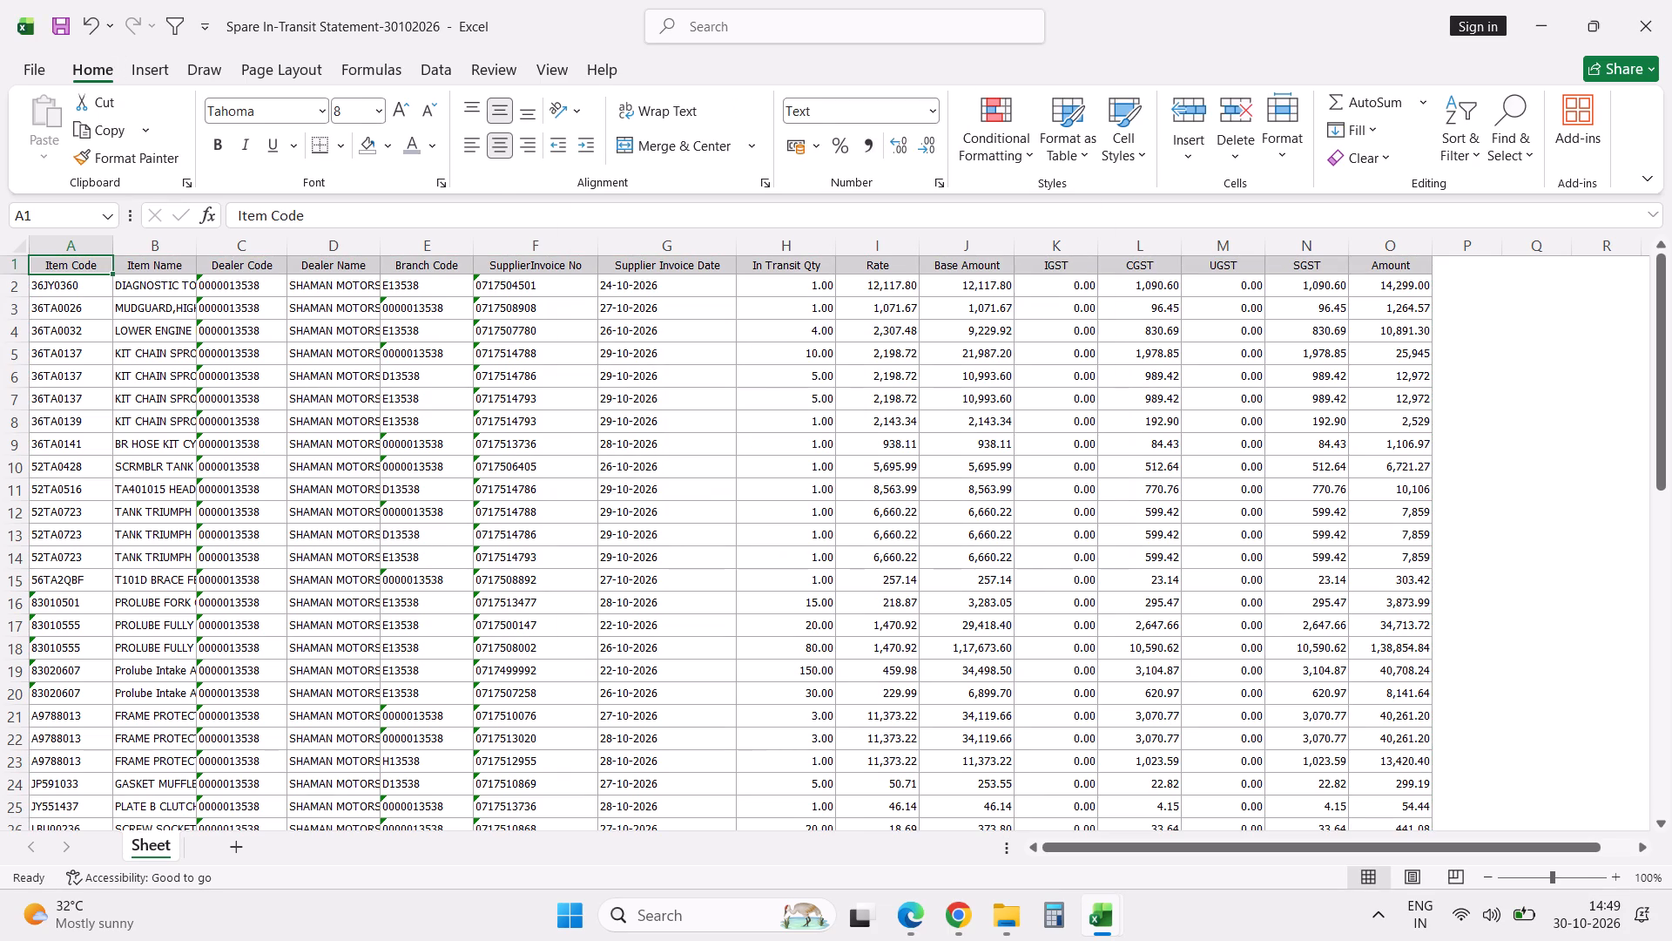
{"action": "left_click", "coordinate": [1035, 445]}
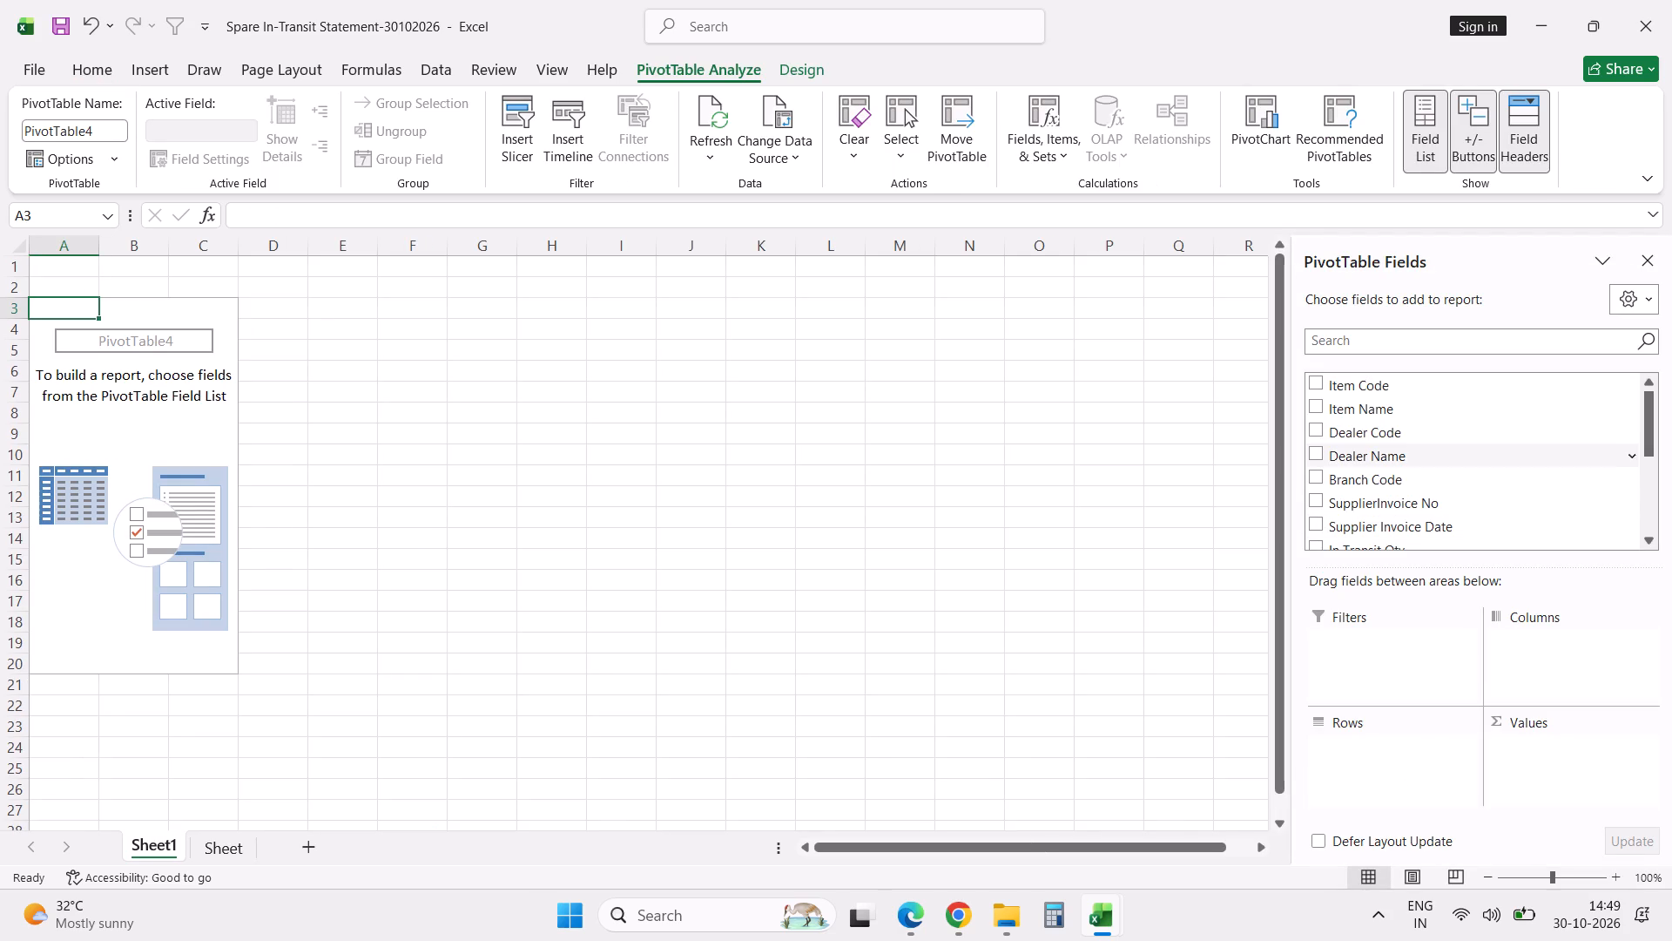
{"action": "left_click", "coordinate": [1320, 385]}
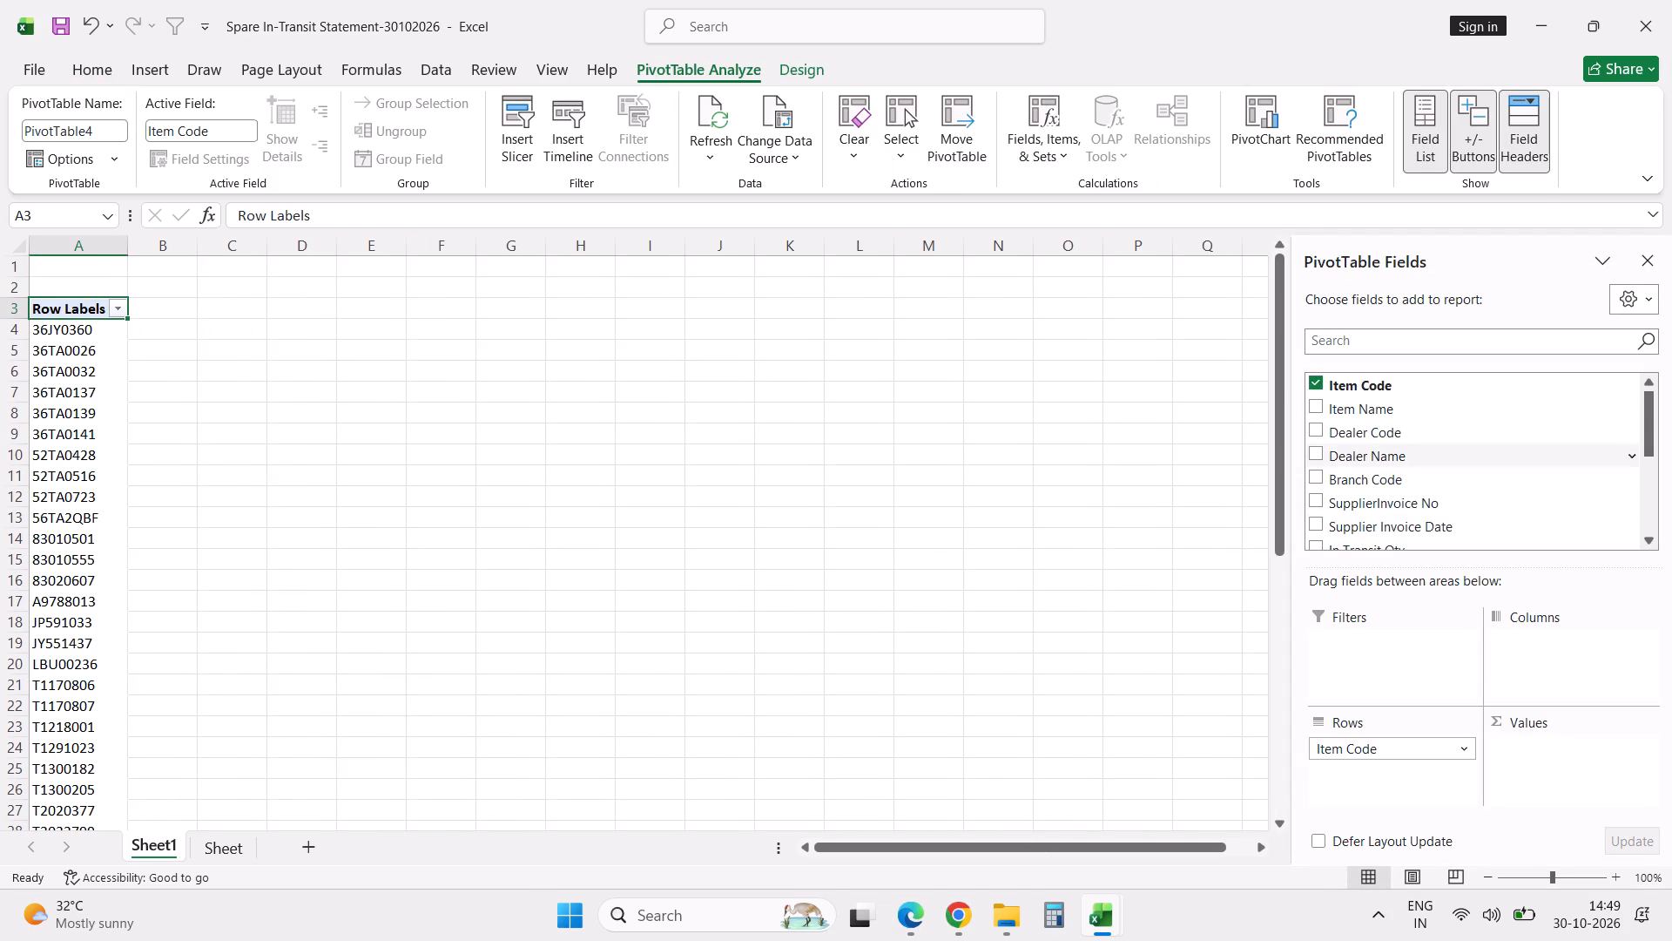
{"action": "left_click_drag", "start_coordinate": [1648, 435], "coordinate": [1655, 470]}
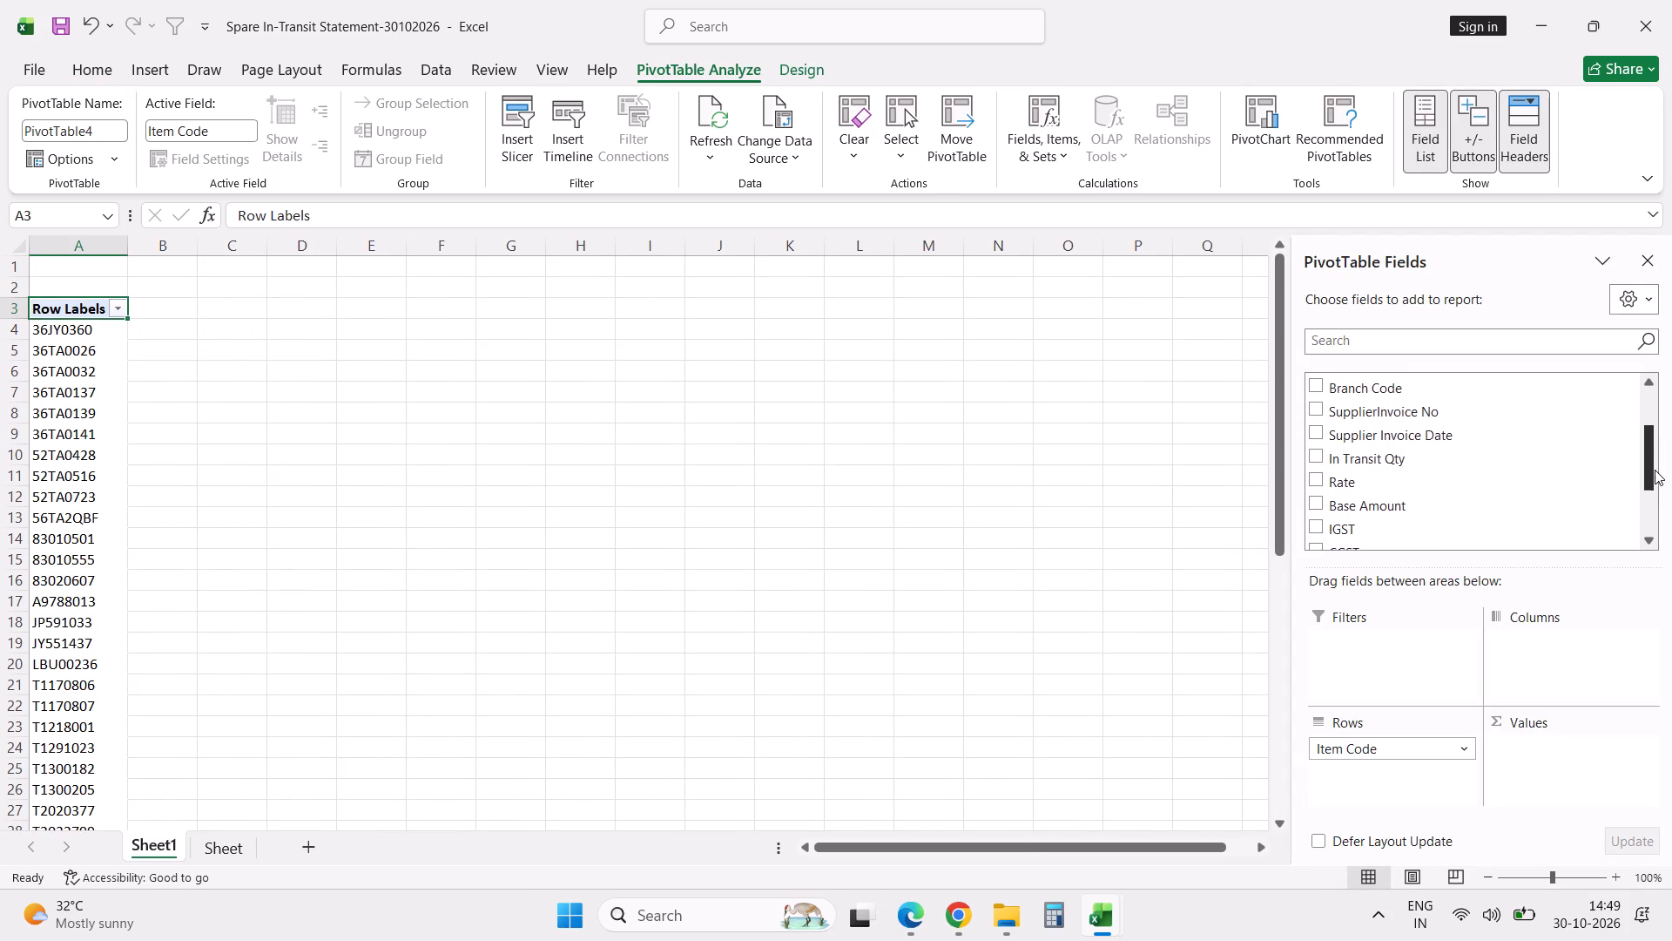
{"action": "left_click_drag", "start_coordinate": [1655, 470], "coordinate": [1655, 473]}
{"action": "left_click", "coordinate": [1319, 443]}
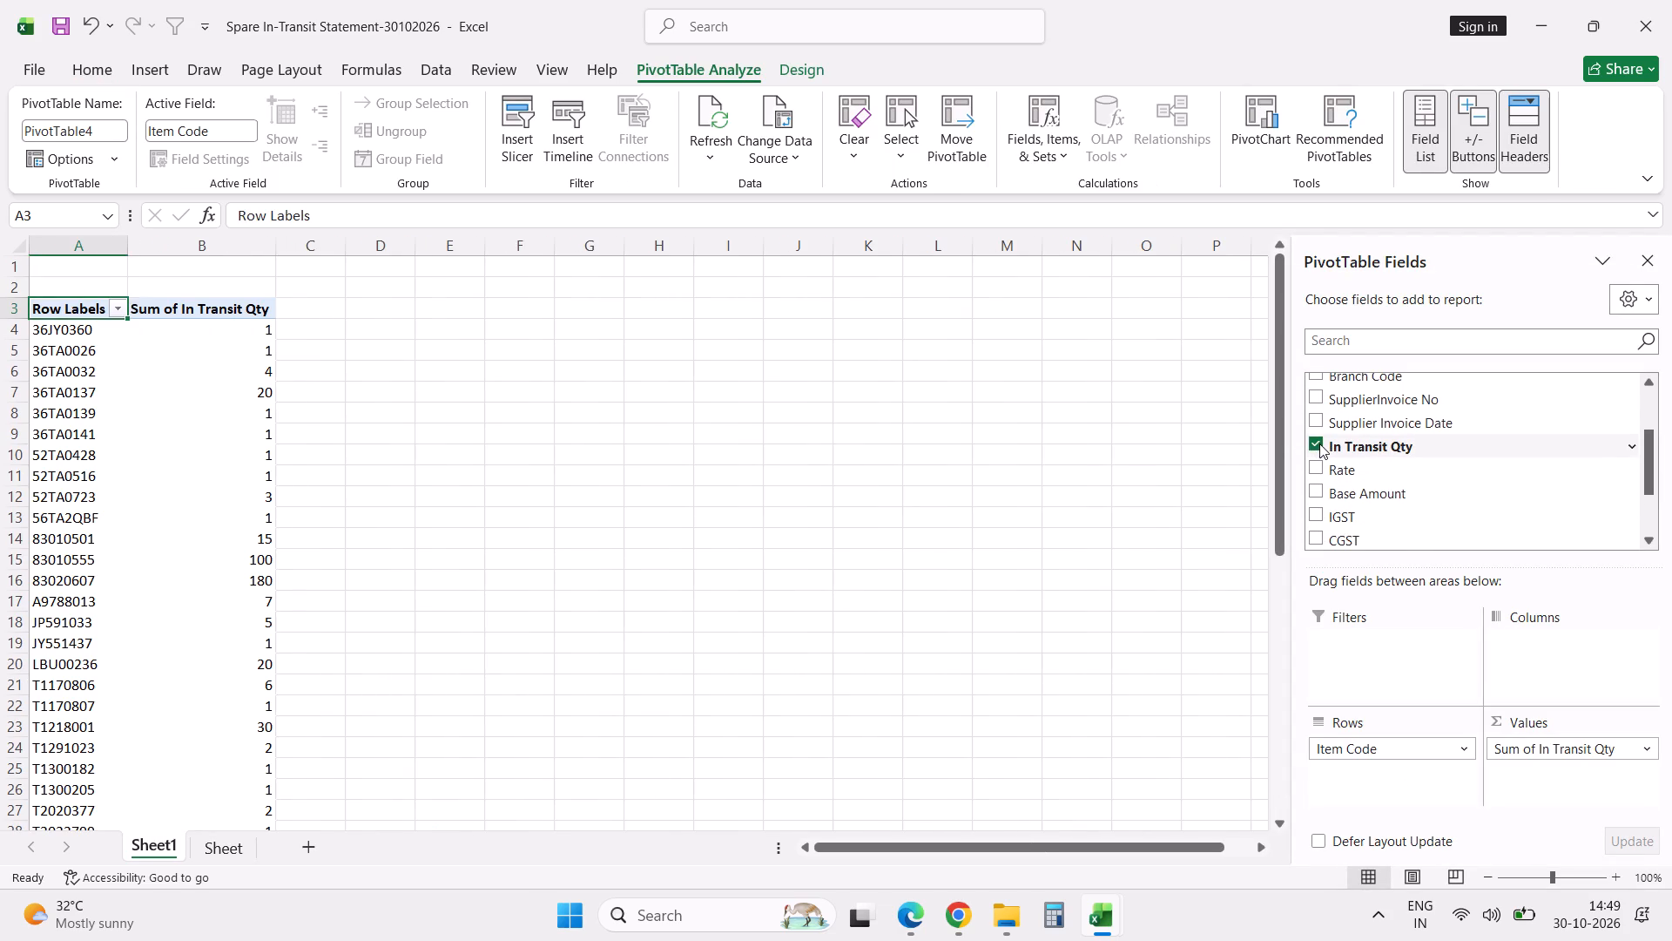
Convert the whole in-transit pivot sheet, Sheet1, to plain values in place.
{"action": "key", "text": "ctrl+a"}
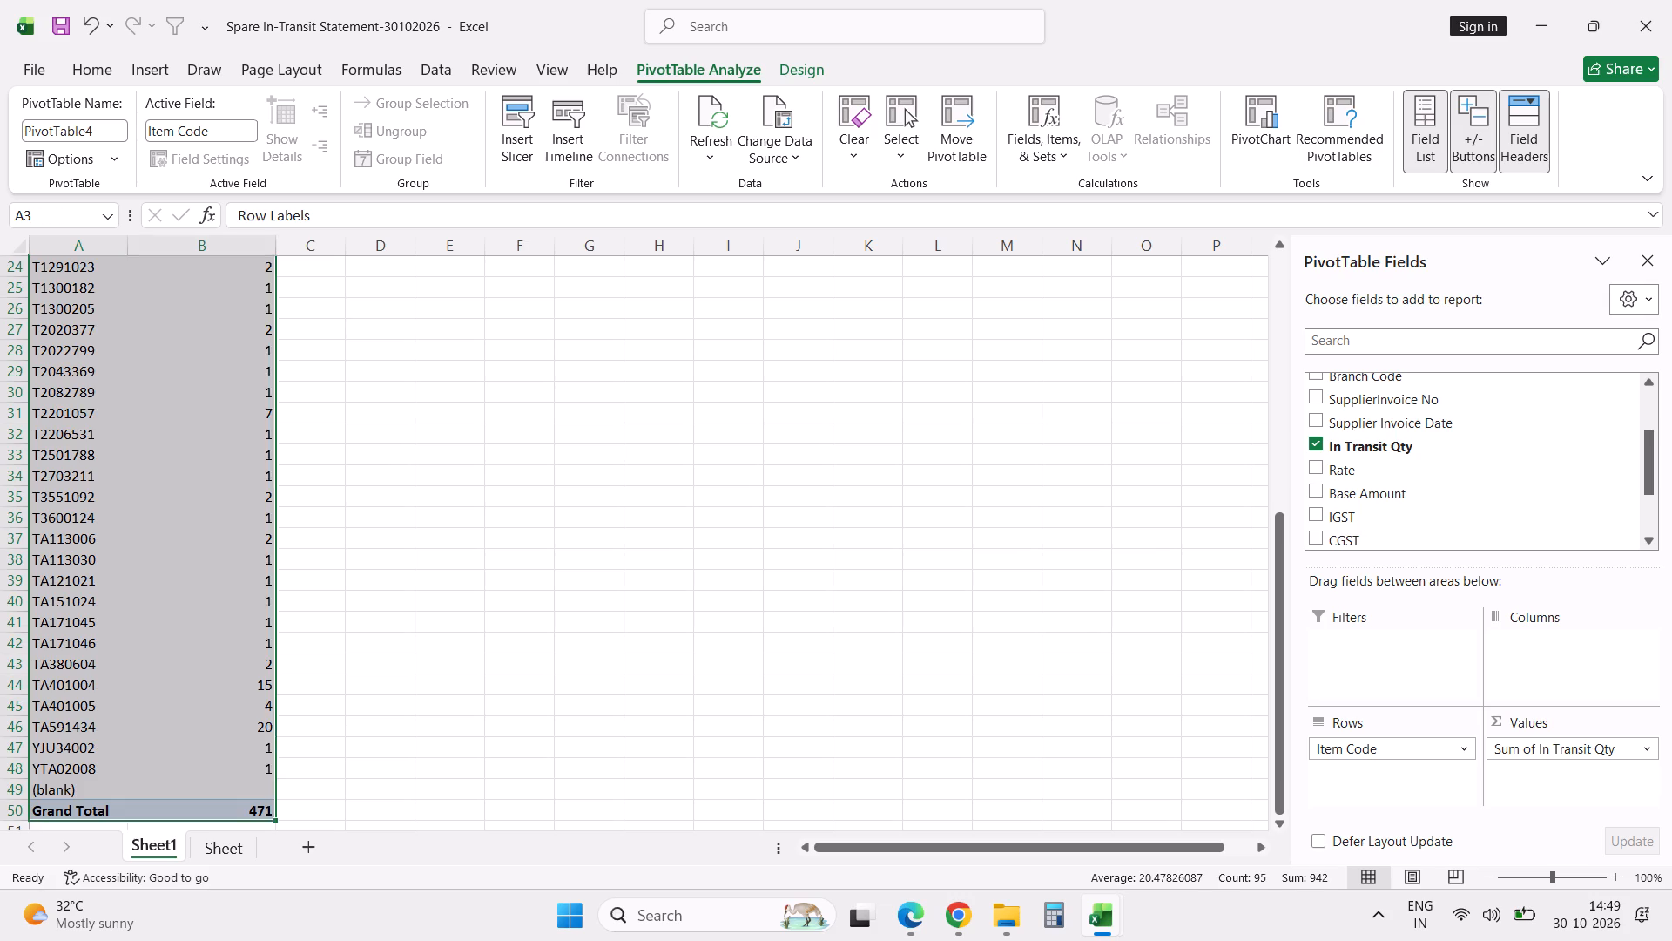
{"action": "key", "text": "ctrl+a"}
{"action": "key", "text": "ctrl+a"}
{"action": "key", "text": "ctrl+c"}
{"action": "right_click", "coordinate": [745, 592]}
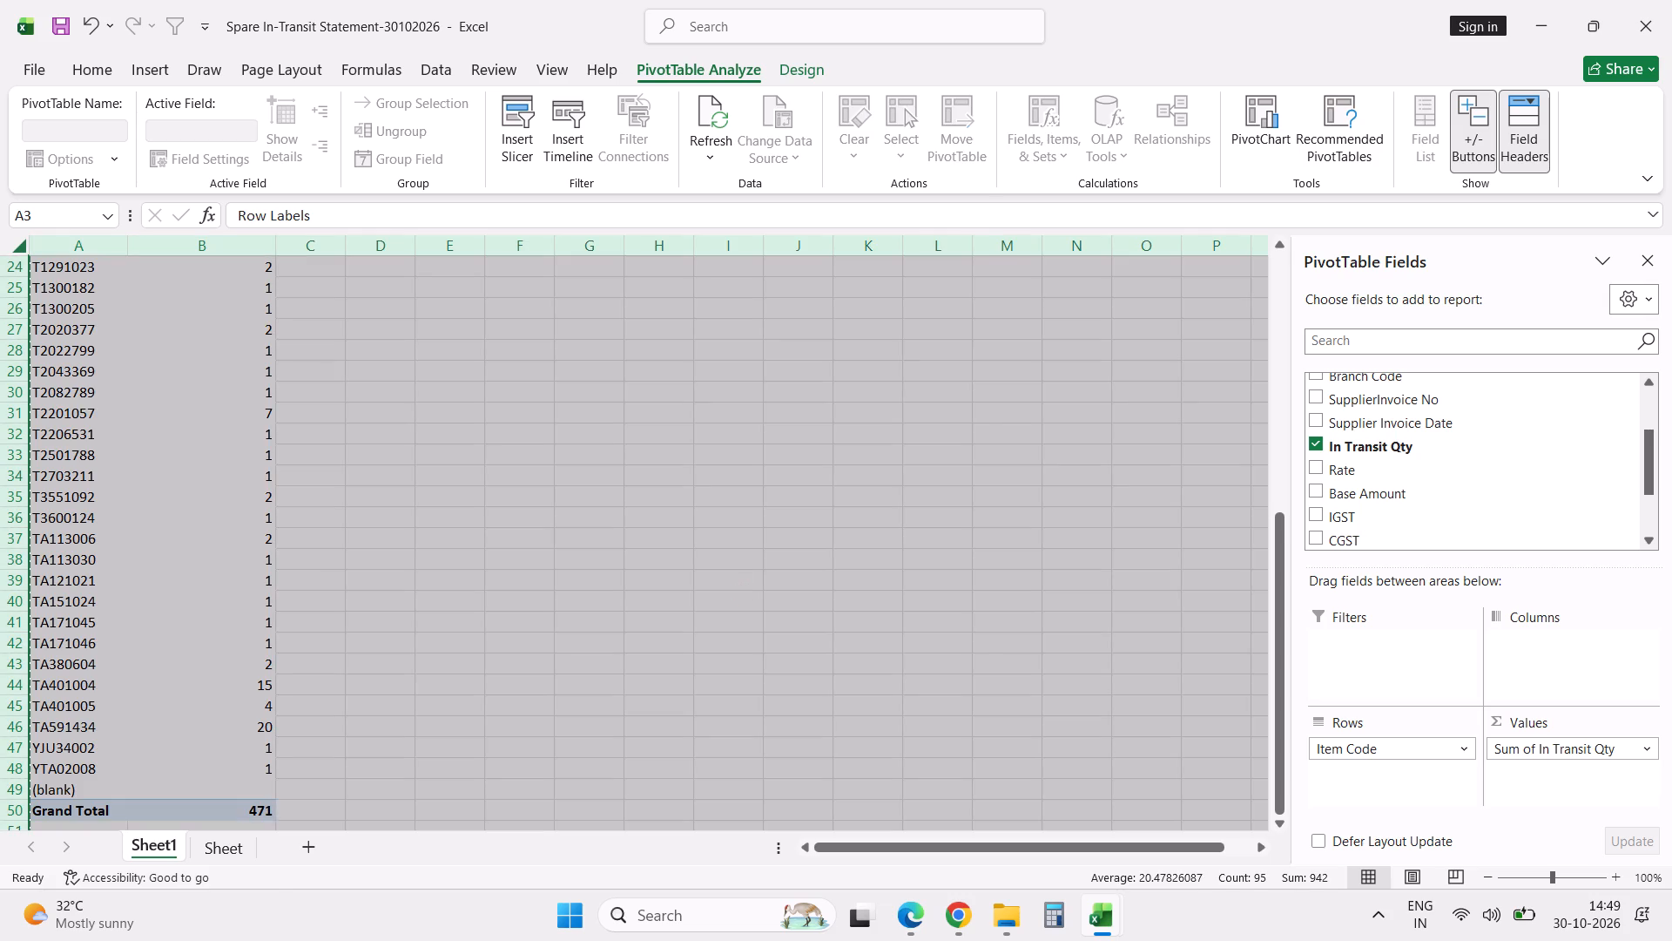
{"action": "right_click", "coordinate": [745, 592]}
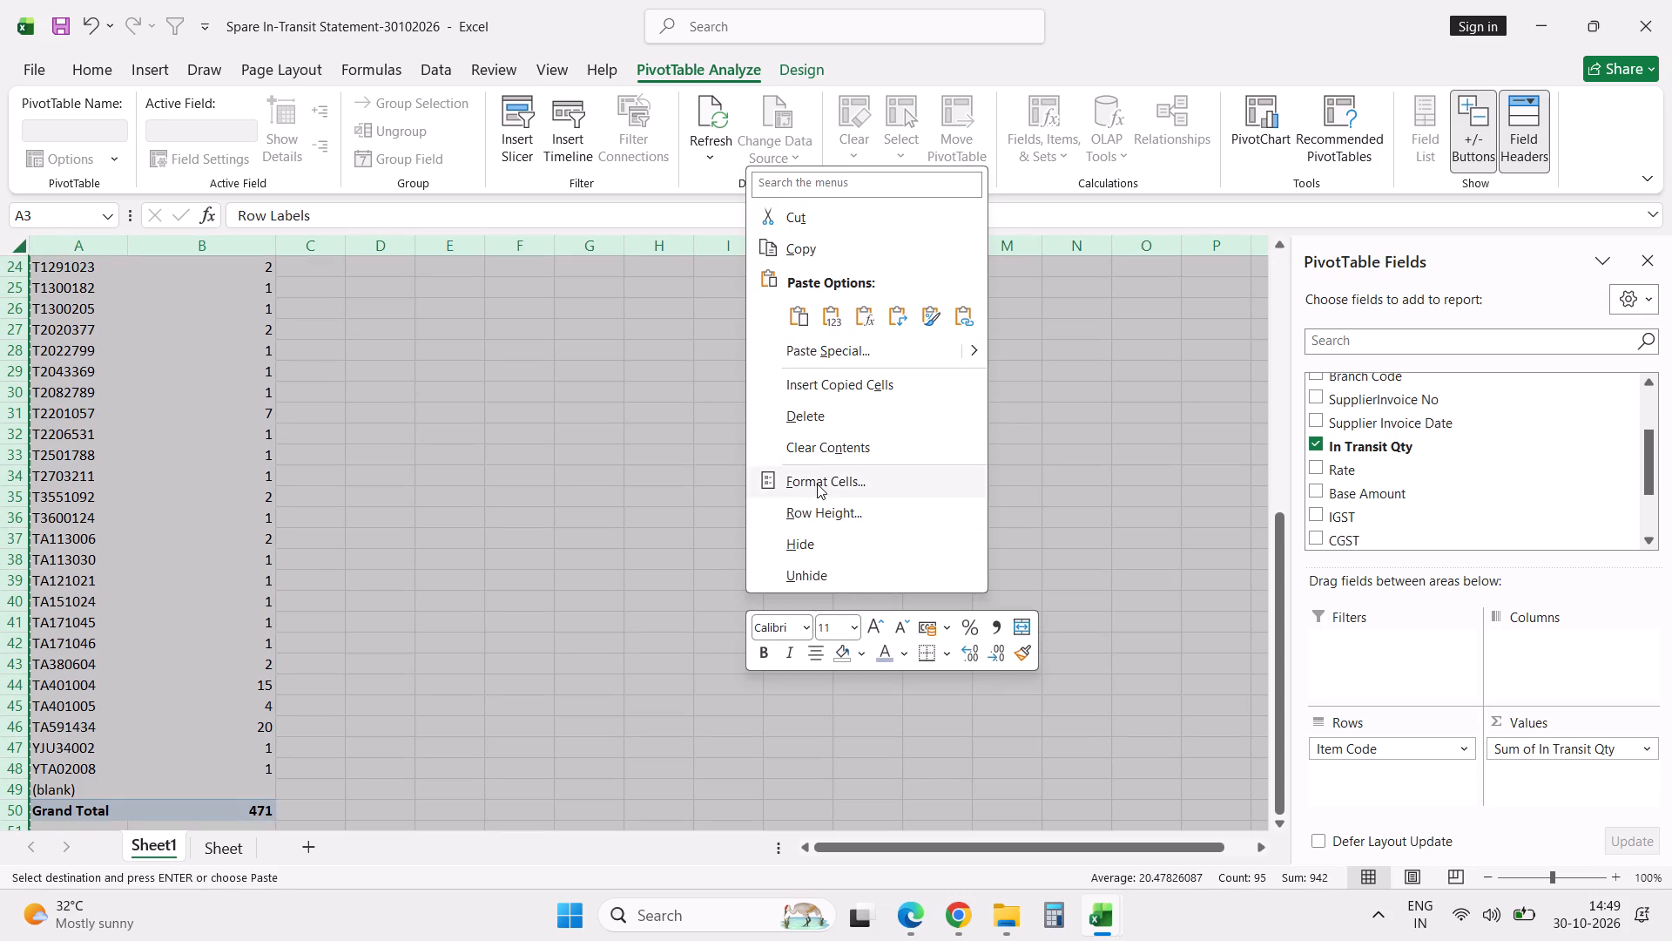
{"action": "left_click", "coordinate": [834, 326]}
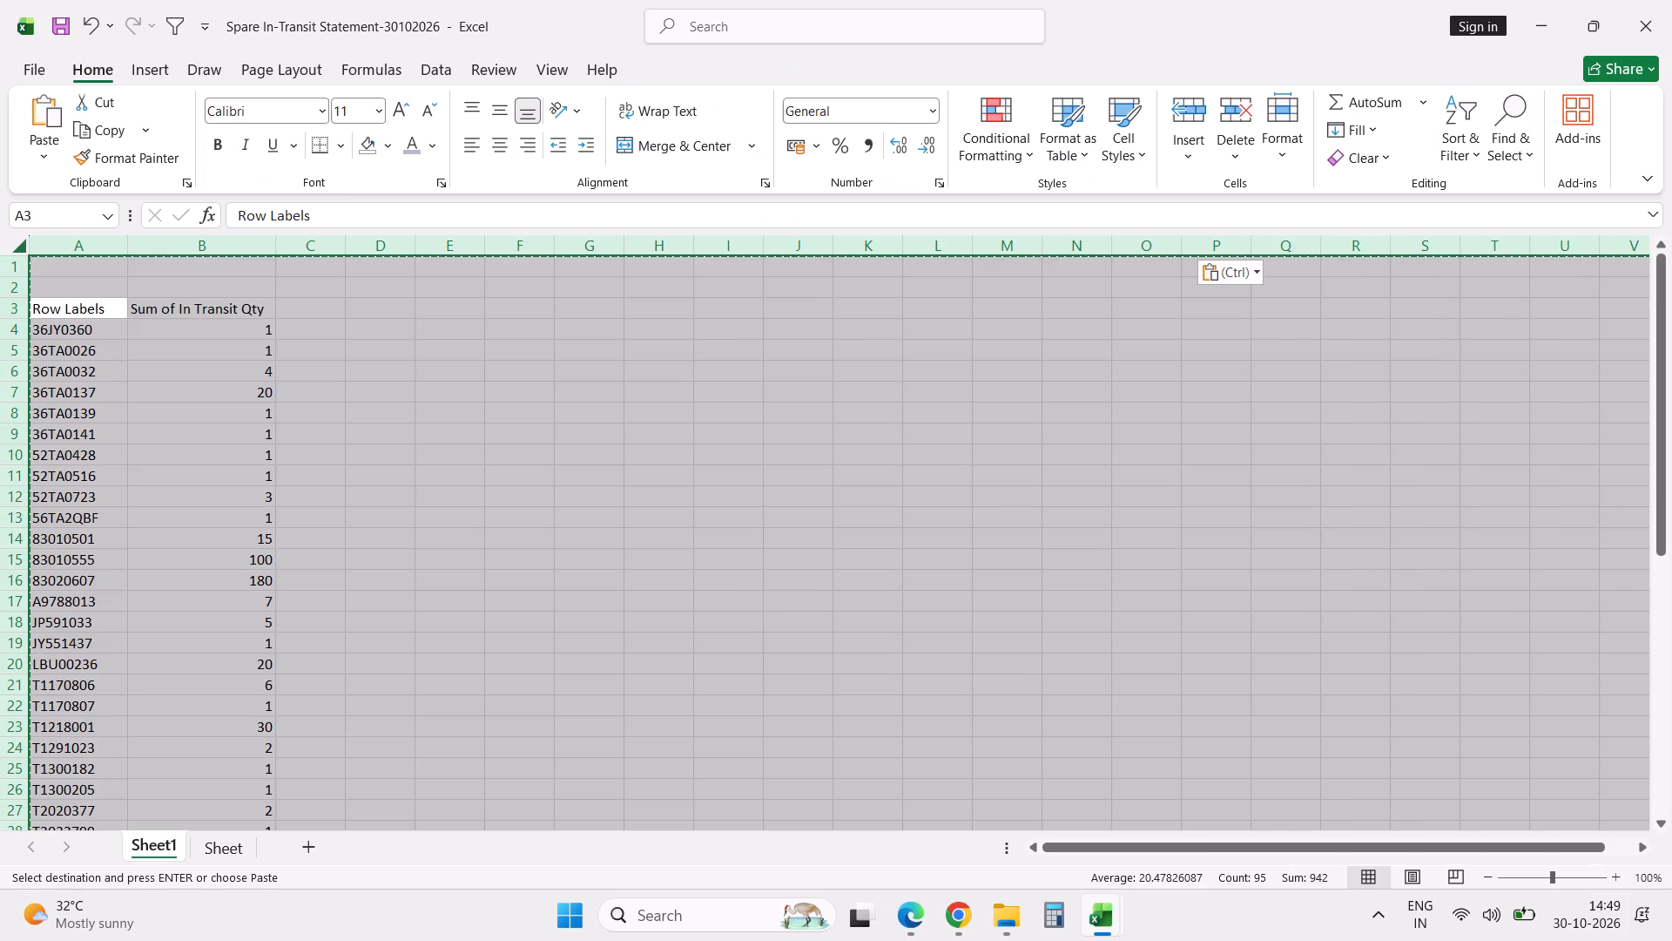
{"action": "left_click", "coordinate": [95, 330]}
Fill the InTransit column of Small Bike (2) with an exact-match VLOOKUP of Part Code, returning column 2 of in-transit Sheet1 range A4:B50.
{"action": "key", "text": "alt+Tab"}
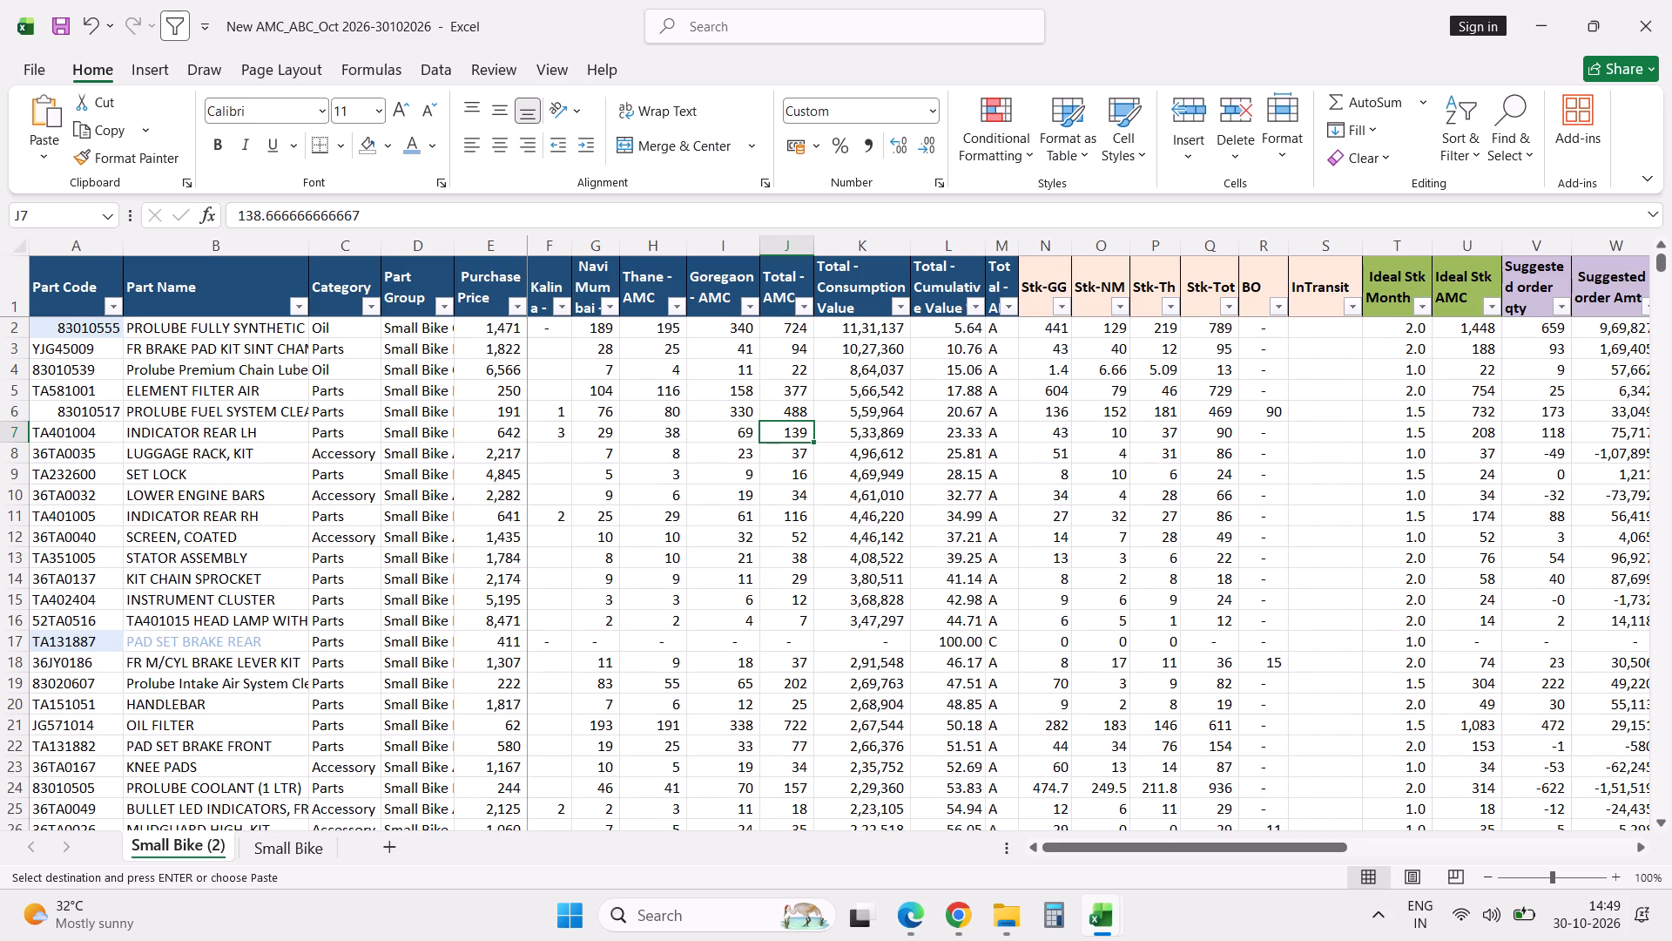
{"action": "left_click", "coordinate": [1321, 285]}
{"action": "key", "text": "Down"}
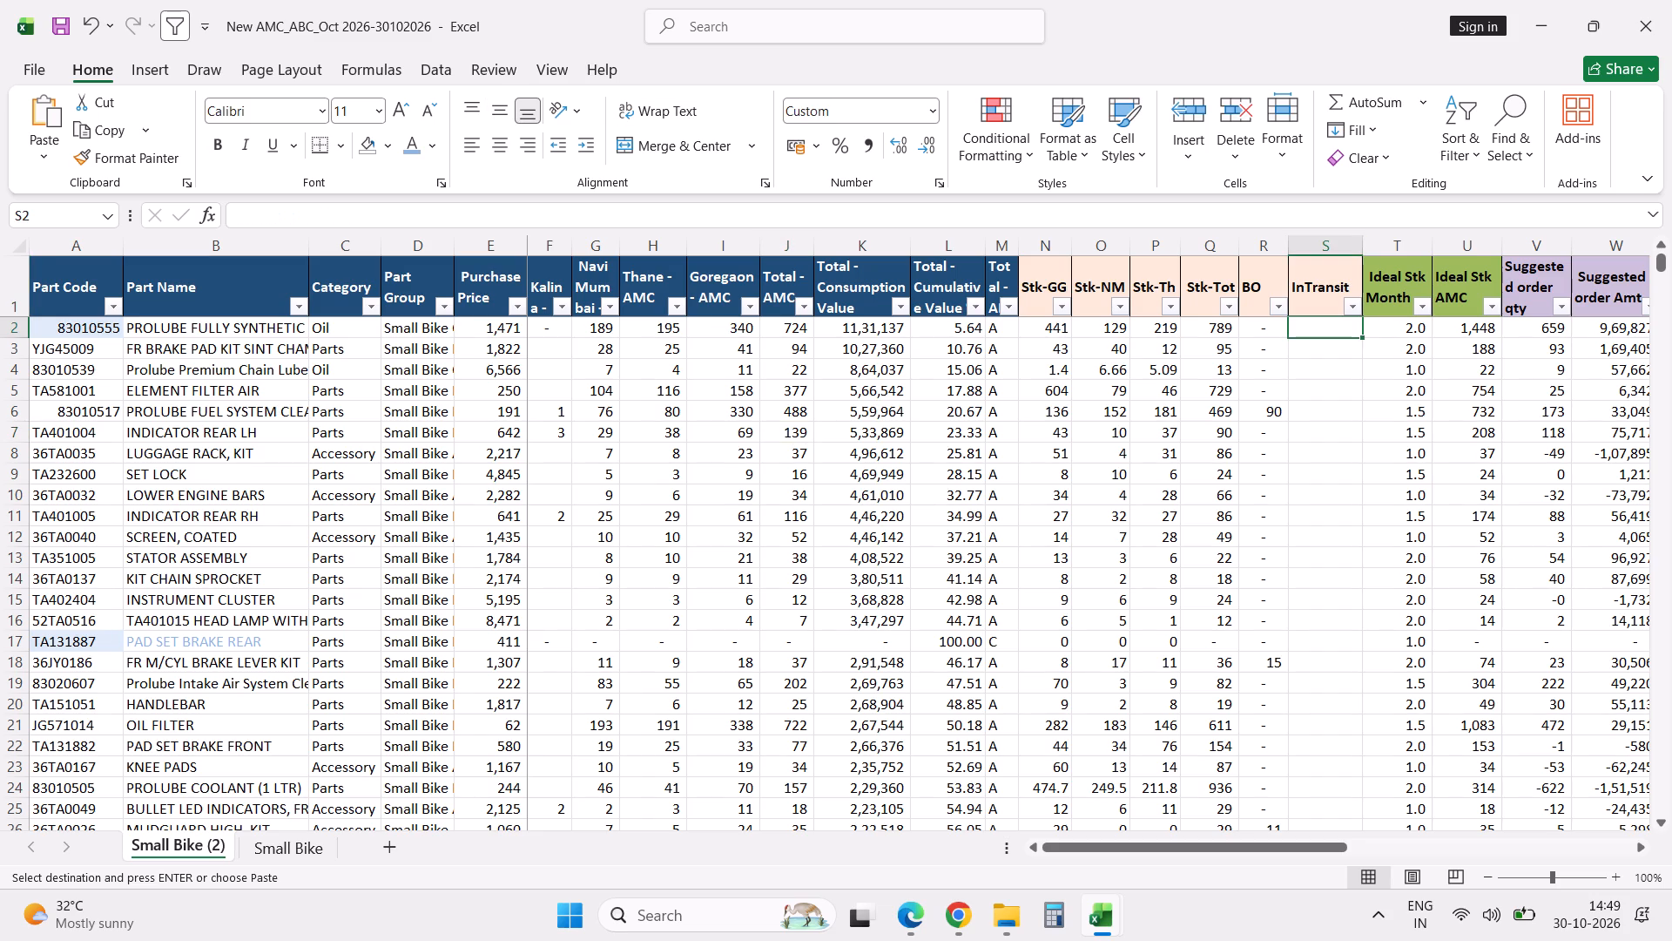
{"action": "type", "text": "=vlo"}
{"action": "key", "text": "Tab"}
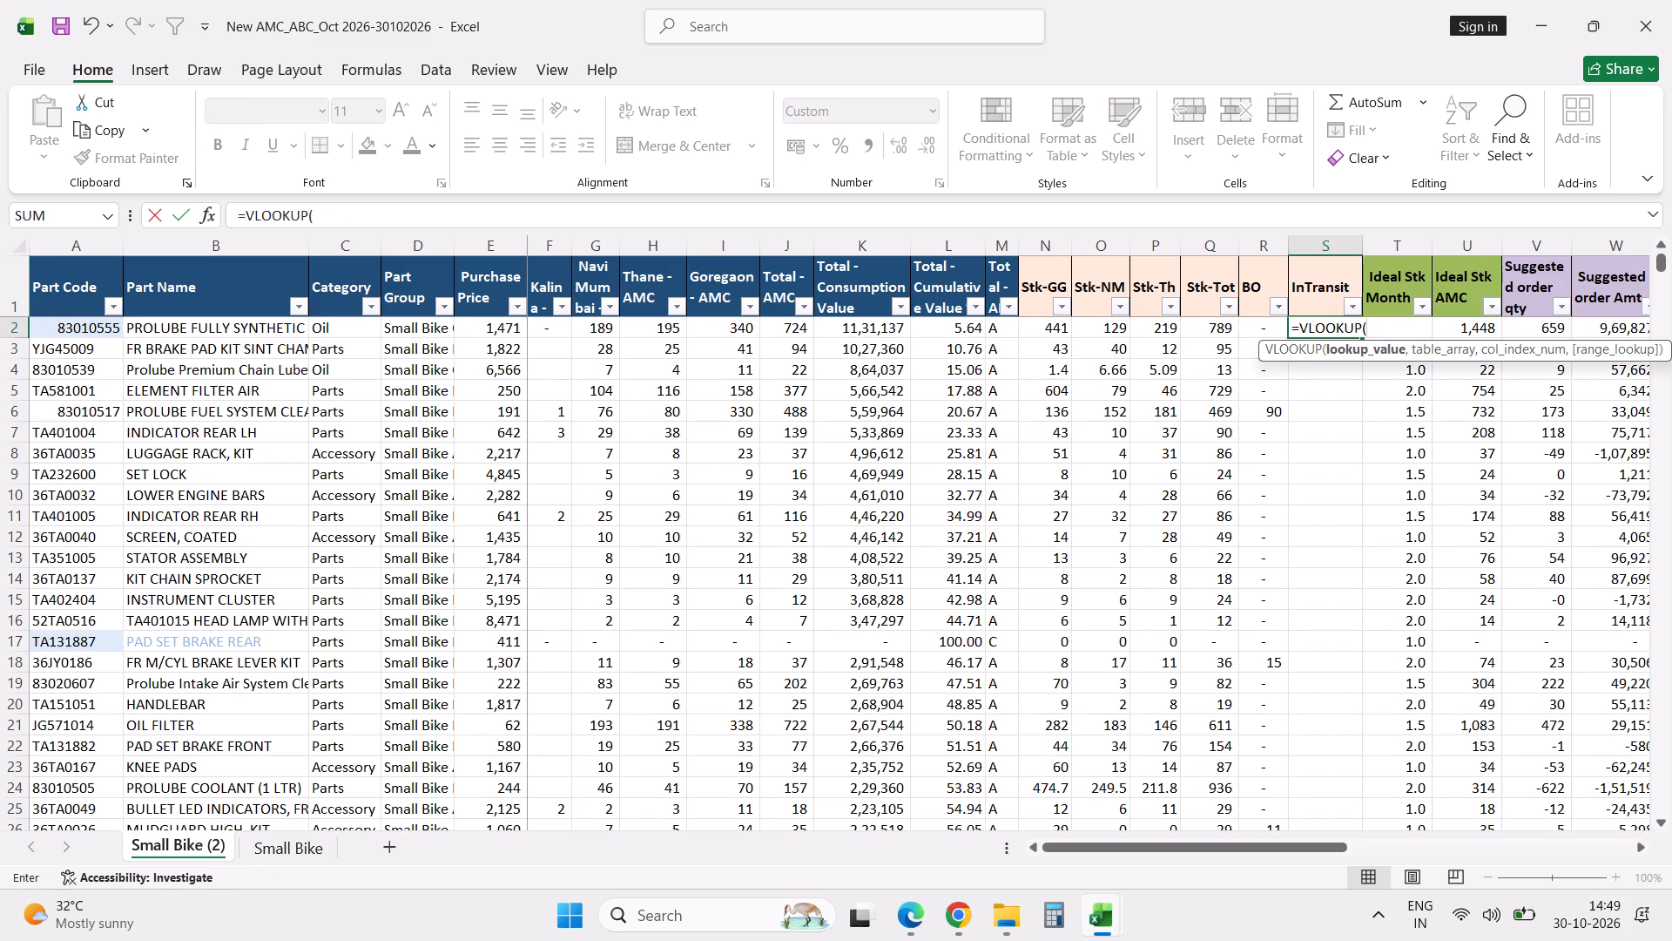
{"action": "left_click", "coordinate": [110, 334]}
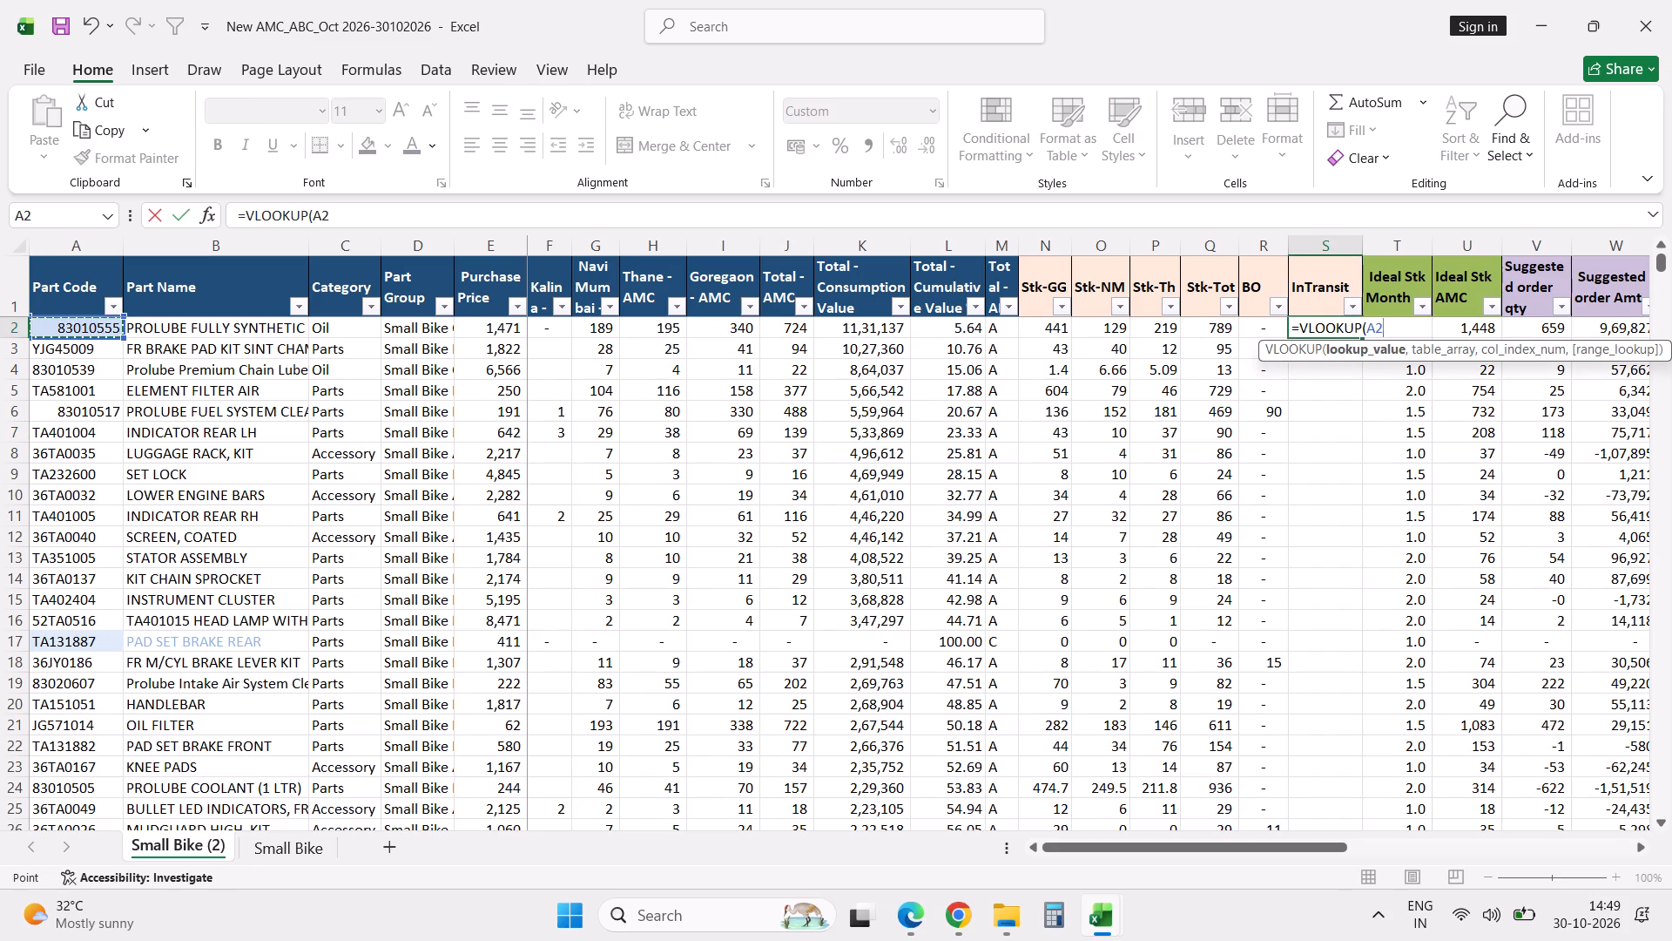
{"action": "key", "text": "comma"}
{"action": "key", "text": "alt+Tab"}
{"action": "left_click", "coordinate": [79, 325]}
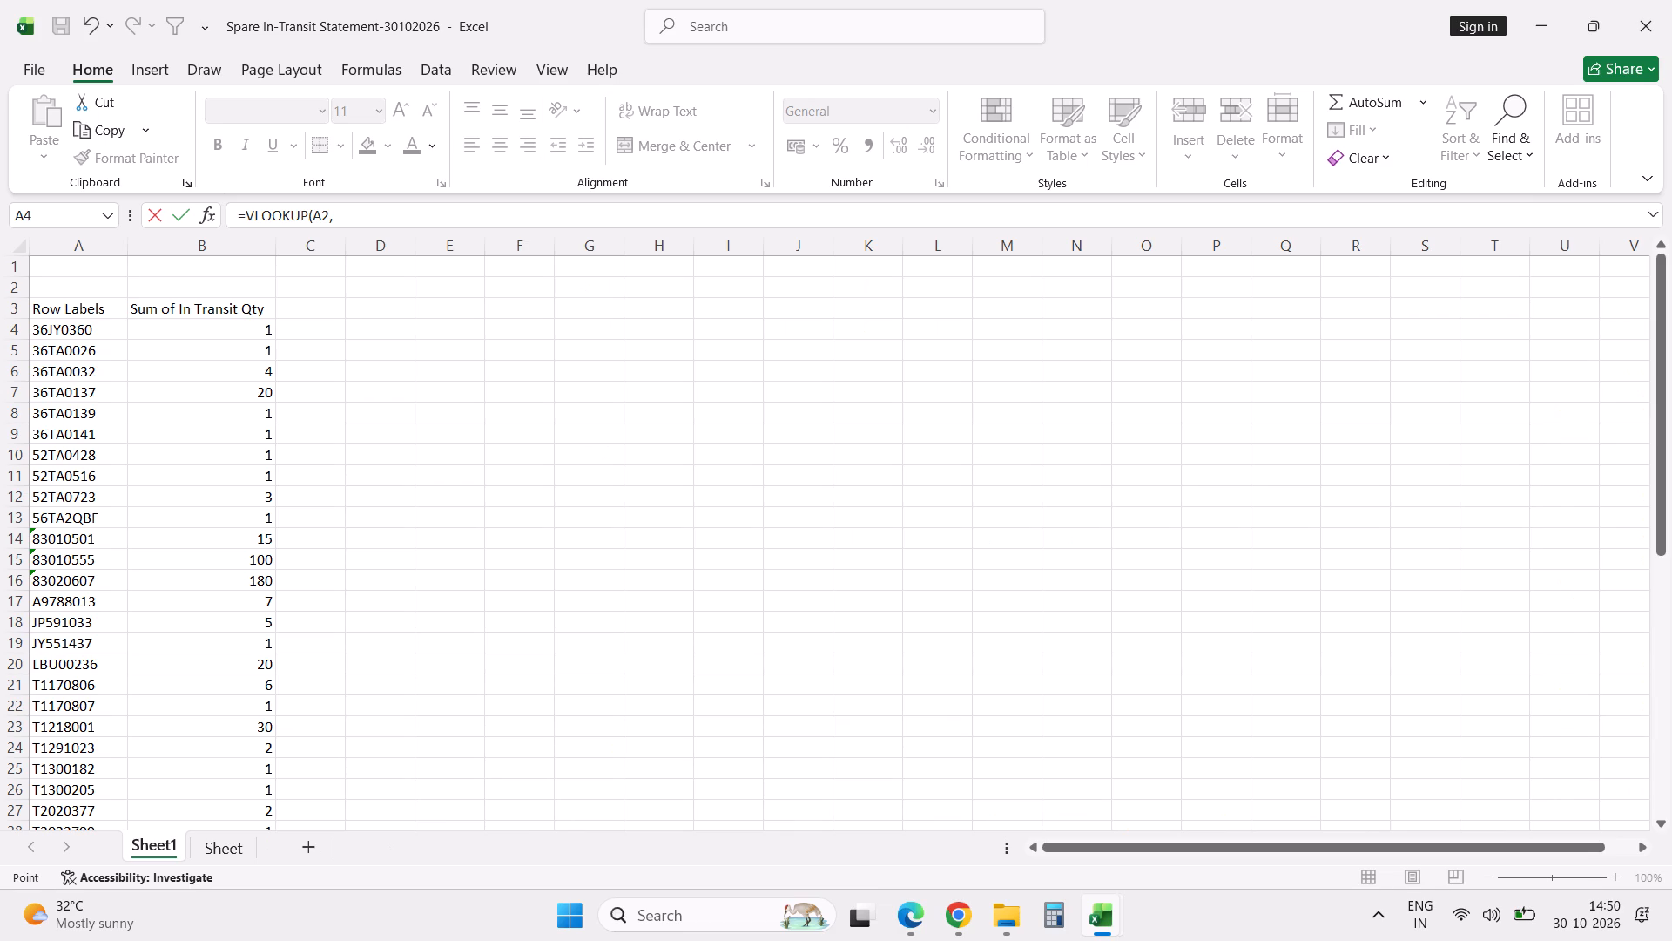
{"action": "key", "text": "shift+Right"}
{"action": "key", "text": "ctrl+shift+Down"}
{"action": "type", "text": ",2,0"}
{"action": "key", "text": "Return"}
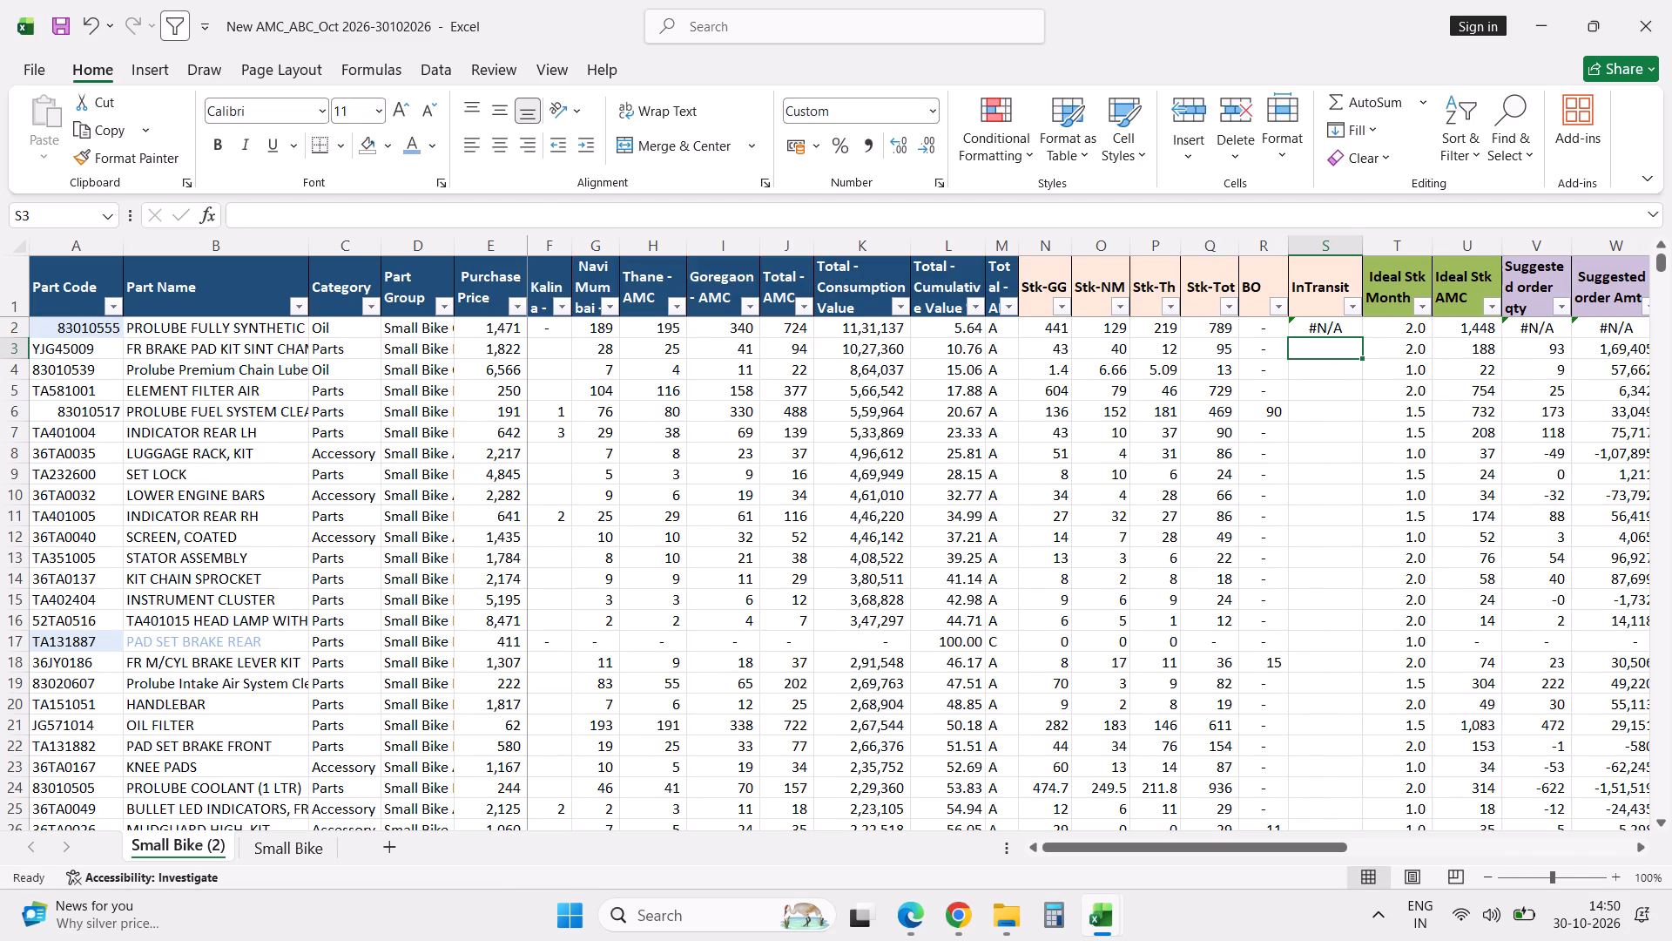
{"action": "left_click", "coordinate": [1325, 324]}
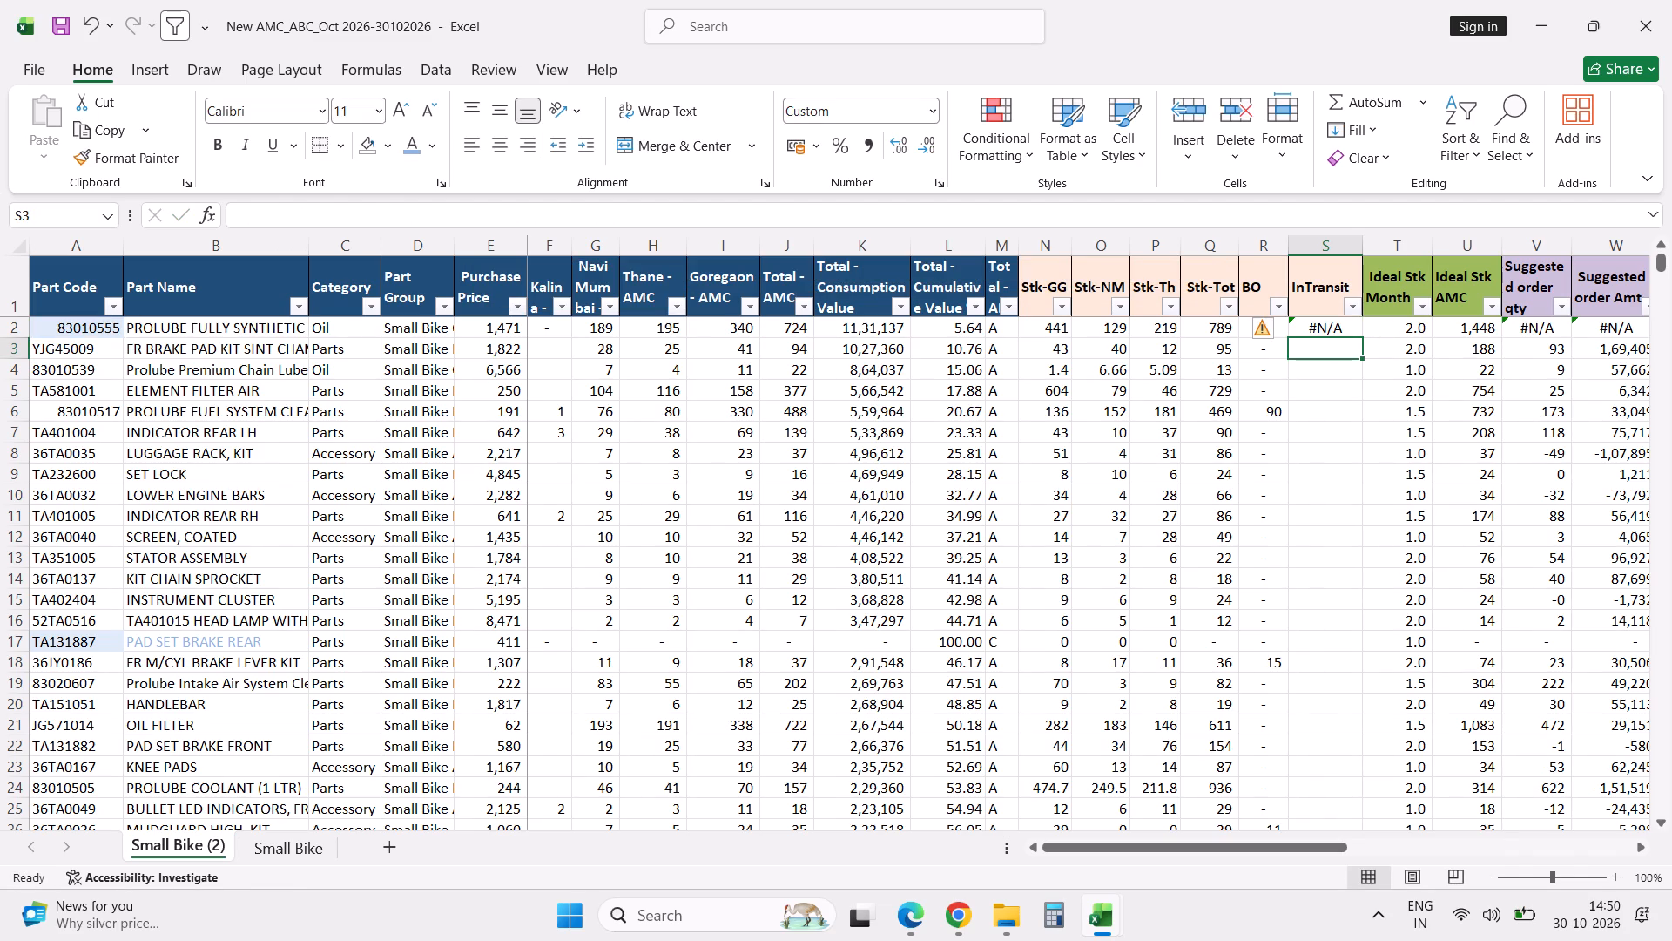
{"action": "double_click", "coordinate": [1361, 337]}
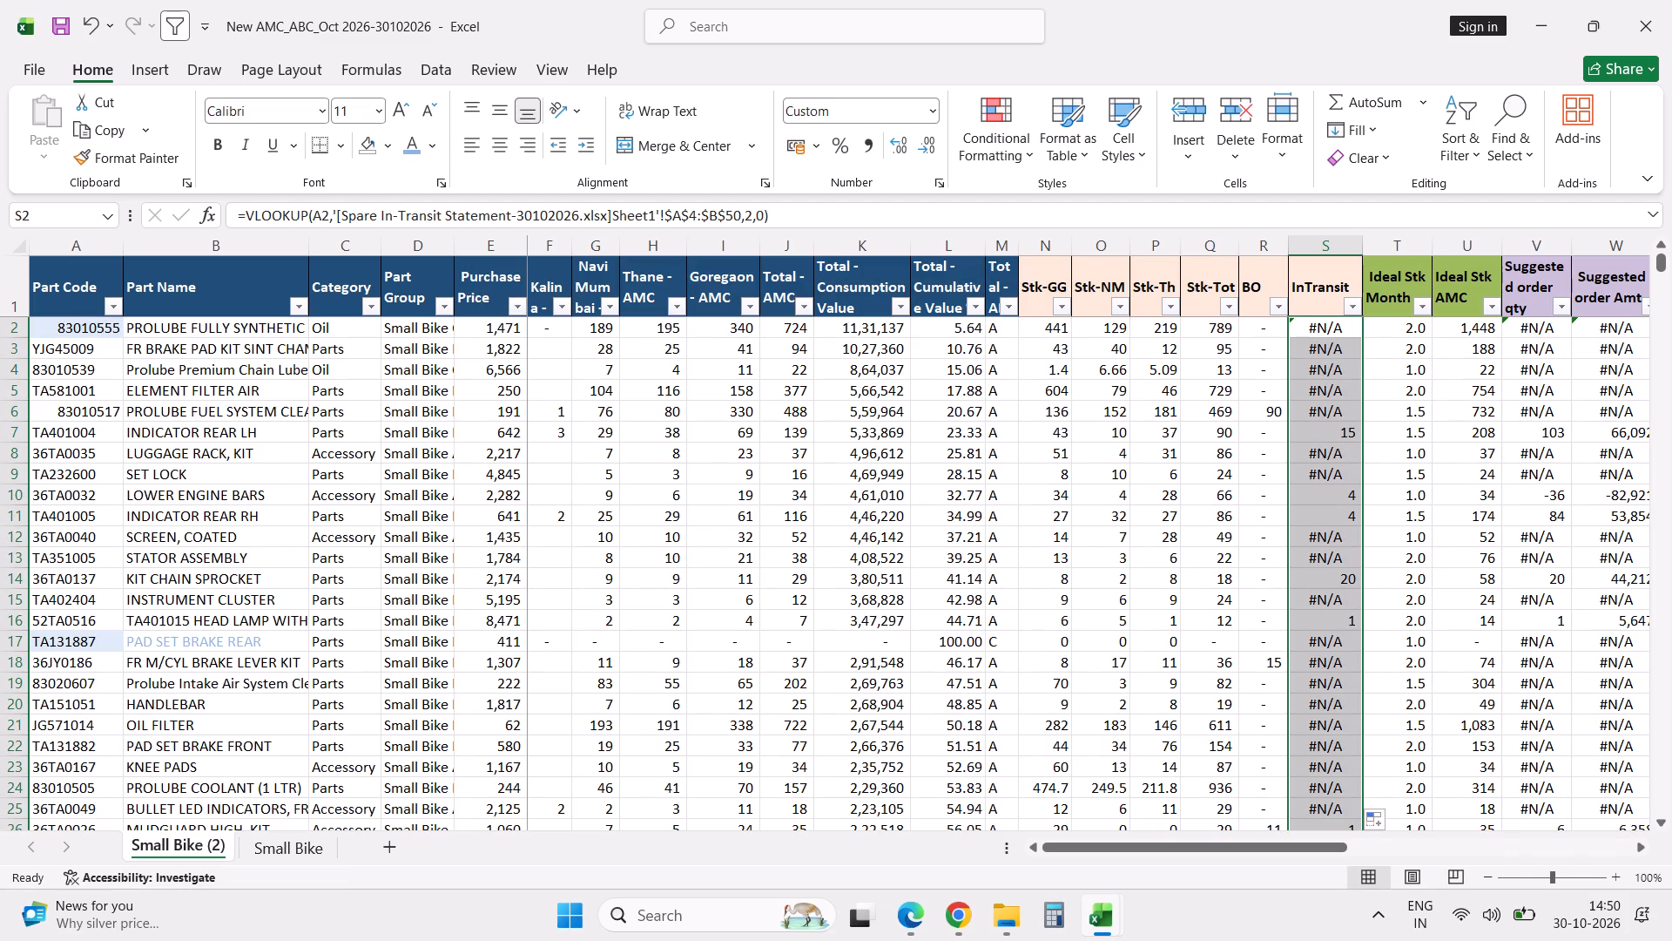
Convert the VLOOKUP formulas in the InTransit column of Small Bike (2) to plain values in place.
{"action": "key", "text": "ctrl+c"}
{"action": "right_click", "coordinate": [1331, 328]}
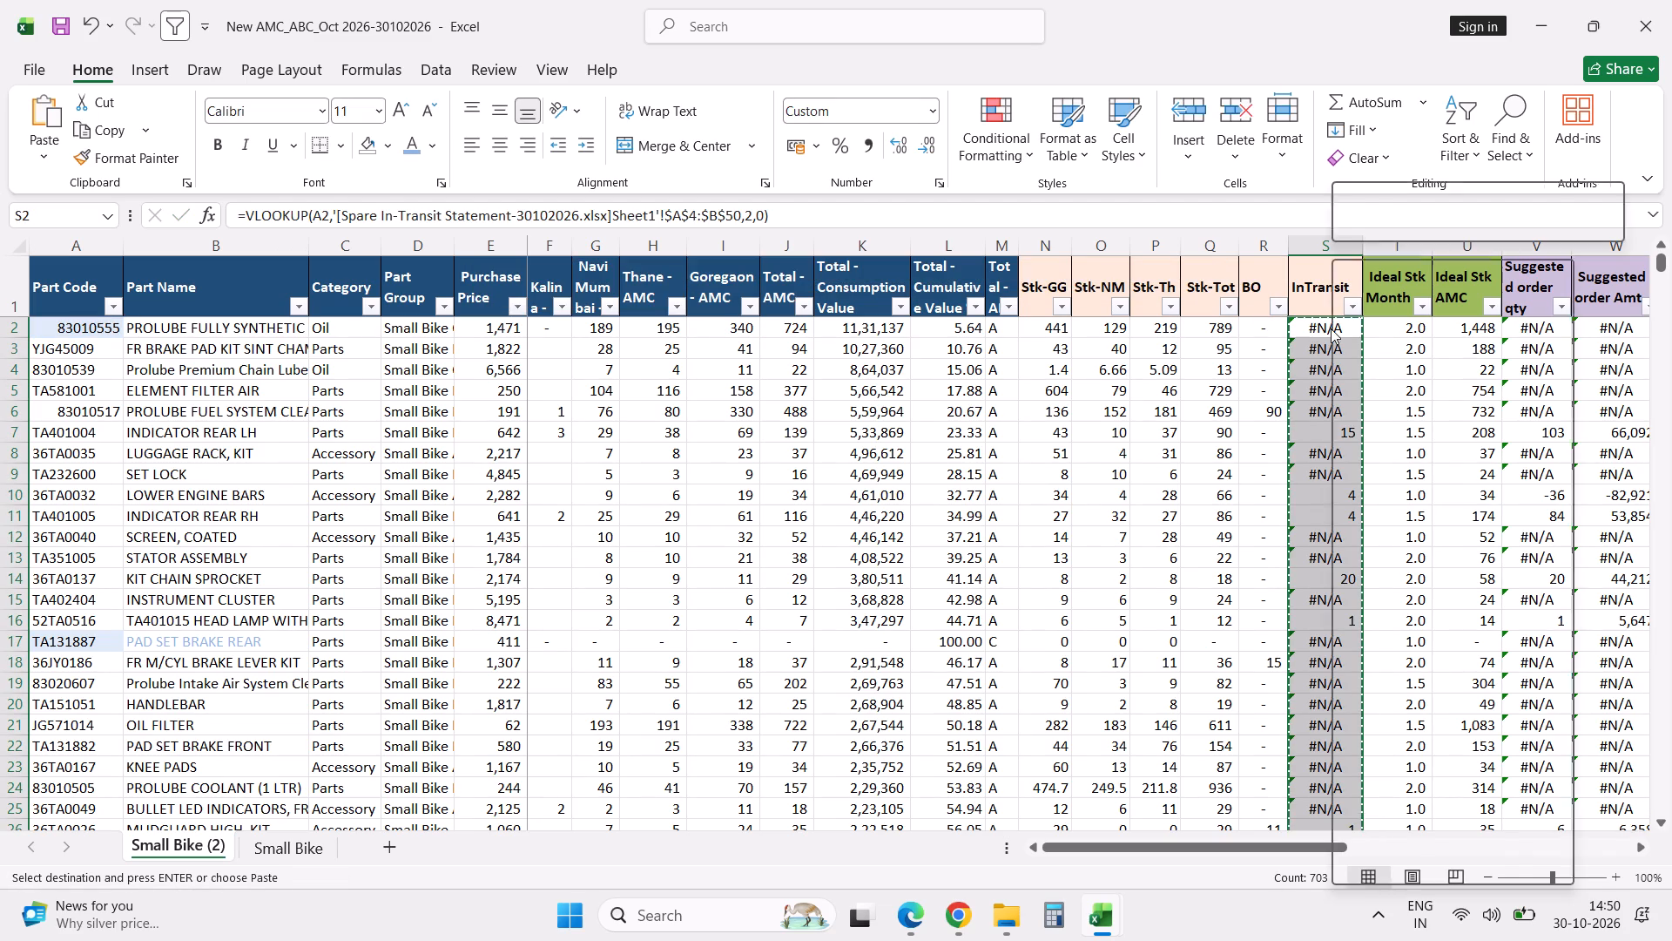
{"action": "left_click", "coordinate": [1417, 415]}
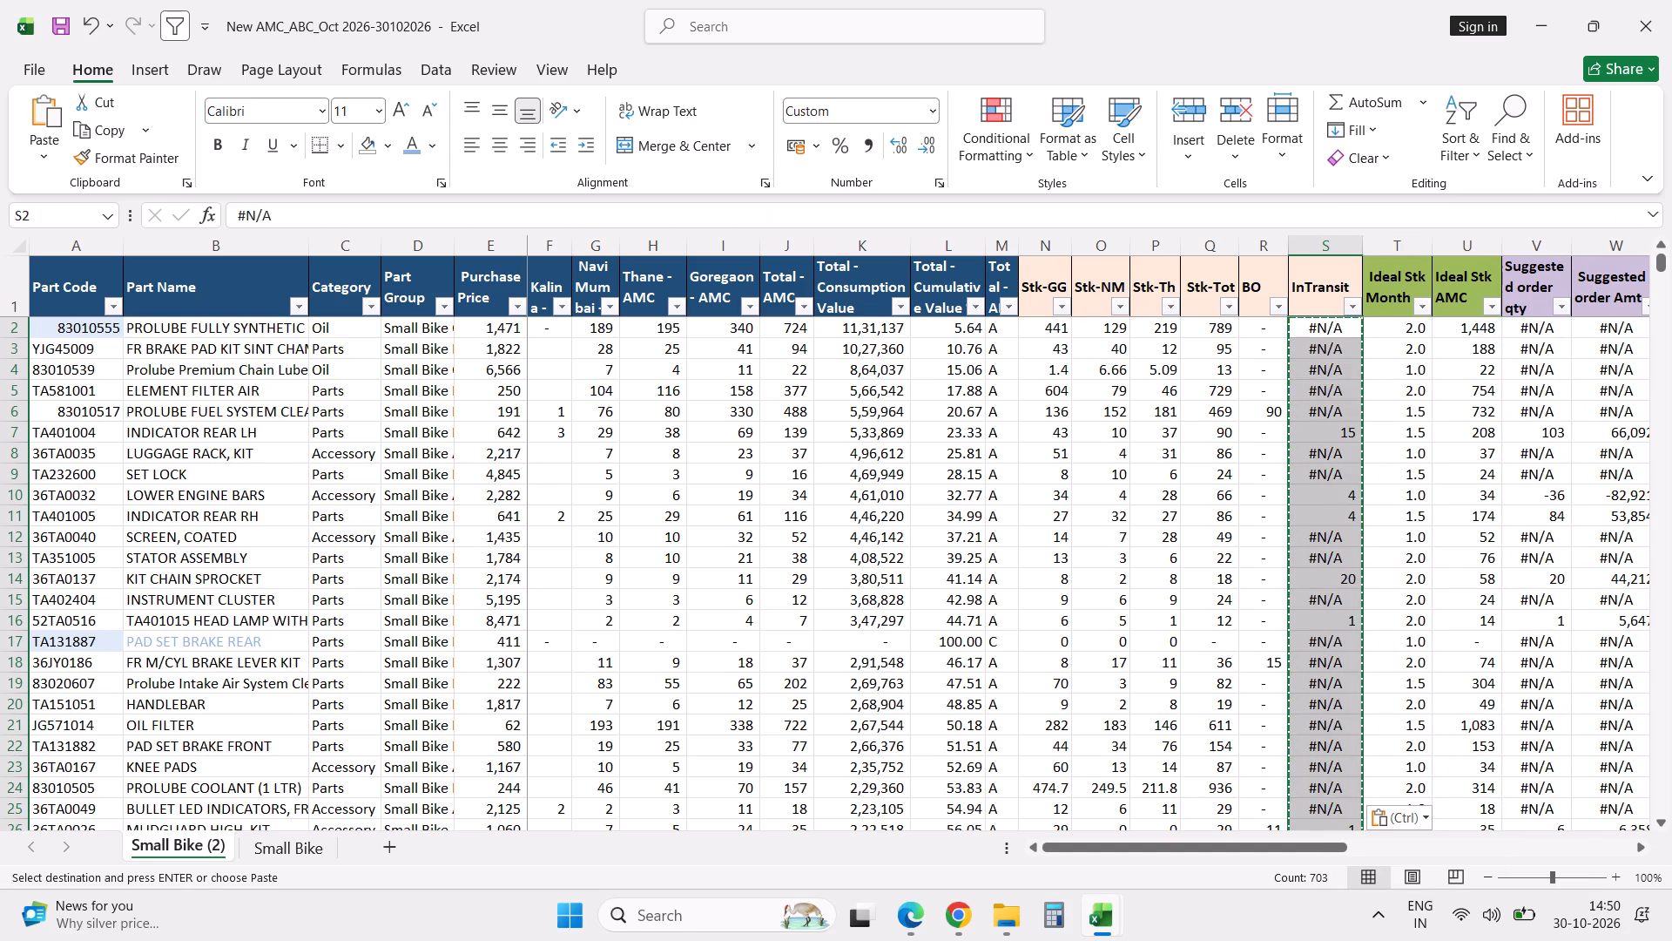
Replace all #N/A entries in the InTransit column with 0.
{"action": "key", "text": "ctrl+h"}
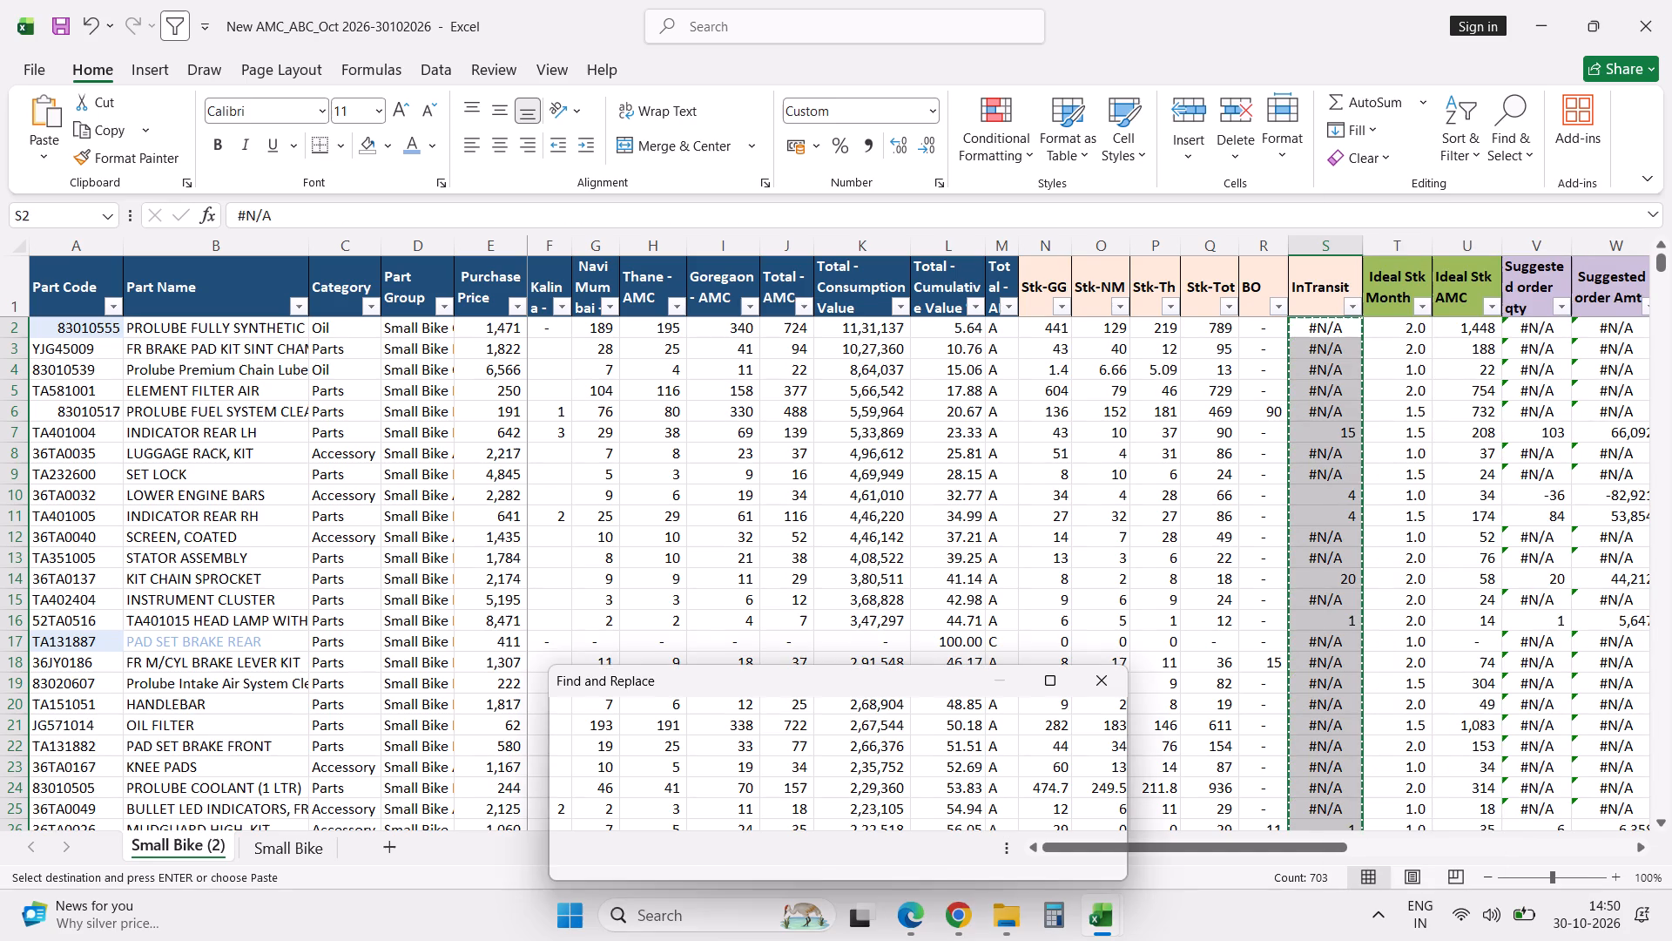
{"action": "key", "text": "shift+Tab"}
{"action": "key", "text": "shift+numbersign"}
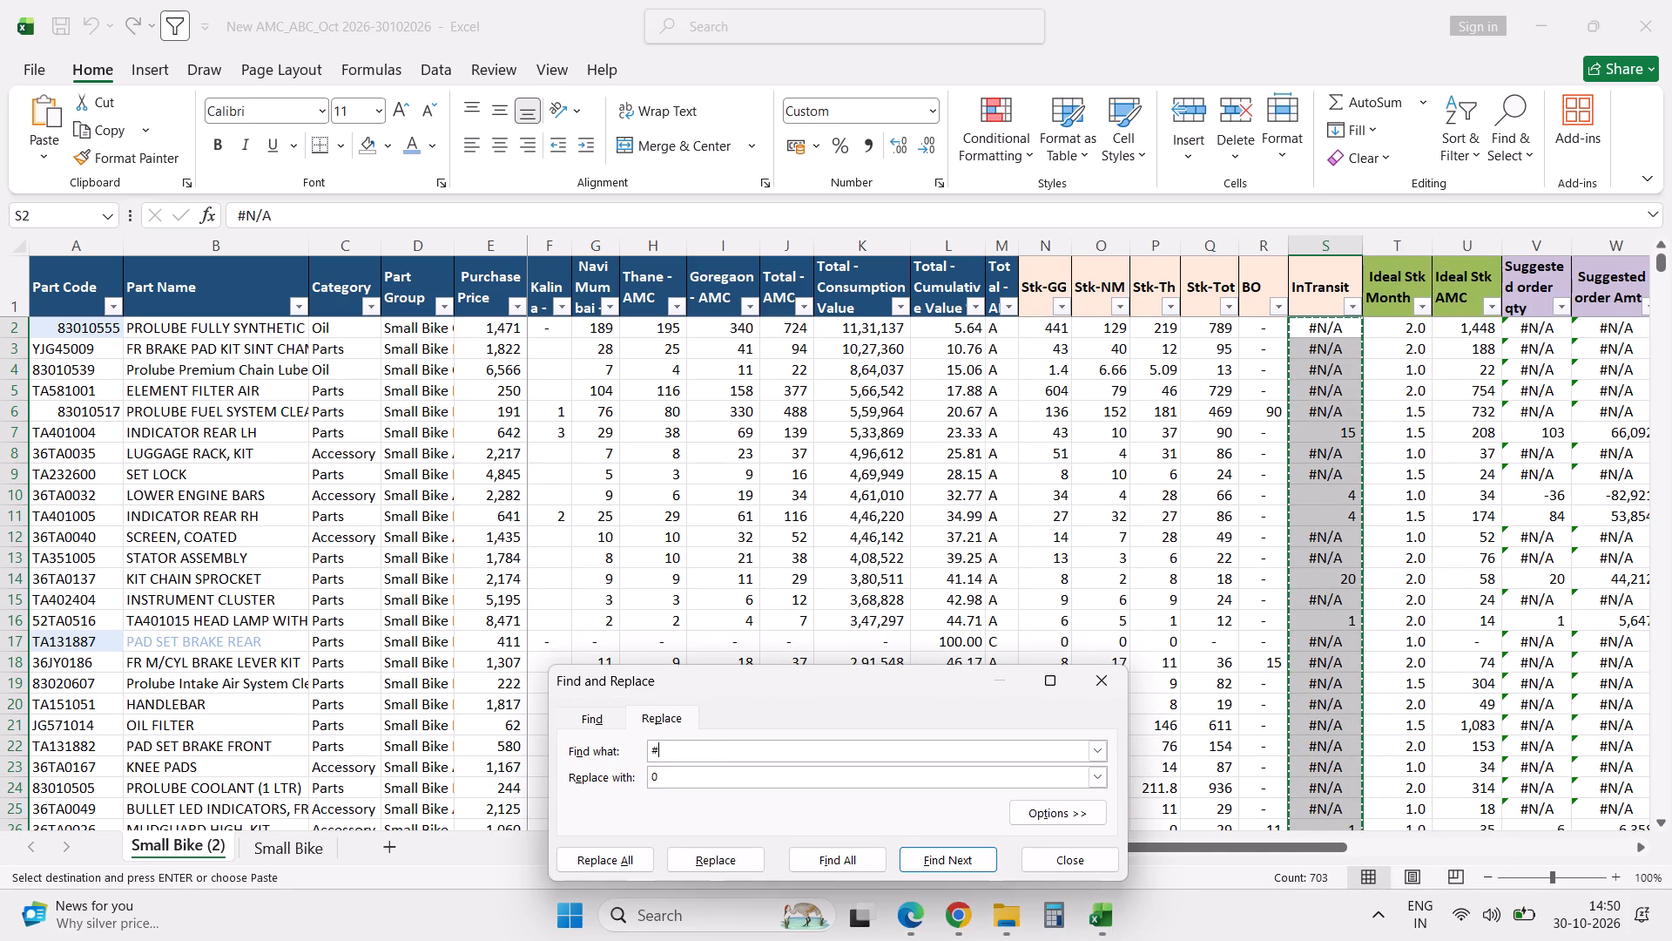
{"action": "type", "text": "n/a"}
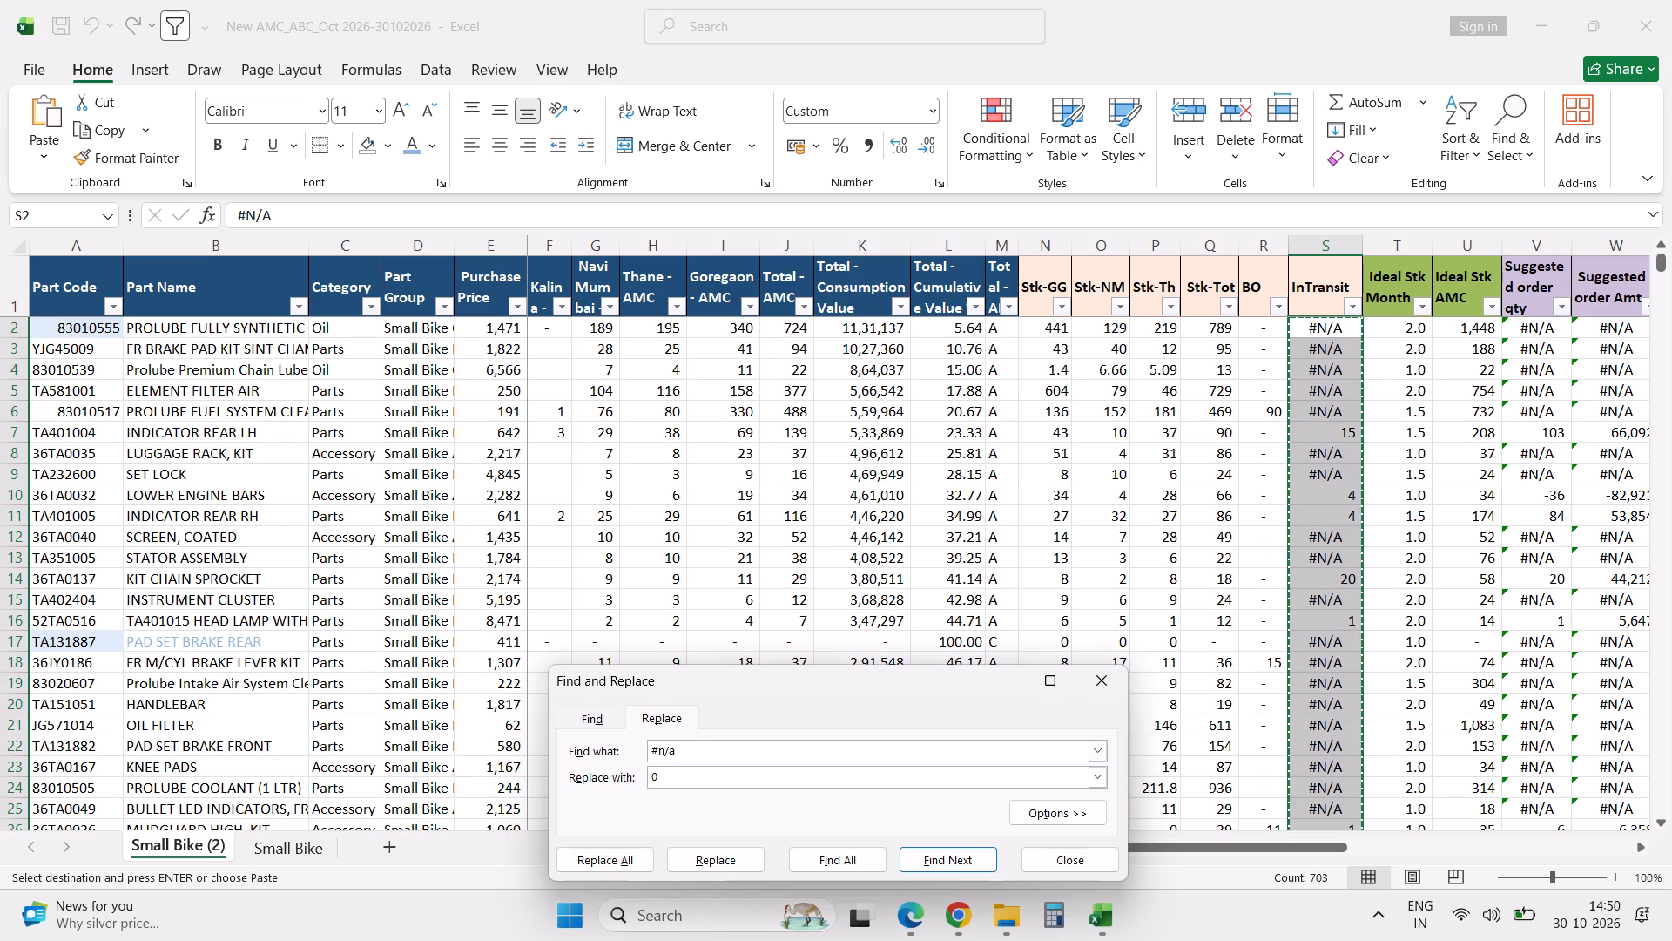
{"action": "left_click", "coordinate": [621, 857]}
{"action": "key", "text": "Escape"}
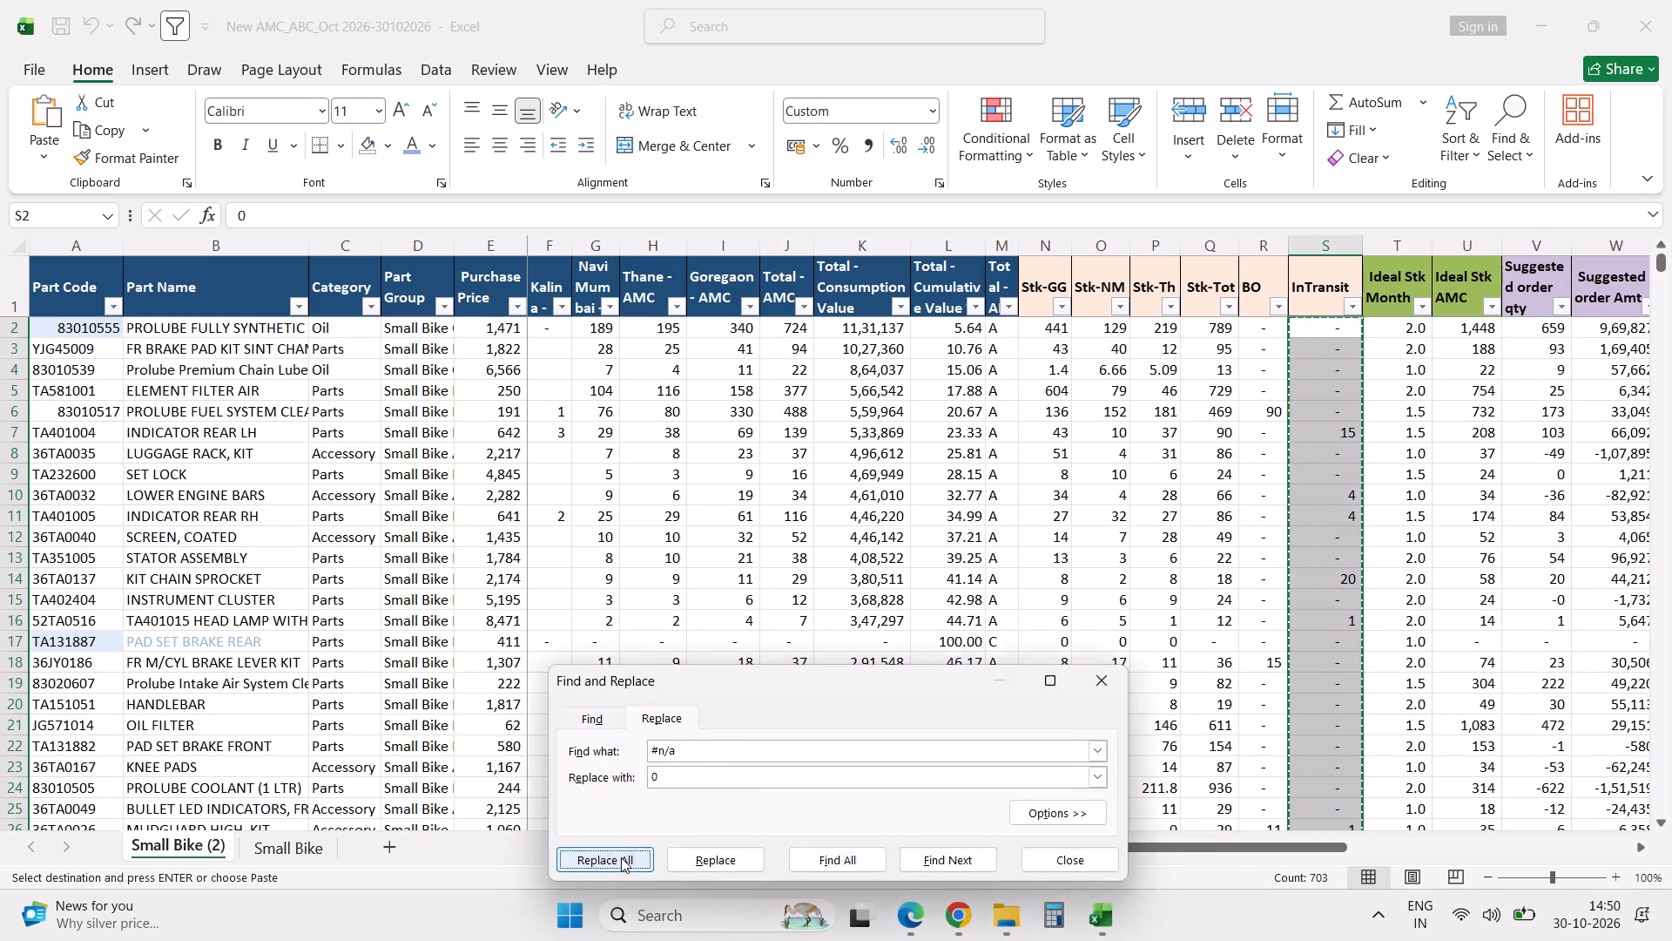
{"action": "key", "text": "Escape"}
{"action": "key", "text": "Up"}
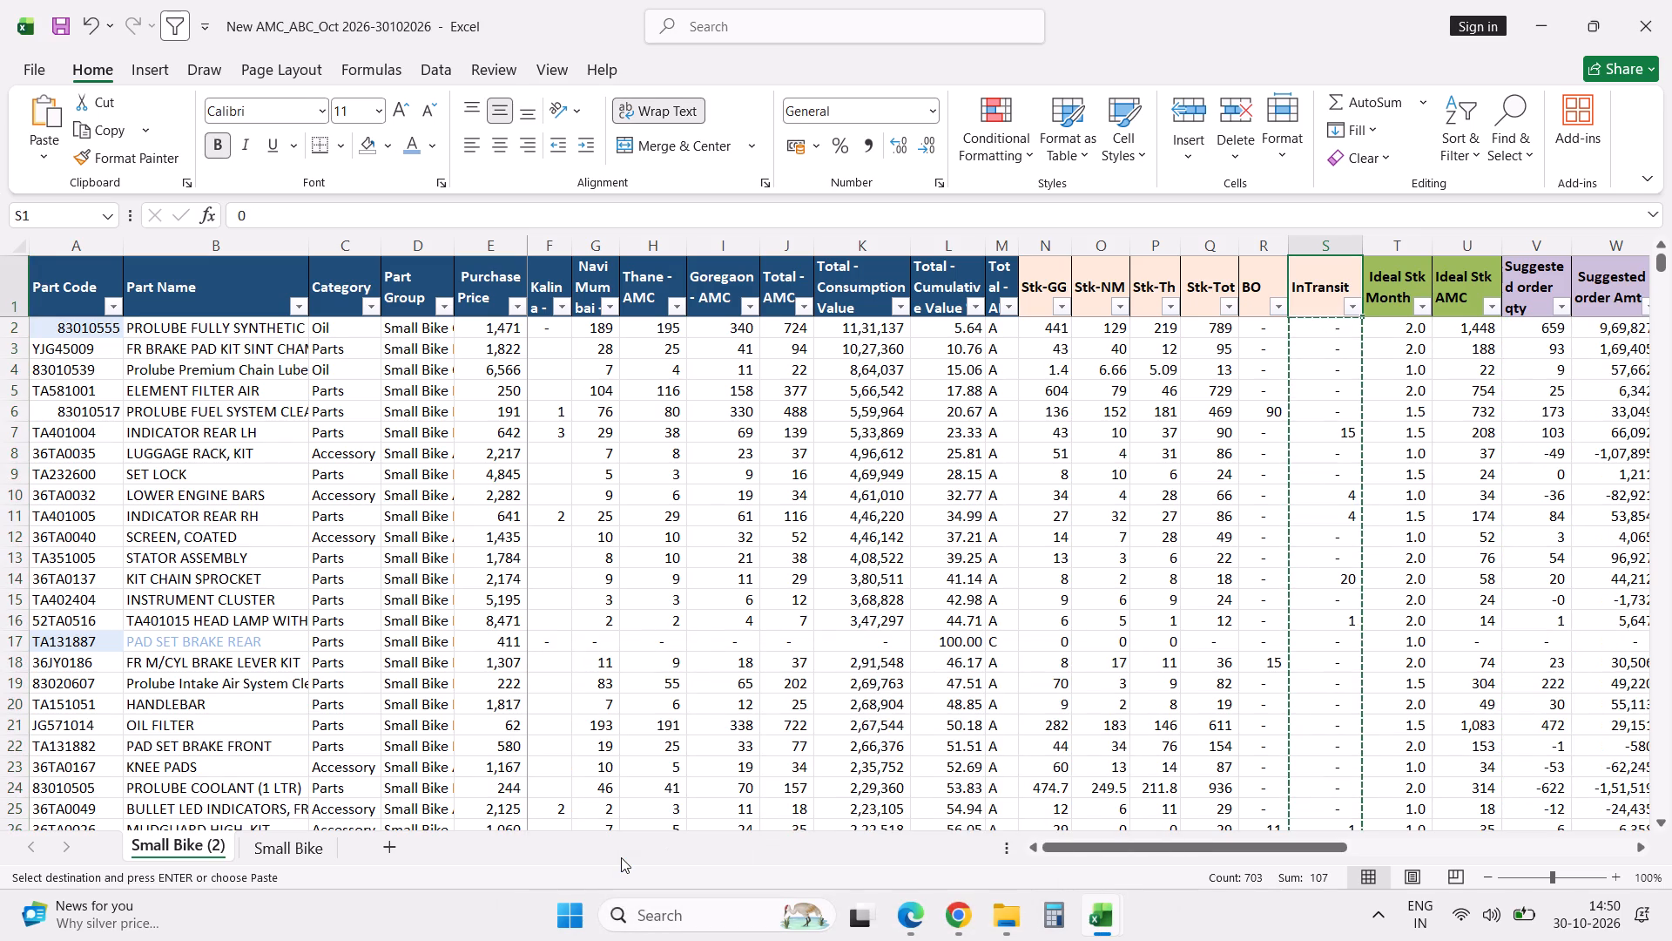
{"action": "key", "text": "Down"}
{"action": "key", "text": "Escape"}
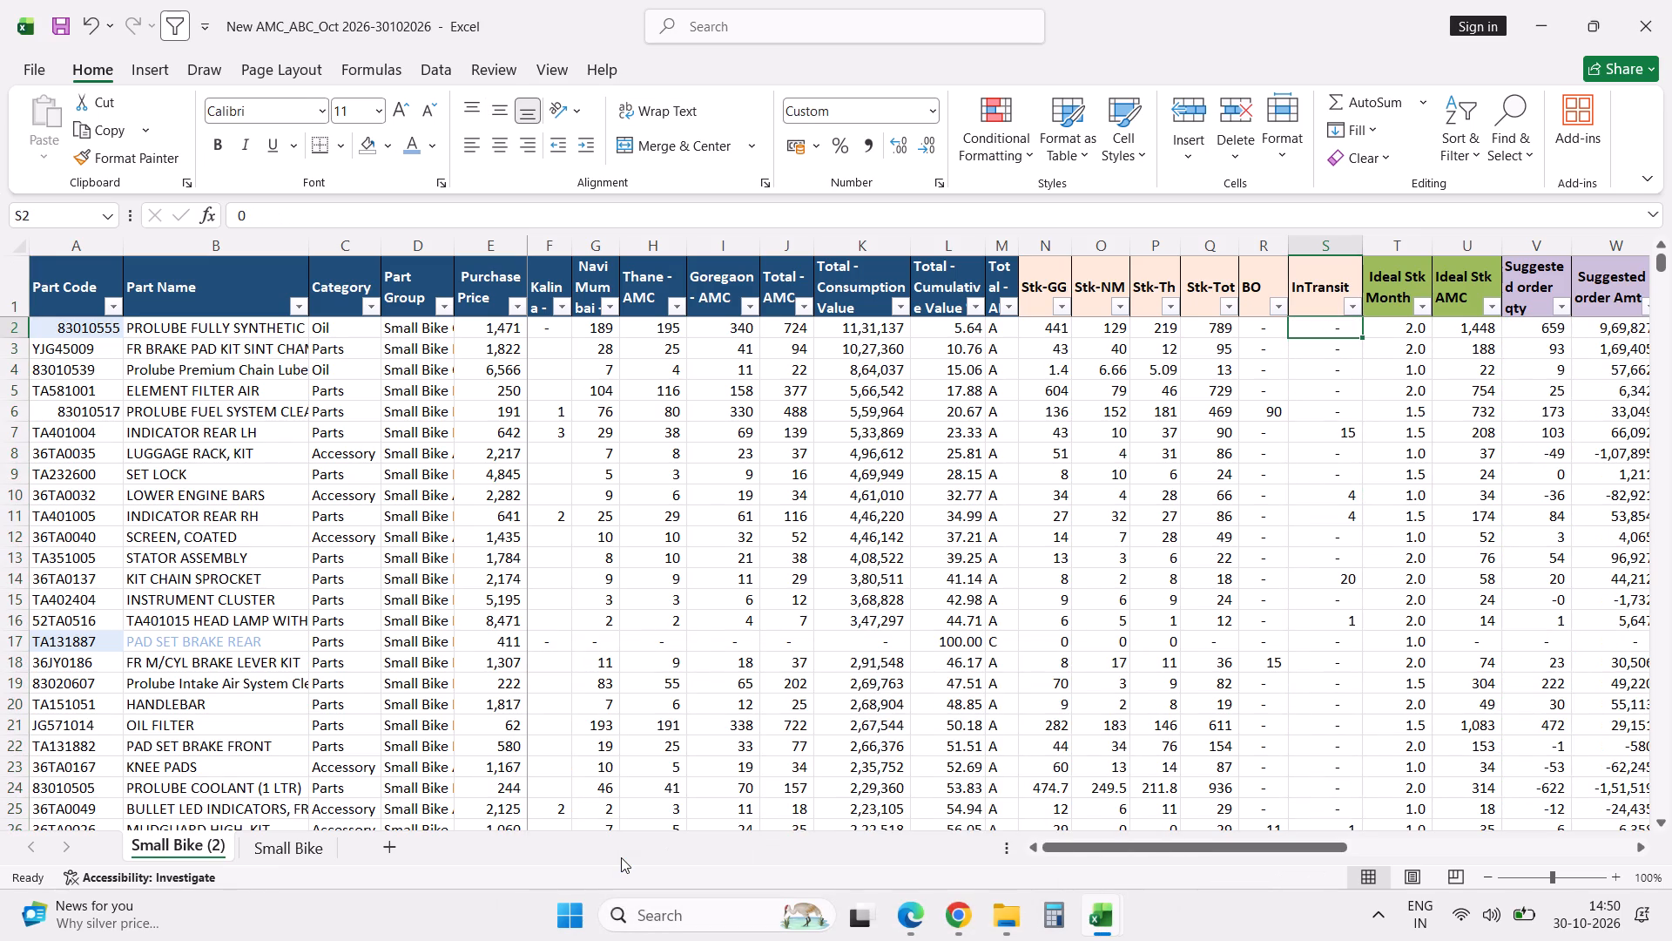
Filter column Z, beyond Order amt on Small Bike (2), to hide blanks and keep the rows with 14, 43, 44 and 97.
{"action": "key", "text": "Right"}
{"action": "key", "text": "Right"}
{"action": "key", "text": "Right"}
{"action": "key", "text": "Right"}
{"action": "key", "text": "Right"}
{"action": "key", "text": "Right"}
{"action": "key", "text": "Right"}
{"action": "key", "text": "Right"}
{"action": "key", "text": "Right"}
{"action": "key", "text": "Right"}
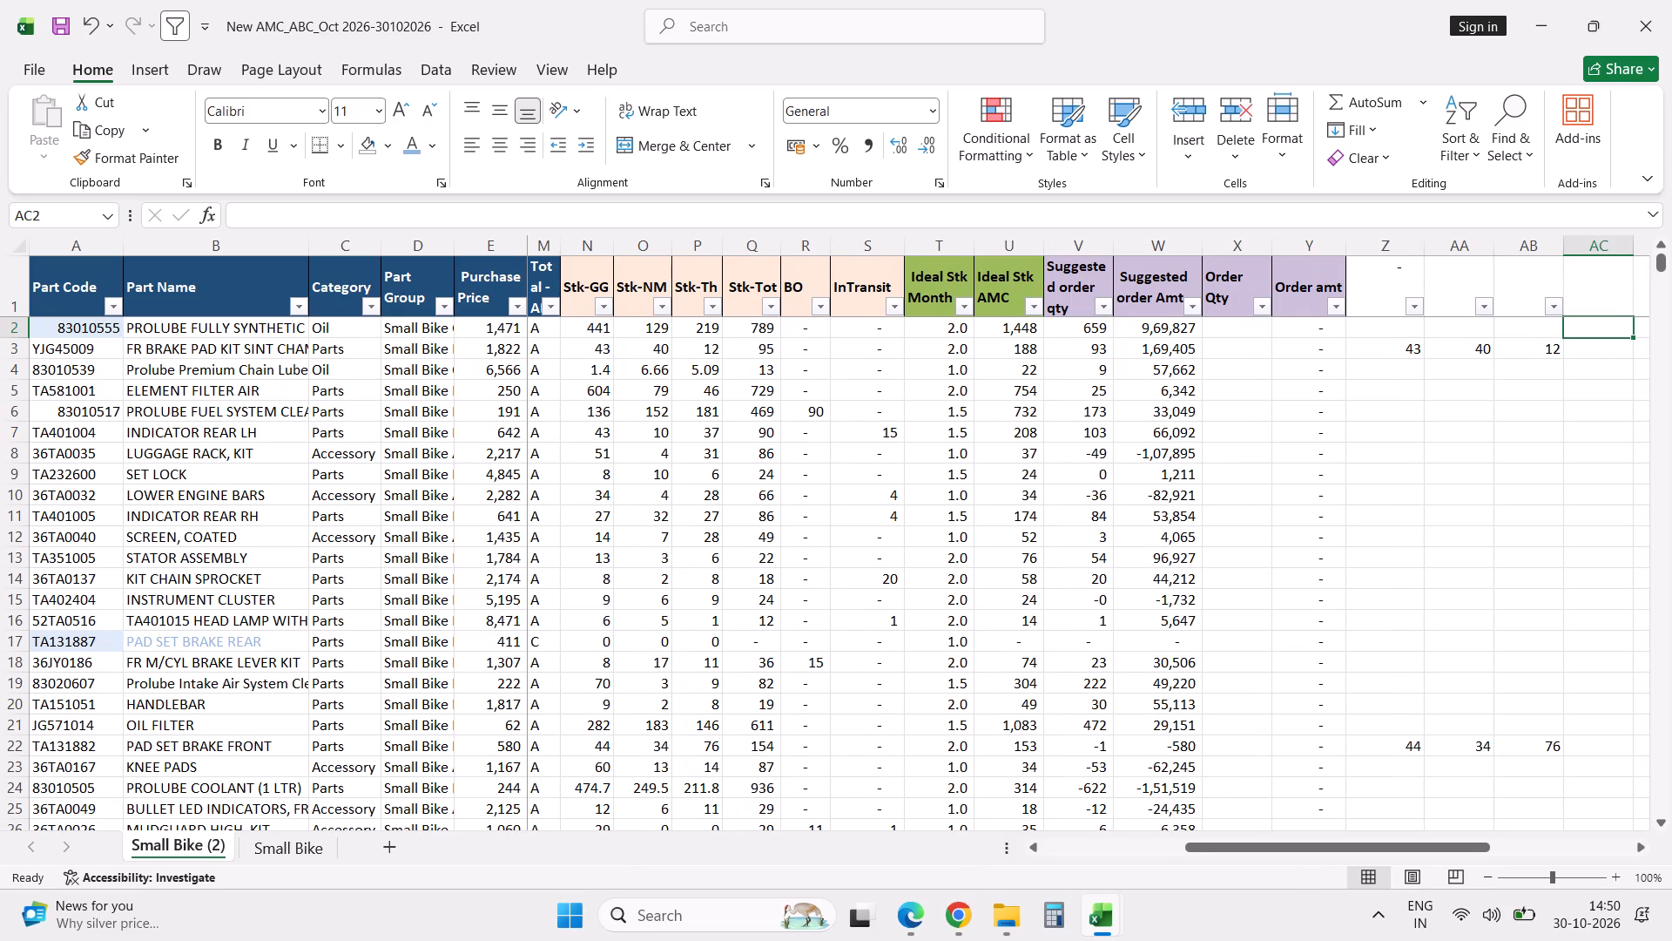
{"action": "left_click", "coordinate": [1418, 309]}
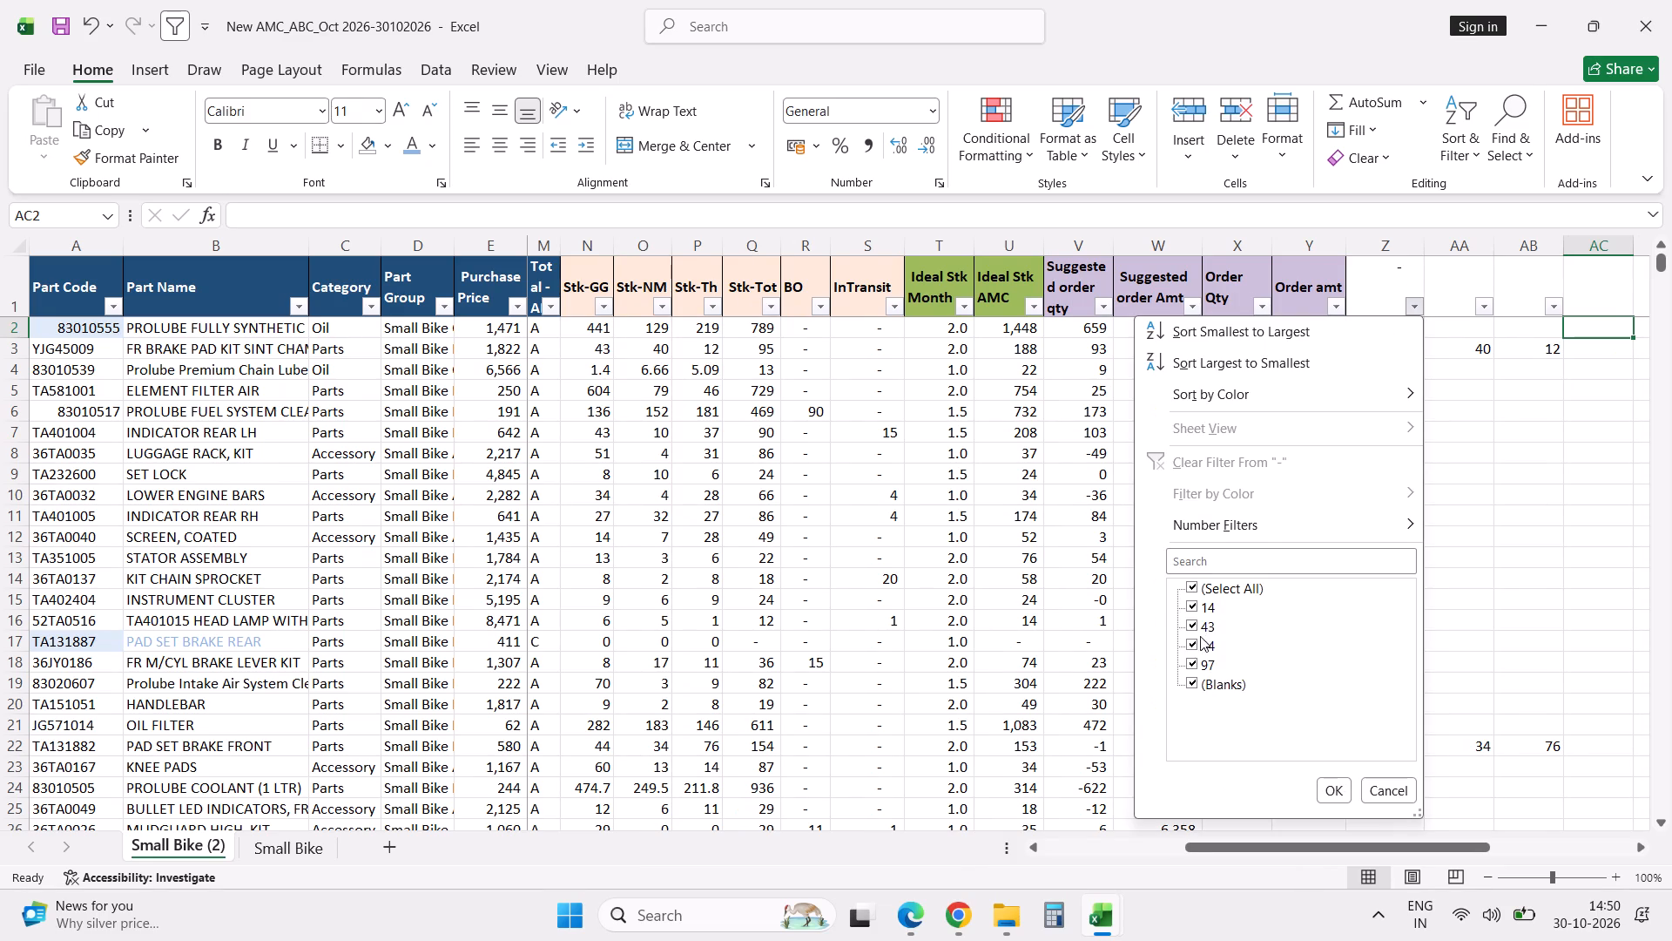
{"action": "left_click", "coordinate": [1236, 590]}
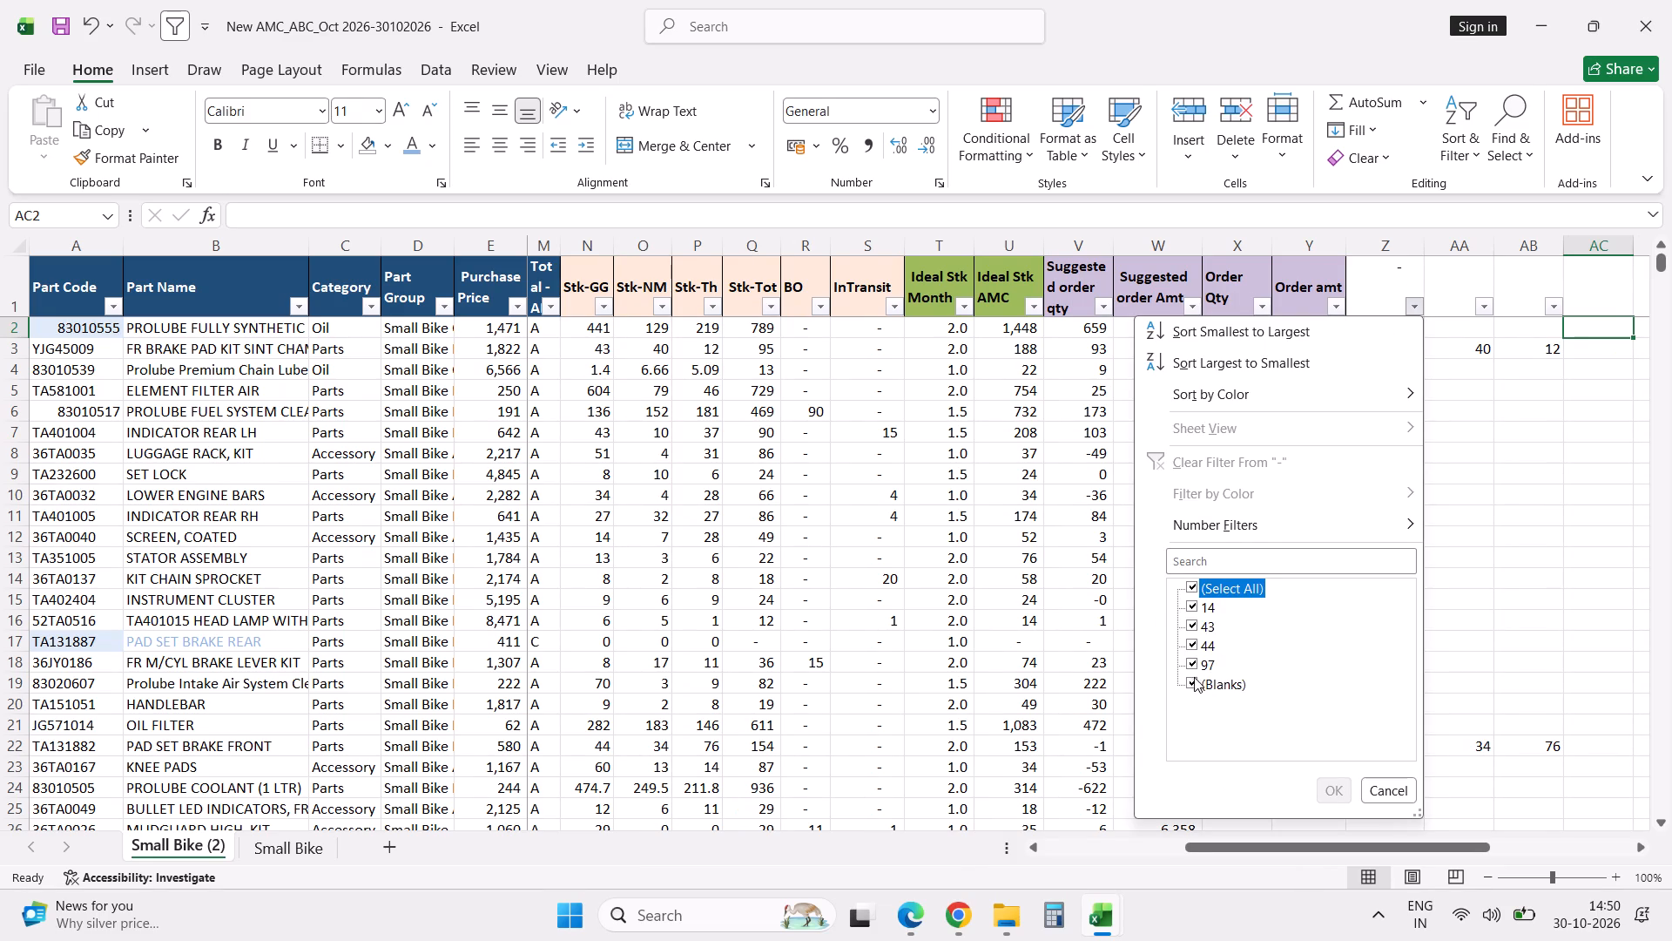
{"action": "left_click", "coordinate": [1193, 588]}
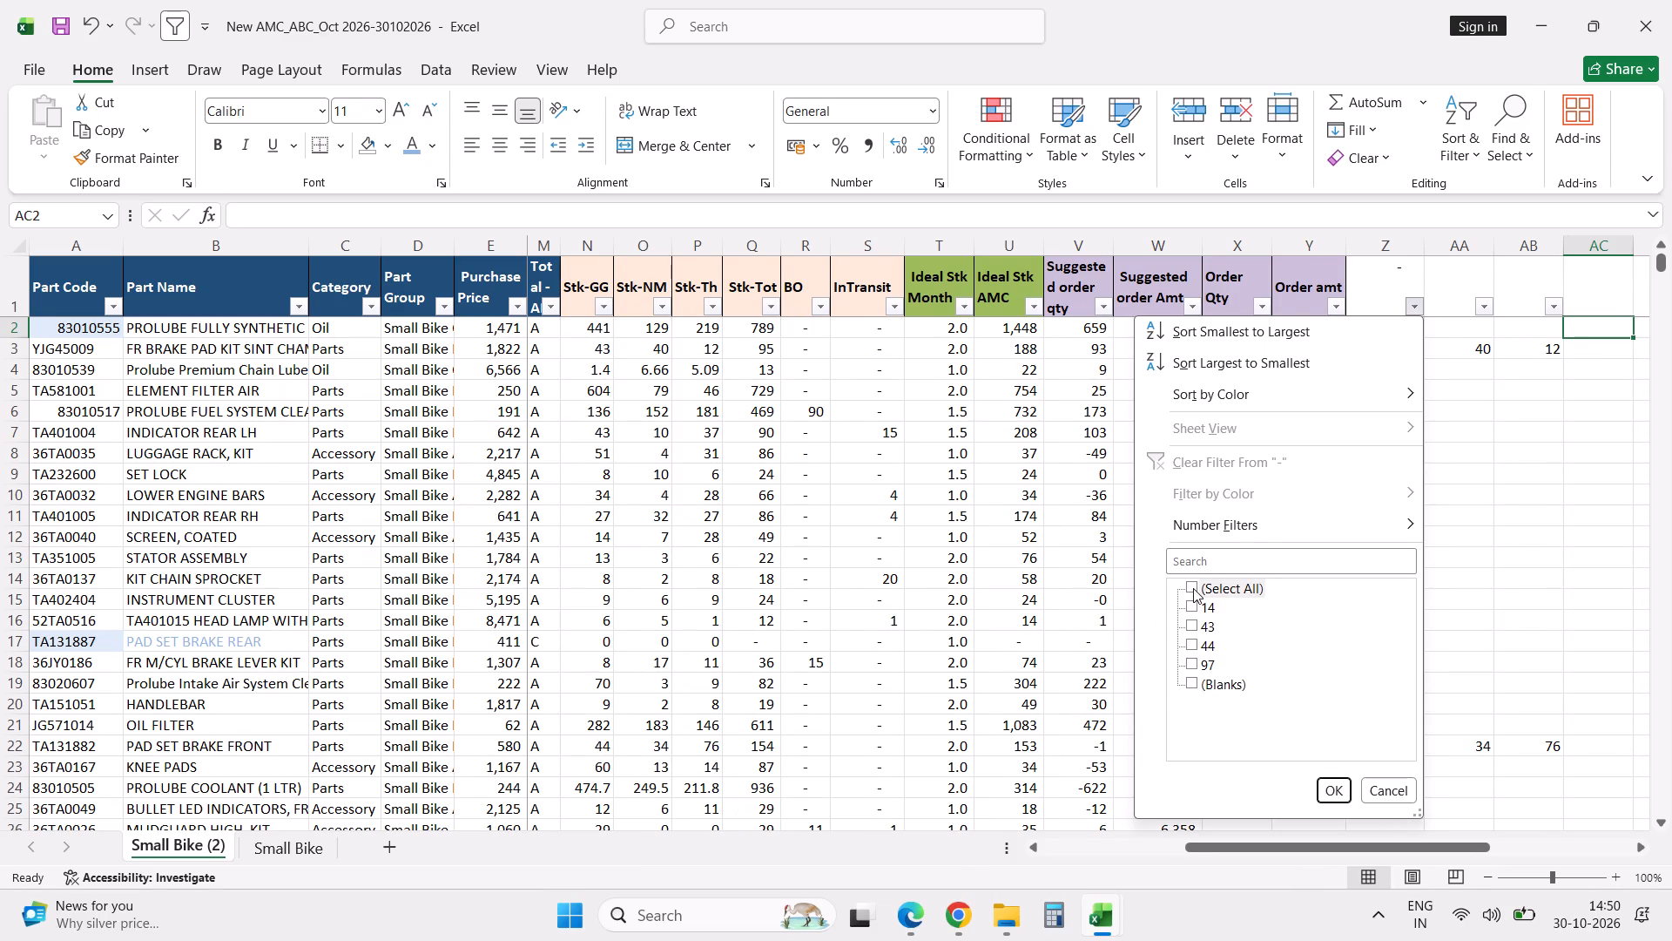
{"action": "left_click", "coordinate": [1193, 681]}
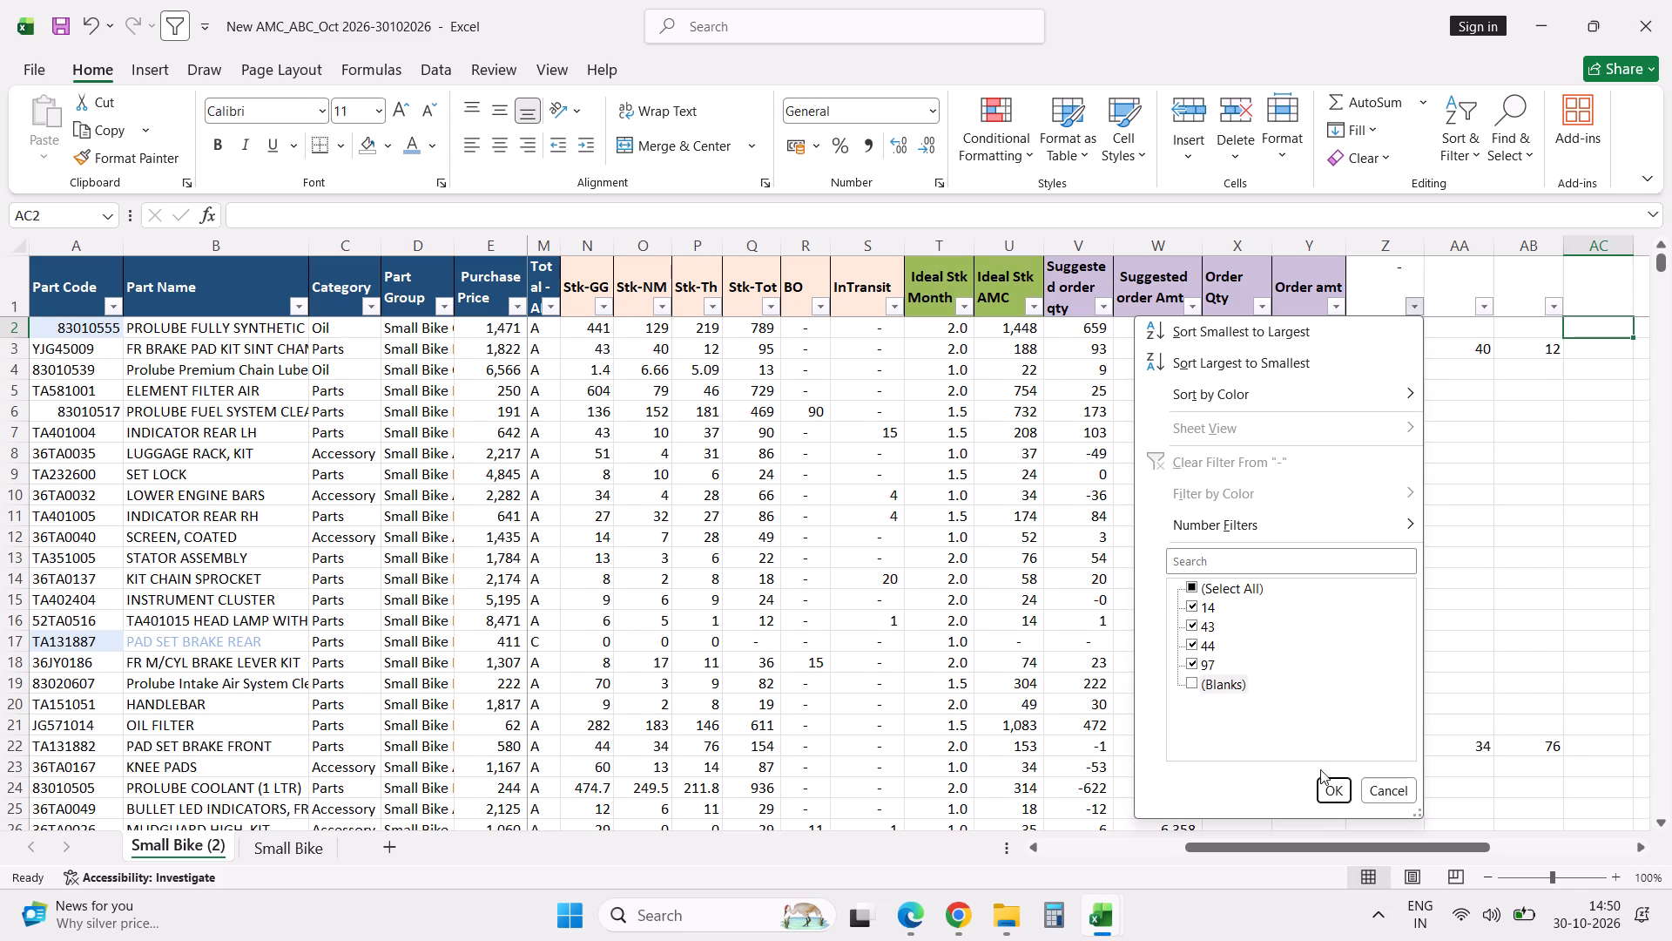
{"action": "left_click", "coordinate": [1327, 787]}
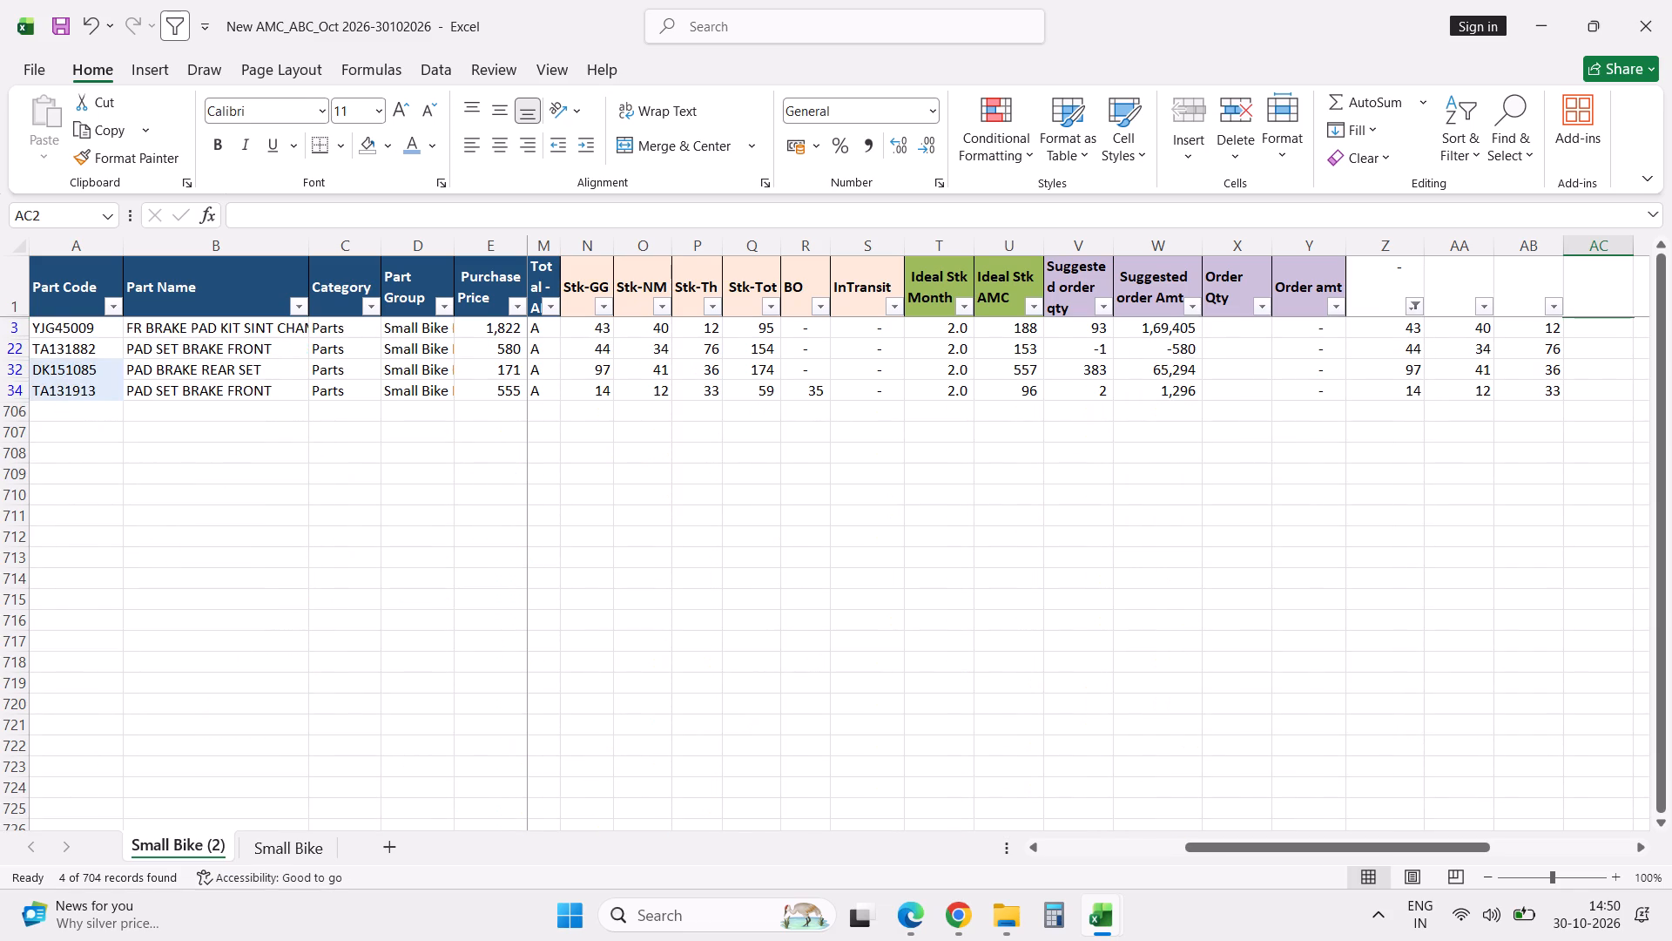
In the Part Purchase Order Statement workbook, filter the TA131913 orders by Status to exclude Open and keep Submitted.
{"action": "left_click", "coordinate": [104, 333]}
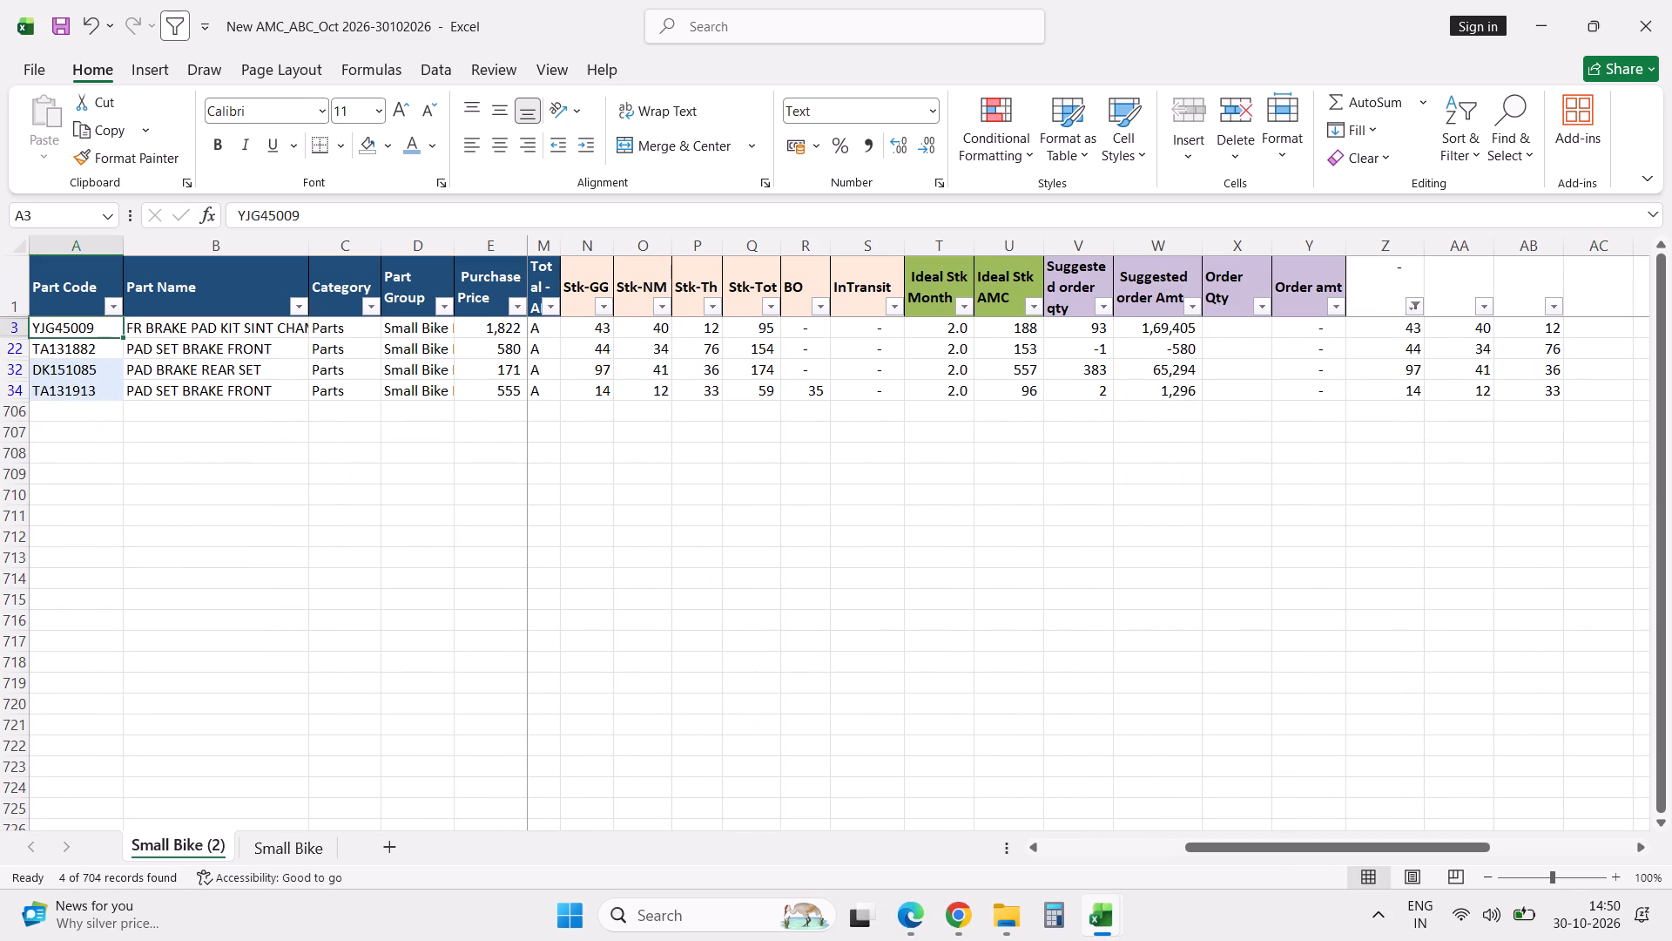
{"action": "key", "text": "Left"}
{"action": "key", "text": "Left"}
{"action": "key", "text": "Left"}
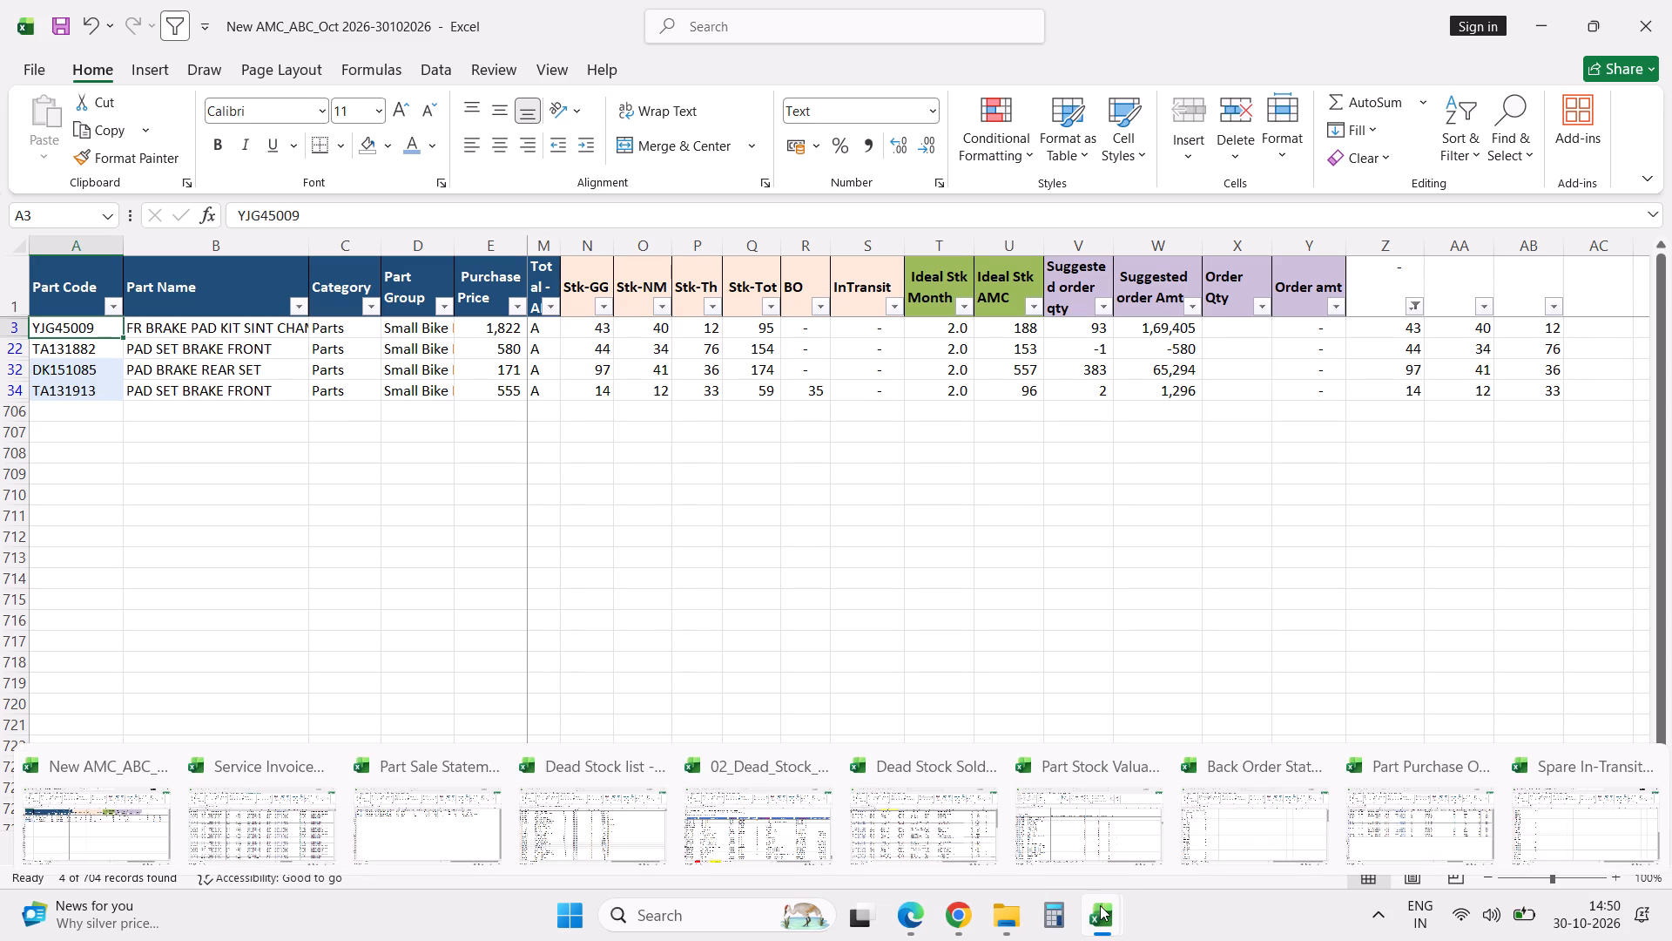
{"action": "left_click", "coordinate": [1391, 823]}
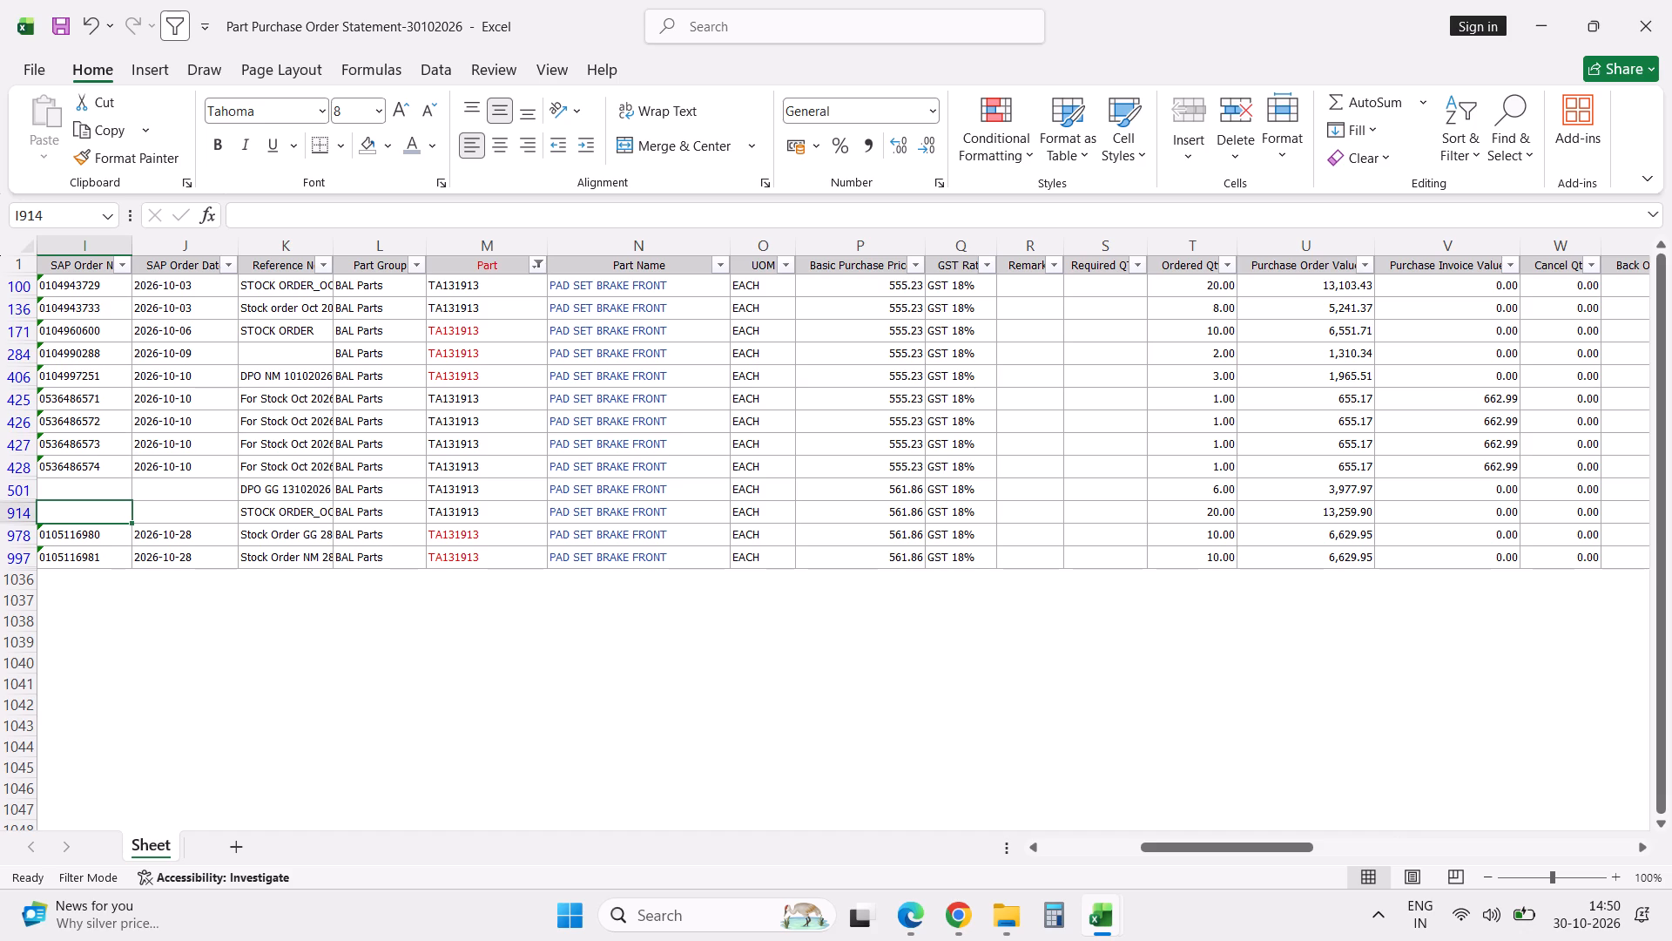
{"action": "key", "text": "Left"}
{"action": "key", "text": "Left"}
{"action": "key", "text": "Left"}
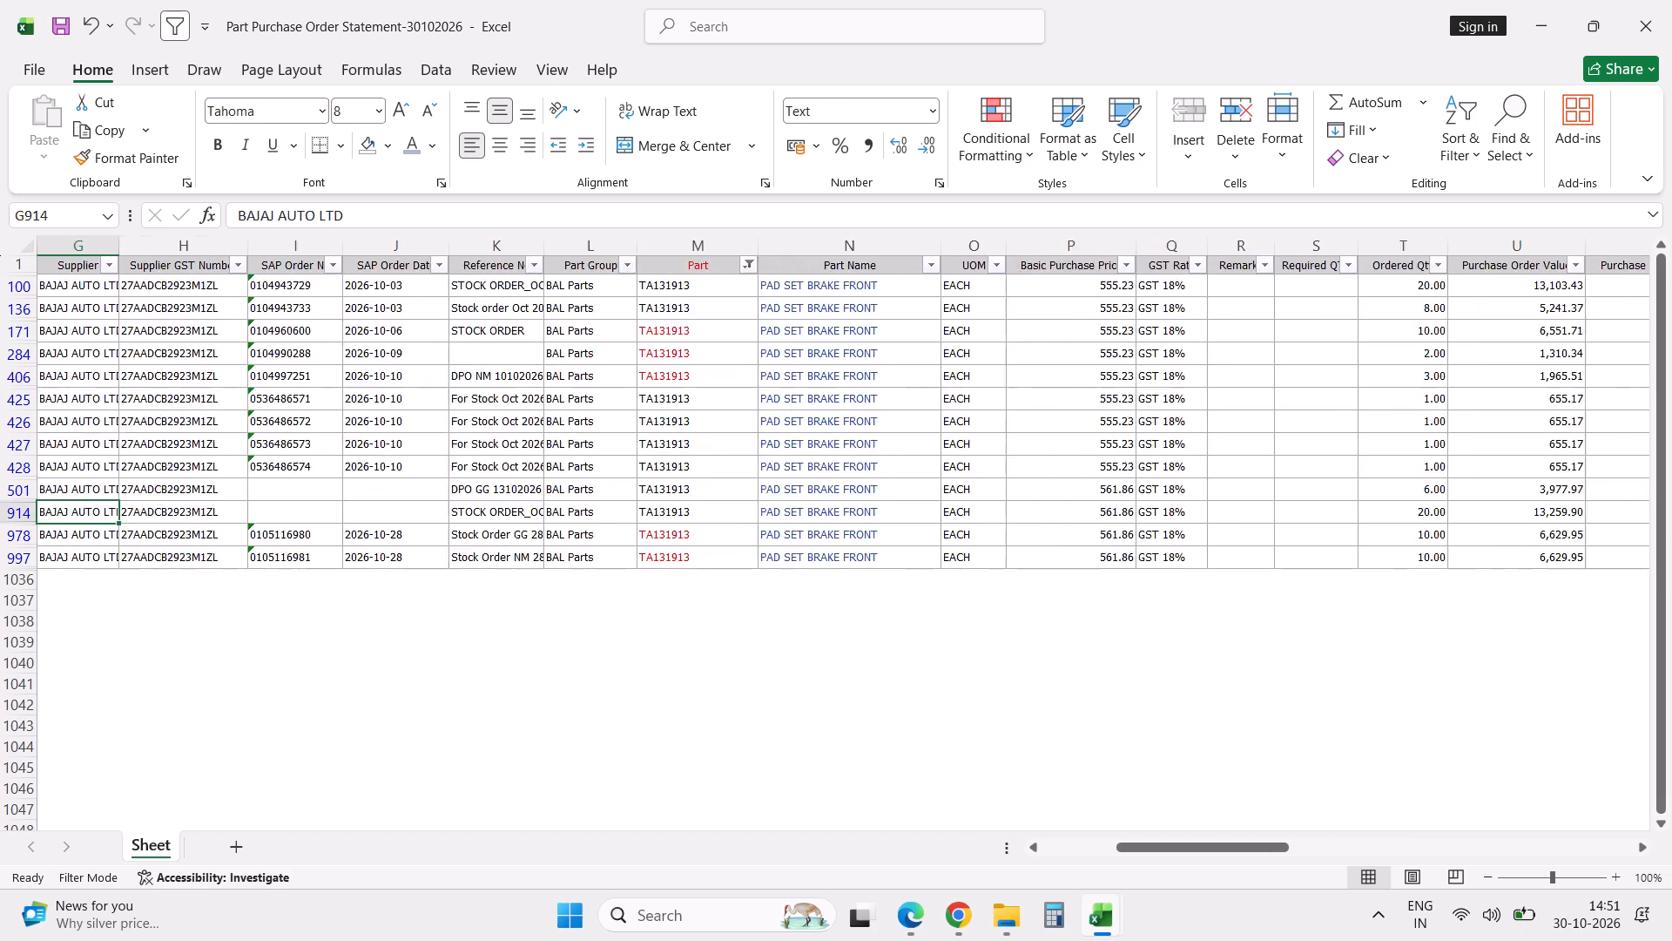
{"action": "key", "text": "Left"}
{"action": "key", "text": "Left"}
{"action": "key", "text": "Left"}
{"action": "key", "text": "Left"}
{"action": "key", "text": "Left"}
{"action": "key", "text": "Left"}
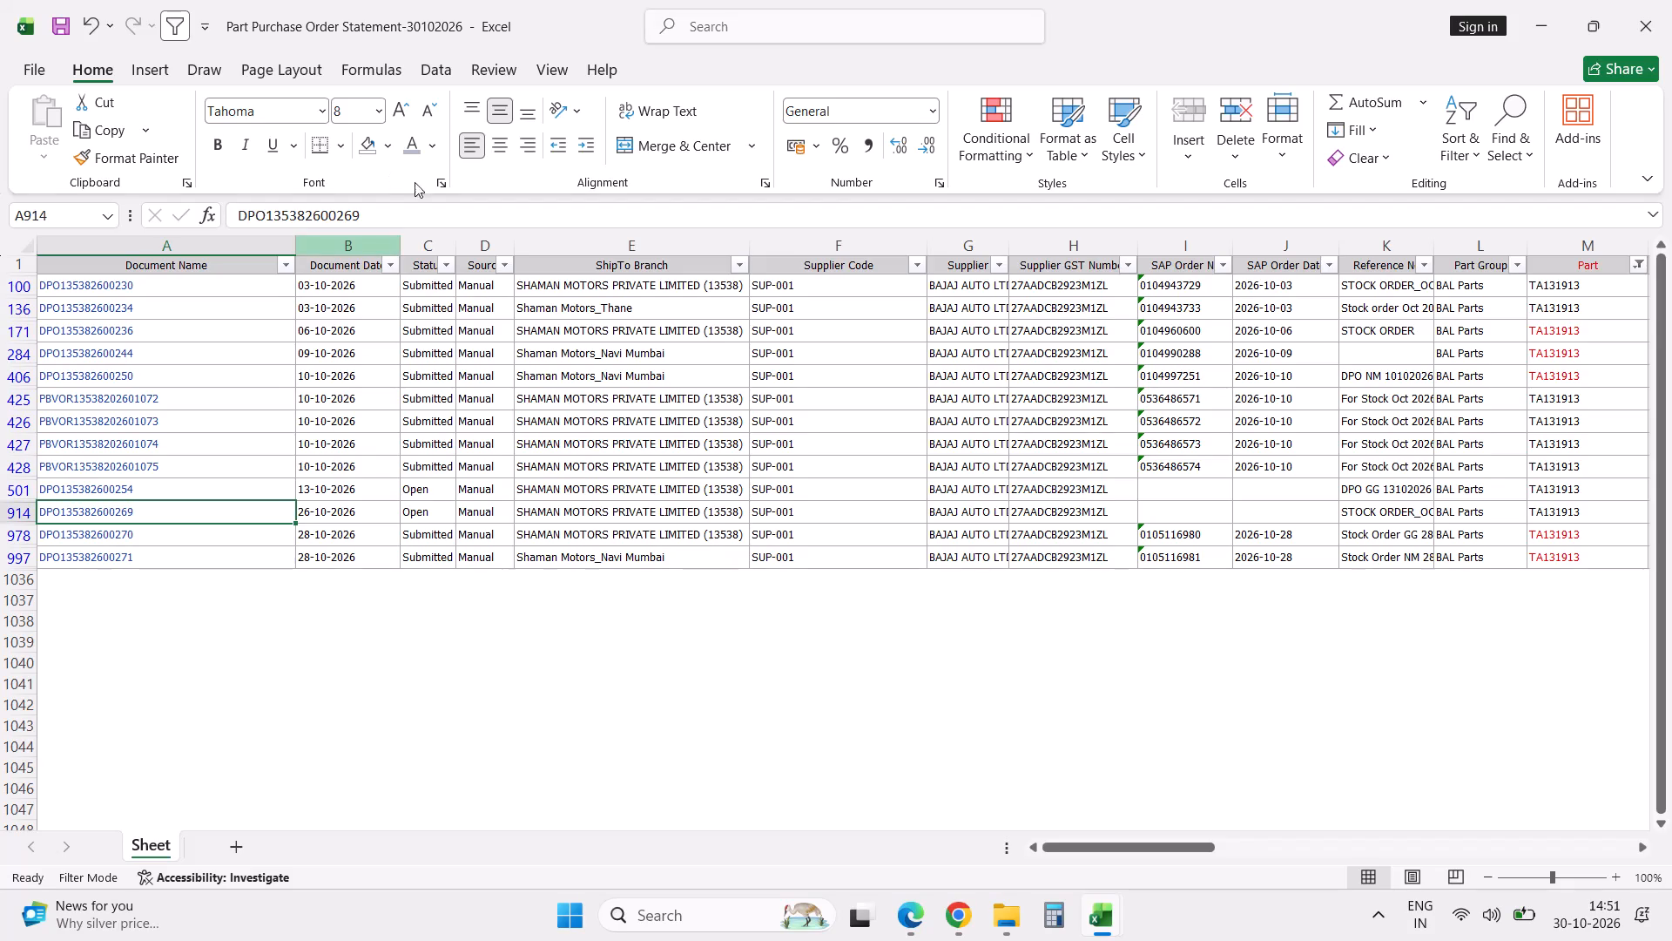
{"action": "left_click", "coordinate": [446, 267]}
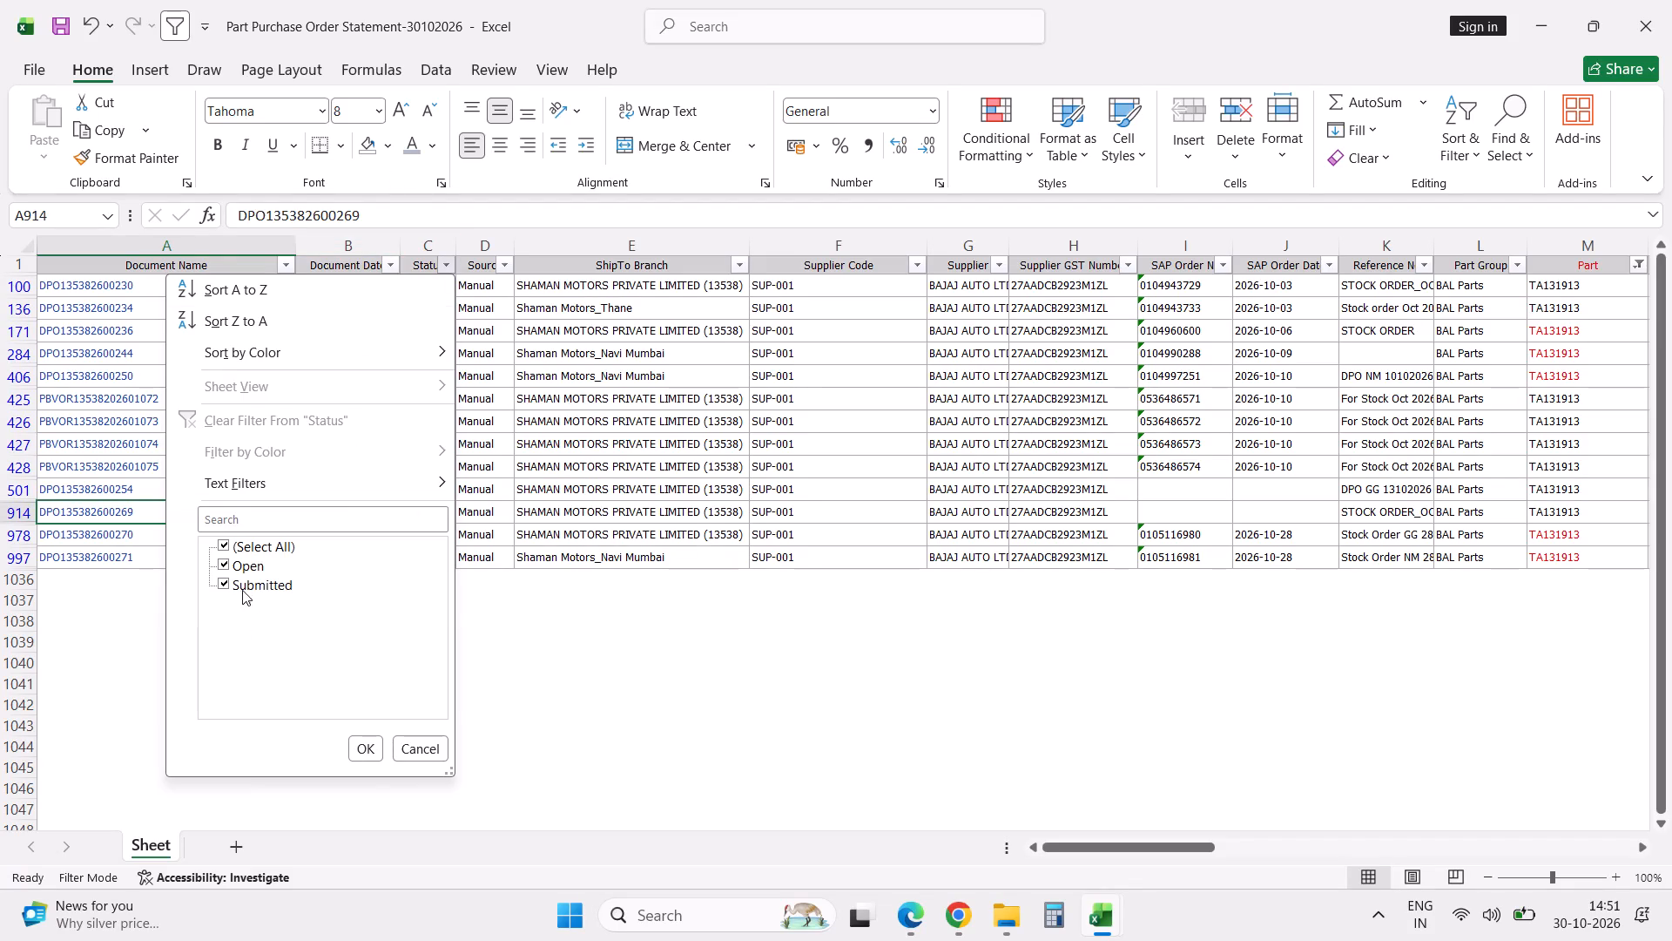
{"action": "left_click", "coordinate": [251, 565]}
{"action": "left_click", "coordinate": [361, 748]}
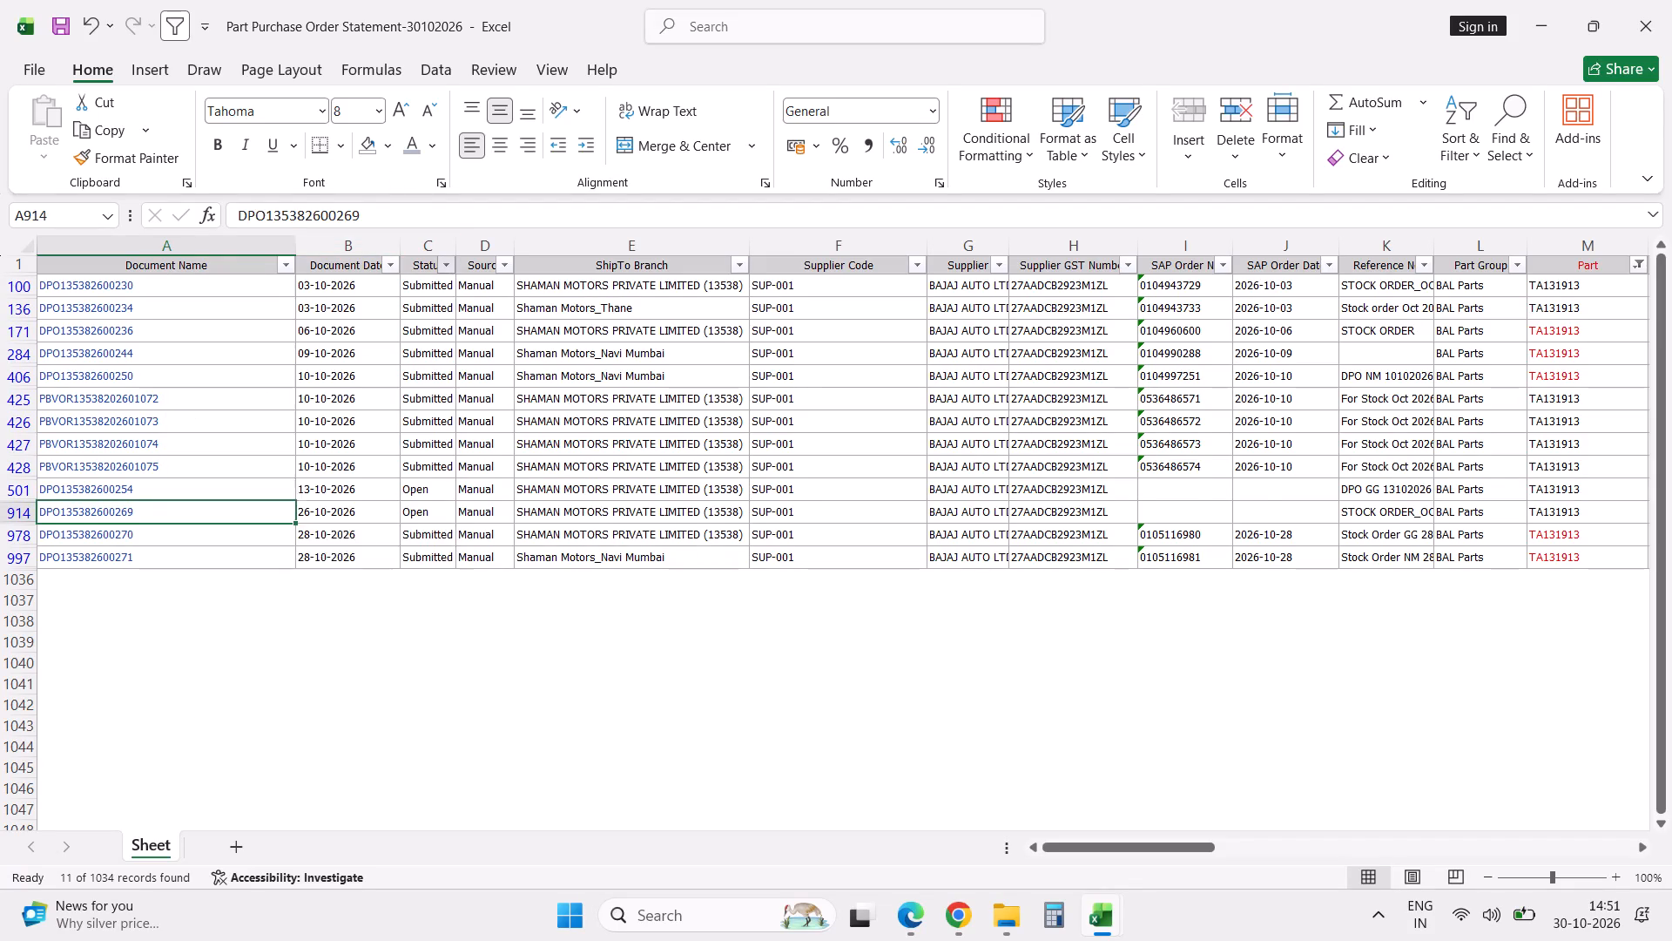
{"action": "double_click", "coordinate": [898, 459]}
{"action": "key", "text": "Right"}
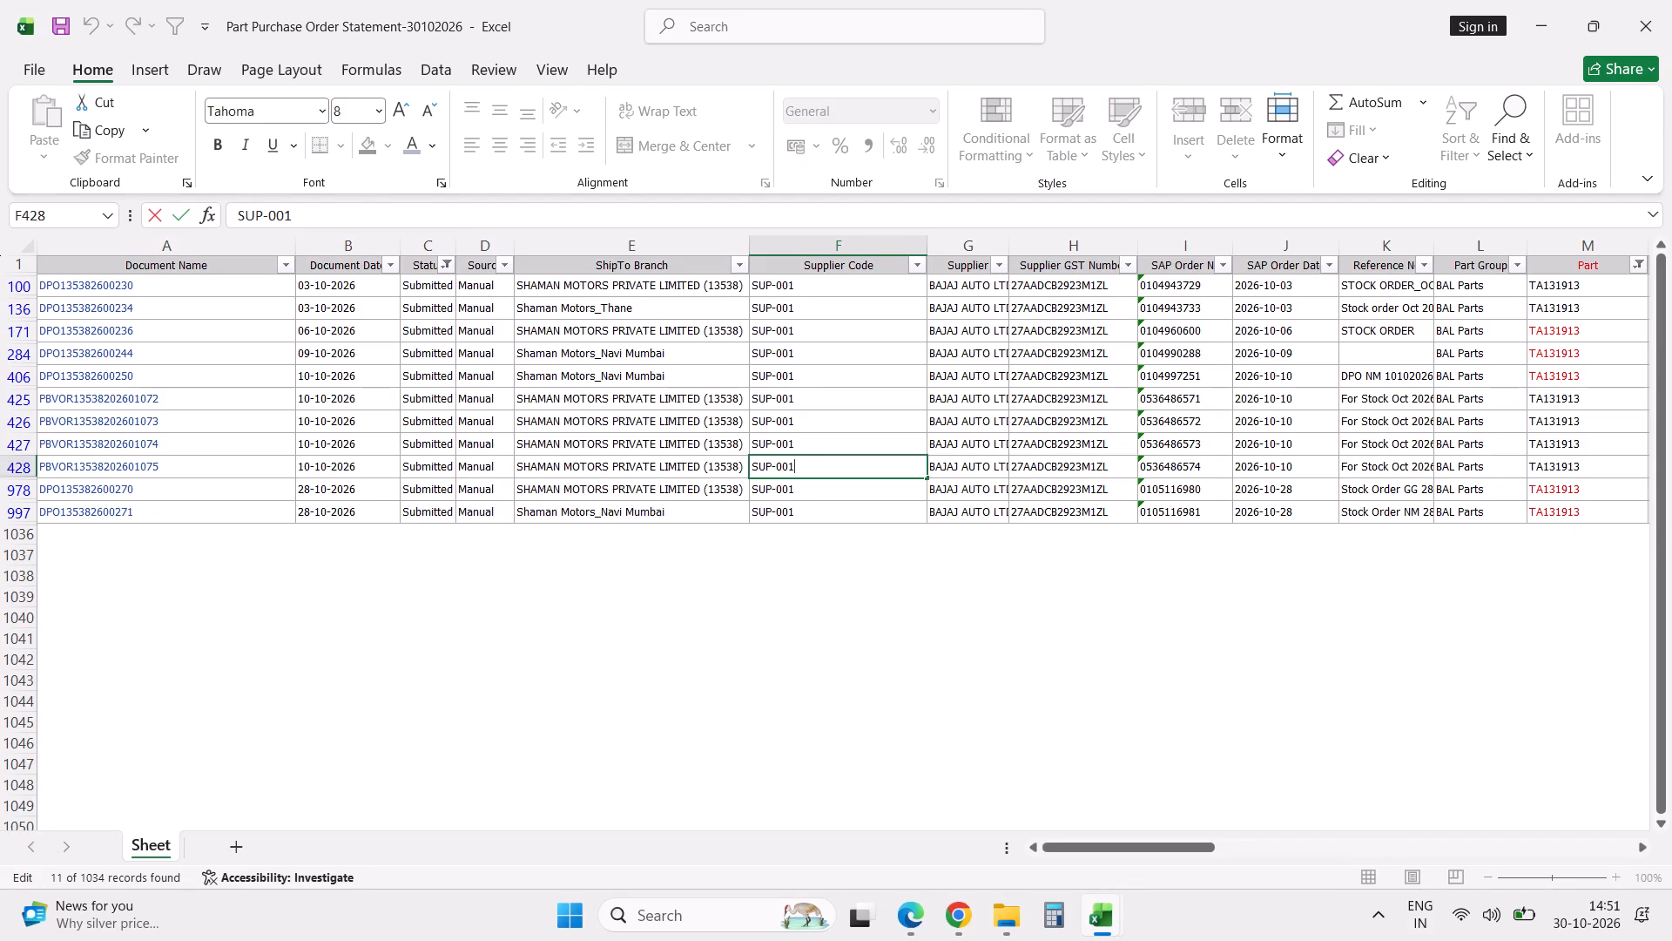
{"action": "key", "text": "Down"}
{"action": "key", "text": "Escape"}
{"action": "key", "text": "Right"}
{"action": "key", "text": "Right"}
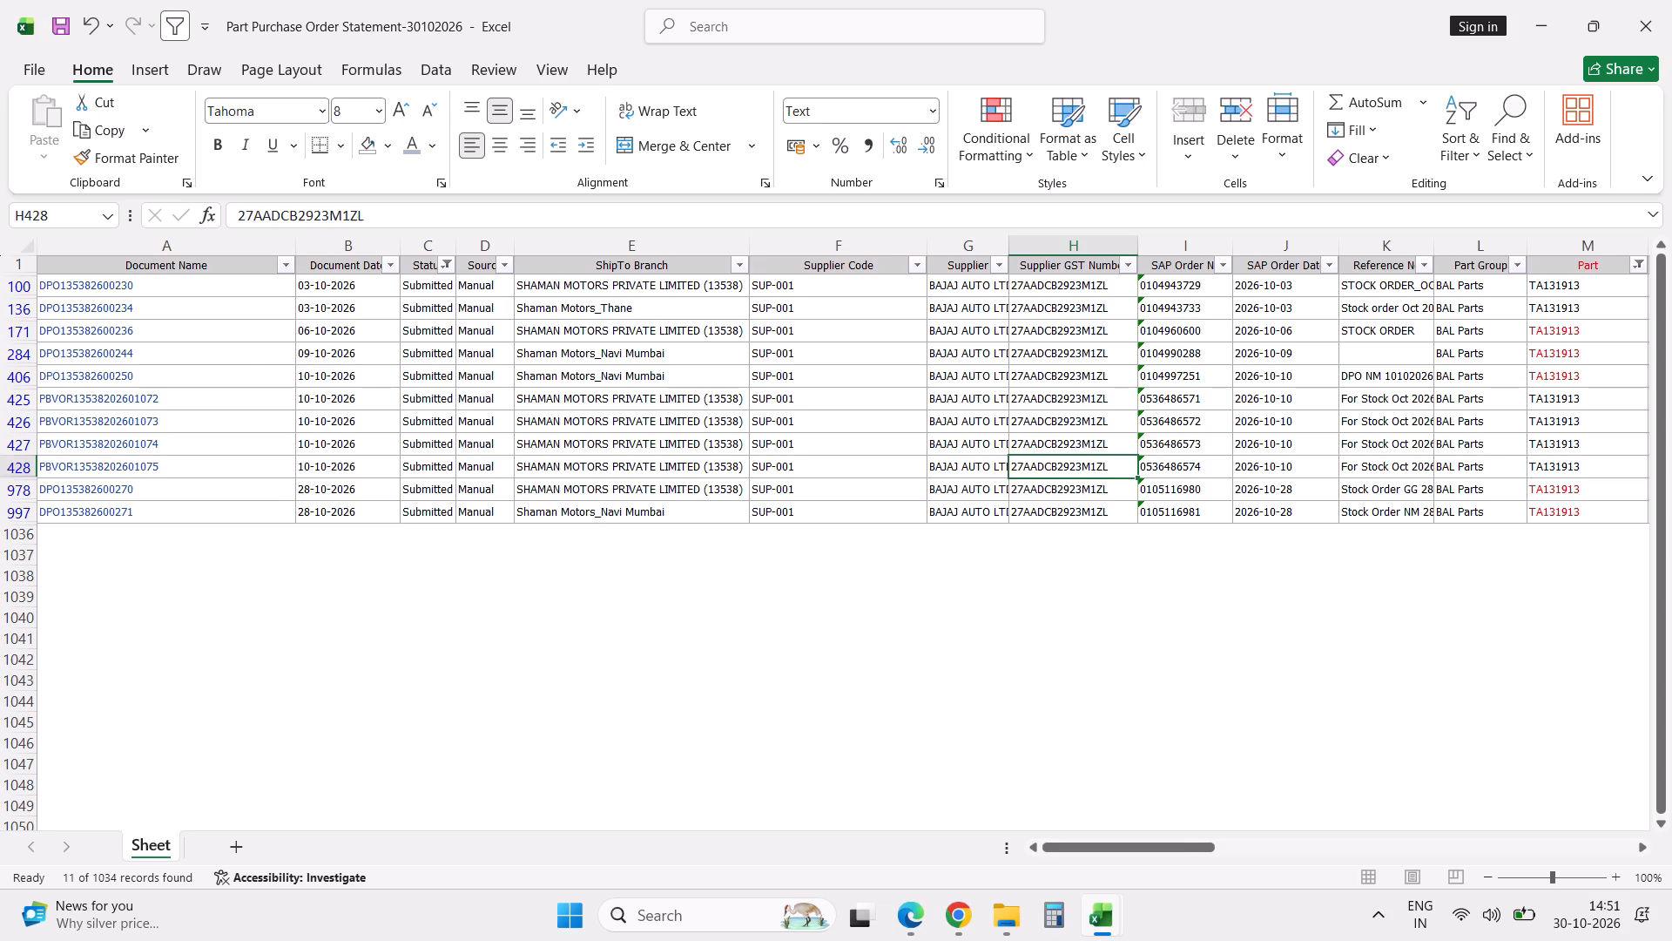
Back in the AMC/ABC workbook, examine the AMC, stock, back-order, in-transit and suggested order figures of the filtered brake pad rows.
{"action": "key", "text": "alt+Tab"}
{"action": "key", "text": "Right"}
{"action": "key", "text": "Right"}
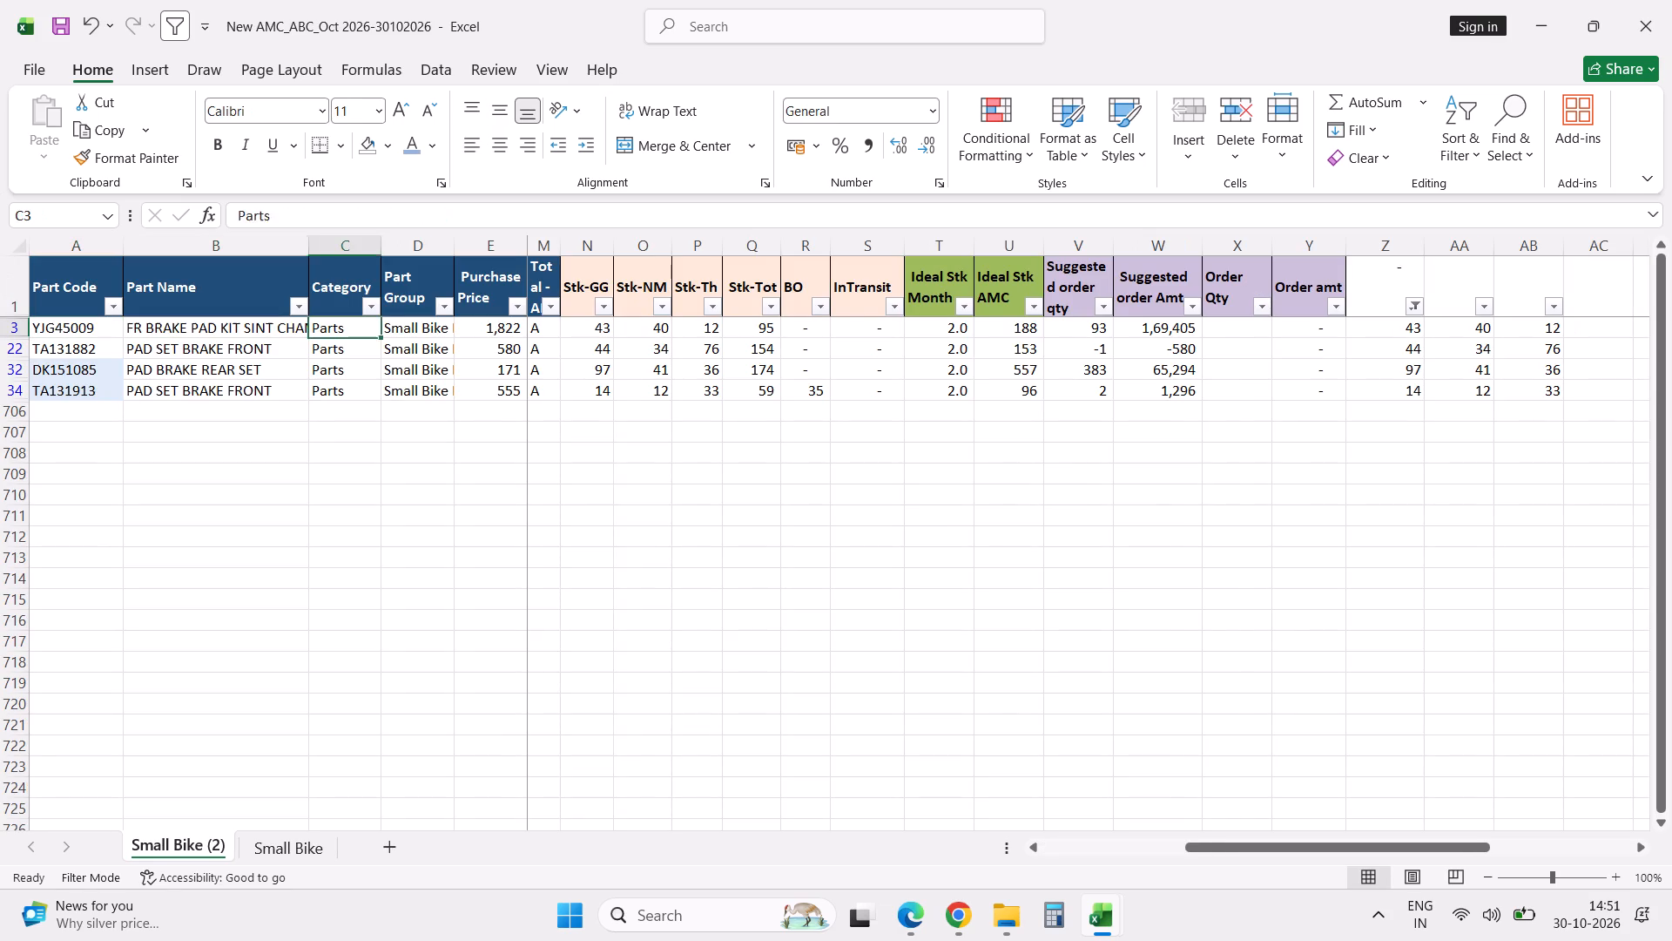
{"action": "key", "text": "Right"}
{"action": "key", "text": "Right"}
{"action": "key", "text": "Right"}
{"action": "key", "text": "Right"}
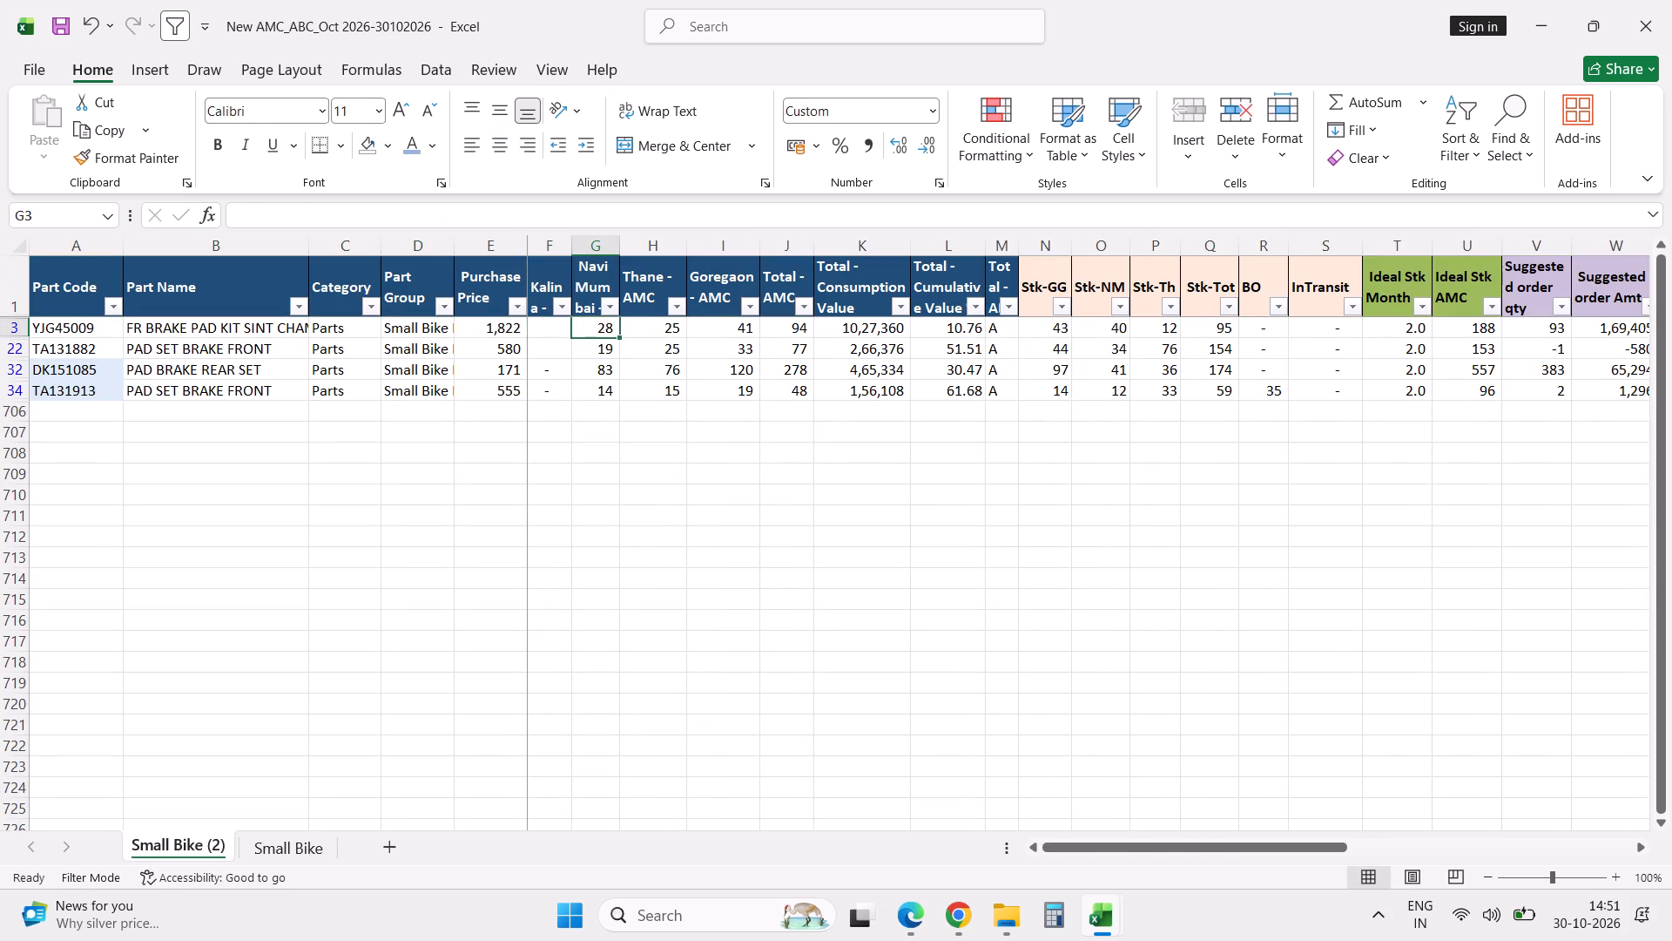
{"action": "key", "text": "Right"}
{"action": "key", "text": "Right"}
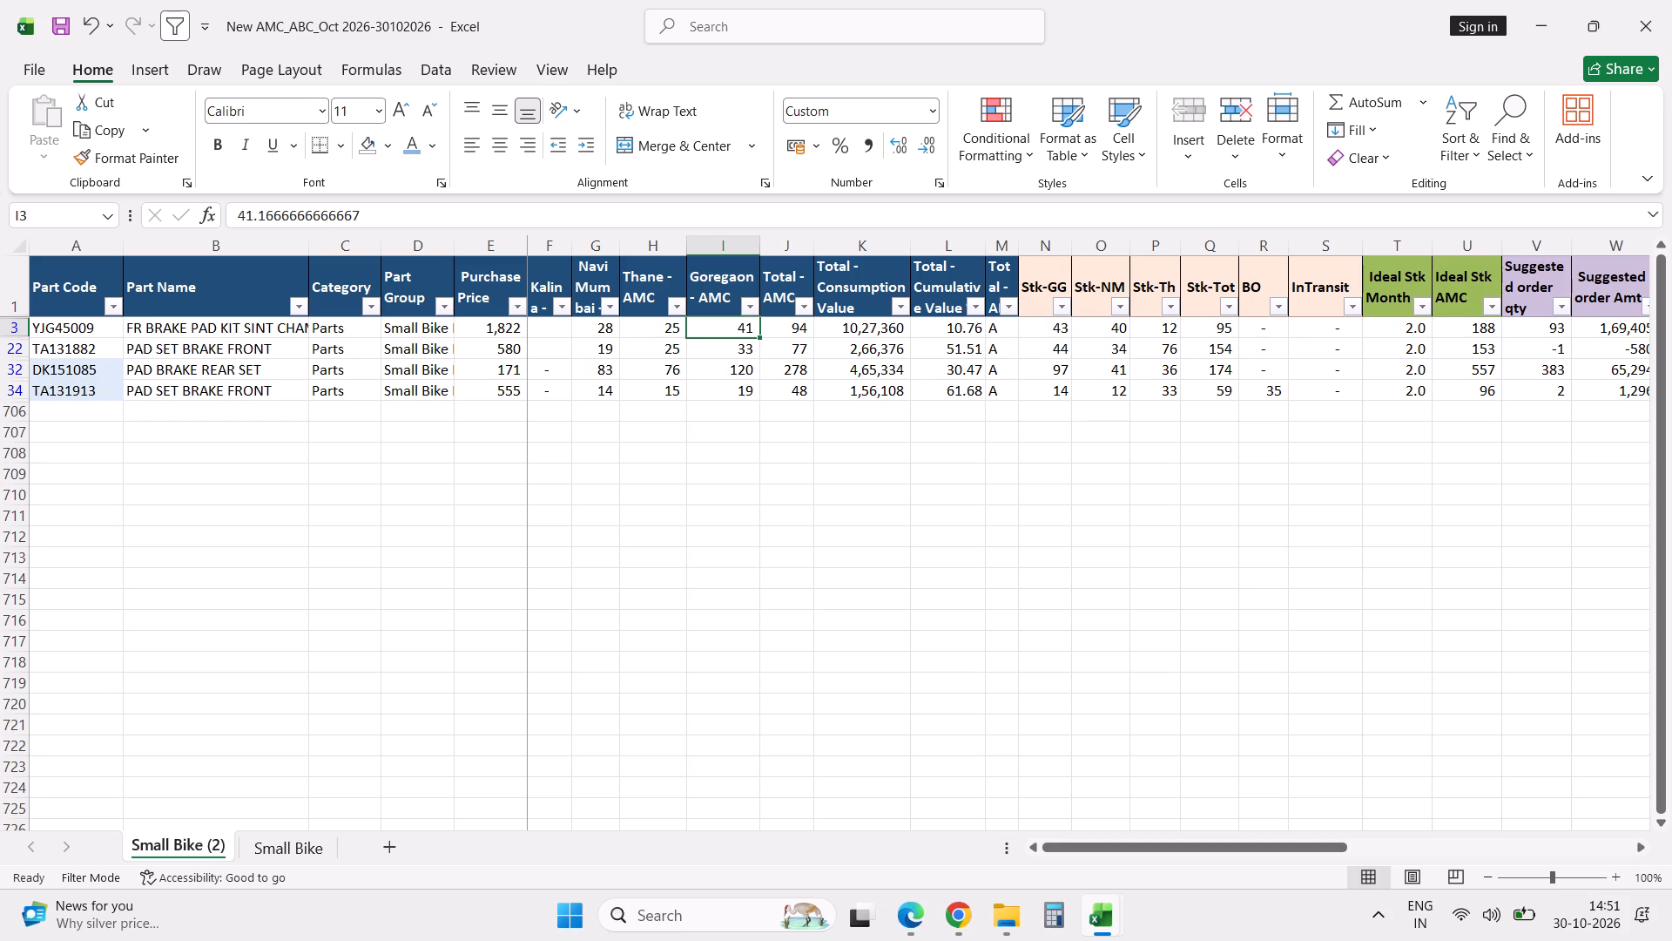
{"action": "key", "text": "Right"}
{"action": "key", "text": "Right"}
{"action": "key", "text": "Right"}
{"action": "key", "text": "Right"}
{"action": "key", "text": "Right"}
{"action": "key", "text": "Right"}
{"action": "key", "text": "Right"}
{"action": "key", "text": "Right"}
{"action": "key", "text": "Right"}
{"action": "key", "text": "Right"}
{"action": "key", "text": "Right"}
{"action": "key", "text": "Right"}
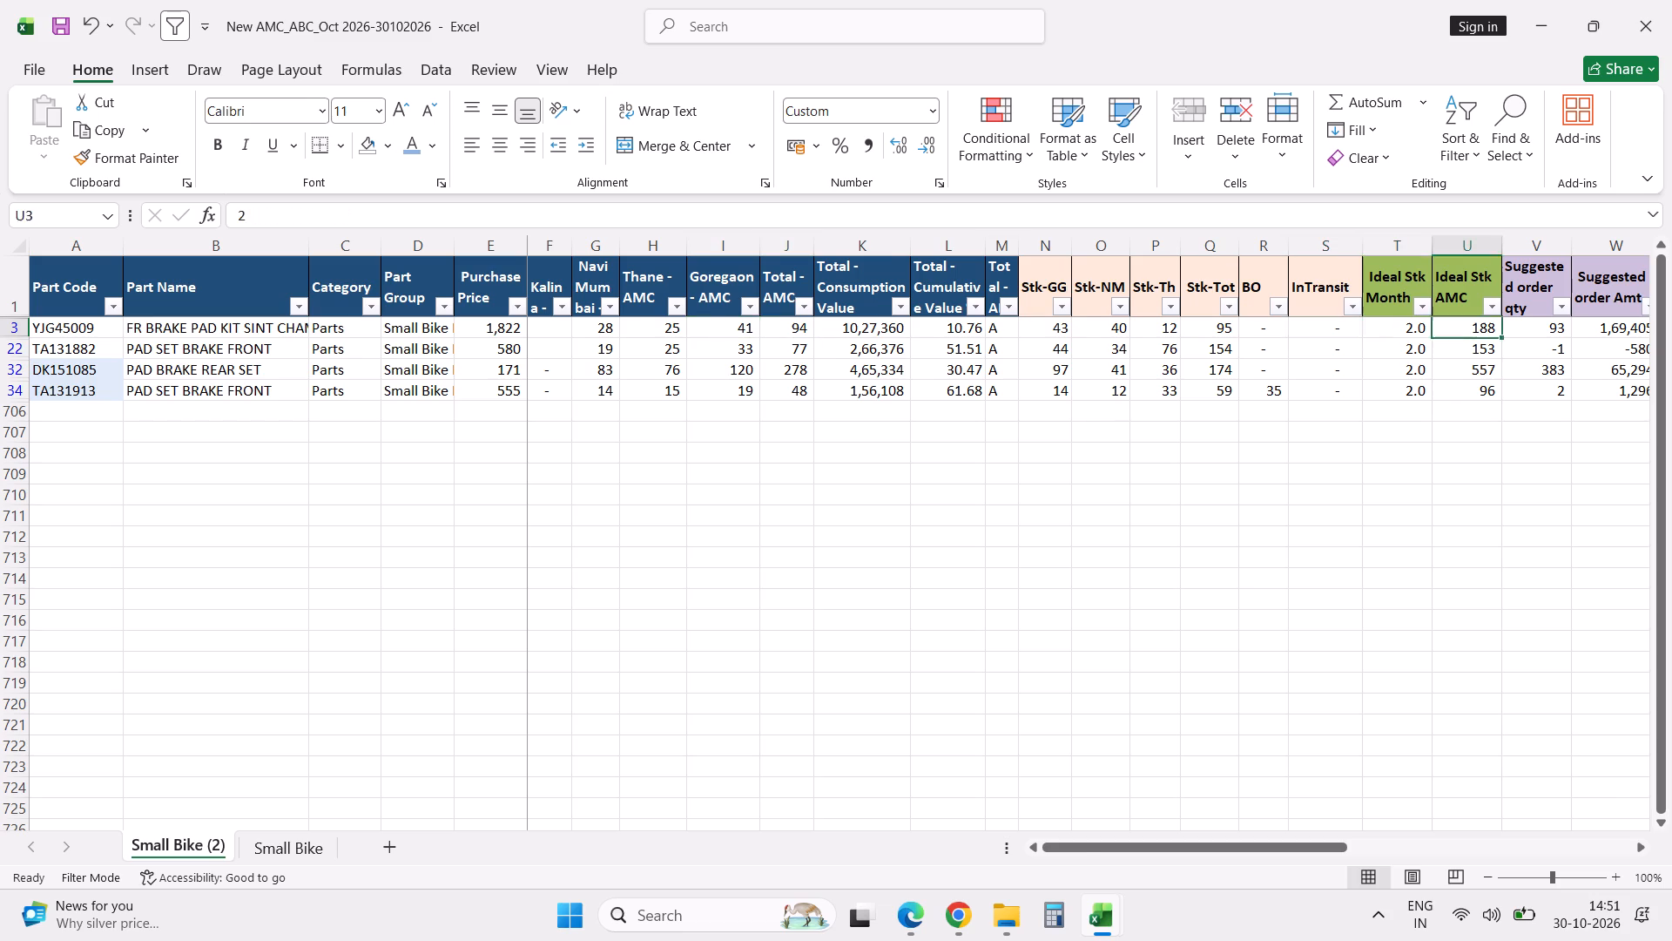
{"action": "key", "text": "Right"}
{"action": "key", "text": "Right"}
{"action": "key", "text": "Right"}
{"action": "key", "text": "Right"}
{"action": "key", "text": "Left"}
{"action": "key", "text": "Left"}
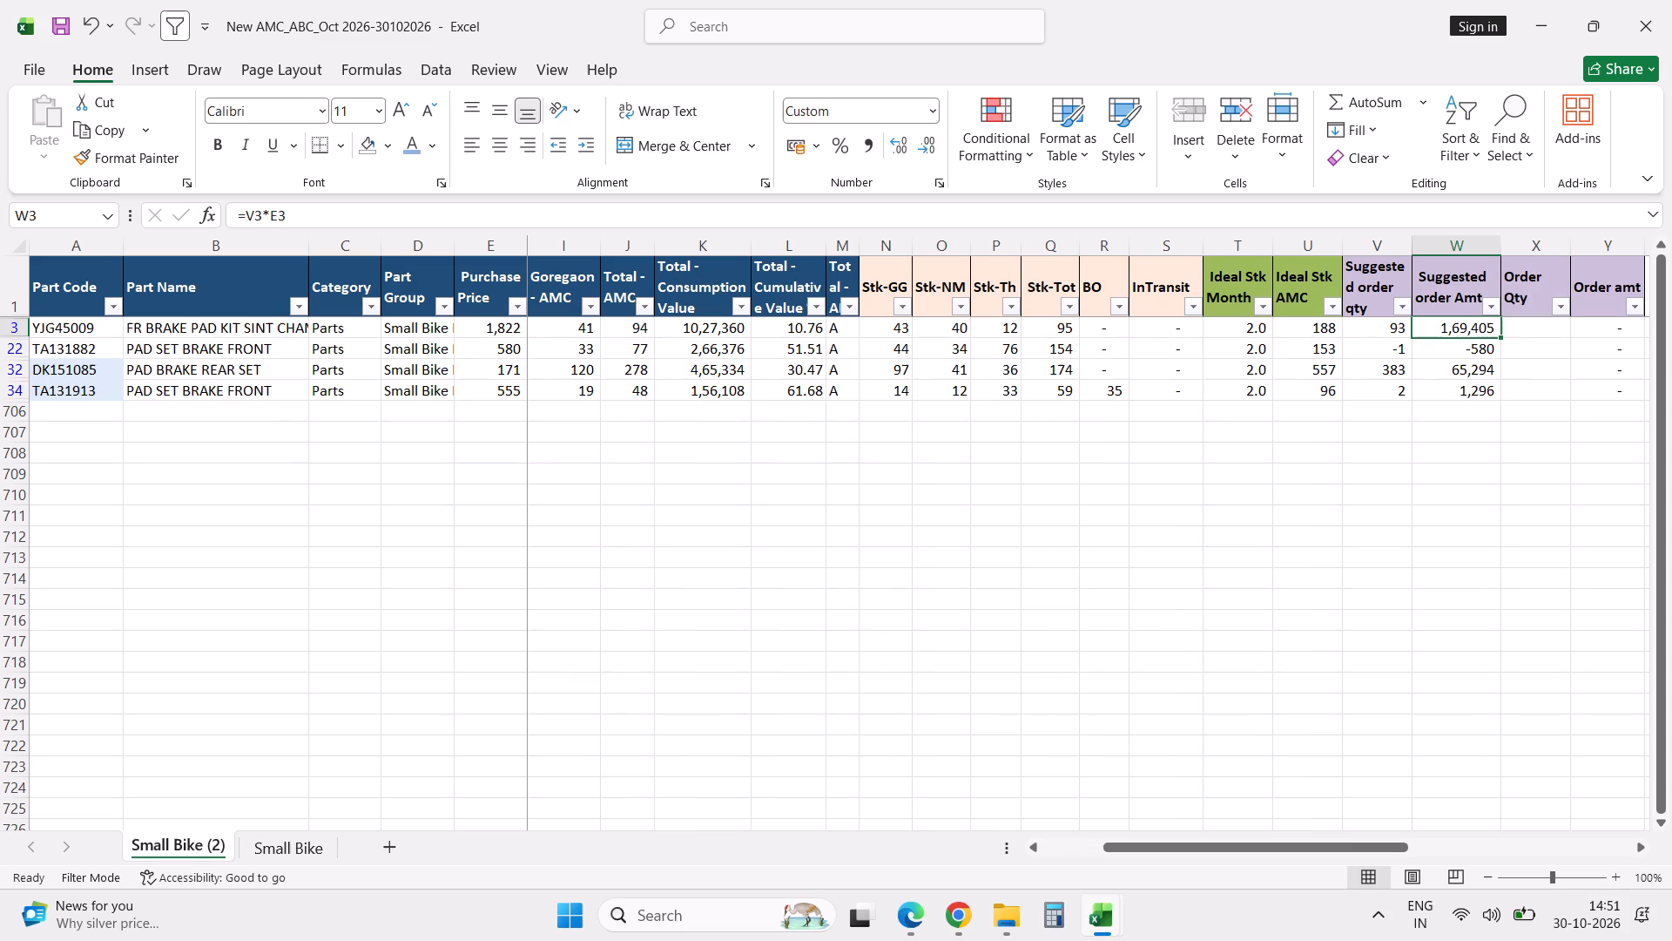
{"action": "key", "text": "Right"}
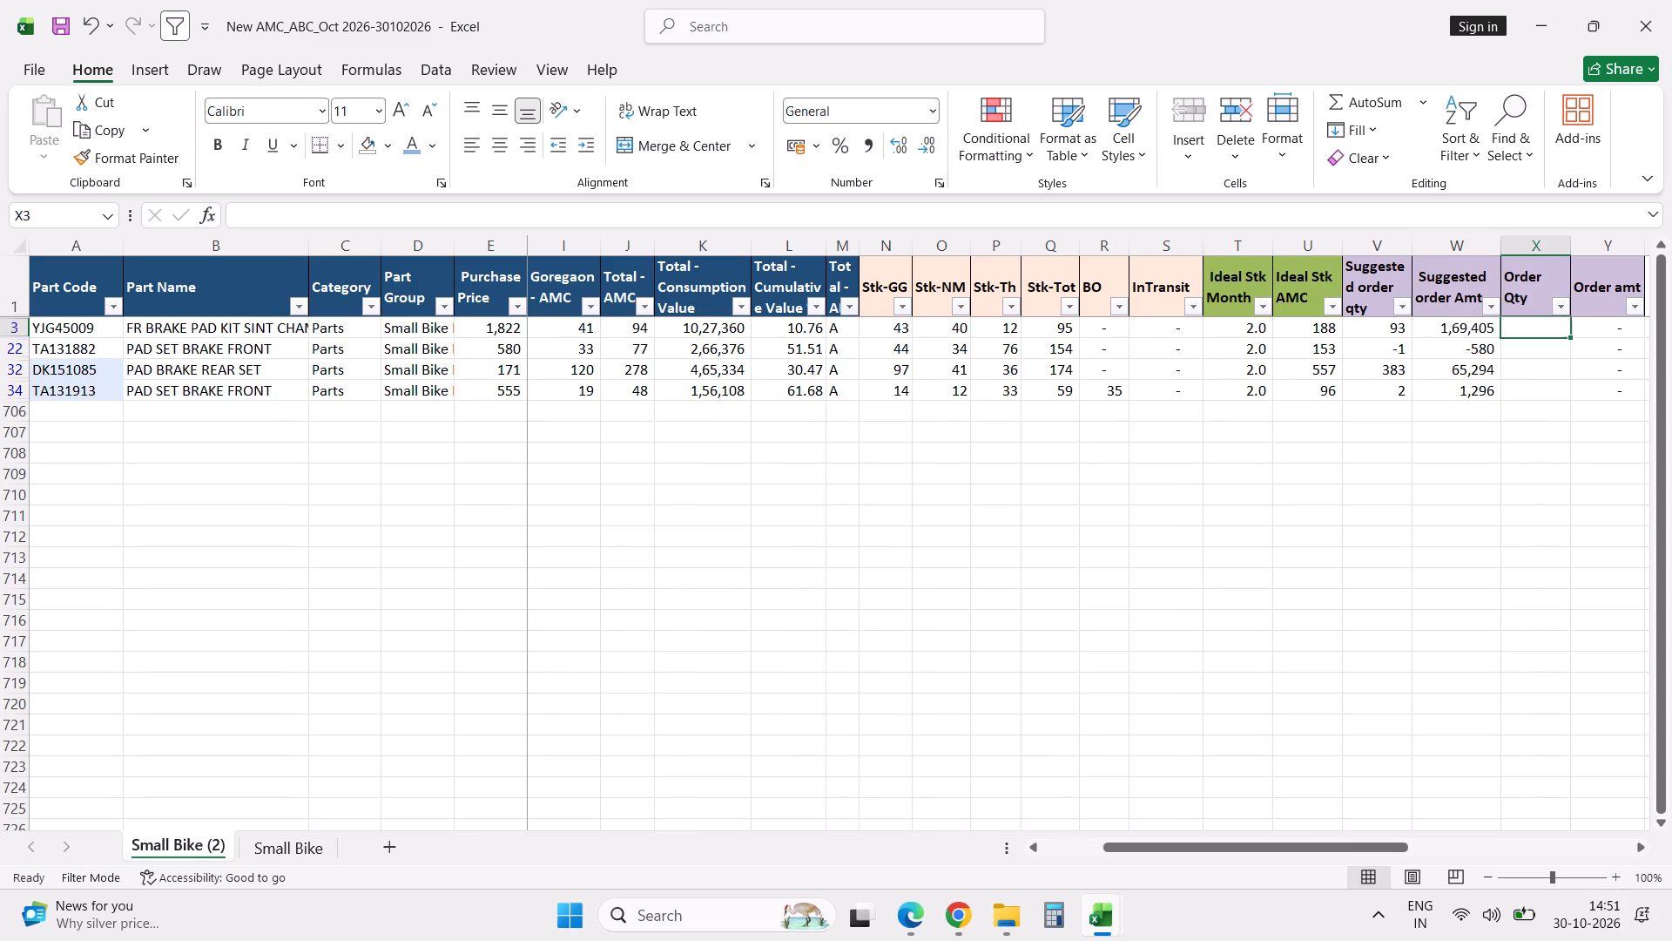
{"action": "key", "text": "9"}
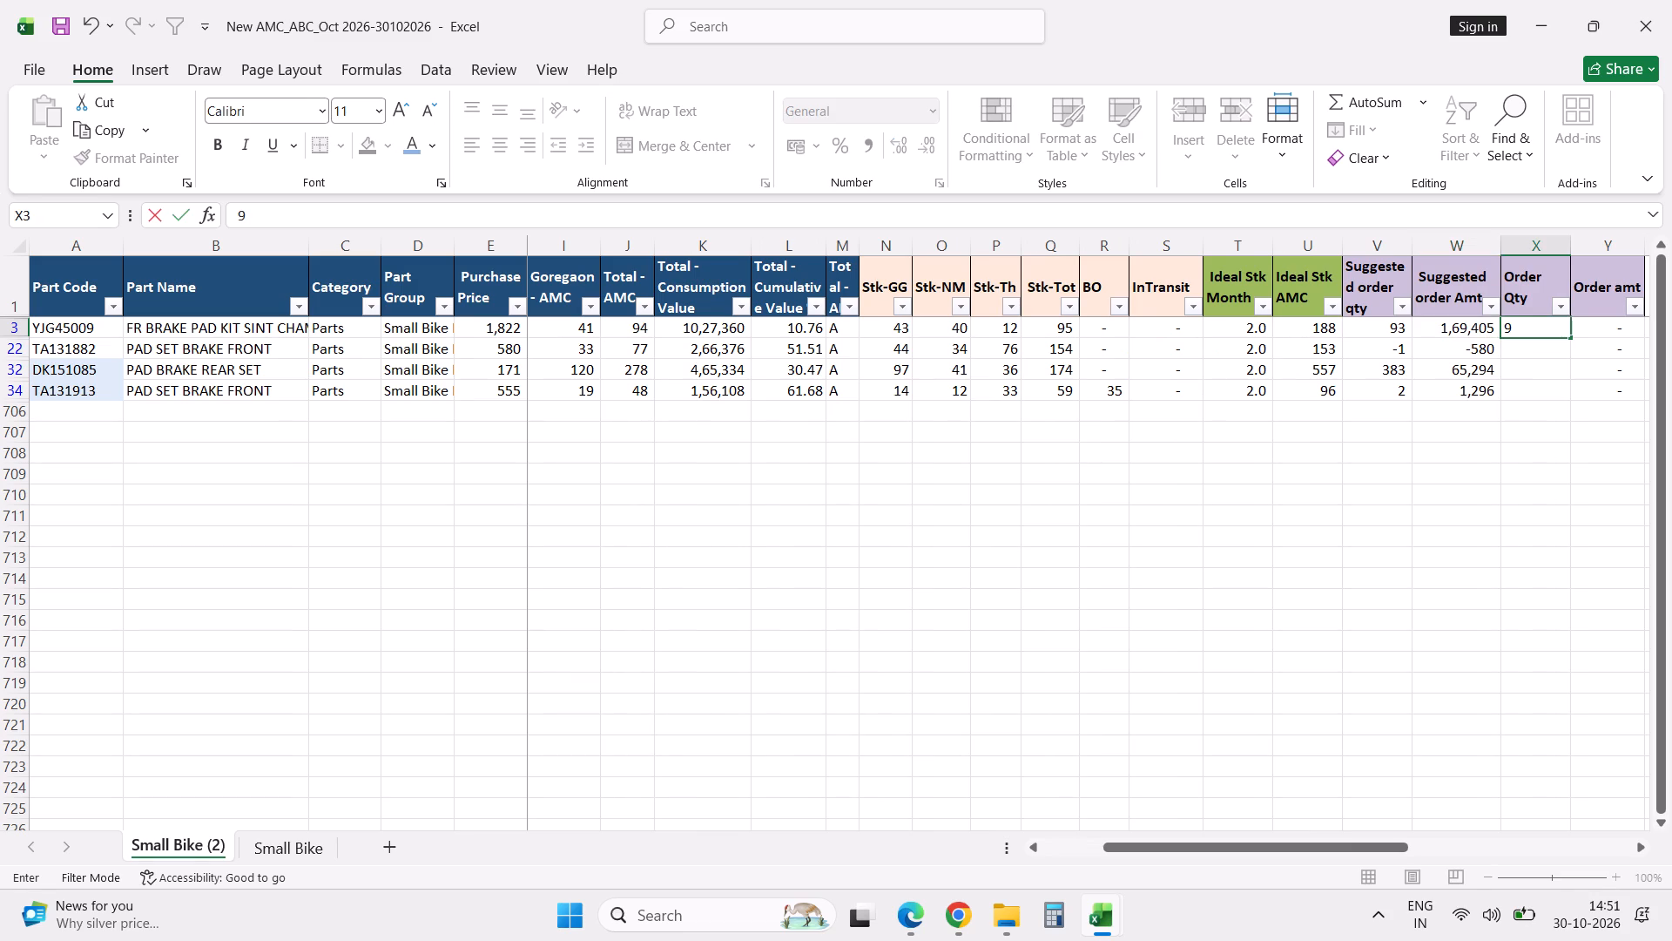
{"action": "key", "text": "Escape"}
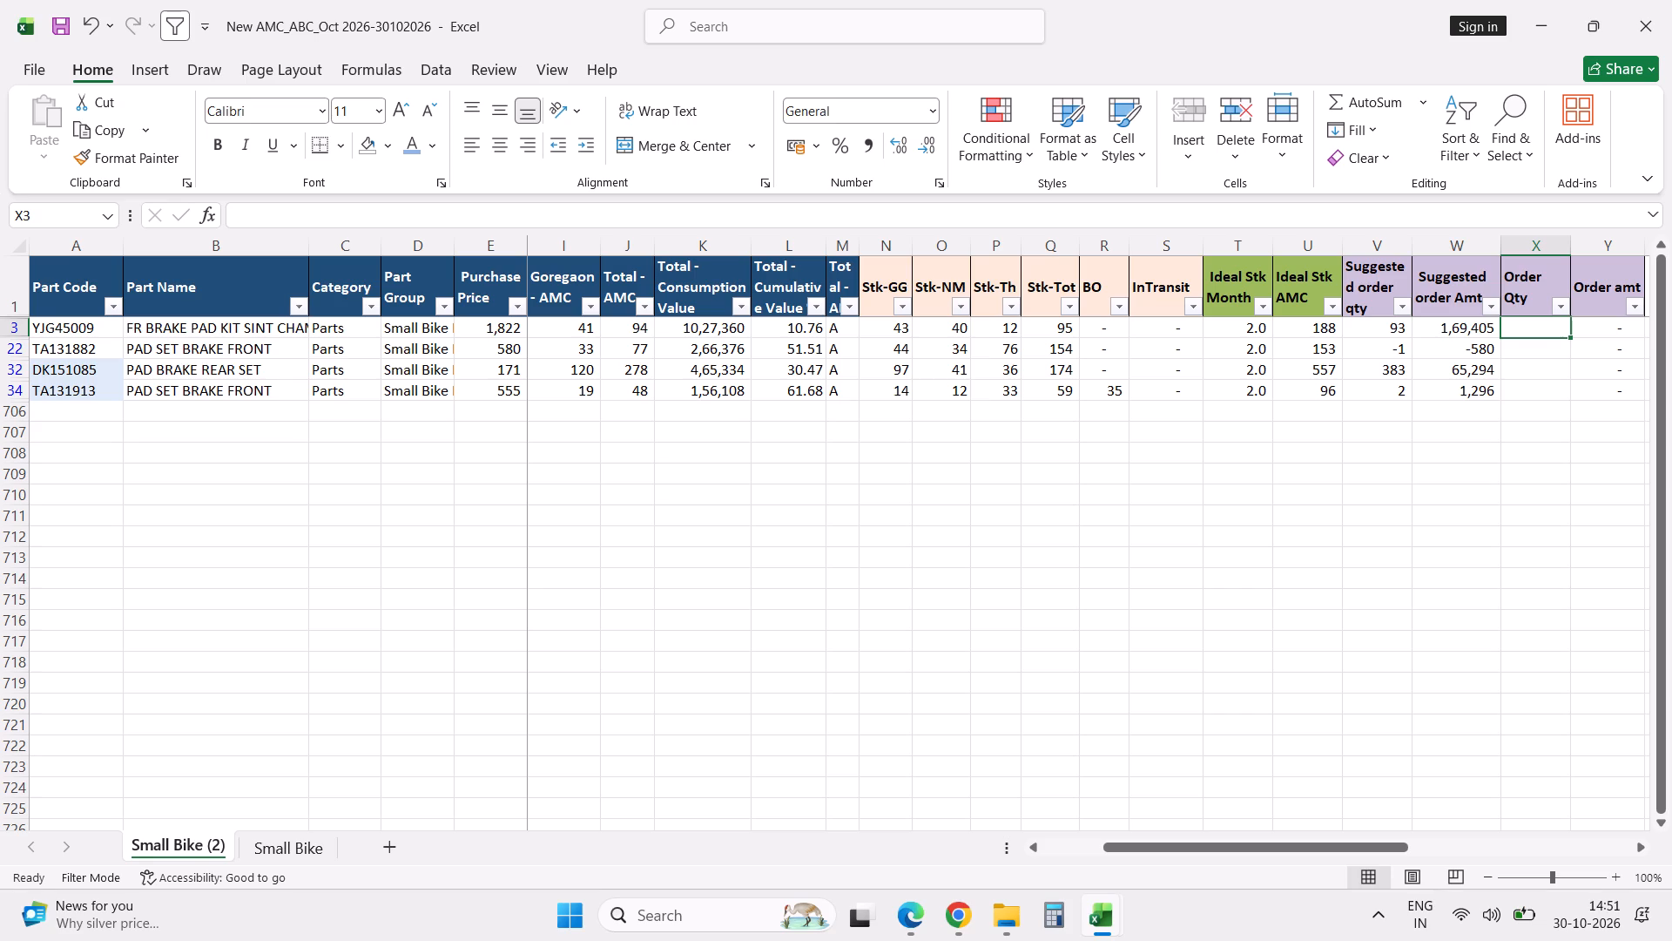
{"action": "key", "text": "Left"}
{"action": "key", "text": "Left"}
{"action": "key", "text": "Left"}
{"action": "key", "text": "Left"}
{"action": "key", "text": "Left"}
{"action": "key", "text": "Left"}
{"action": "key", "text": "Left"}
{"action": "key", "text": "Left"}
{"action": "key", "text": "Left"}
{"action": "key", "text": "Left"}
{"action": "key", "text": "Left"}
{"action": "key", "text": "Left"}
{"action": "key", "text": "Left"}
{"action": "key", "text": "Left"}
{"action": "key", "text": "Left"}
{"action": "key", "text": "Left"}
{"action": "key", "text": "Left"}
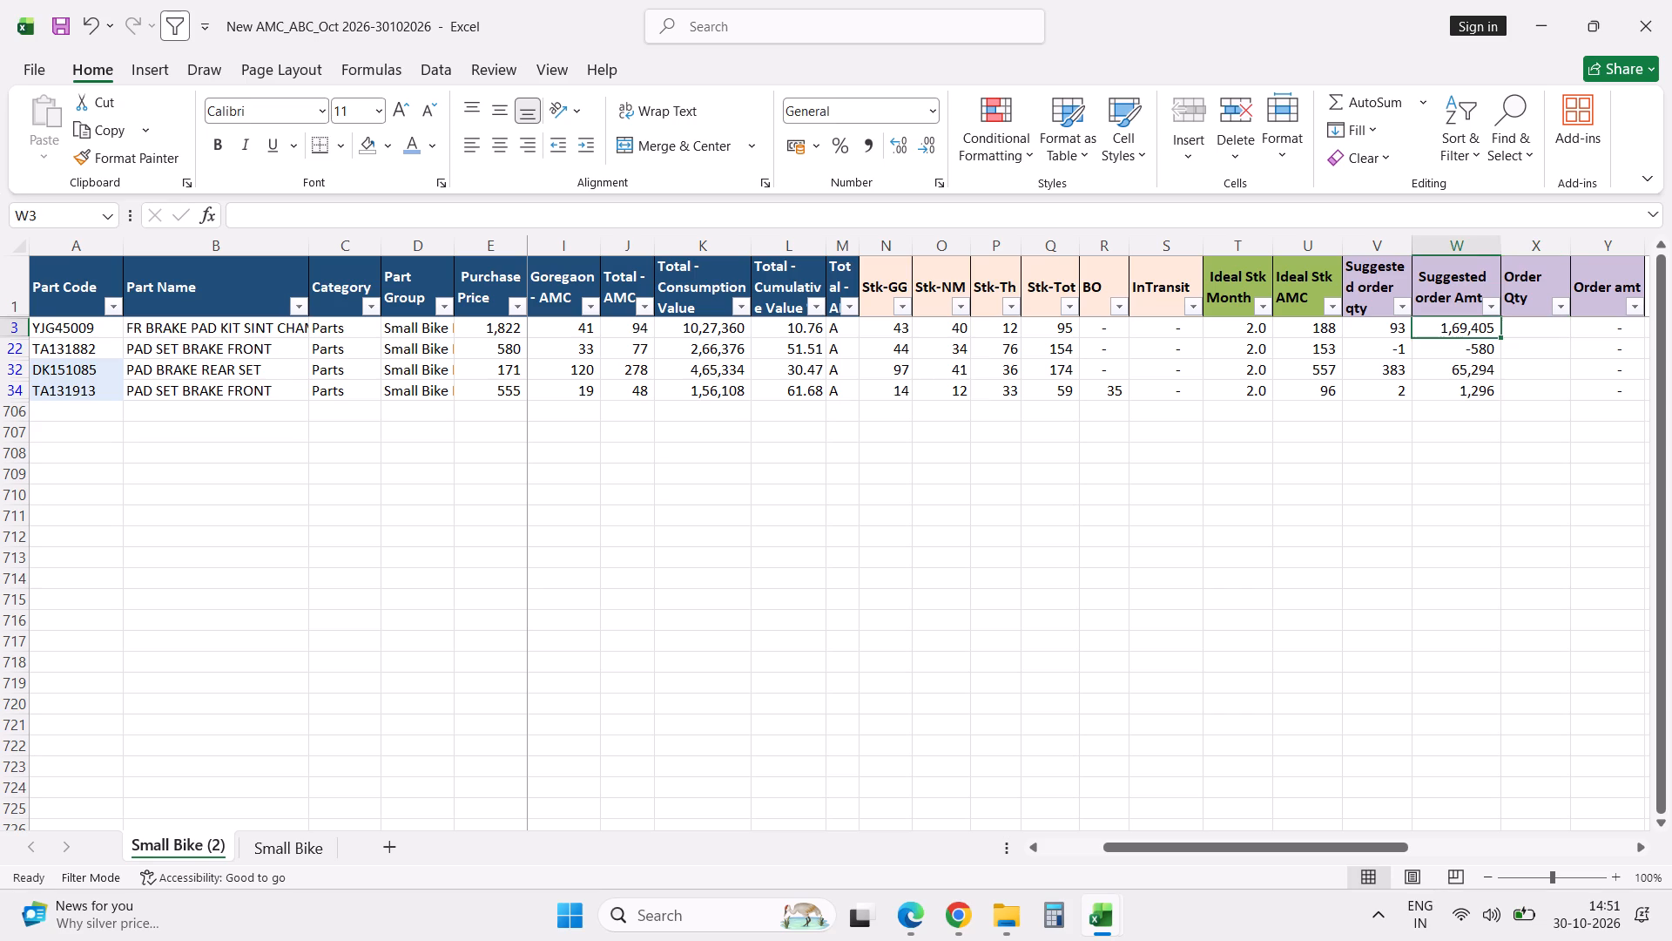
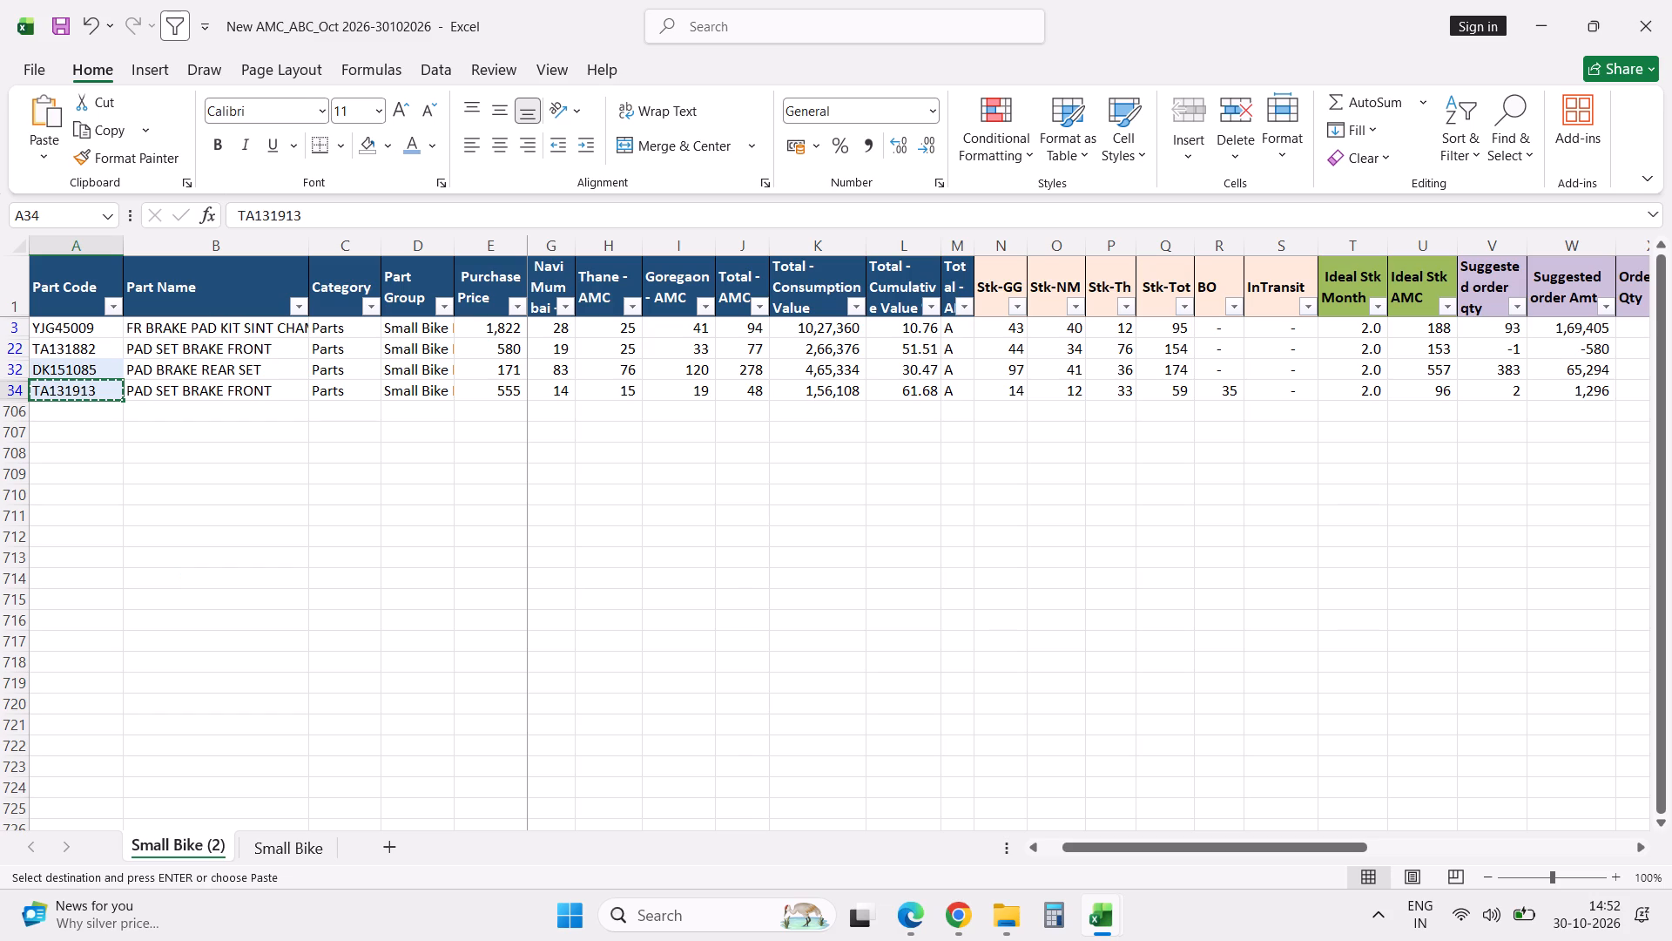
Copy the part code DK151085 of the rear brake pad set.
{"action": "left_click", "coordinate": [104, 370]}
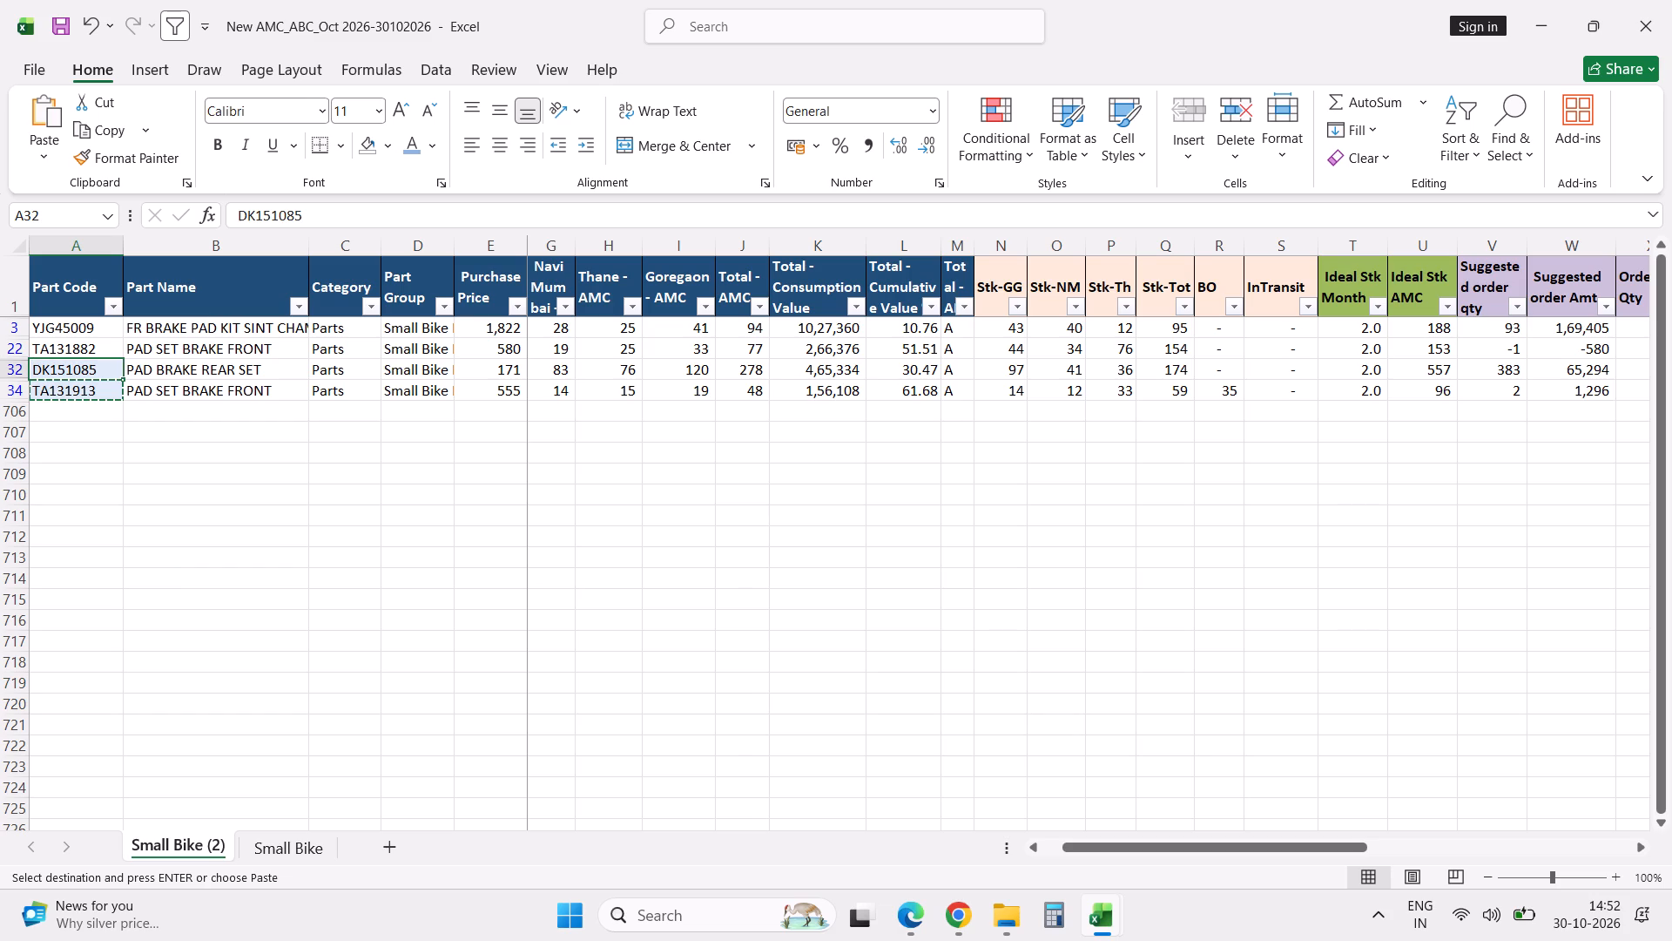
{"action": "key", "text": "ctrl+c"}
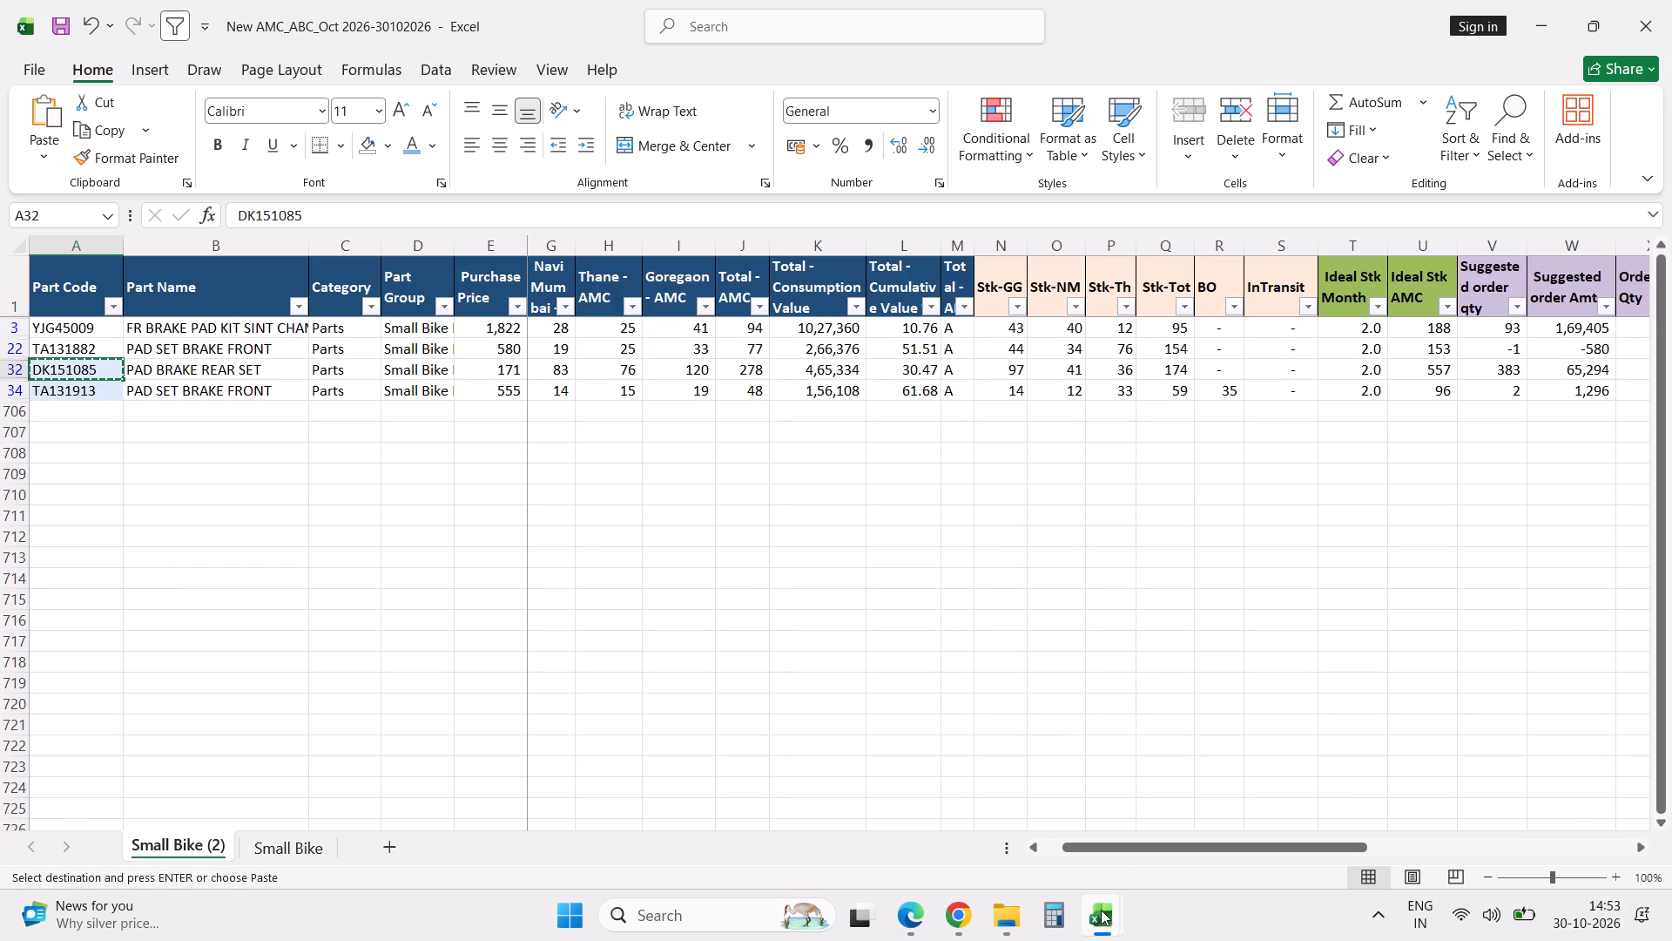
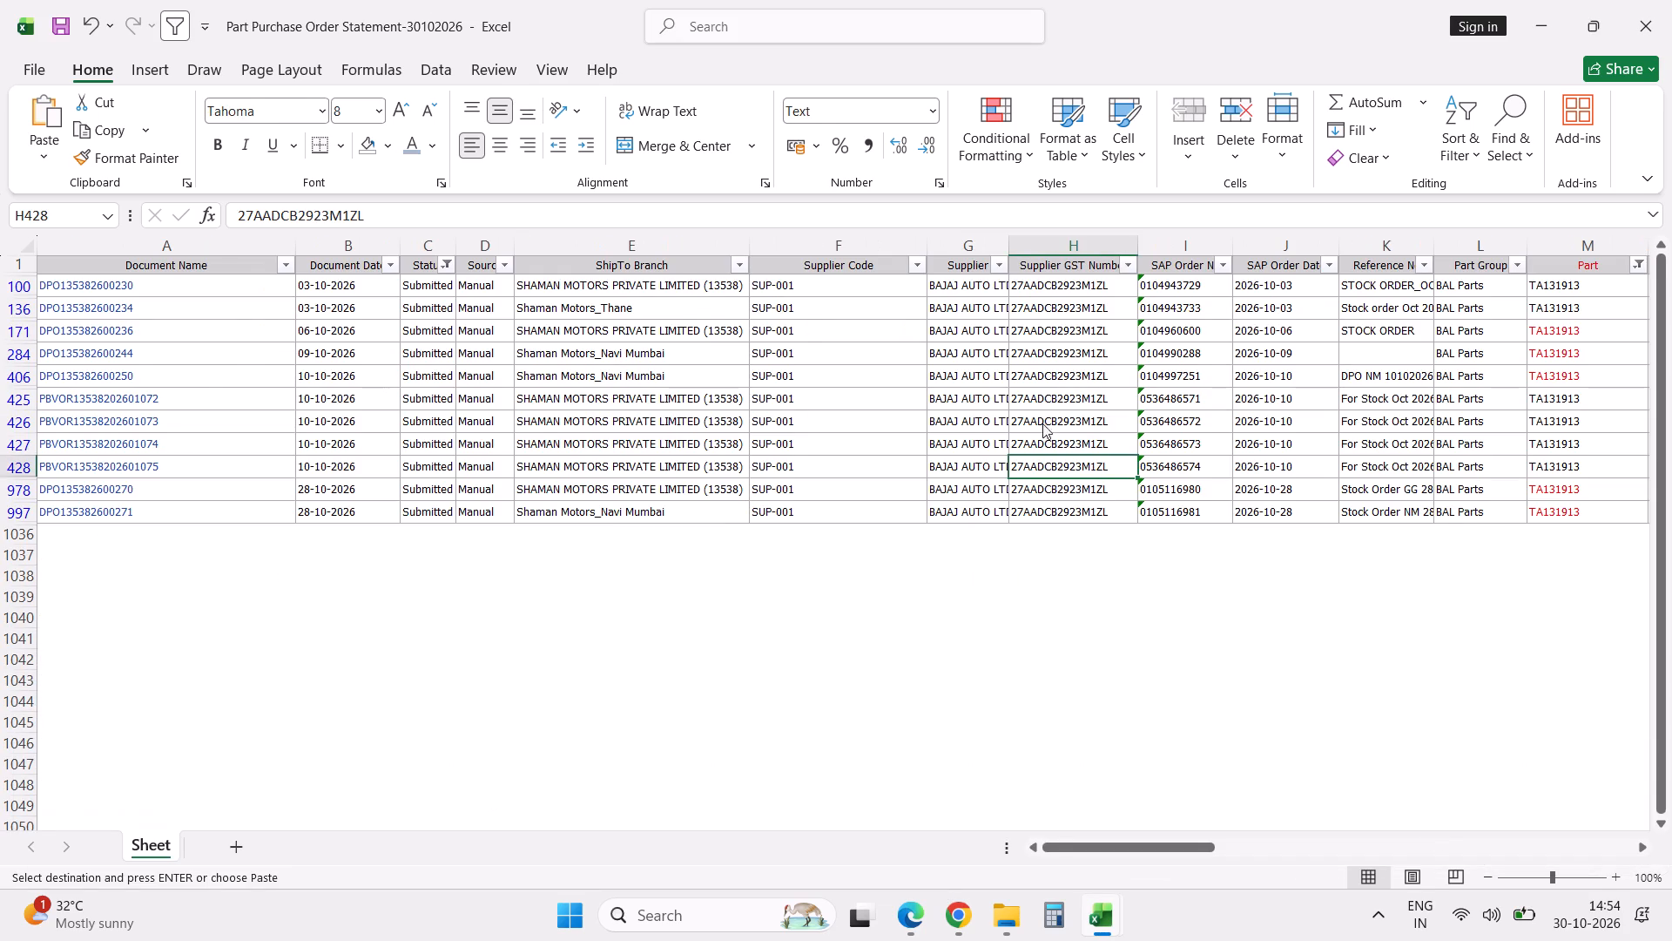
Filter the Part column of the Part Purchase Order Statement to the copied code DK151085.
{"action": "key", "text": "alt+Tab"}
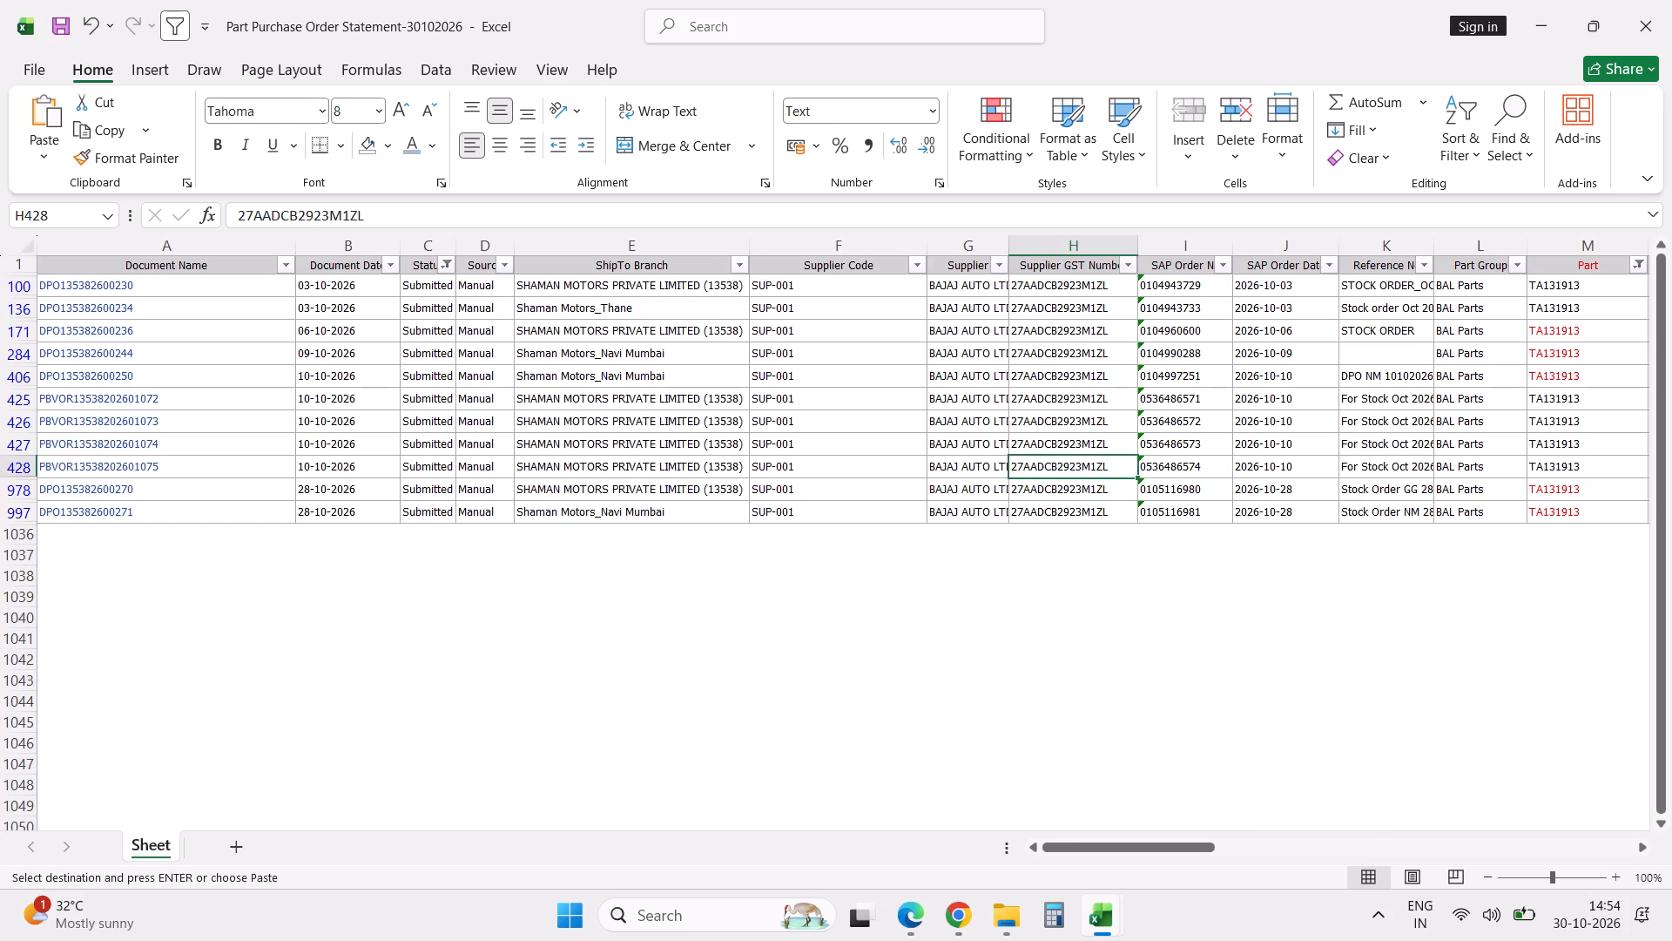
{"action": "key", "text": "alt+Tab"}
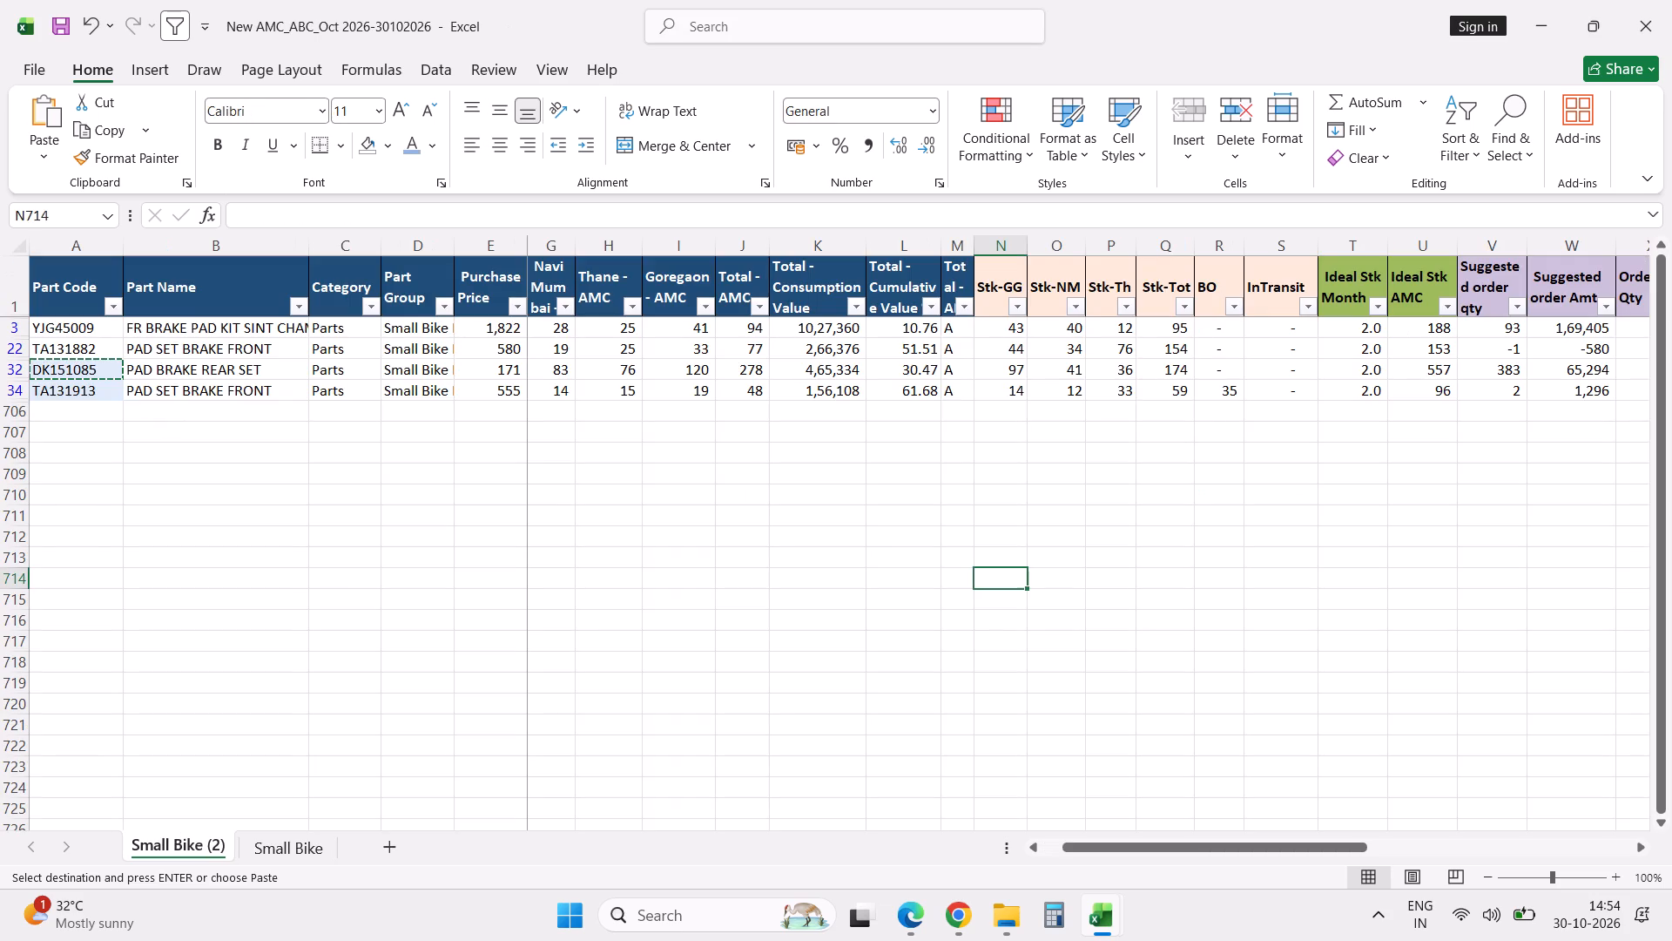
{"action": "key", "text": "alt+Tab"}
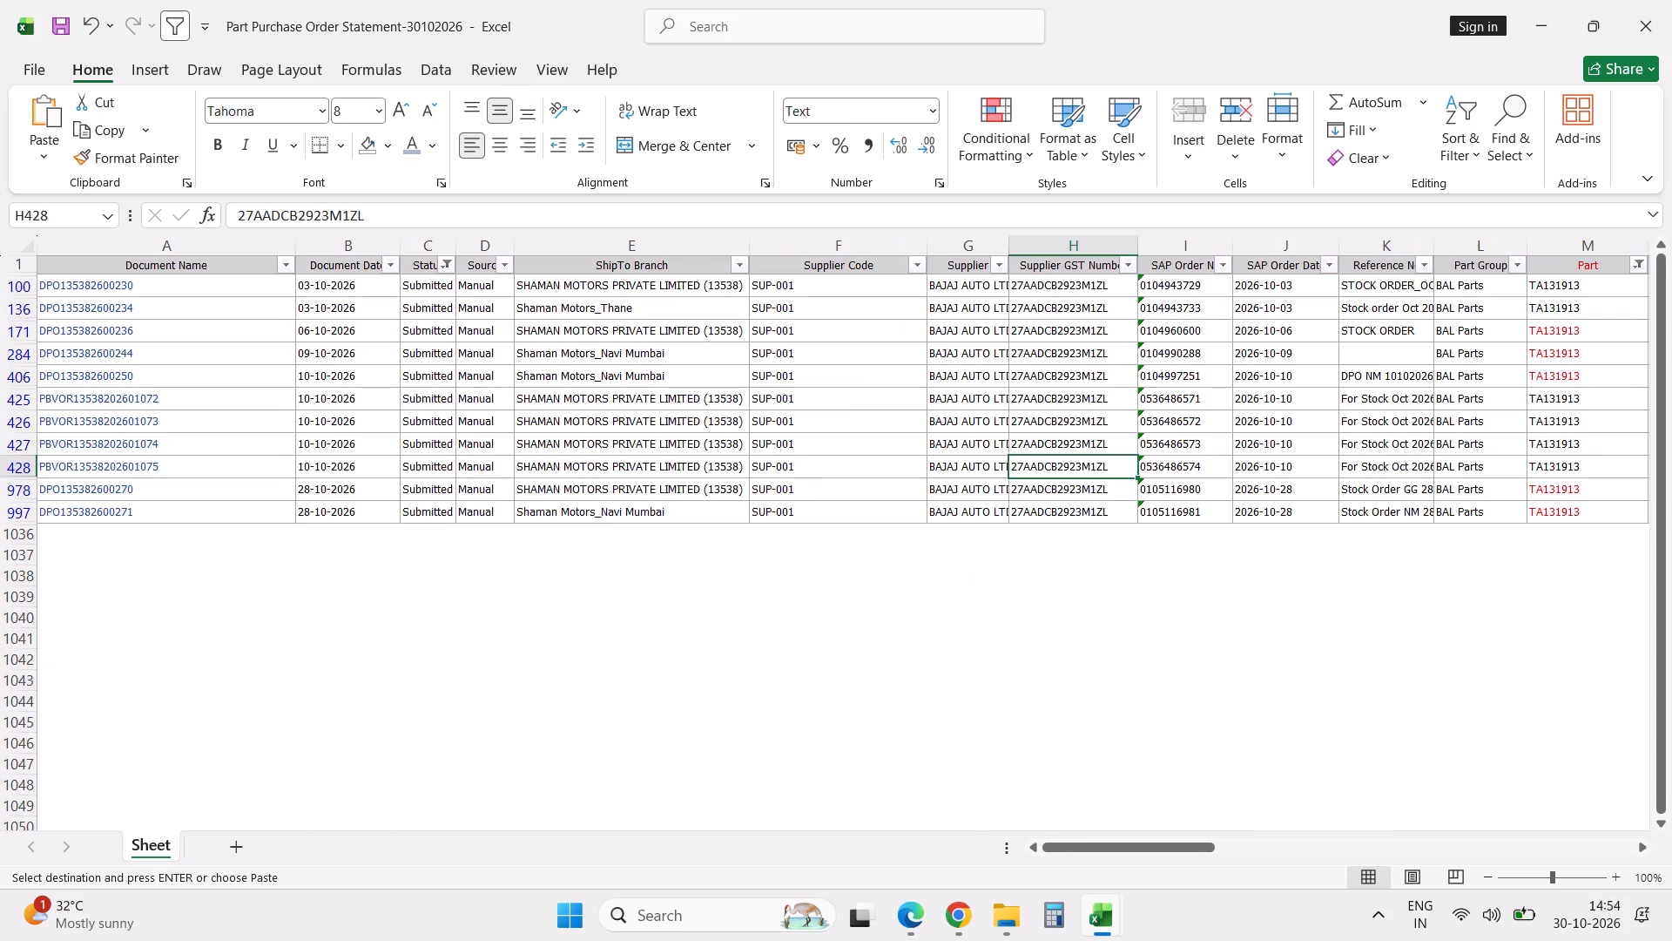
{"action": "key", "text": "Tab"}
{"action": "key", "text": "Tab"}
{"action": "key", "text": "Tab"}
{"action": "key", "text": "Tab"}
{"action": "key", "text": "Tab"}
{"action": "key", "text": "Tab"}
{"action": "key", "text": "Tab"}
{"action": "key", "text": "Tab"}
{"action": "key", "text": "Tab"}
{"action": "key", "text": "Tab"}
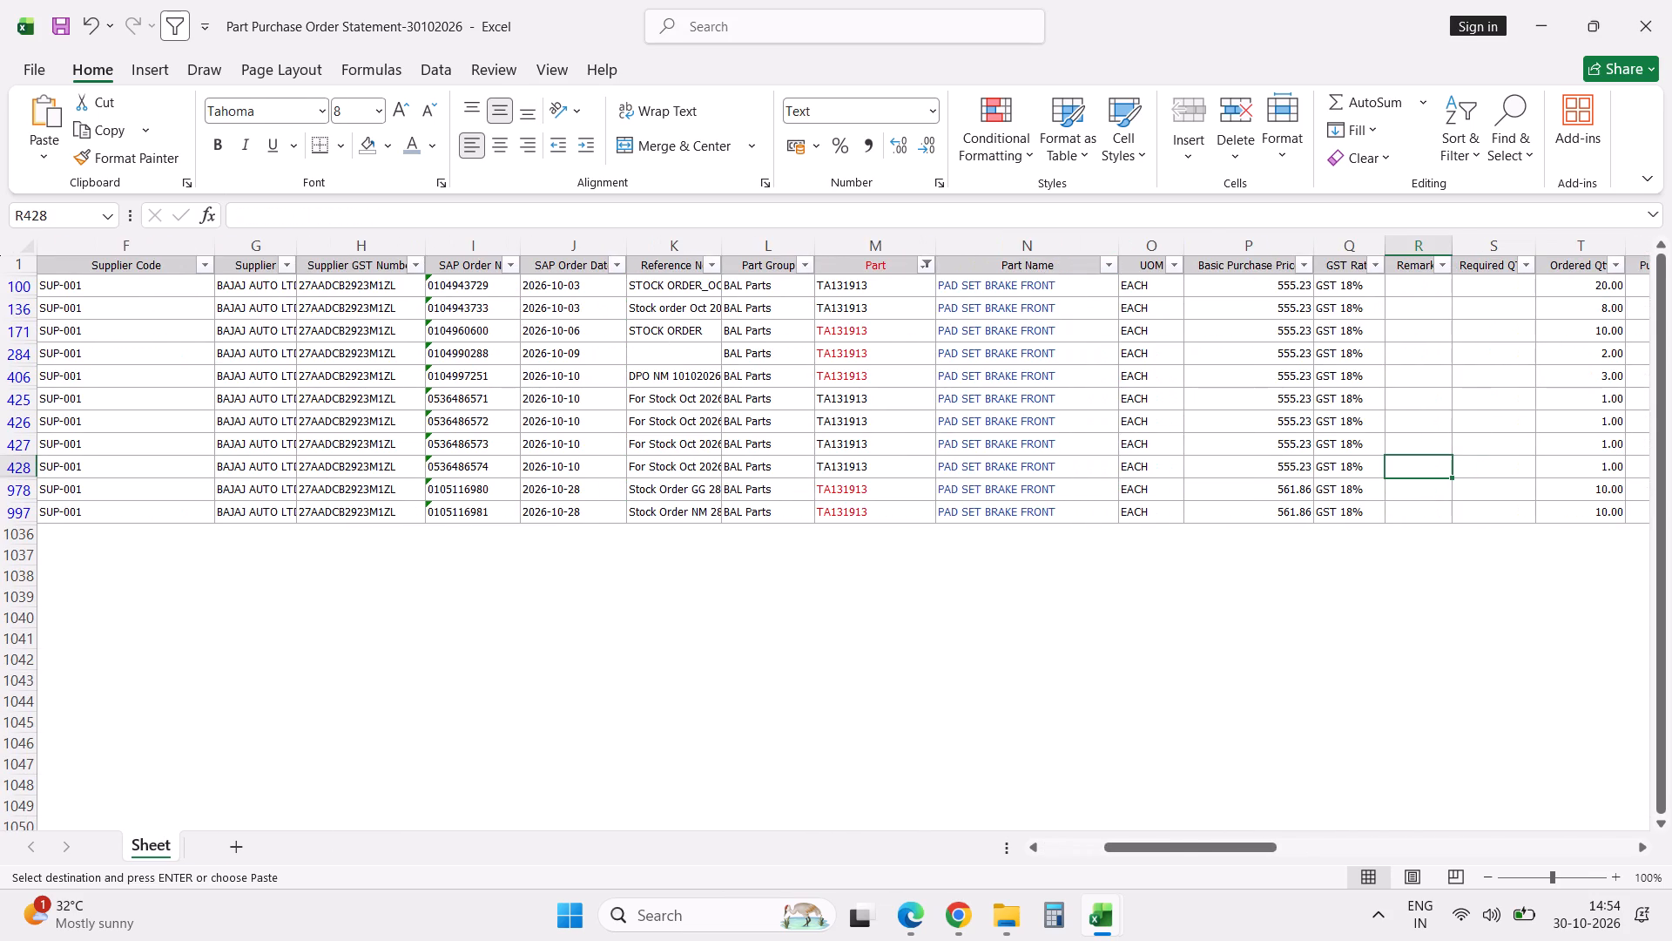
{"action": "left_click", "coordinate": [924, 268]}
{"action": "left_click", "coordinate": [821, 519]}
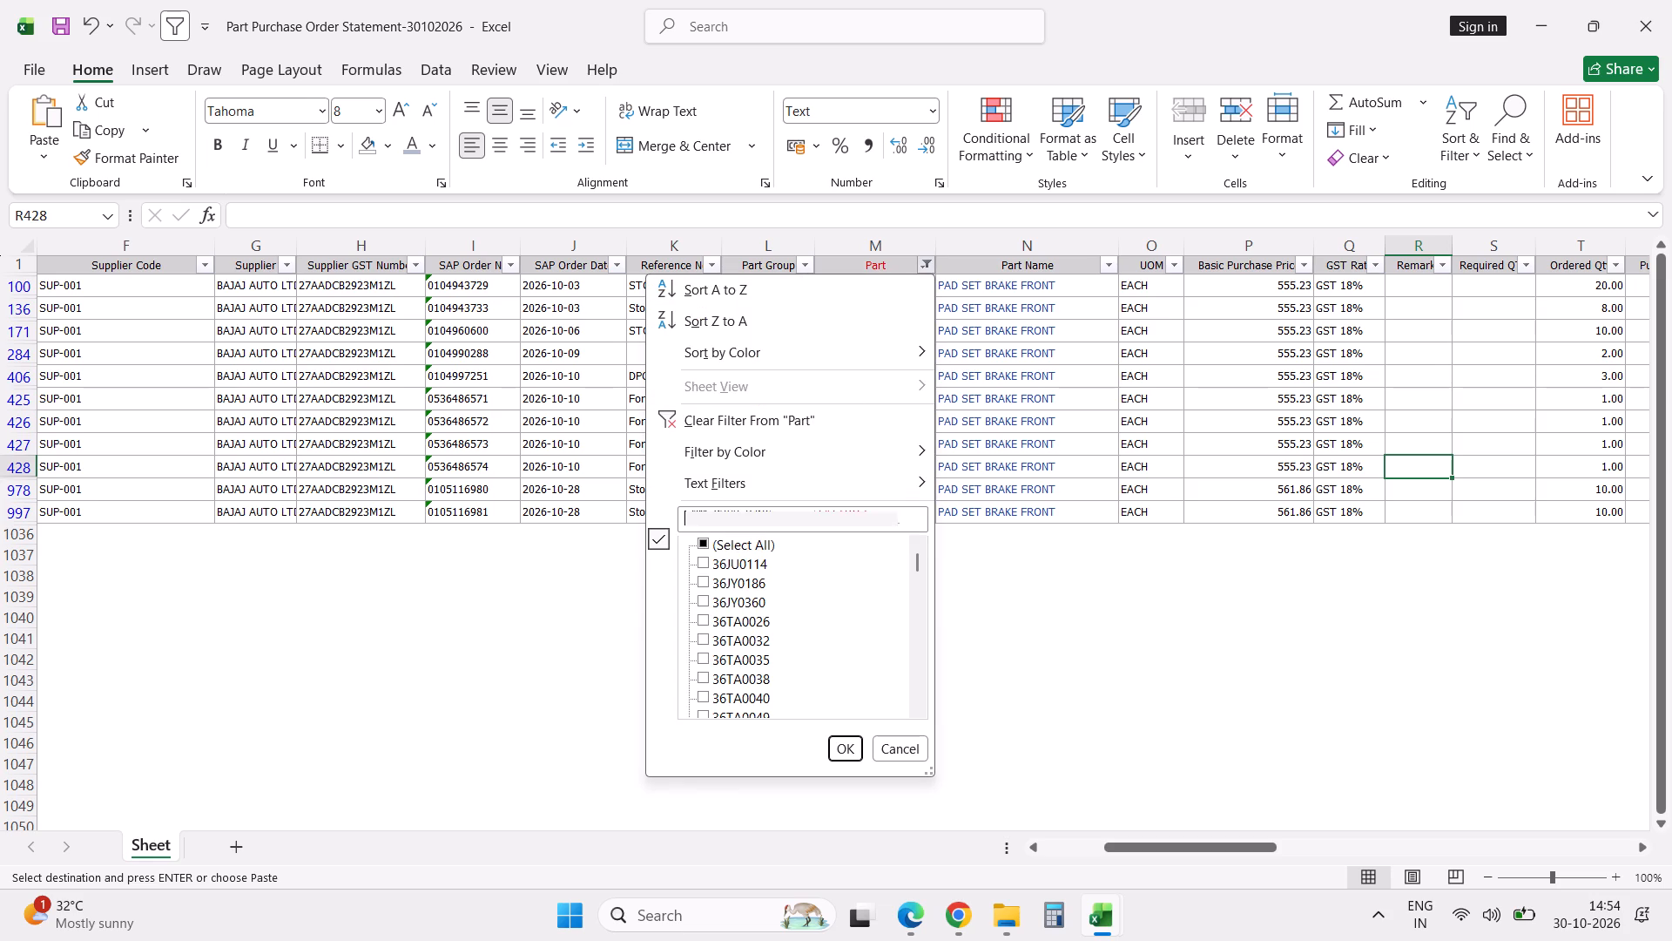
{"action": "key", "text": "ctrl+v"}
{"action": "key", "text": "Return"}
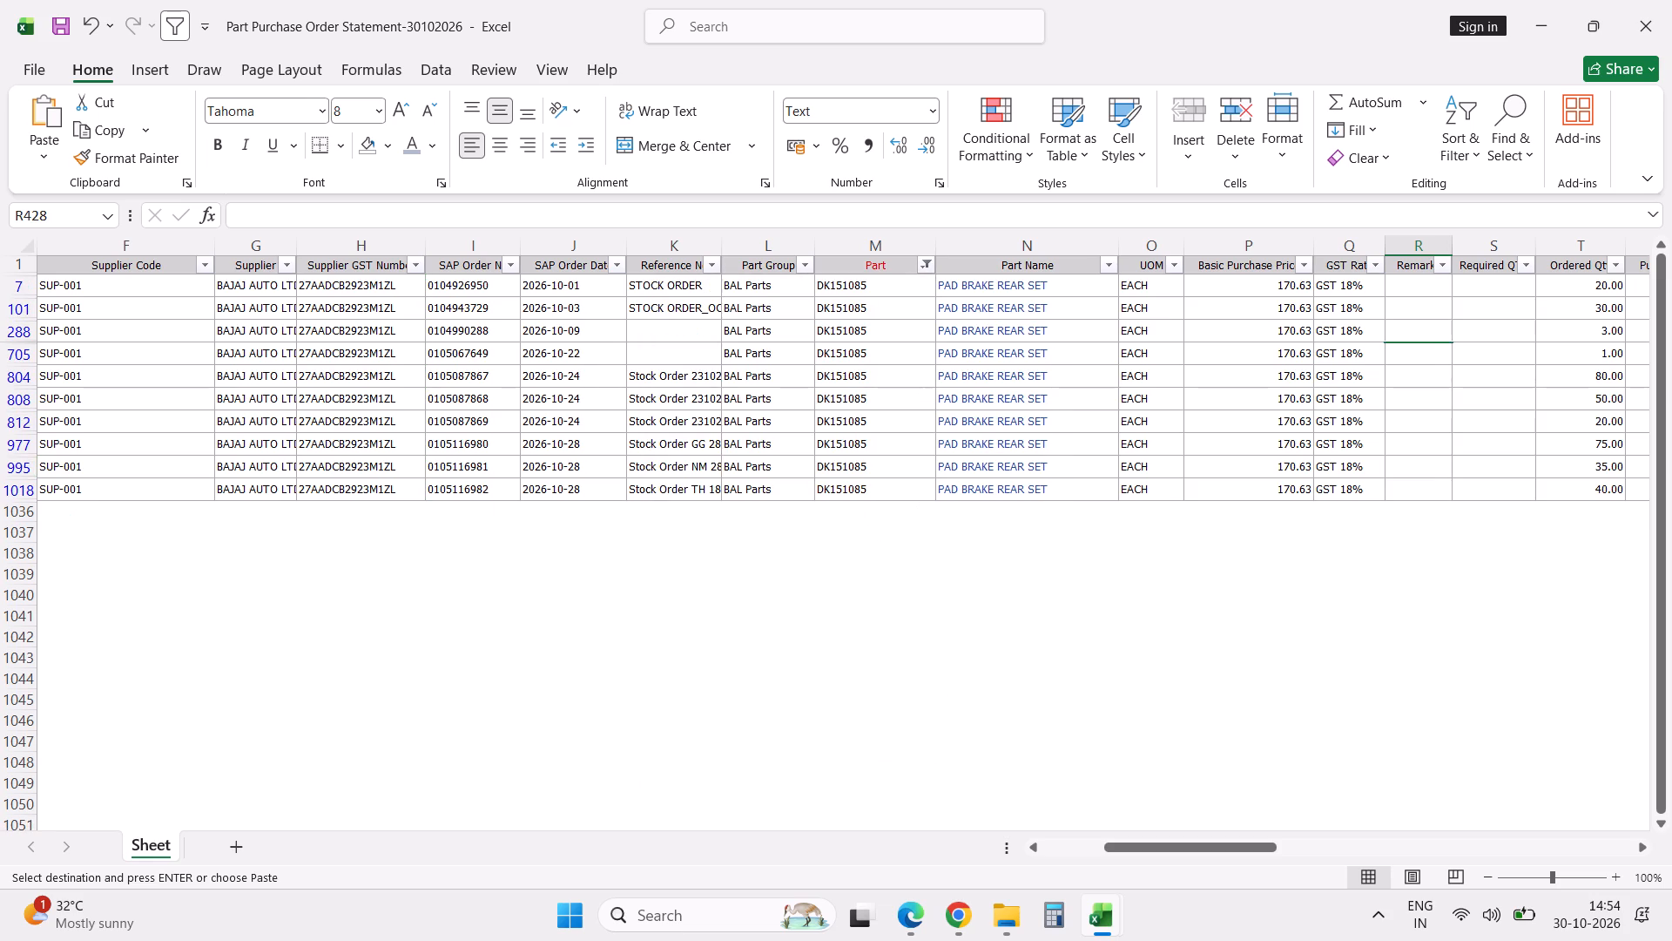
Examine the ordered quantity, order value, invoice value and cancelled quantity of the DK151085 orders.
{"action": "left_click", "coordinate": [821, 519]}
{"action": "key", "text": "Right"}
{"action": "key", "text": "Right"}
{"action": "key", "text": "Right"}
{"action": "key", "text": "Right"}
{"action": "key", "text": "Right"}
{"action": "key", "text": "Right"}
{"action": "key", "text": "Right"}
{"action": "key", "text": "Right"}
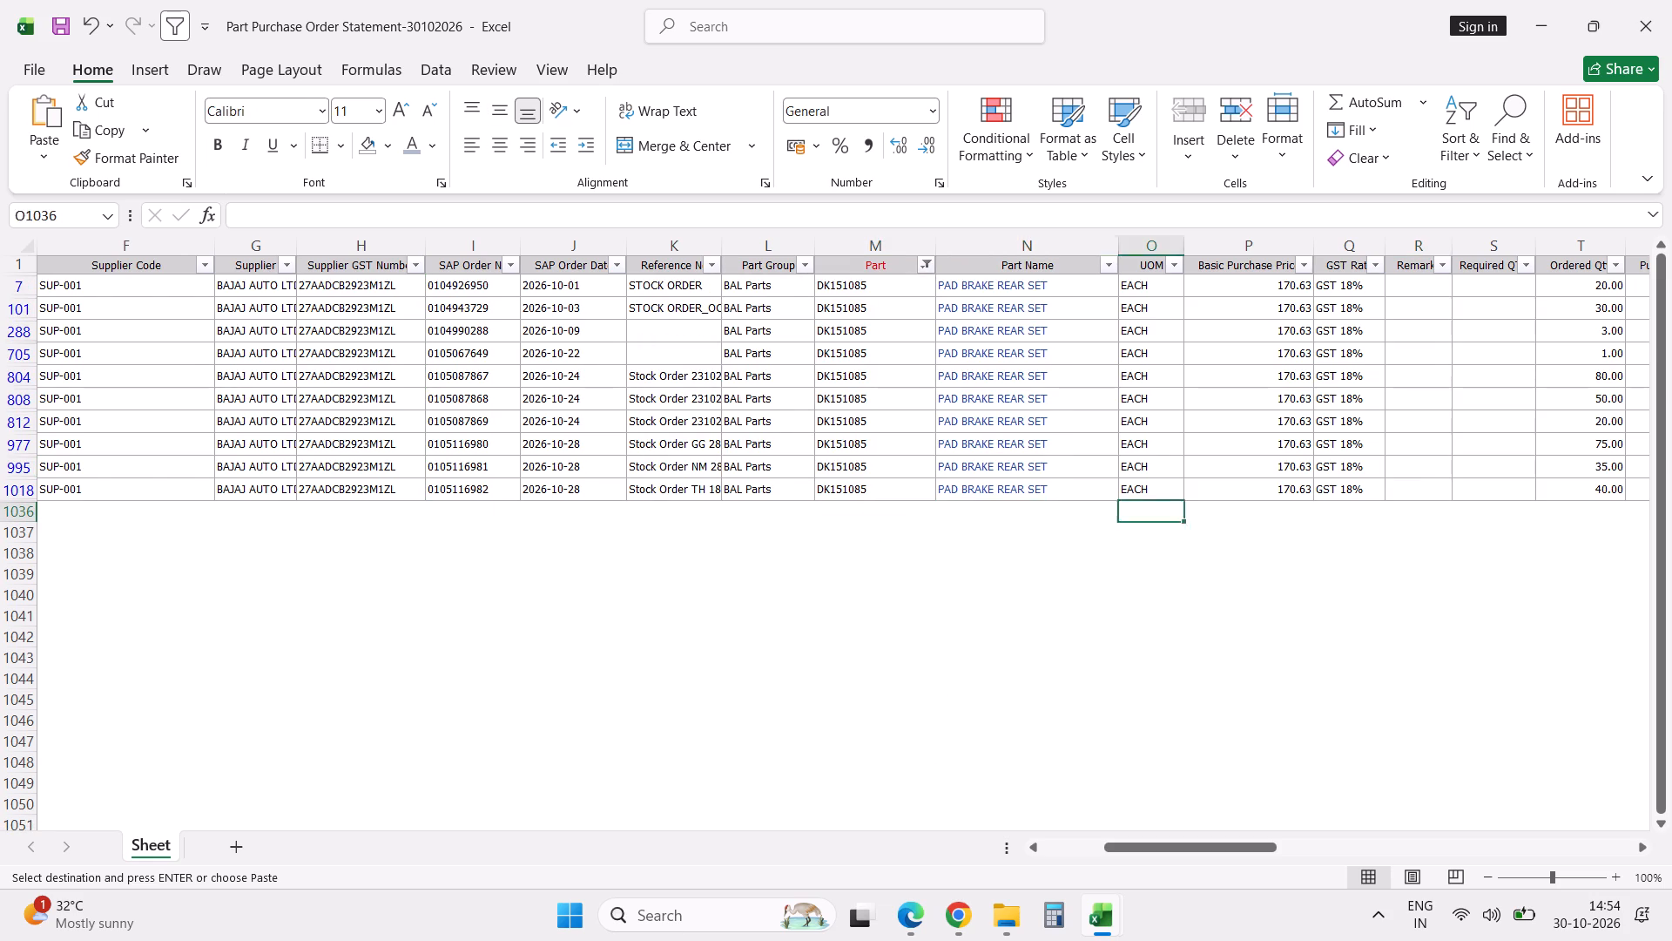
{"action": "key", "text": "Right"}
{"action": "key", "text": "Right"}
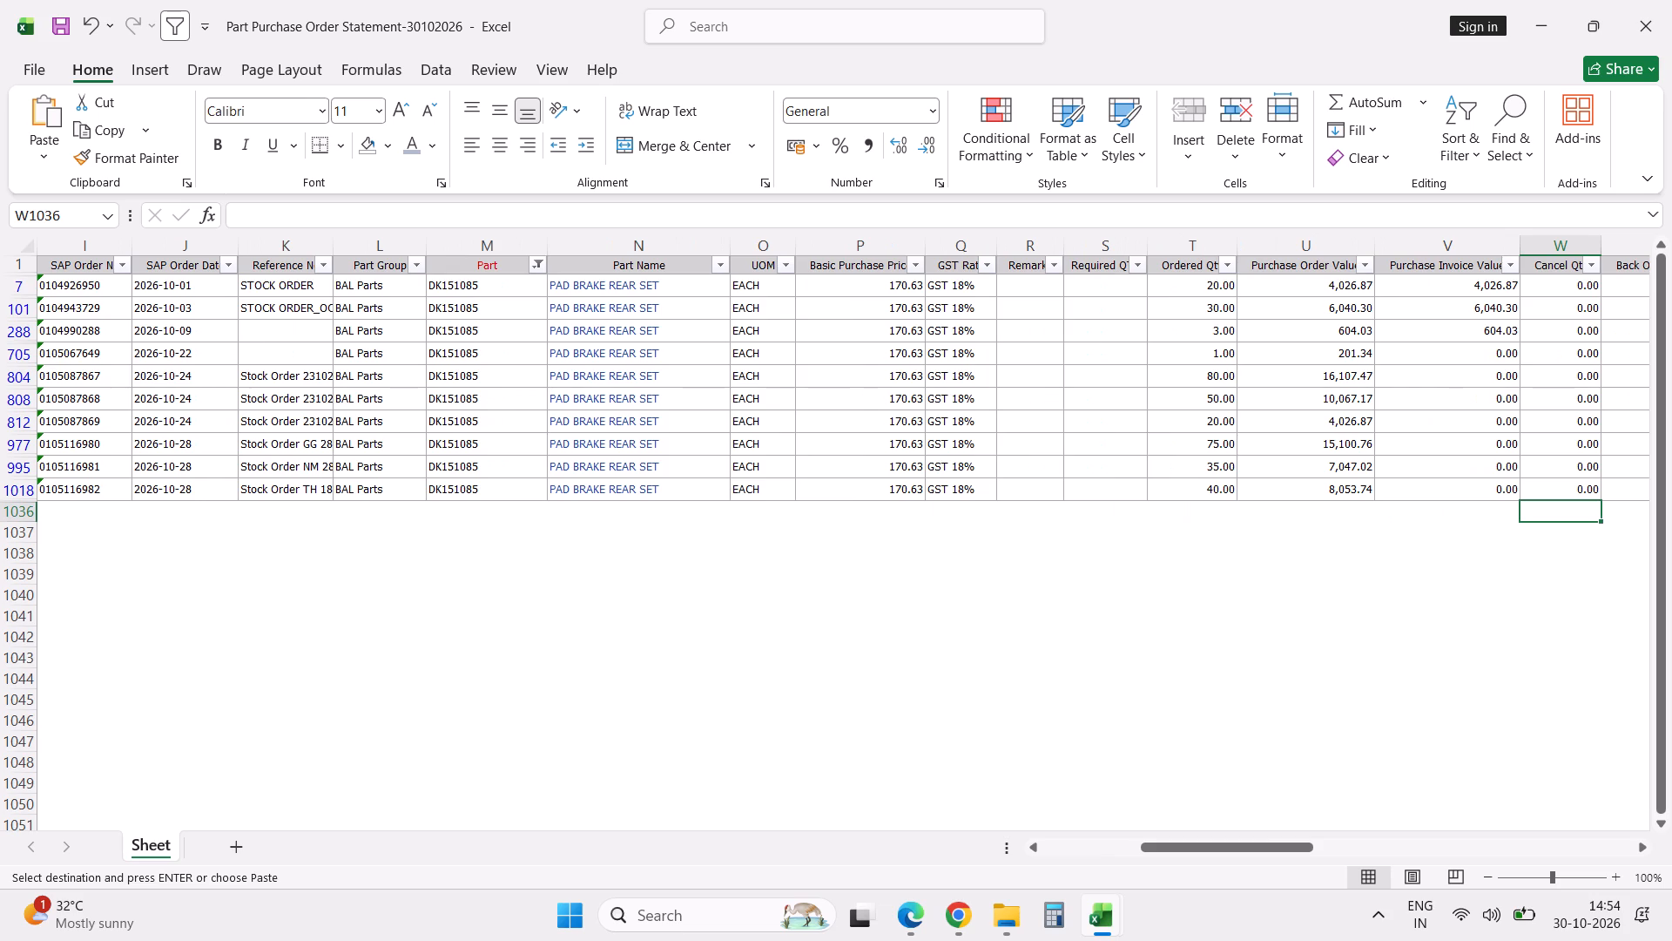
Copy the part code YJG45009 of the front brake pad kit from the Small Bike (2) sheet of the AMC/ABC workbook.
{"action": "key", "text": "alt+Tab"}
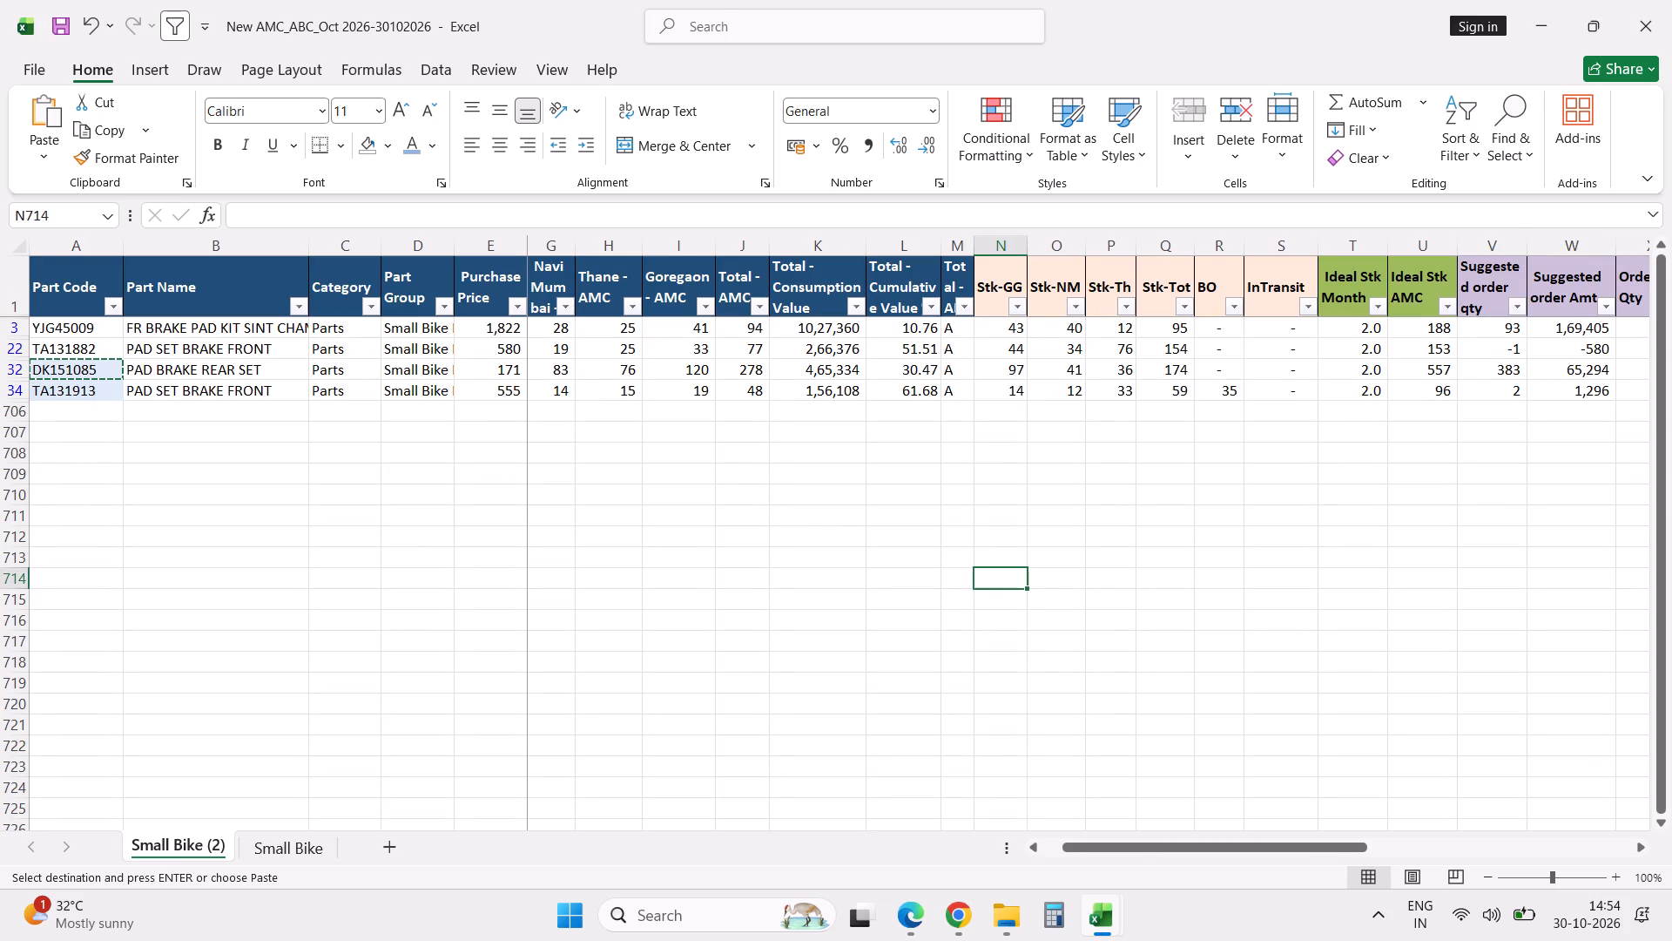
{"action": "left_click", "coordinate": [95, 349]}
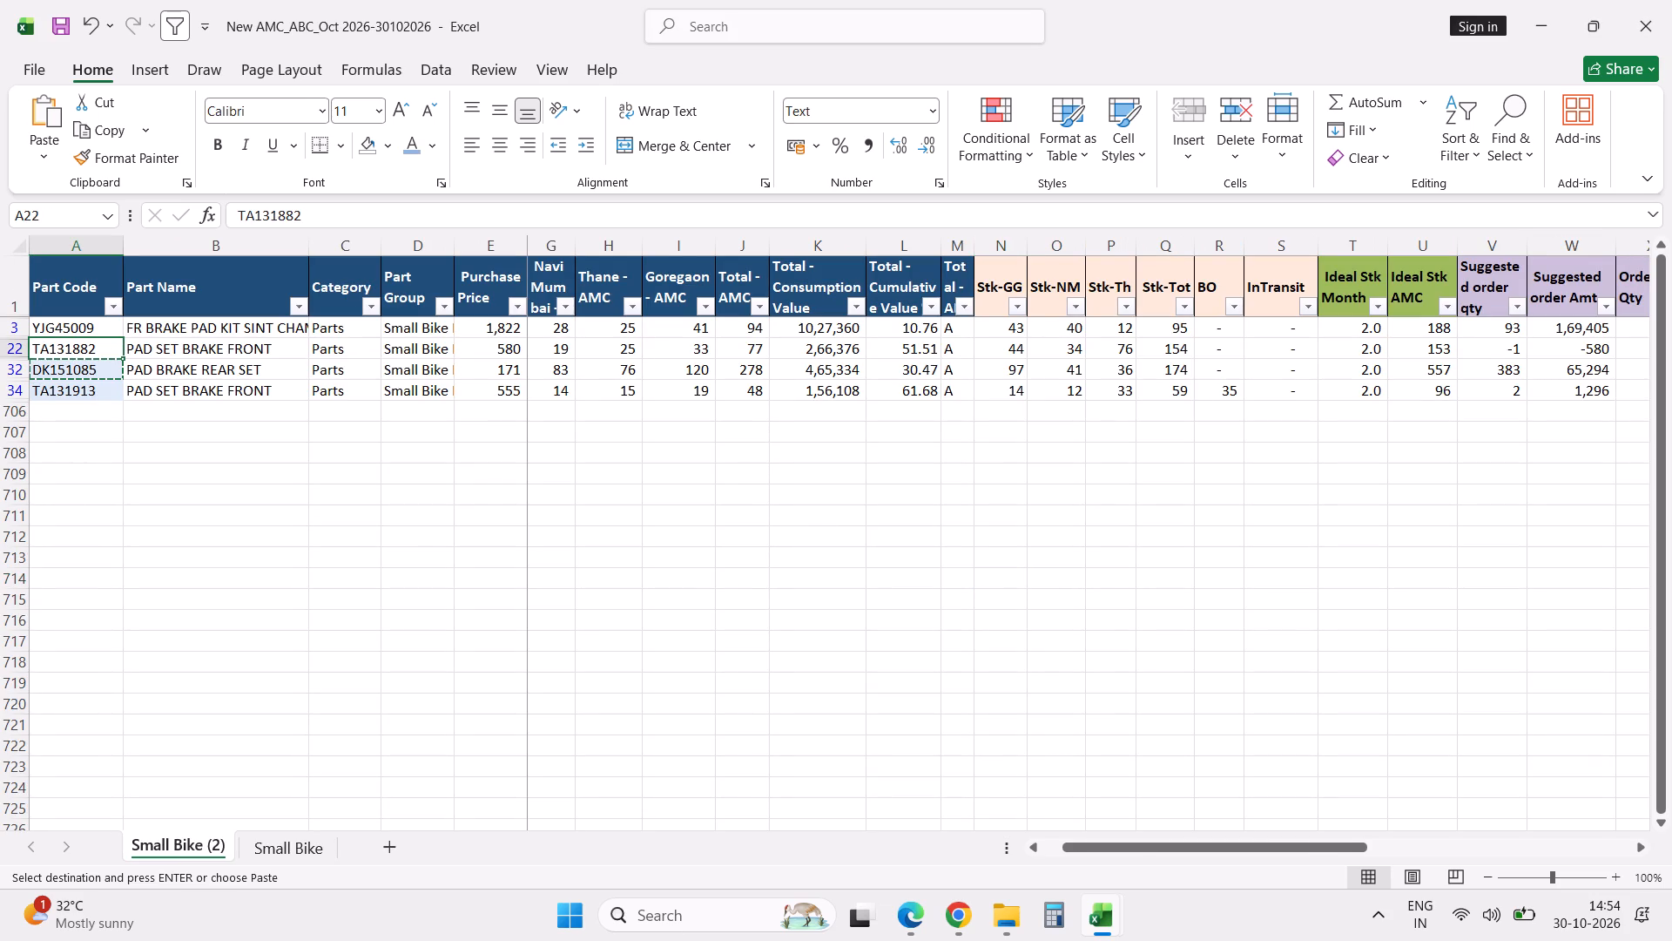
{"action": "left_click", "coordinate": [97, 326]}
{"action": "key", "text": "ctrl+c"}
{"action": "key", "text": "alt+Tab"}
{"action": "key", "text": "alt+Tab"}
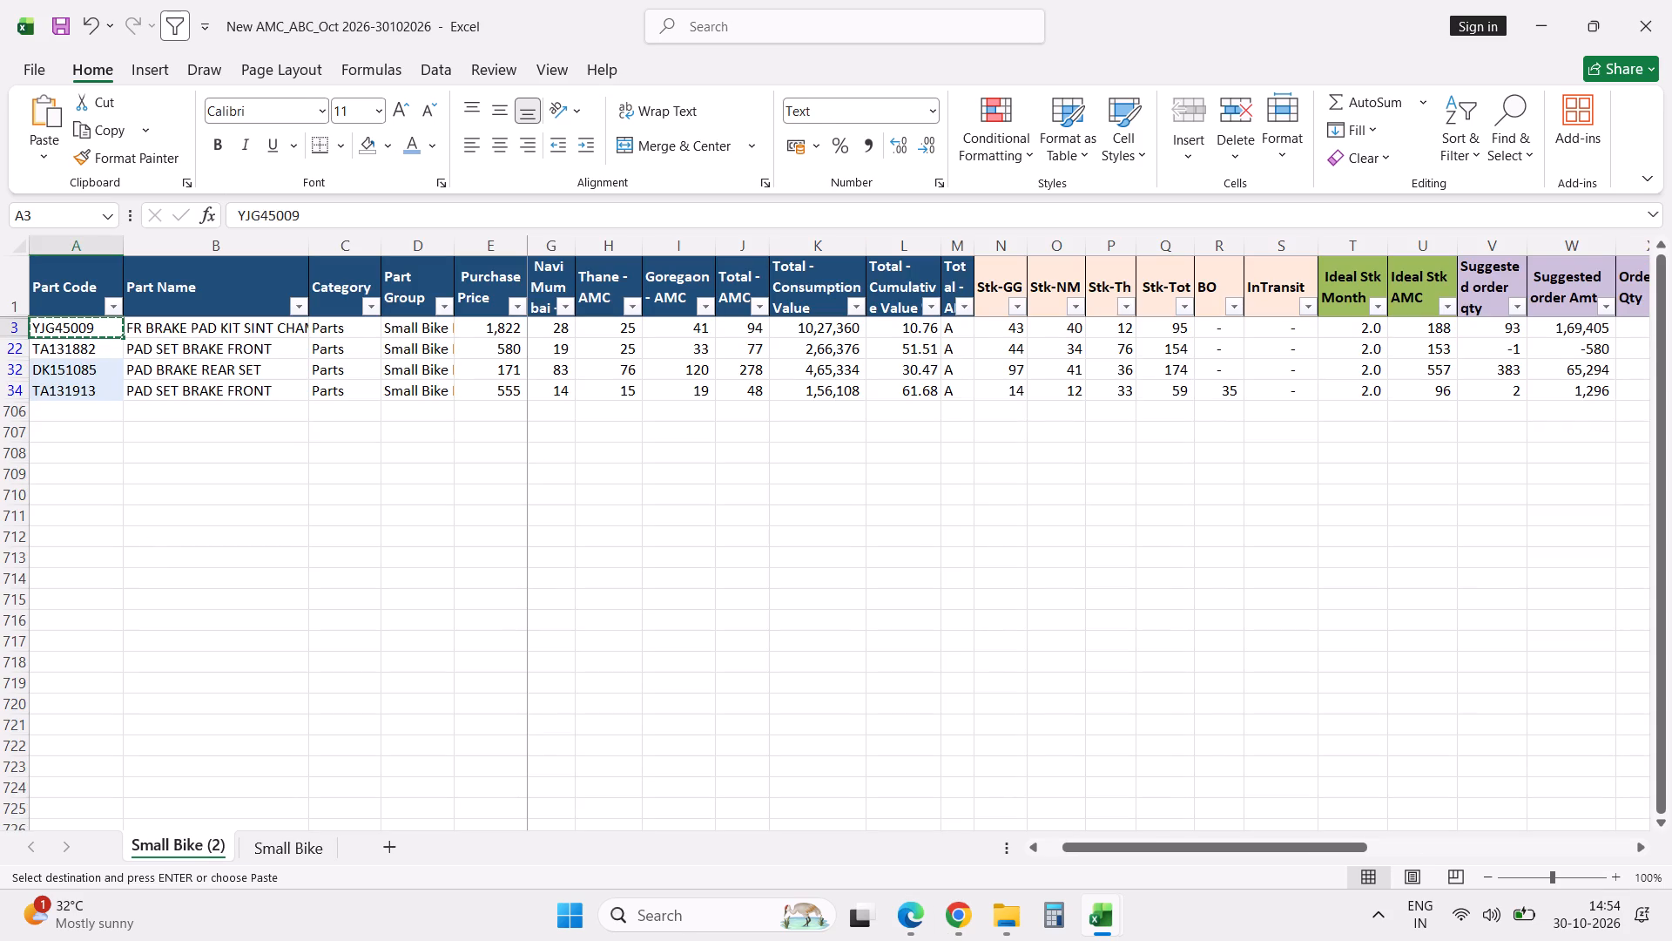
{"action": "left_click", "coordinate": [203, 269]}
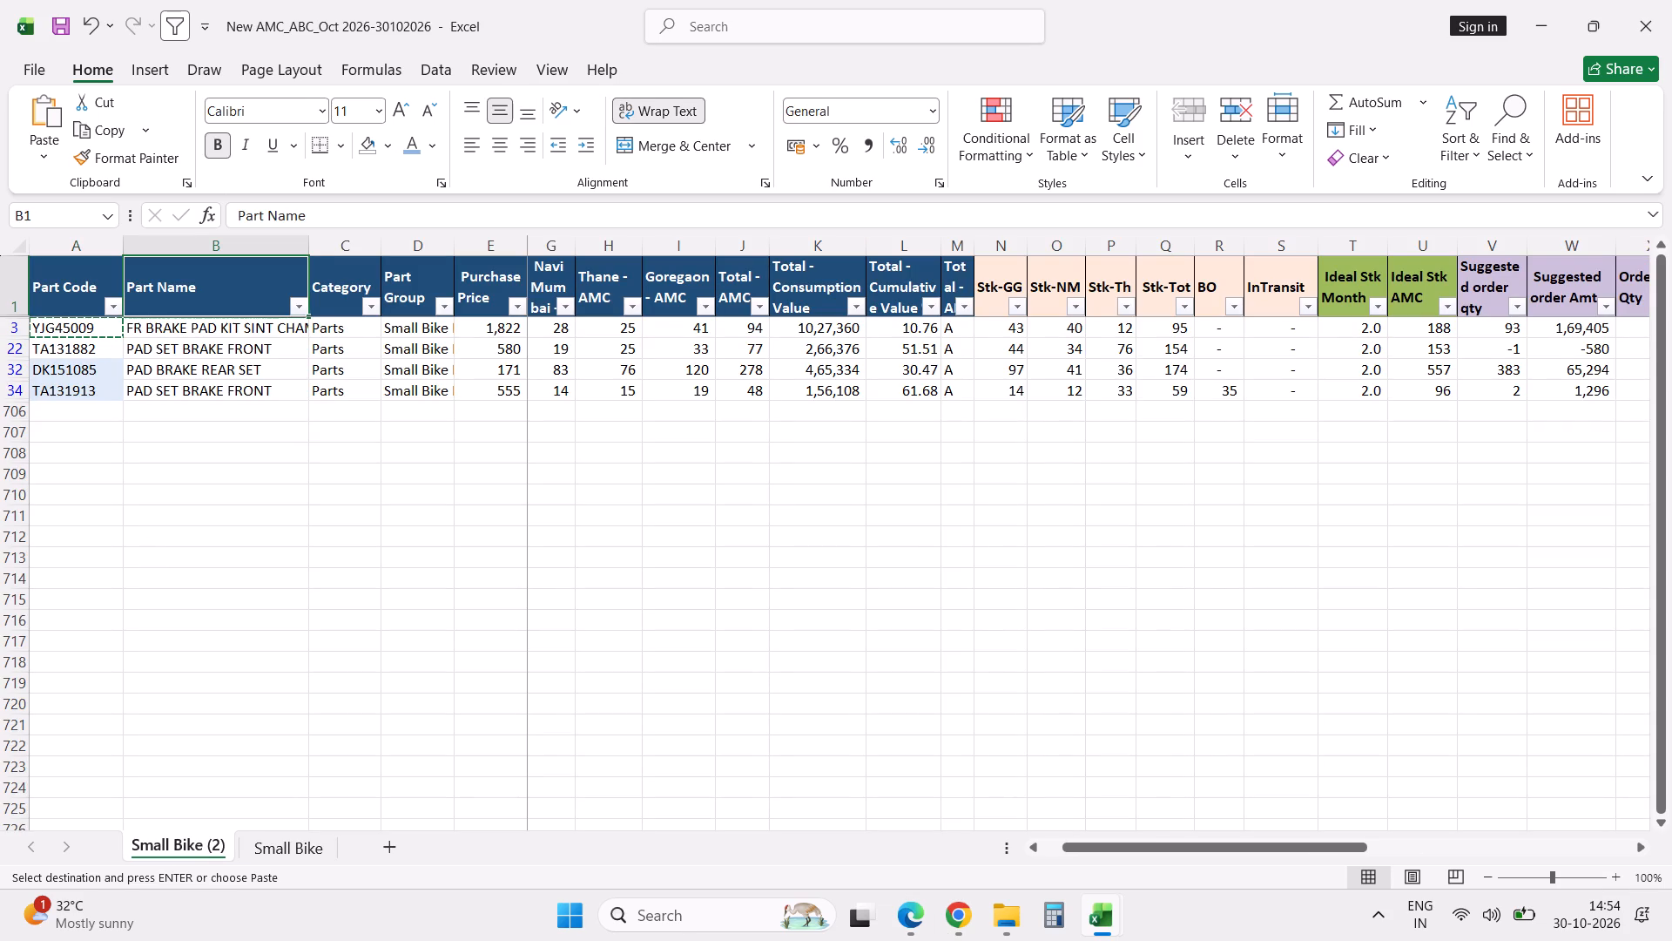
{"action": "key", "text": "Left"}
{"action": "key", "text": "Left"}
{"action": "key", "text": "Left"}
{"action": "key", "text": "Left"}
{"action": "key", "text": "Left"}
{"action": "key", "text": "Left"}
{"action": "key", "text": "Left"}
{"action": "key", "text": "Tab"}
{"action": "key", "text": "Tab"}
Filter the Part column of the Part Purchase Order Statement to the copied code YJG45009.
{"action": "key", "text": "alt+Tab"}
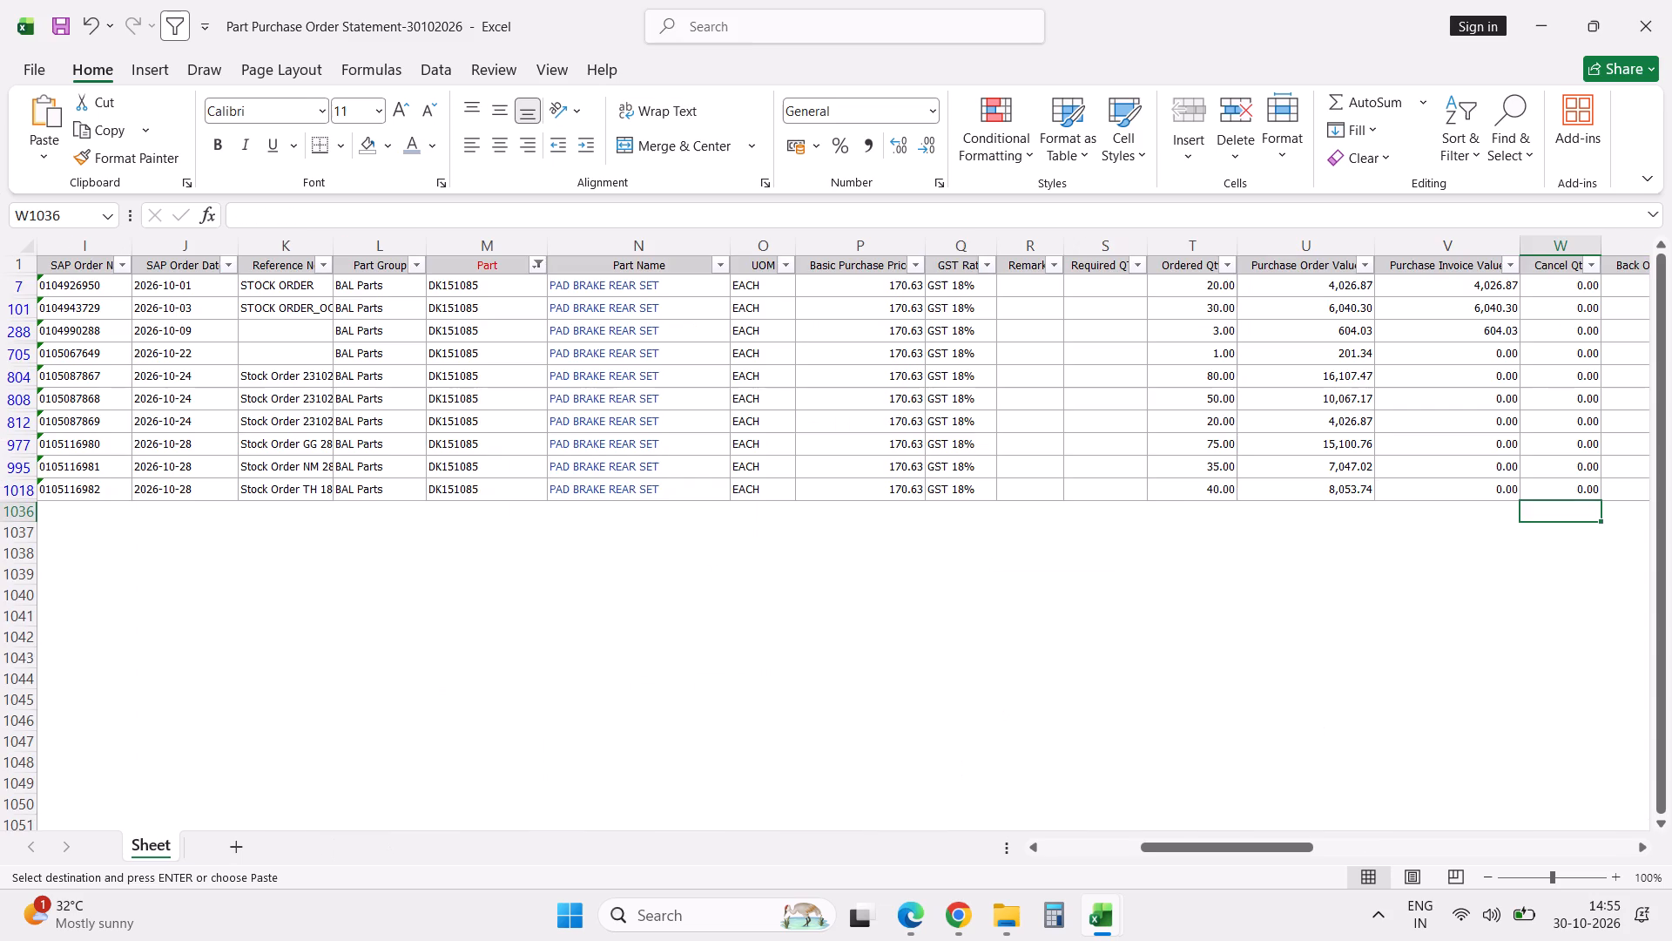
{"action": "left_click", "coordinate": [535, 266]}
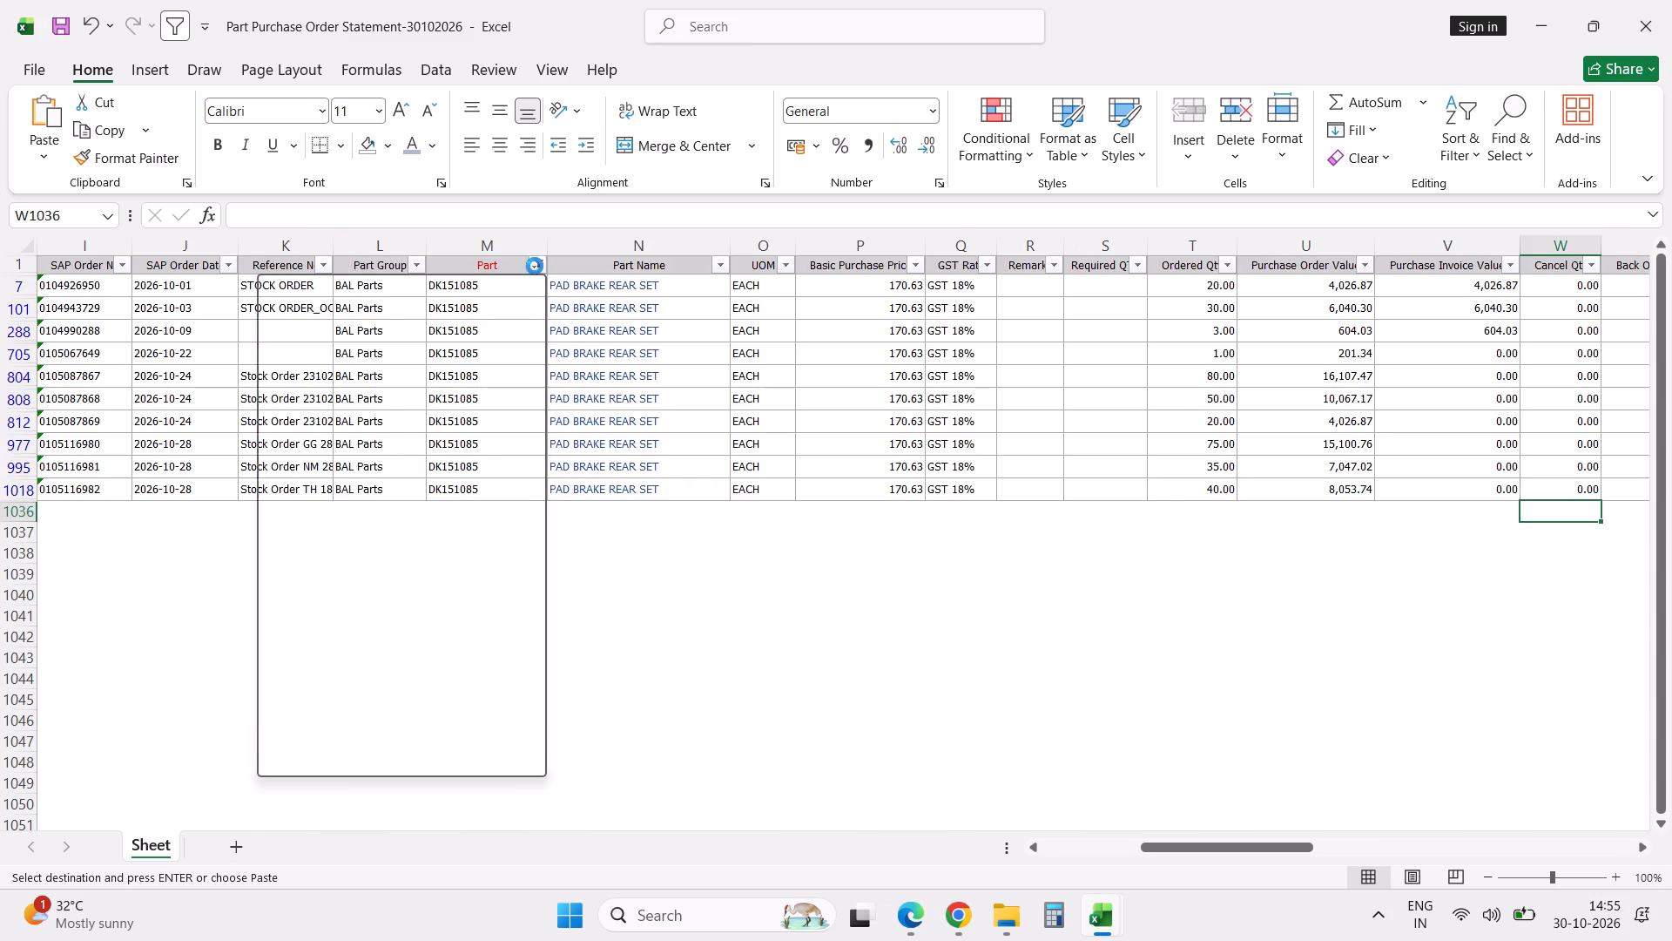
{"action": "left_click", "coordinate": [465, 516]}
{"action": "key", "text": "ctrl+v"}
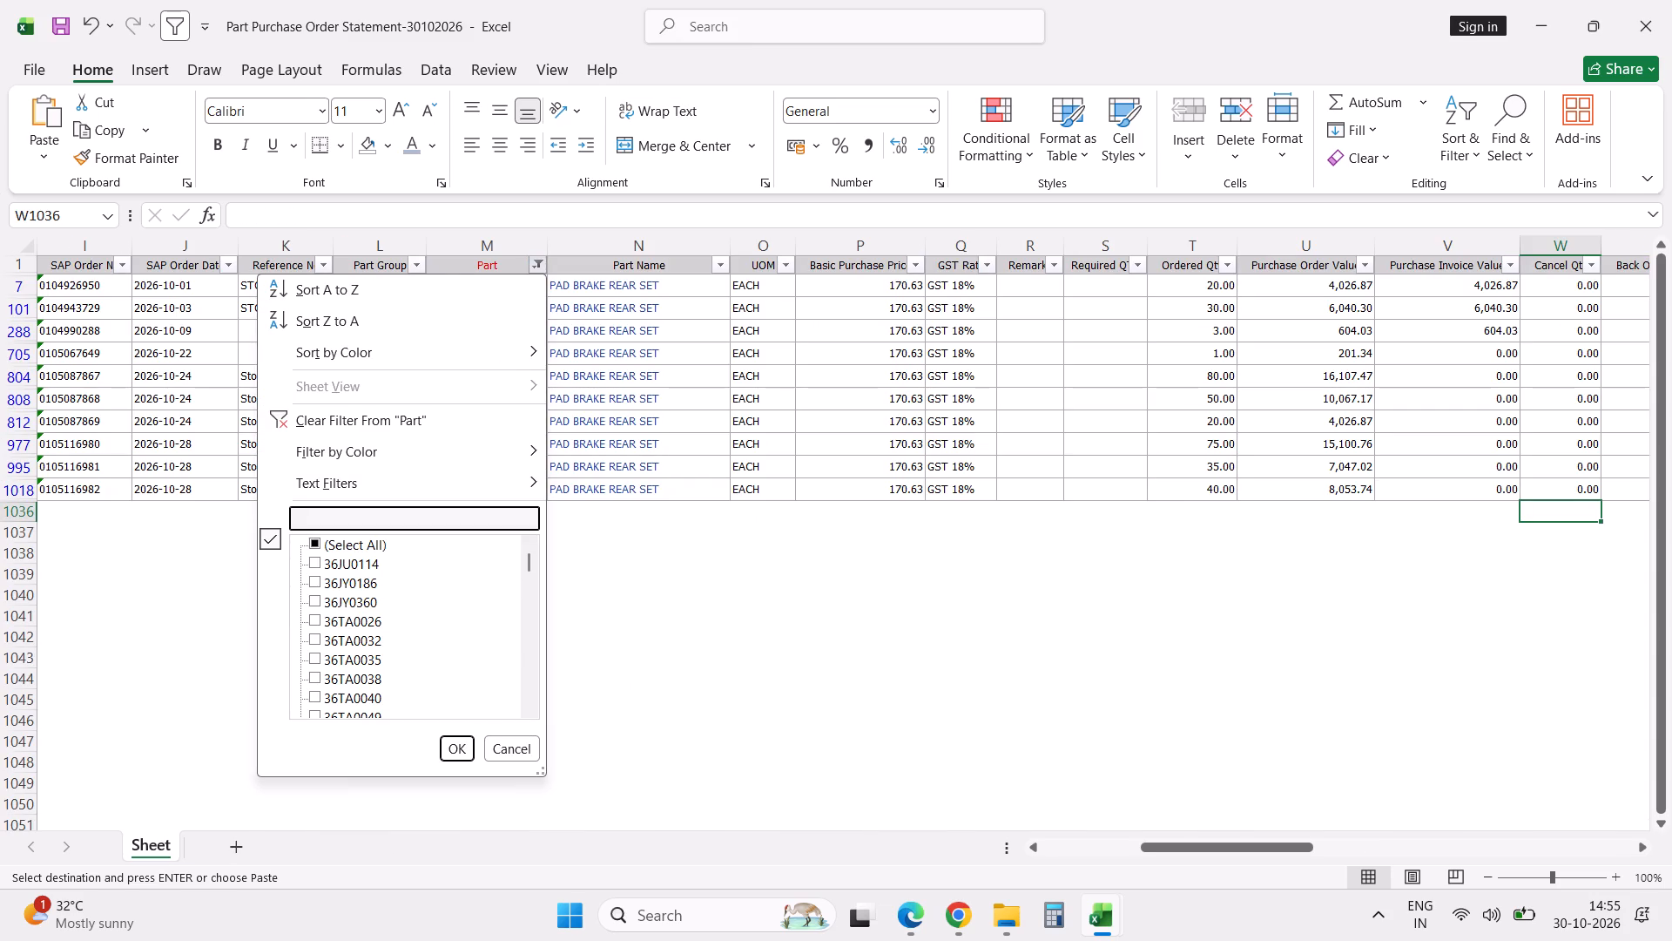
{"action": "key", "text": "Return"}
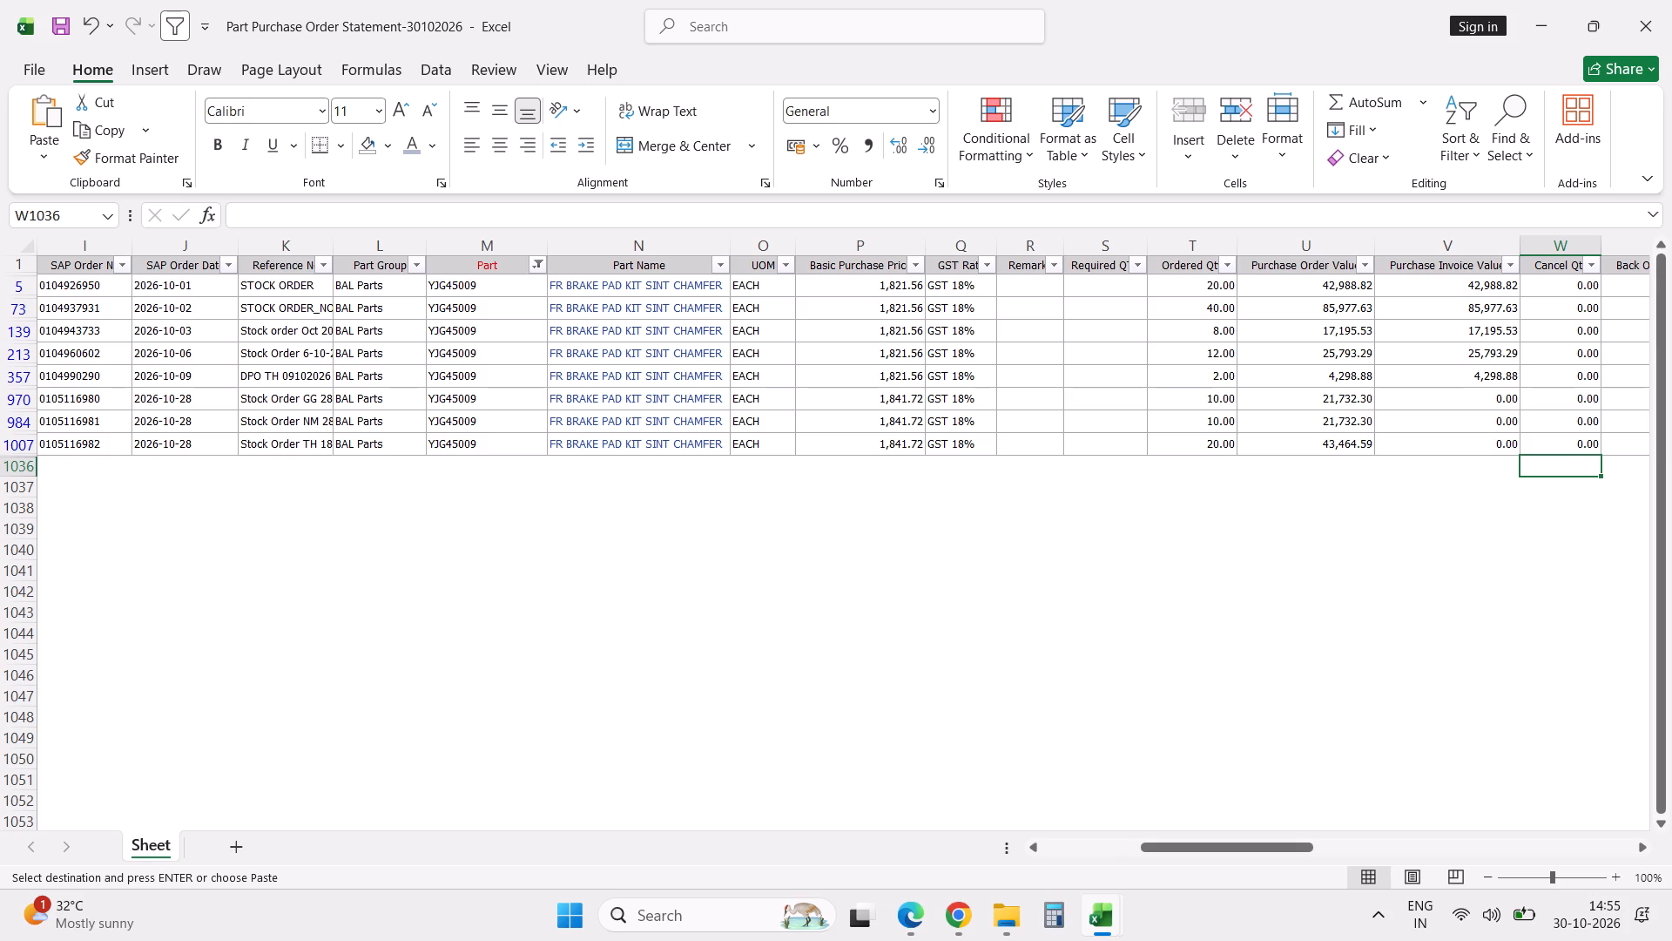
Examine the back-order, undispatched and in-transit quantities of the 28-10-2026 orders for YJG45009.
{"action": "key", "text": "Up"}
{"action": "key", "text": "Up"}
{"action": "key", "text": "Up"}
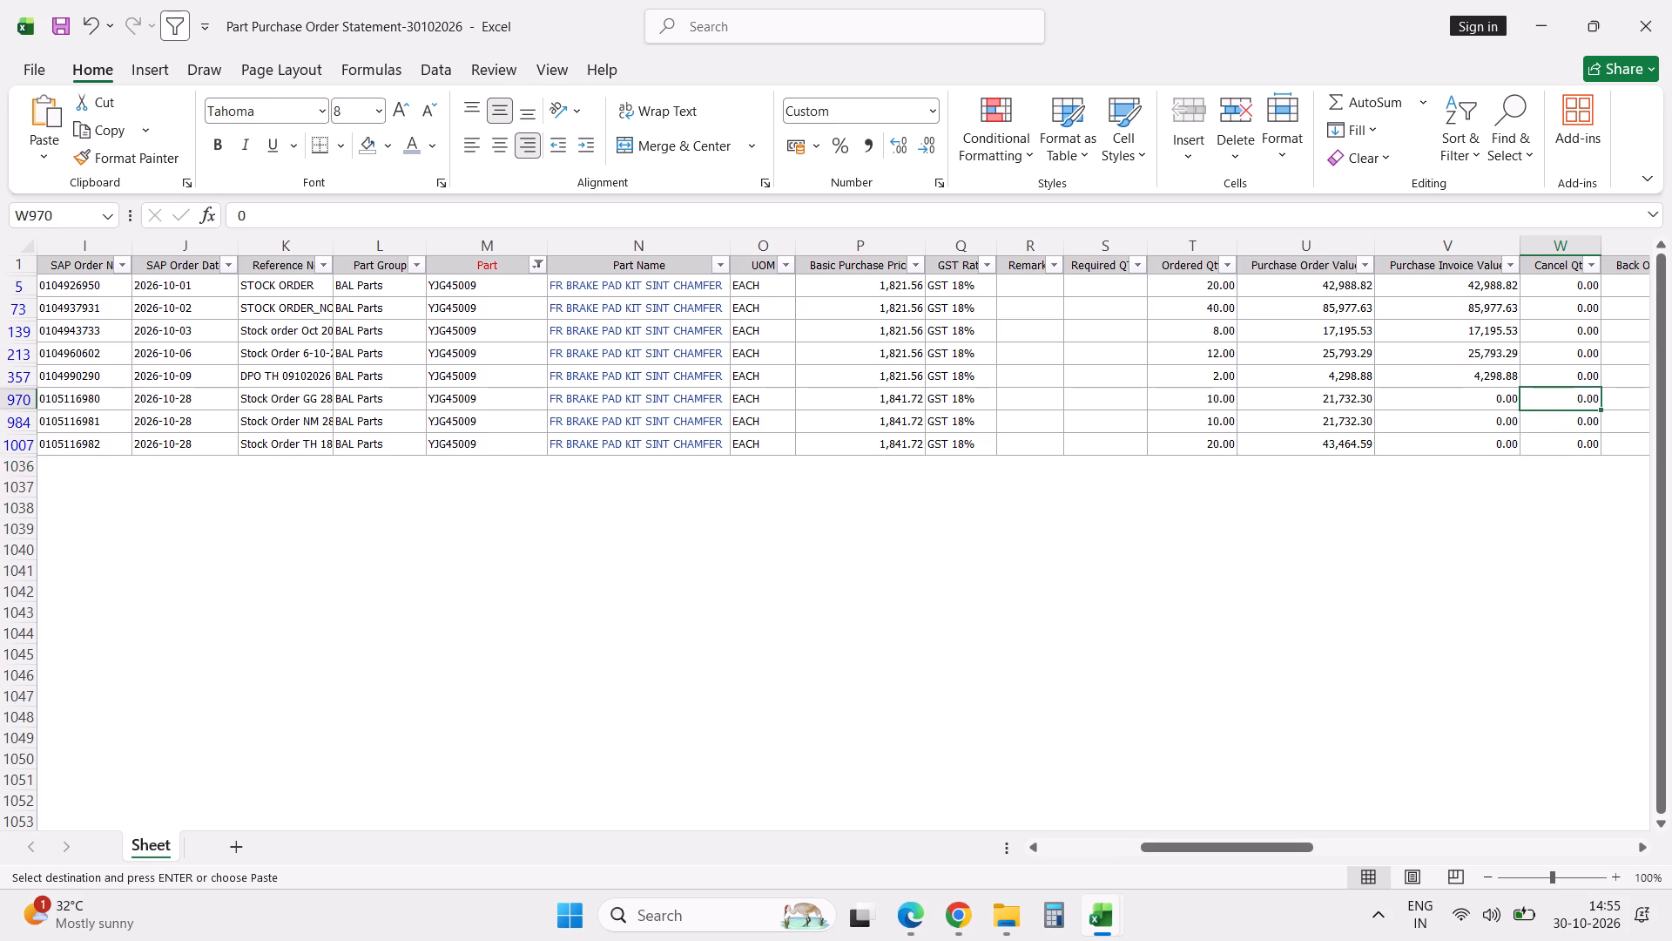
{"action": "key", "text": "Right"}
{"action": "key", "text": "Right"}
{"action": "key", "text": "Right"}
{"action": "key", "text": "Right"}
{"action": "key", "text": "Right"}
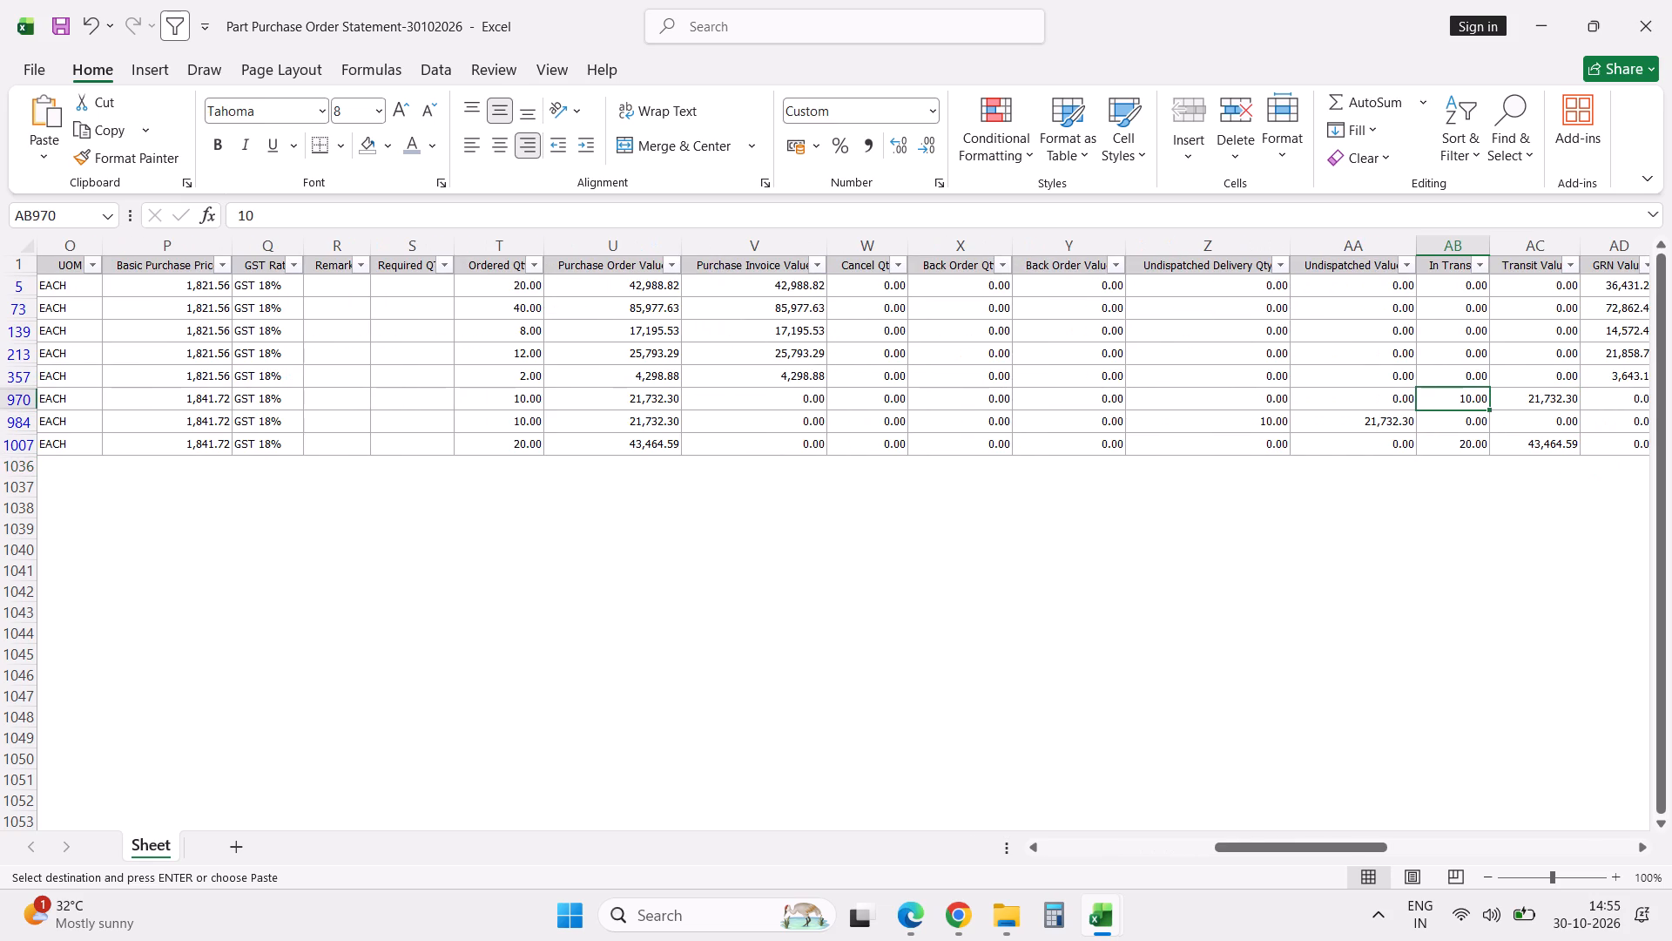
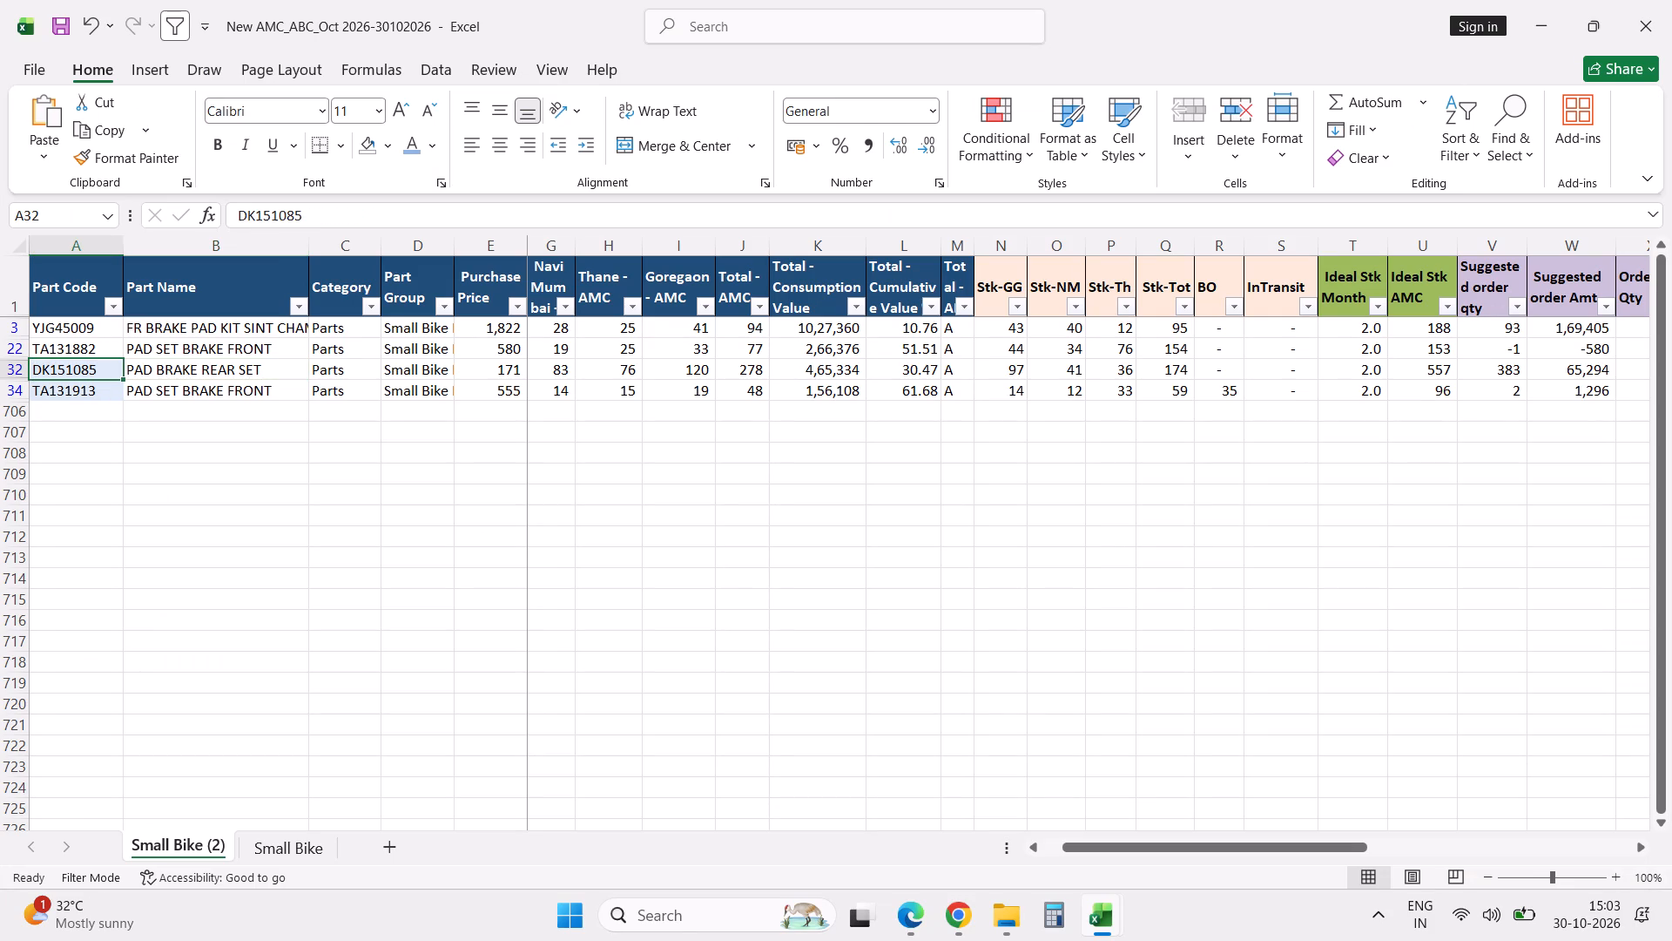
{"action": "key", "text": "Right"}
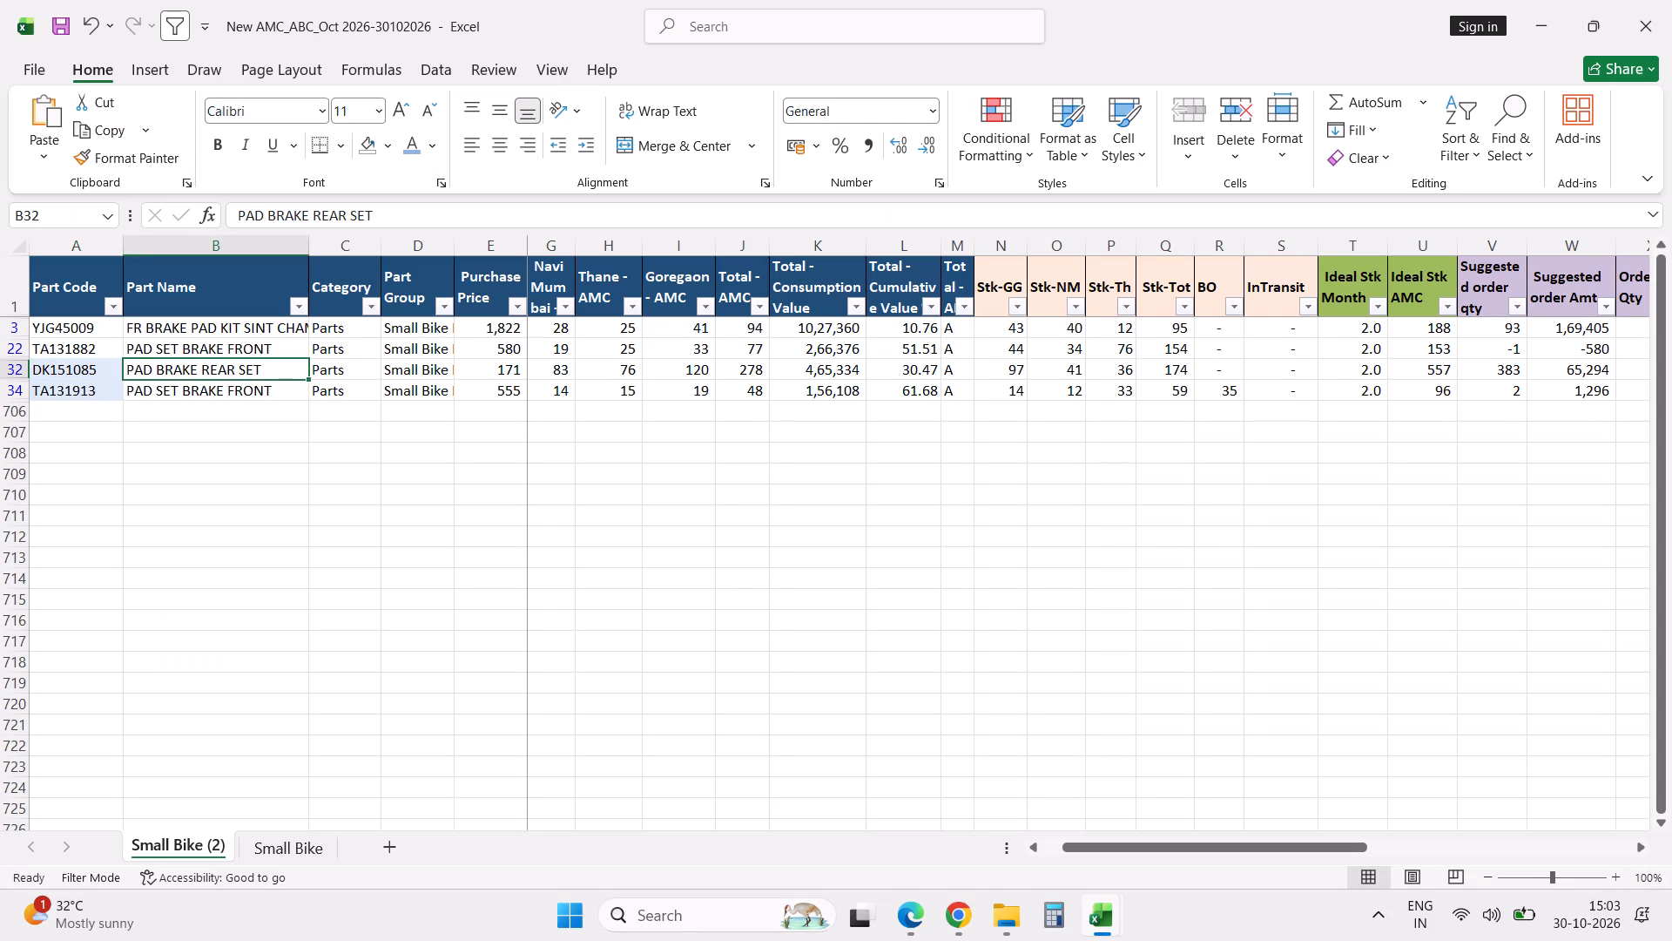
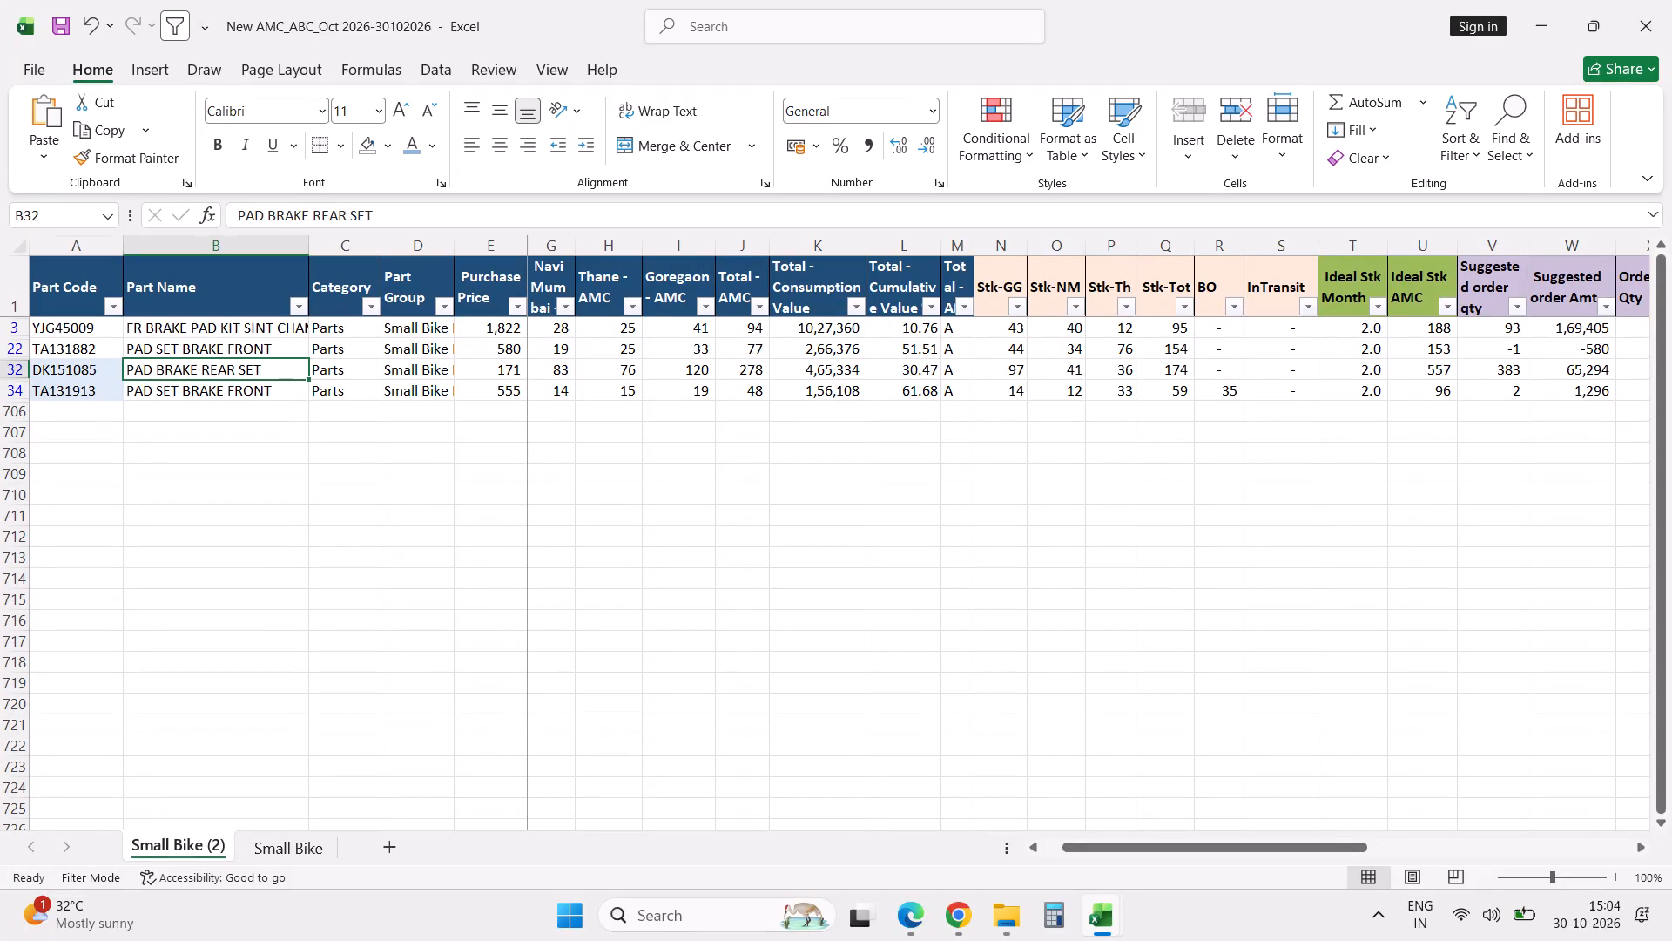
Select the entire text of part code DK151085 in the PAD BRAKE REAR SET row.
{"action": "left_click", "coordinate": [244, 224]}
{"action": "left_click", "coordinate": [244, 224]}
{"action": "left_click", "coordinate": [244, 224]}
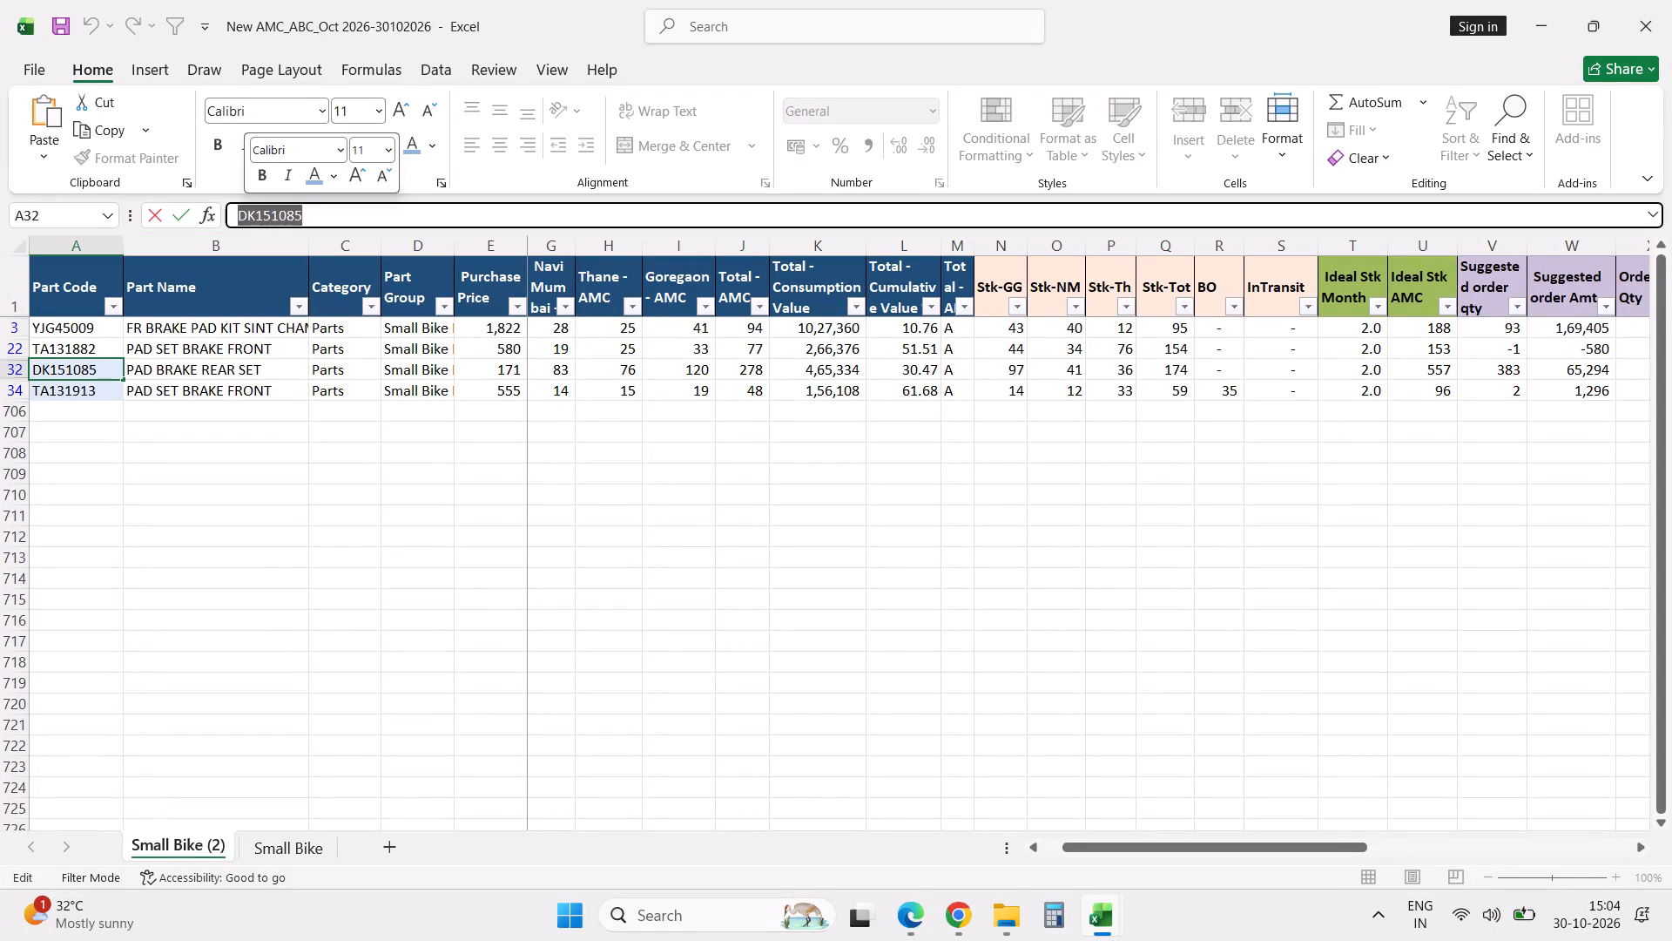
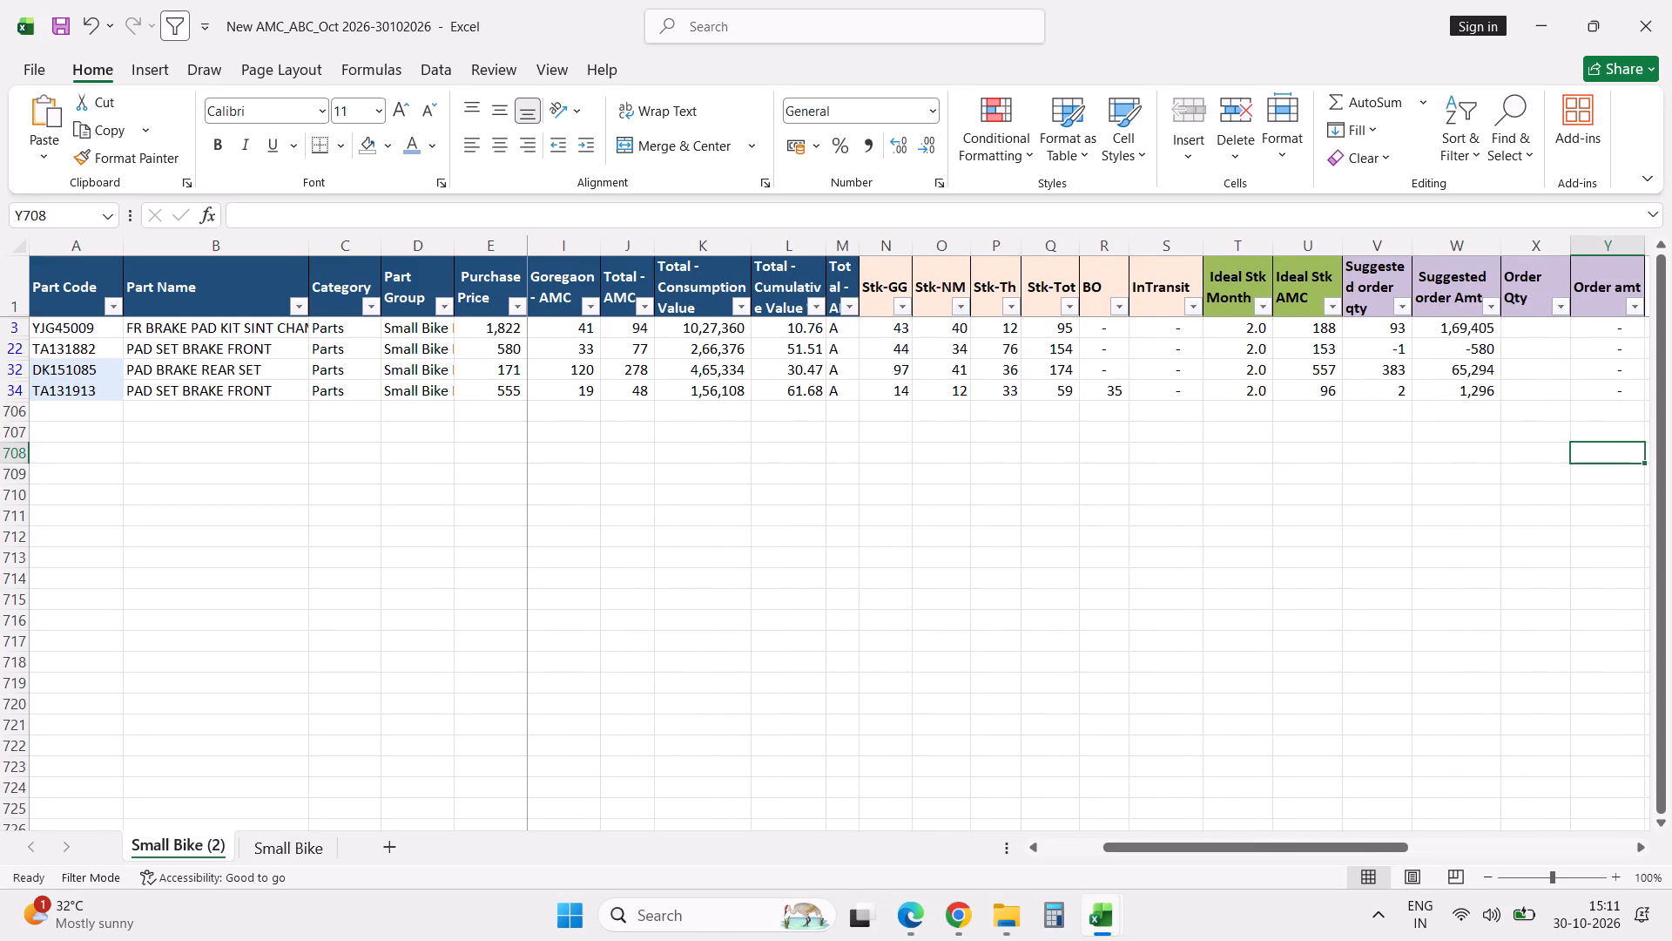
Remove the brake pad filters and reapply header filters only across Part Code through Order amt in the Small Bike (2) sheet.
{"action": "key", "text": "Right"}
{"action": "key", "text": "Right"}
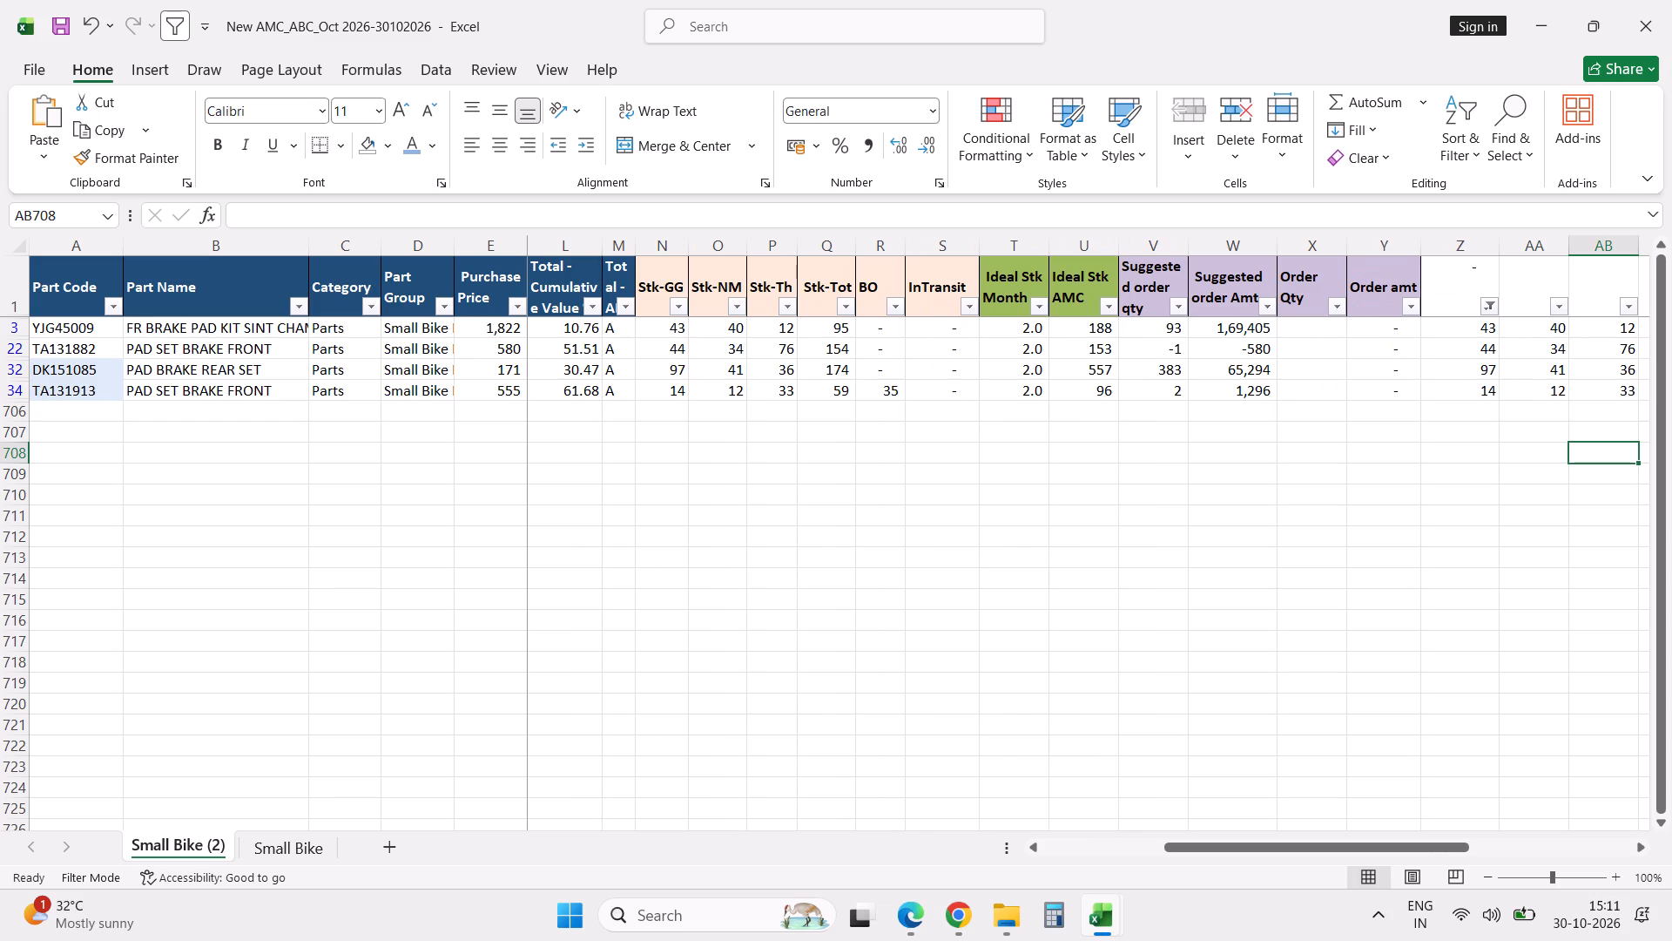
{"action": "type", "text": "dff"}
{"action": "left_click", "coordinate": [1305, 305]}
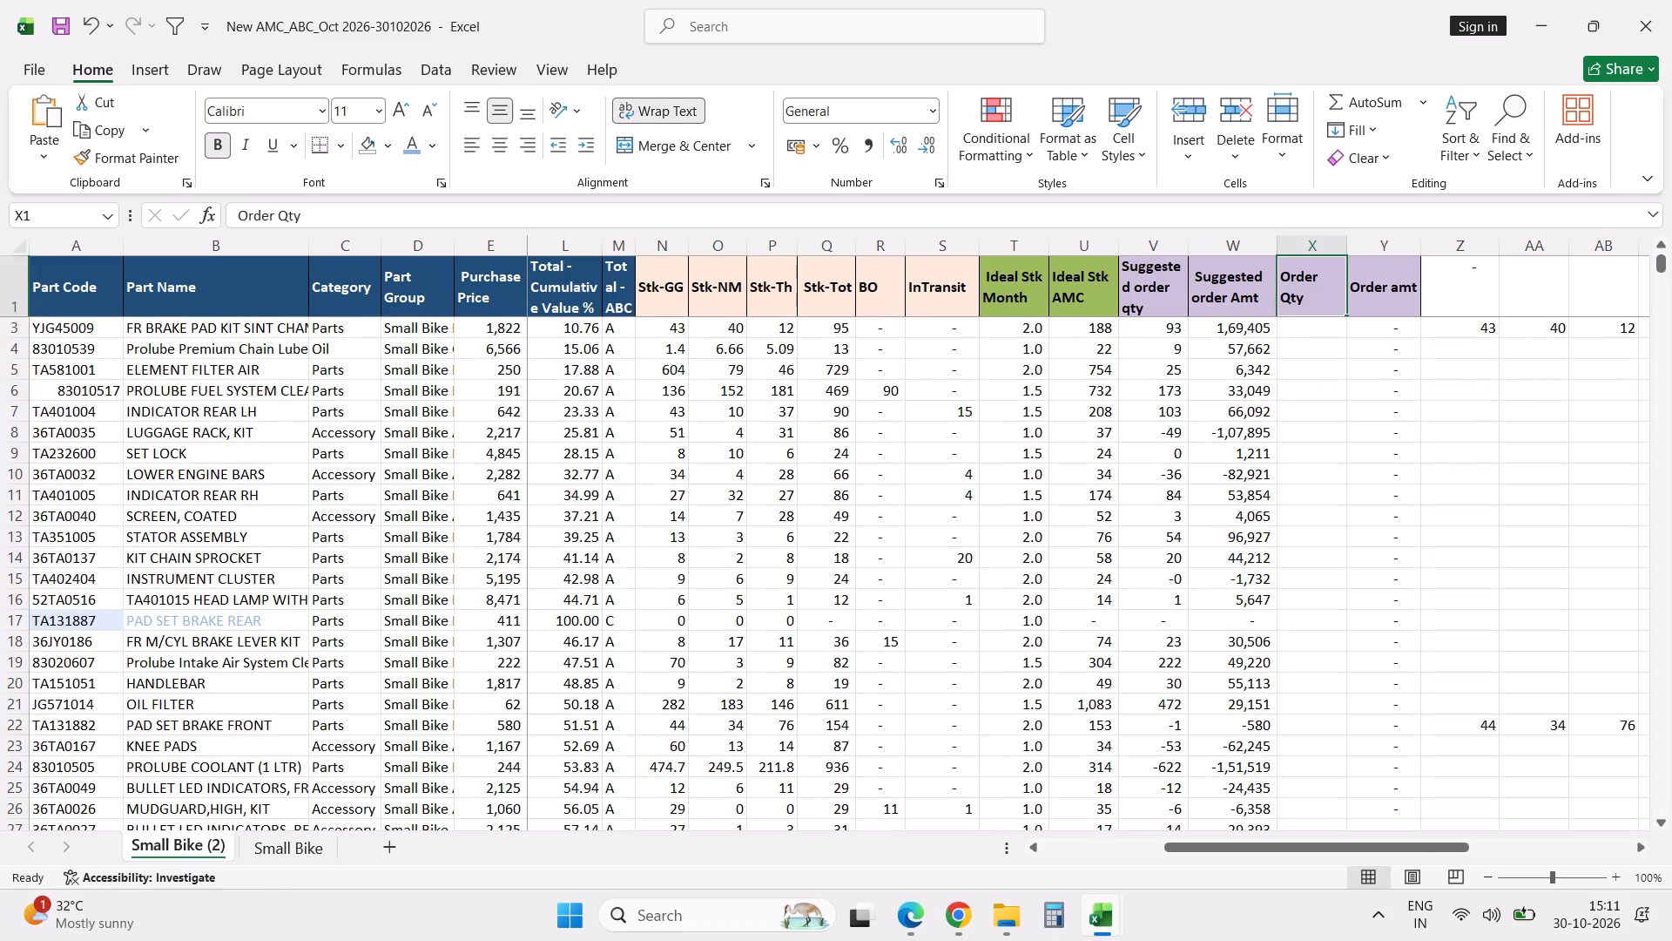
{"action": "key", "text": "Down"}
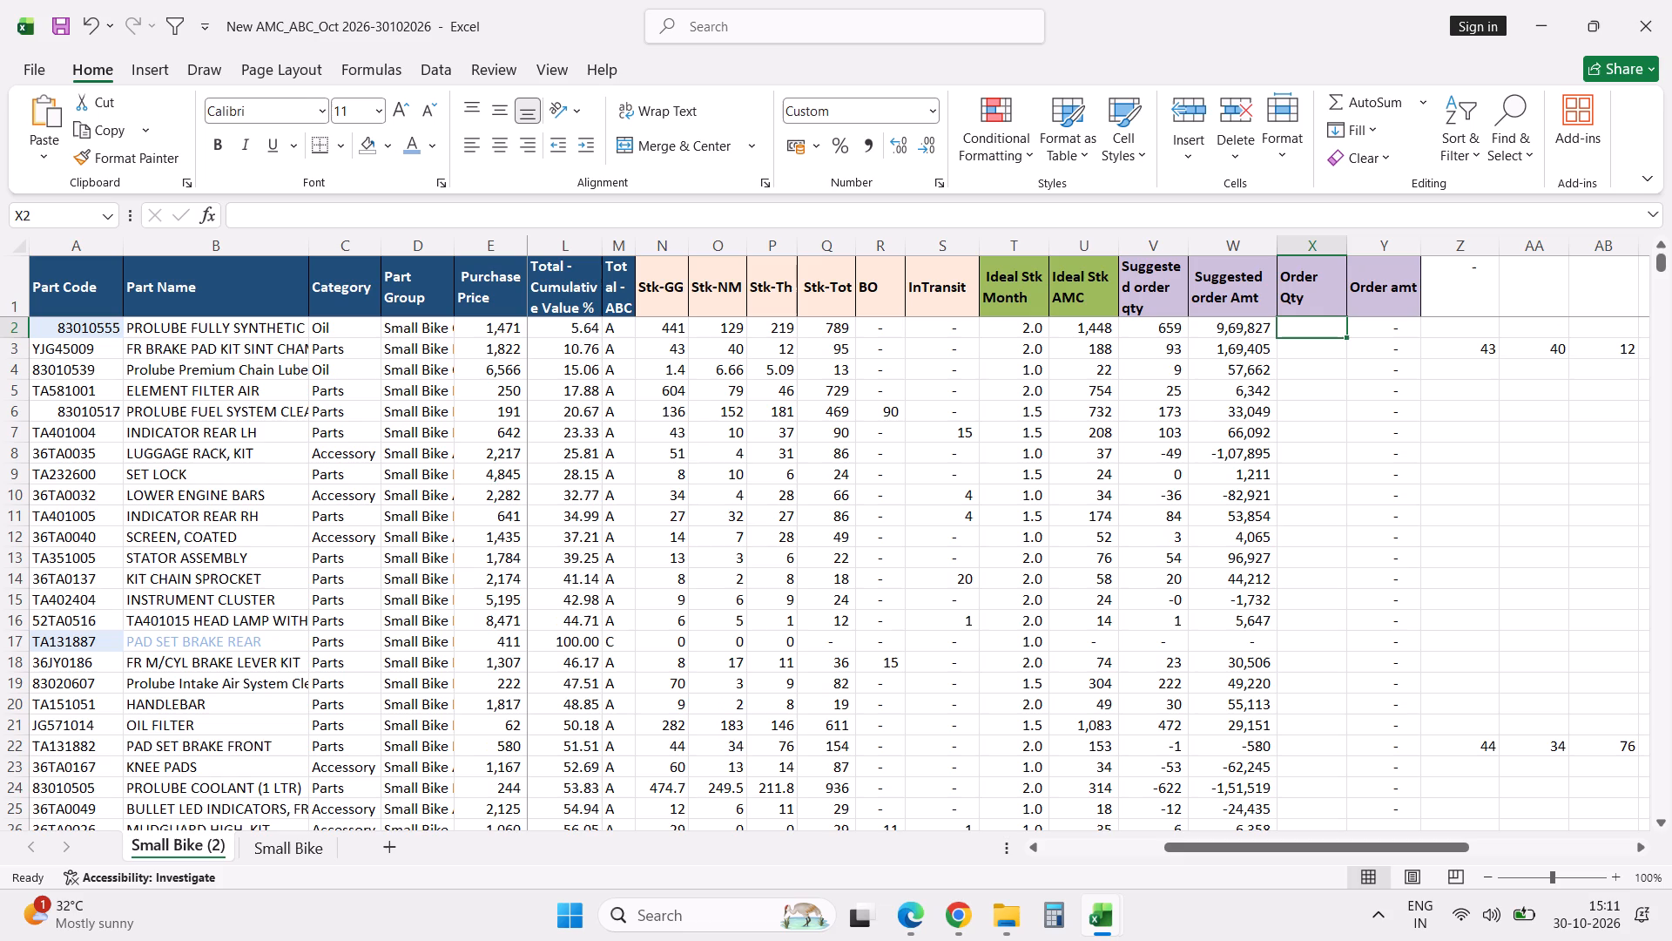
{"action": "left_click", "coordinate": [87, 301]}
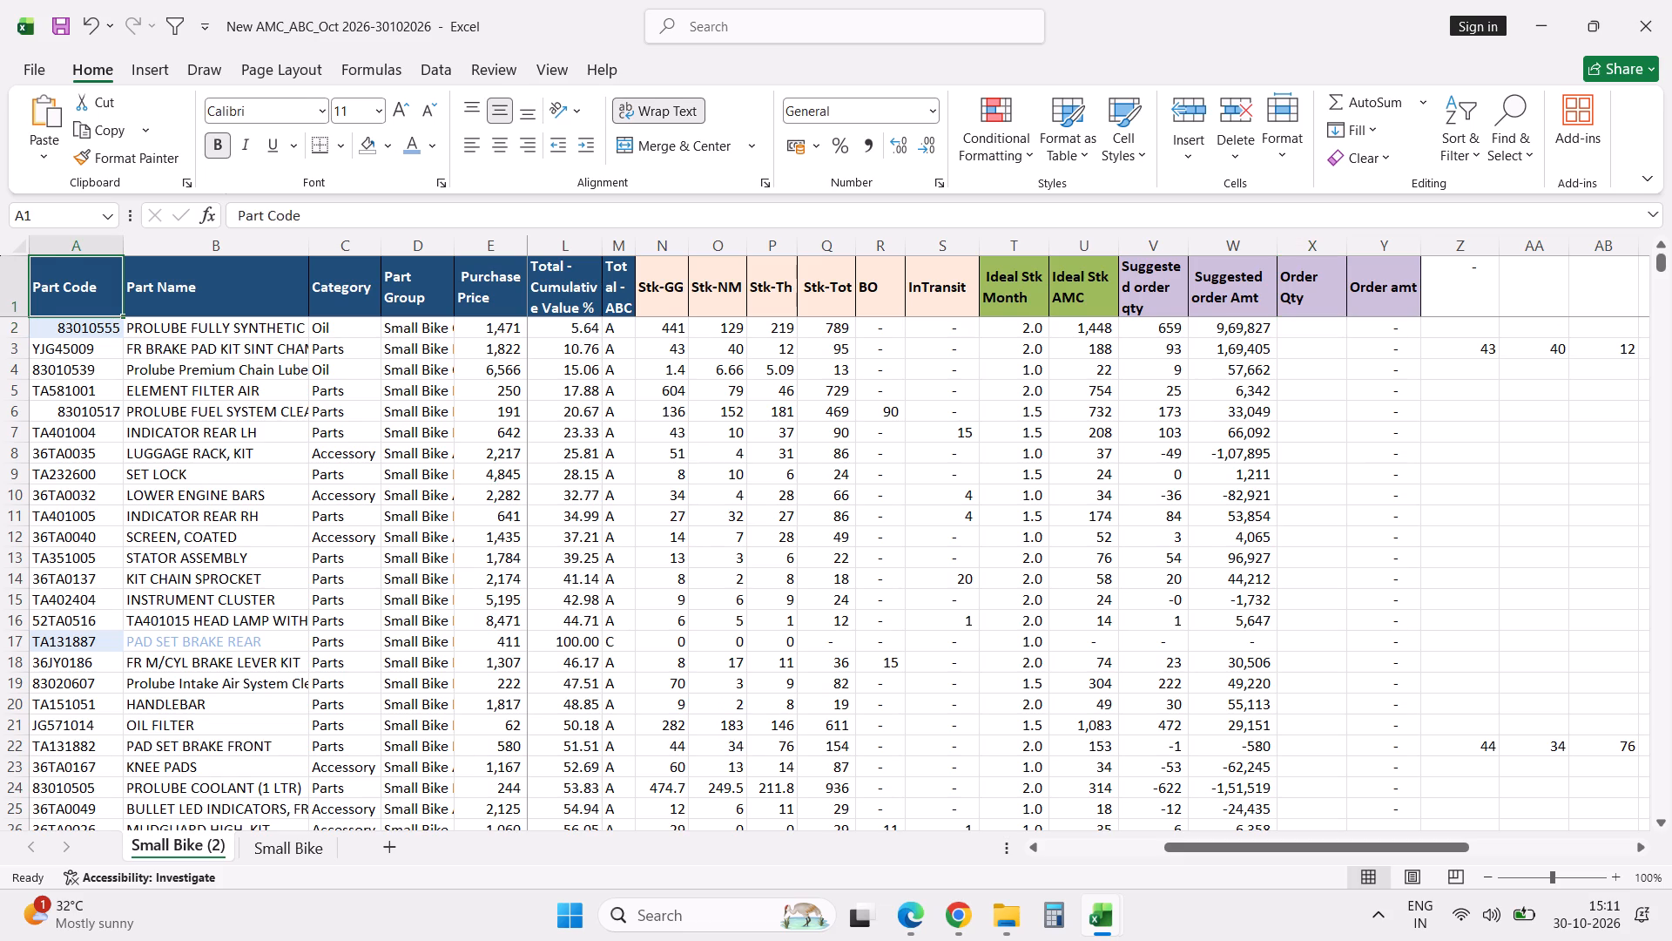
{"action": "left_click", "coordinate": [1393, 300], "text": "shift"}
{"action": "key", "text": "alt+d"}
{"action": "type", "text": "ff"}
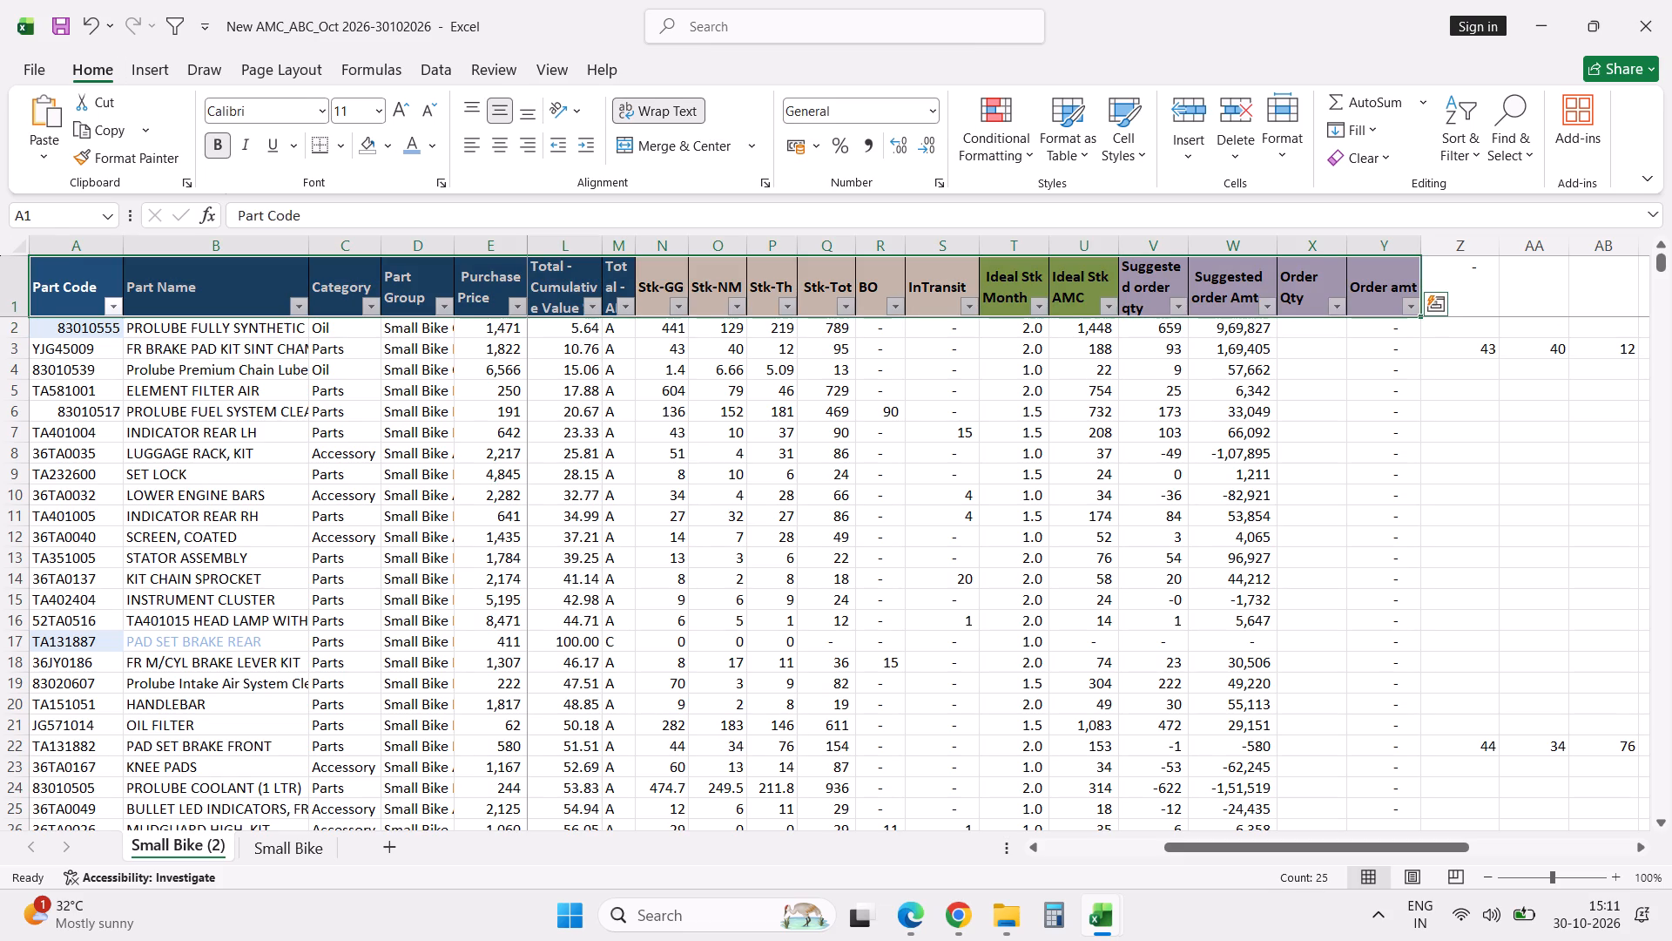
{"action": "left_click", "coordinate": [1216, 450]}
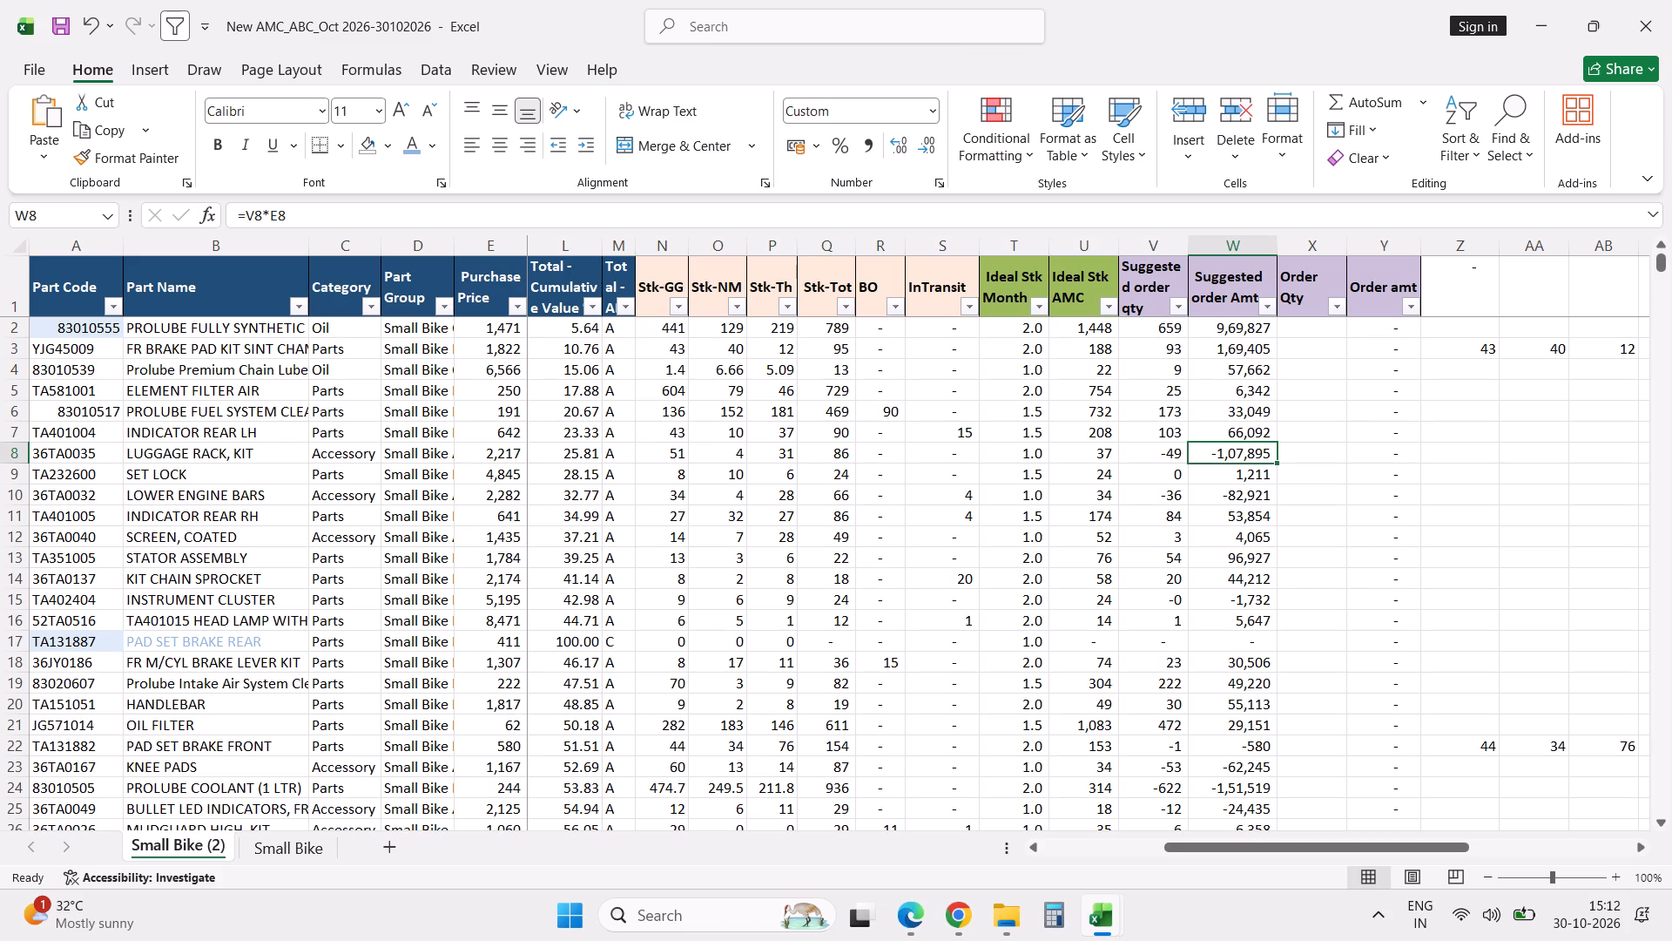
Copy part code 83010555 and filter the Part column of the Part Purchase Order Statement workbook by it.
{"action": "left_click", "coordinate": [107, 328]}
{"action": "key", "text": "ctrl+c"}
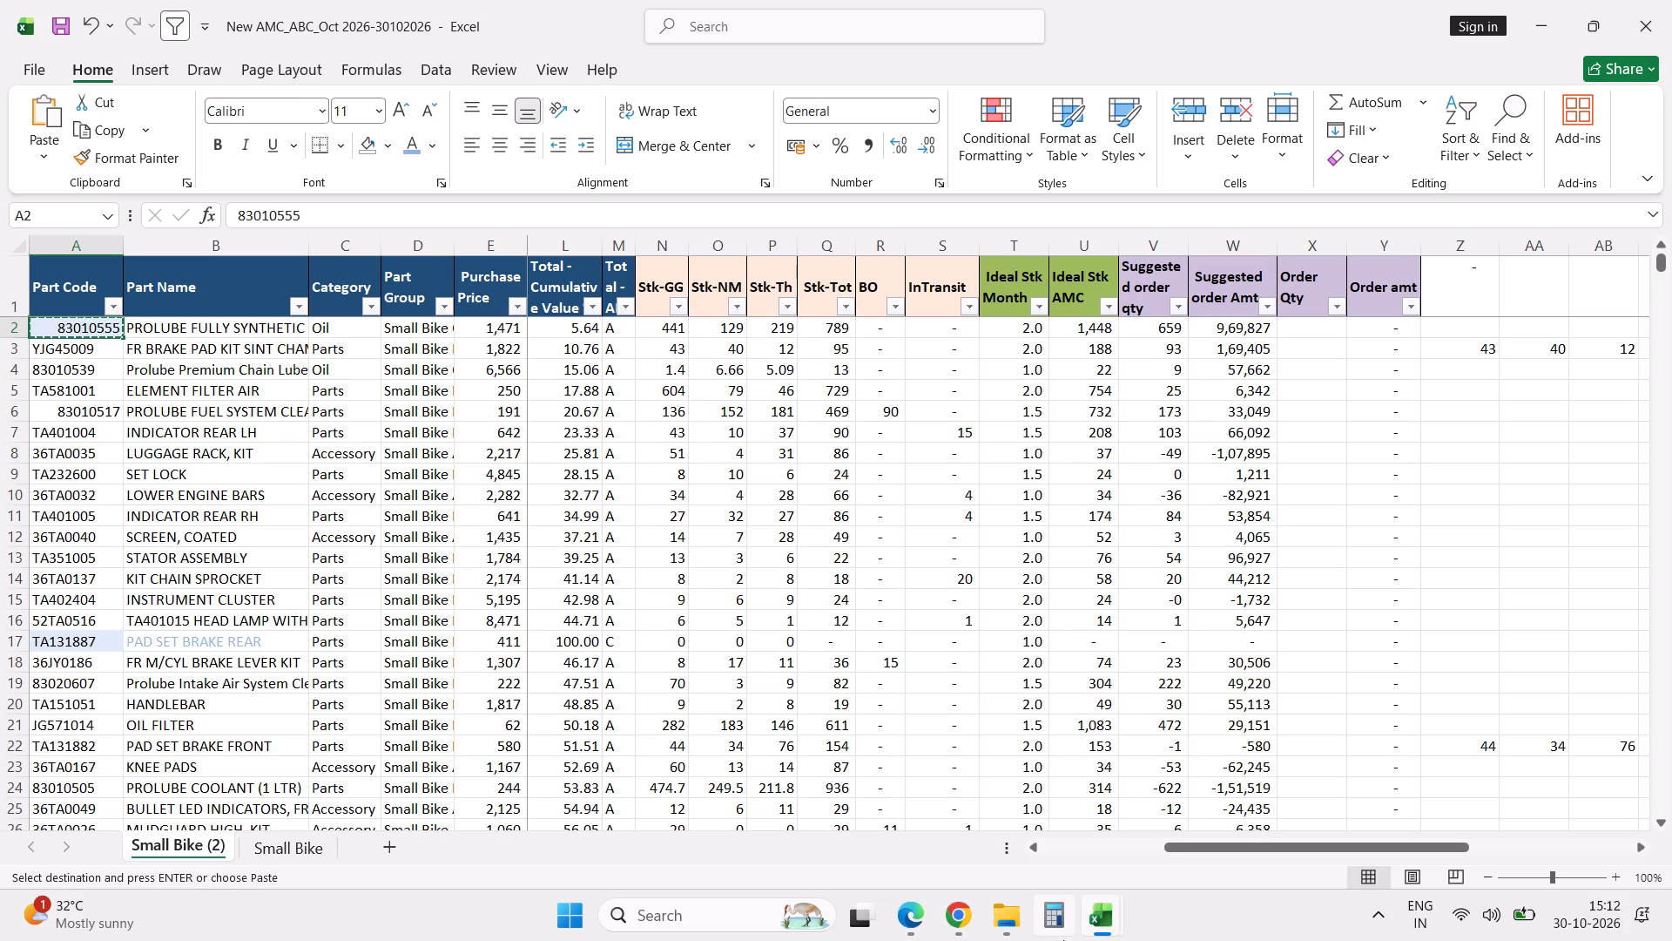
{"action": "left_click", "coordinate": [1094, 915]}
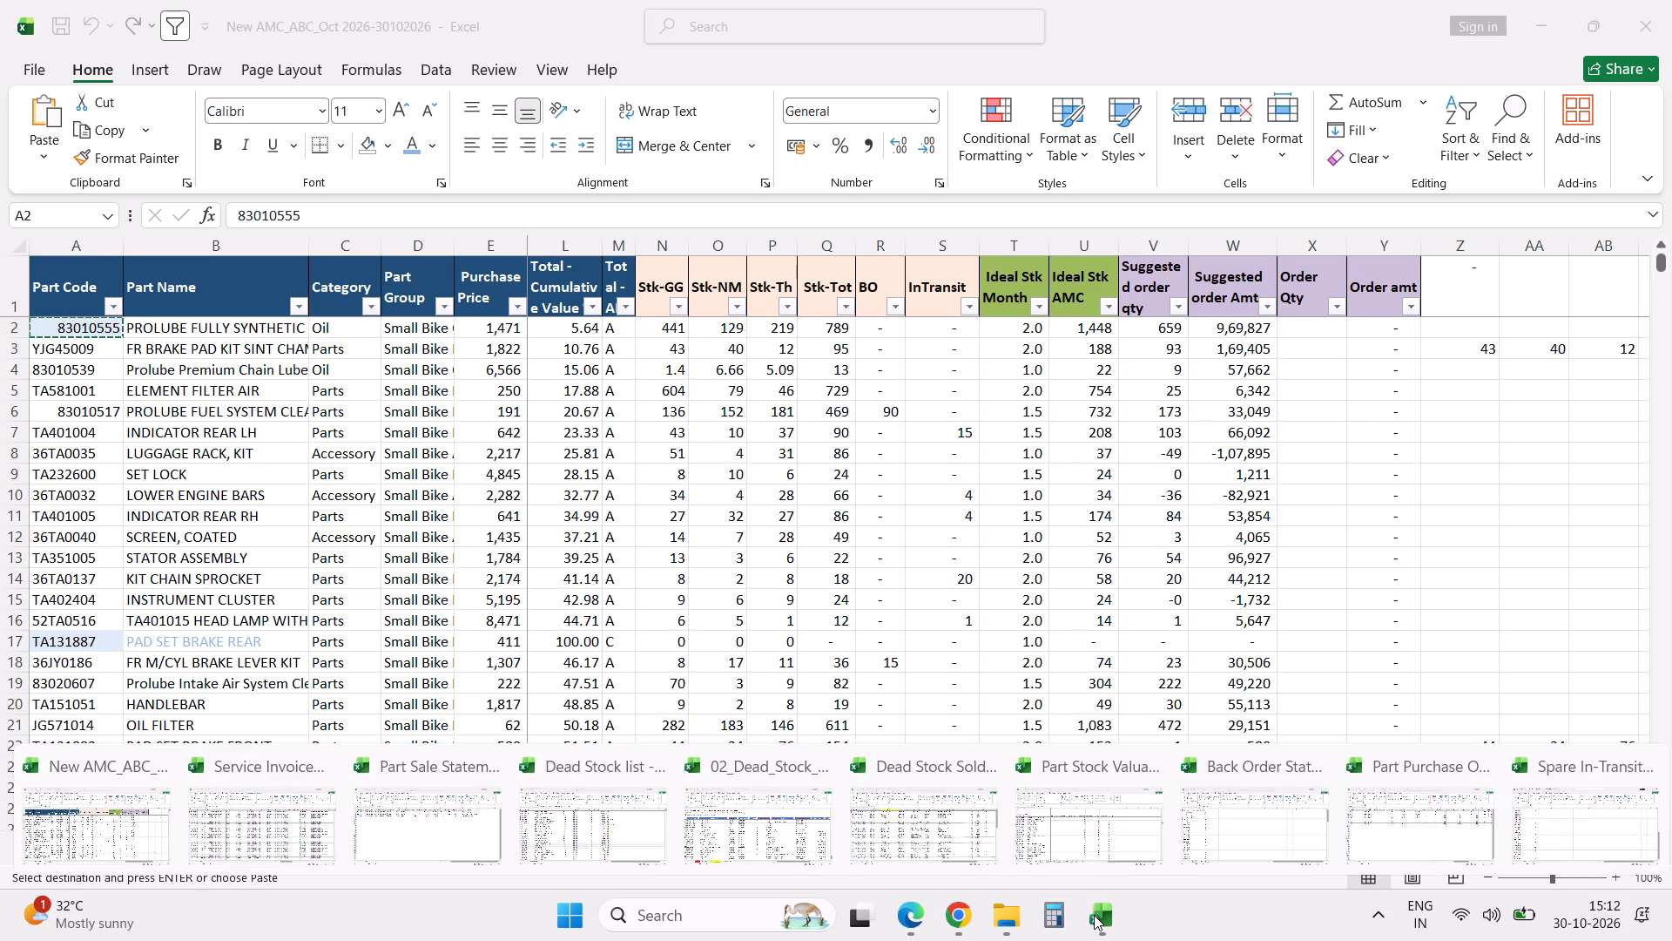
{"action": "left_click", "coordinate": [1406, 802]}
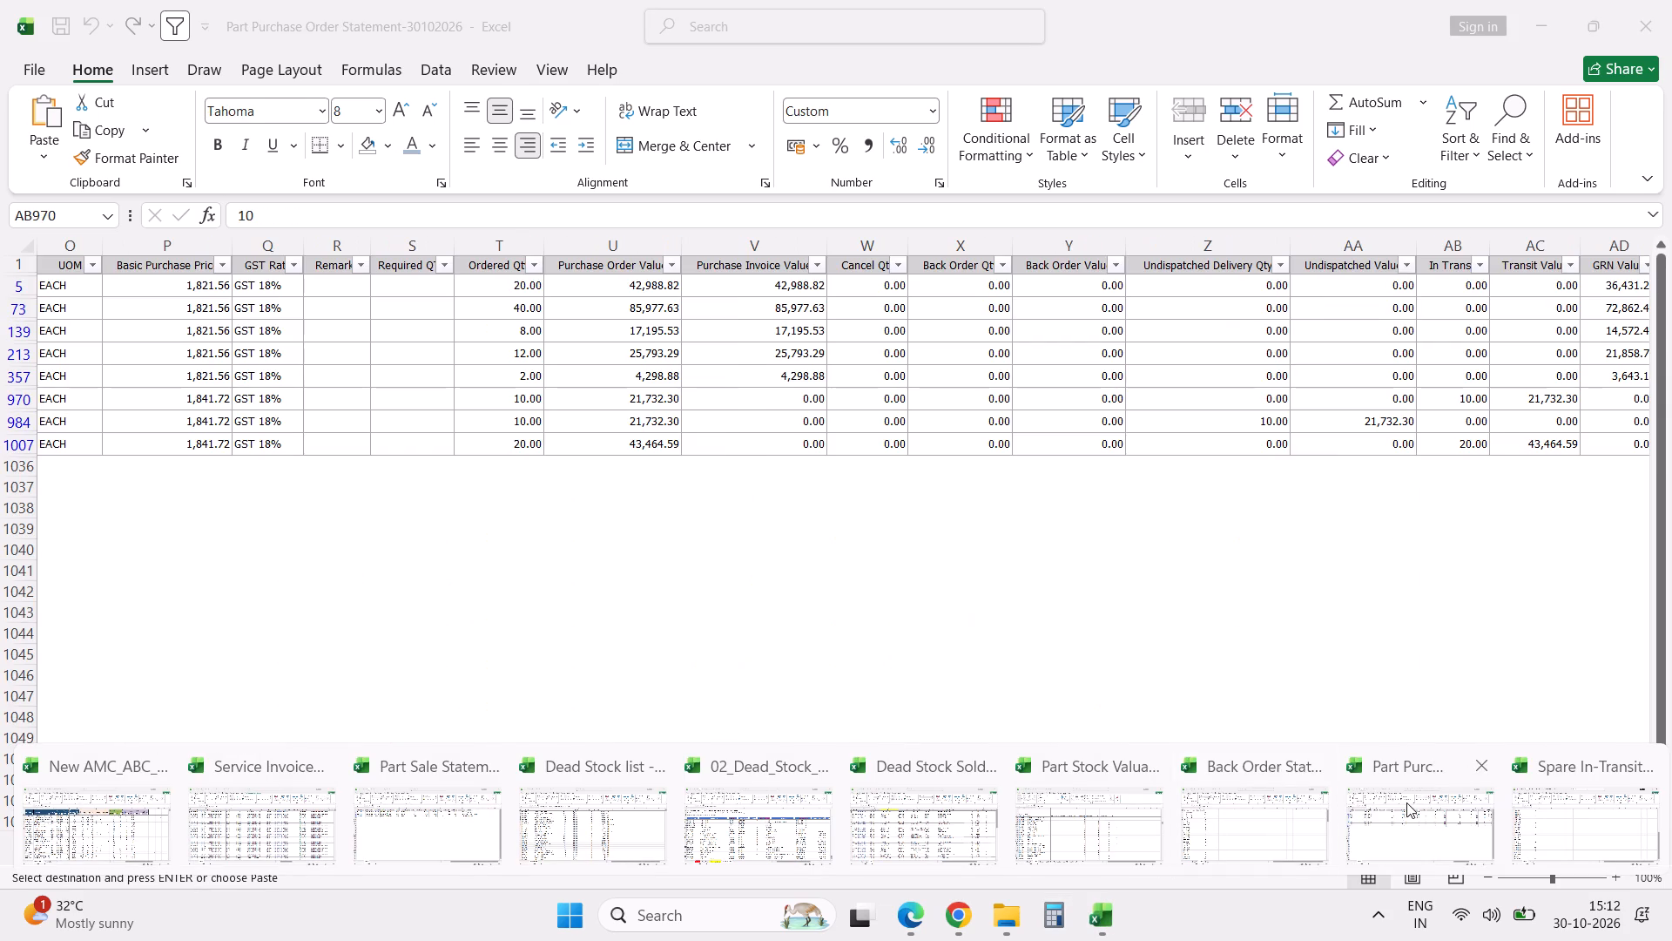
{"action": "left_click", "coordinate": [183, 268]}
{"action": "key", "text": "ctrl+Left"}
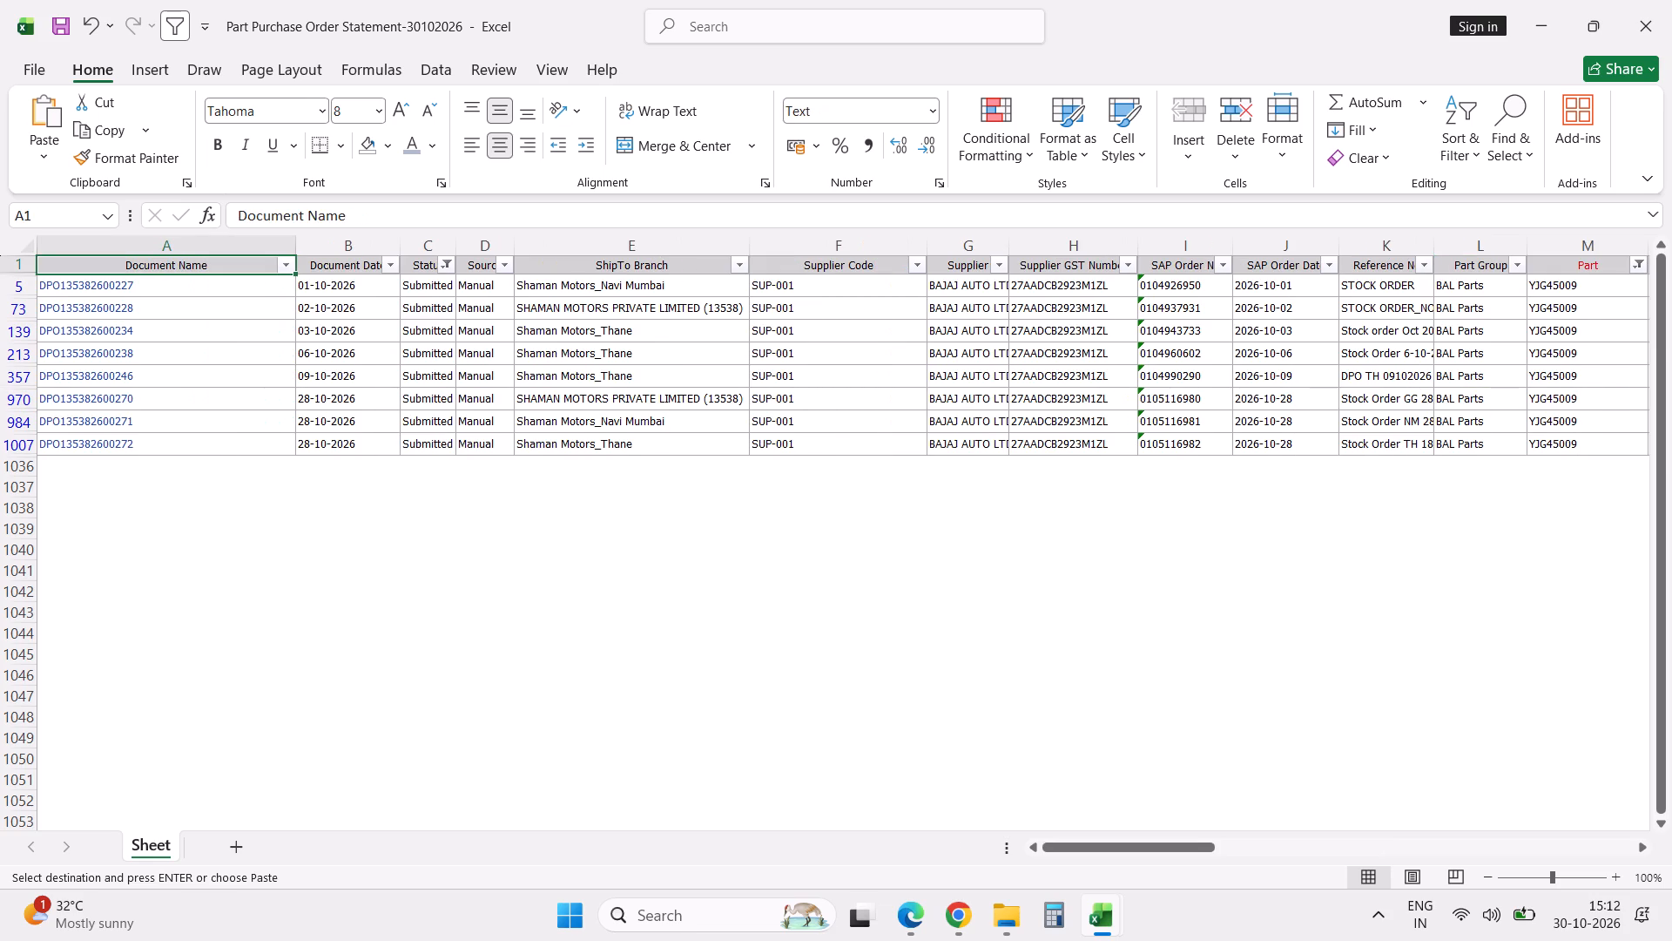
{"action": "key", "text": "Tab"}
{"action": "key", "text": "Tab"}
{"action": "key", "text": "Tab"}
{"action": "key", "text": "Tab"}
{"action": "key", "text": "Tab"}
{"action": "key", "text": "Tab"}
{"action": "key", "text": "Tab"}
{"action": "key", "text": "Tab"}
{"action": "key", "text": "Tab"}
{"action": "key", "text": "Tab"}
{"action": "key", "text": "Tab"}
{"action": "key", "text": "Tab"}
{"action": "key", "text": "Tab"}
{"action": "key", "text": "Tab"}
{"action": "key", "text": "Tab"}
{"action": "key", "text": "Tab"}
{"action": "key", "text": "Tab"}
{"action": "key", "text": "Tab"}
{"action": "key", "text": "Tab"}
{"action": "key", "text": "Tab"}
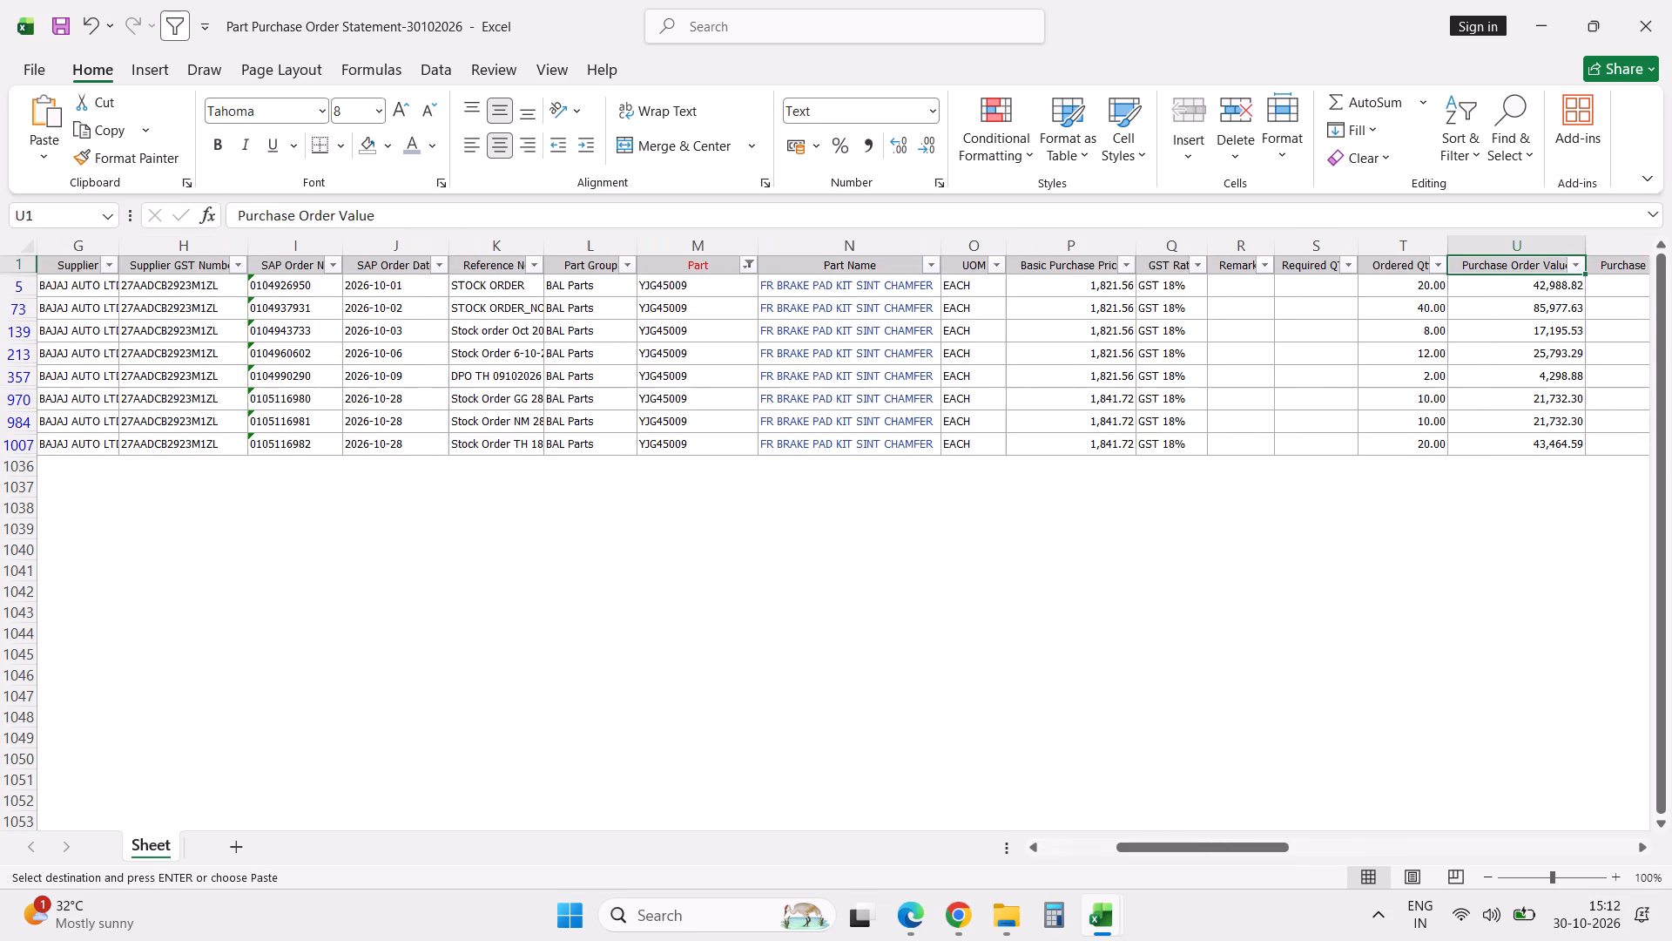
{"action": "left_click", "coordinate": [748, 263]}
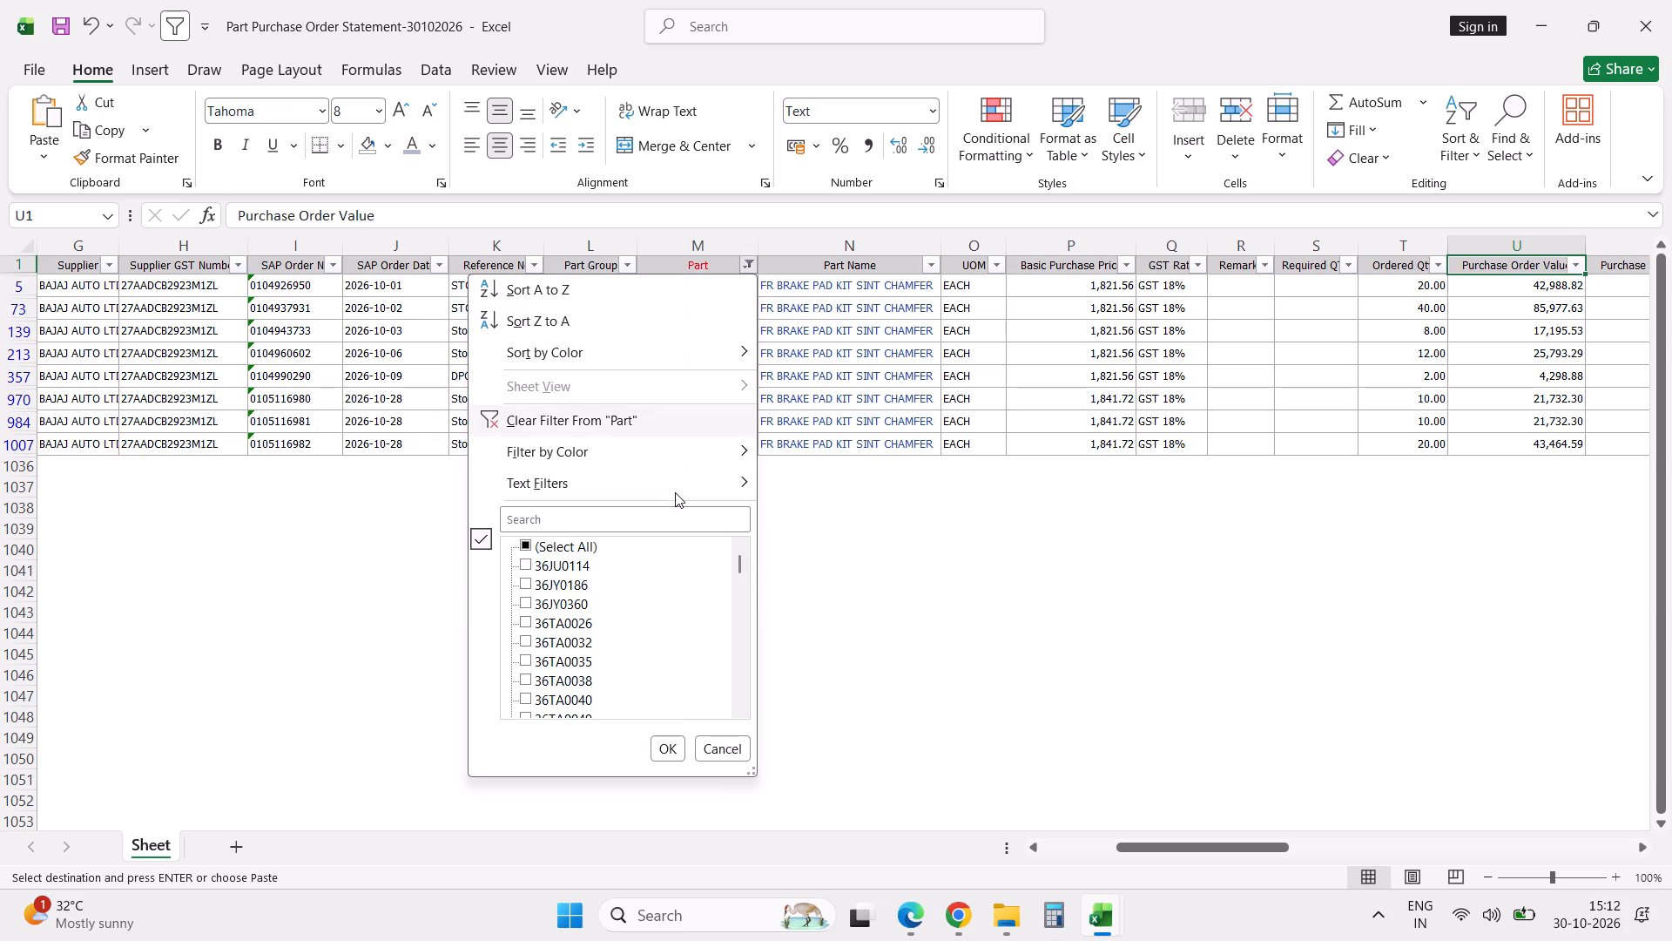
{"action": "left_click", "coordinate": [661, 520]}
{"action": "key", "text": "ctrl+v"}
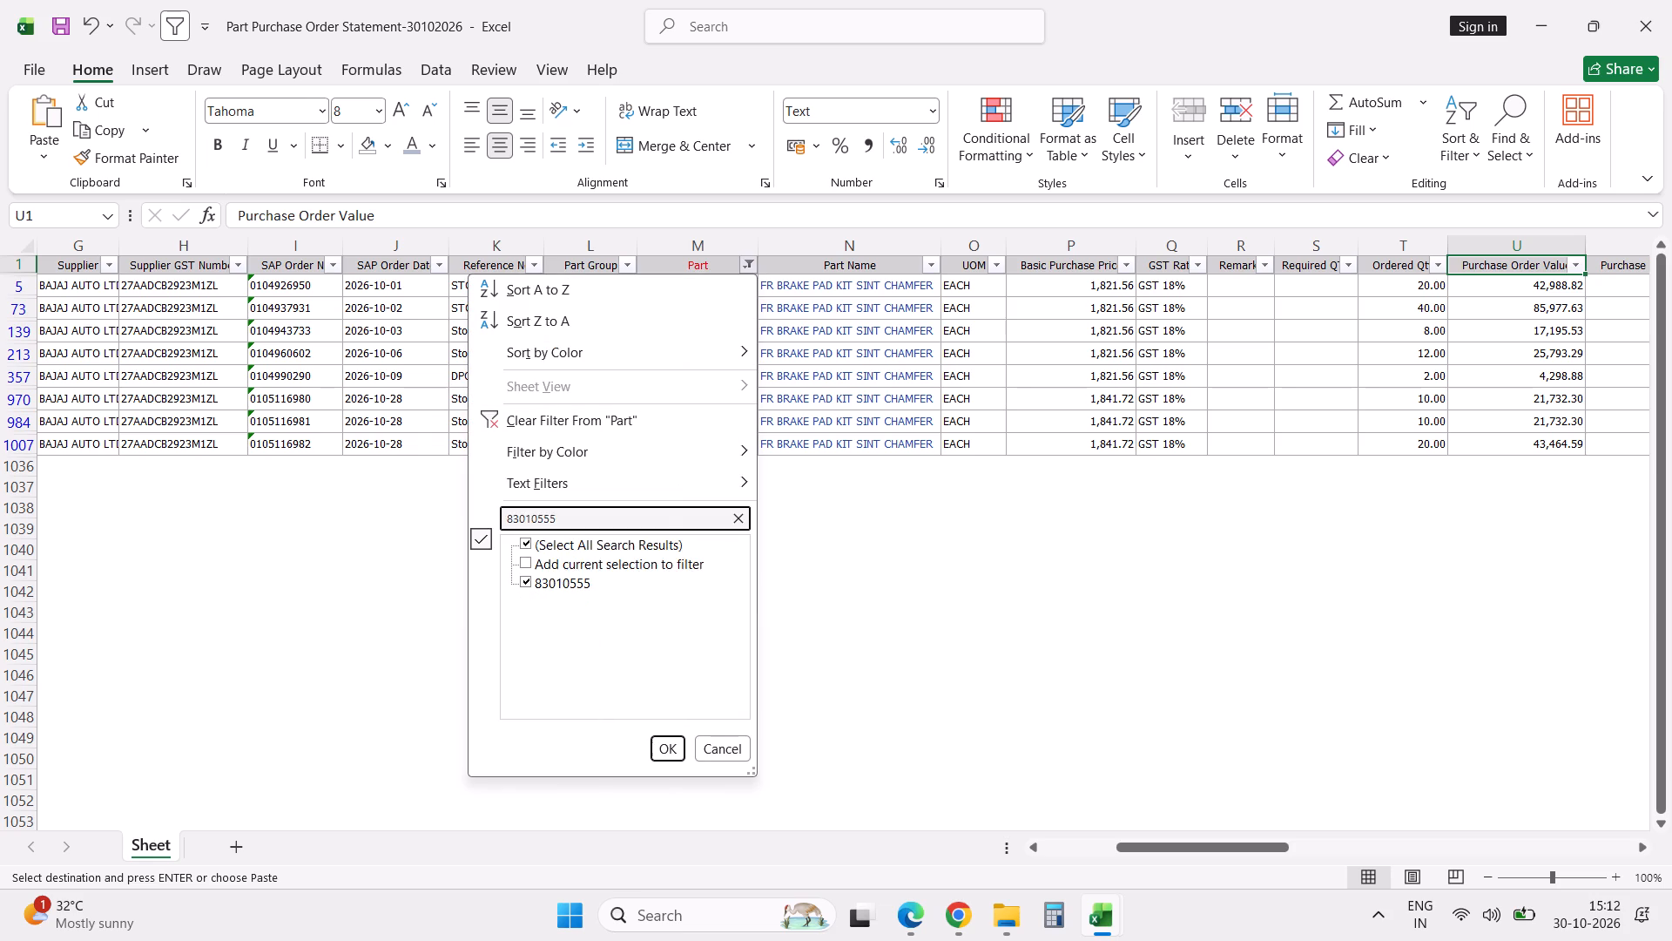
{"action": "key", "text": "Return"}
Check the In Transit quantities of part 83010555's orders and sum them across the pending order rows.
{"action": "key", "text": "Down"}
{"action": "key", "text": "Down"}
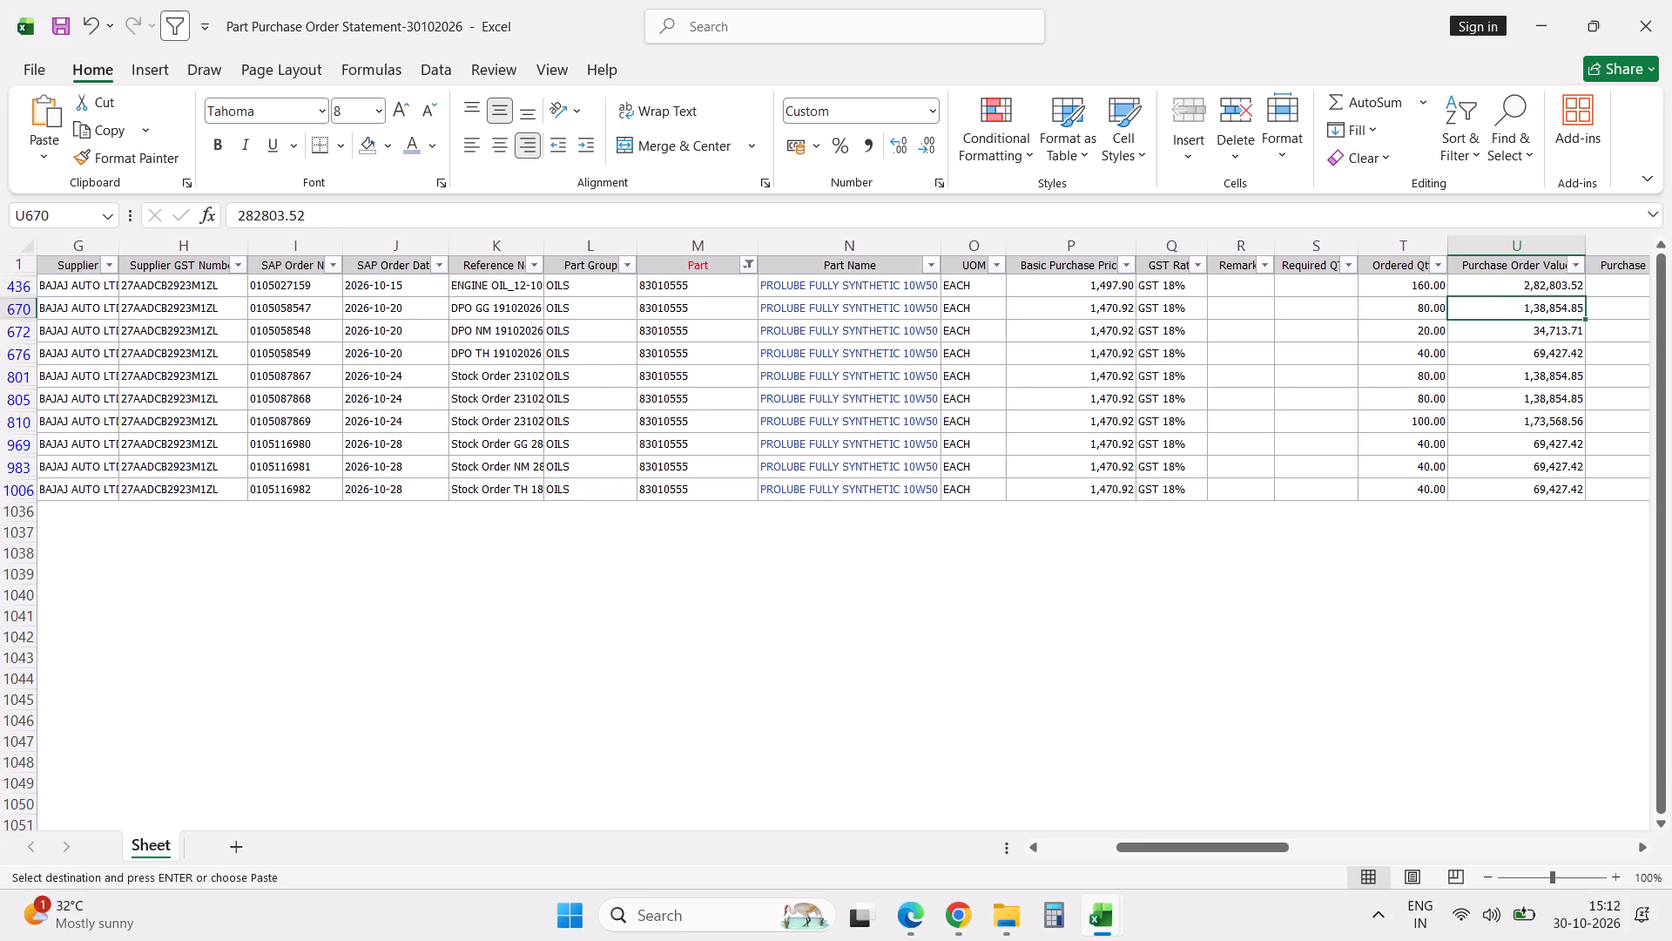
{"action": "key", "text": "Right"}
{"action": "key", "text": "Right"}
{"action": "key", "text": "Right"}
{"action": "key", "text": "Right"}
{"action": "key", "text": "Right"}
{"action": "key", "text": "Right"}
{"action": "key", "text": "Right"}
{"action": "key", "text": "Right"}
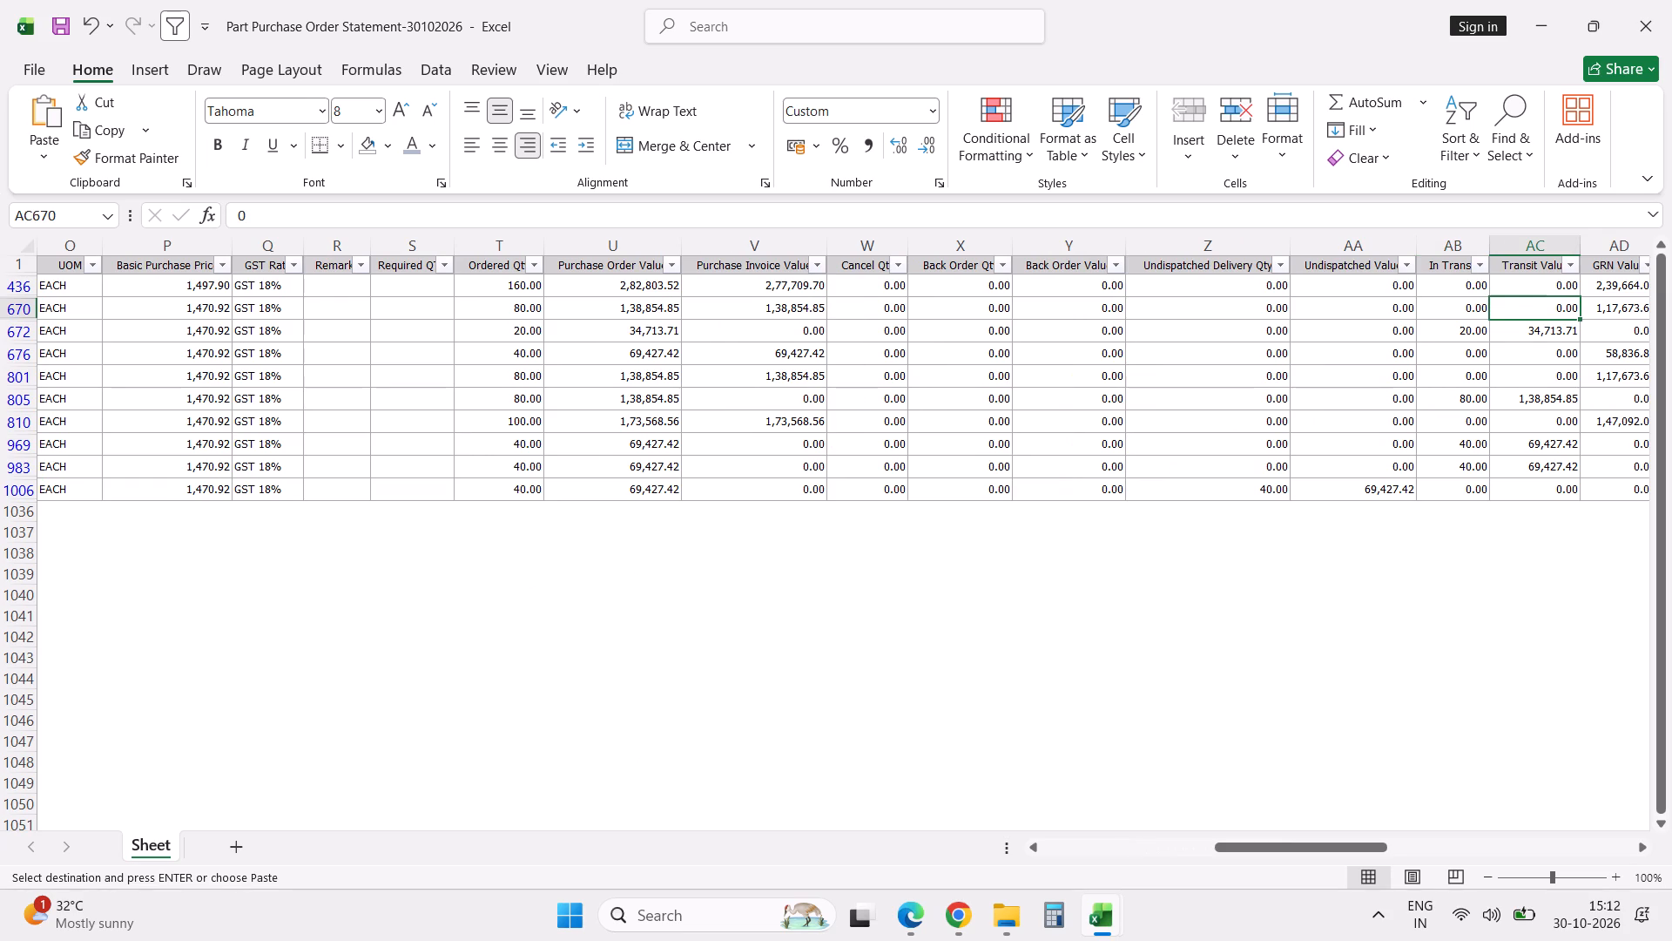
{"action": "key", "text": "Left"}
{"action": "key", "text": "Down"}
{"action": "key", "text": "shift+Down"}
{"action": "key", "text": "shift+Down"}
{"action": "key", "text": "shift+Down"}
{"action": "key", "text": "shift+Down"}
{"action": "key", "text": "shift+Down"}
{"action": "key", "text": "shift+Down"}
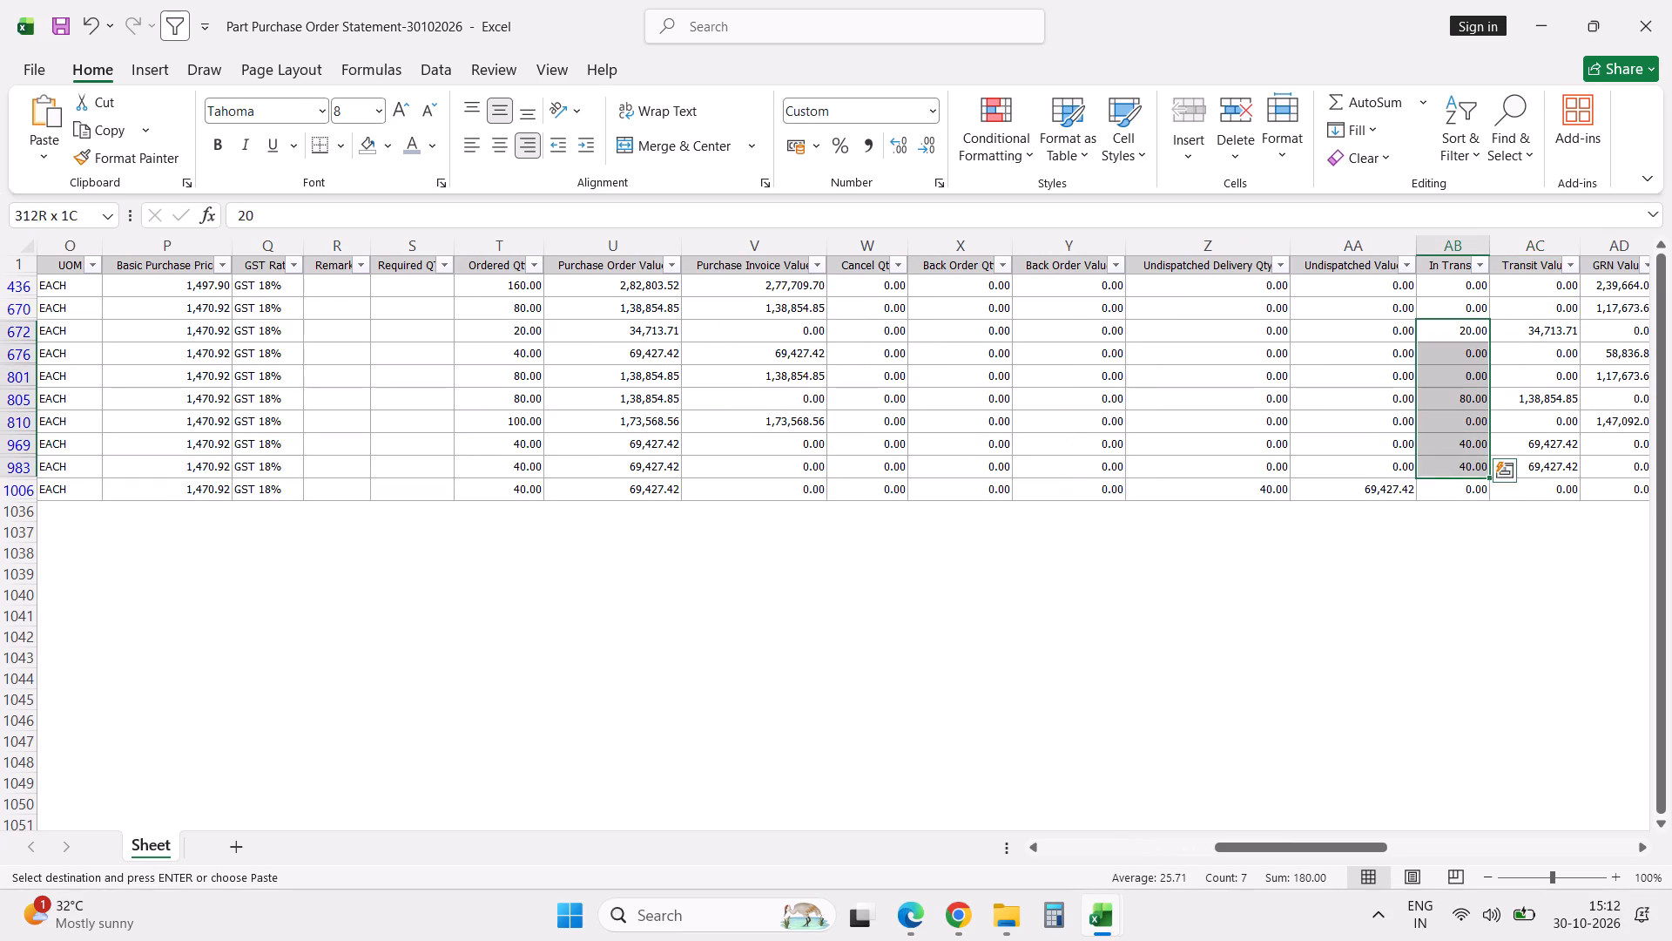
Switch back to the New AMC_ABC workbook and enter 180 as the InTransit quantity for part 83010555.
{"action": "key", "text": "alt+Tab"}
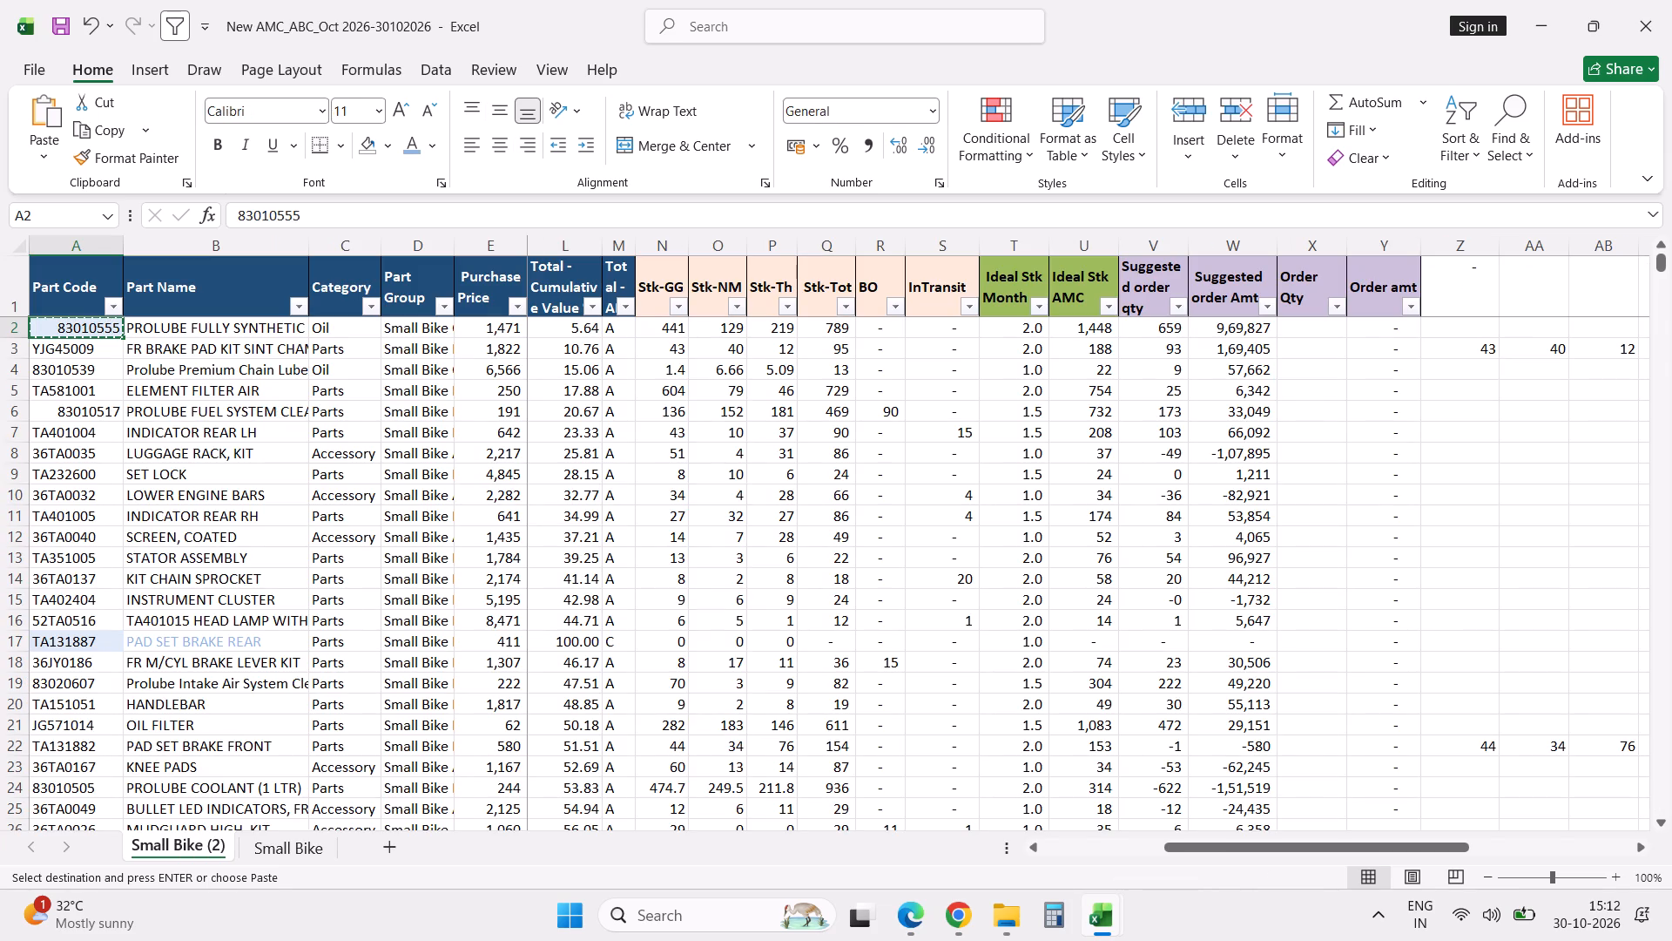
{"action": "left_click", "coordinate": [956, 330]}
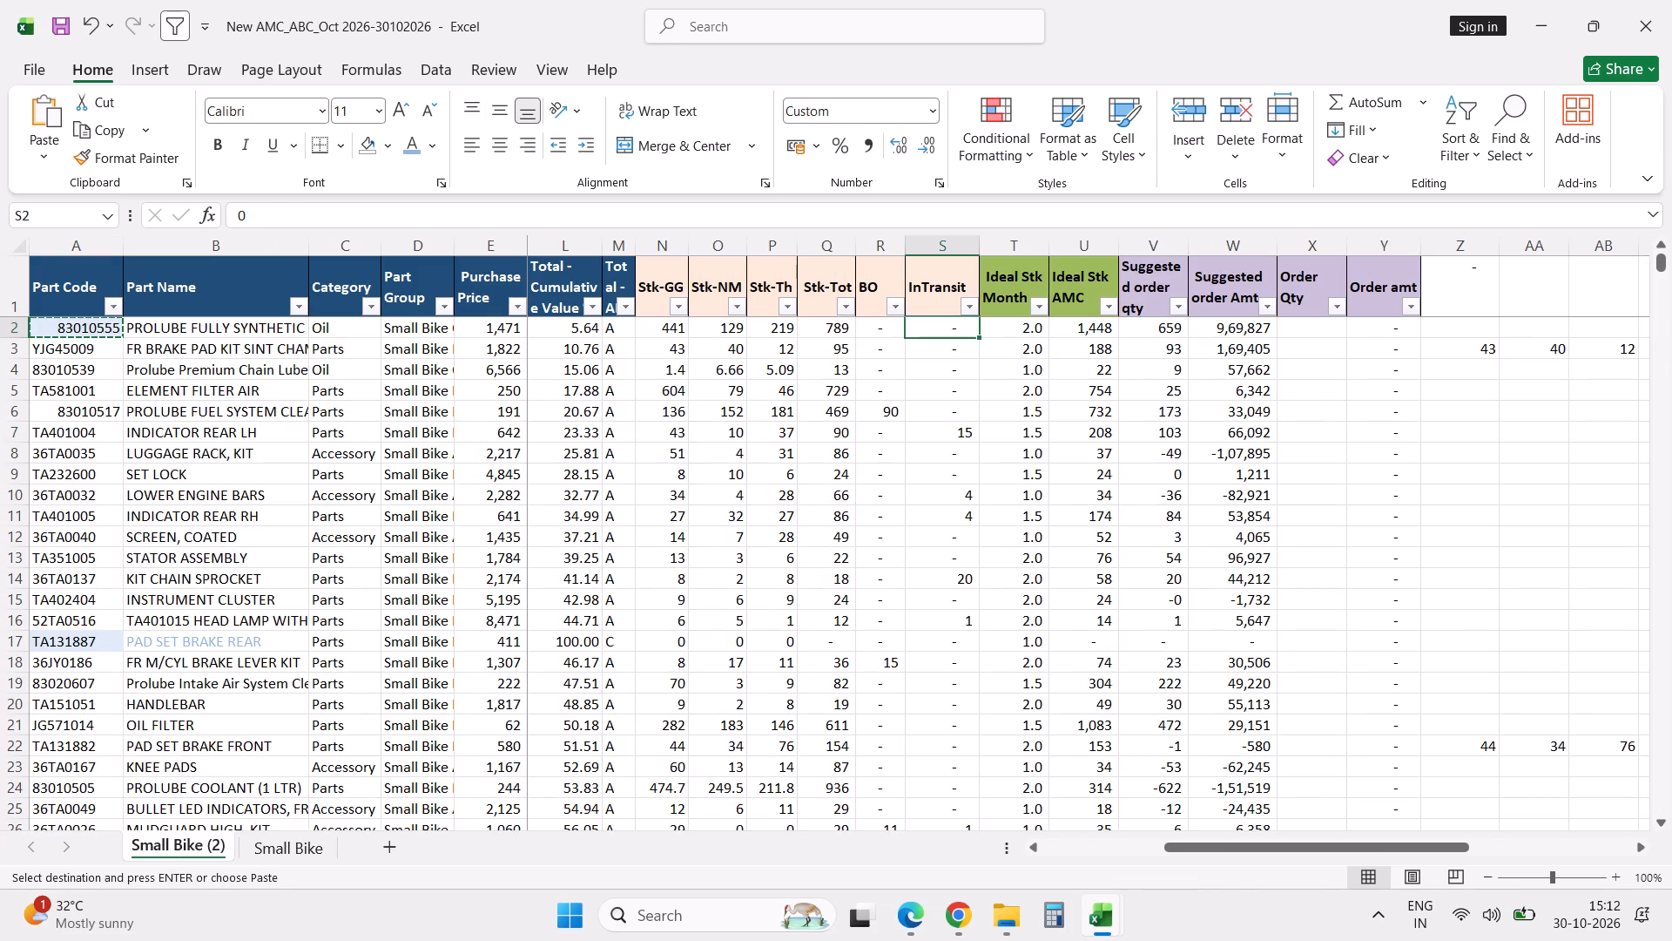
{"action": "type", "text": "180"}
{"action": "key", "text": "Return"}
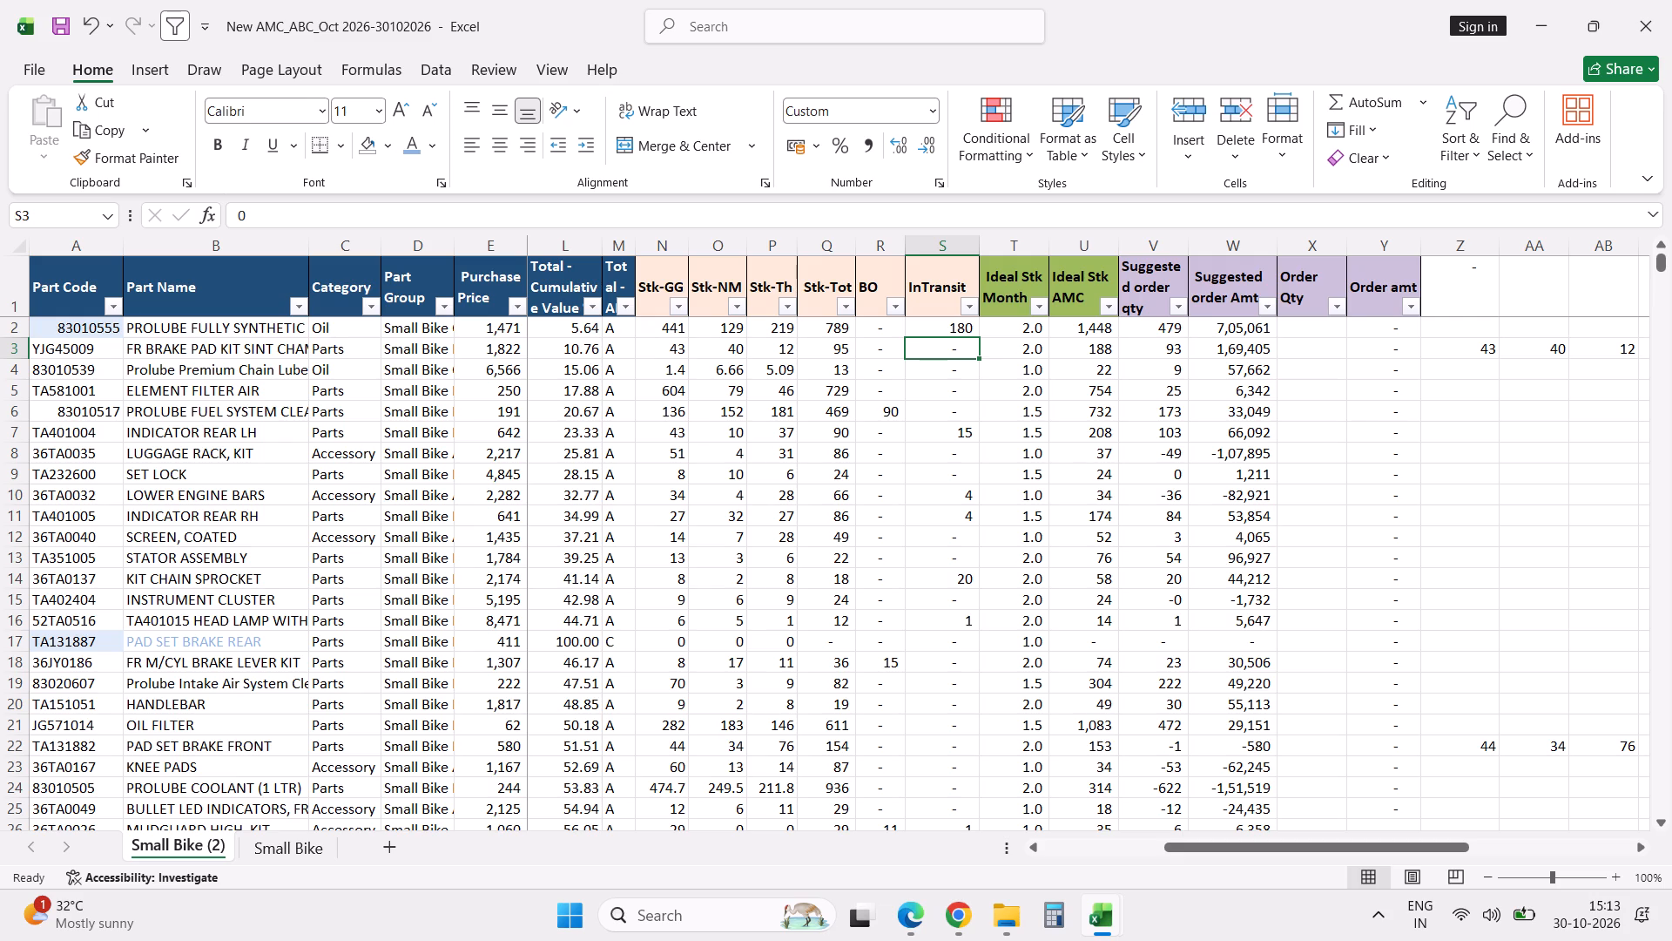
Filter the Suggested order qty column to values greater than .49.
{"action": "scroll", "coordinate": [943, 477], "scroll_direction": "up", "scroll_amount": 6}
{"action": "left_click", "coordinate": [1181, 308]}
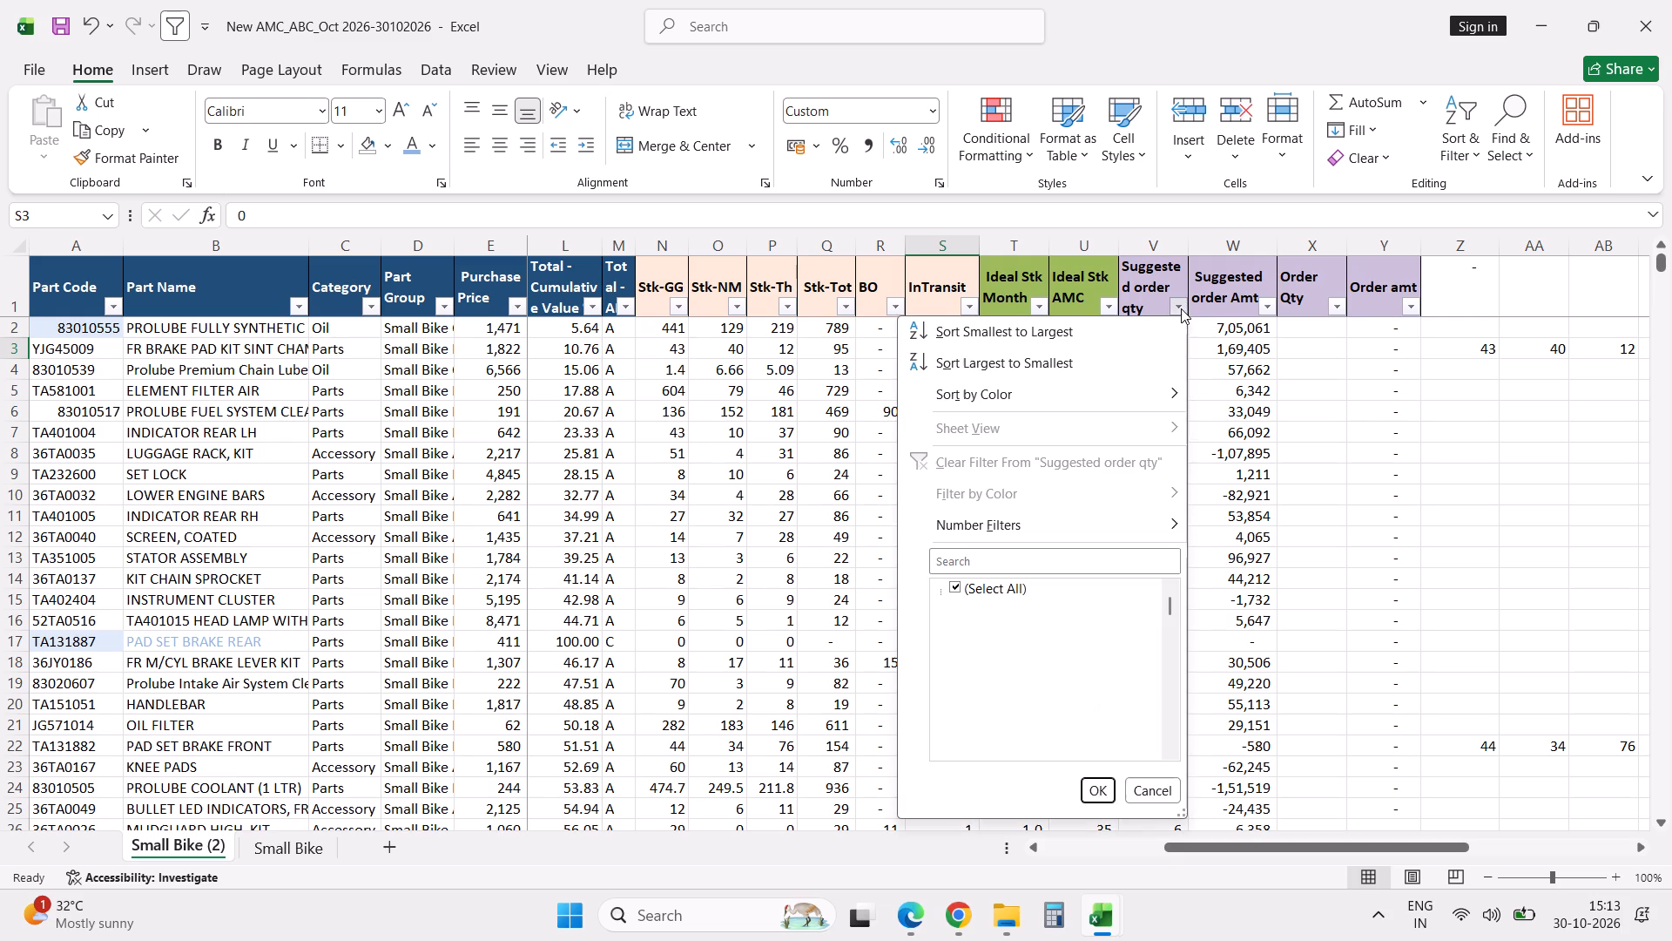
{"action": "left_click", "coordinate": [1275, 592]}
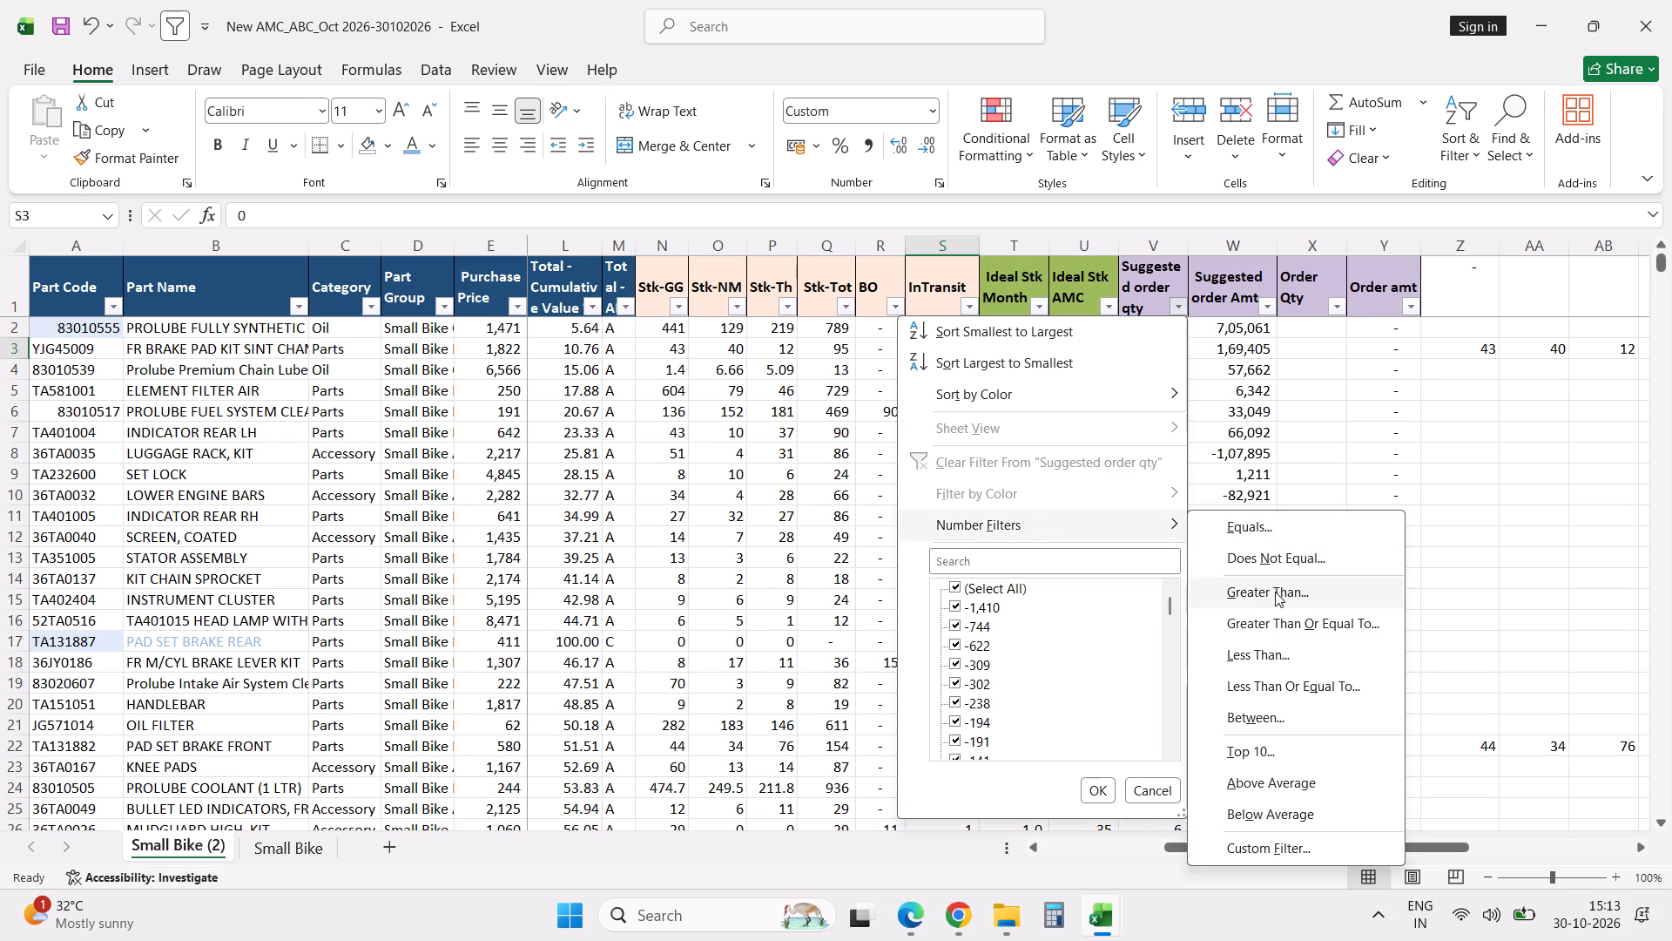
{"action": "type", "text": ".49"}
{"action": "key", "text": "Return"}
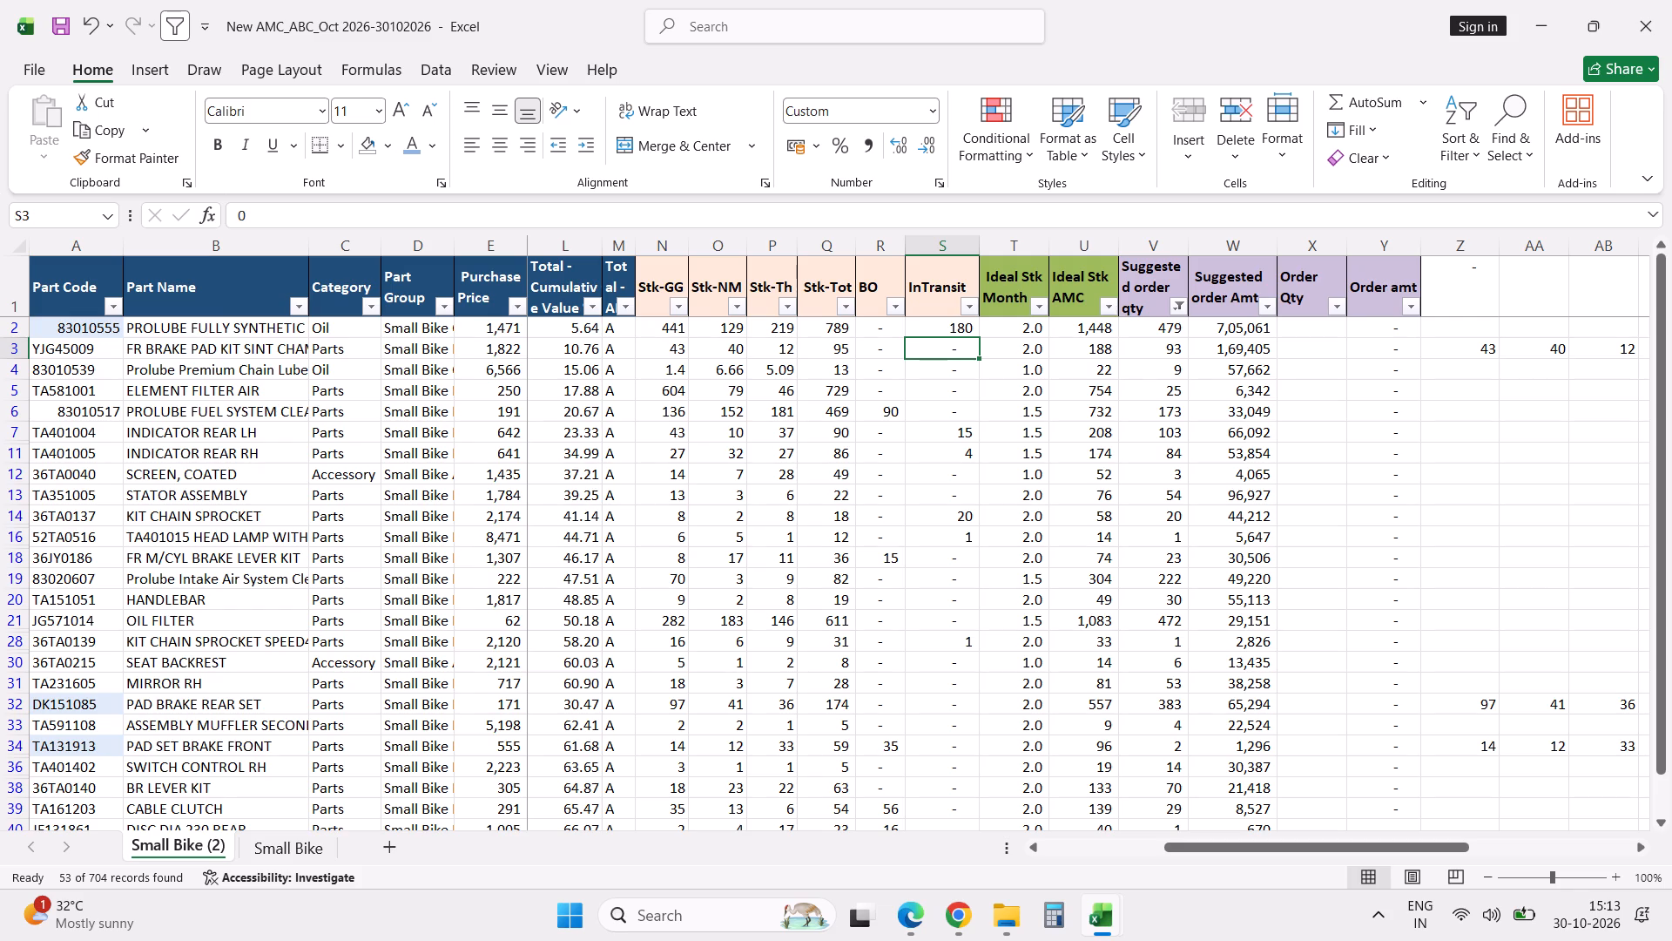
Filter the Category column to exclude Accessory, keeping Oil and Parts.
{"action": "left_click", "coordinate": [373, 310]}
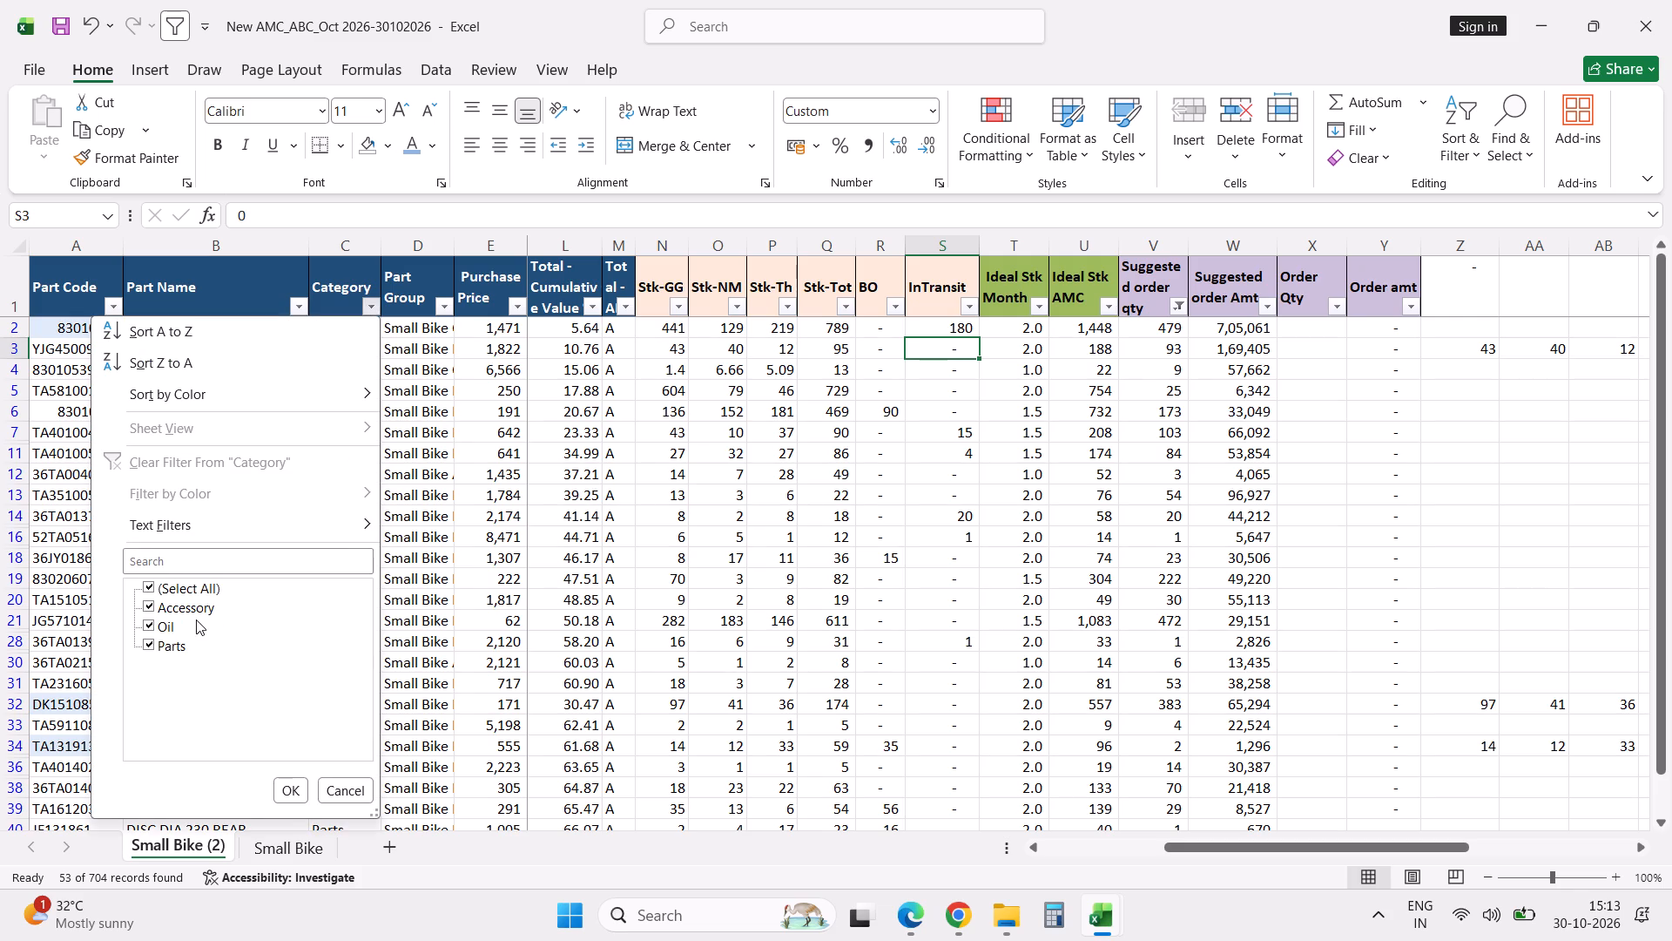
{"action": "left_click", "coordinate": [196, 613]}
{"action": "left_click", "coordinate": [291, 790]}
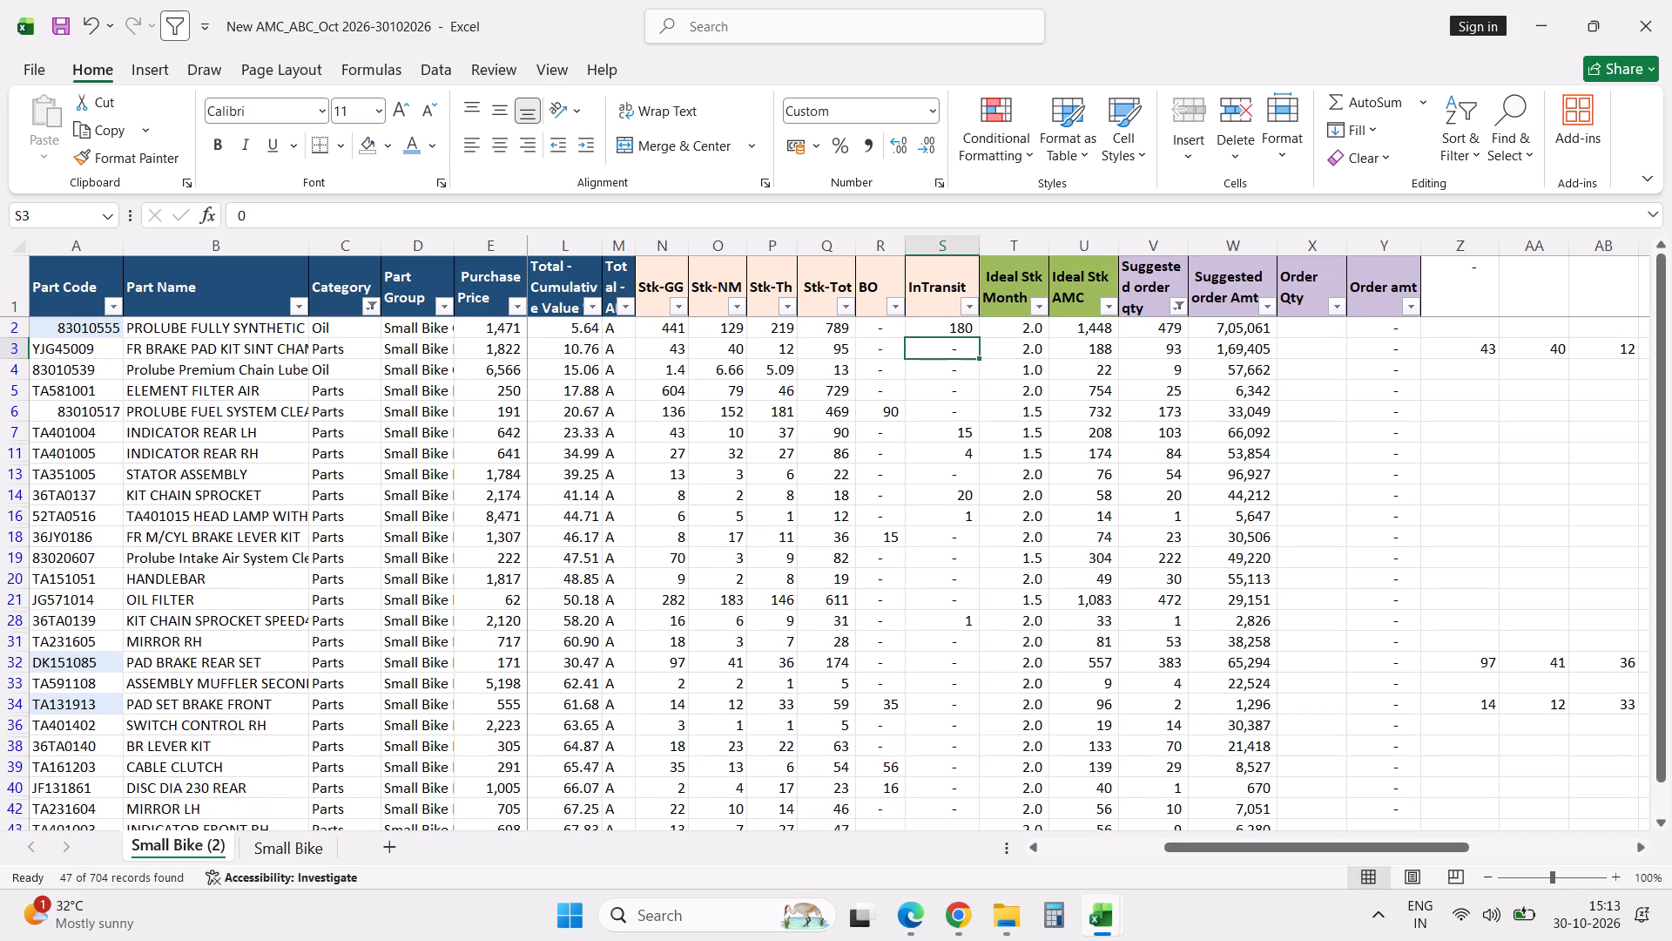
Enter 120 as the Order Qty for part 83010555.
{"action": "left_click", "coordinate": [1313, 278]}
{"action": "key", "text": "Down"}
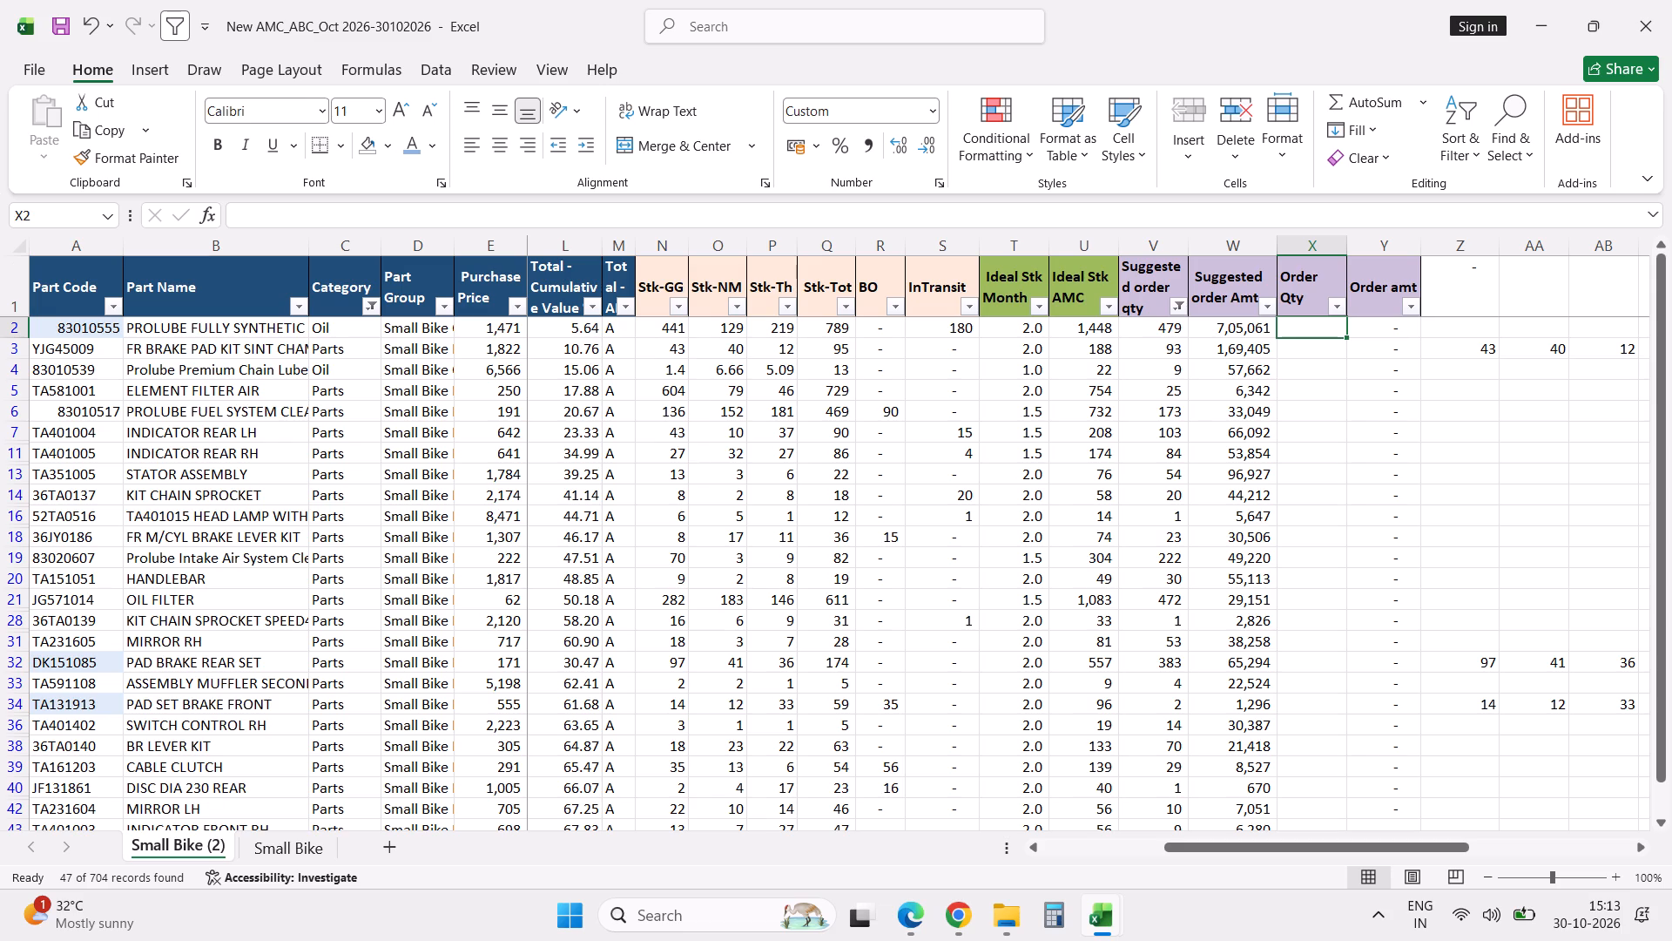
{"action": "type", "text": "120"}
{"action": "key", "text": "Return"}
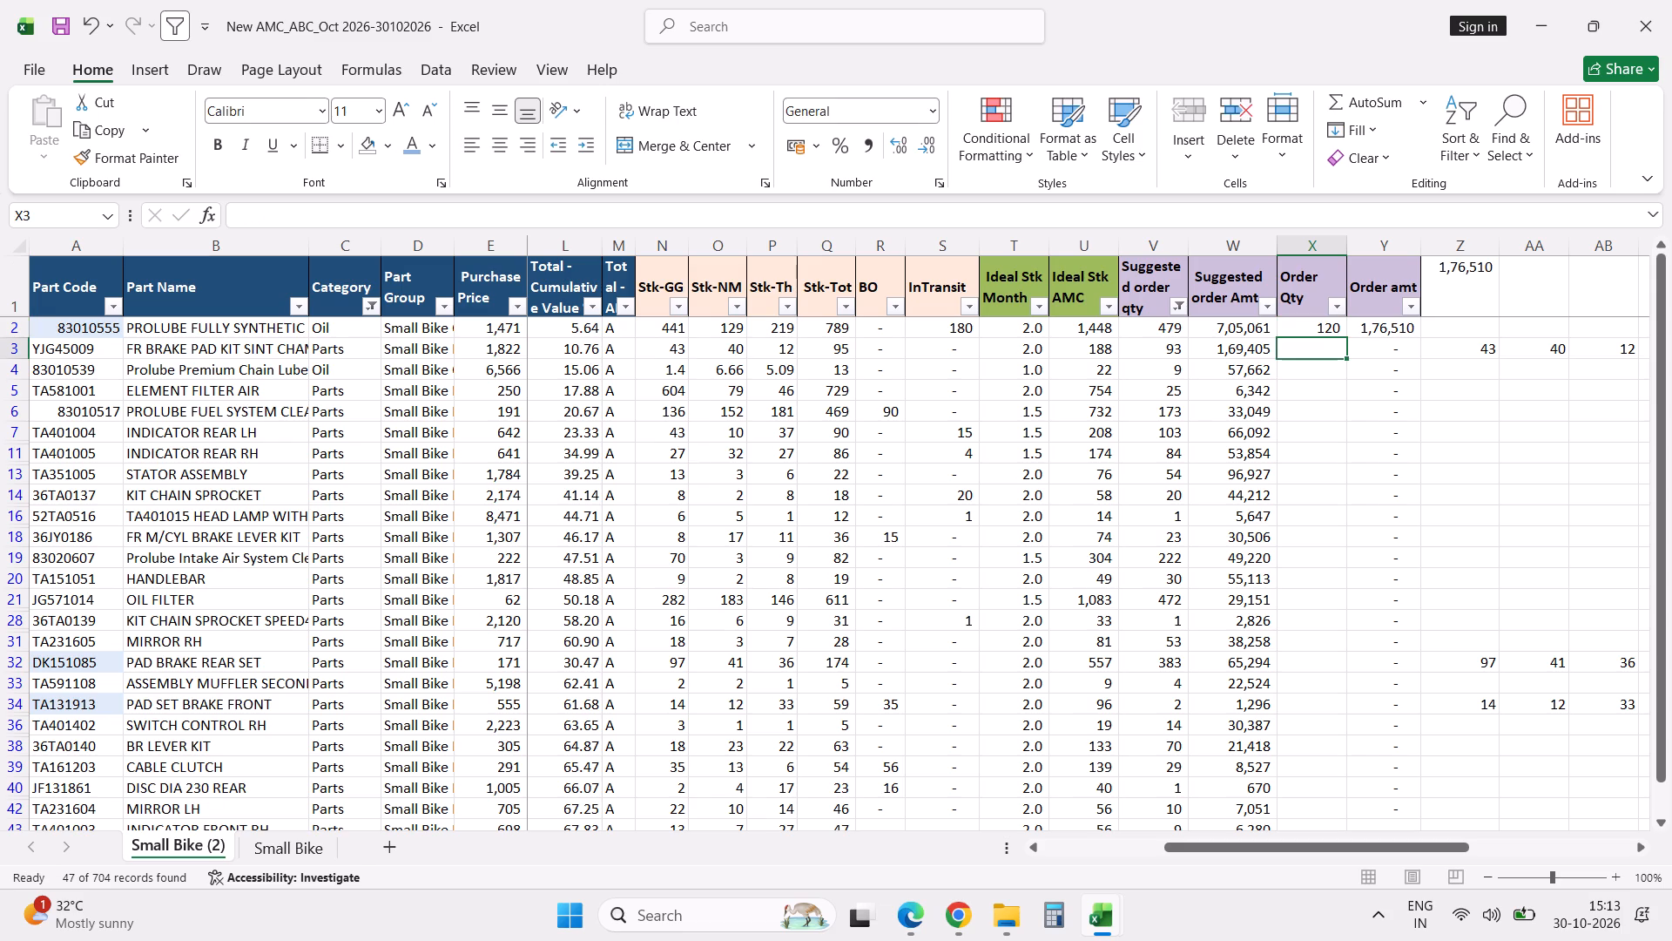
Set the InTransit quantity of part 83010555 to 220.
{"action": "key", "text": "Up"}
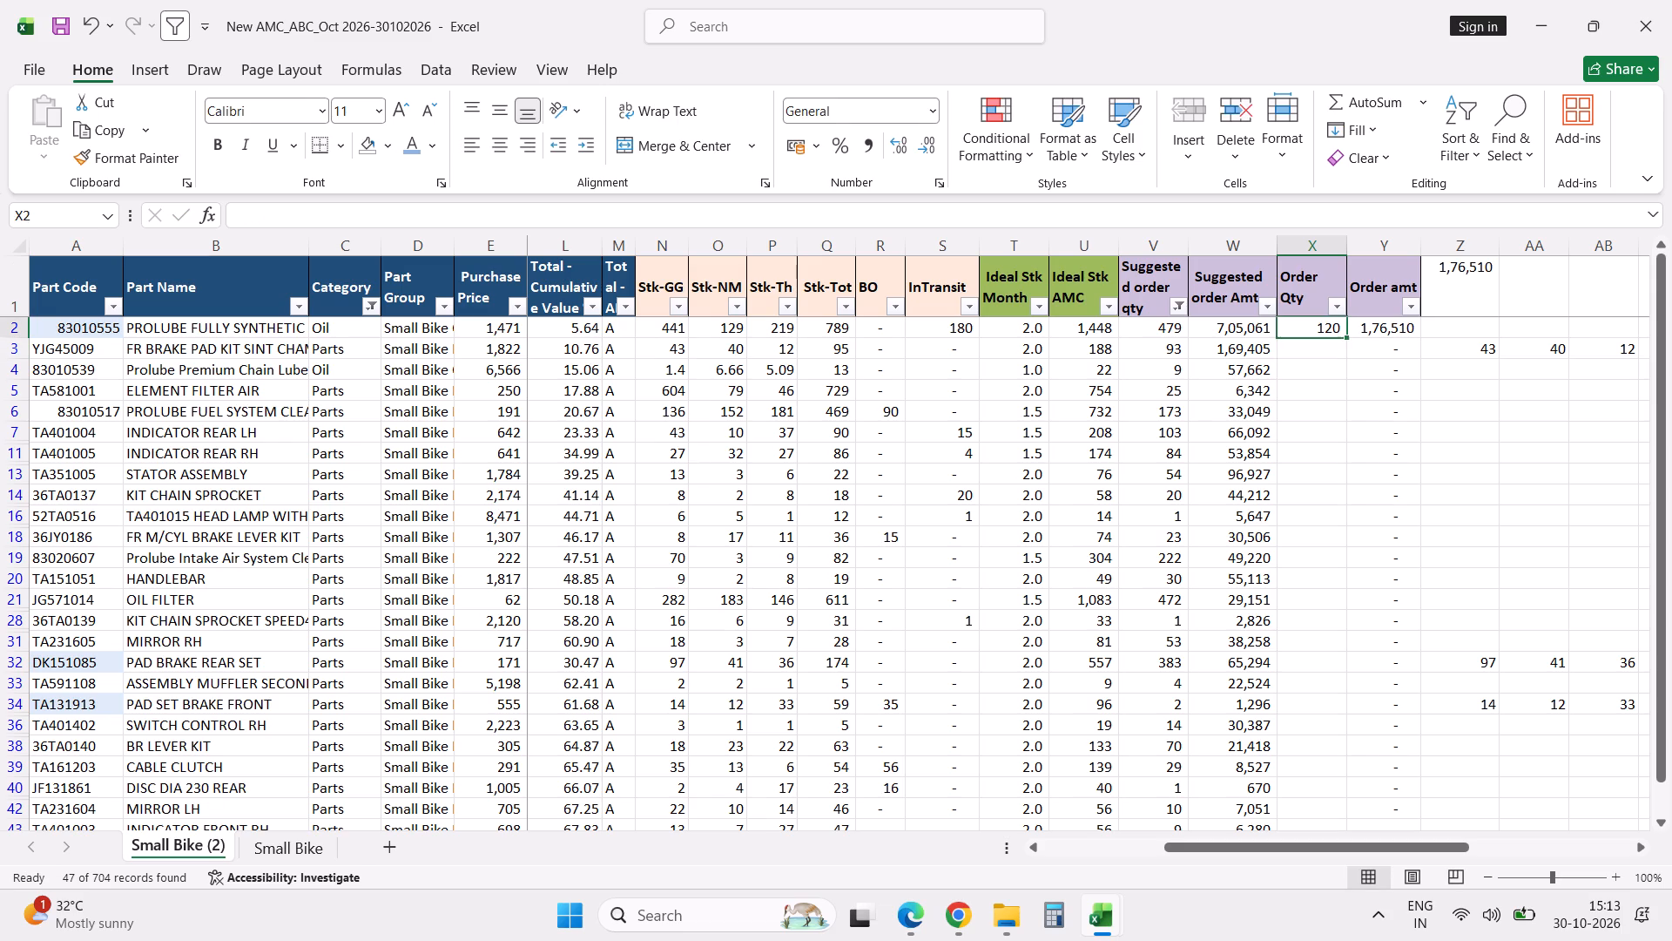
{"action": "key", "text": "Left"}
{"action": "key", "text": "Left"}
{"action": "key", "text": "Left"}
{"action": "key", "text": "Left"}
{"action": "key", "text": "Left"}
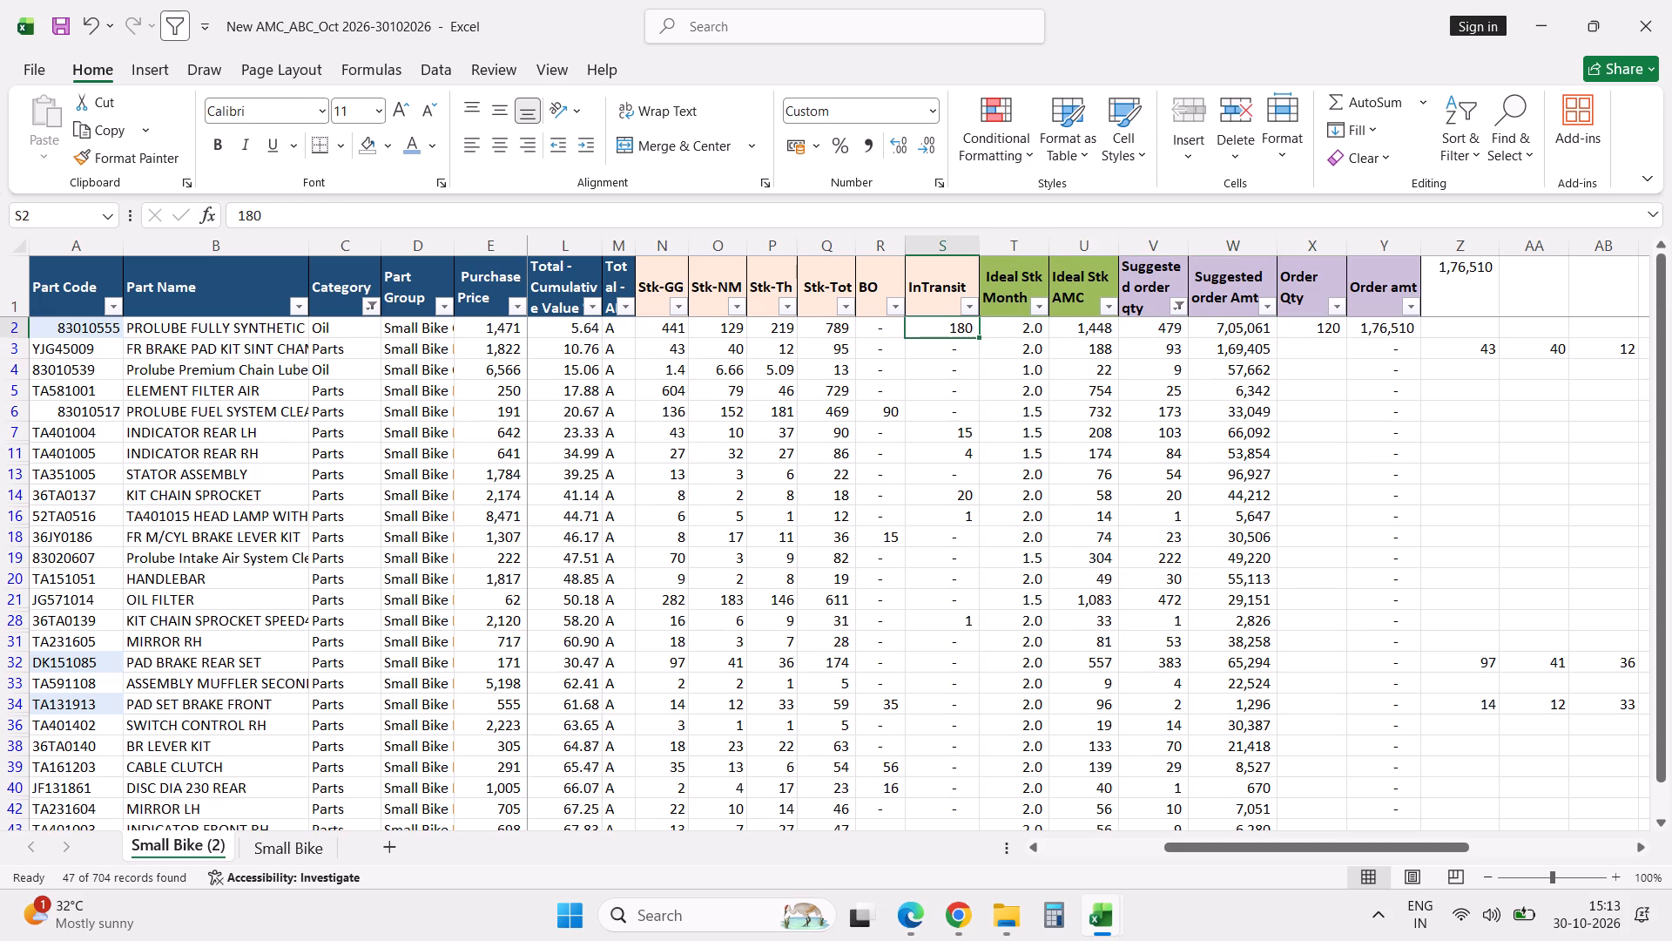
{"action": "type", "text": "220"}
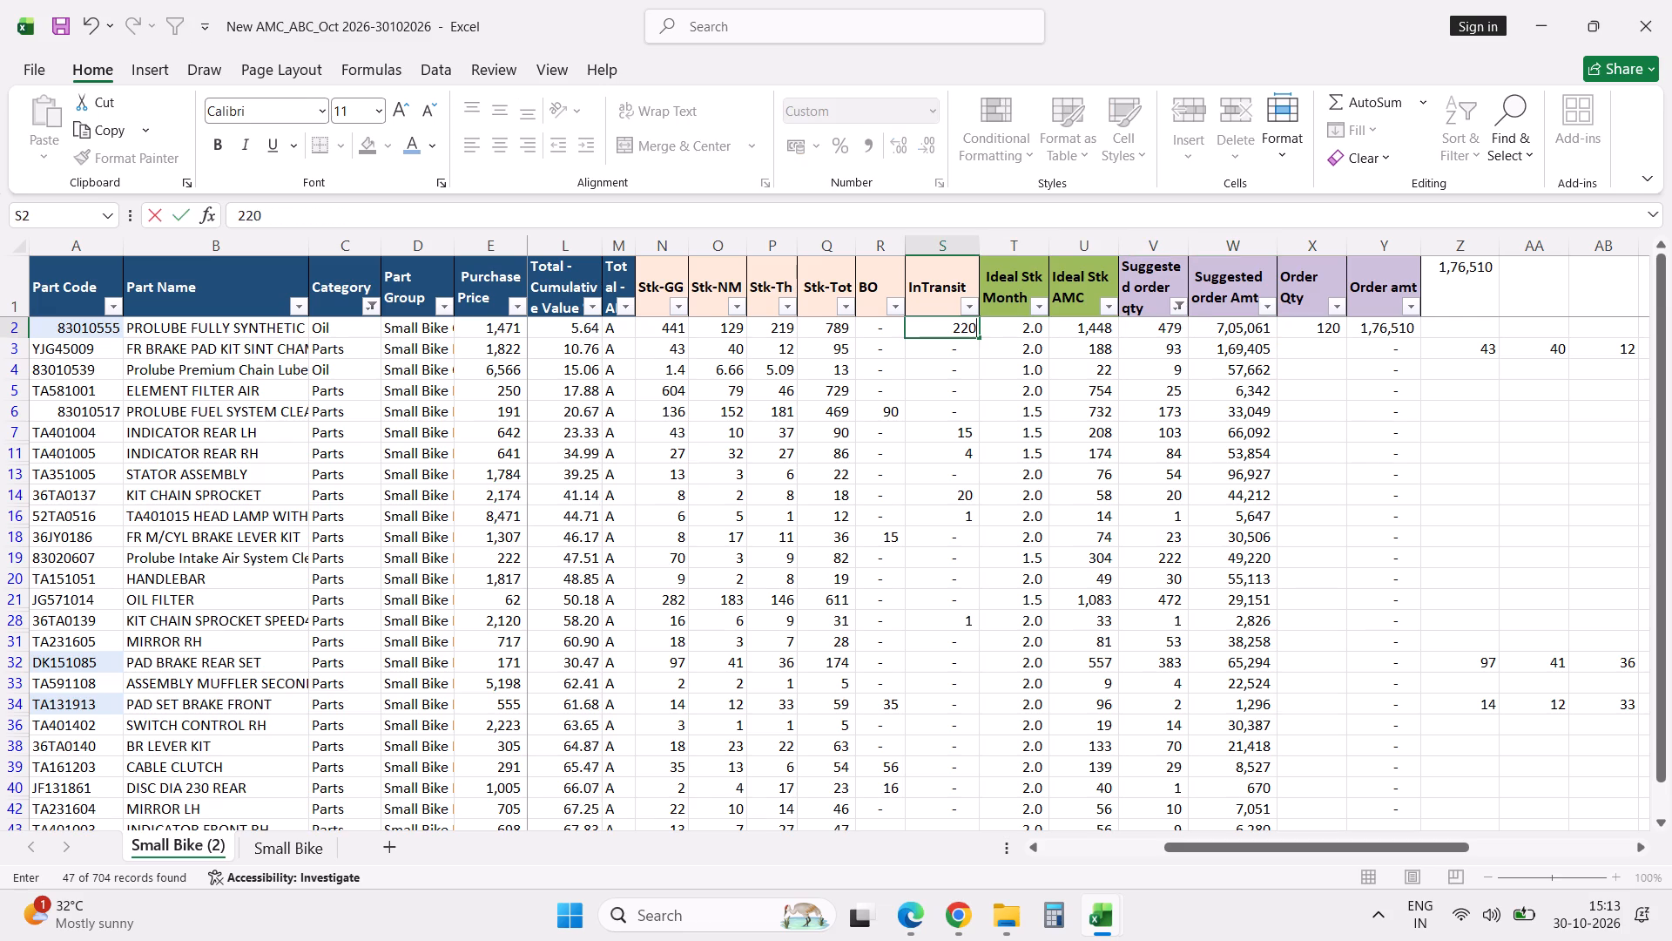
{"action": "key", "text": "Return"}
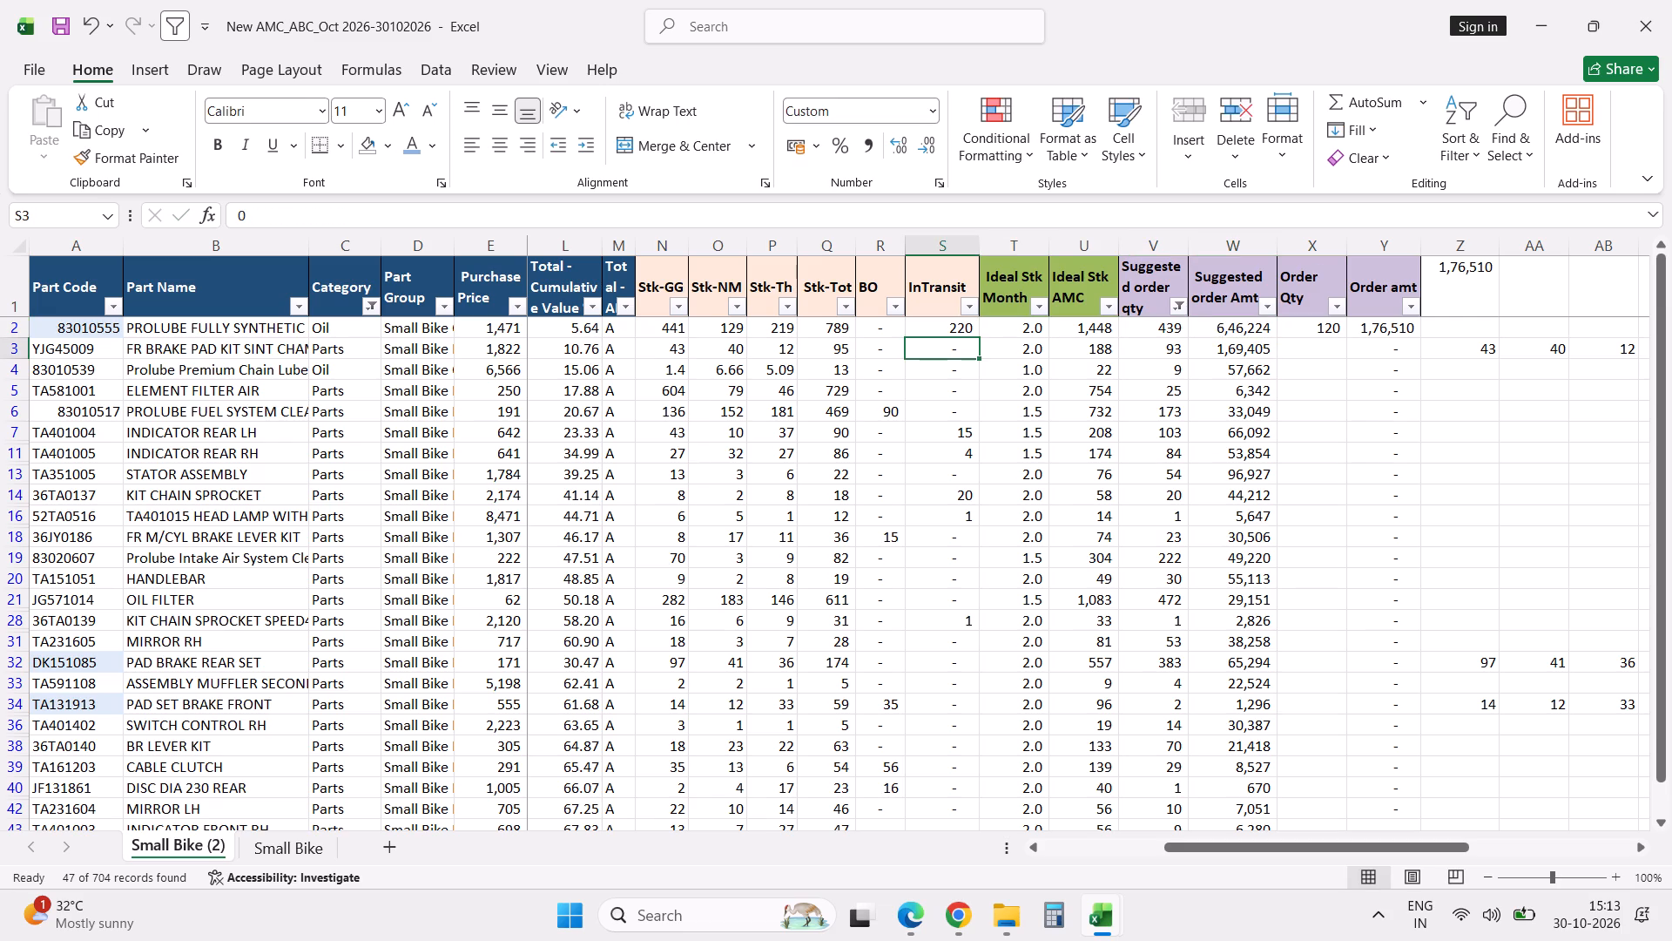
Set the Order Qty of part 83010555 to 60.
{"action": "key", "text": "Up"}
{"action": "key", "text": "Right"}
{"action": "key", "text": "Right"}
{"action": "key", "text": "Right"}
{"action": "key", "text": "Right"}
{"action": "key", "text": "Right"}
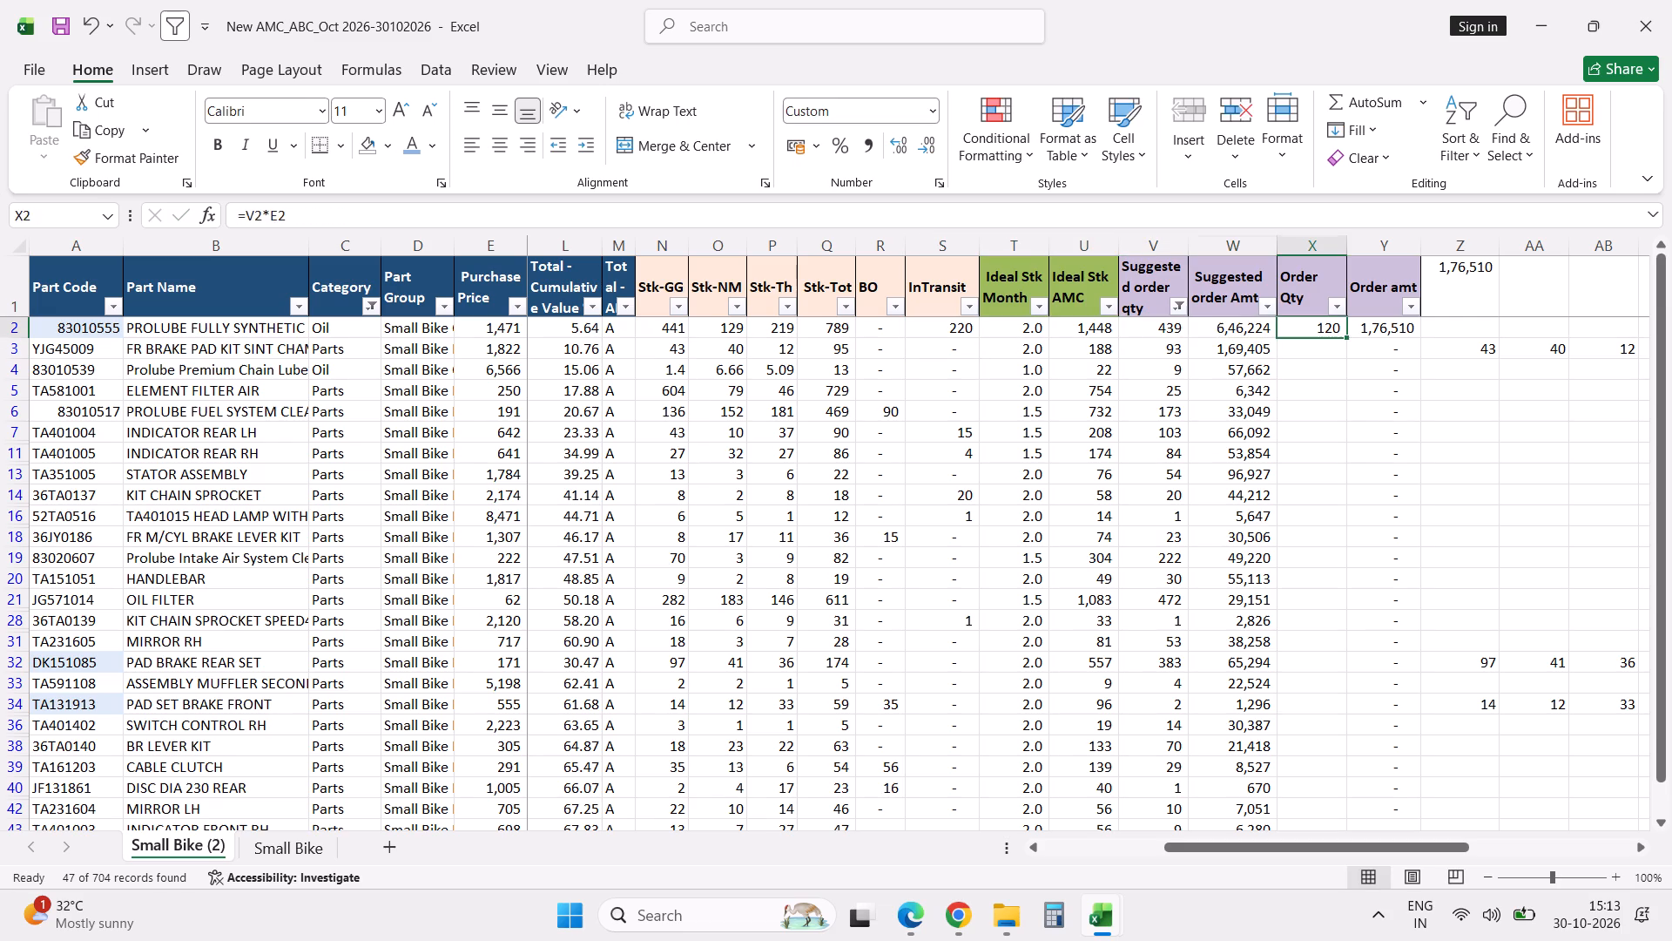
{"action": "type", "text": "60"}
{"action": "key", "text": "Return"}
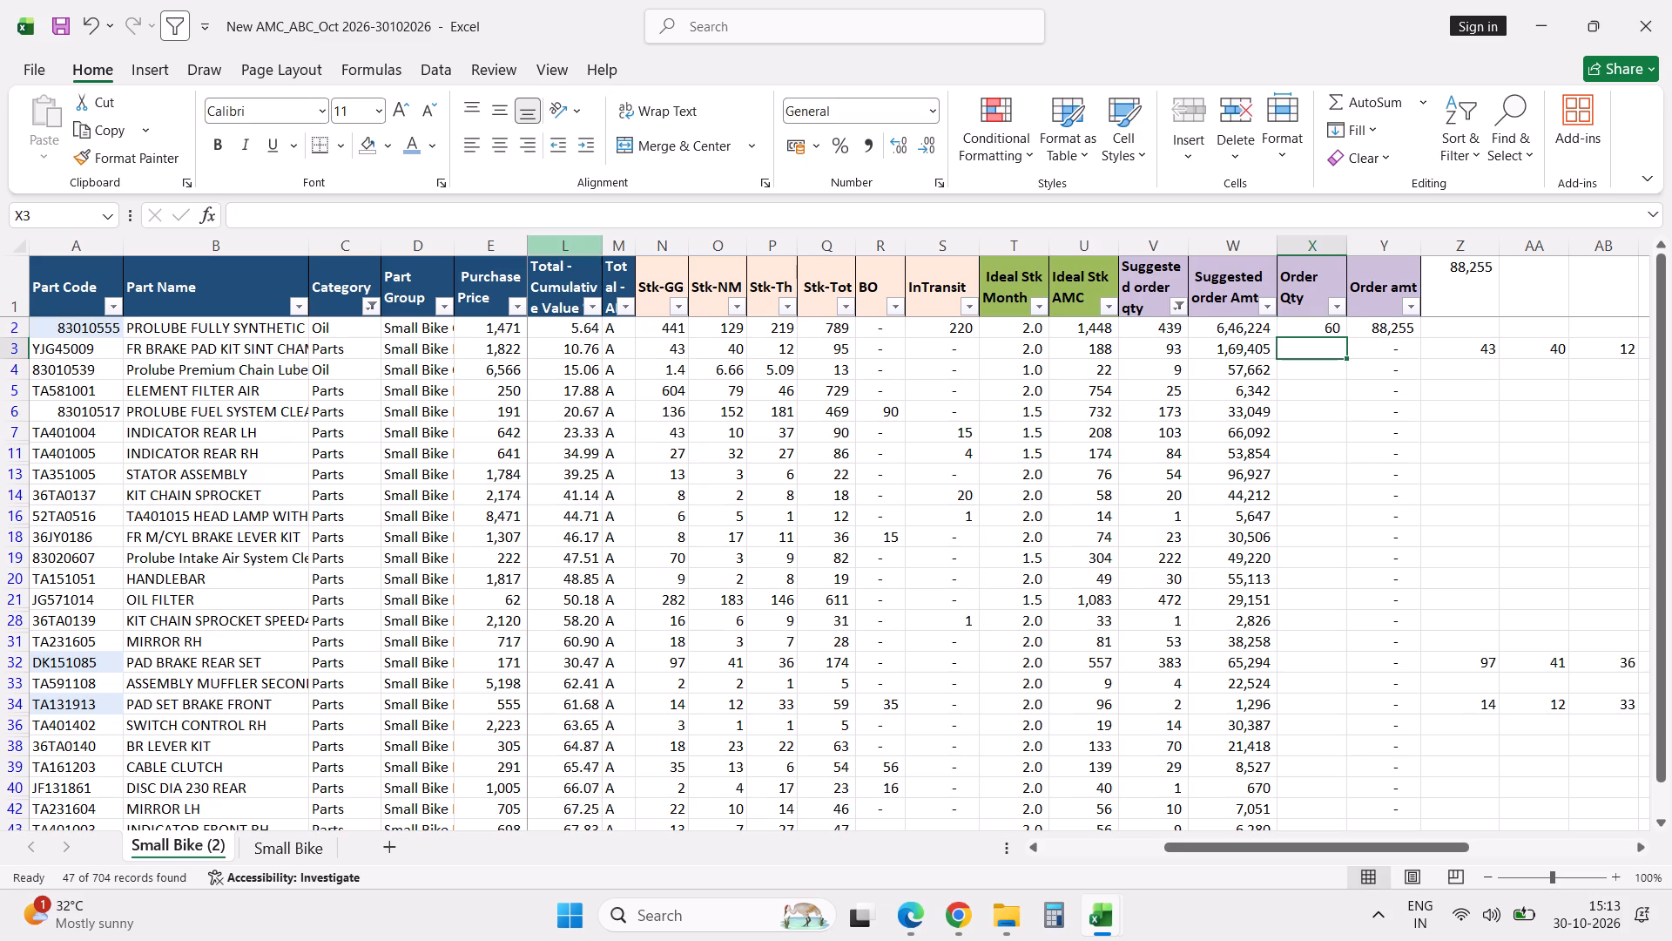
Copy part code YJG45009 and filter the Part column of the Part Purchase Order Statement workbook to it.
{"action": "left_click", "coordinate": [96, 350]}
{"action": "key", "text": "ctrl+c"}
{"action": "key", "text": "alt+Tab"}
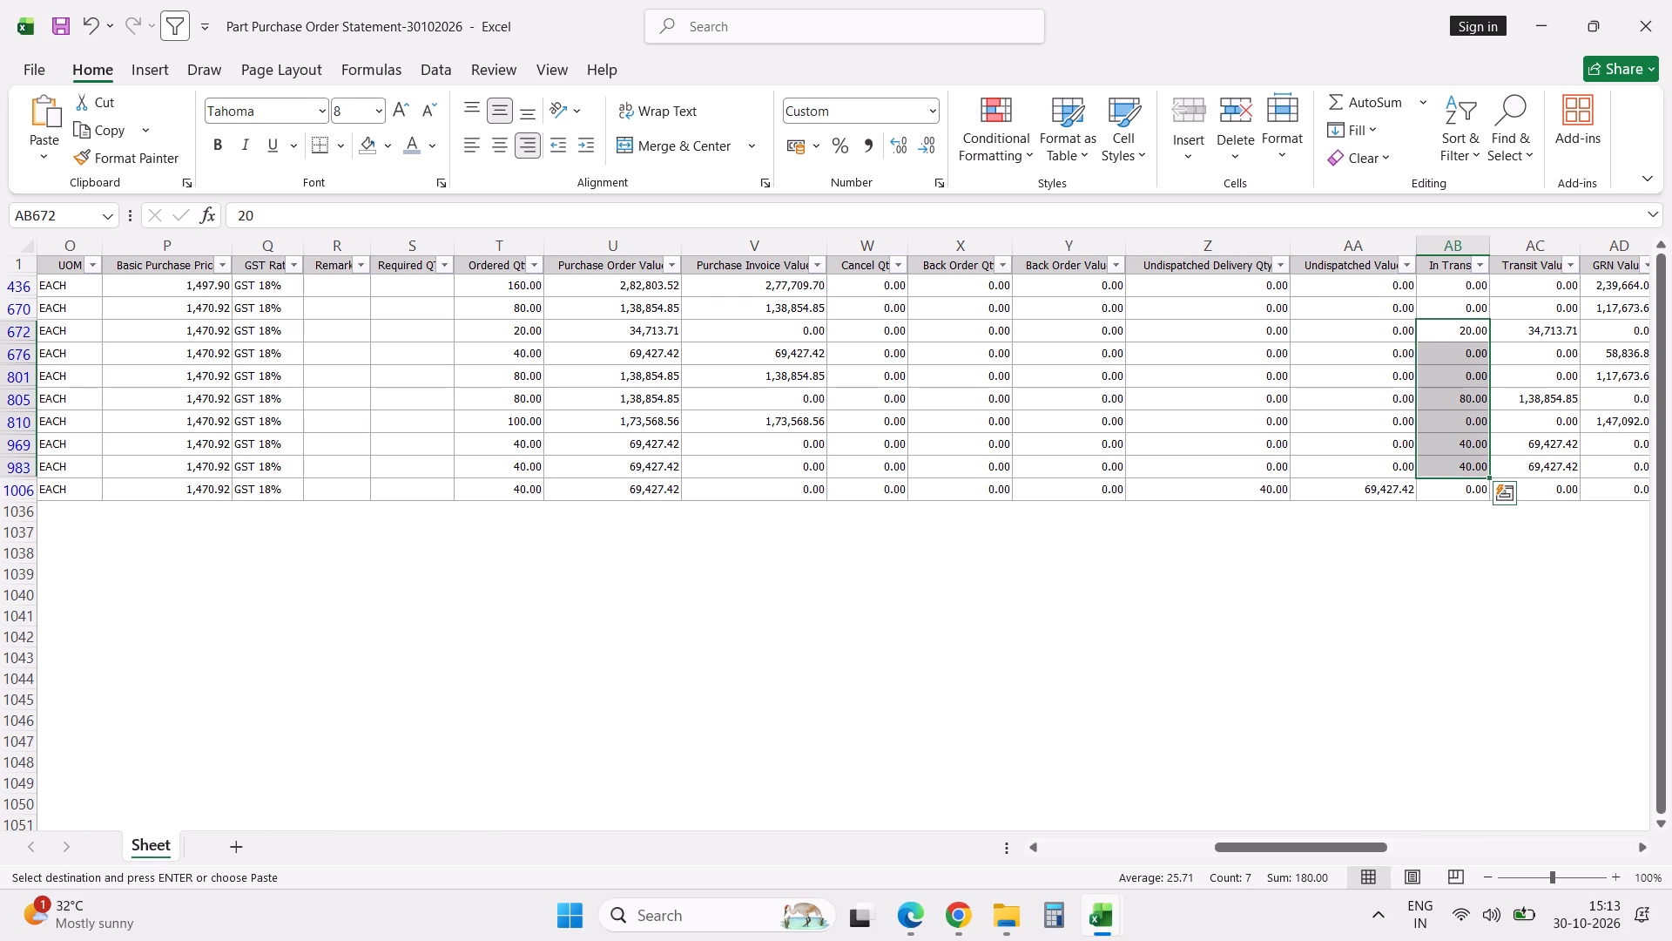
{"action": "left_click", "coordinate": [780, 264]}
{"action": "key", "text": "Left"}
{"action": "key", "text": "Left"}
{"action": "key", "text": "Left"}
{"action": "key", "text": "Left"}
{"action": "key", "text": "Left"}
{"action": "key", "text": "Left"}
{"action": "key", "text": "Left"}
{"action": "key", "text": "Left"}
{"action": "key", "text": "Left"}
{"action": "key", "text": "Left"}
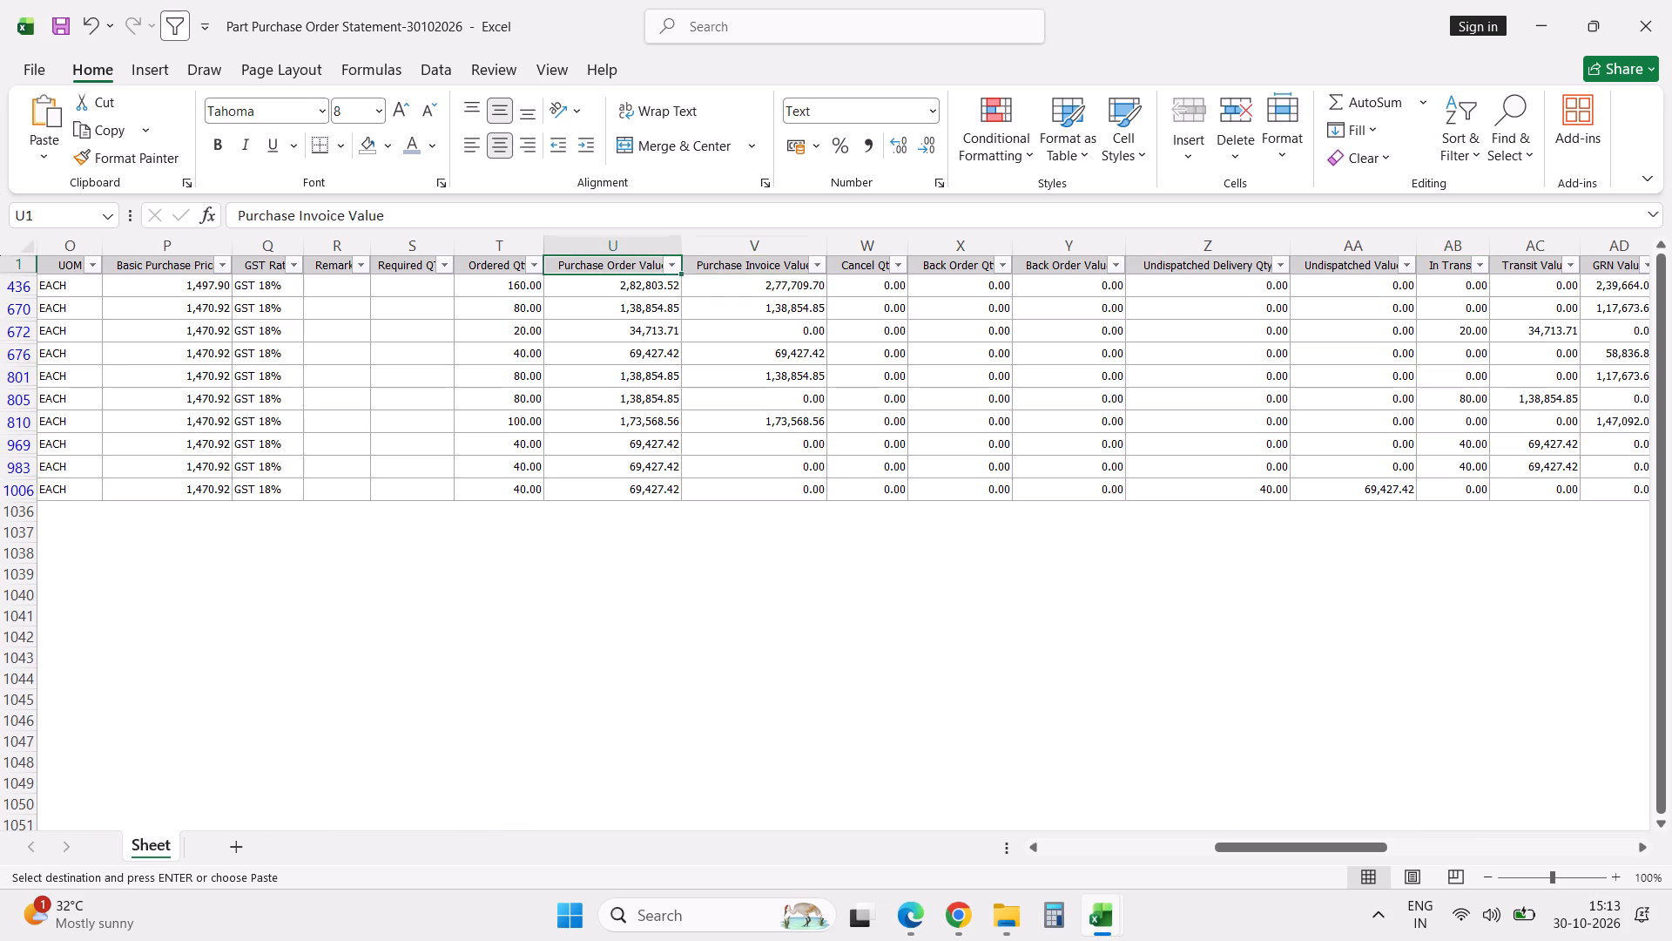
{"action": "key", "text": "Left"}
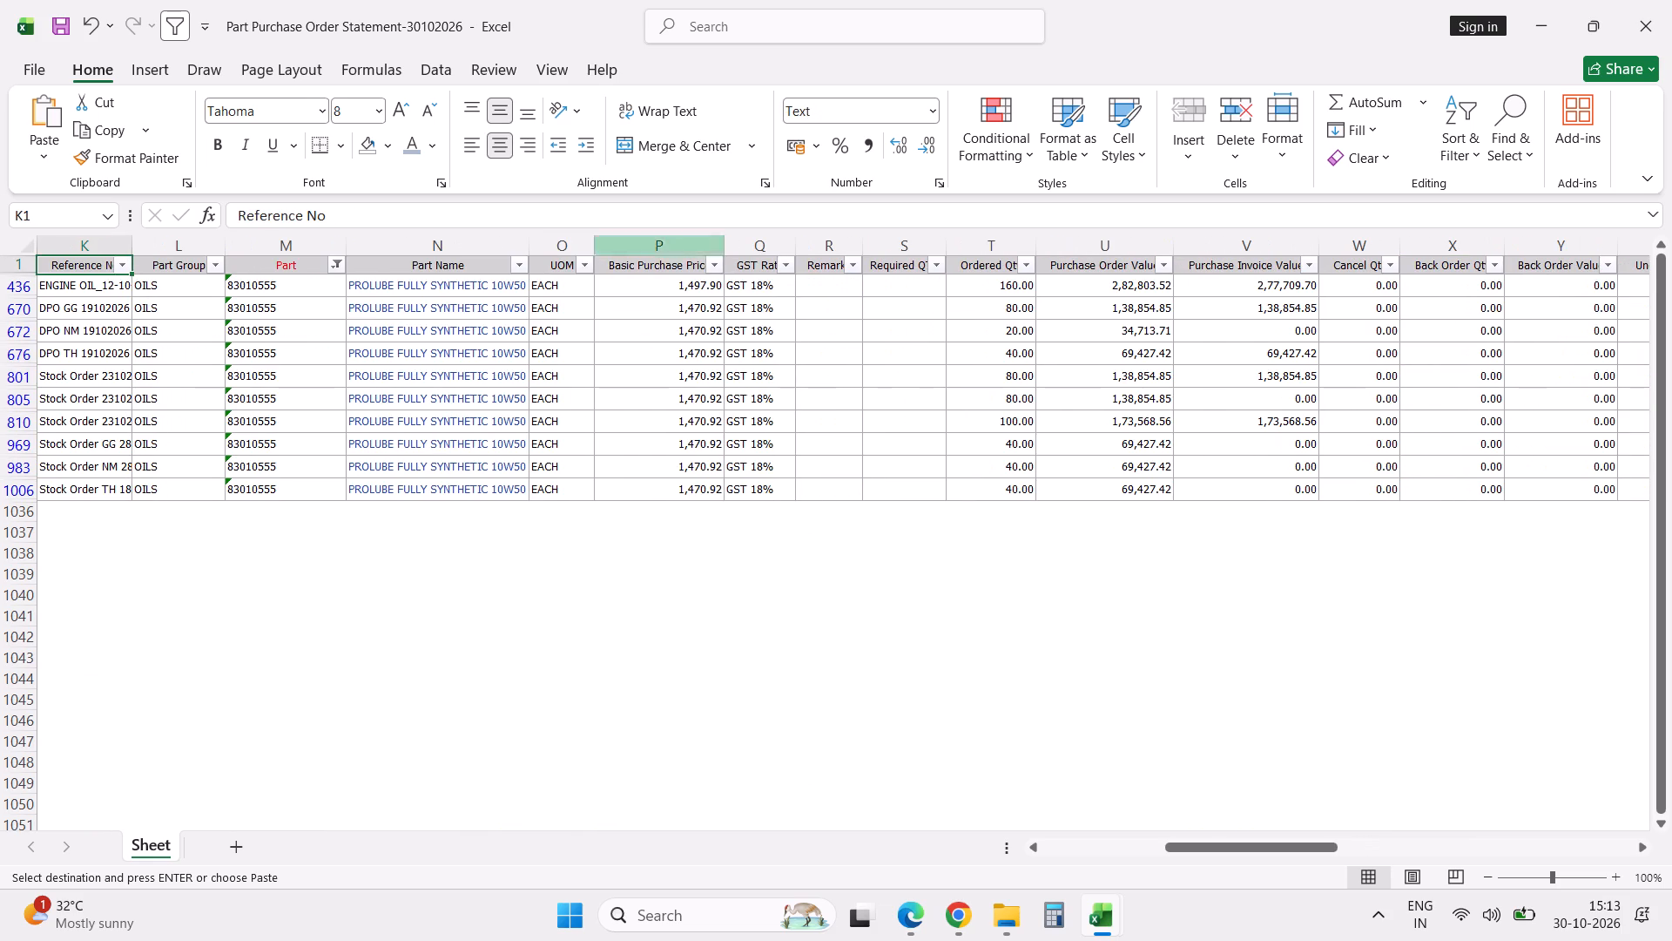
{"action": "left_click", "coordinate": [337, 267]}
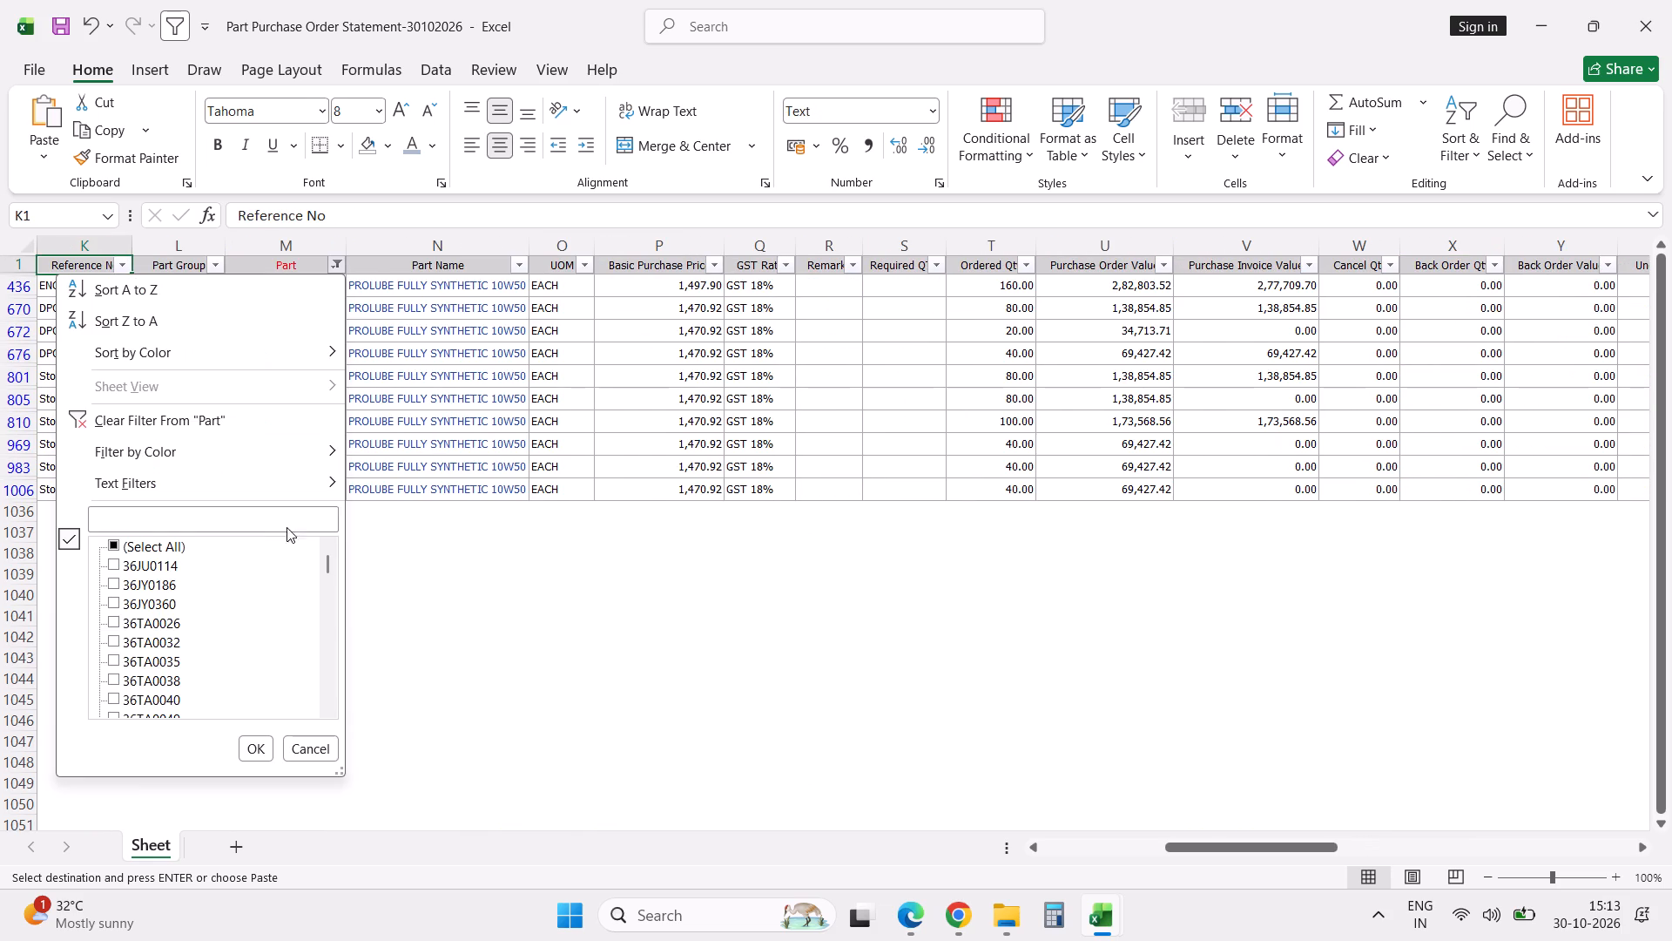
{"action": "left_click", "coordinate": [287, 525]}
{"action": "key", "text": "ctrl+v"}
{"action": "key", "text": "Return"}
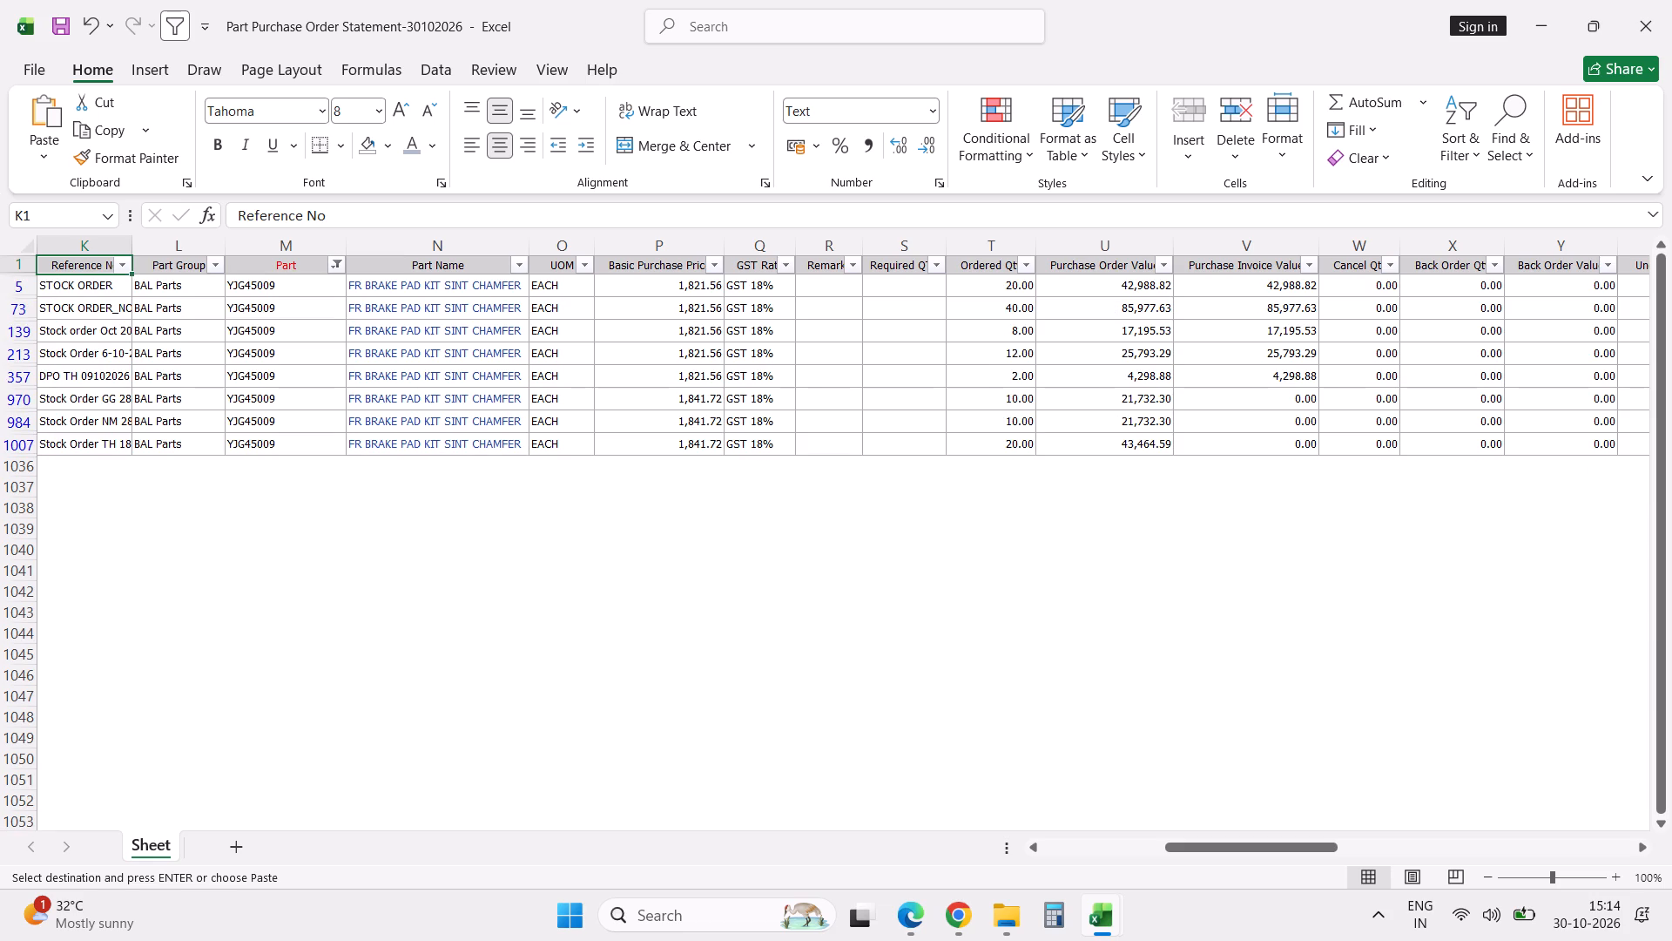
Examine the back order, undispatched and in-transit quantities of the YJG45009 purchase orders.
{"action": "key", "text": "Down"}
{"action": "key", "text": "Right"}
{"action": "key", "text": "Right"}
{"action": "key", "text": "Right"}
{"action": "key", "text": "Right"}
{"action": "key", "text": "Right"}
{"action": "key", "text": "Right"}
{"action": "key", "text": "Right"}
{"action": "key", "text": "Right"}
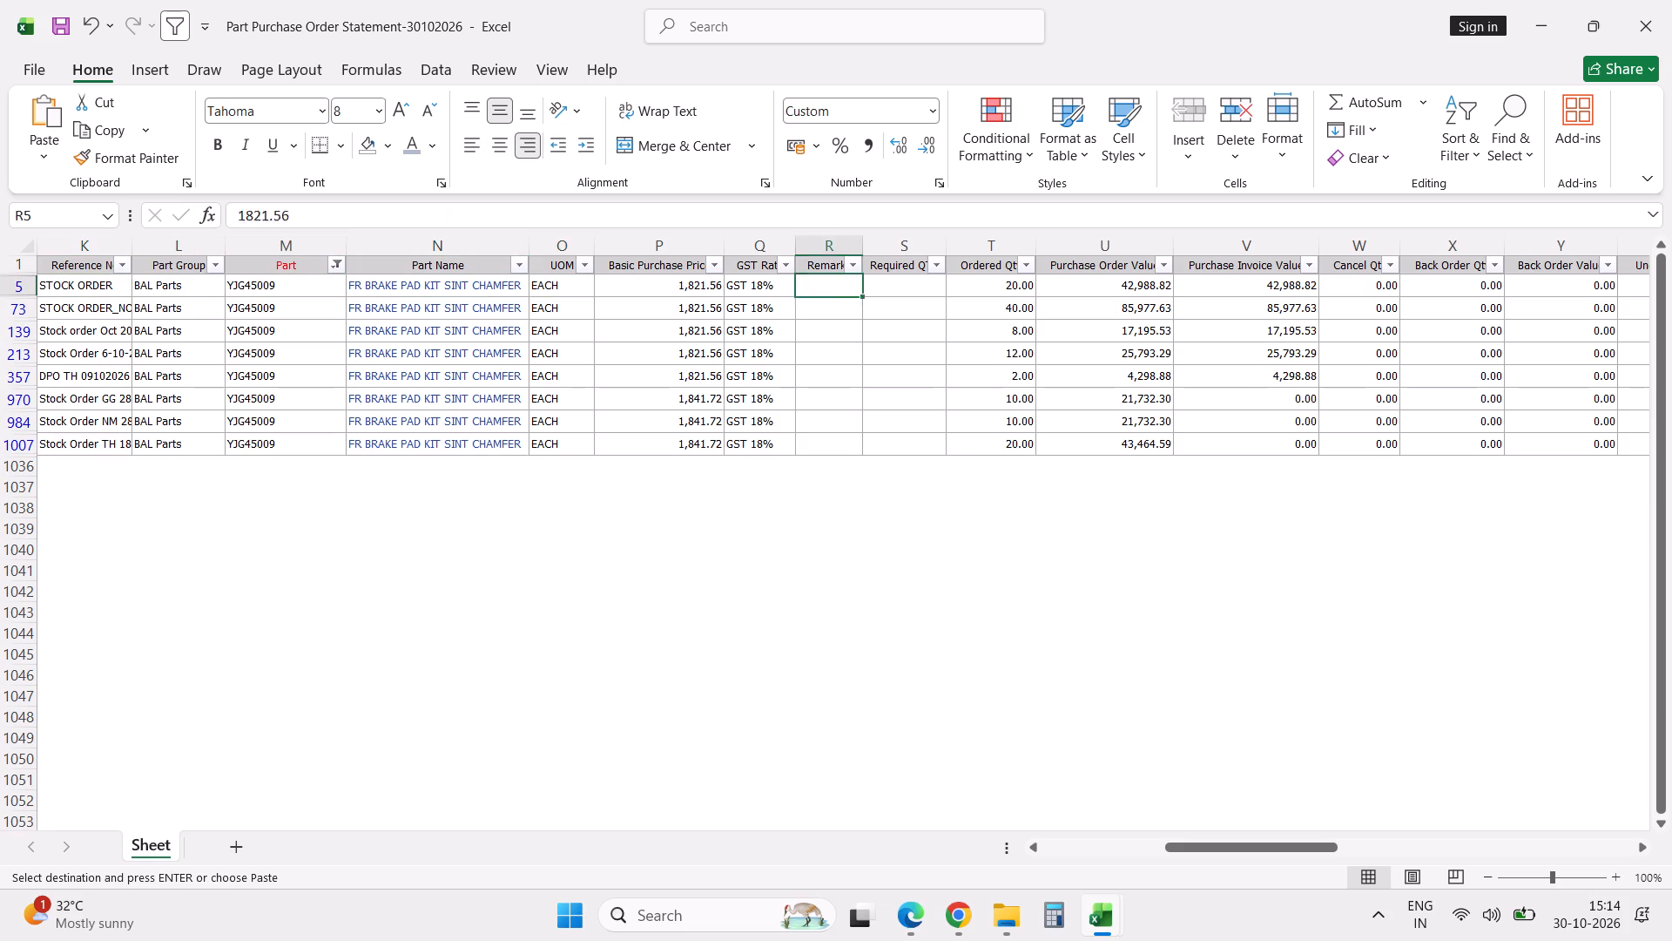
{"action": "key", "text": "Down"}
{"action": "key", "text": "Down"}
{"action": "key", "text": "Down"}
{"action": "key", "text": "Right"}
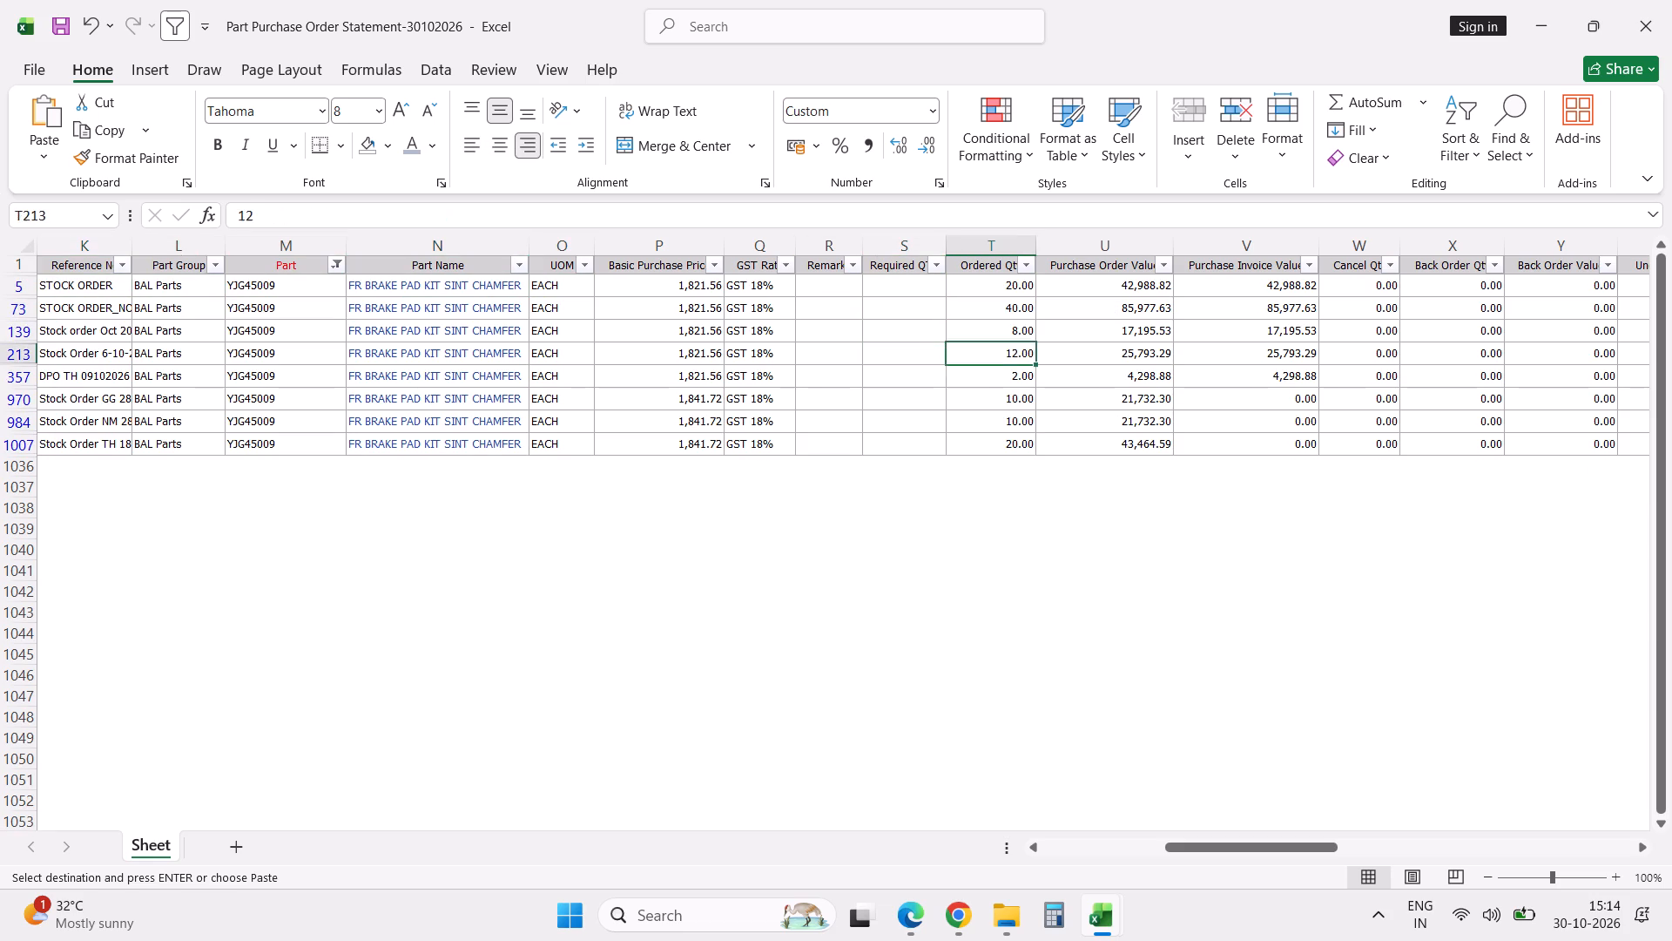
{"action": "key", "text": "Right"}
{"action": "key", "text": "Down"}
{"action": "key", "text": "Right"}
{"action": "key", "text": "Right"}
{"action": "key", "text": "Right"}
{"action": "key", "text": "Right"}
{"action": "key", "text": "Right"}
{"action": "key", "text": "Right"}
{"action": "key", "text": "Right"}
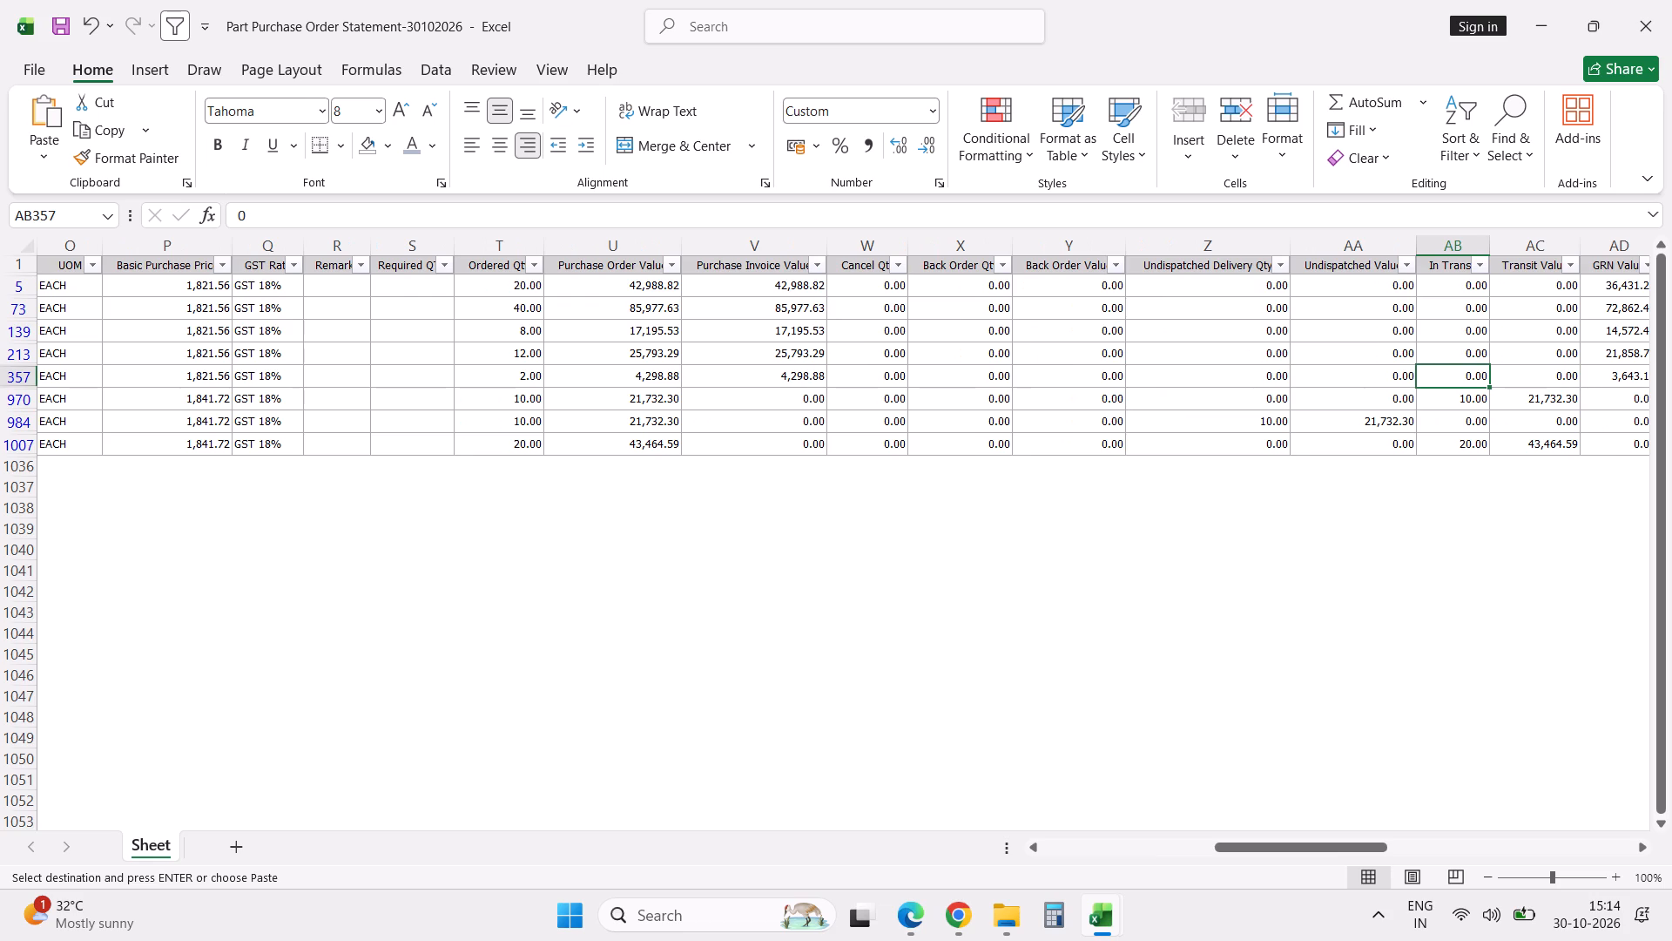
Return to the New AMC_ABC workbook and set the InTransit quantity of part YJG45009 to 40.
{"action": "key", "text": "alt+Tab"}
{"action": "key", "text": "Right"}
{"action": "key", "text": "Right"}
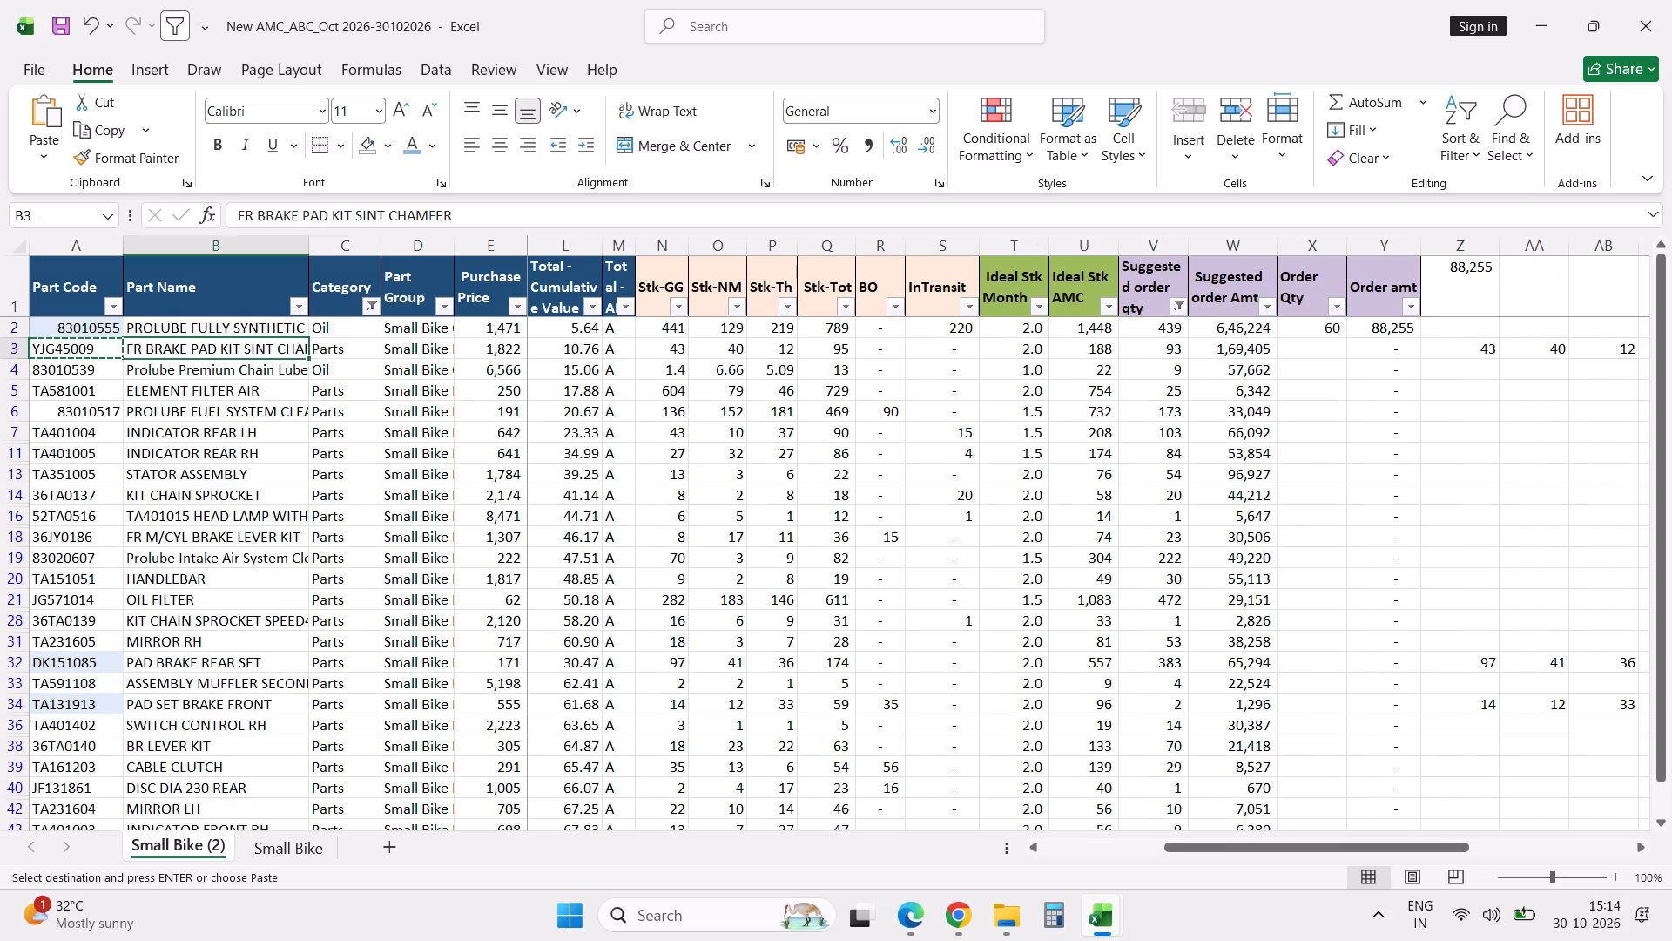
{"action": "key", "text": "Right"}
{"action": "key", "text": "Right"}
{"action": "key", "text": "Right"}
{"action": "key", "text": "Right"}
{"action": "key", "text": "Right"}
{"action": "key", "text": "Right"}
{"action": "key", "text": "Right"}
{"action": "key", "text": "Right"}
{"action": "key", "text": "Right"}
{"action": "key", "text": "Right"}
{"action": "key", "text": "Right"}
{"action": "key", "text": "Right"}
{"action": "key", "text": "Right"}
{"action": "key", "text": "Right"}
{"action": "key", "text": "Right"}
{"action": "key", "text": "Right"}
{"action": "key", "text": "Right"}
{"action": "key", "text": "Right"}
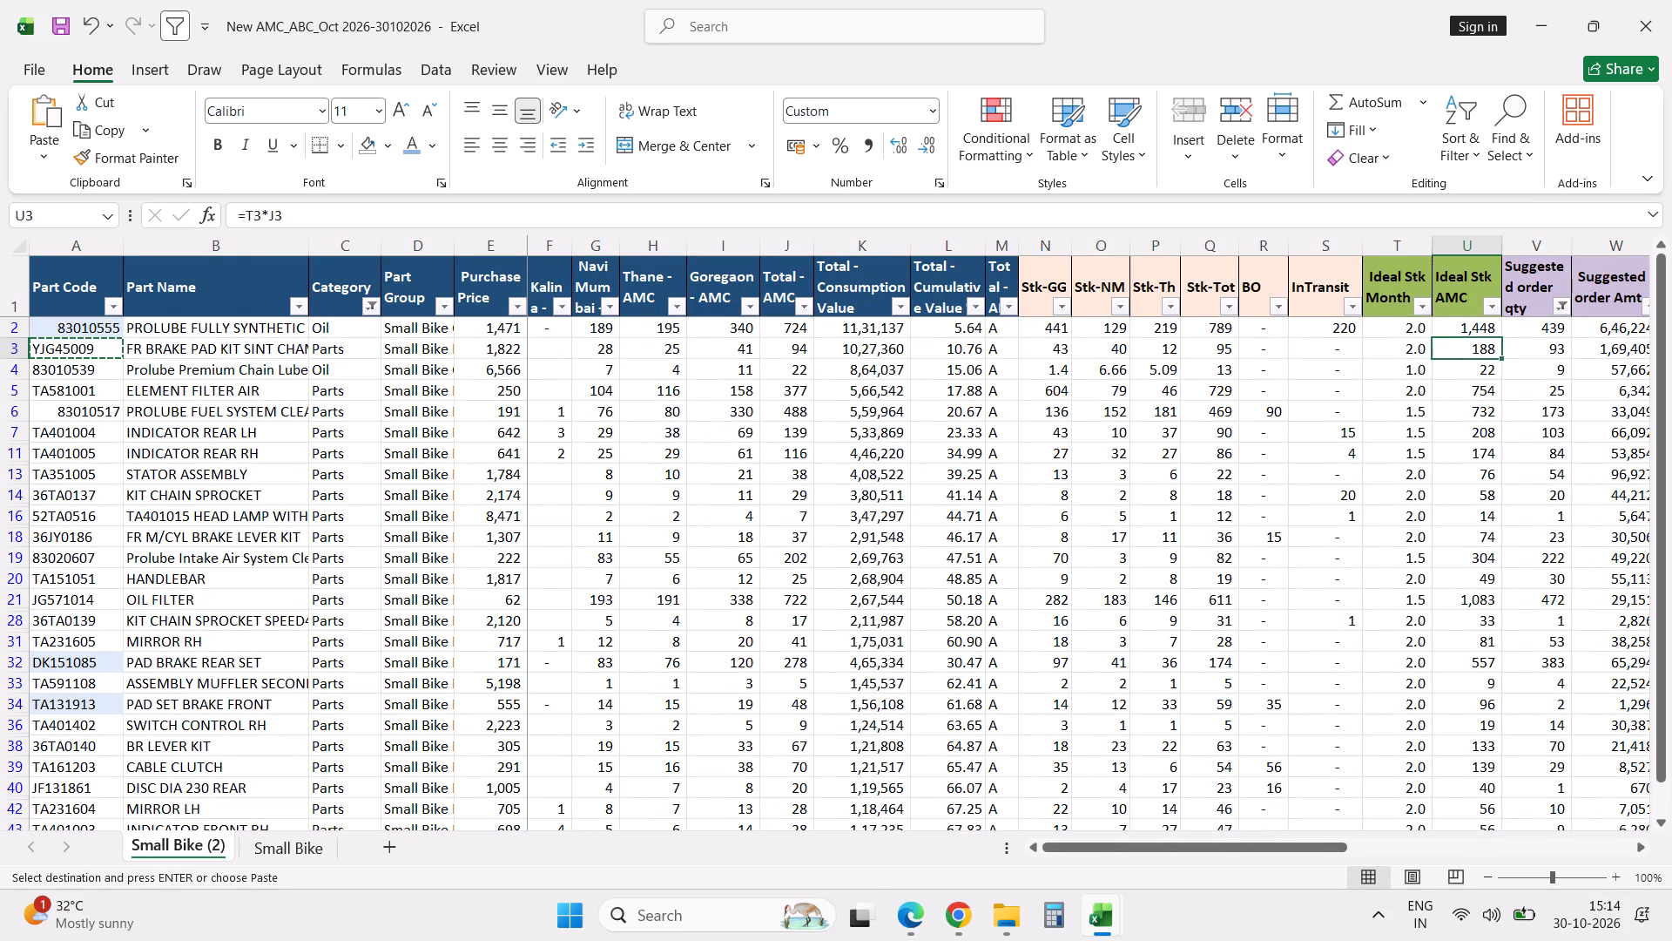
{"action": "key", "text": "Right"}
{"action": "key", "text": "Right"}
{"action": "key", "text": "Right"}
{"action": "key", "text": "Right"}
{"action": "key", "text": "Right"}
{"action": "key", "text": "Left"}
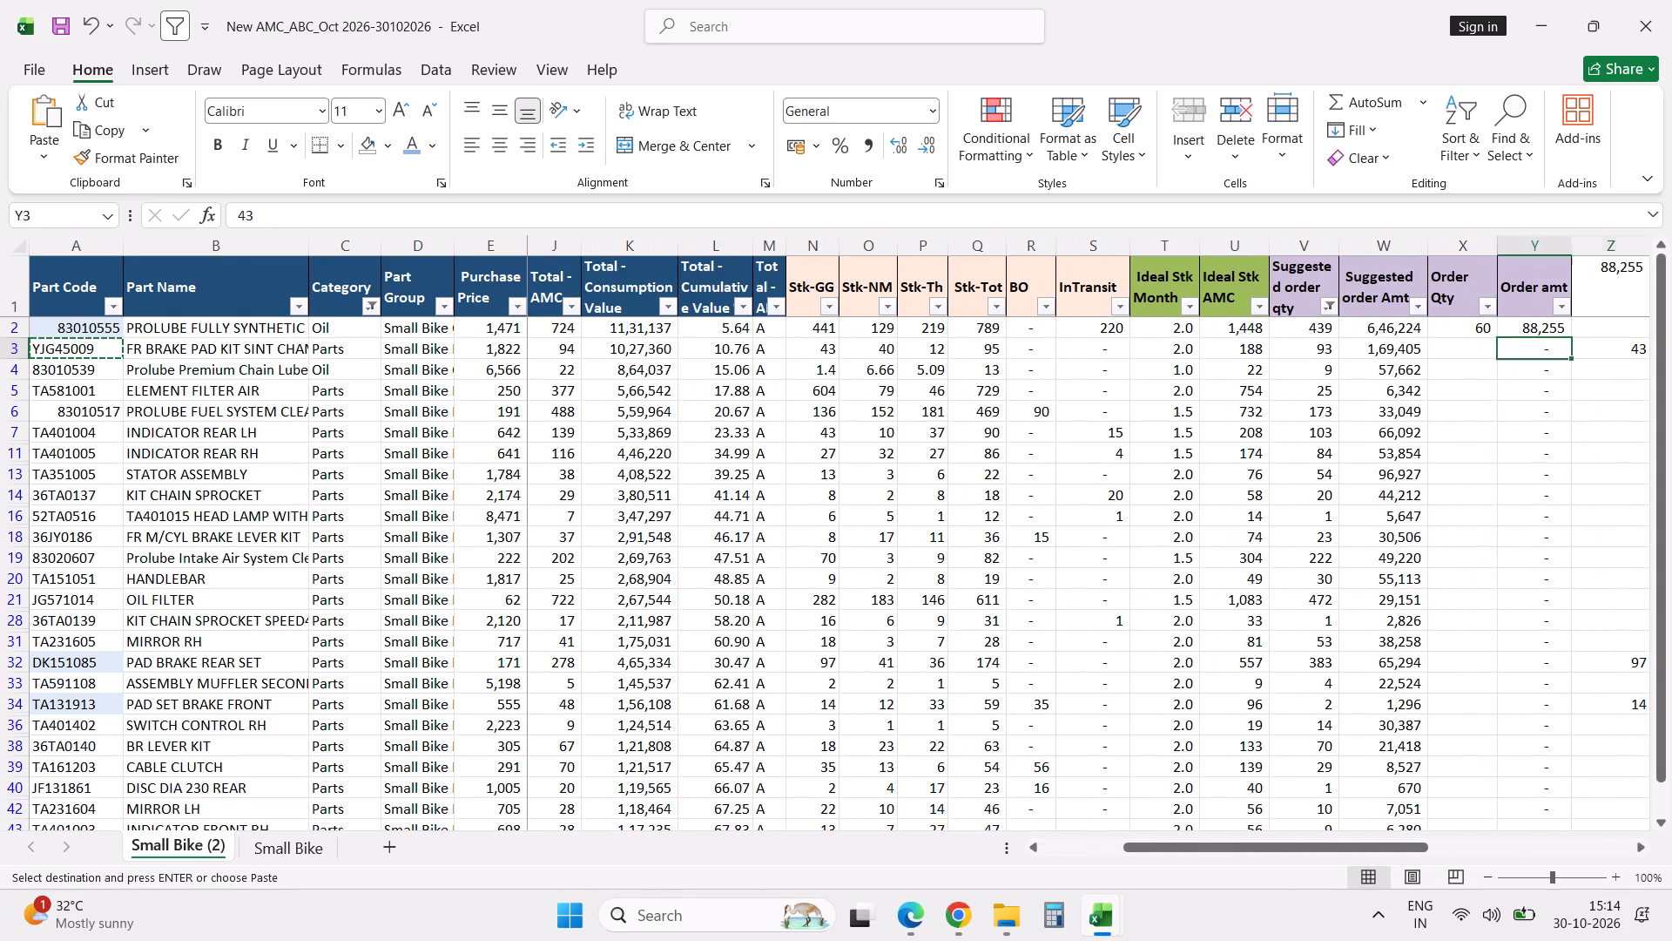
{"action": "key", "text": "Left"}
{"action": "key", "text": "Left"}
{"action": "key", "text": "Left"}
{"action": "key", "text": "Left"}
{"action": "key", "text": "Left"}
{"action": "key", "text": "Left"}
{"action": "type", "text": "40"}
{"action": "key", "text": "Return"}
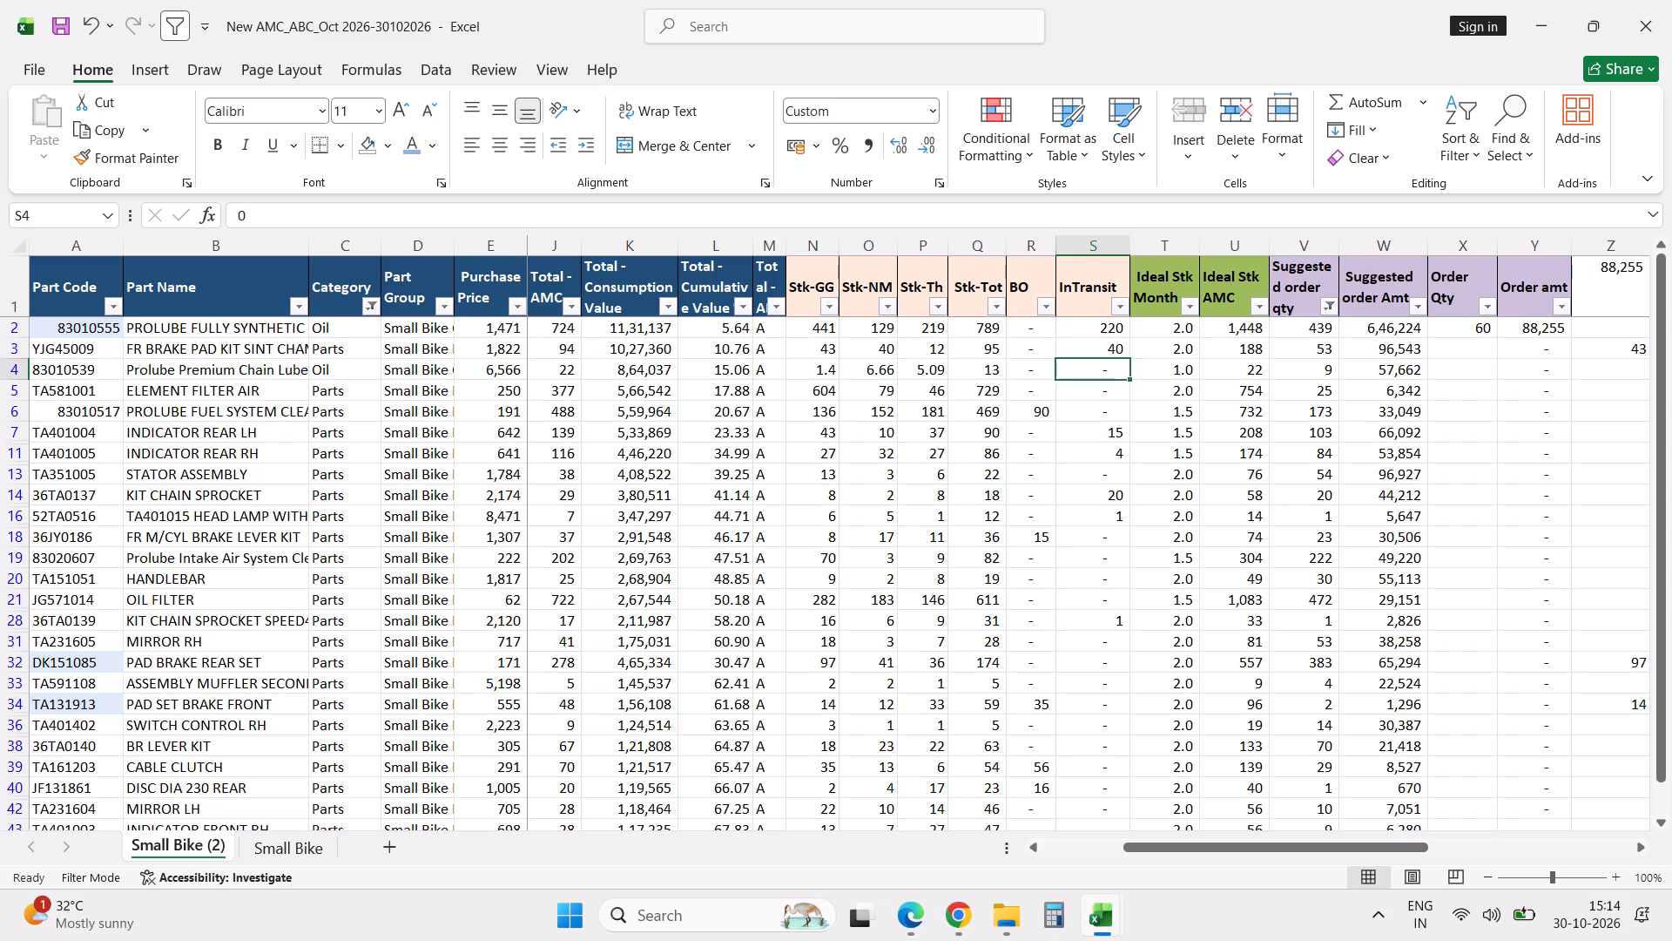
Enter 50 as the Order Qty for part YJG45009.
{"action": "key", "text": "Up"}
{"action": "key", "text": "Right"}
{"action": "key", "text": "Right"}
{"action": "key", "text": "Right"}
{"action": "key", "text": "Right"}
{"action": "key", "text": "Right"}
{"action": "type", "text": "50"}
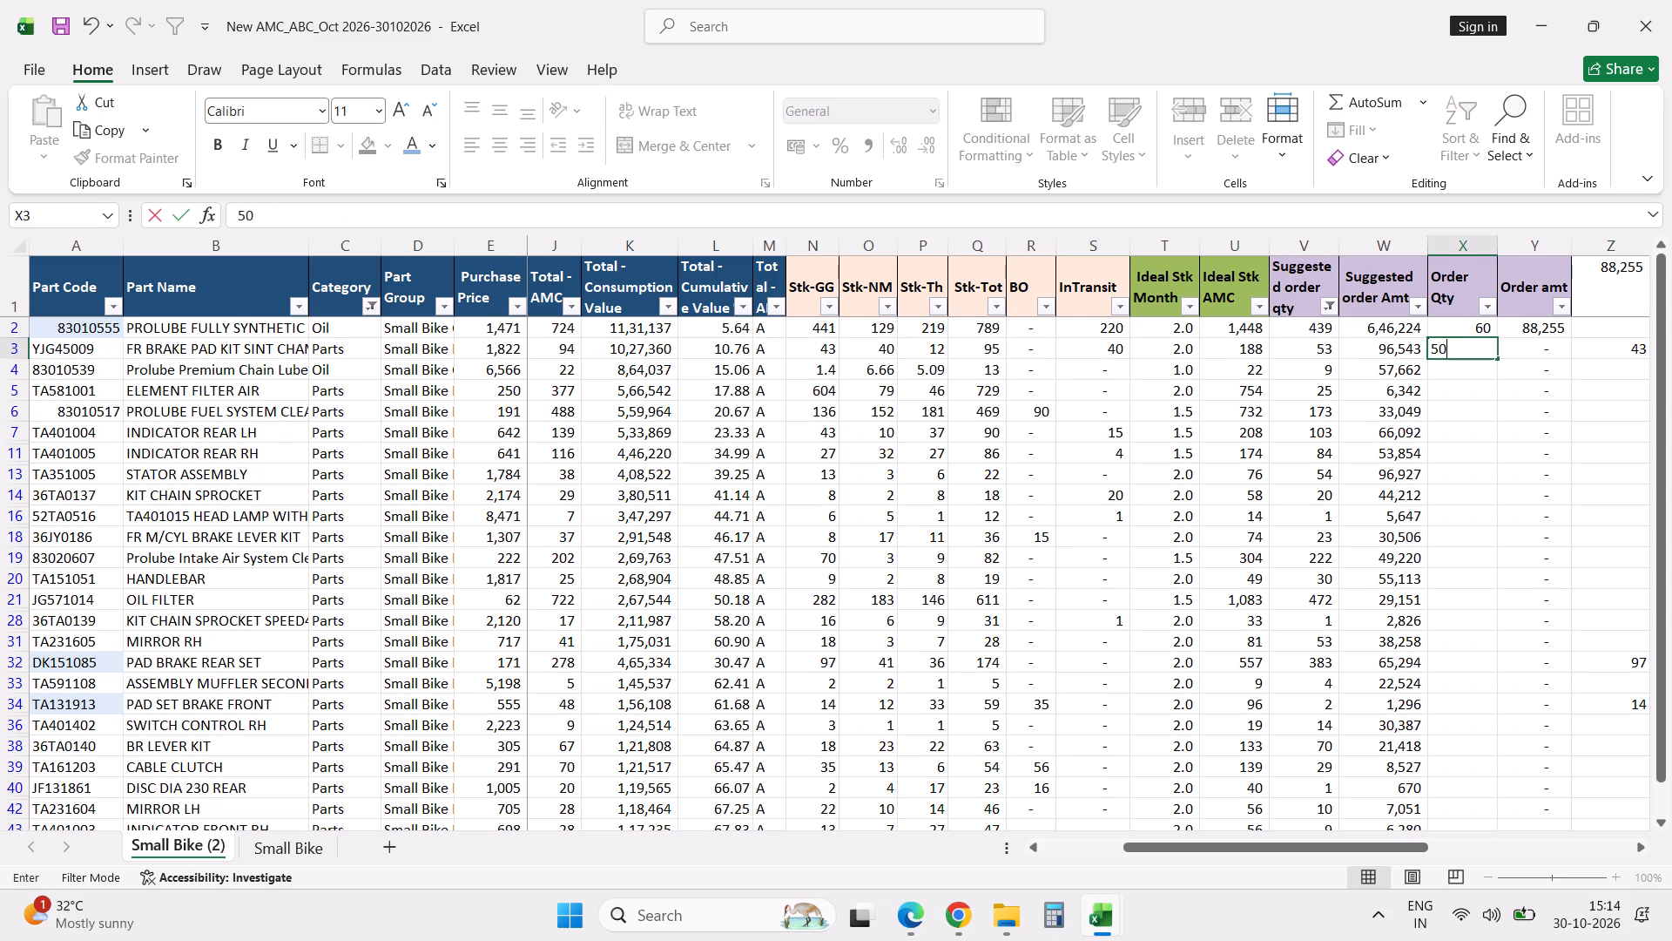
{"action": "key", "text": "Return"}
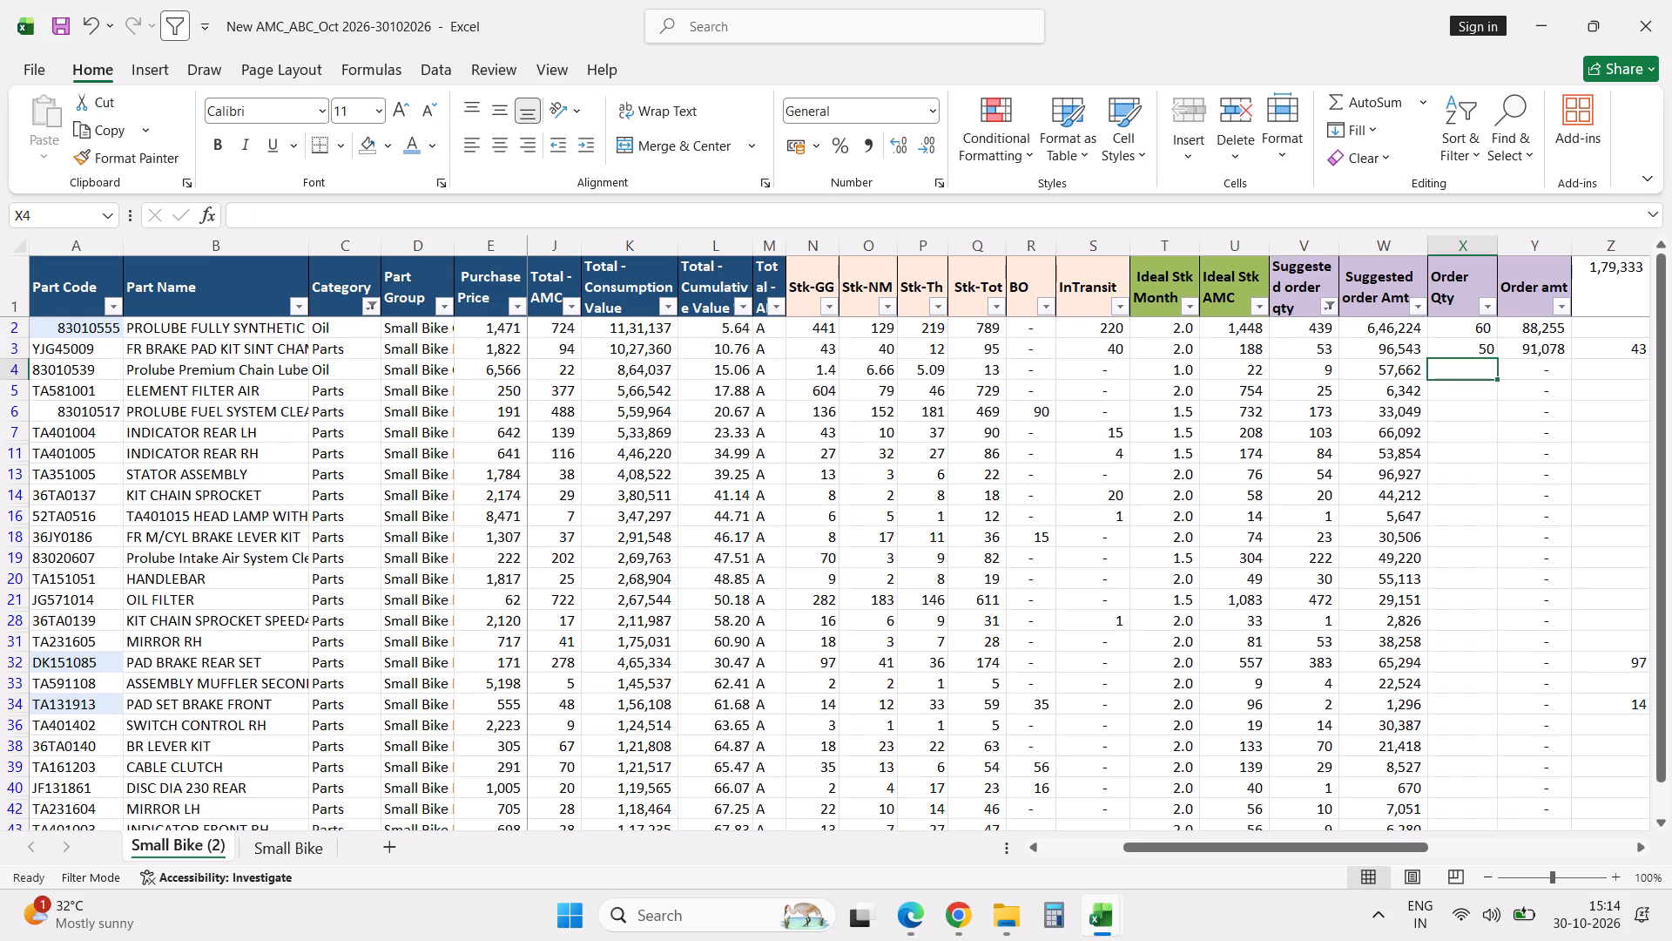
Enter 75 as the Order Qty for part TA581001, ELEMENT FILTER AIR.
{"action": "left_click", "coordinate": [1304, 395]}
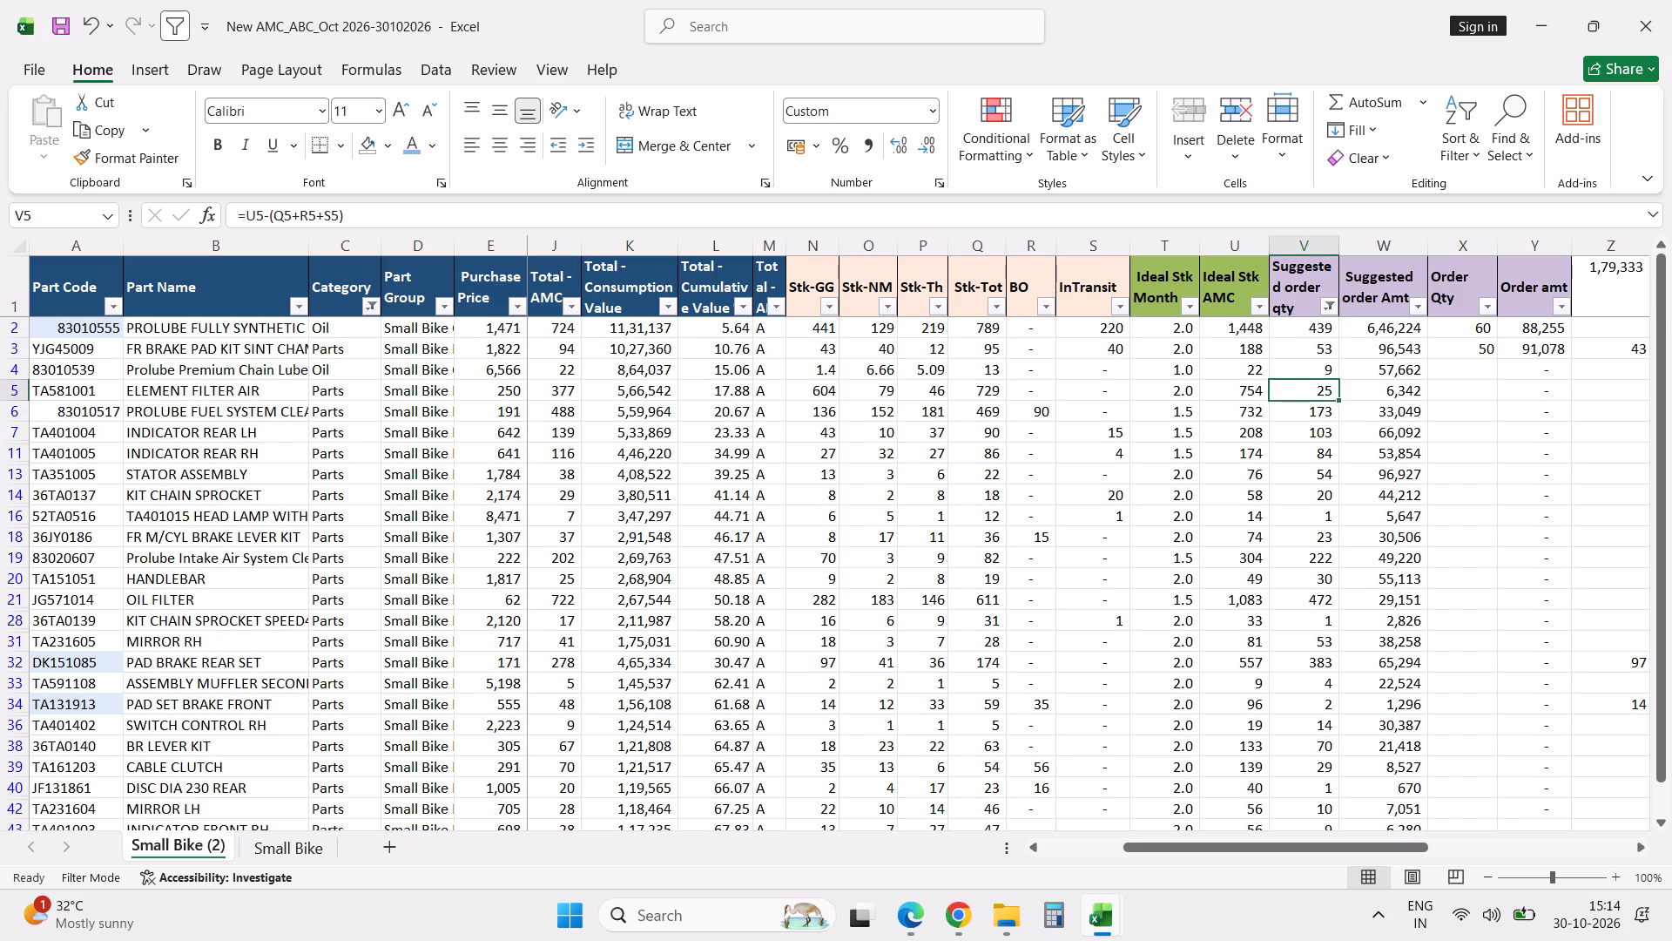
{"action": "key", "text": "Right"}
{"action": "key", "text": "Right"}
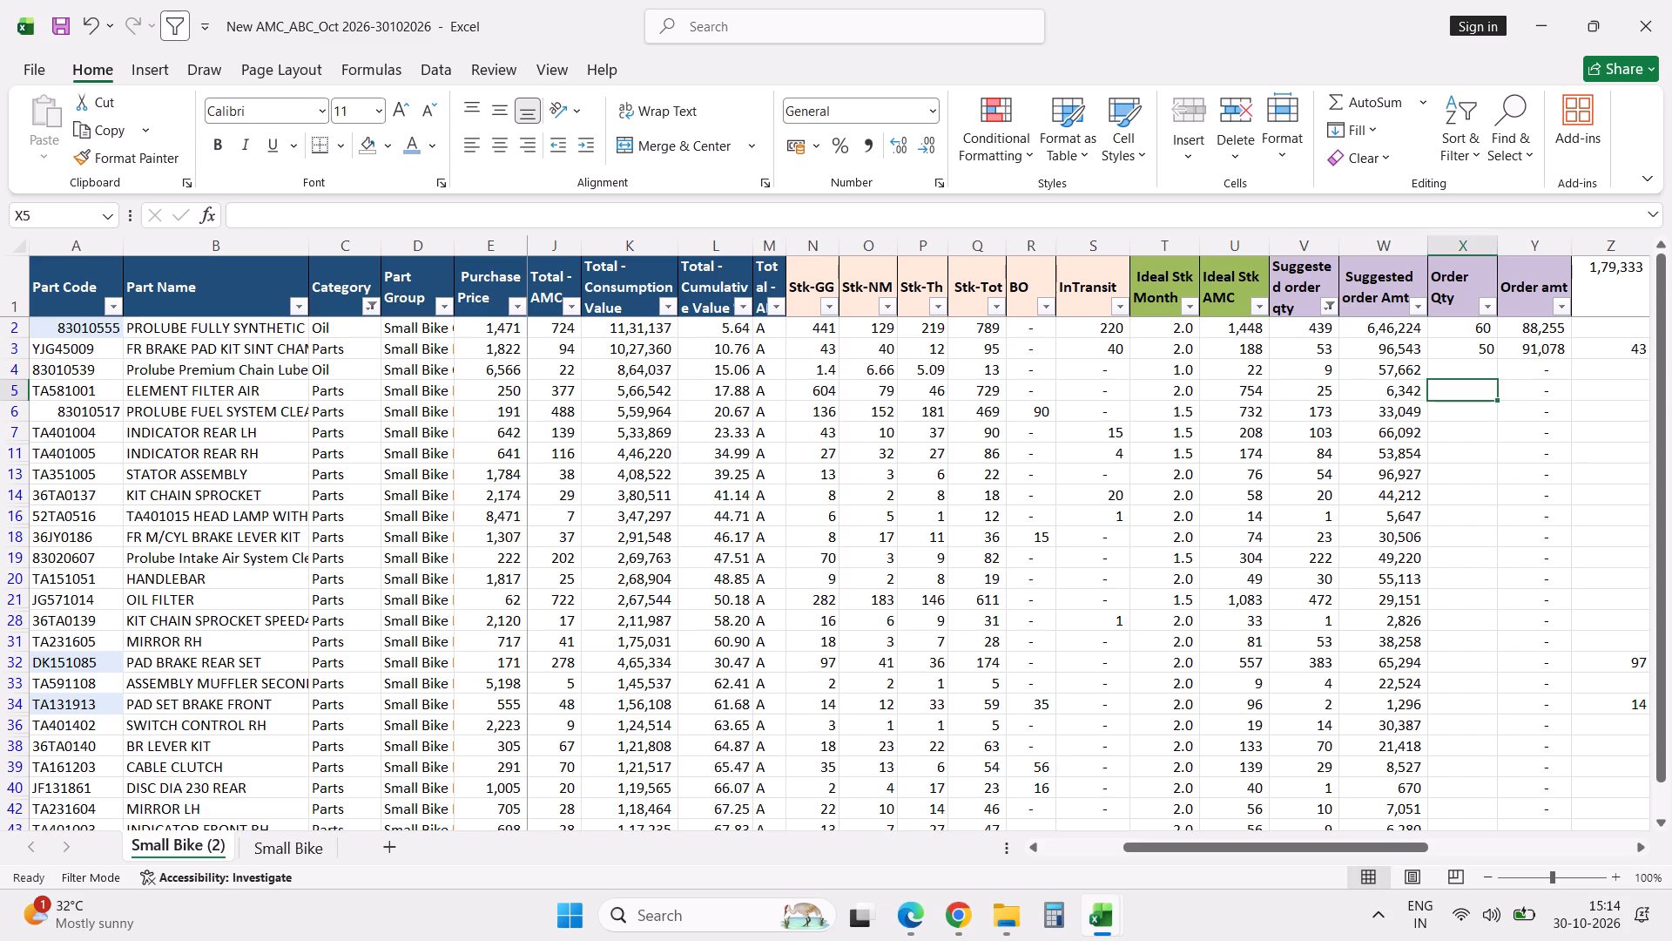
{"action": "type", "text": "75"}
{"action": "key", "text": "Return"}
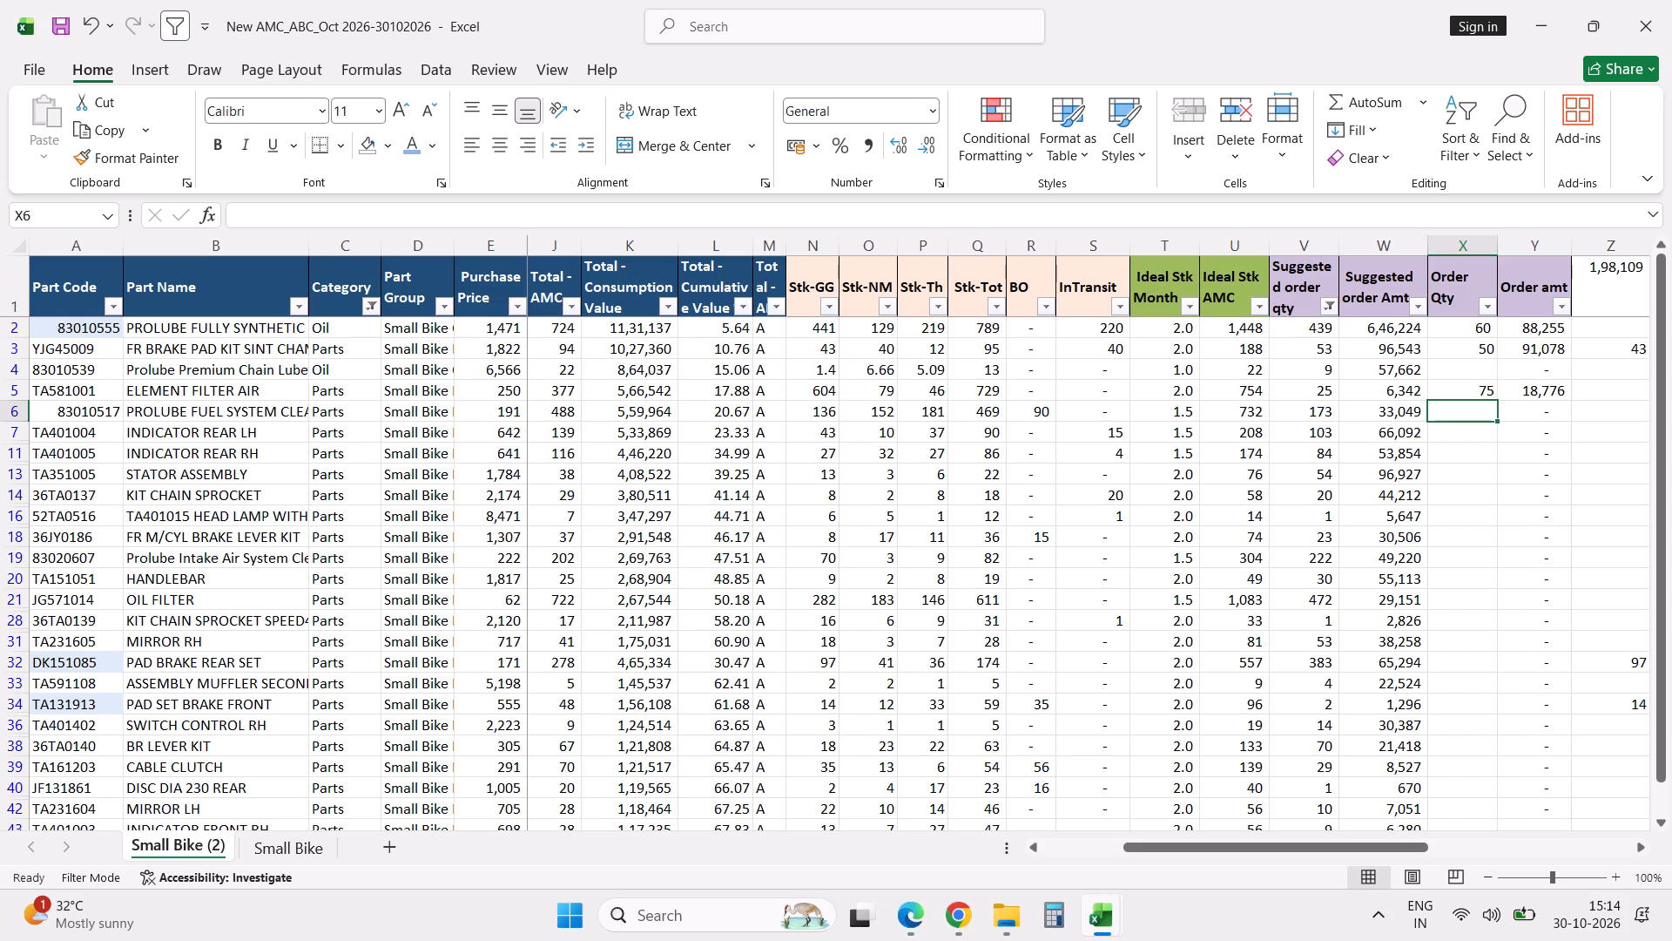
Review the location-wise AMC, stock and suggested order figures in the row of part TA581001.
{"action": "key", "text": "Up"}
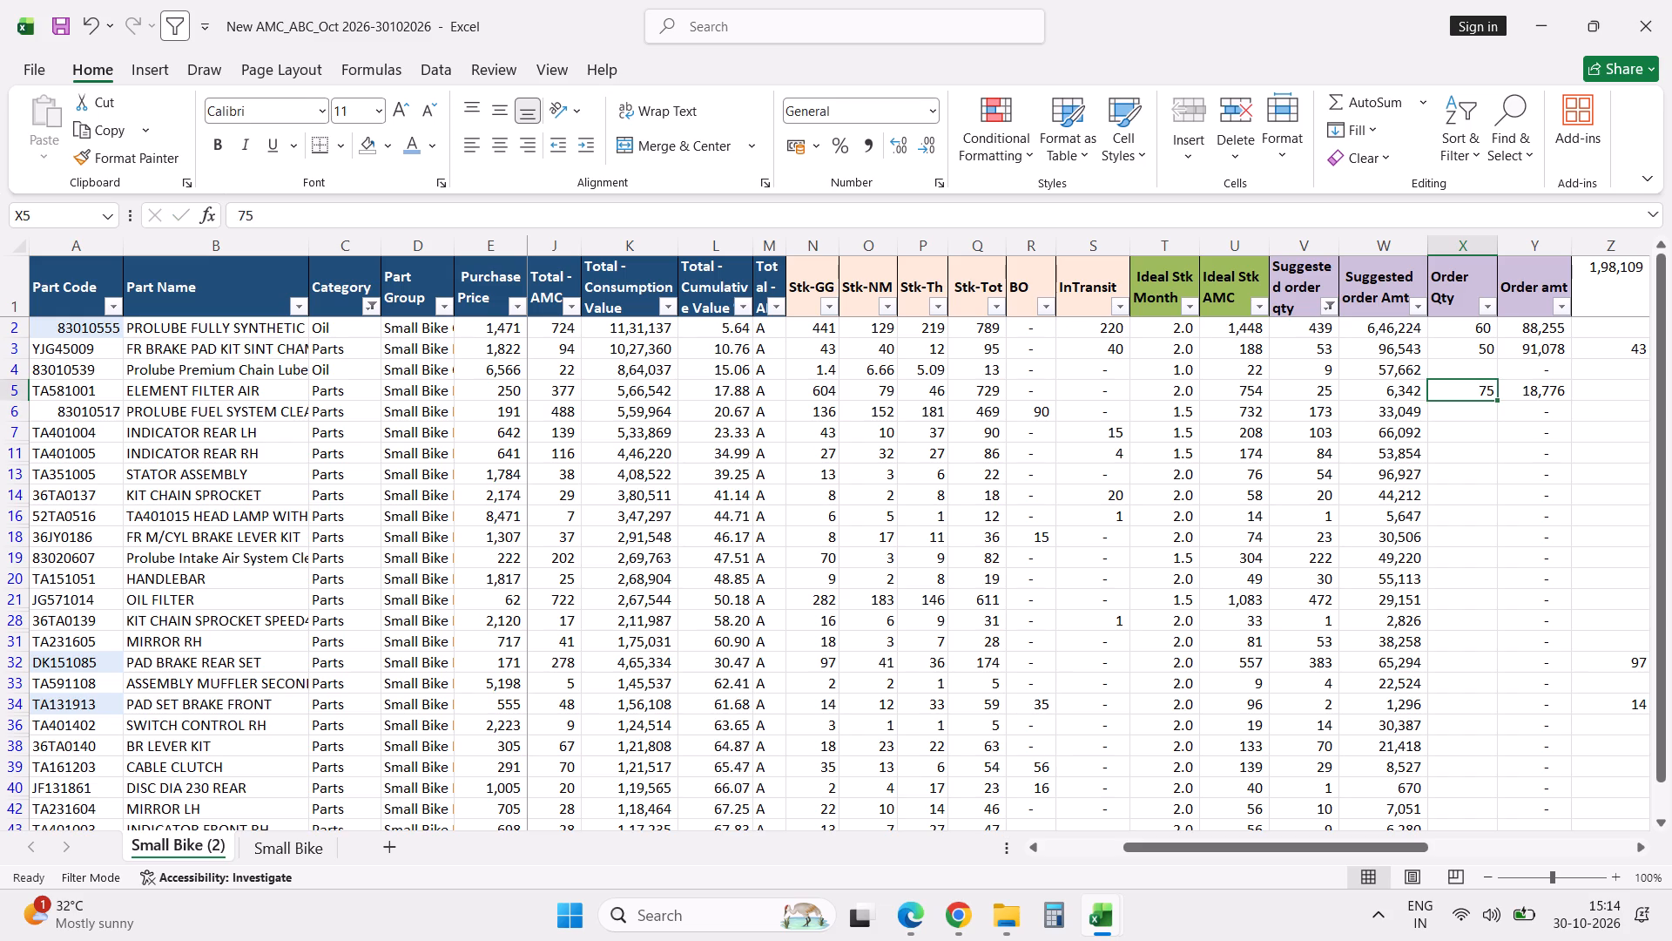
{"action": "key", "text": "Left"}
{"action": "key", "text": "Left"}
{"action": "key", "text": "Left"}
{"action": "key", "text": "Left"}
{"action": "key", "text": "Left"}
{"action": "key", "text": "Left"}
{"action": "key", "text": "Left"}
{"action": "key", "text": "Left"}
{"action": "key", "text": "Left"}
{"action": "key", "text": "Left"}
{"action": "key", "text": "Left"}
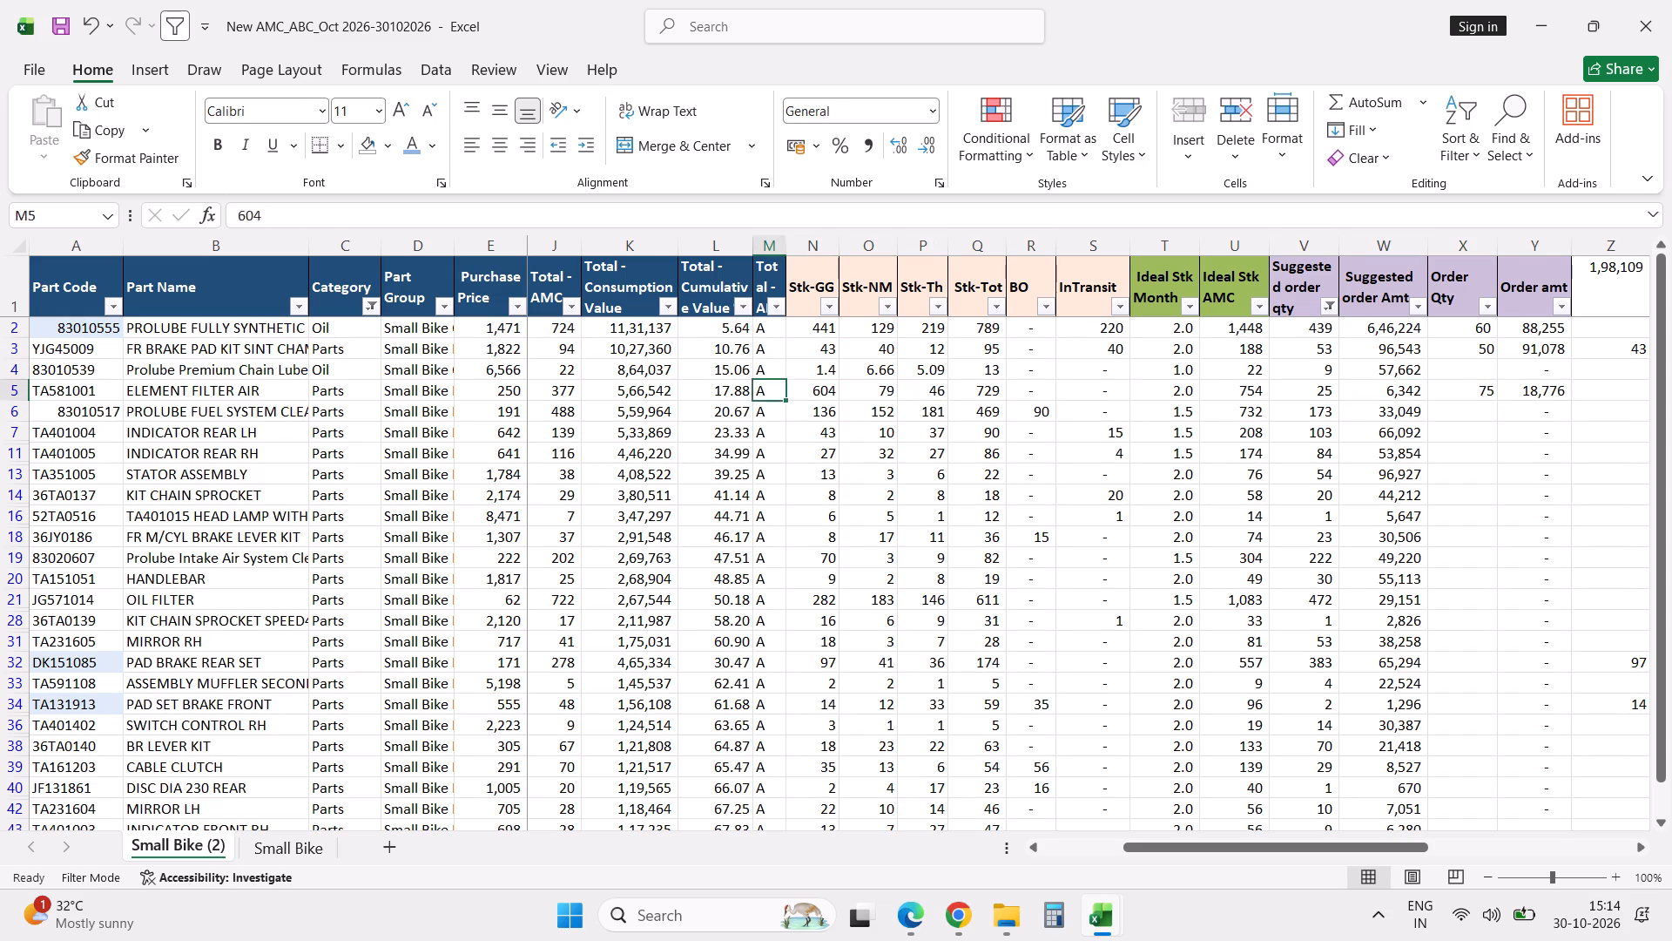
{"action": "key", "text": "Left"}
{"action": "key", "text": "Left"}
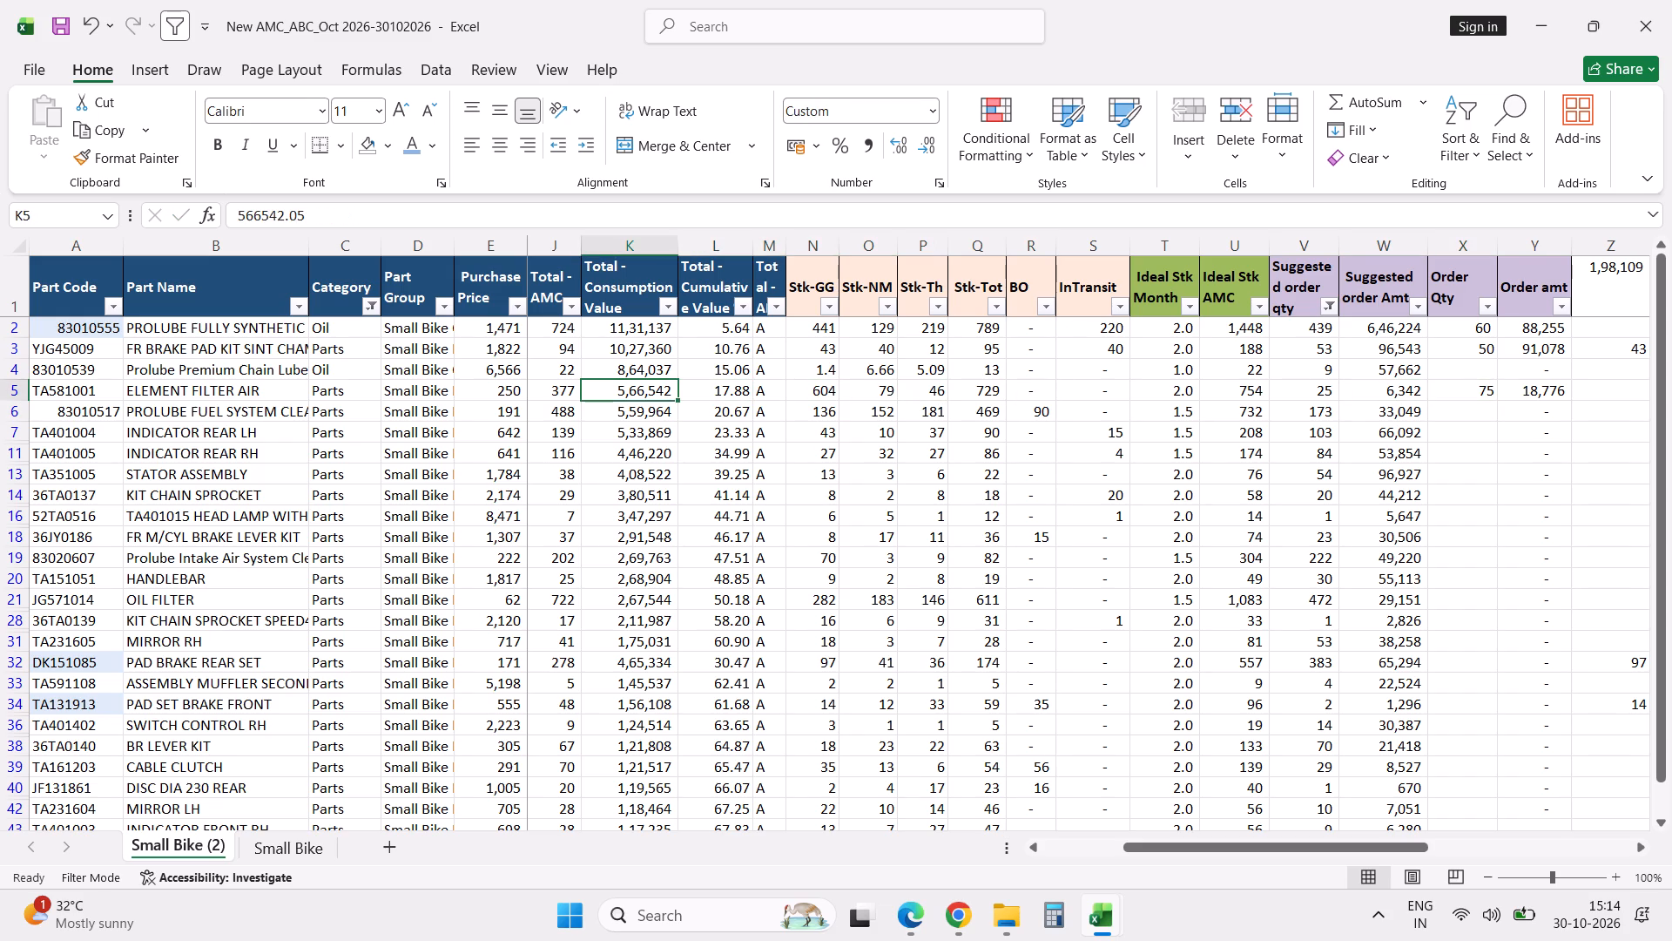
{"action": "key", "text": "Left"}
{"action": "key", "text": "Left"}
{"action": "key", "text": "Left"}
{"action": "key", "text": "Left"}
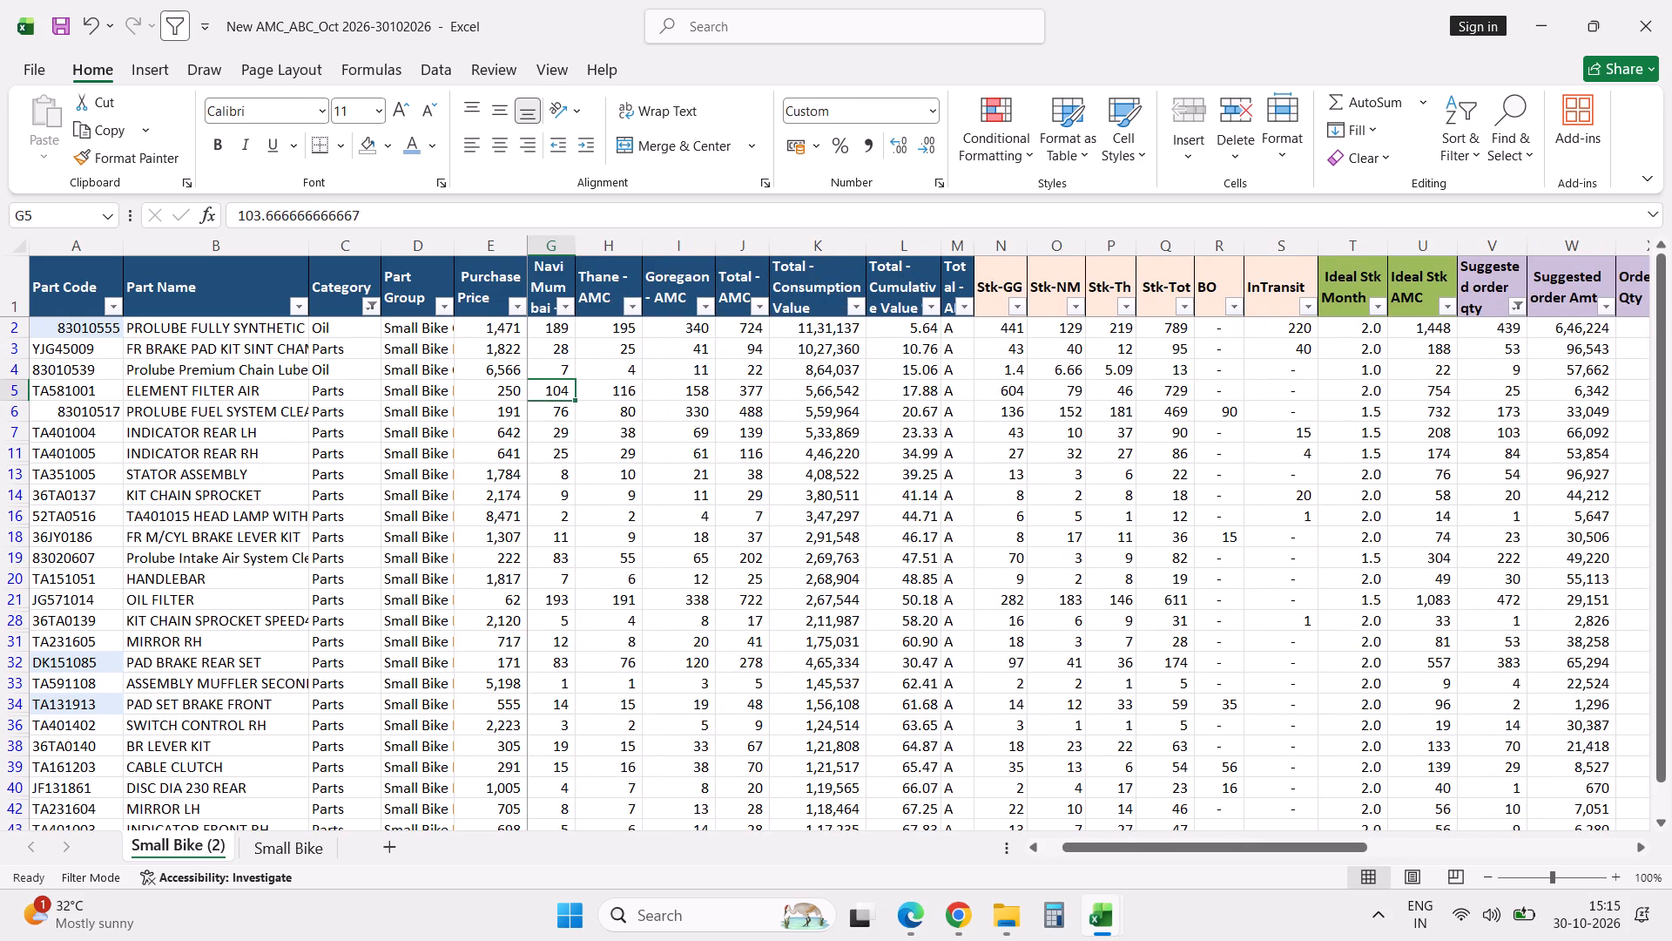
{"action": "key", "text": "Left"}
{"action": "key", "text": "Left"}
{"action": "key", "text": "Right"}
{"action": "key", "text": "Right"}
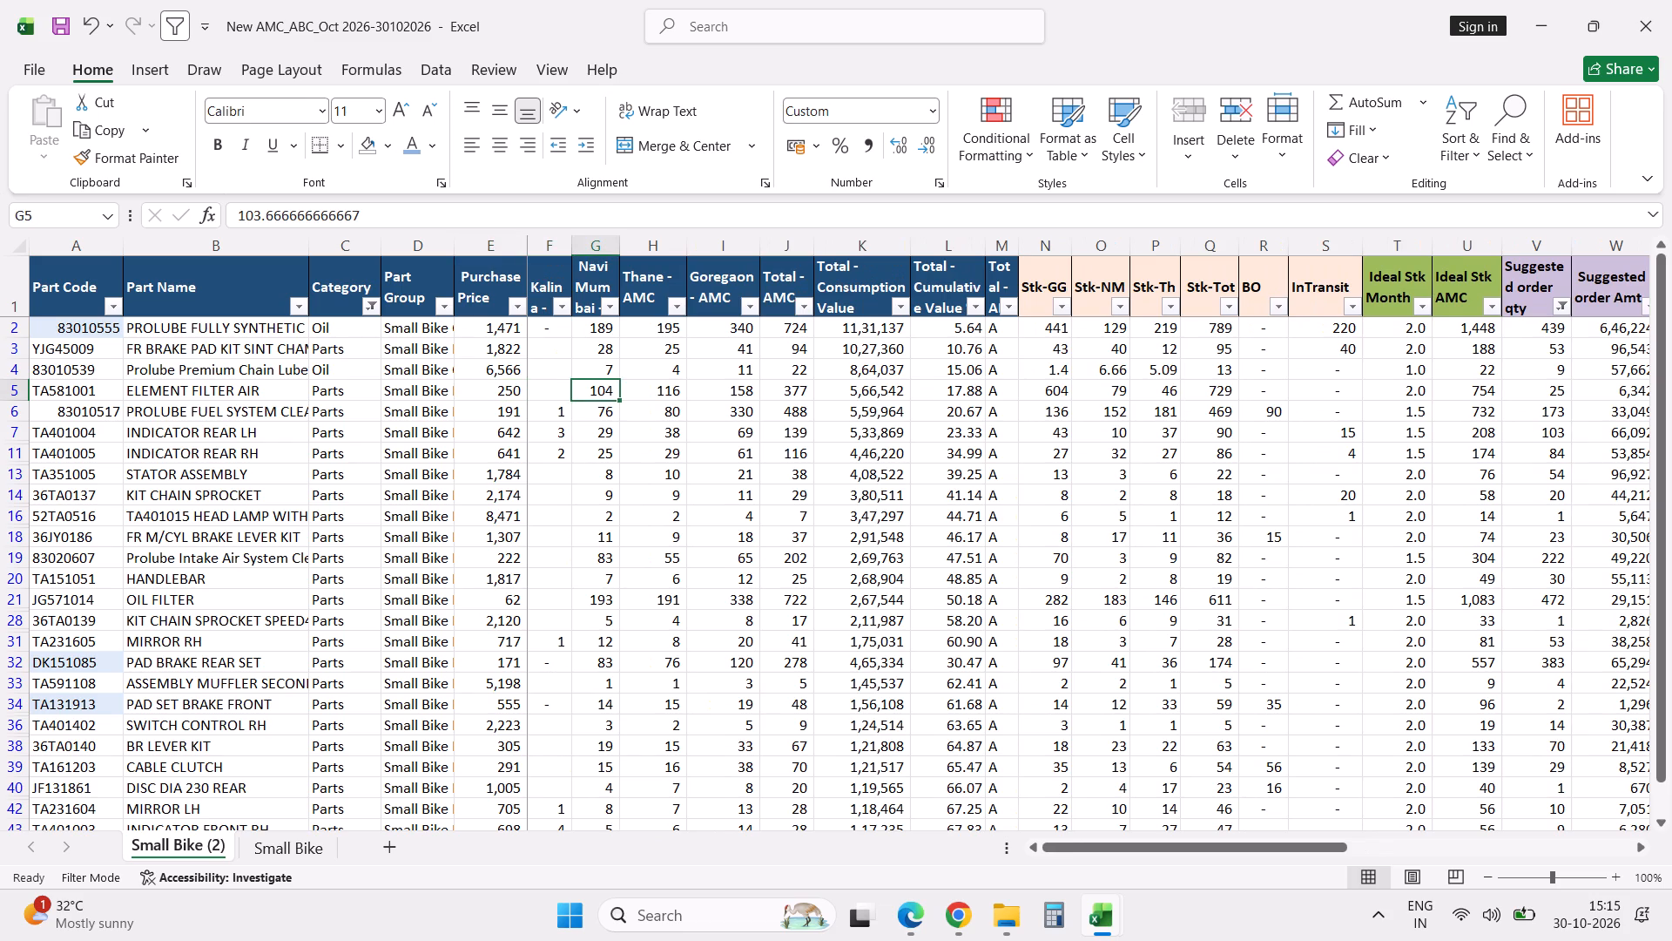
{"action": "key", "text": "Right"}
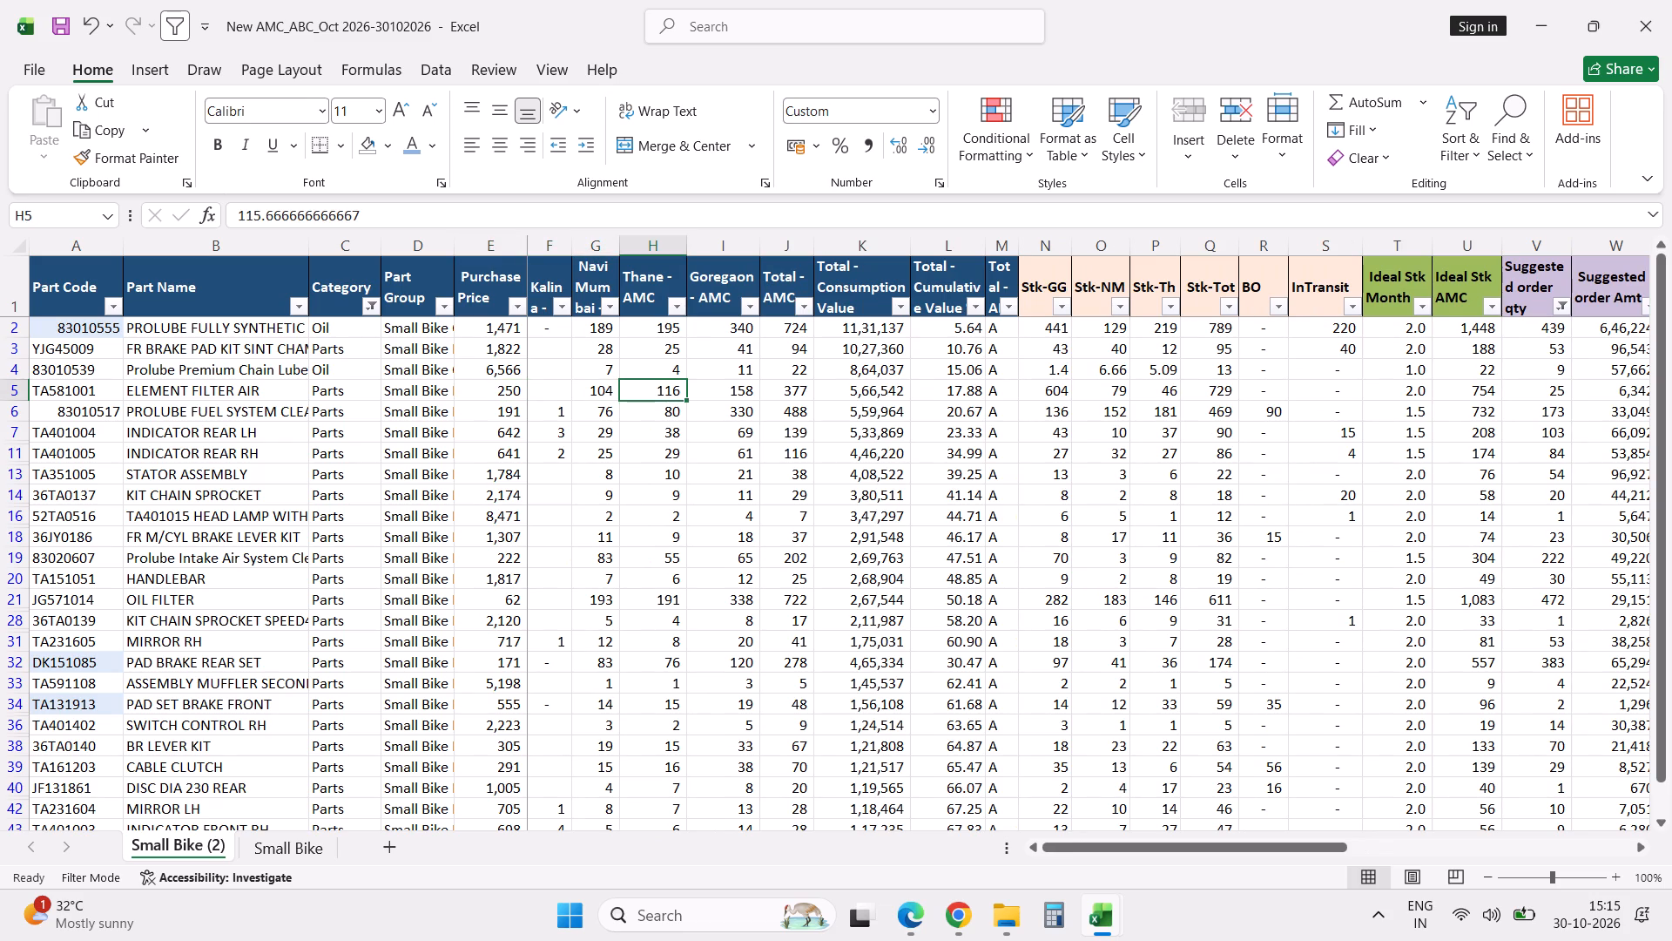
{"action": "key", "text": "Right"}
{"action": "key", "text": "Right"}
{"action": "key", "text": "Right"}
{"action": "key", "text": "Right"}
{"action": "key", "text": "Right"}
{"action": "key", "text": "Right"}
{"action": "key", "text": "Right"}
{"action": "key", "text": "Right"}
{"action": "key", "text": "Right"}
{"action": "key", "text": "Right"}
{"action": "key", "text": "Right"}
{"action": "key", "text": "Right"}
{"action": "key", "text": "Right"}
{"action": "key", "text": "Right"}
{"action": "key", "text": "Right"}
{"action": "key", "text": "Right"}
{"action": "key", "text": "Right"}
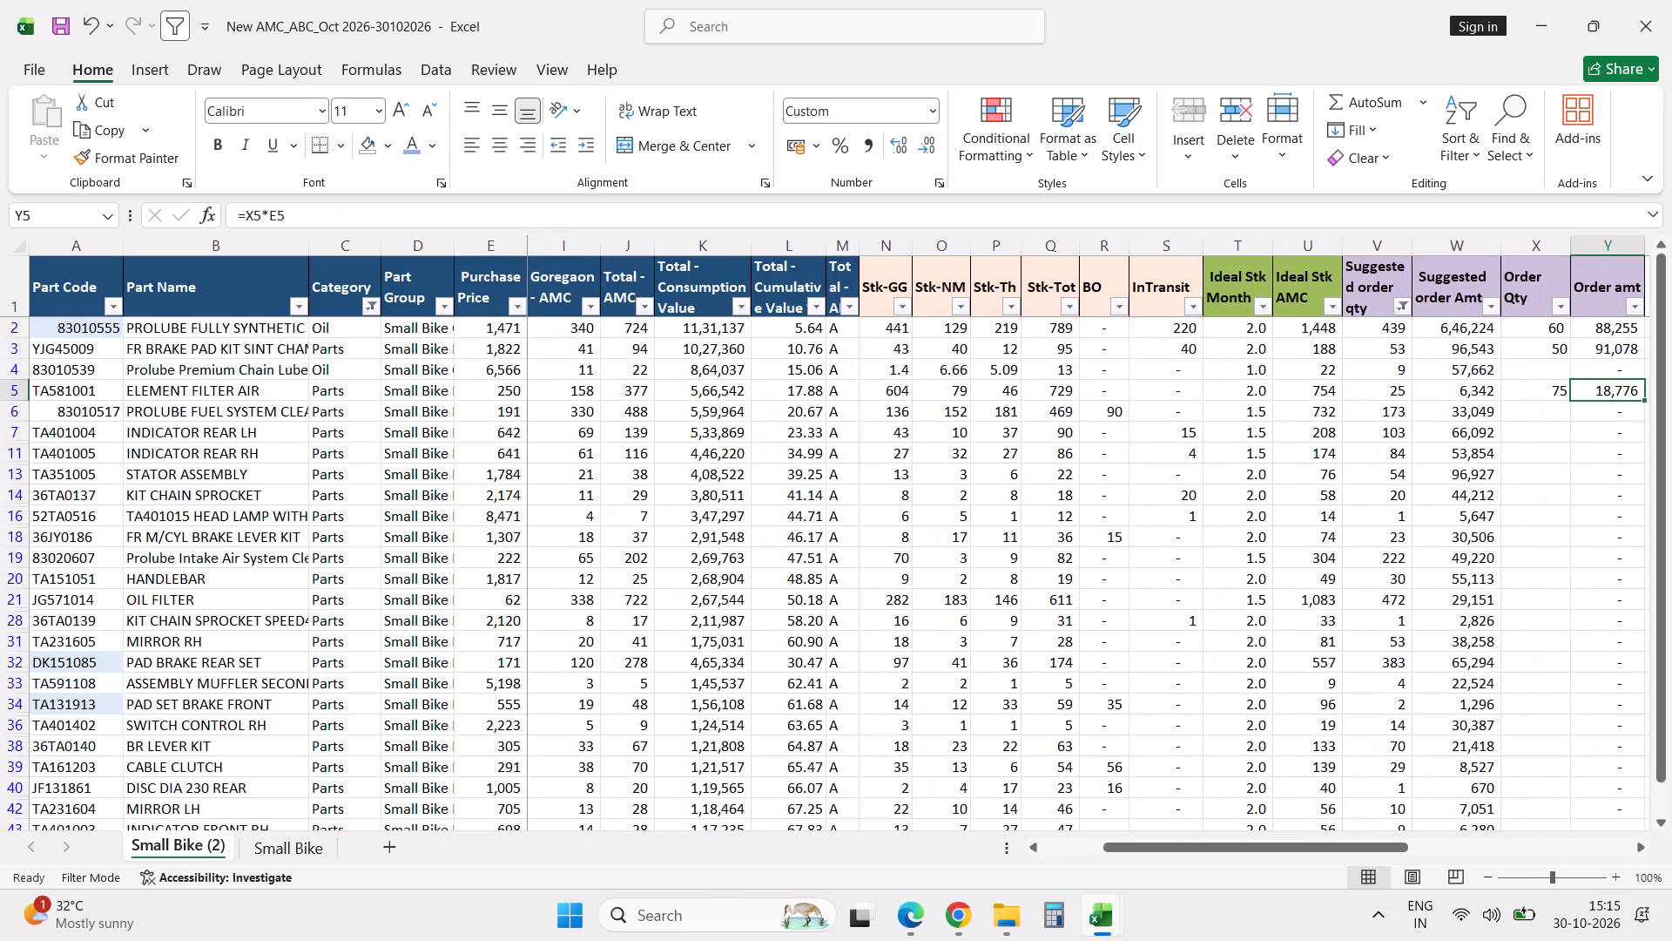
{"action": "key", "text": "Left"}
{"action": "key", "text": "Left"}
{"action": "key", "text": "Left"}
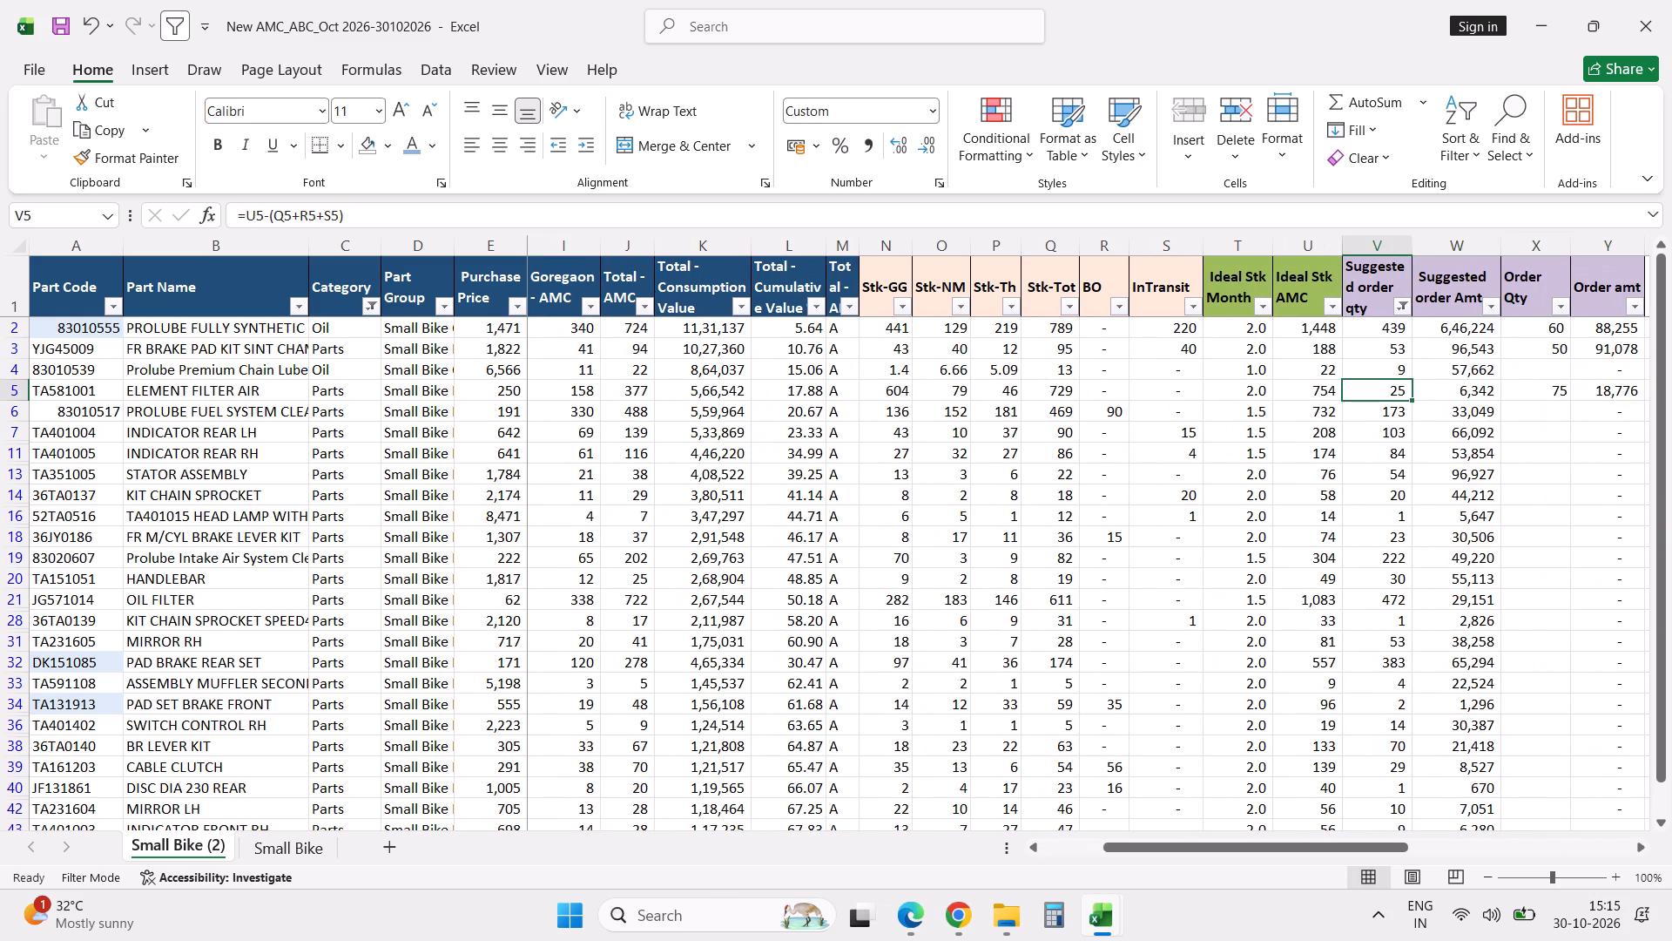
Set the Order Qty of part TA581001 to 100.
{"action": "key", "text": "Right"}
{"action": "key", "text": "Right"}
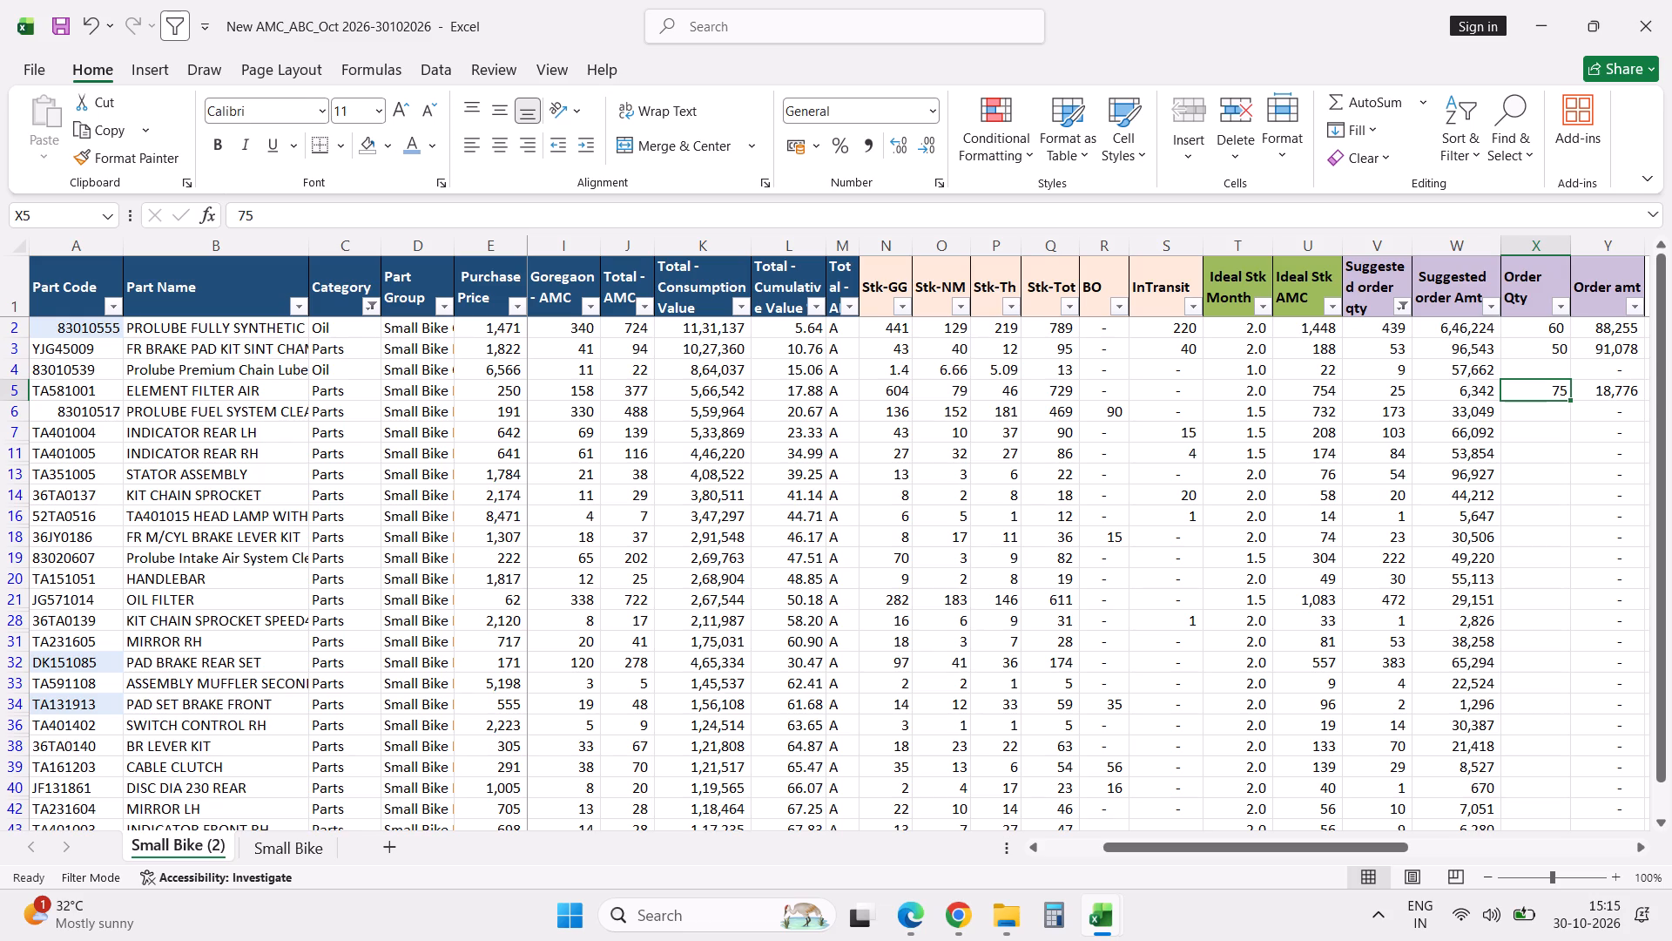
{"action": "type", "text": "100"}
{"action": "key", "text": "Return"}
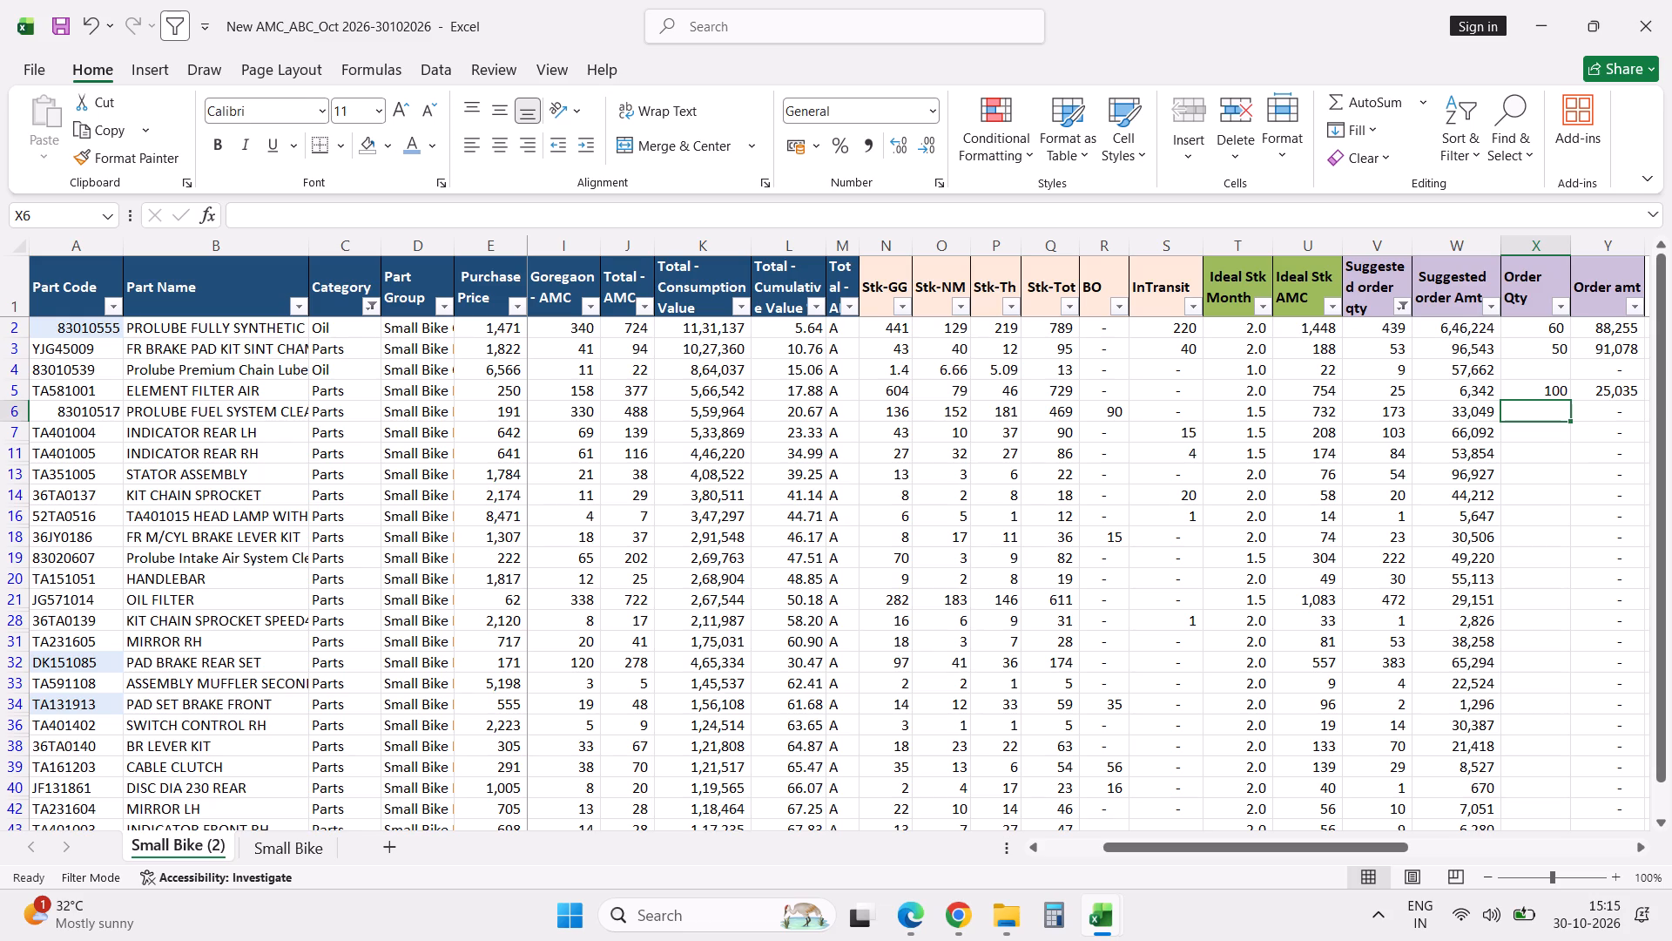
Copy part code TA581001 and filter the Part column of the Part Purchase Order Statement workbook to it.
{"action": "left_click", "coordinate": [93, 390]}
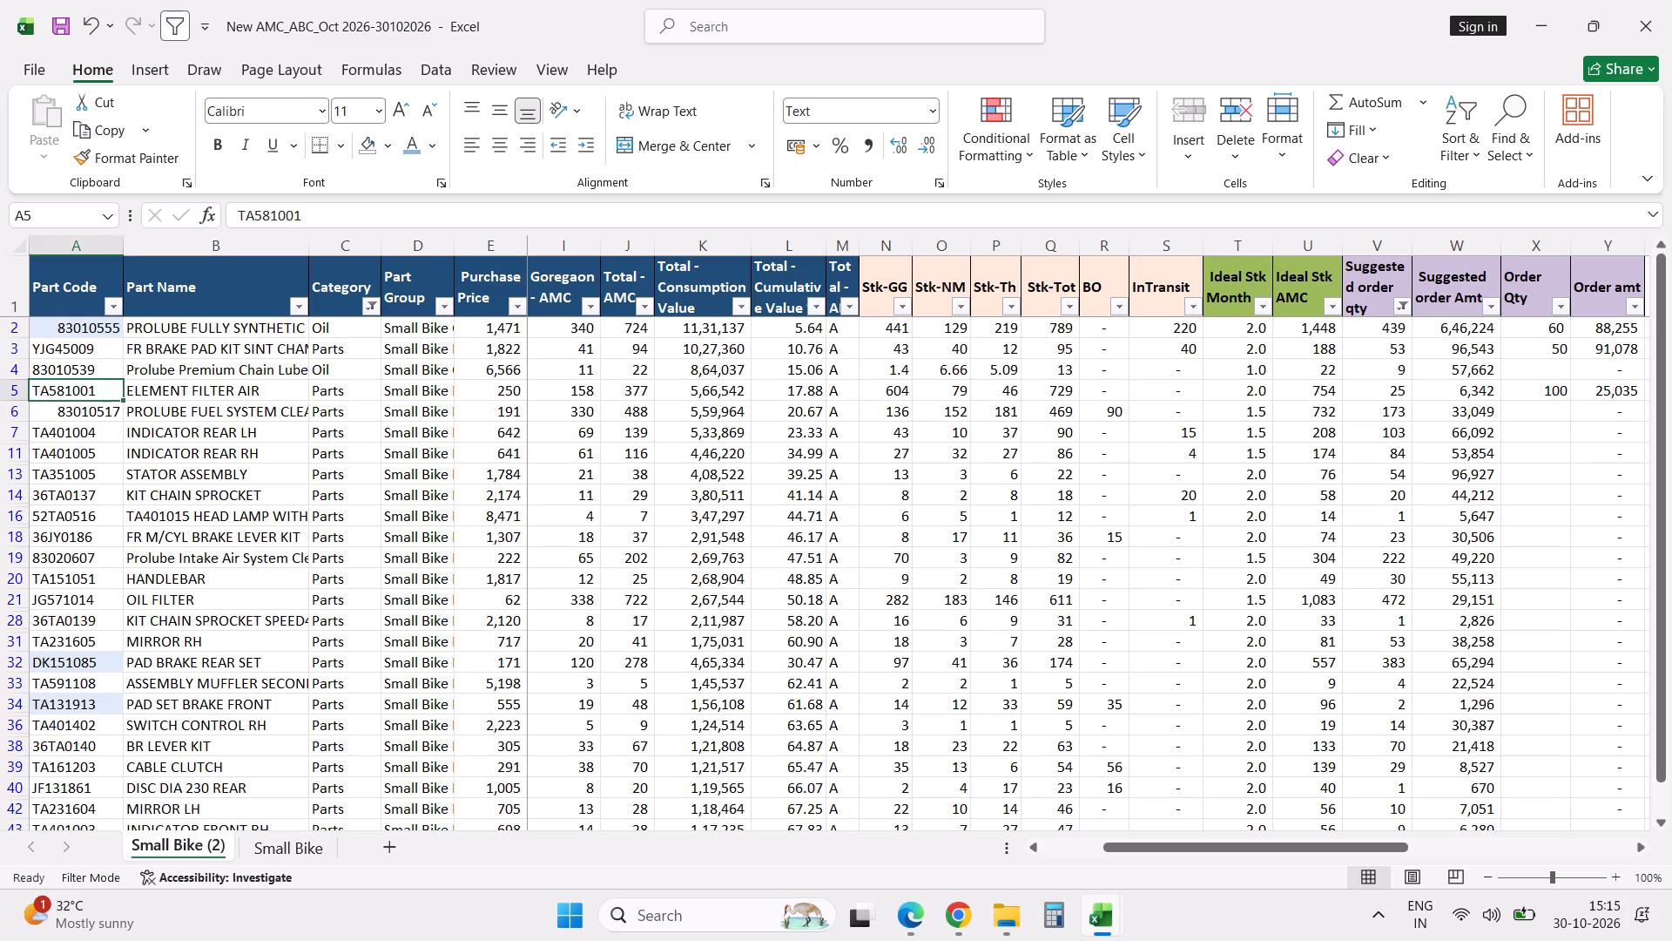
{"action": "key", "text": "ctrl+c"}
{"action": "key", "text": "alt+Tab"}
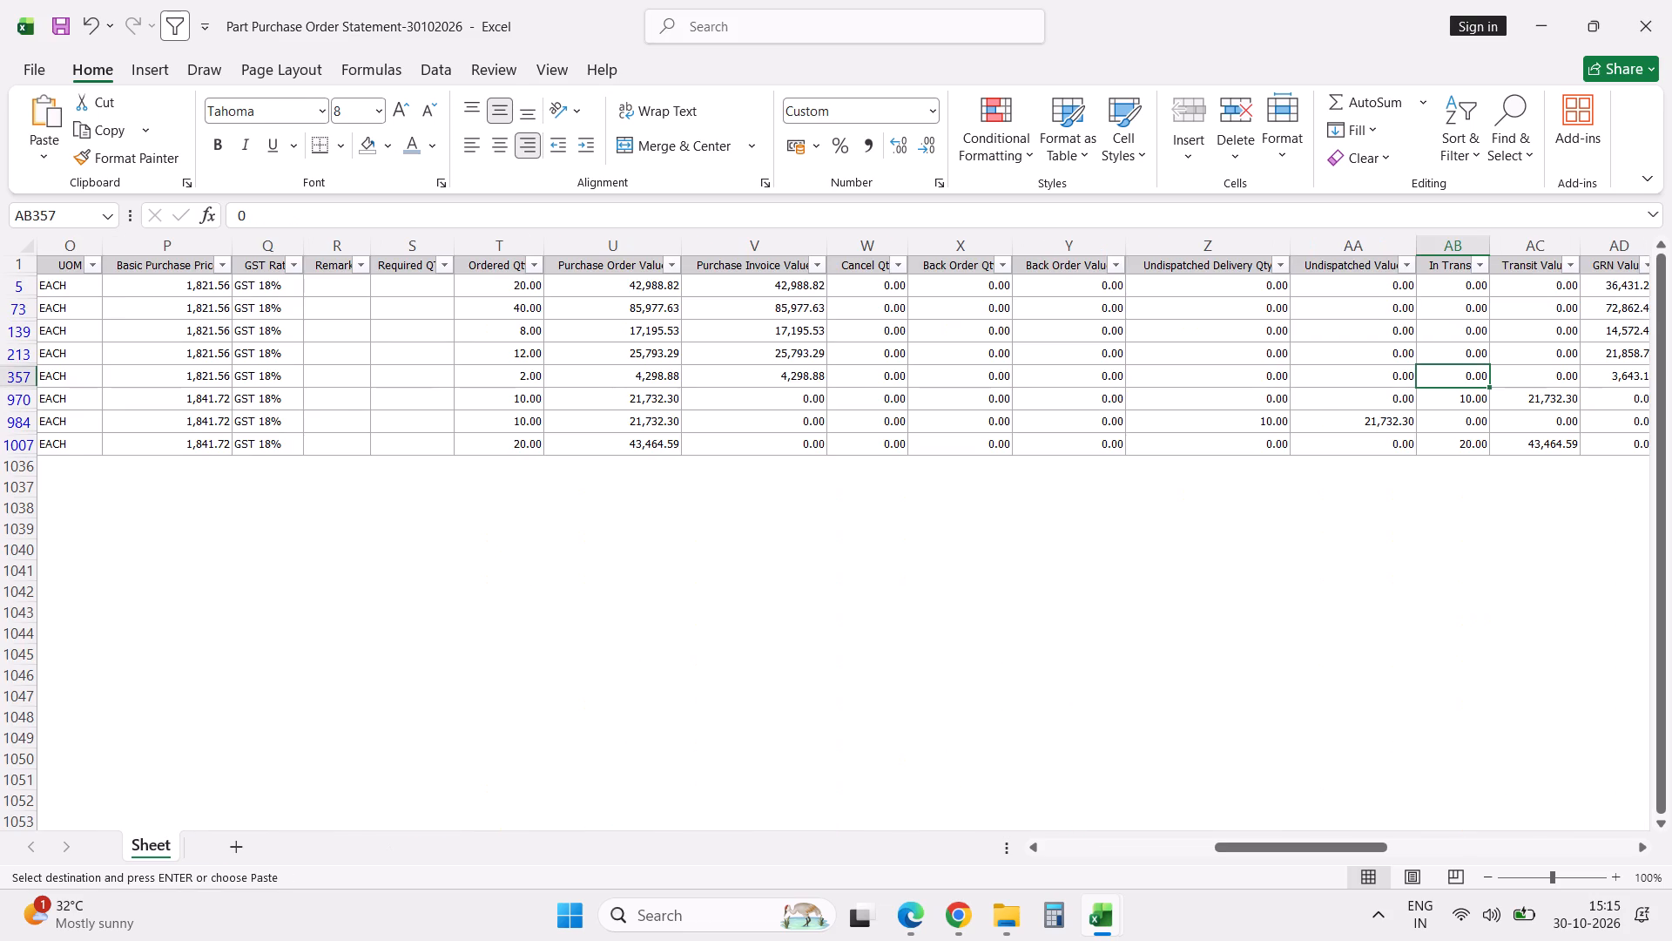
{"action": "left_click", "coordinate": [330, 353]}
{"action": "key", "text": "Left"}
{"action": "key", "text": "Left"}
{"action": "key", "text": "Left"}
{"action": "key", "text": "Left"}
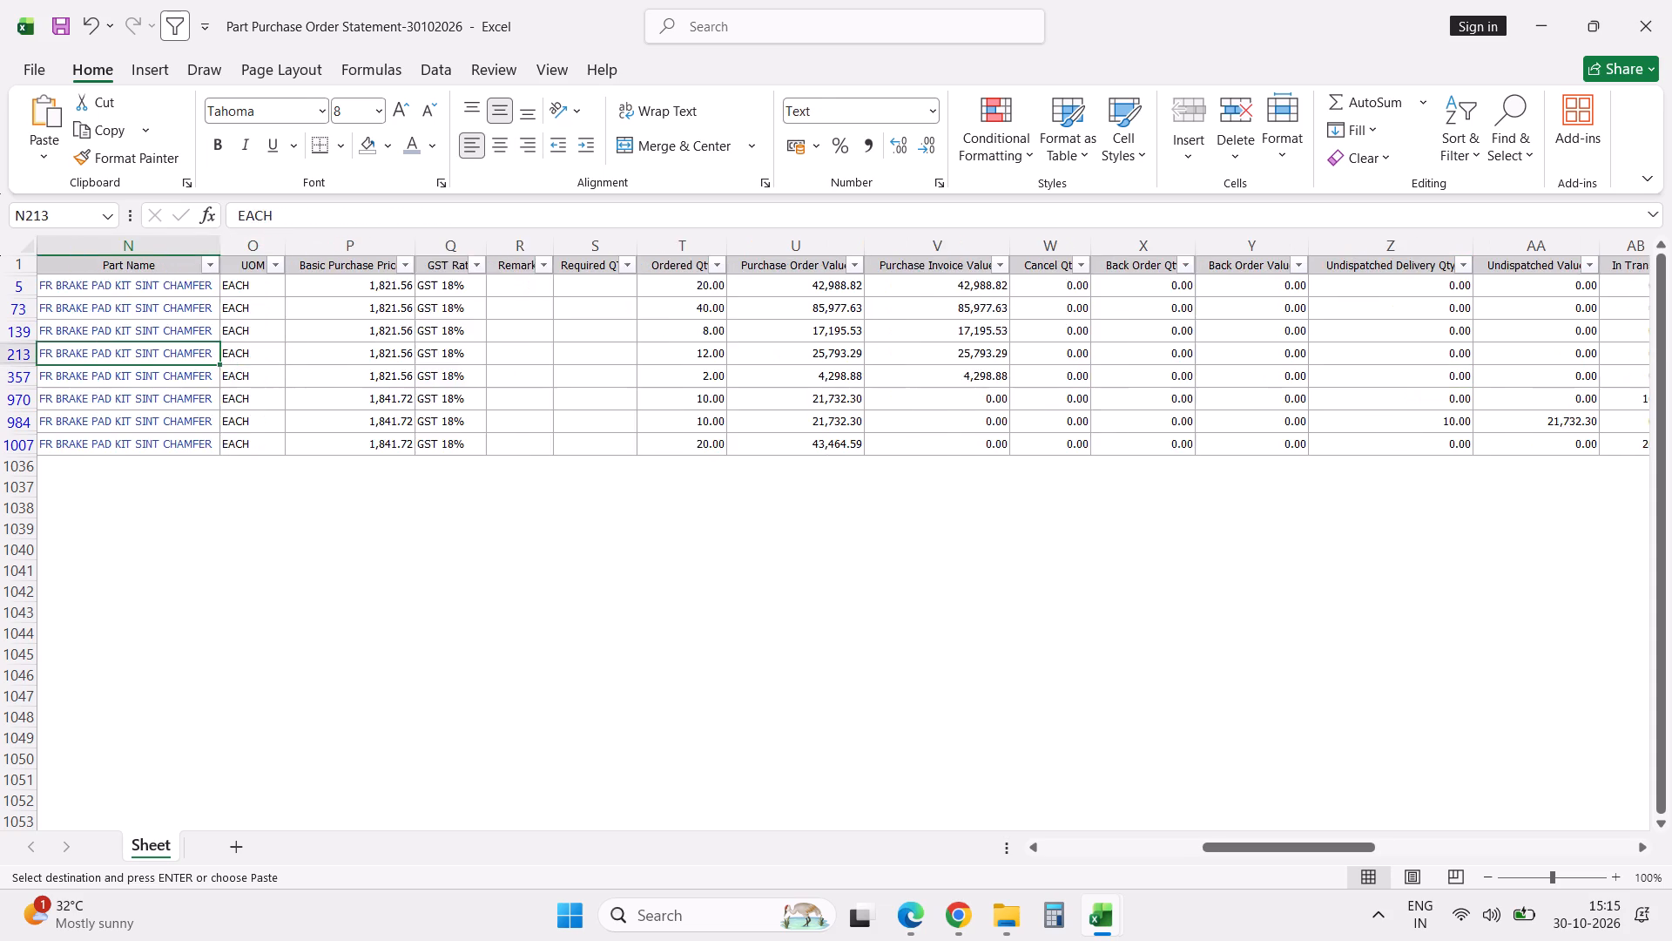
{"action": "key", "text": "Left"}
{"action": "key", "text": "Left"}
{"action": "key", "text": "Left"}
{"action": "left_click", "coordinate": [338, 264]}
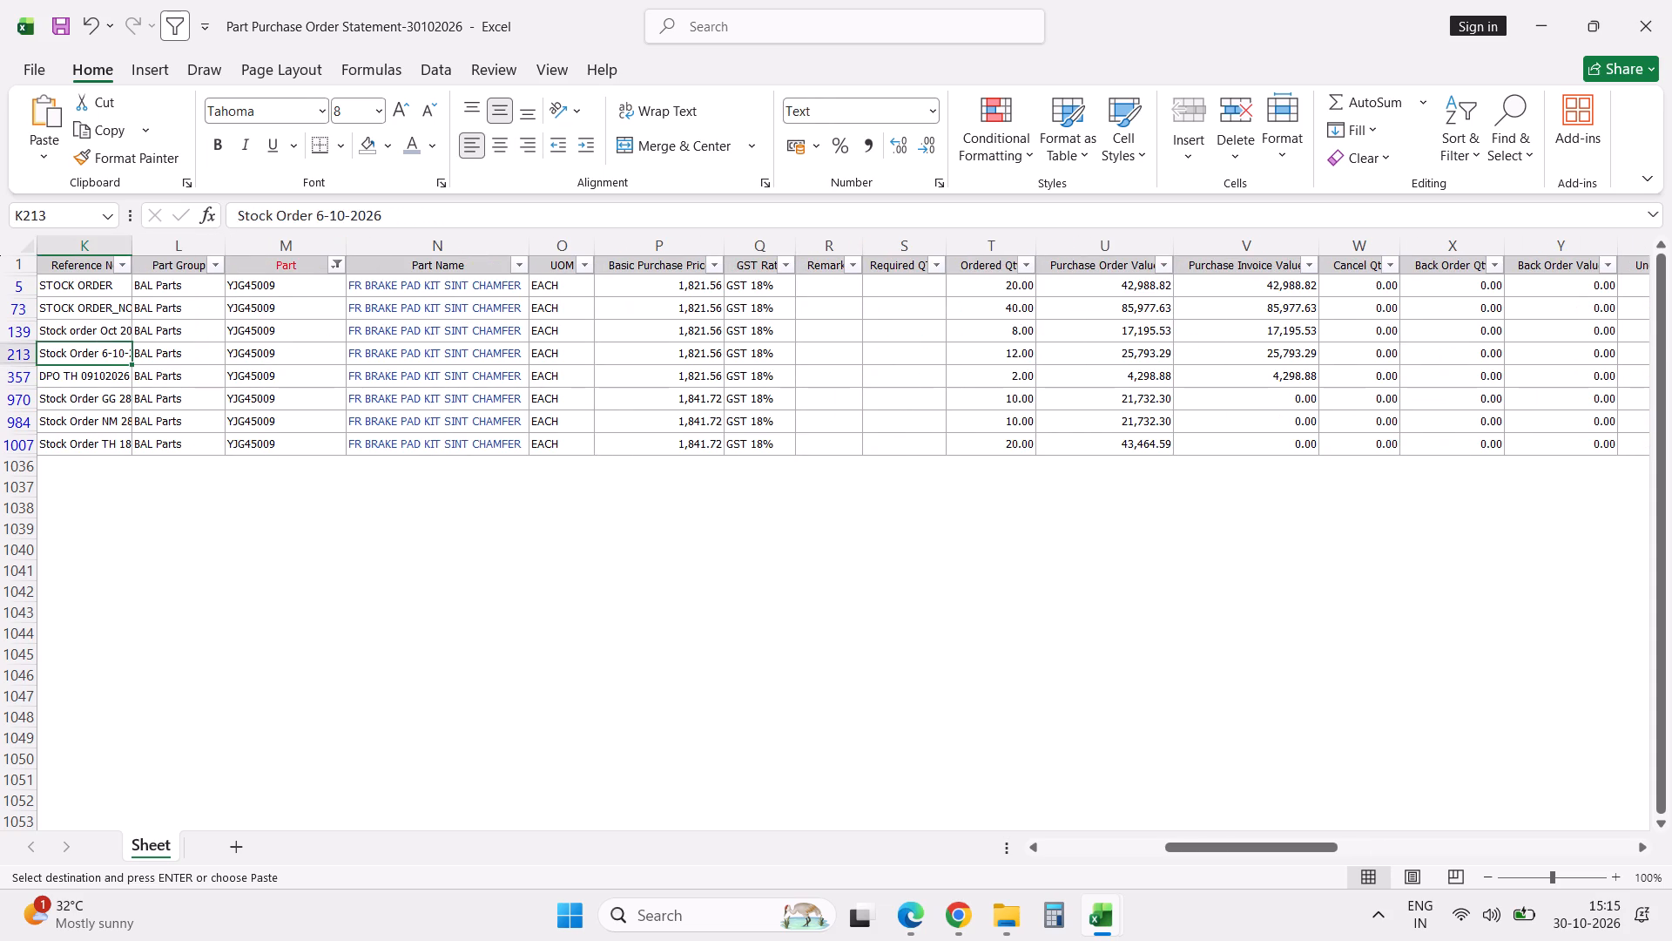
{"action": "left_click", "coordinate": [287, 520]}
{"action": "key", "text": "ctrl+v"}
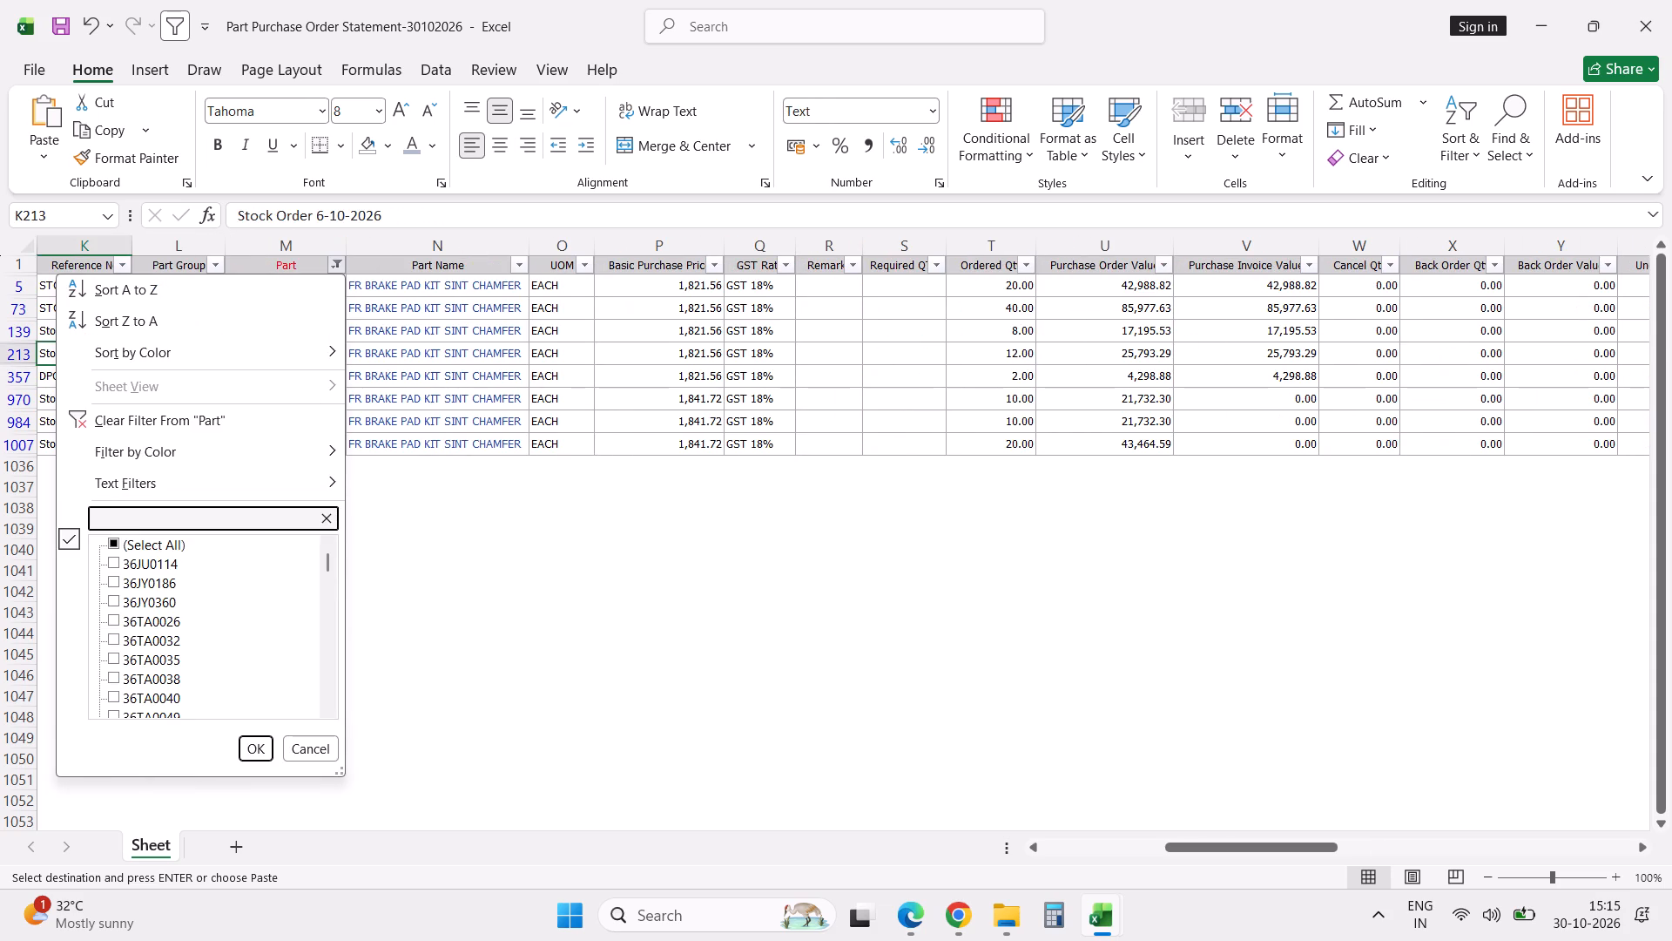
{"action": "key", "text": "Return"}
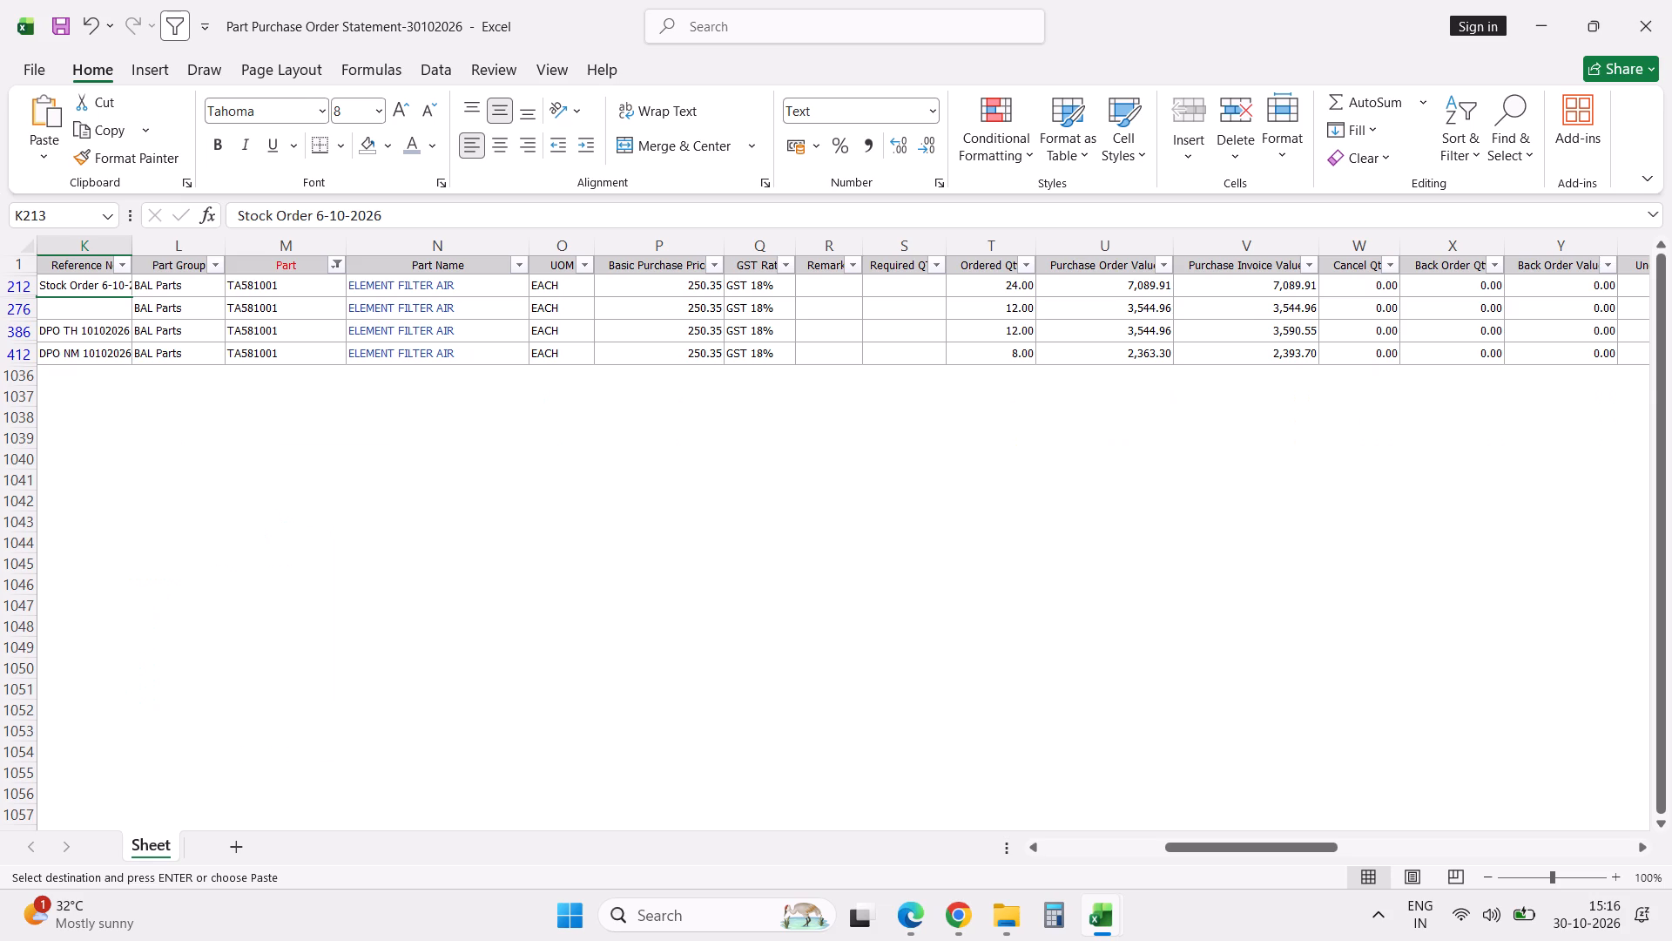
Examine the ordered, back order, undispatched, in-transit and GRN quantities of the TA581001 purchase orders.
{"action": "key", "text": "Down"}
{"action": "key", "text": "Down"}
{"action": "key", "text": "Down"}
{"action": "key", "text": "Right"}
{"action": "key", "text": "Right"}
{"action": "key", "text": "Right"}
{"action": "key", "text": "Right"}
{"action": "key", "text": "Right"}
{"action": "key", "text": "Right"}
{"action": "key", "text": "Right"}
{"action": "key", "text": "Right"}
{"action": "key", "text": "Right"}
{"action": "key", "text": "Right"}
{"action": "key", "text": "Right"}
{"action": "key", "text": "Right"}
{"action": "key", "text": "Right"}
{"action": "key", "text": "Right"}
{"action": "key", "text": "Right"}
{"action": "key", "text": "Right"}
{"action": "key", "text": "Right"}
{"action": "key", "text": "Right"}
{"action": "key", "text": "Right"}
{"action": "key", "text": "Right"}
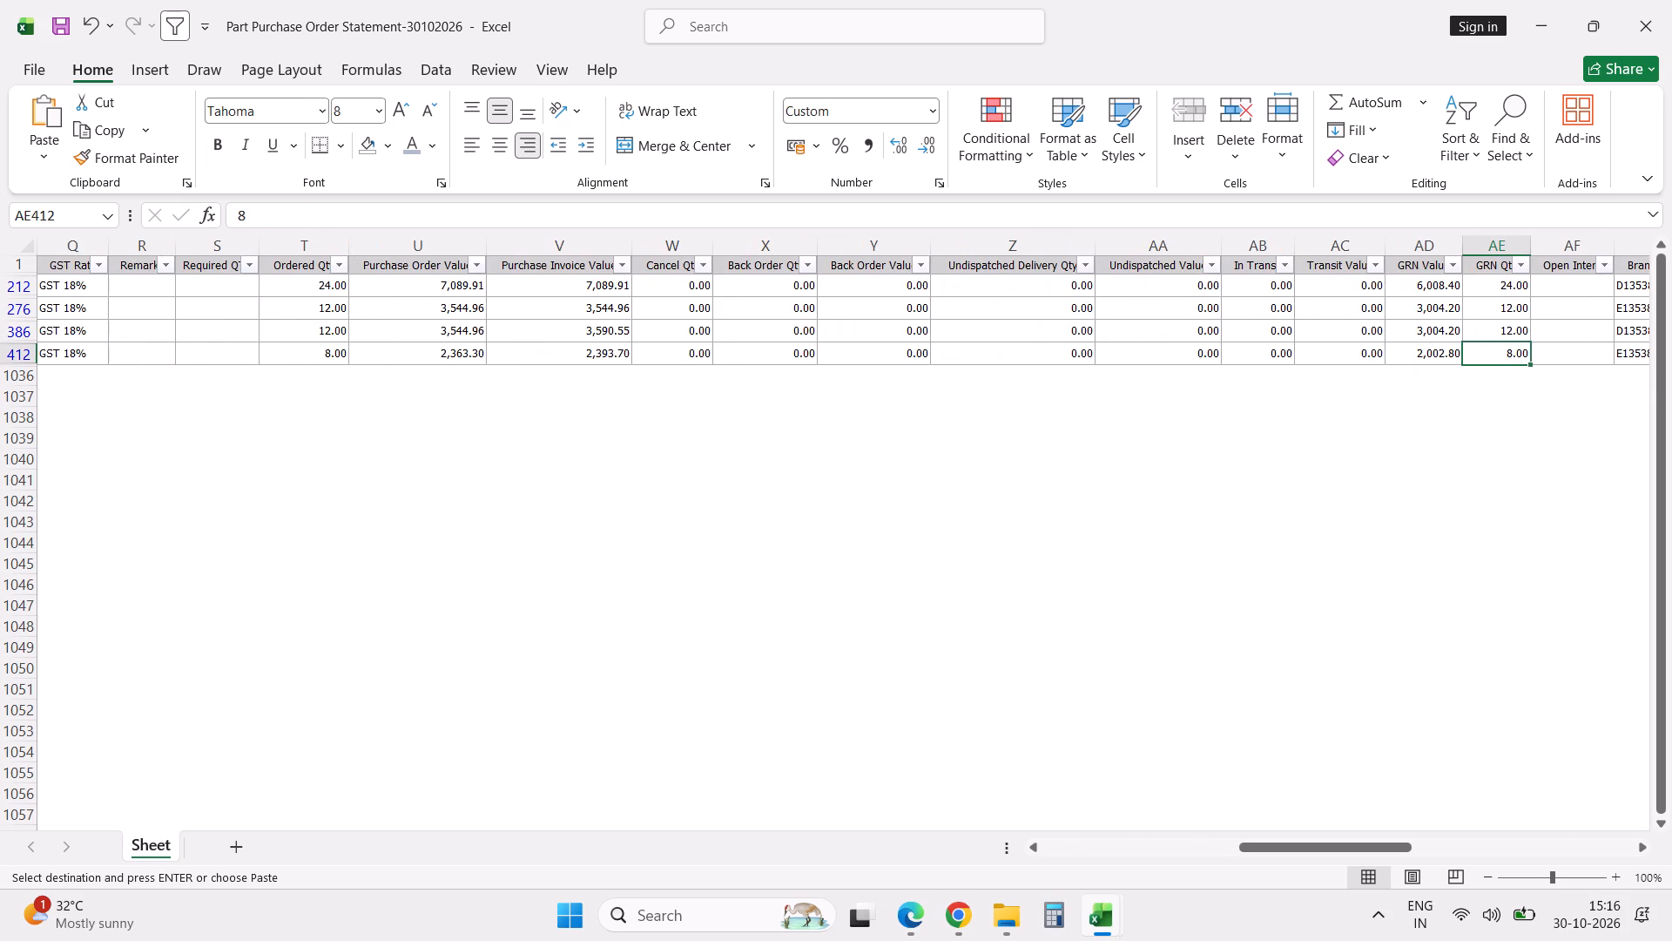
Return to the New AMC_ABC workbook and review the stock, ideal stock, suggested order and Order Qty figures for part TA581001.
{"action": "key", "text": "alt+Tab"}
{"action": "key", "text": "Right"}
{"action": "key", "text": "Right"}
{"action": "key", "text": "Right"}
{"action": "key", "text": "Right"}
{"action": "key", "text": "Right"}
{"action": "key", "text": "Right"}
{"action": "key", "text": "Right"}
{"action": "key", "text": "Right"}
{"action": "key", "text": "Right"}
{"action": "key", "text": "Right"}
{"action": "key", "text": "Right"}
{"action": "key", "text": "Right"}
{"action": "key", "text": "Right"}
{"action": "key", "text": "Right"}
{"action": "key", "text": "Right"}
{"action": "key", "text": "Right"}
{"action": "key", "text": "Right"}
{"action": "key", "text": "Right"}
{"action": "key", "text": "Right"}
{"action": "key", "text": "Right"}
{"action": "key", "text": "Right"}
{"action": "key", "text": "Right"}
{"action": "key", "text": "Right"}
{"action": "key", "text": "Right"}
{"action": "key", "text": "Right"}
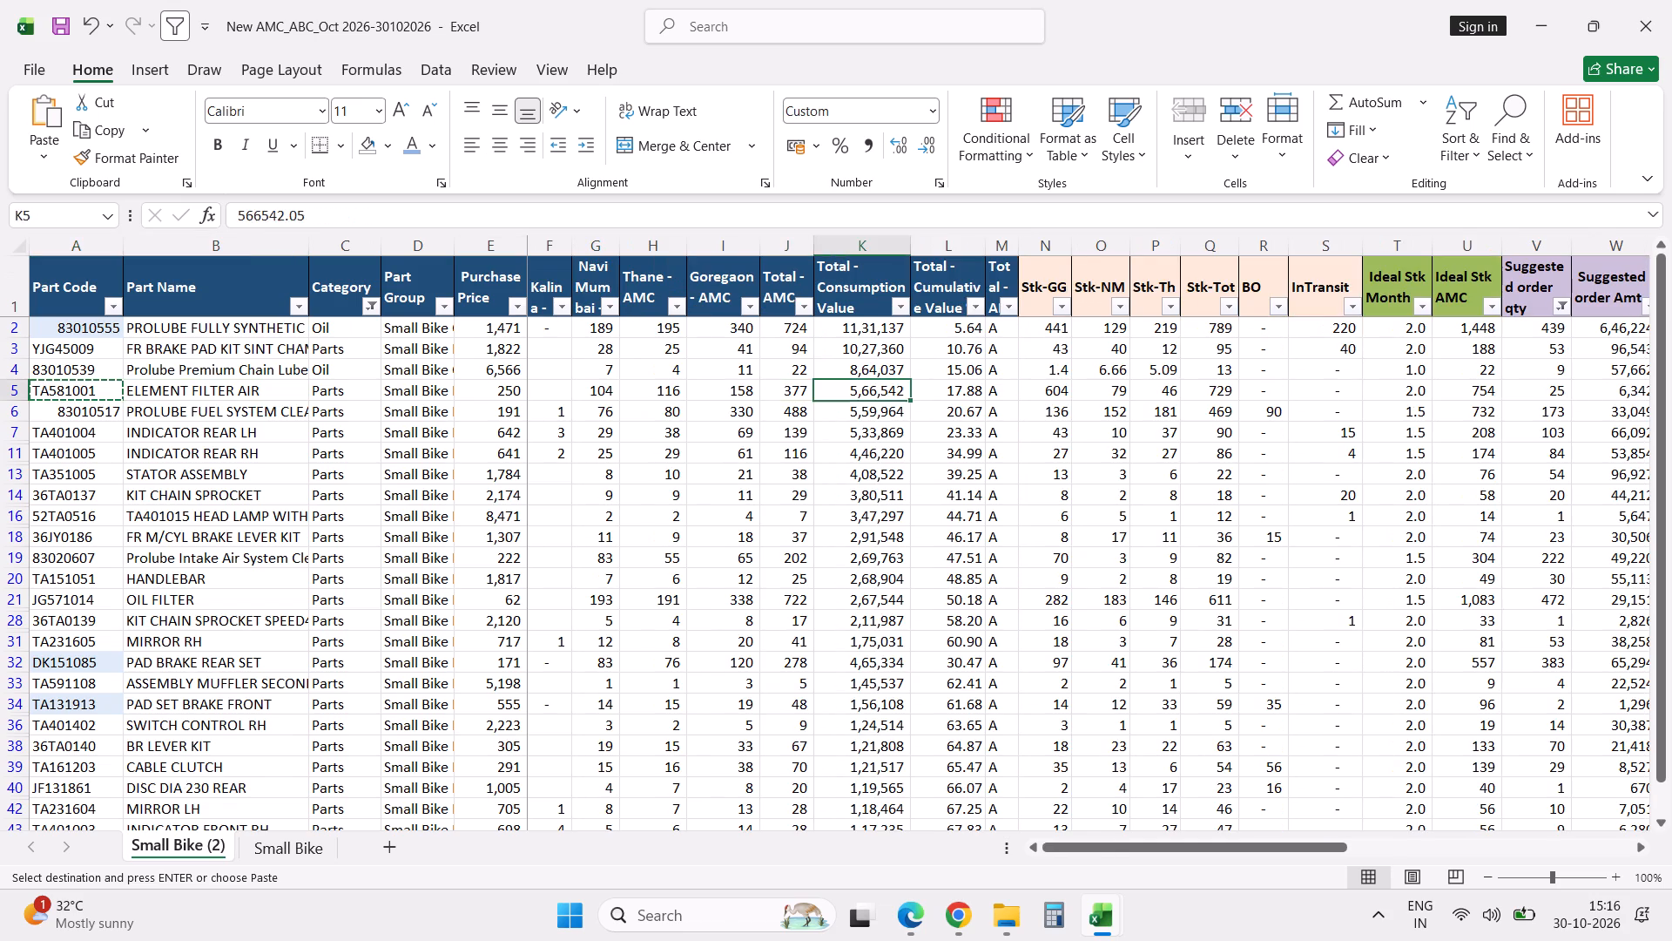
{"action": "key", "text": "Right"}
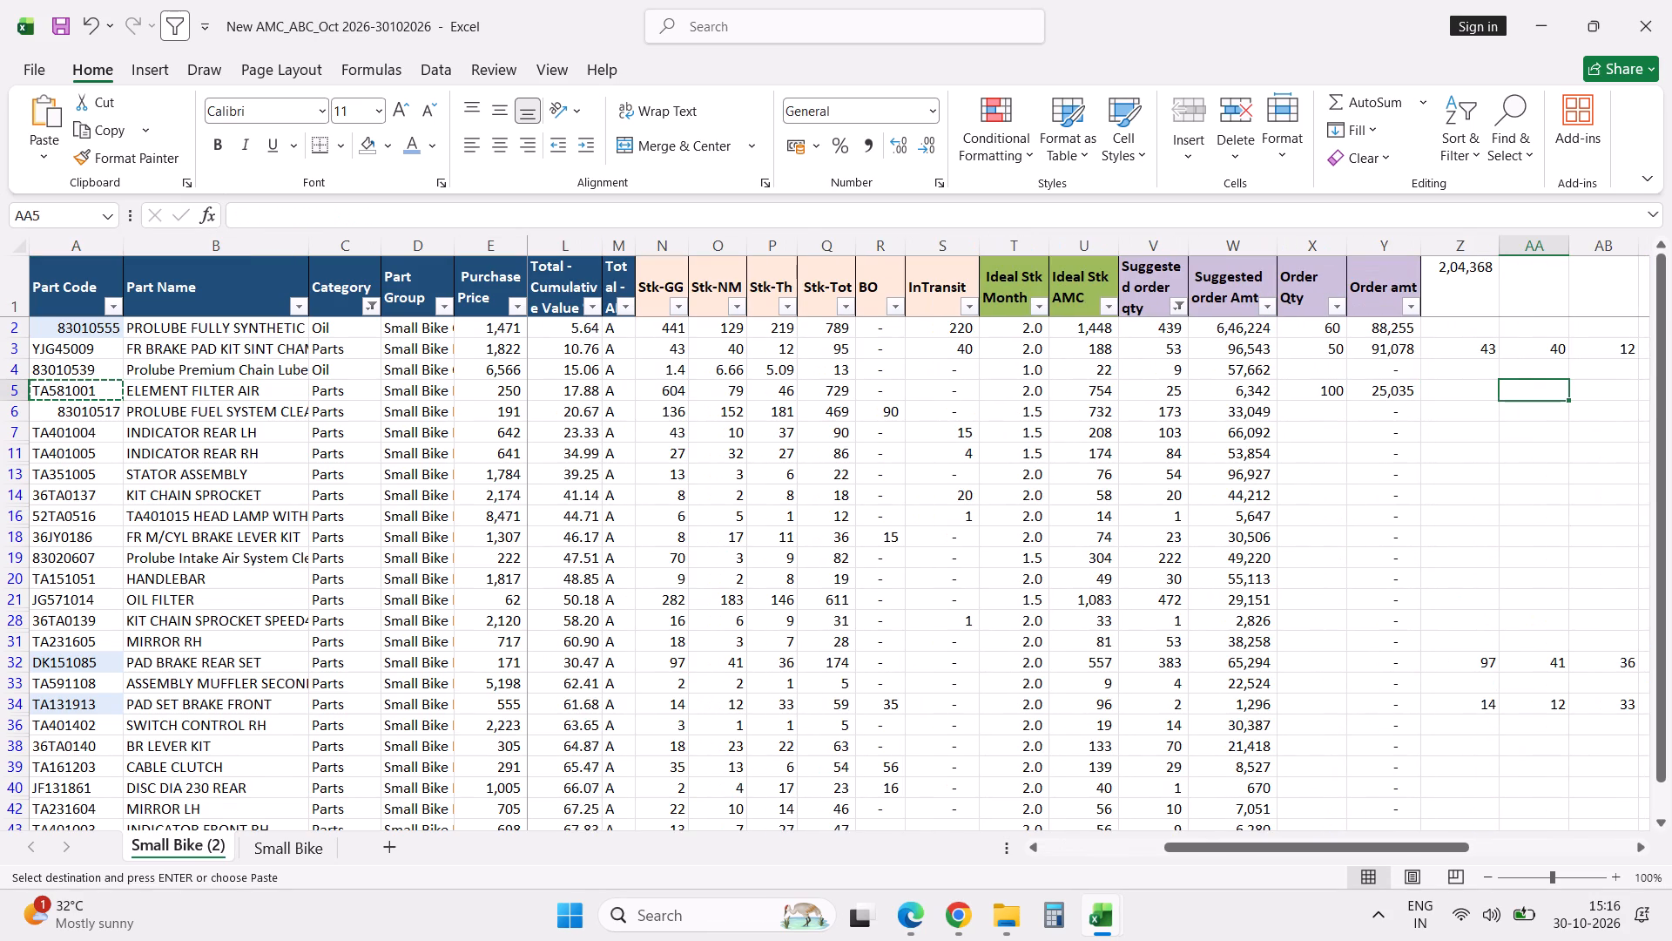
{"action": "key", "text": "Left"}
{"action": "key", "text": "Left"}
{"action": "key", "text": "Left"}
{"action": "key", "text": "Down"}
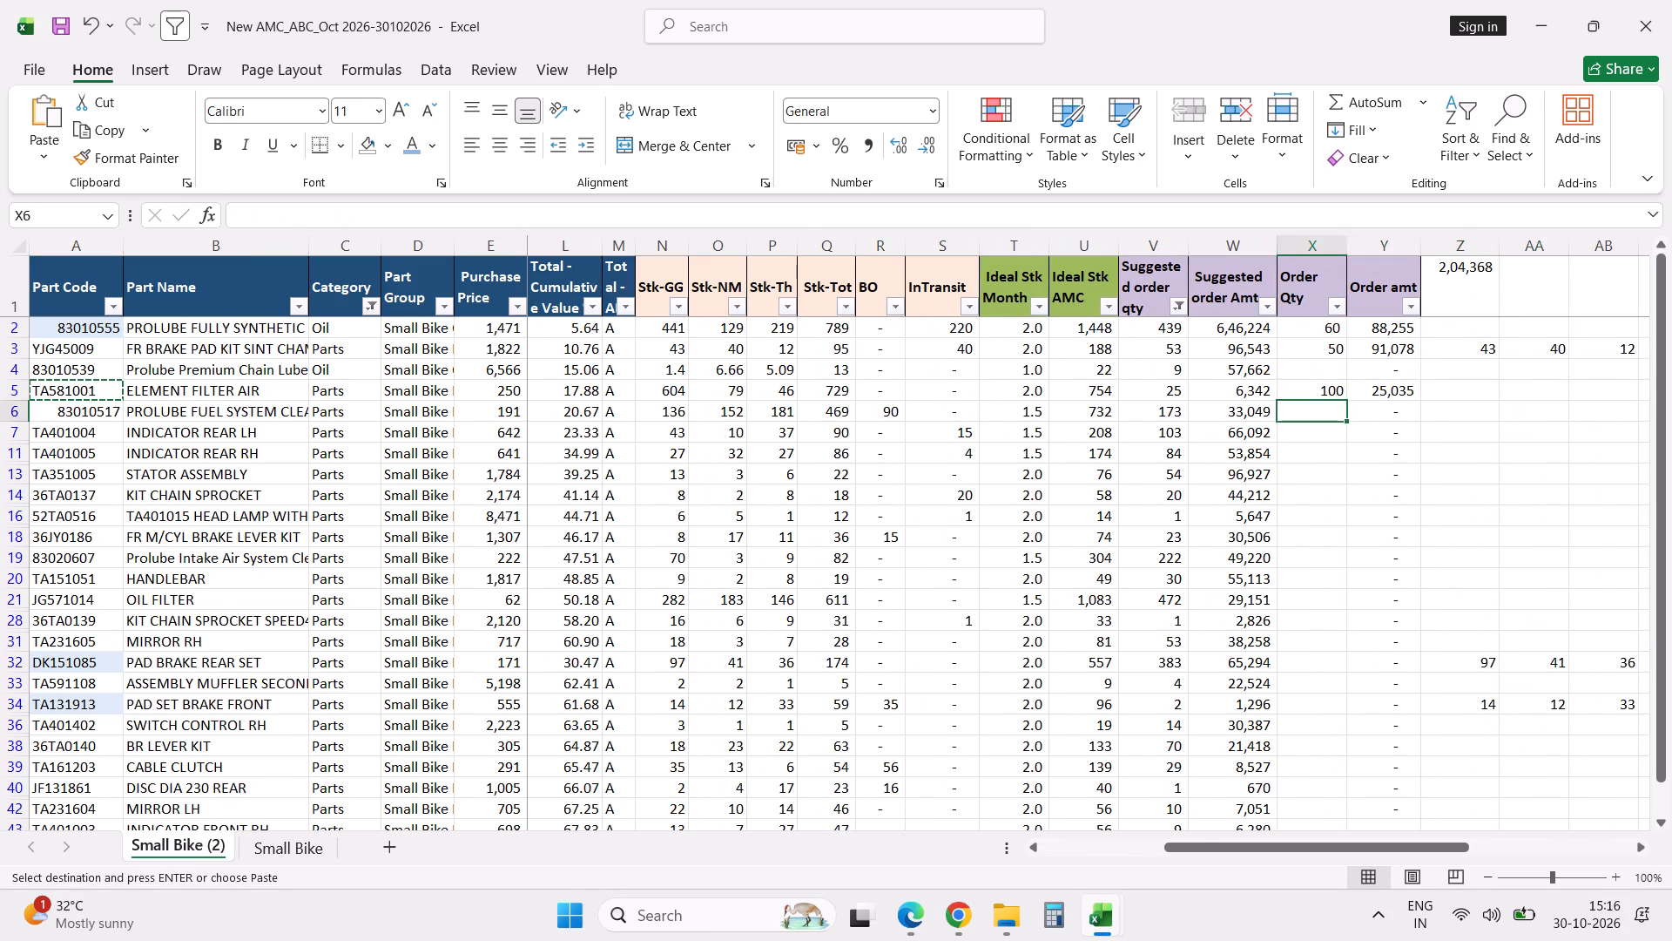
{"action": "key", "text": "Up"}
{"action": "key", "text": "Left"}
{"action": "key", "text": "Left"}
{"action": "key", "text": "Left"}
{"action": "key", "text": "Left"}
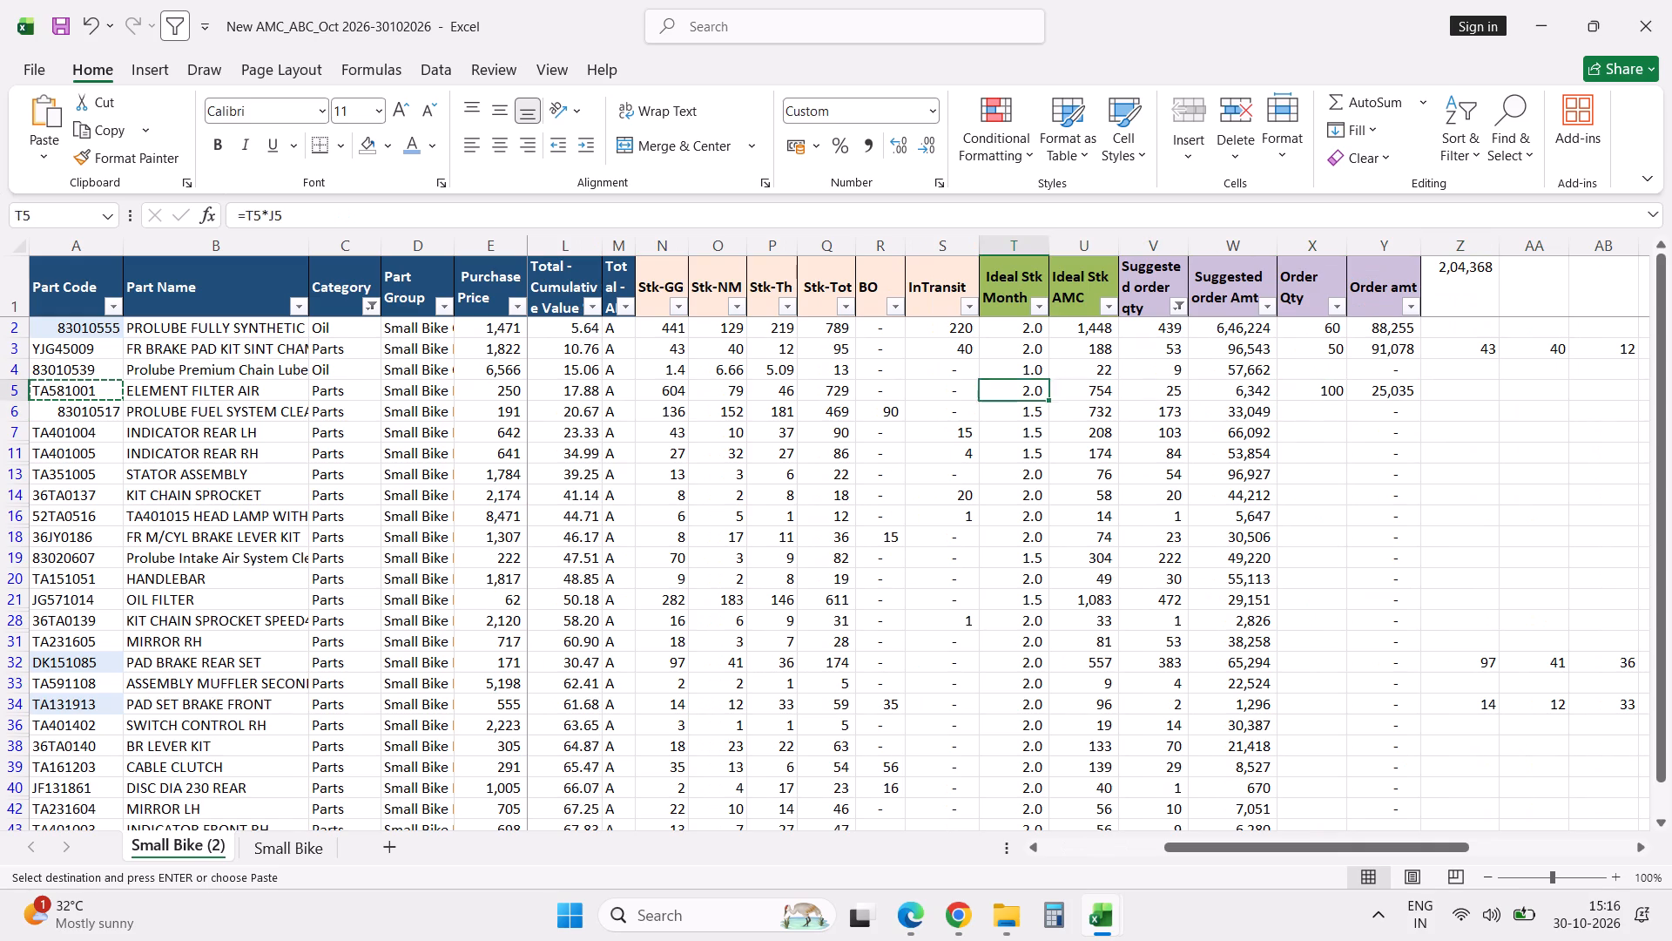
{"action": "key", "text": "Left"}
{"action": "key", "text": "Left"}
{"action": "key", "text": "Left"}
{"action": "key", "text": "Left"}
{"action": "key", "text": "Left"}
{"action": "key", "text": "Left"}
{"action": "key", "text": "Left"}
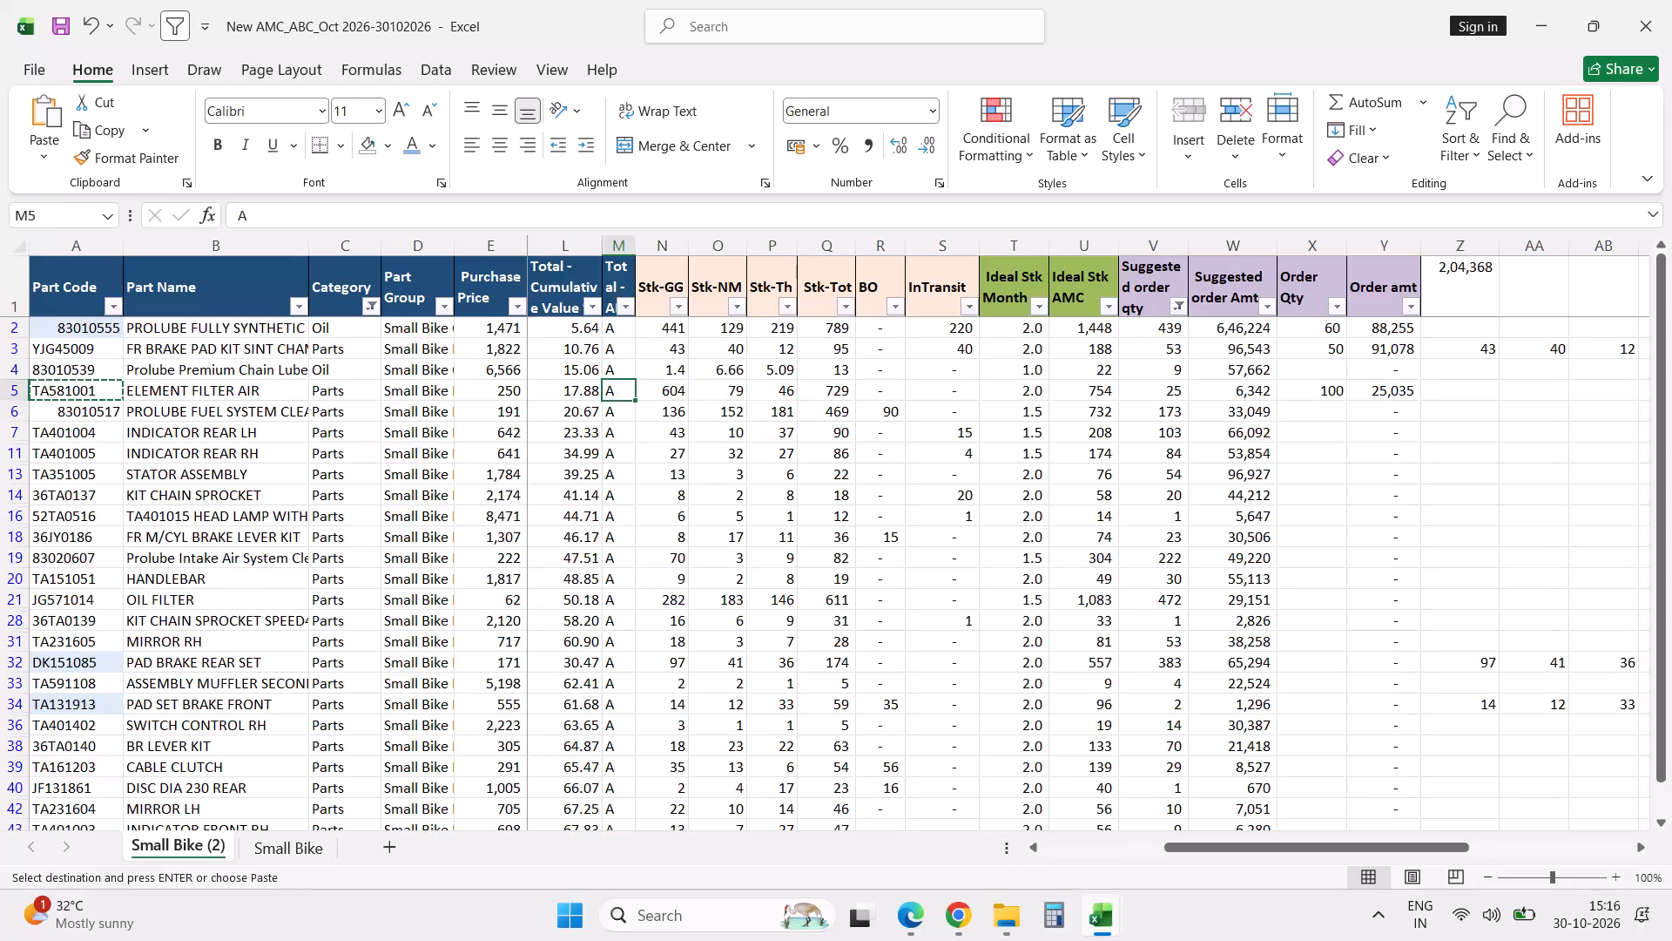
{"action": "key", "text": "Right"}
{"action": "key", "text": "Right"}
{"action": "key", "text": "Right"}
{"action": "key", "text": "Right"}
{"action": "key", "text": "Right"}
{"action": "key", "text": "Right"}
{"action": "key", "text": "Right"}
{"action": "key", "text": "Right"}
{"action": "key", "text": "Right"}
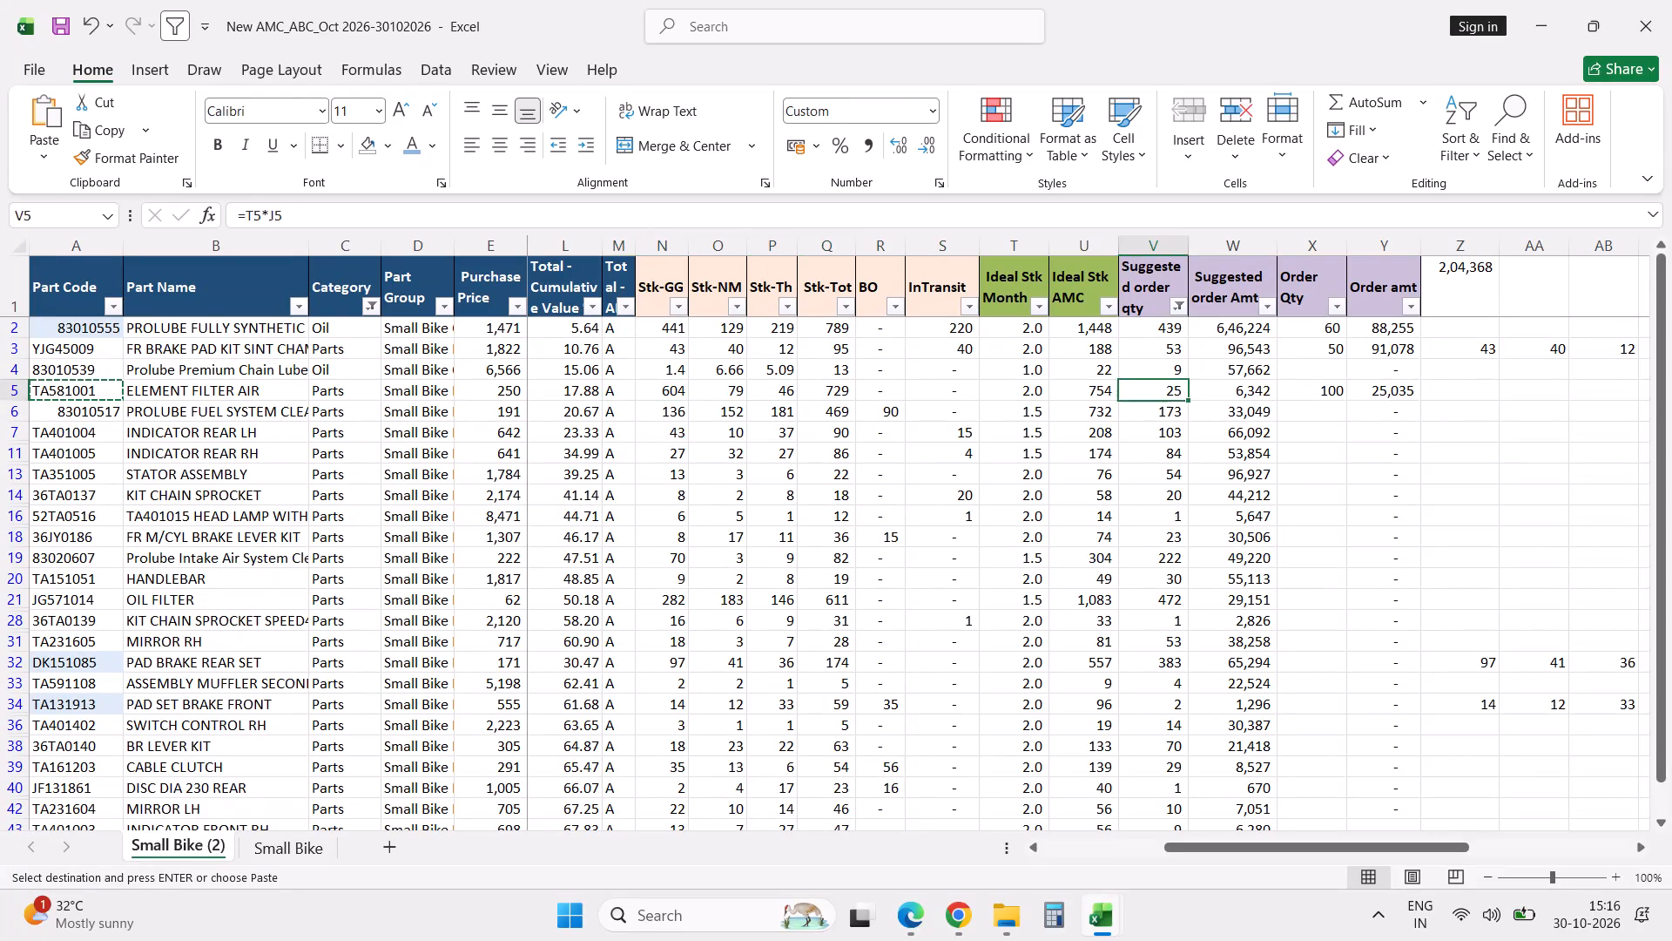
{"action": "key", "text": "Right"}
{"action": "key", "text": "Right"}
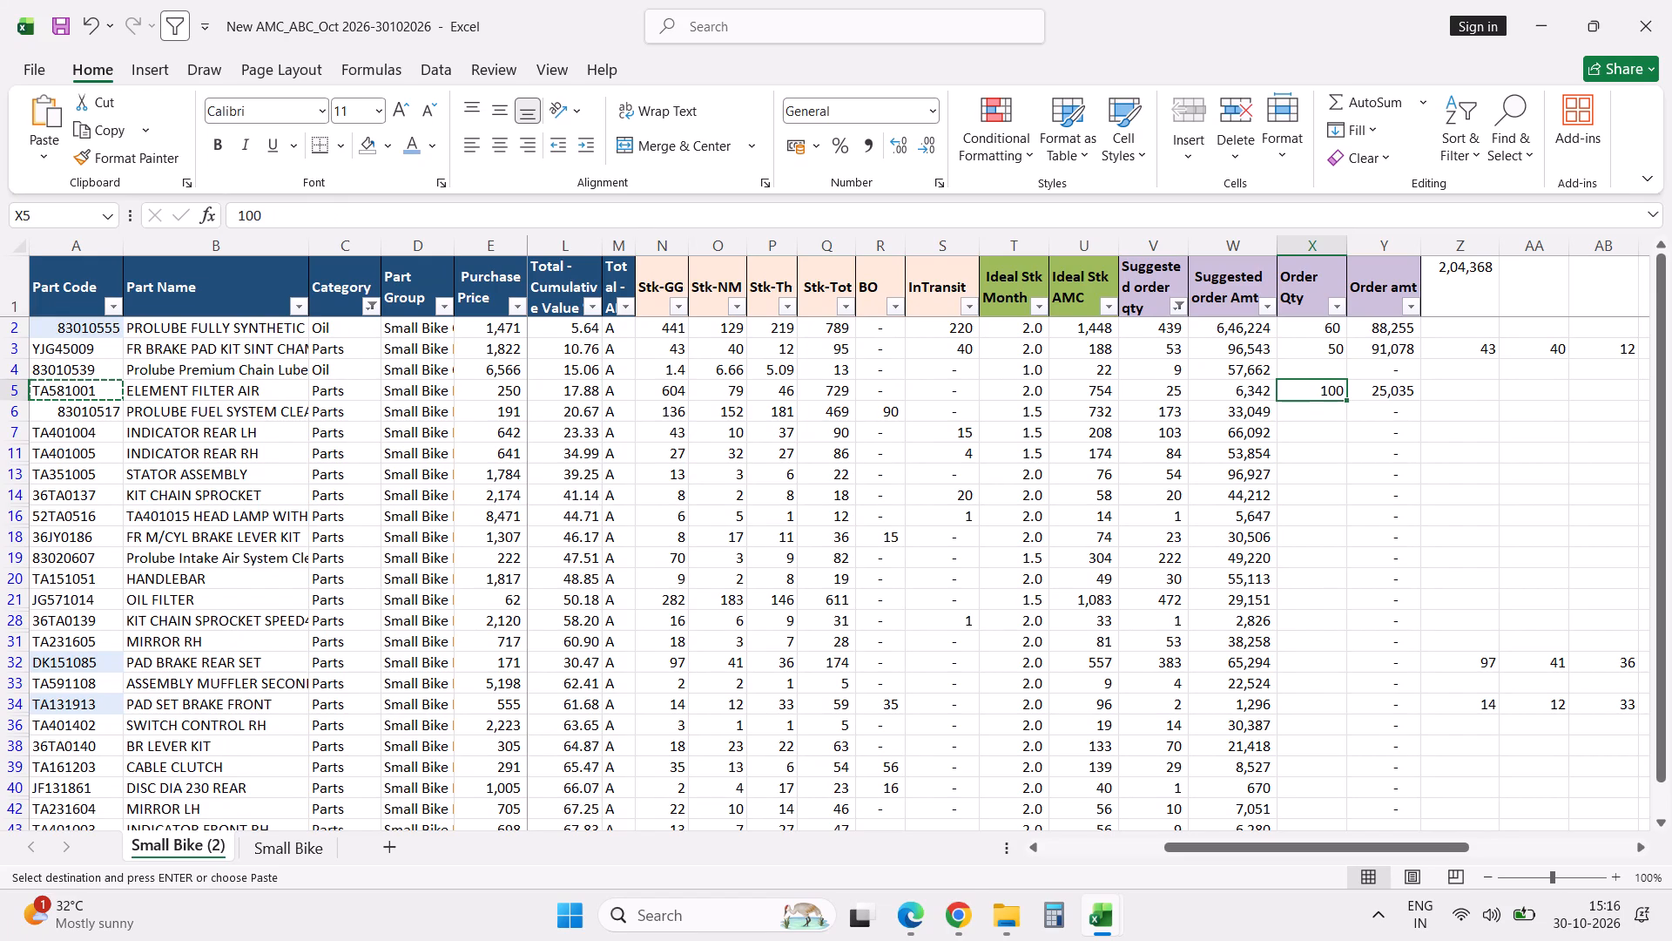
{"action": "key", "text": "Escape"}
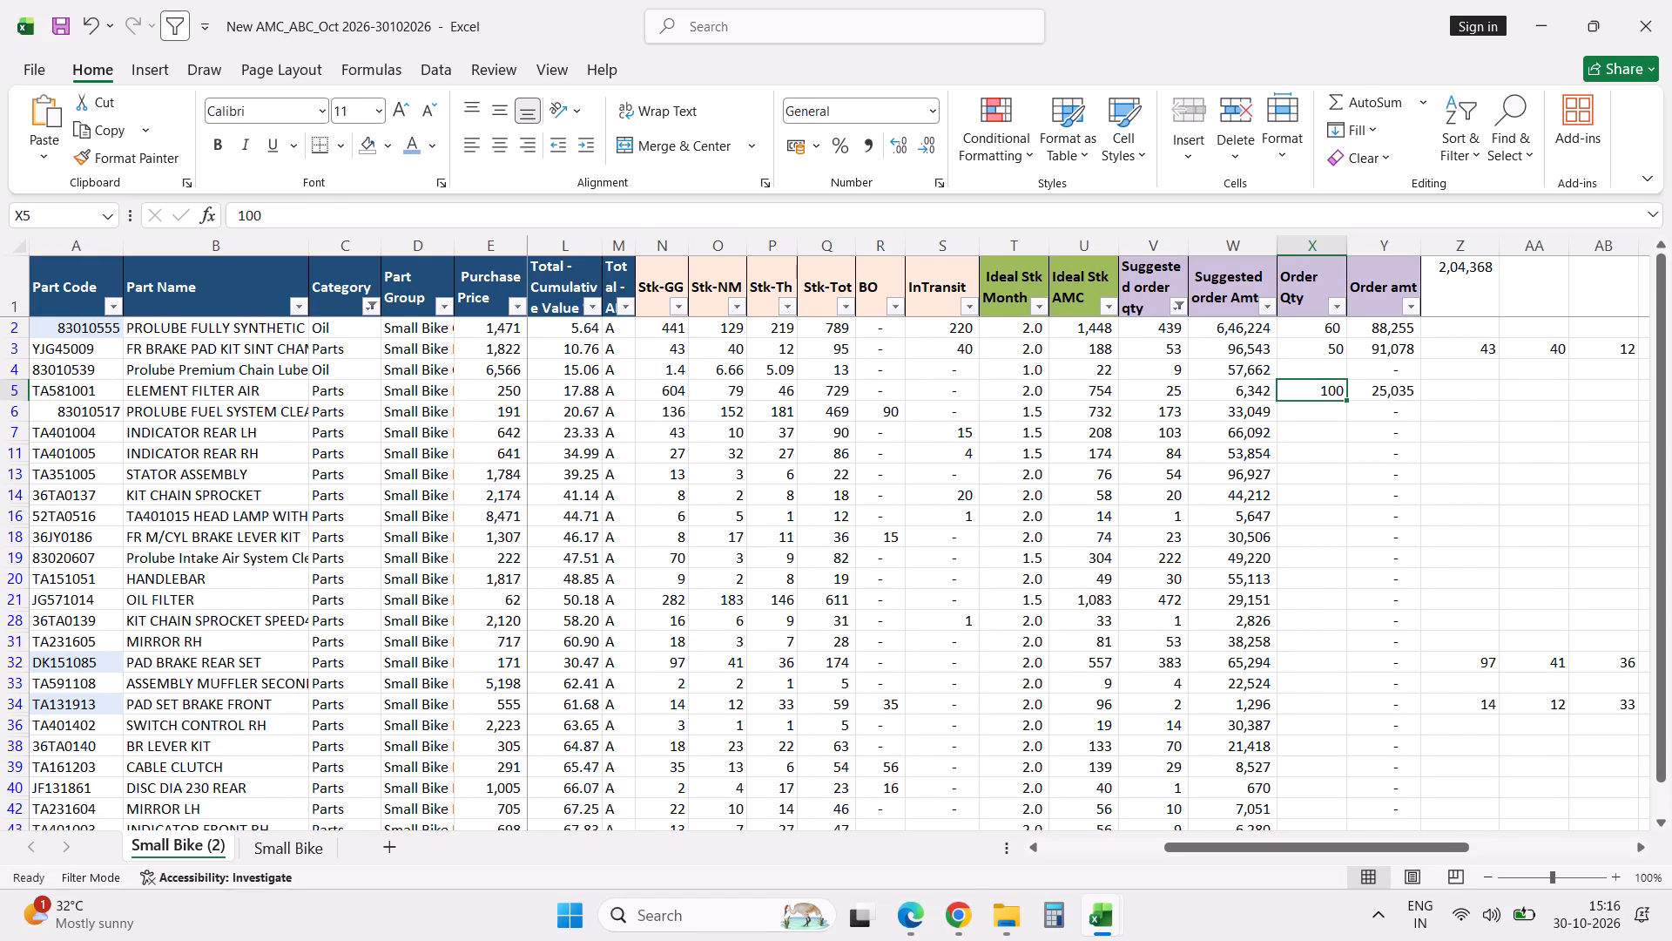
Copy part code 83010517 and filter the Part column of the Part Purchase Order Statement workbook to it.
{"action": "key", "text": "Down"}
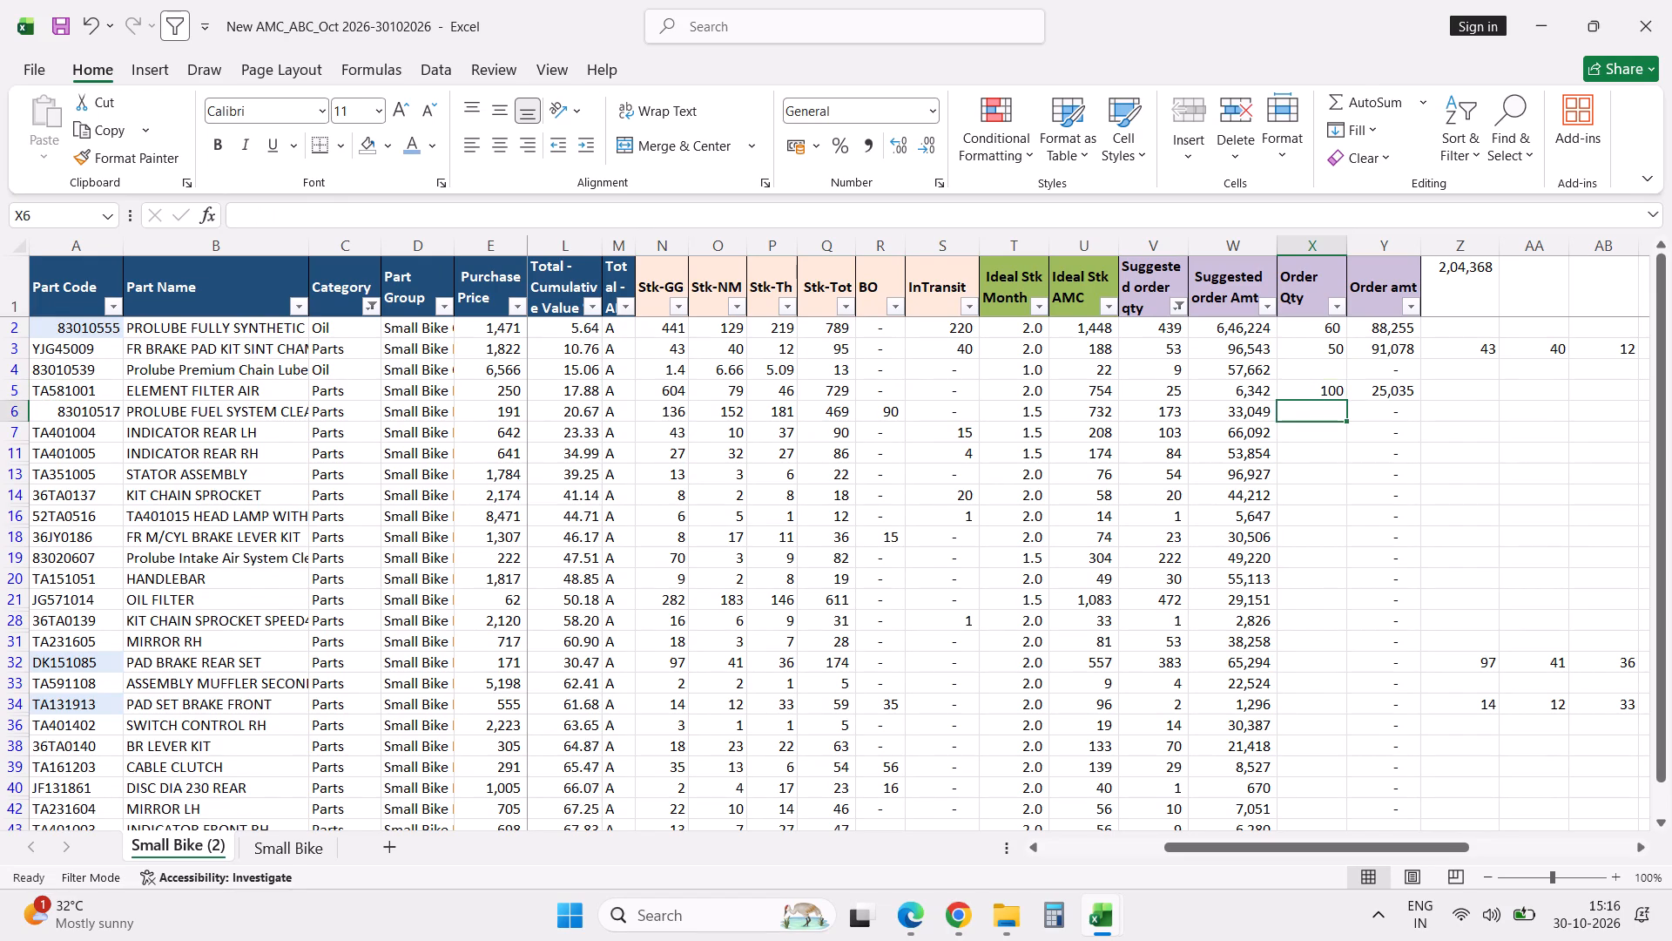
{"action": "left_click", "coordinate": [107, 409]}
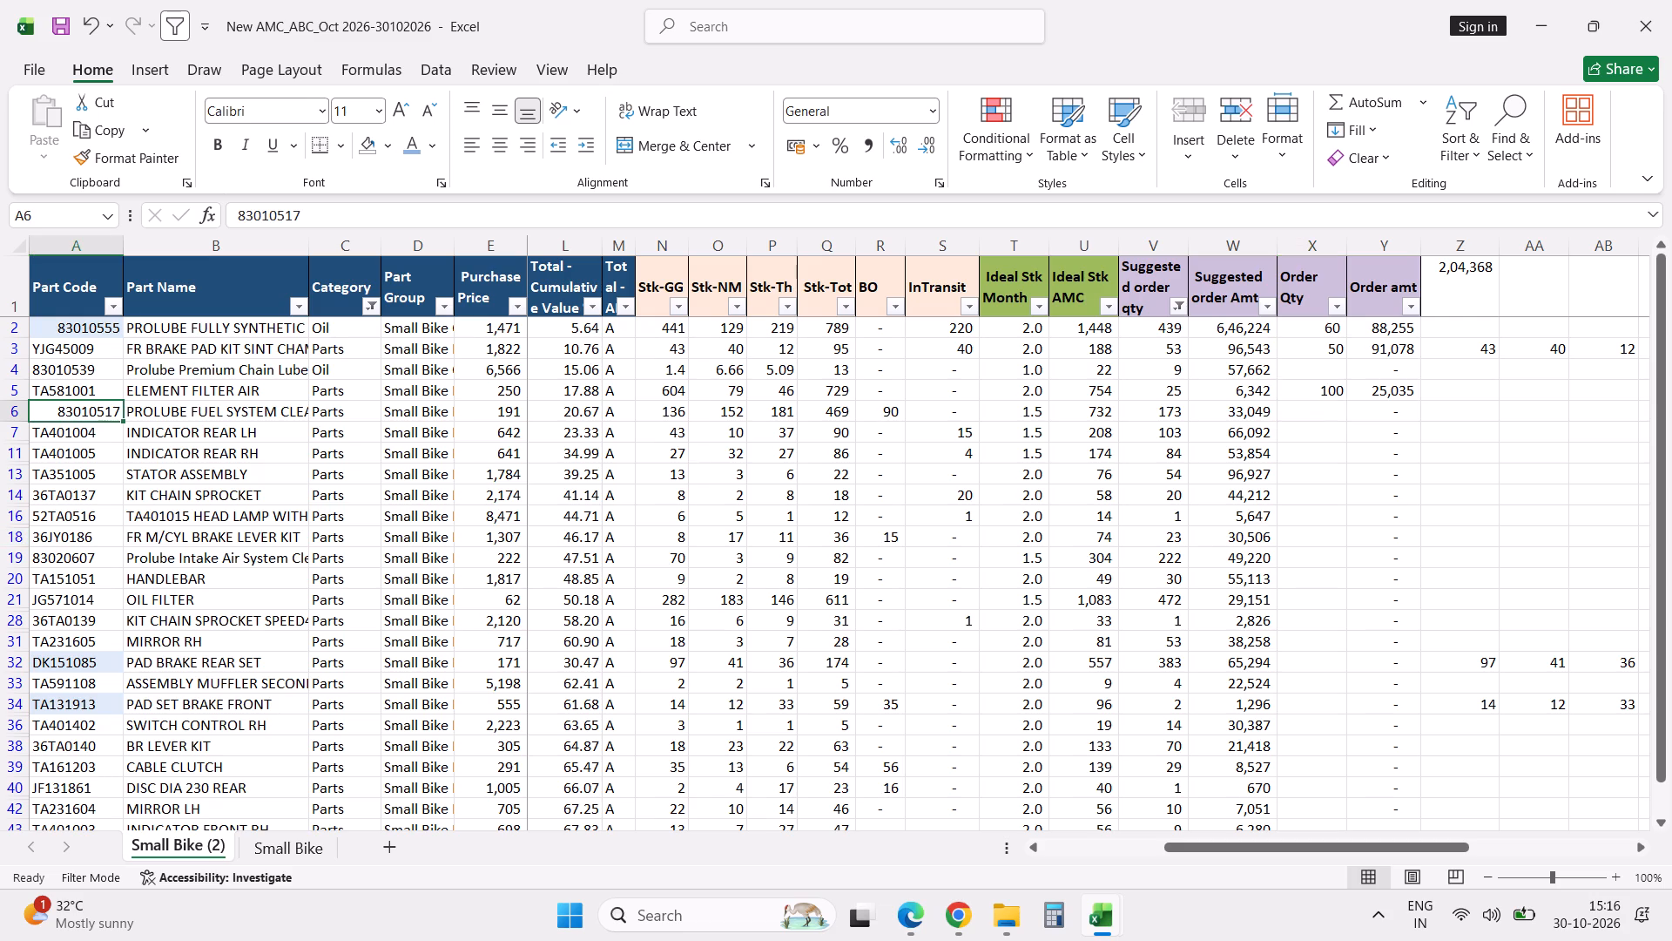
{"action": "key", "text": "ctrl+c"}
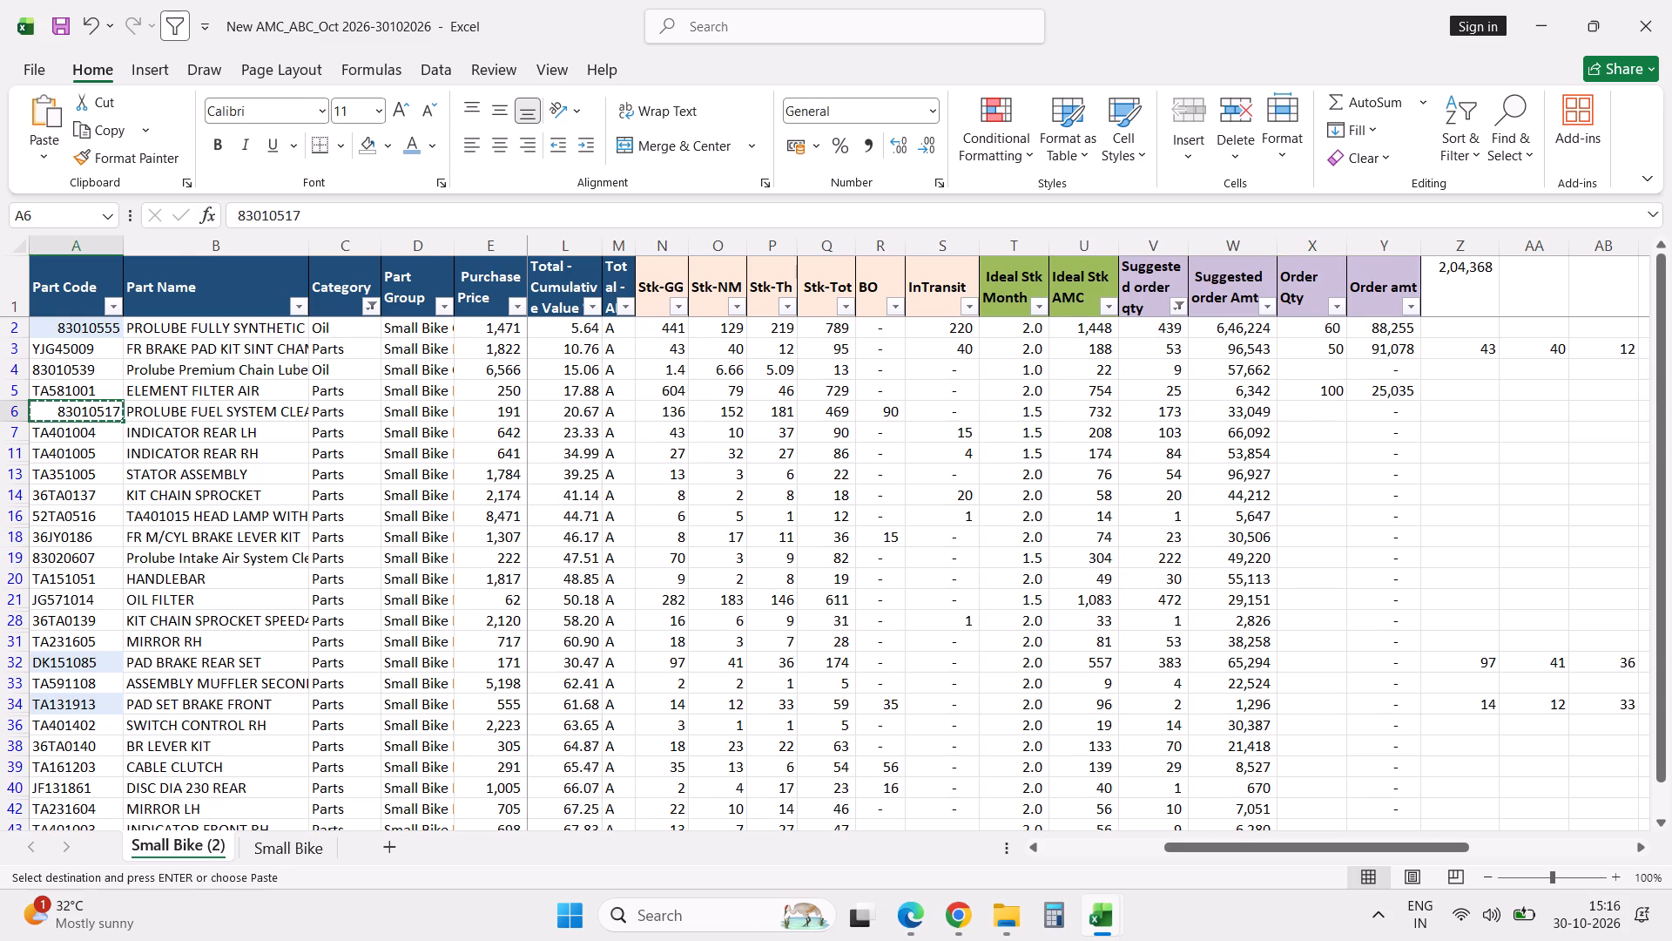
{"action": "key", "text": "alt+Tab"}
{"action": "left_click", "coordinate": [398, 452]}
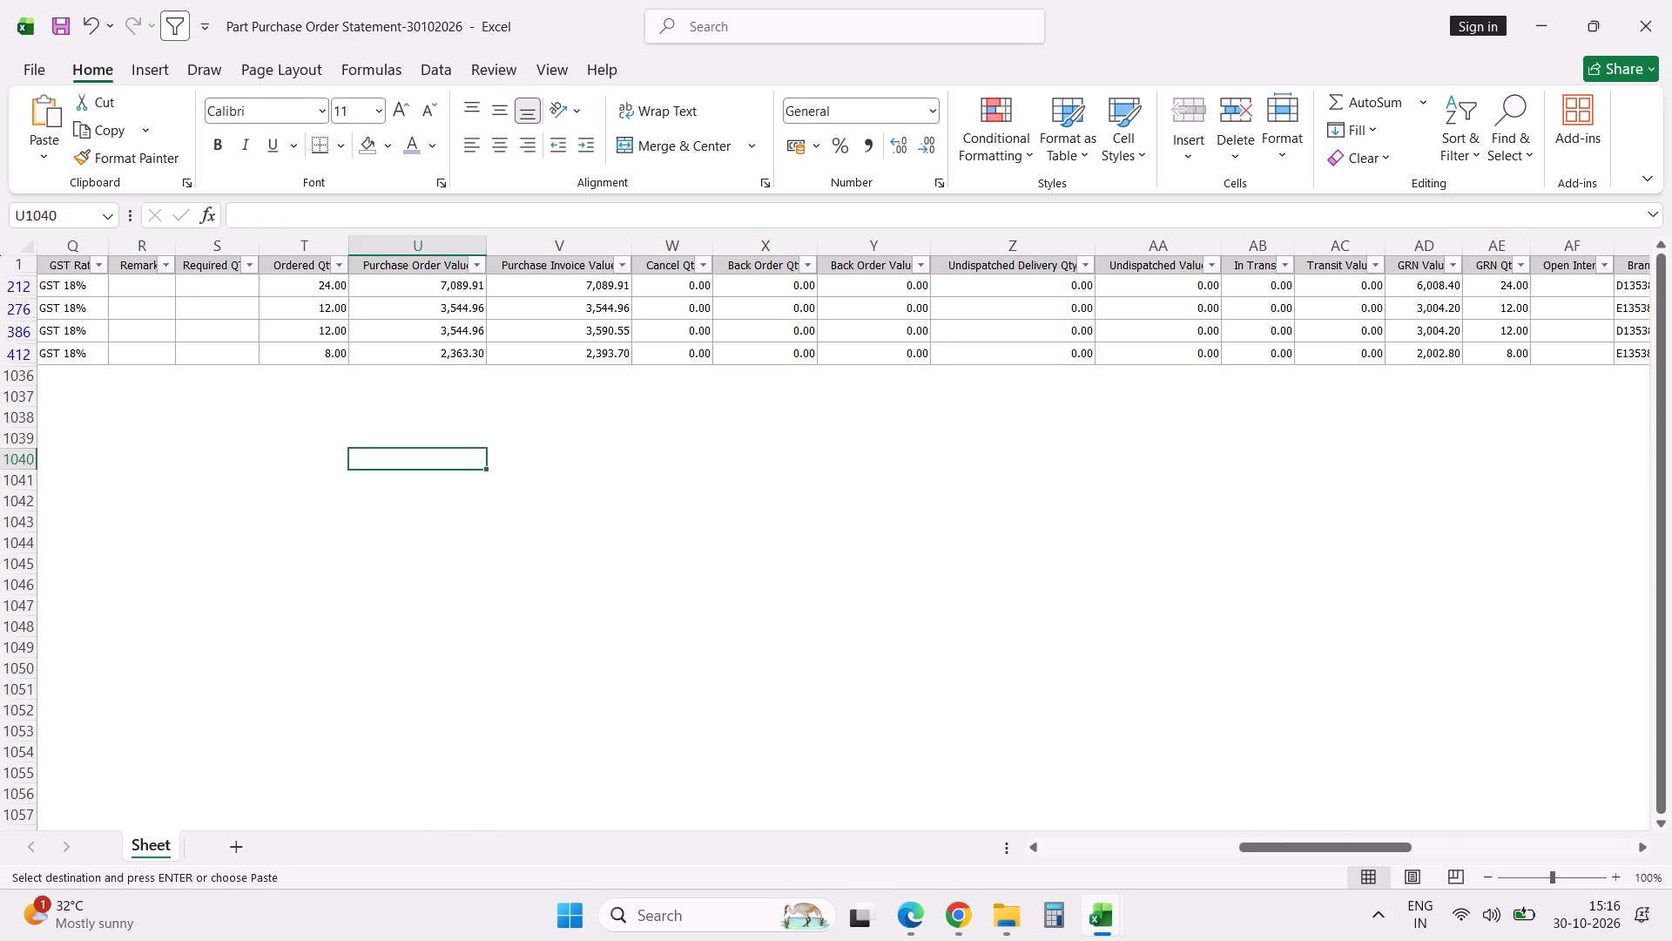
{"action": "key", "text": "Left"}
{"action": "key", "text": "Left"}
{"action": "key", "text": "Left"}
{"action": "key", "text": "Left"}
{"action": "key", "text": "Left"}
{"action": "key", "text": "Left"}
{"action": "key", "text": "Left"}
{"action": "key", "text": "Left"}
{"action": "key", "text": "Left"}
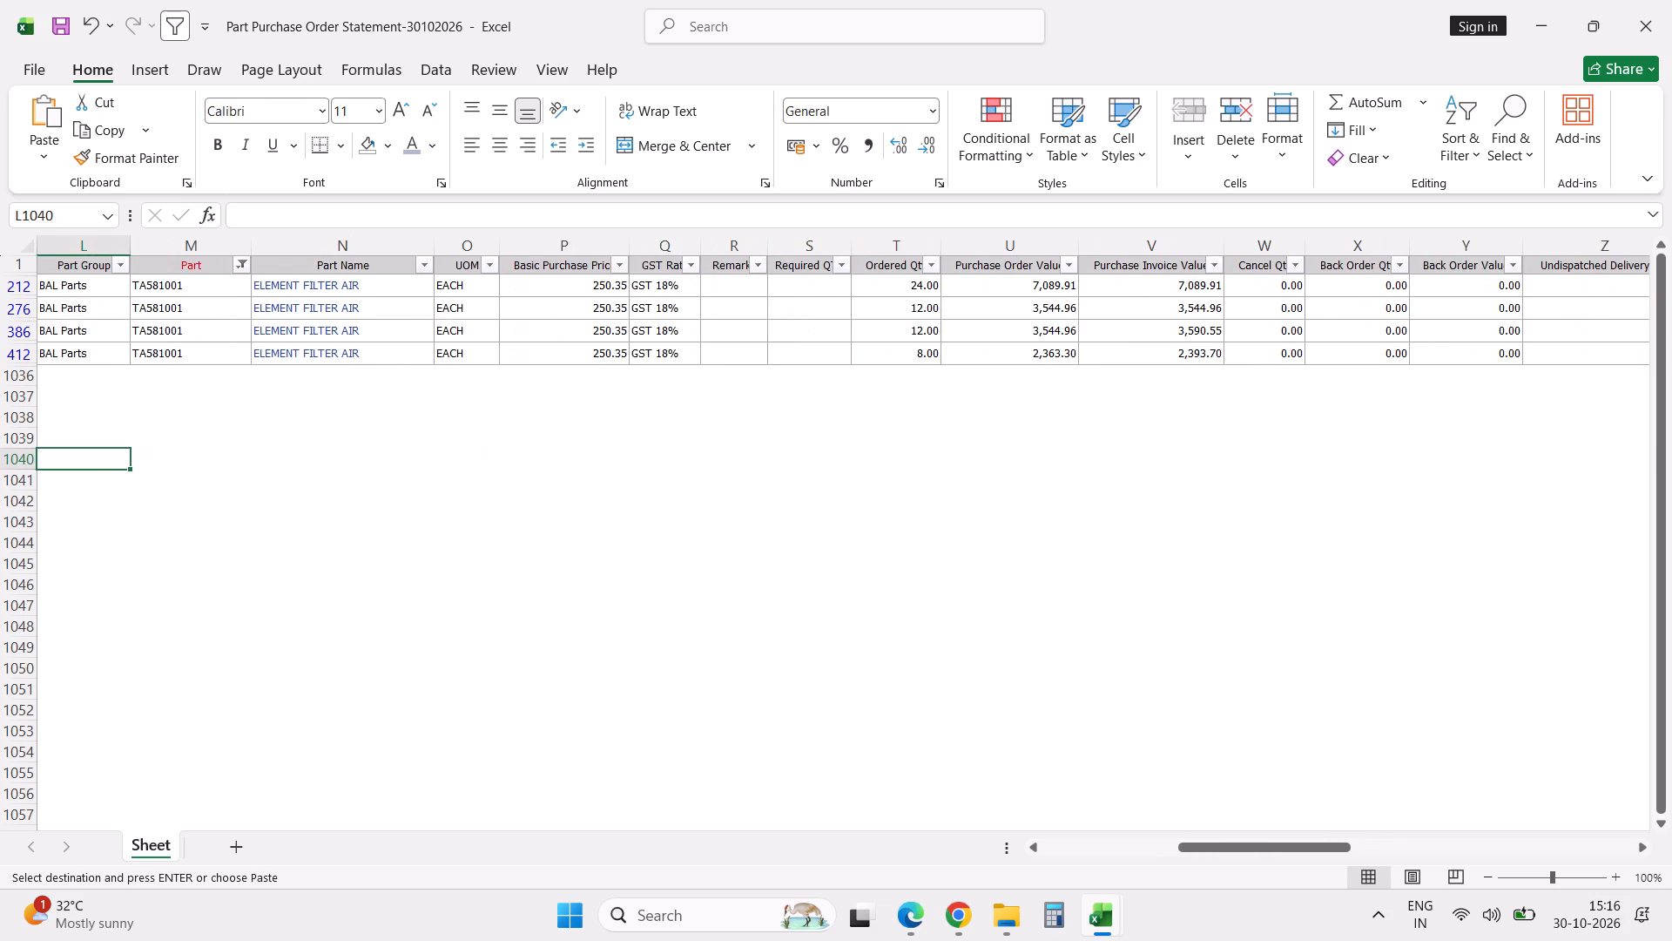
{"action": "left_click", "coordinate": [240, 265]}
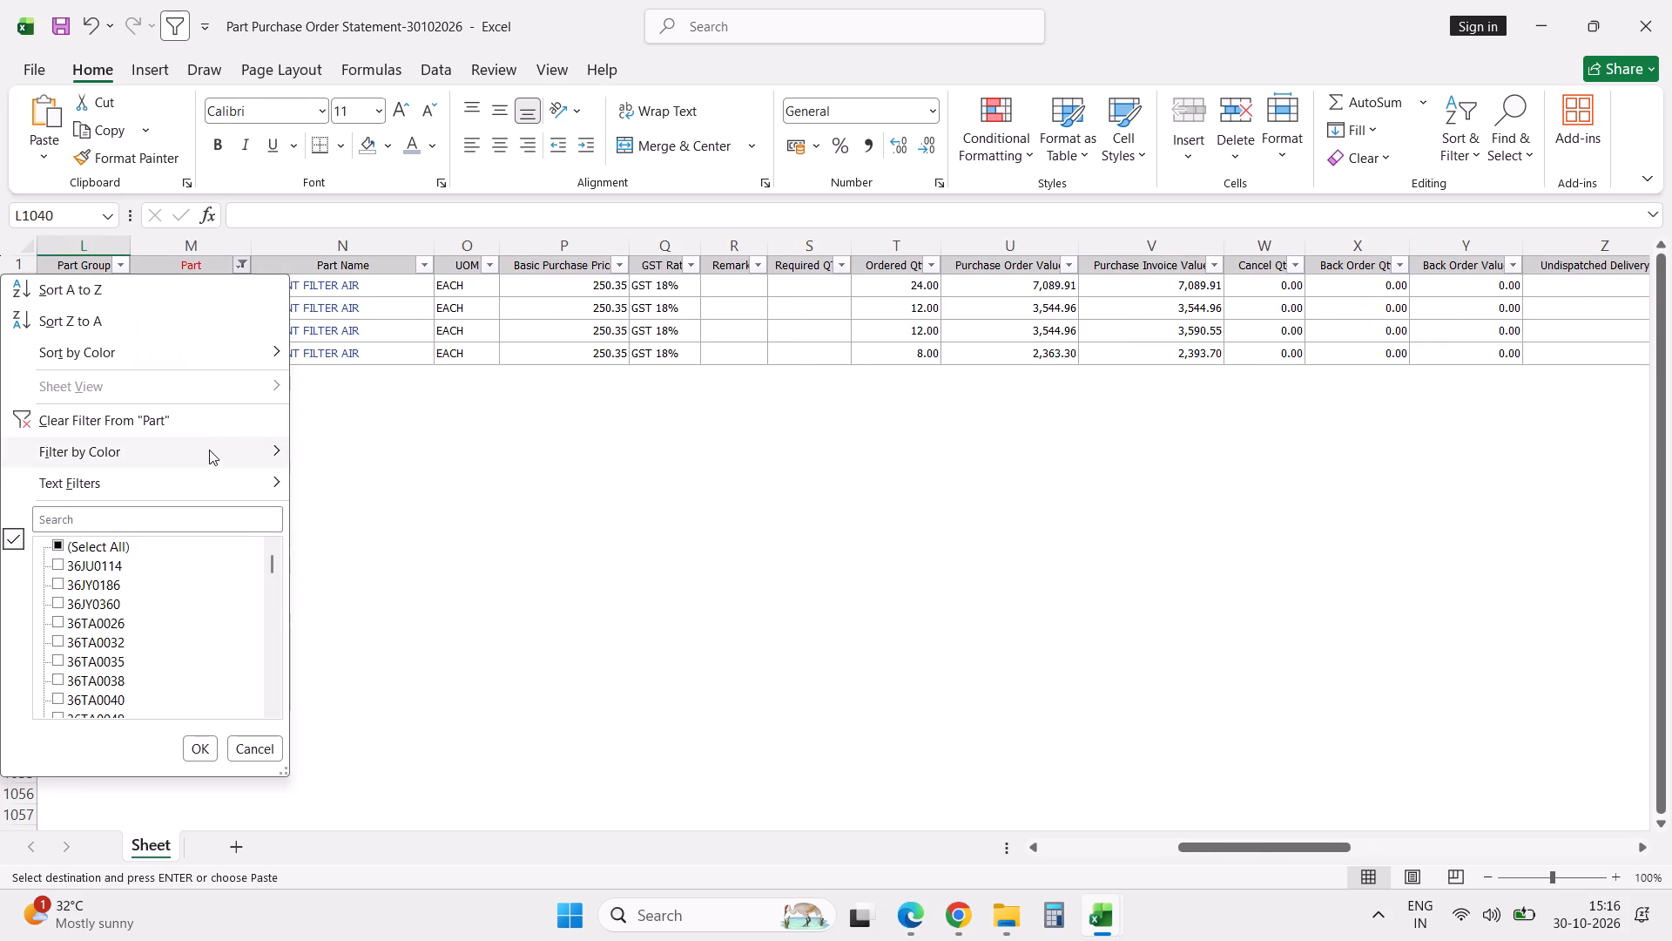
{"action": "left_click", "coordinate": [209, 518]}
{"action": "key", "text": "ctrl+v"}
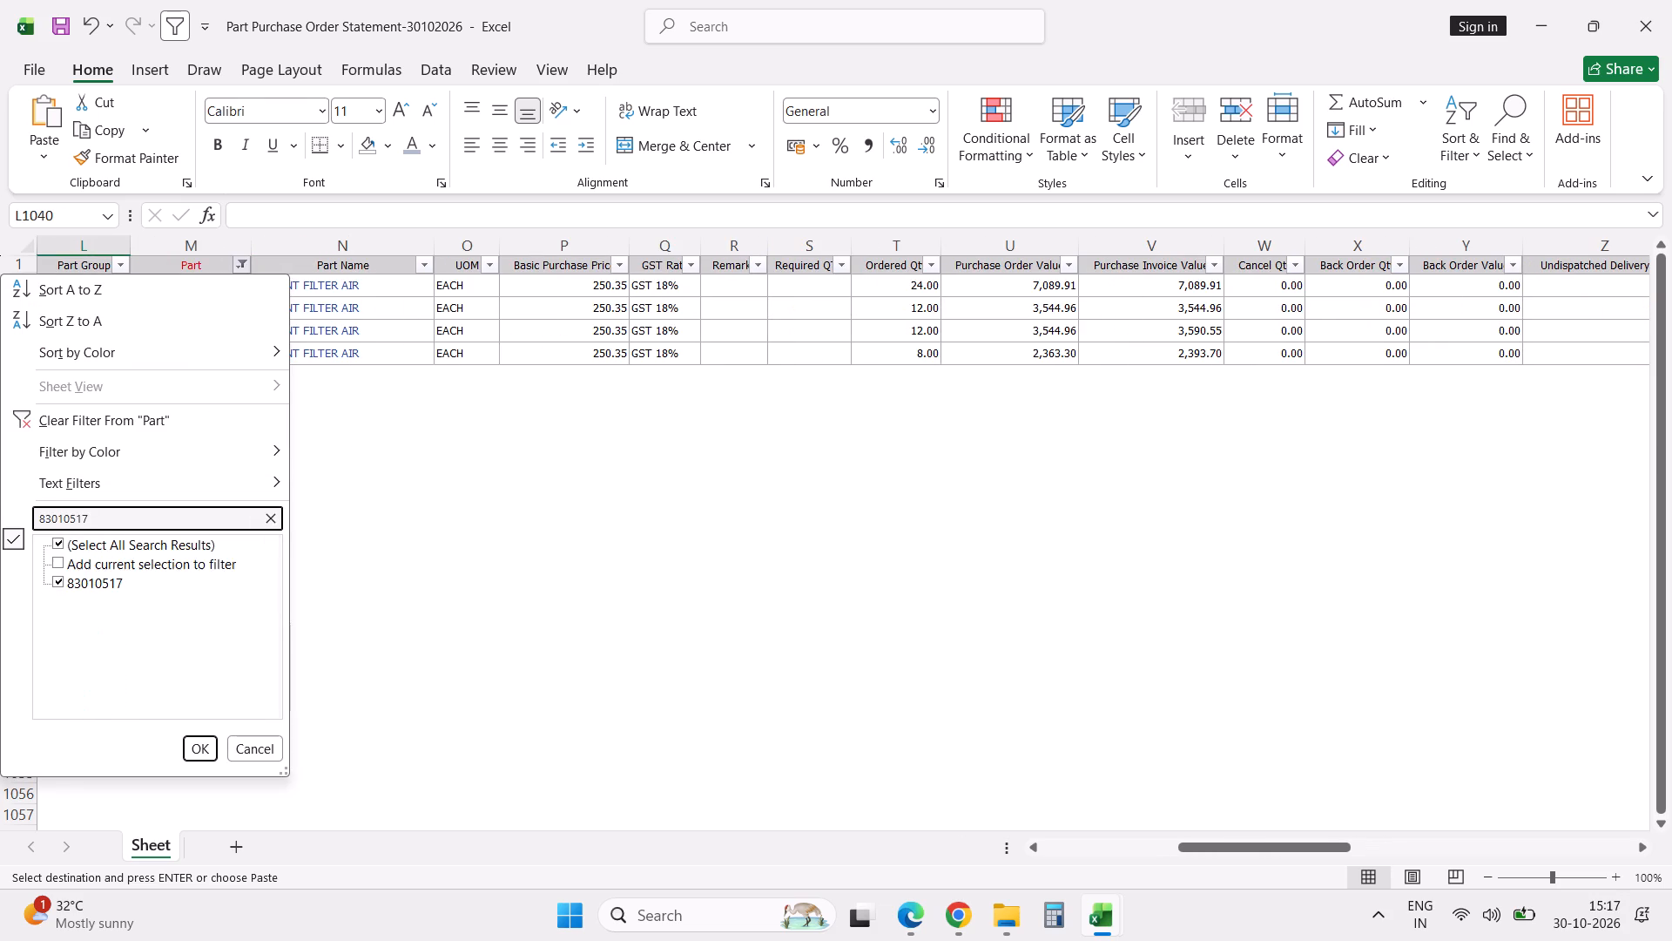
{"action": "key", "text": "Return"}
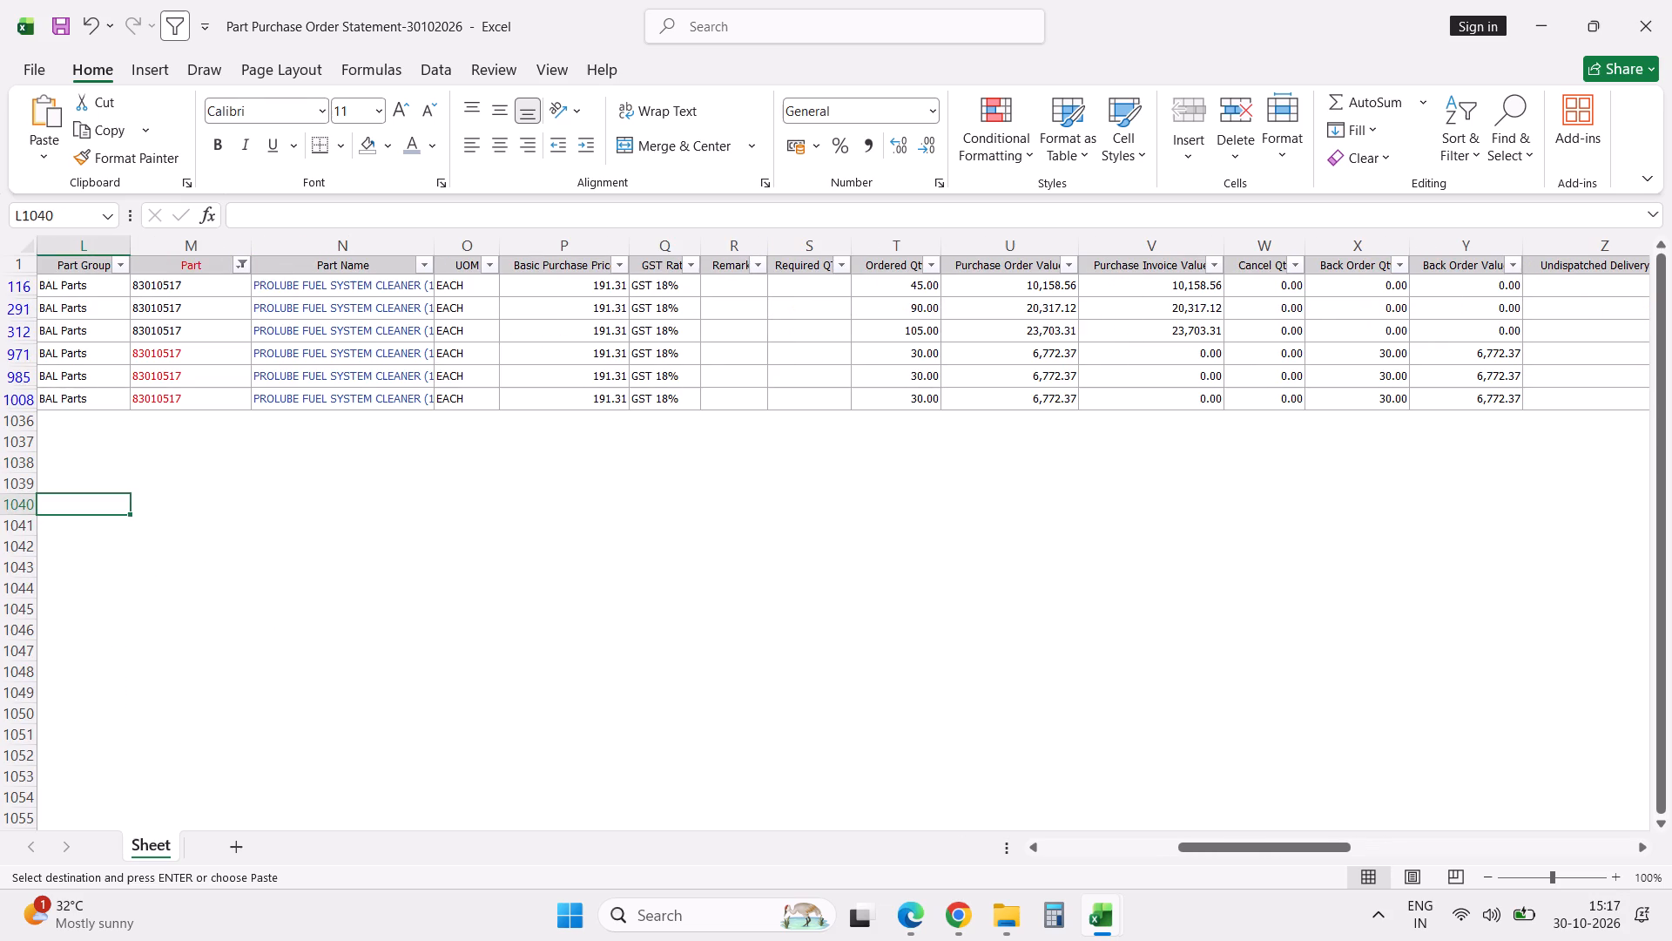
Enter 100 as the Order Qty for part 83010517, PROLUBE FUEL SYSTEM CLEANER, in the New AMC_ABC workbook.
{"action": "key", "text": "alt+Tab"}
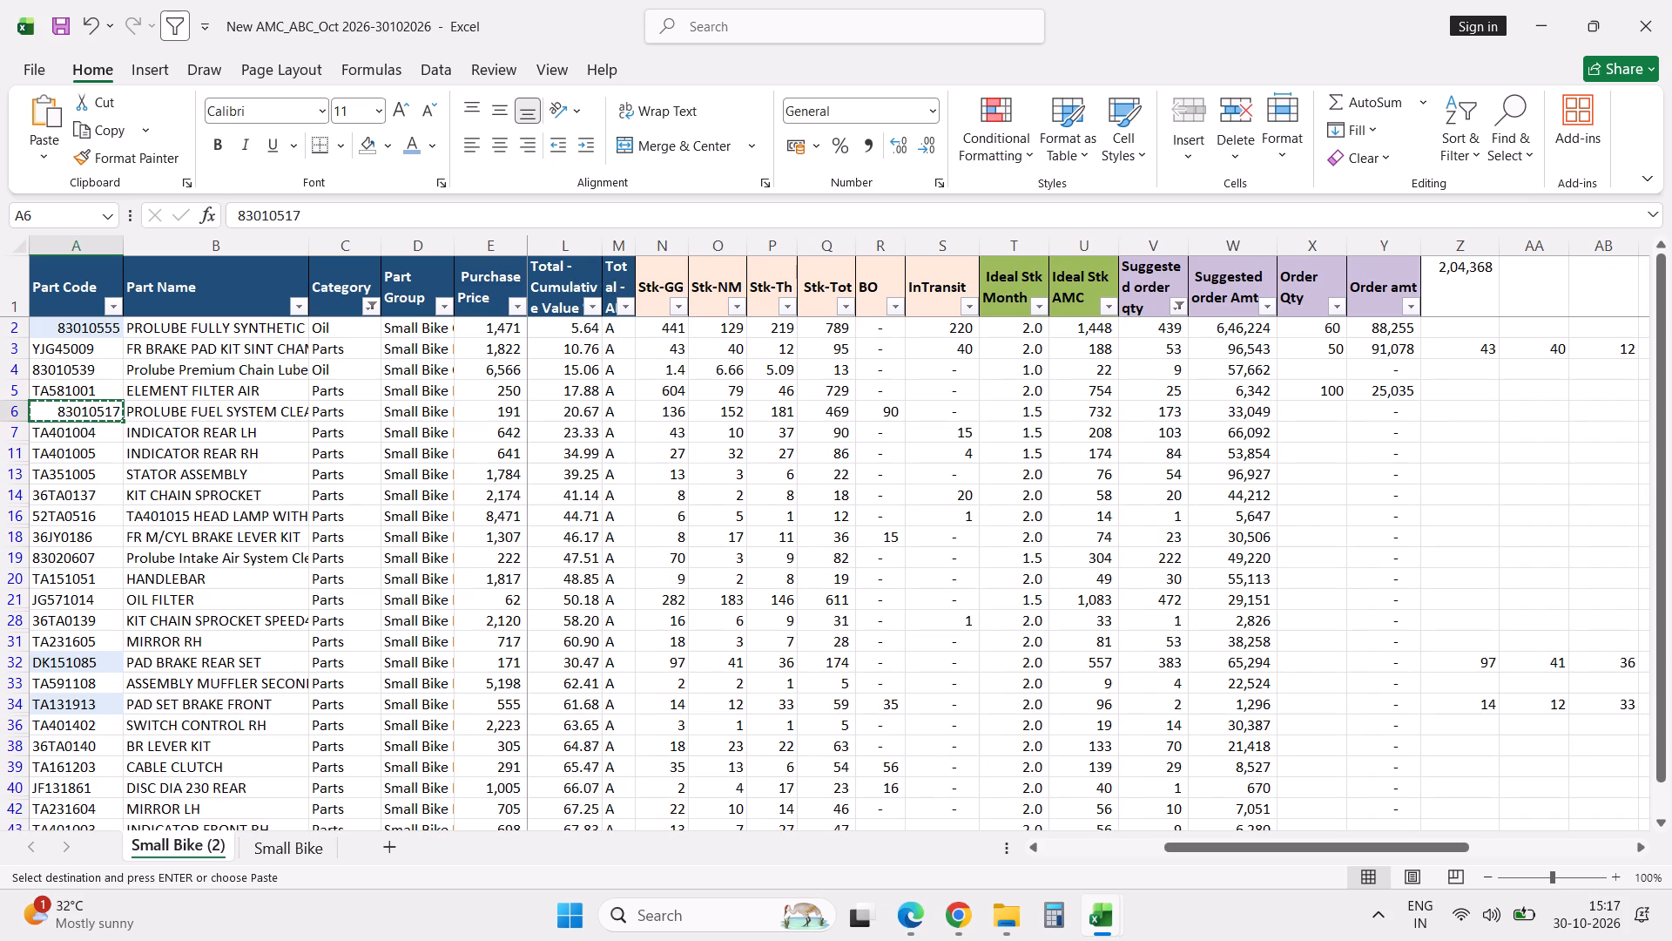
{"action": "left_click", "coordinate": [1325, 410]}
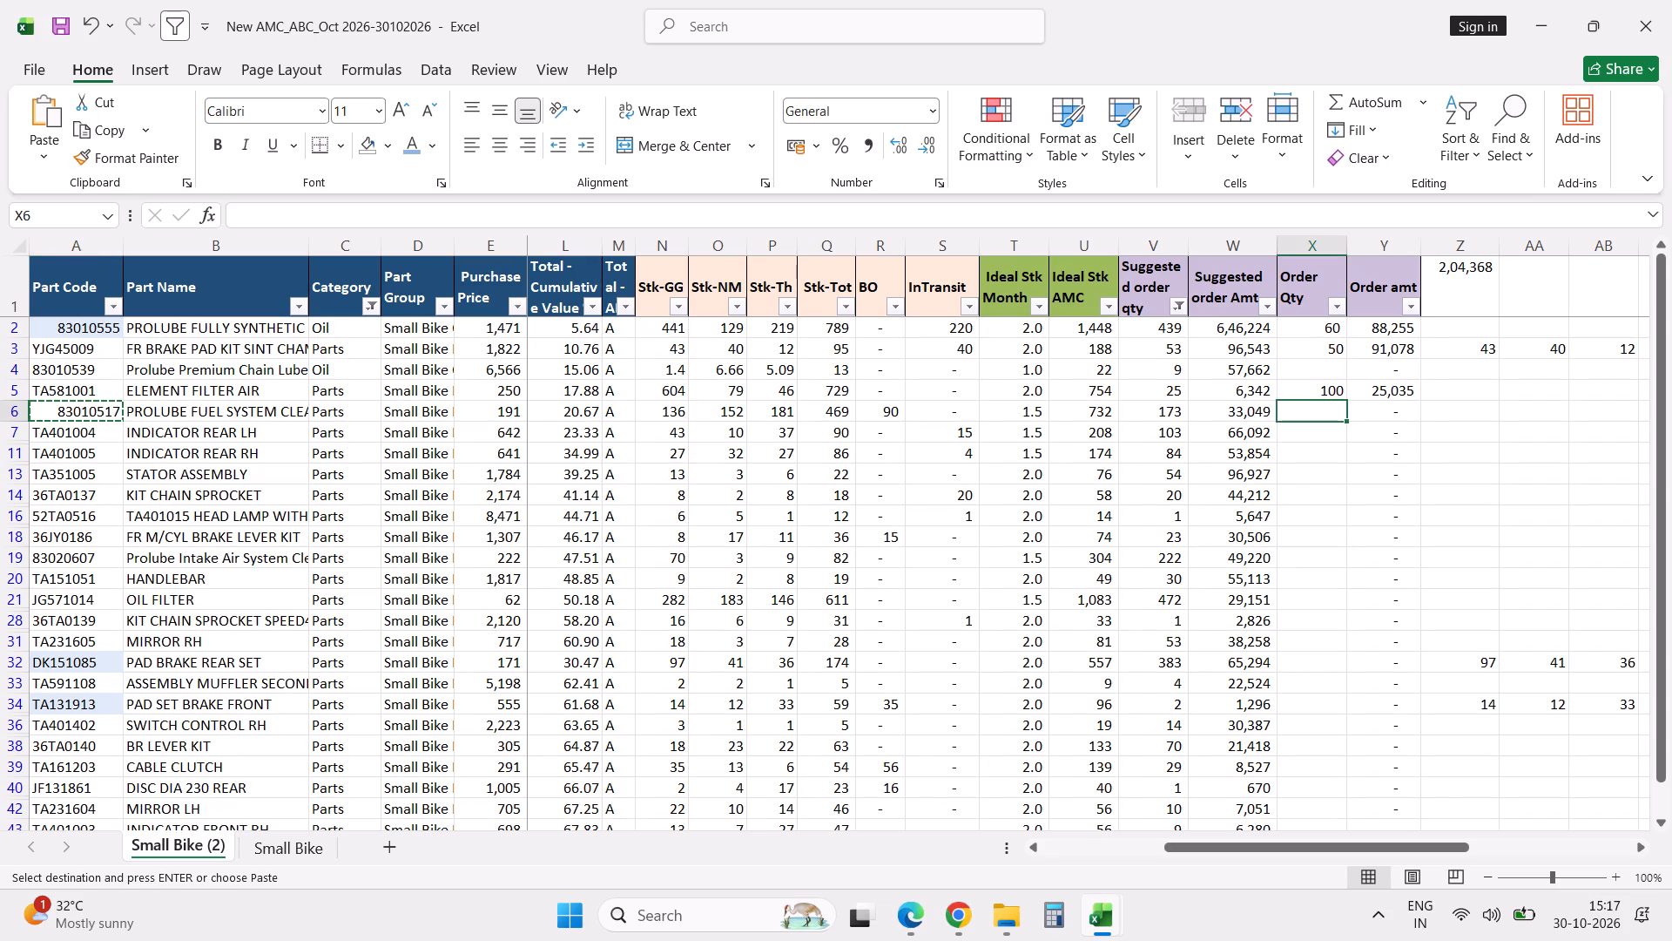
{"action": "type", "text": "100"}
{"action": "key", "text": "Return"}
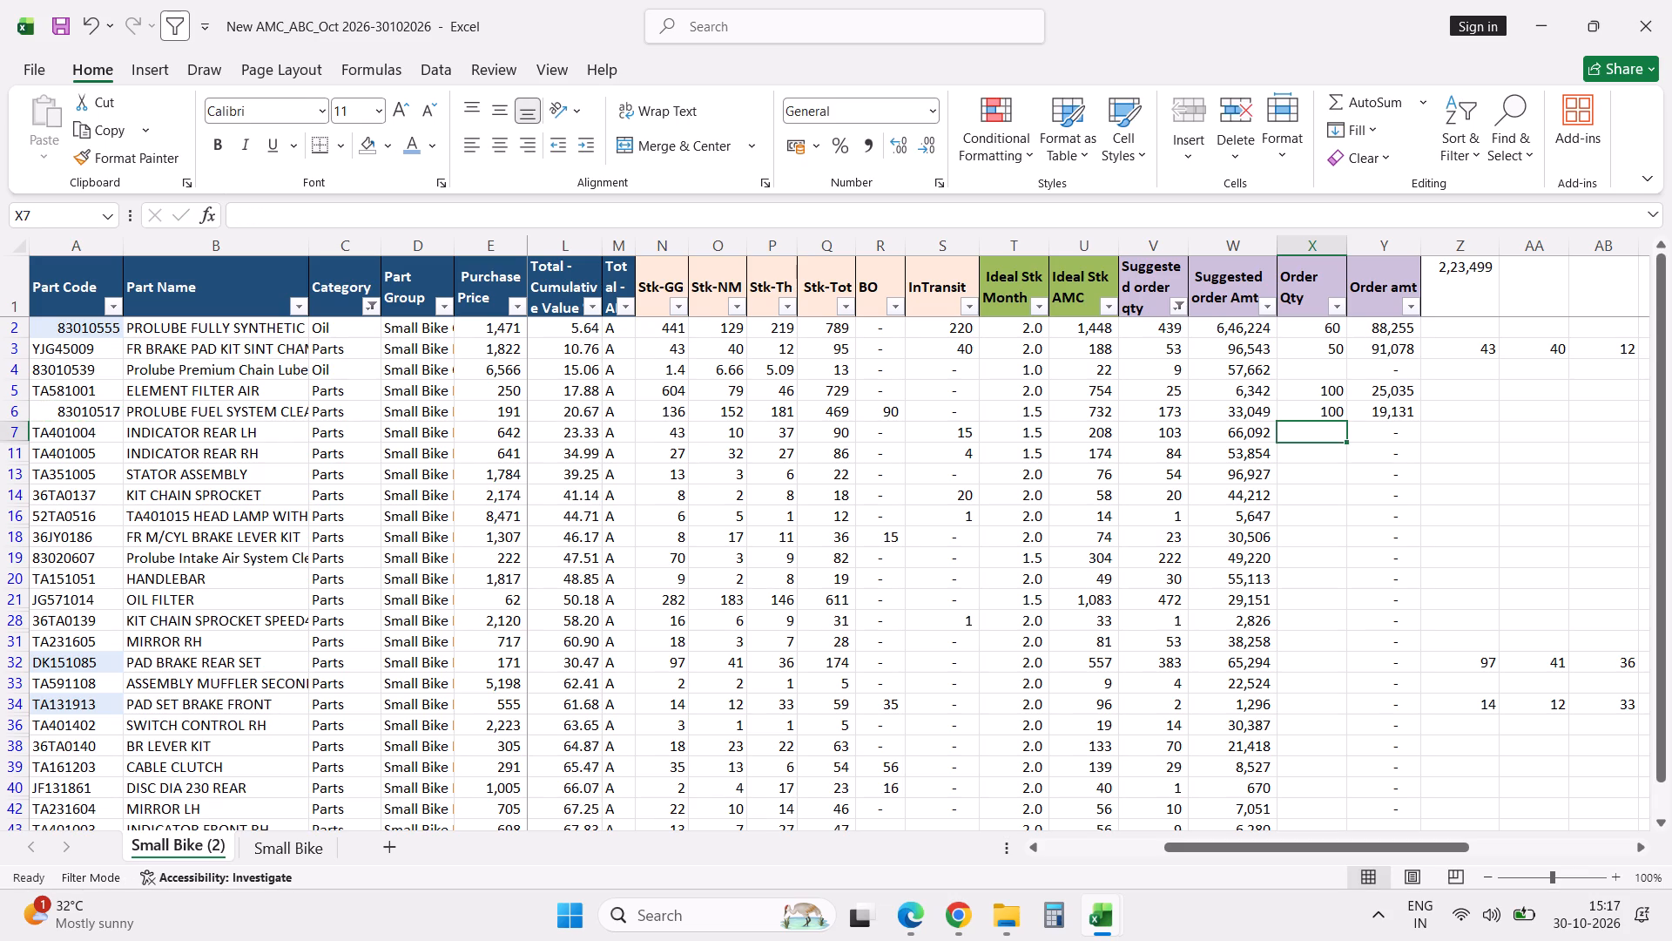
Copy part code TA401004 and filter the Part column of the Part Purchase Order Statement workbook to it.
{"action": "left_click", "coordinate": [108, 432]}
{"action": "key", "text": "ctrl+c"}
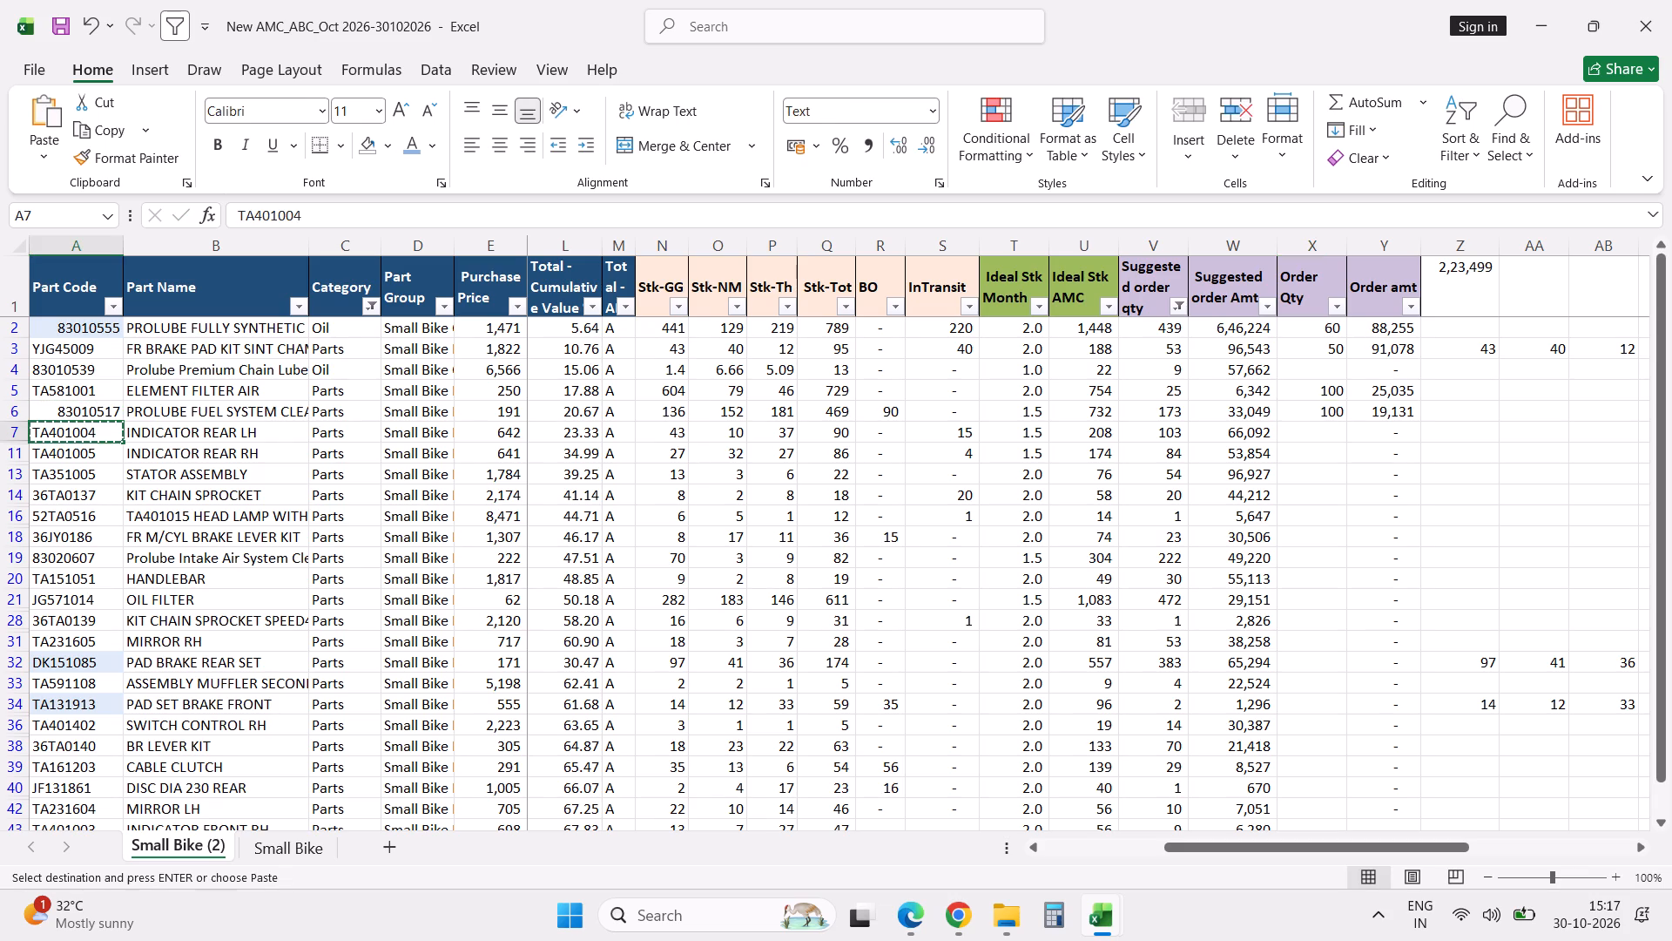
{"action": "key", "text": "alt+Tab"}
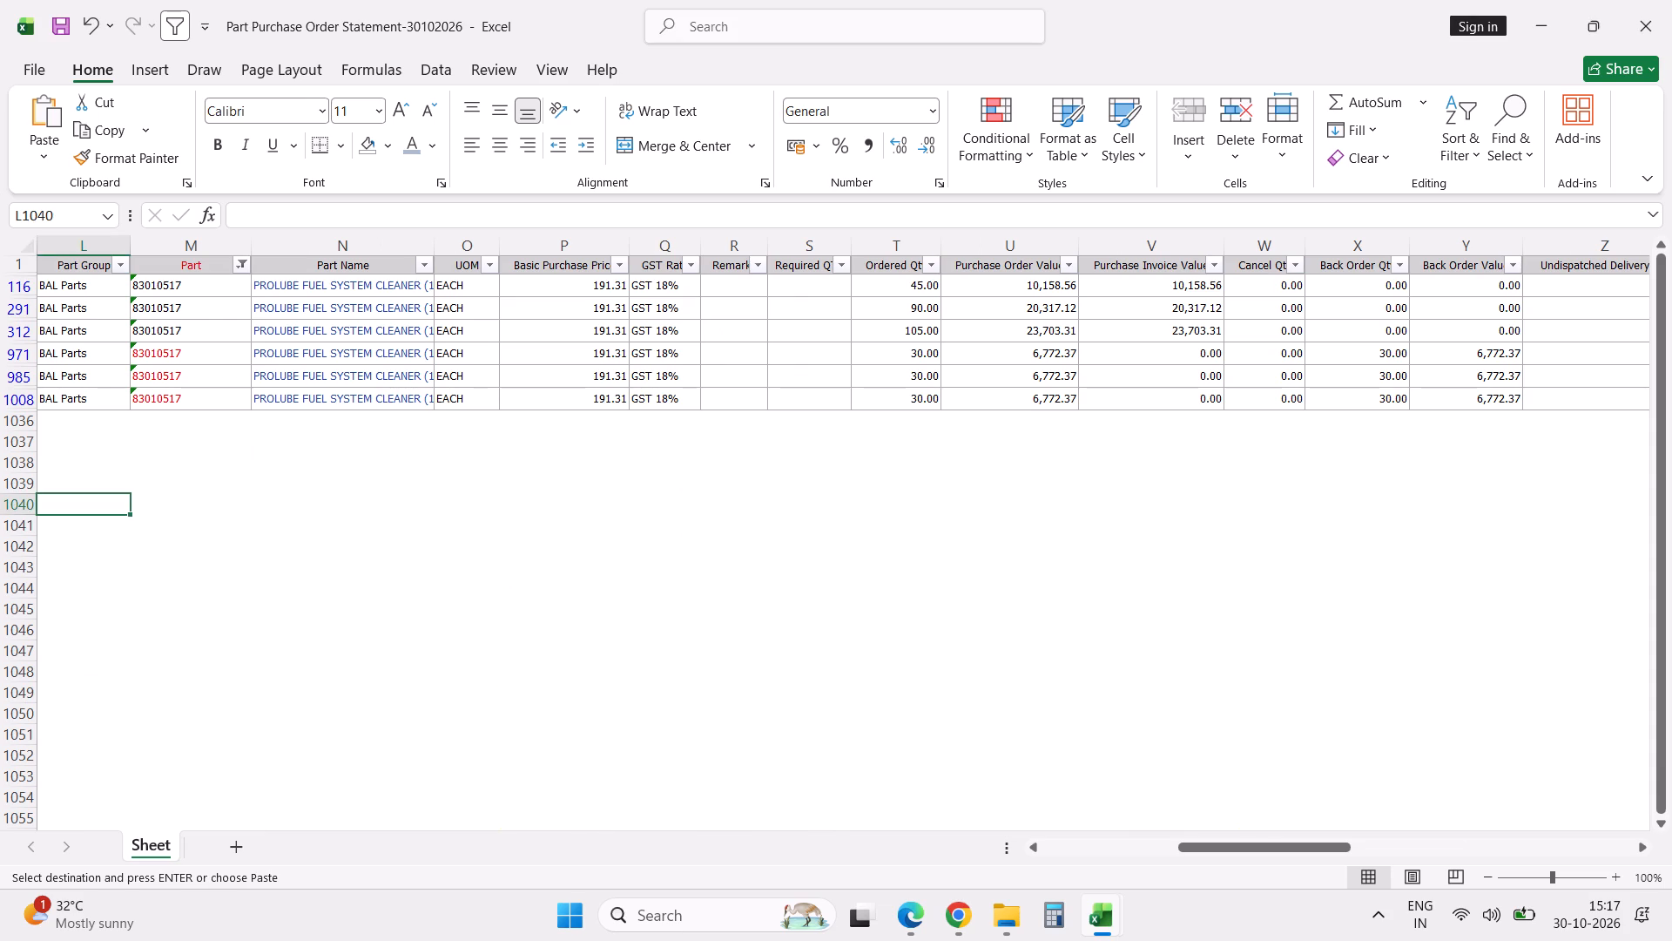
{"action": "left_click", "coordinate": [242, 270]}
{"action": "left_click", "coordinate": [190, 519]}
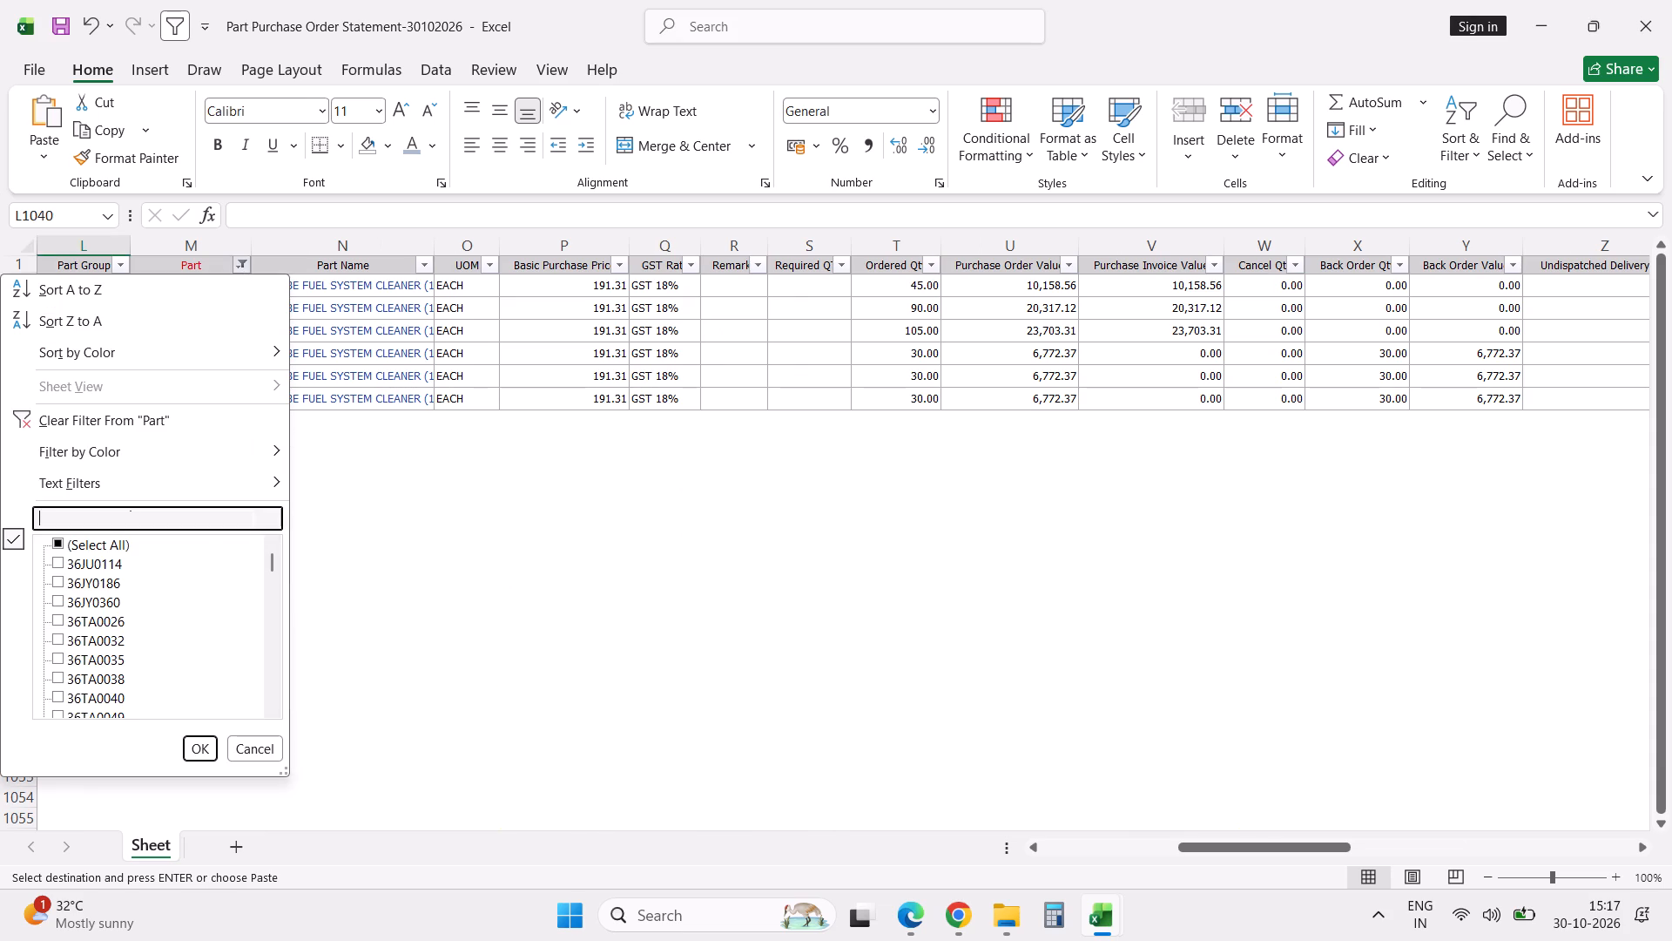
{"action": "key", "text": "ctrl+v"}
{"action": "key", "text": "Return"}
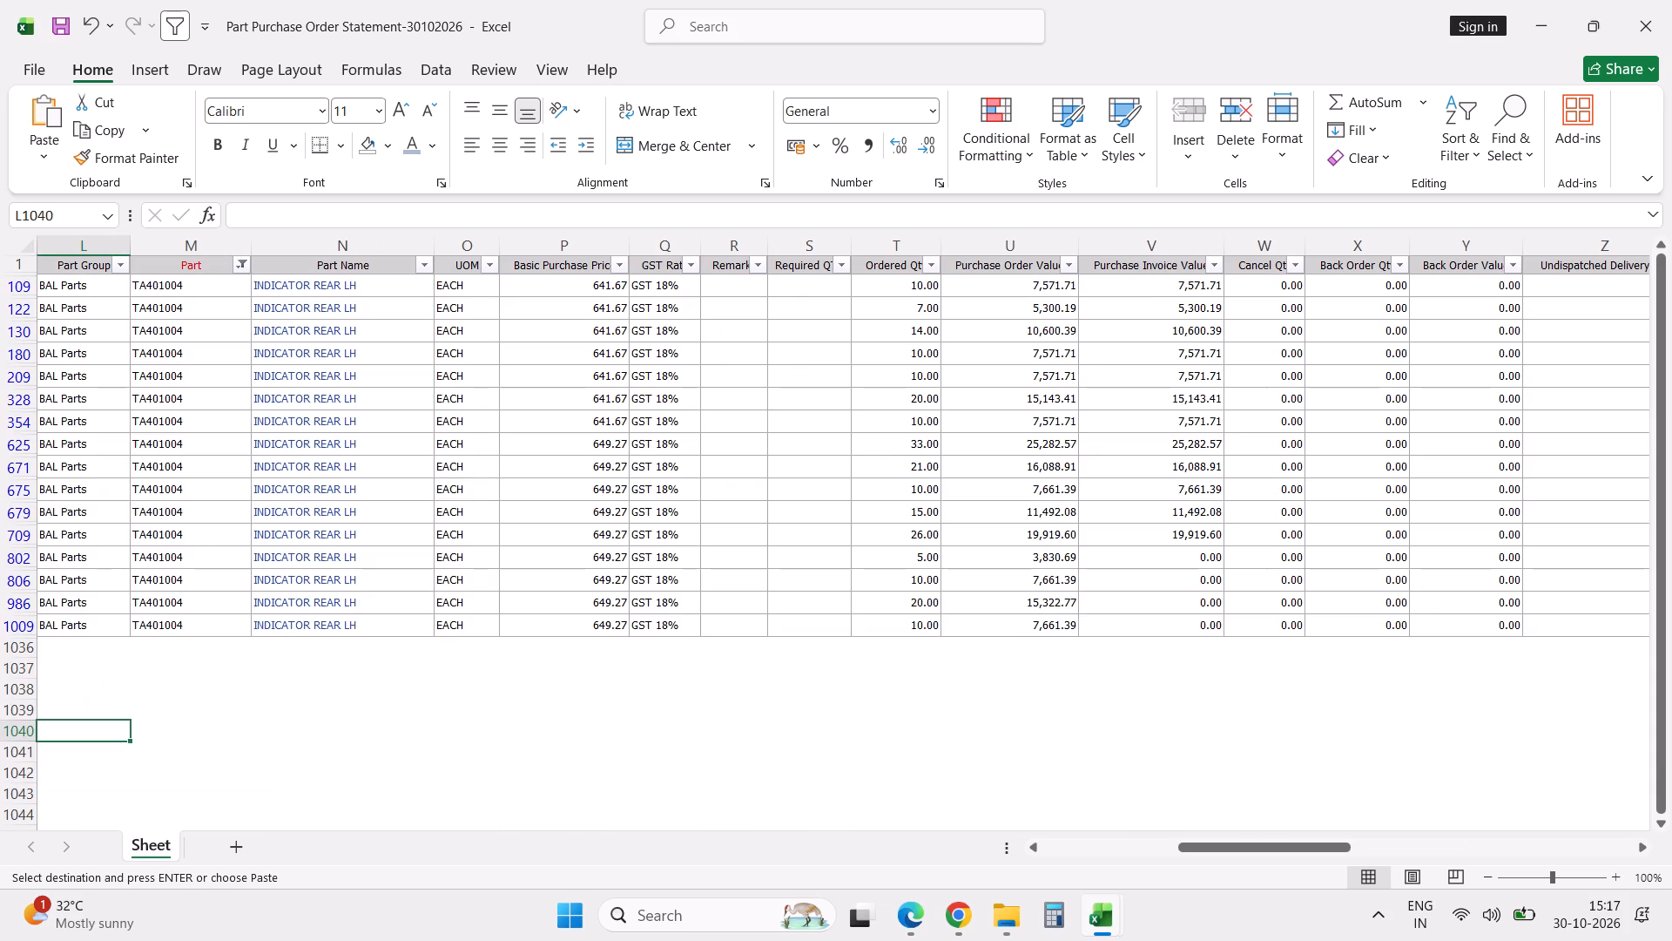
Check the undispatched quantities and total the In Transit quantities of the last four TA401004 order rows against the AMC sheet.
{"action": "left_click", "coordinate": [1112, 568]}
{"action": "key", "text": "Right"}
{"action": "key", "text": "Right"}
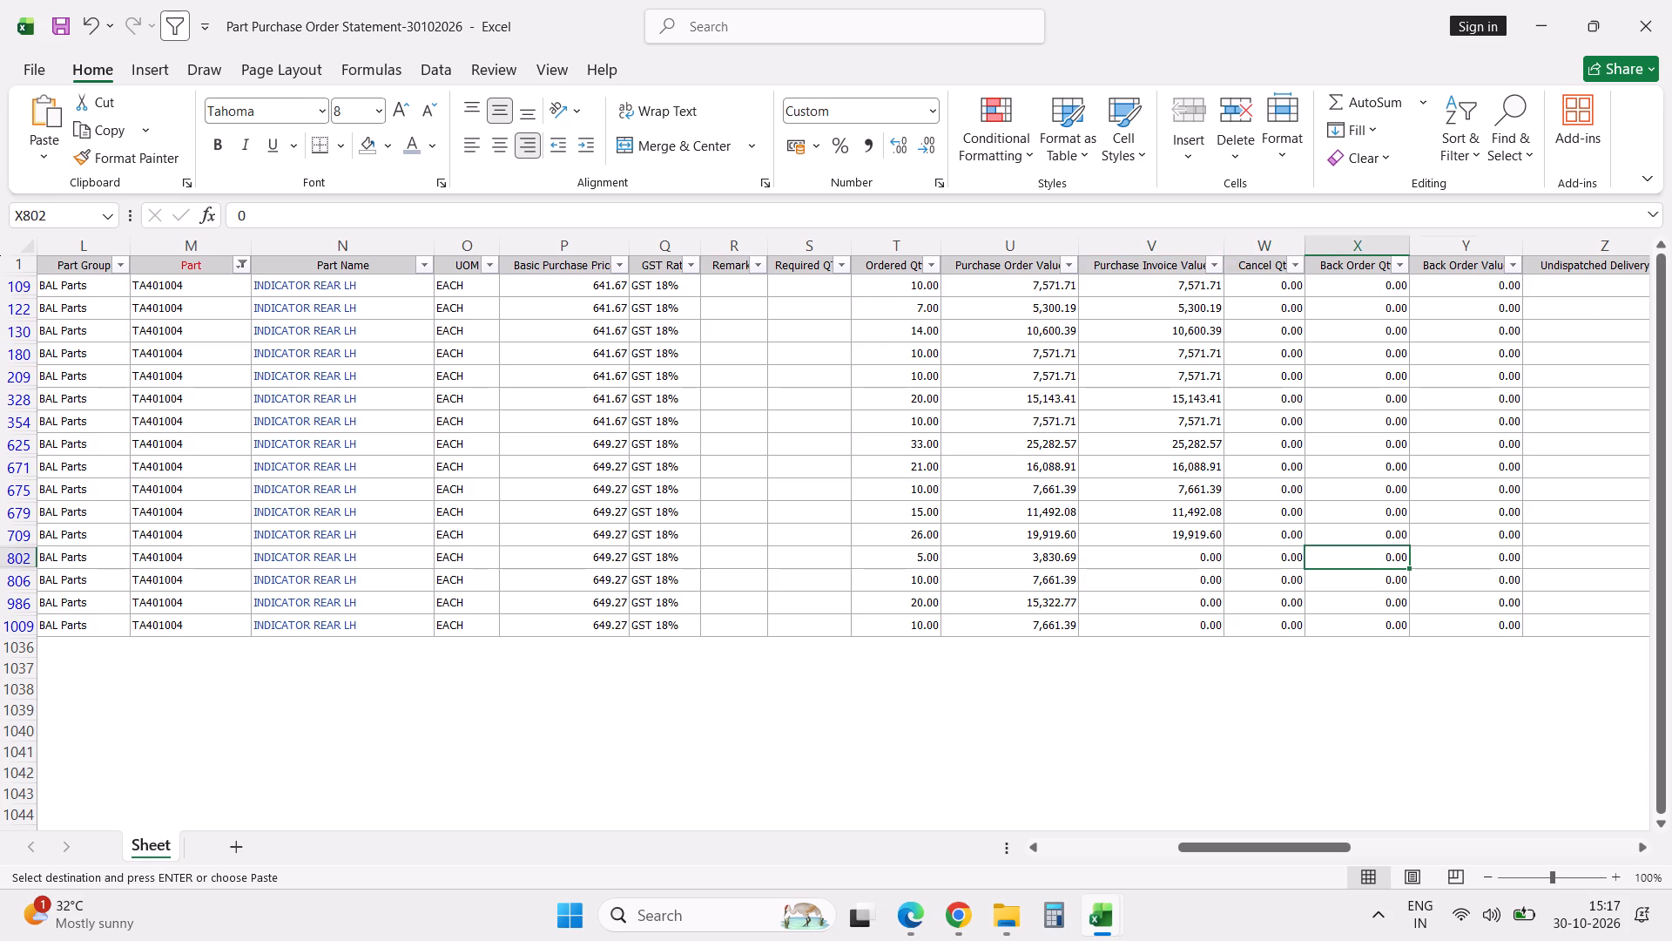
{"action": "key", "text": "Right"}
{"action": "key", "text": "Right"}
{"action": "key", "text": "Right"}
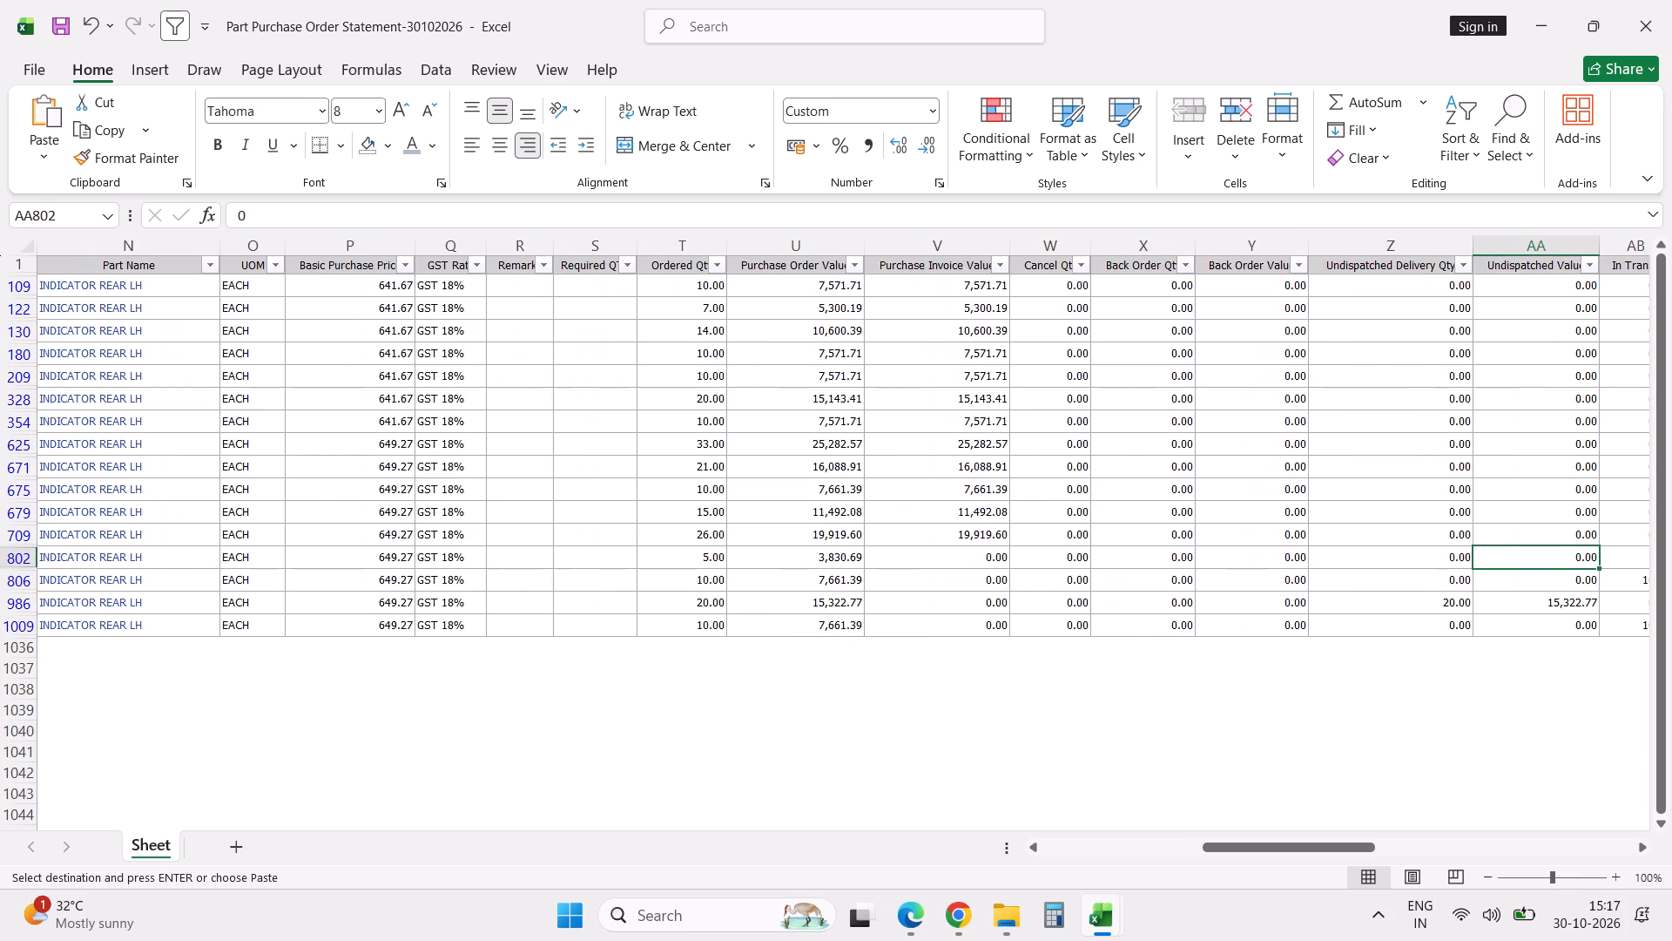
{"action": "key", "text": "Right"}
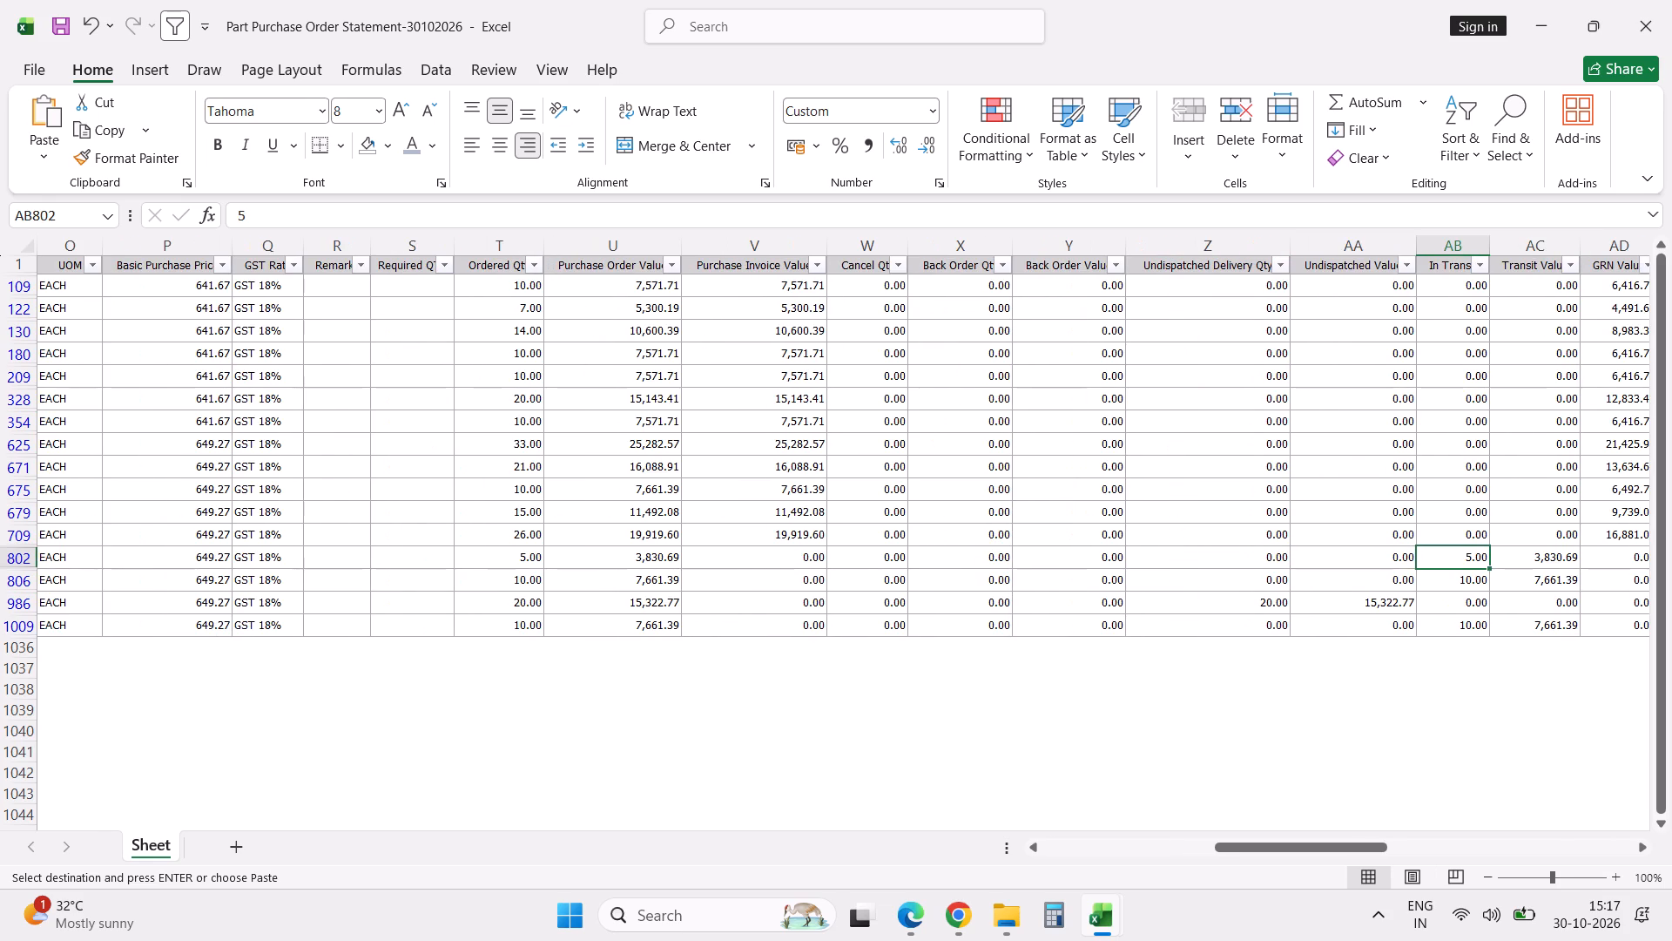
{"action": "key", "text": "shift+Down"}
{"action": "key", "text": "shift+Down"}
{"action": "key", "text": "shift+Down"}
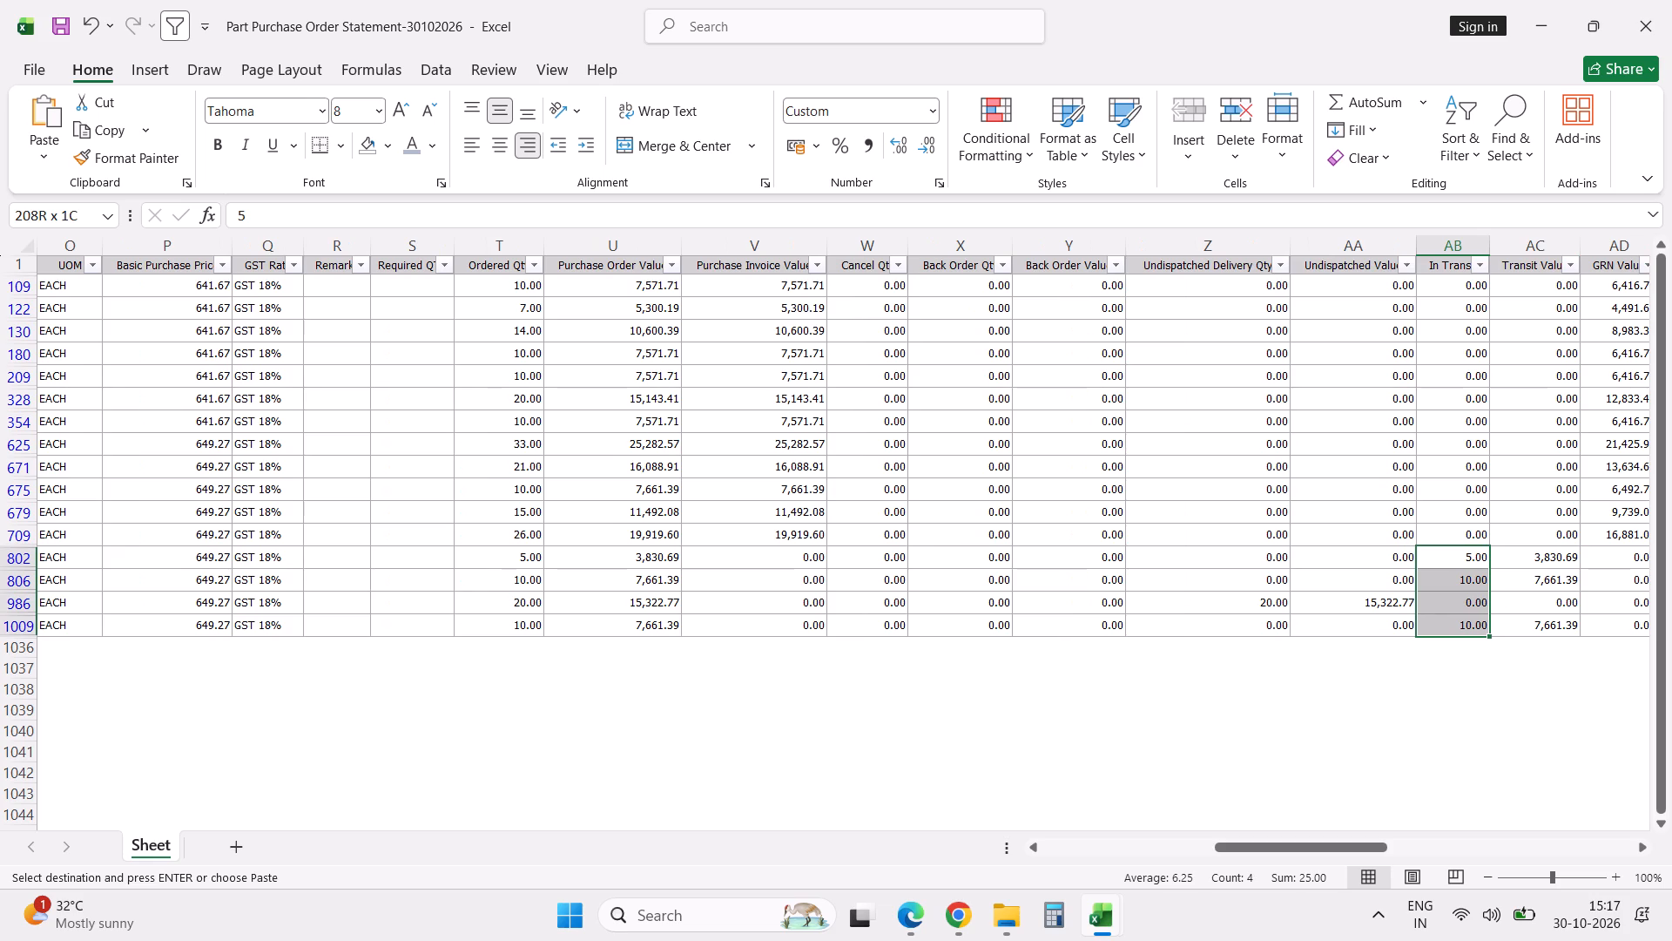
{"action": "key", "text": "alt+Tab"}
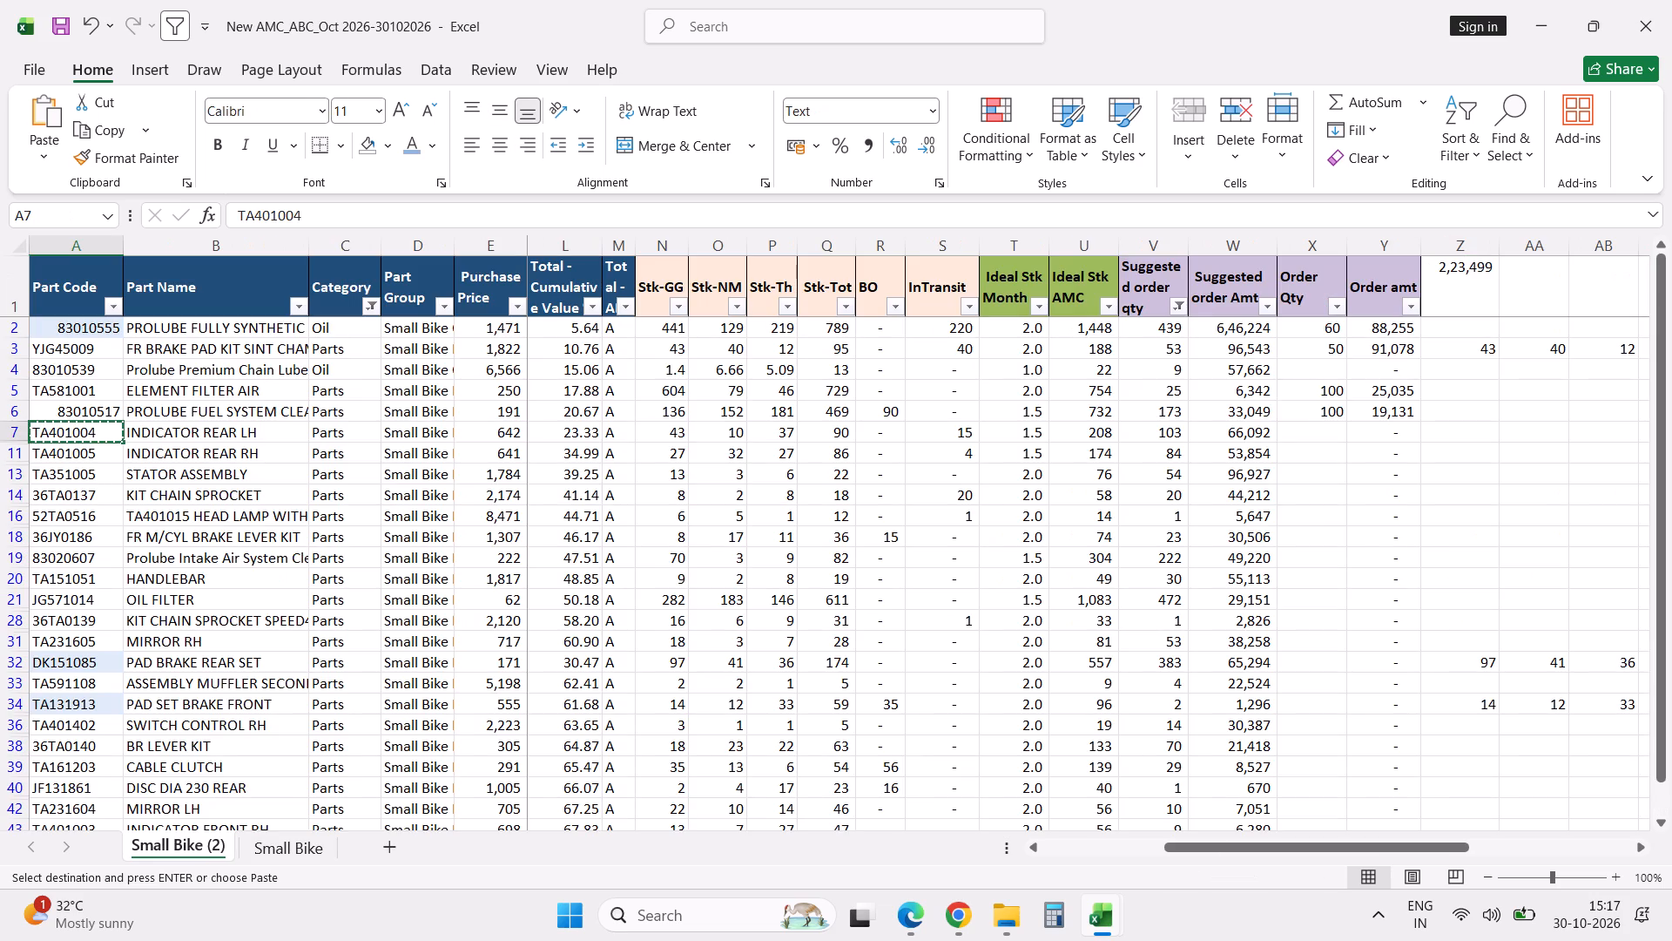
{"action": "key", "text": "alt+Tab"}
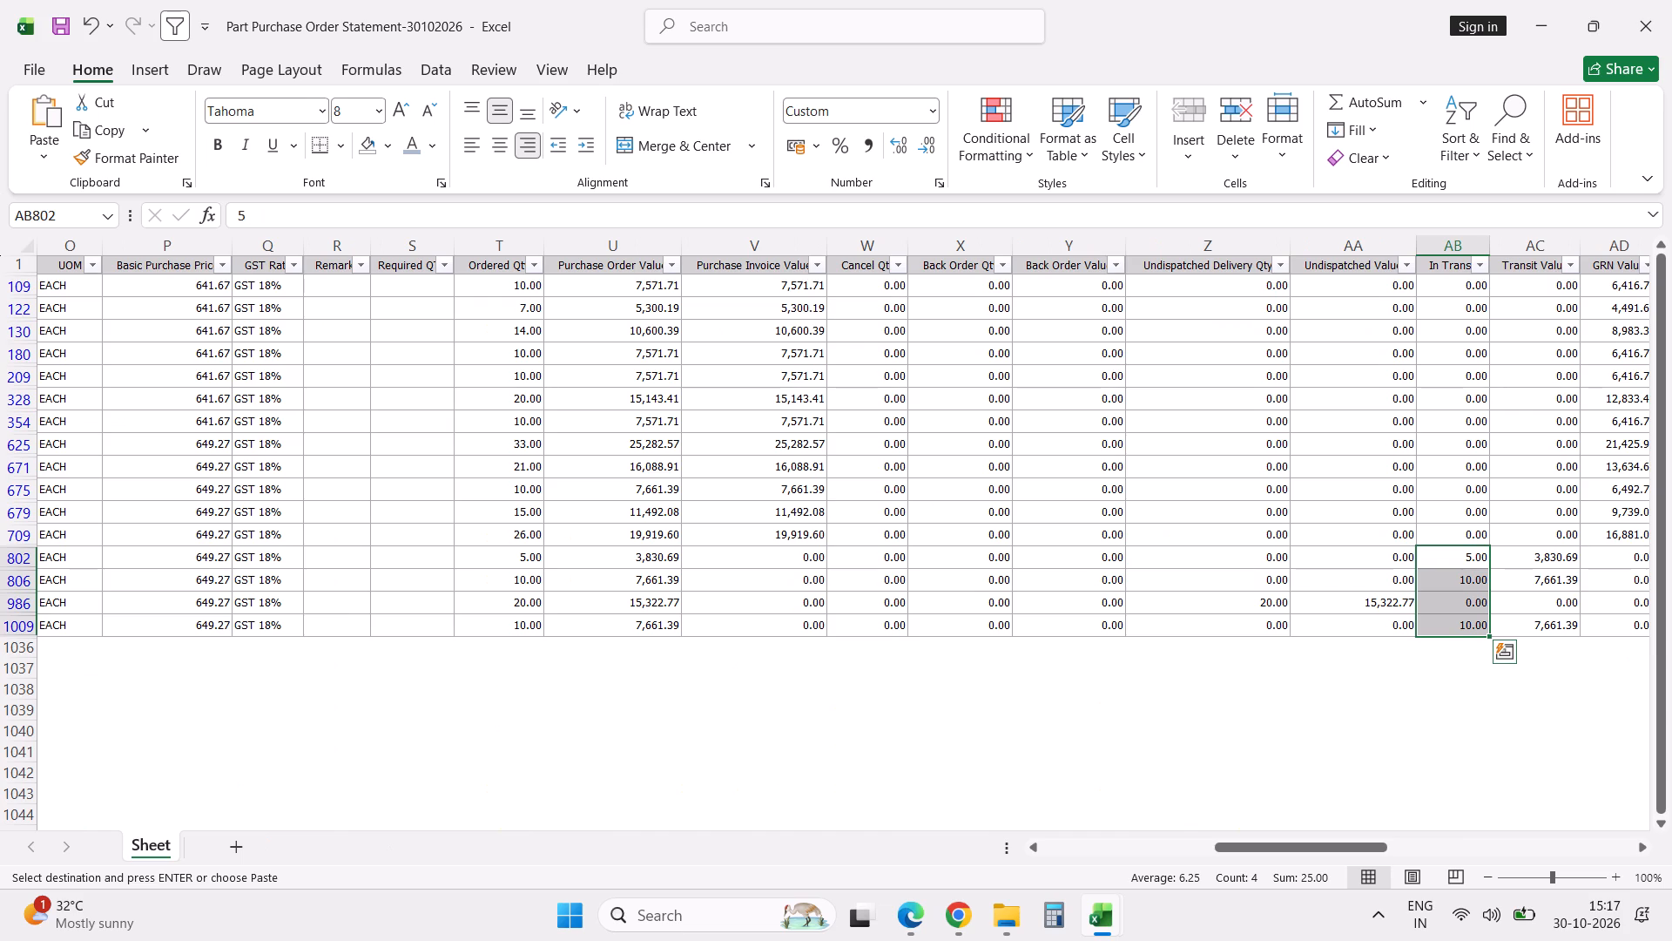
Set the InTransit quantity of part TA401004, INDICATOR REAR LH, to 35 in the New AMC_ABC workbook.
{"action": "key", "text": "alt+Tab"}
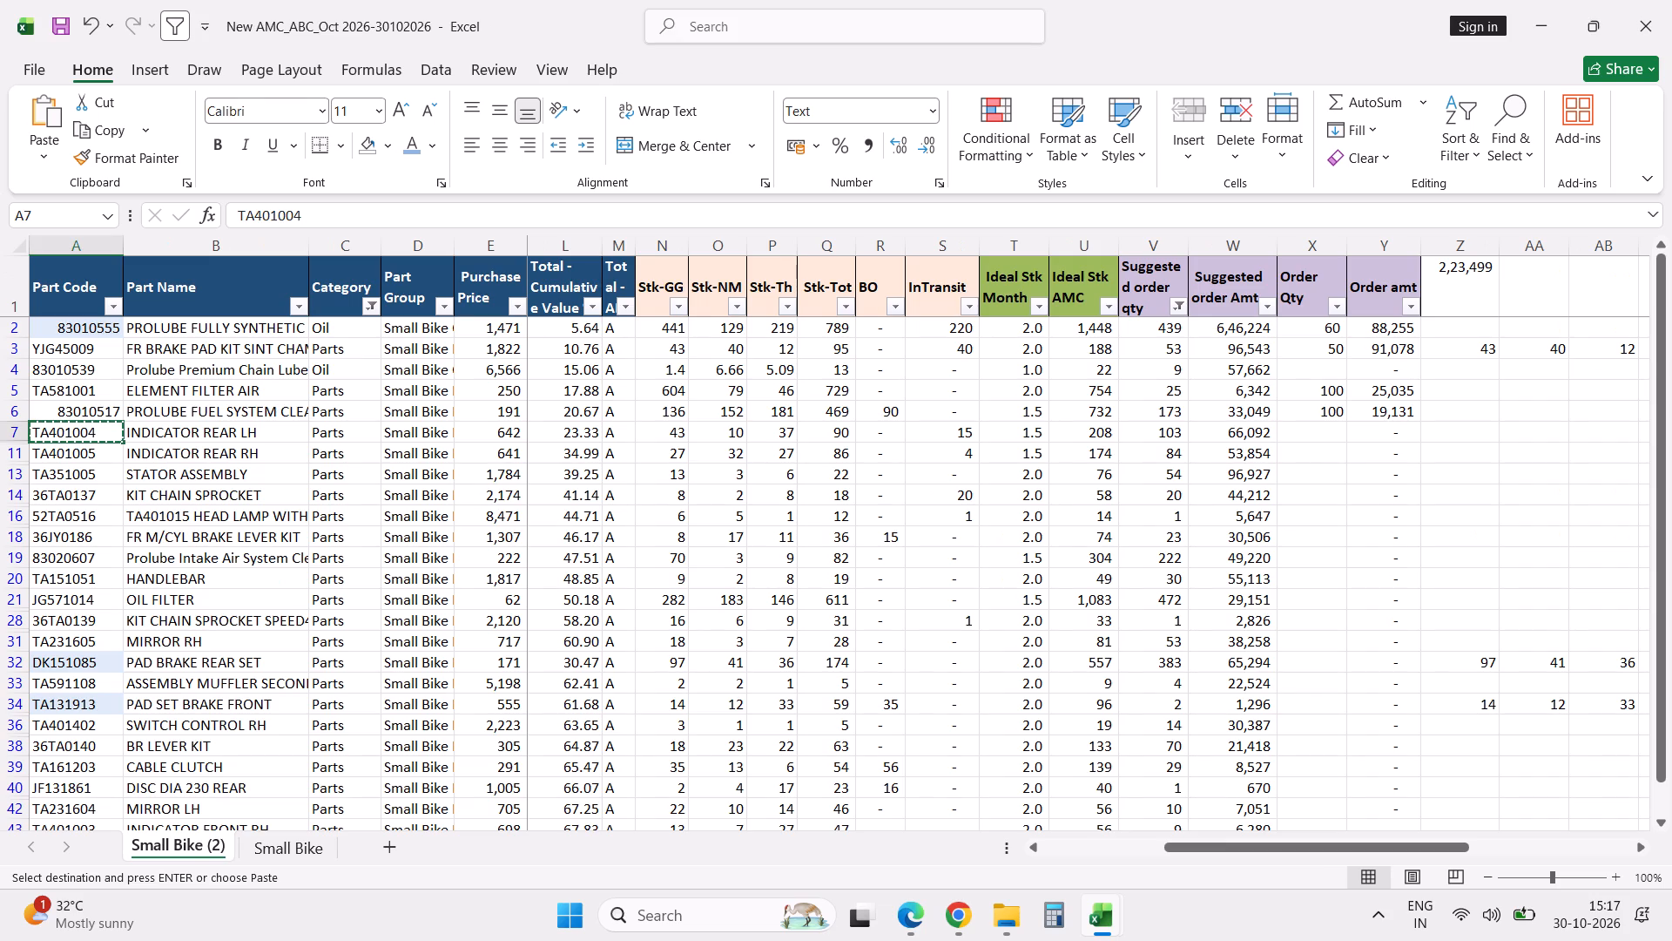
{"action": "left_click", "coordinate": [956, 435]}
{"action": "type", "text": "35"}
{"action": "key", "text": "Tab"}
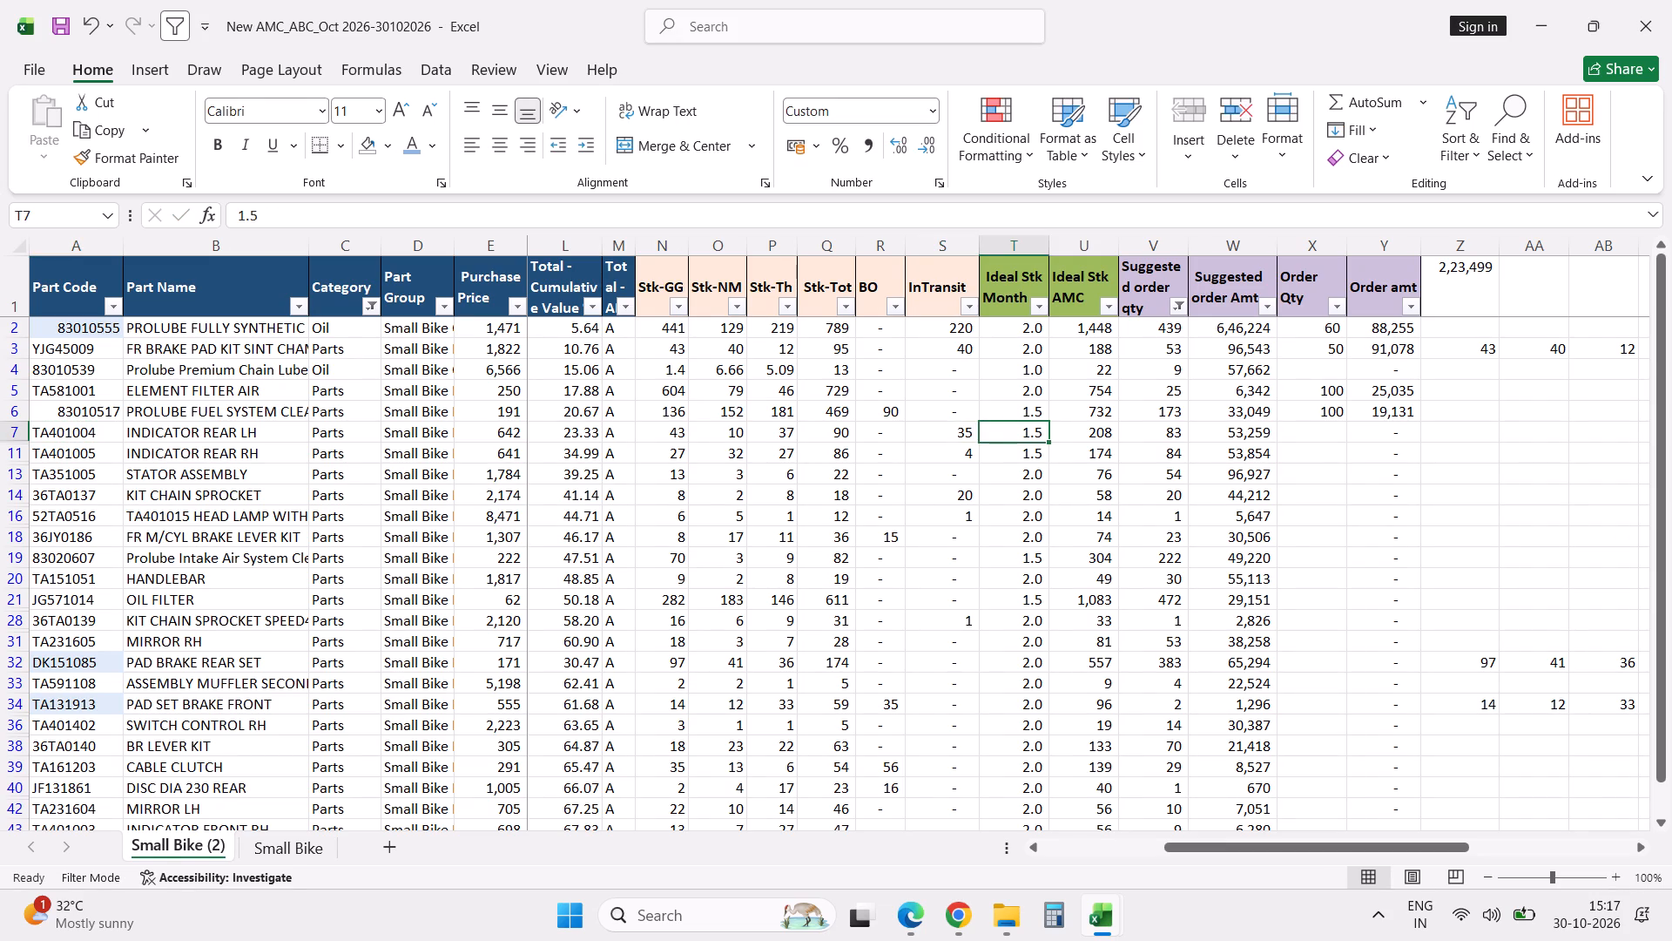
Enter 80 as the Order Qty for part TA401004.
{"action": "key", "text": "Tab"}
{"action": "key", "text": "Tab"}
{"action": "key", "text": "Tab"}
{"action": "key", "text": "Tab"}
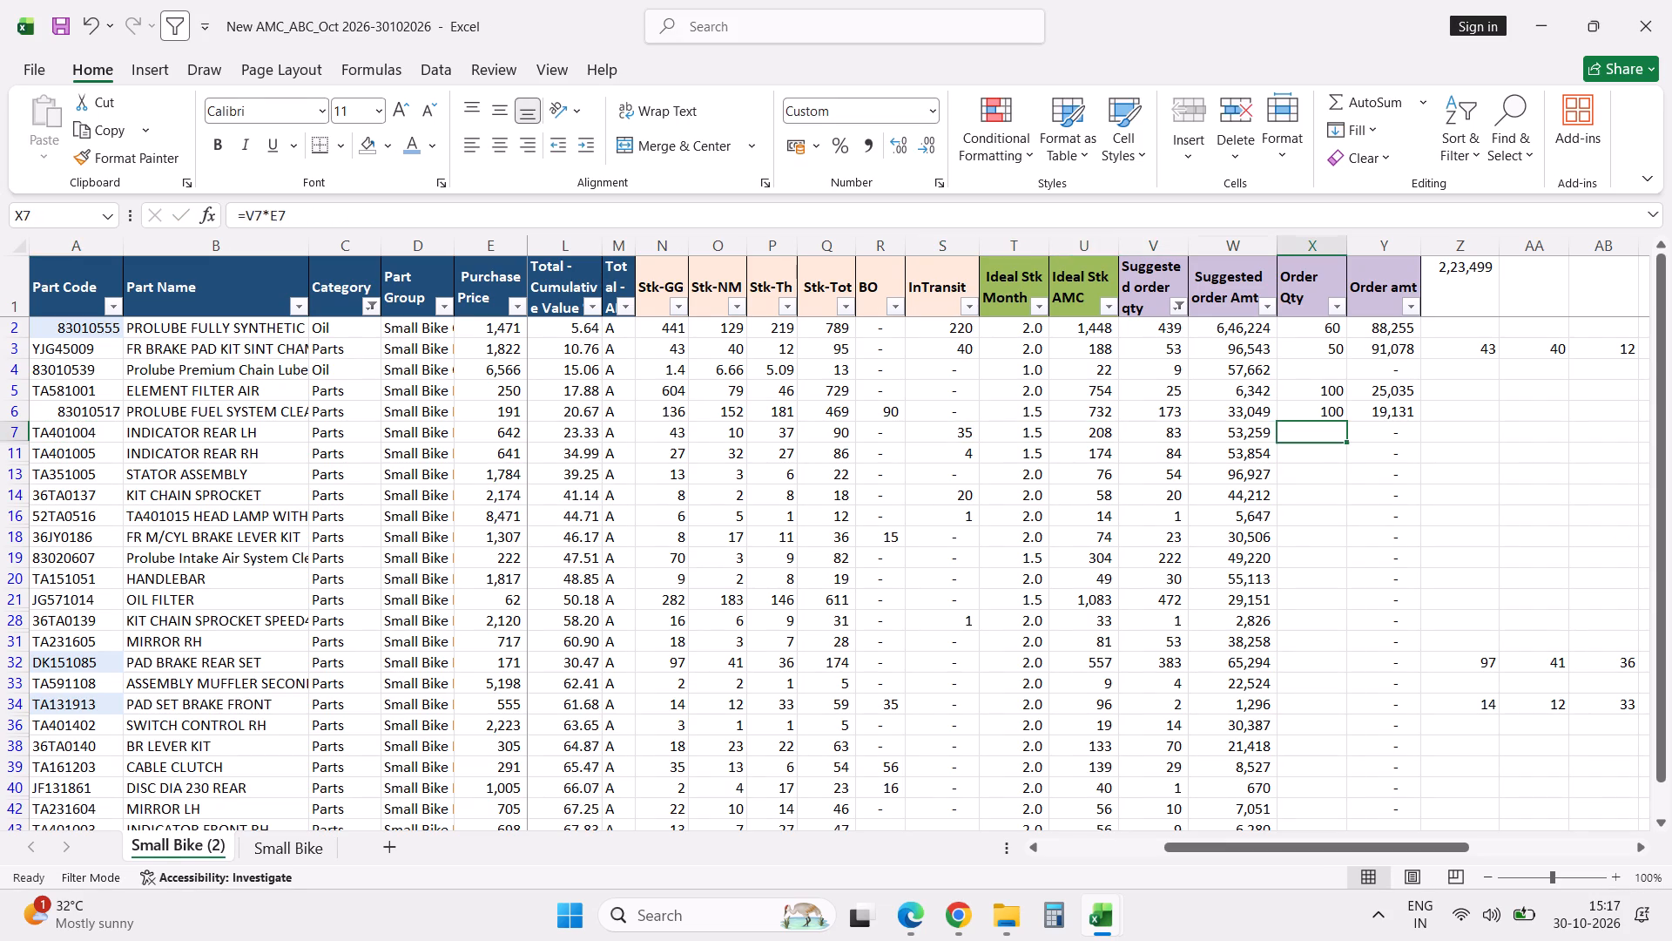
{"action": "type", "text": "80"}
{"action": "key", "text": "Return"}
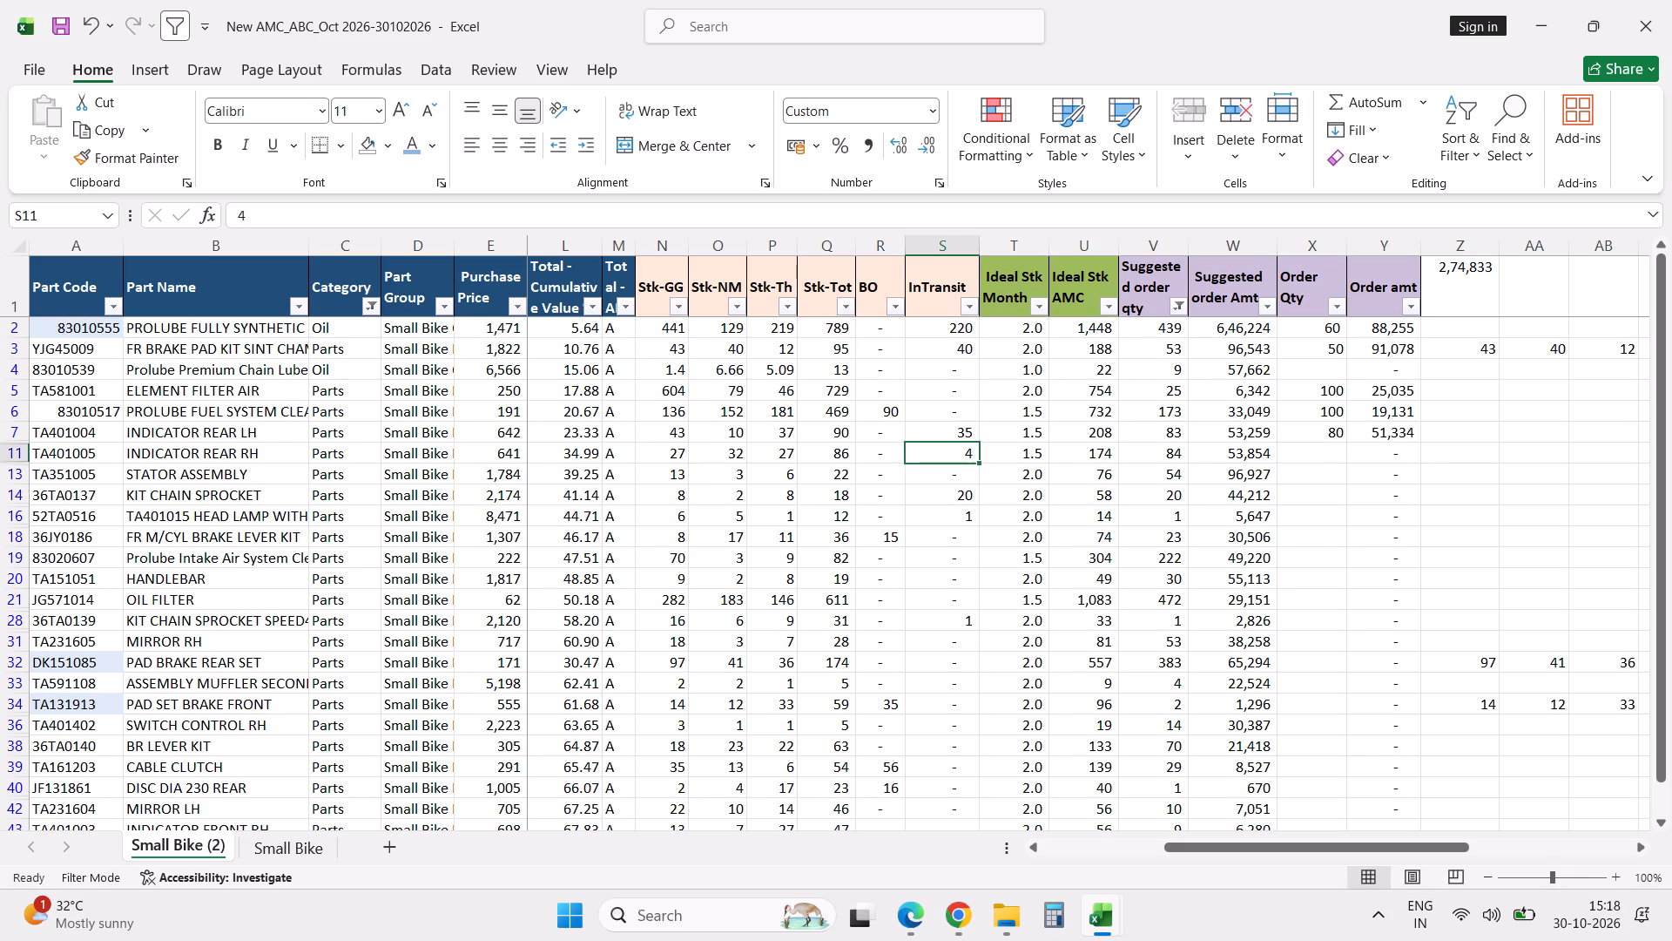
Copy part code TA401005 and filter the Part column of the Part Purchase Order Statement workbook to it.
{"action": "left_click", "coordinate": [101, 461]}
{"action": "key", "text": "ctrl+c"}
{"action": "key", "text": "alt+Tab"}
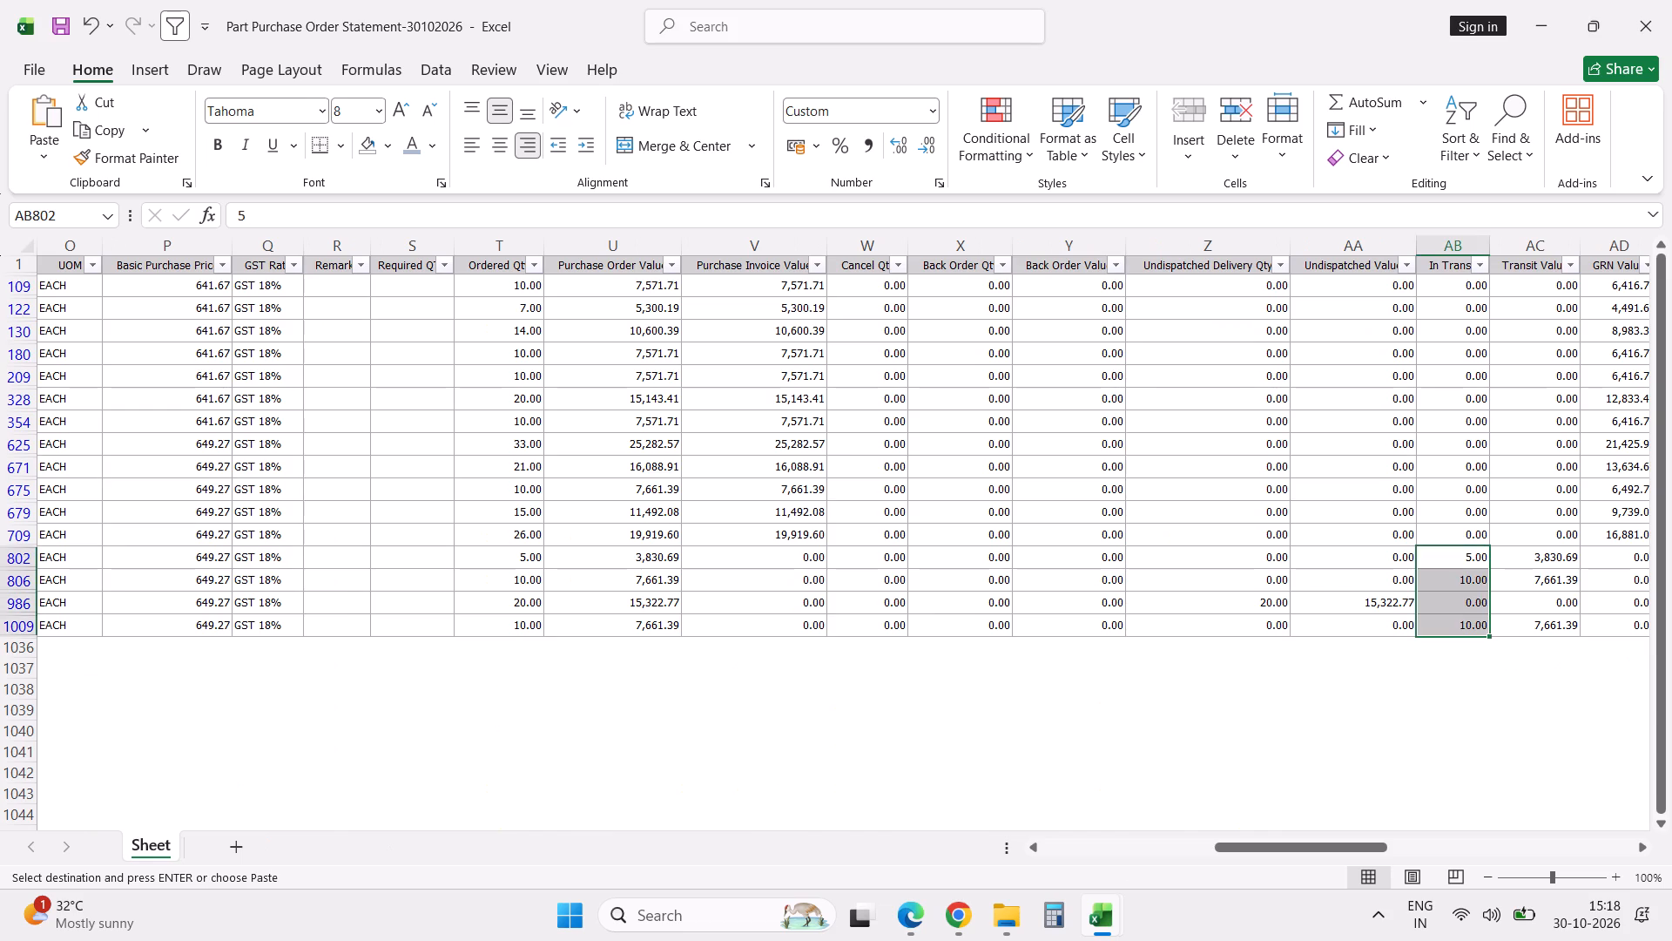
{"action": "left_click", "coordinate": [101, 461]}
{"action": "key", "text": "Left"}
{"action": "key", "text": "Left"}
{"action": "key", "text": "Left"}
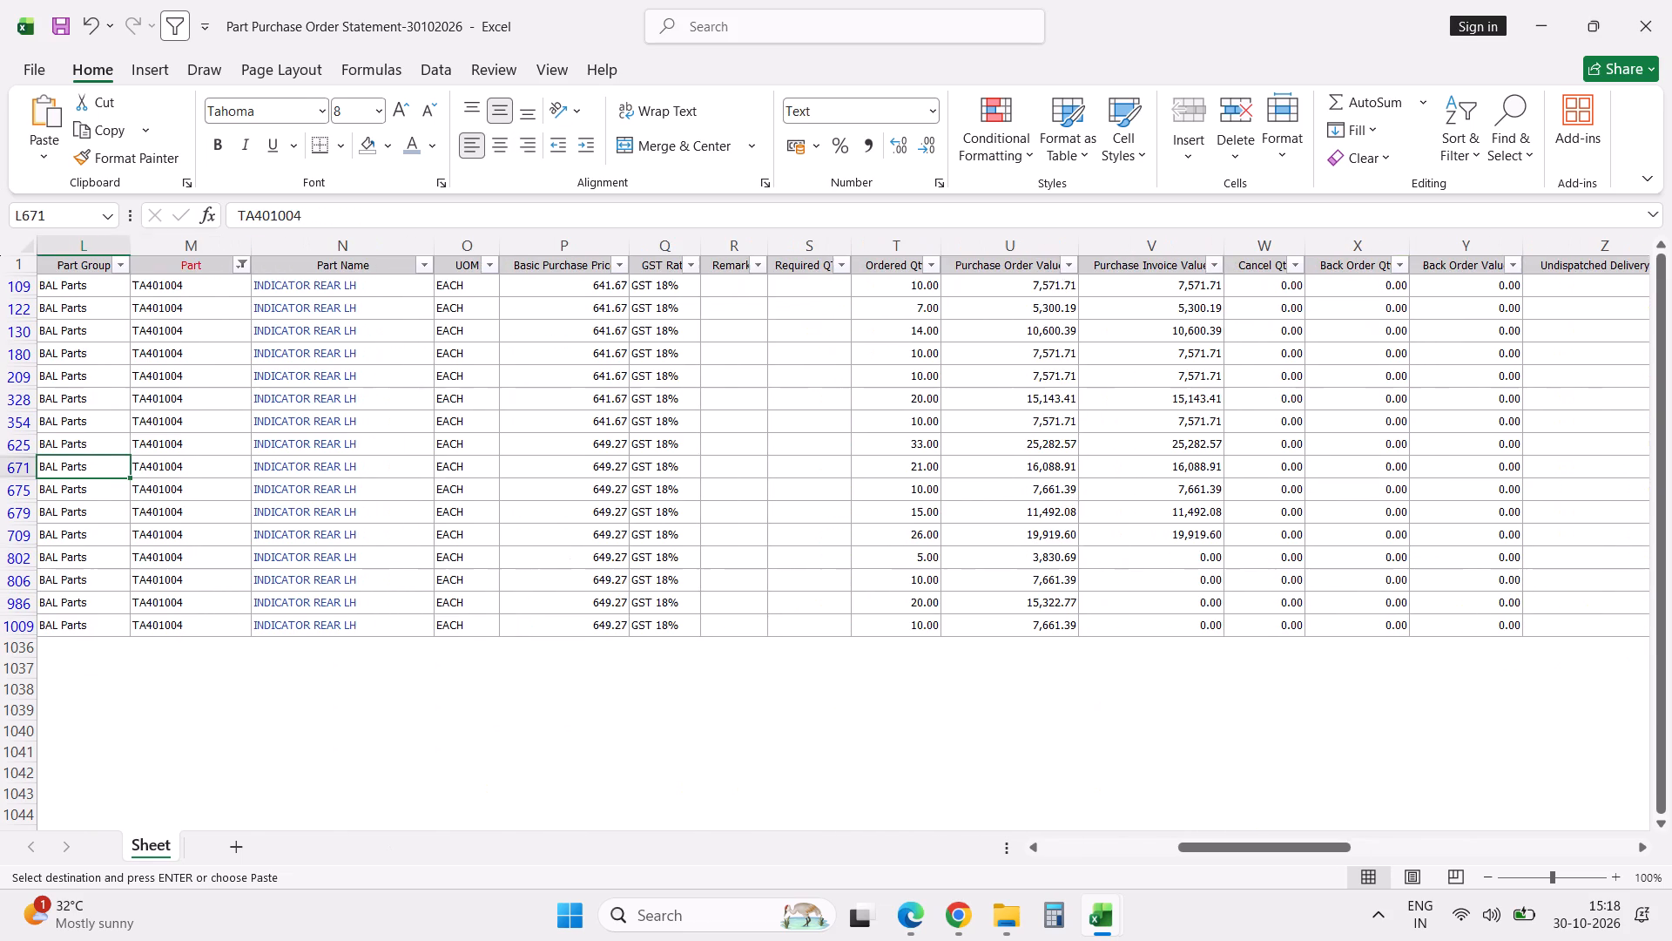
{"action": "left_click", "coordinate": [242, 265]}
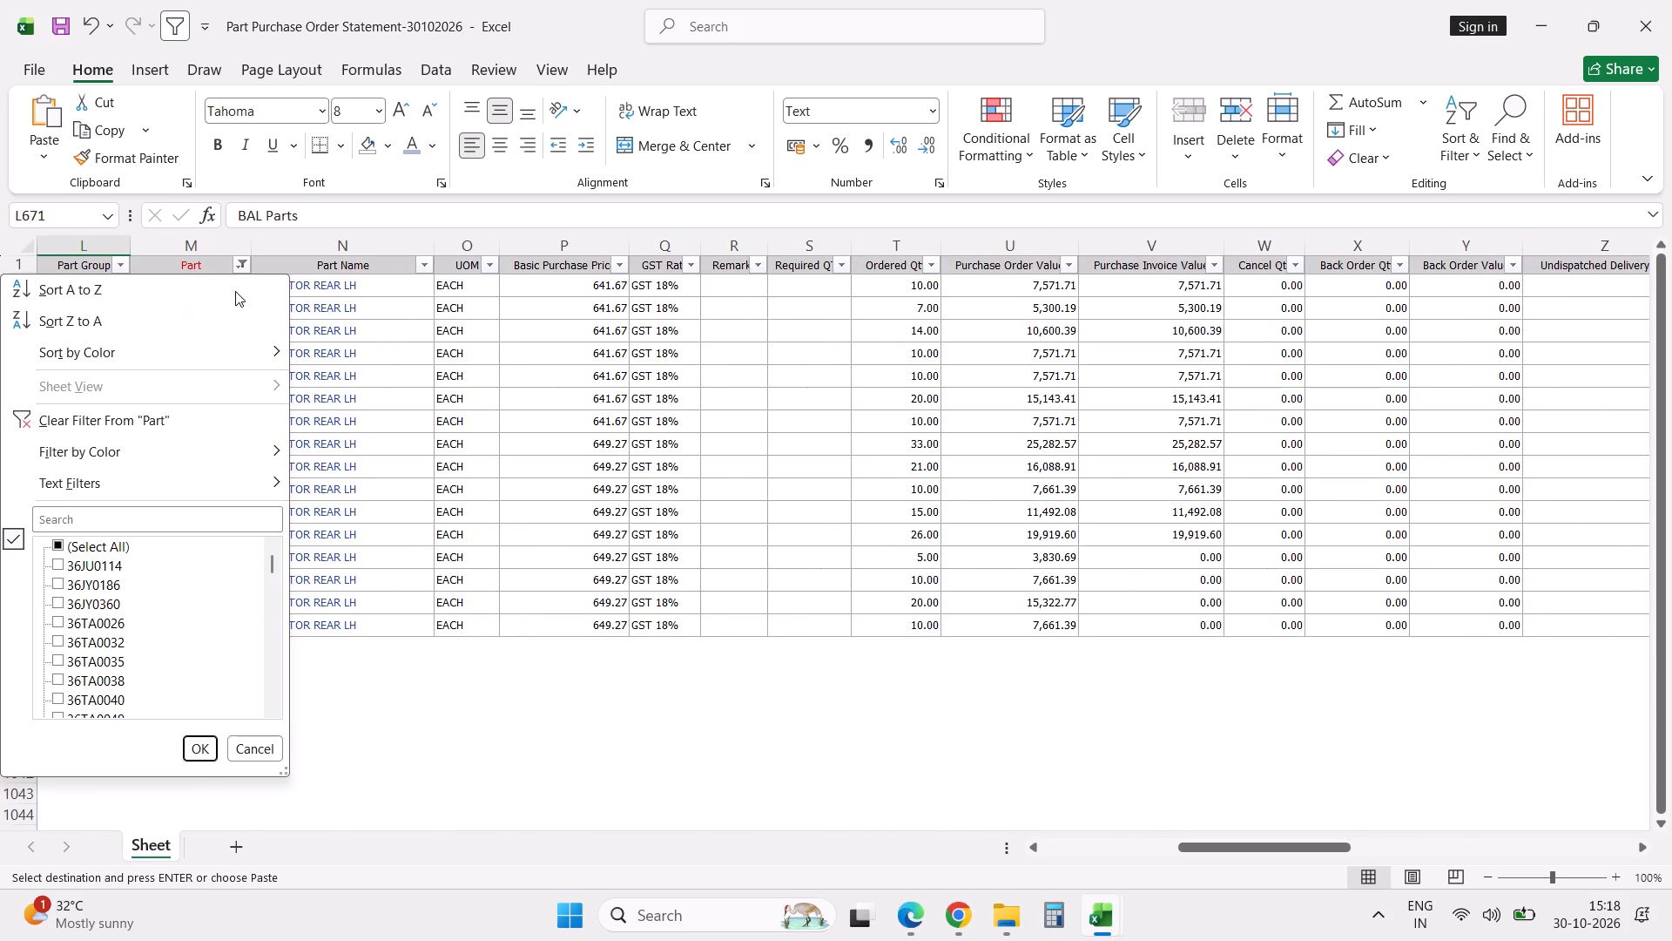
{"action": "left_click", "coordinate": [207, 518]}
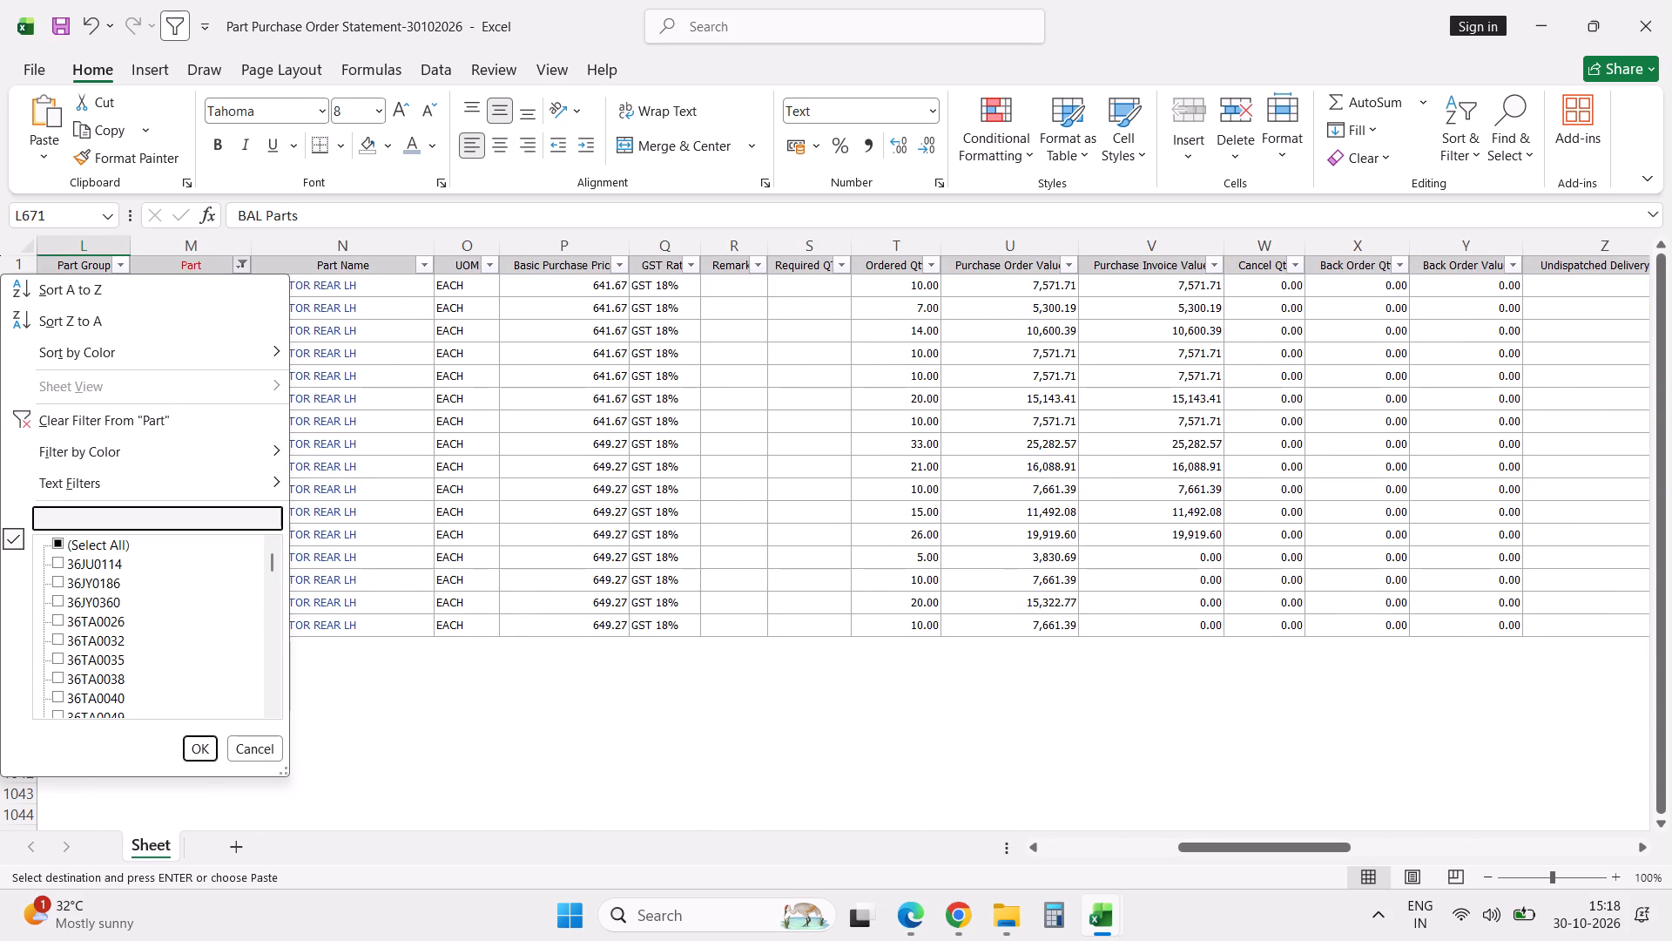
{"action": "key", "text": "ctrl+v"}
{"action": "key", "text": "Return"}
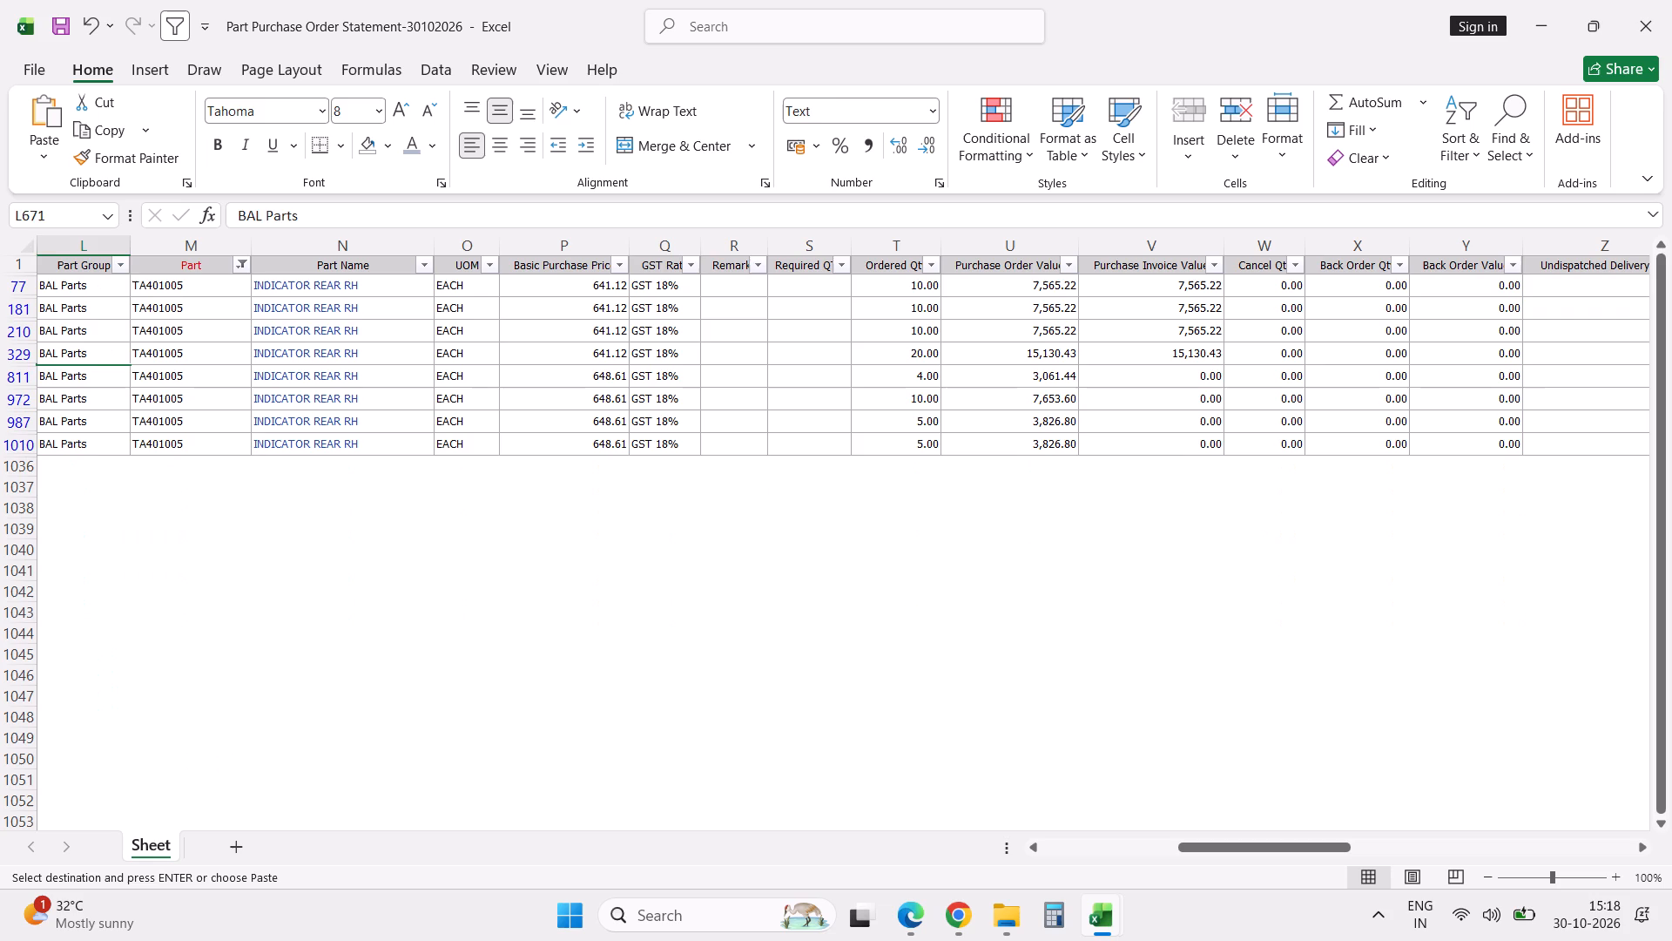
Check the undispatched and In Transit quantities of the TA401005 order rows against the AMC sheet.
{"action": "left_click", "coordinate": [738, 463]}
{"action": "key", "text": "Up"}
{"action": "key", "text": "Right"}
{"action": "key", "text": "Right"}
{"action": "key", "text": "Right"}
{"action": "key", "text": "Right"}
{"action": "key", "text": "Right"}
{"action": "key", "text": "Right"}
{"action": "key", "text": "Right"}
{"action": "key", "text": "Right"}
{"action": "key", "text": "Right"}
{"action": "key", "text": "Right"}
{"action": "key", "text": "Right"}
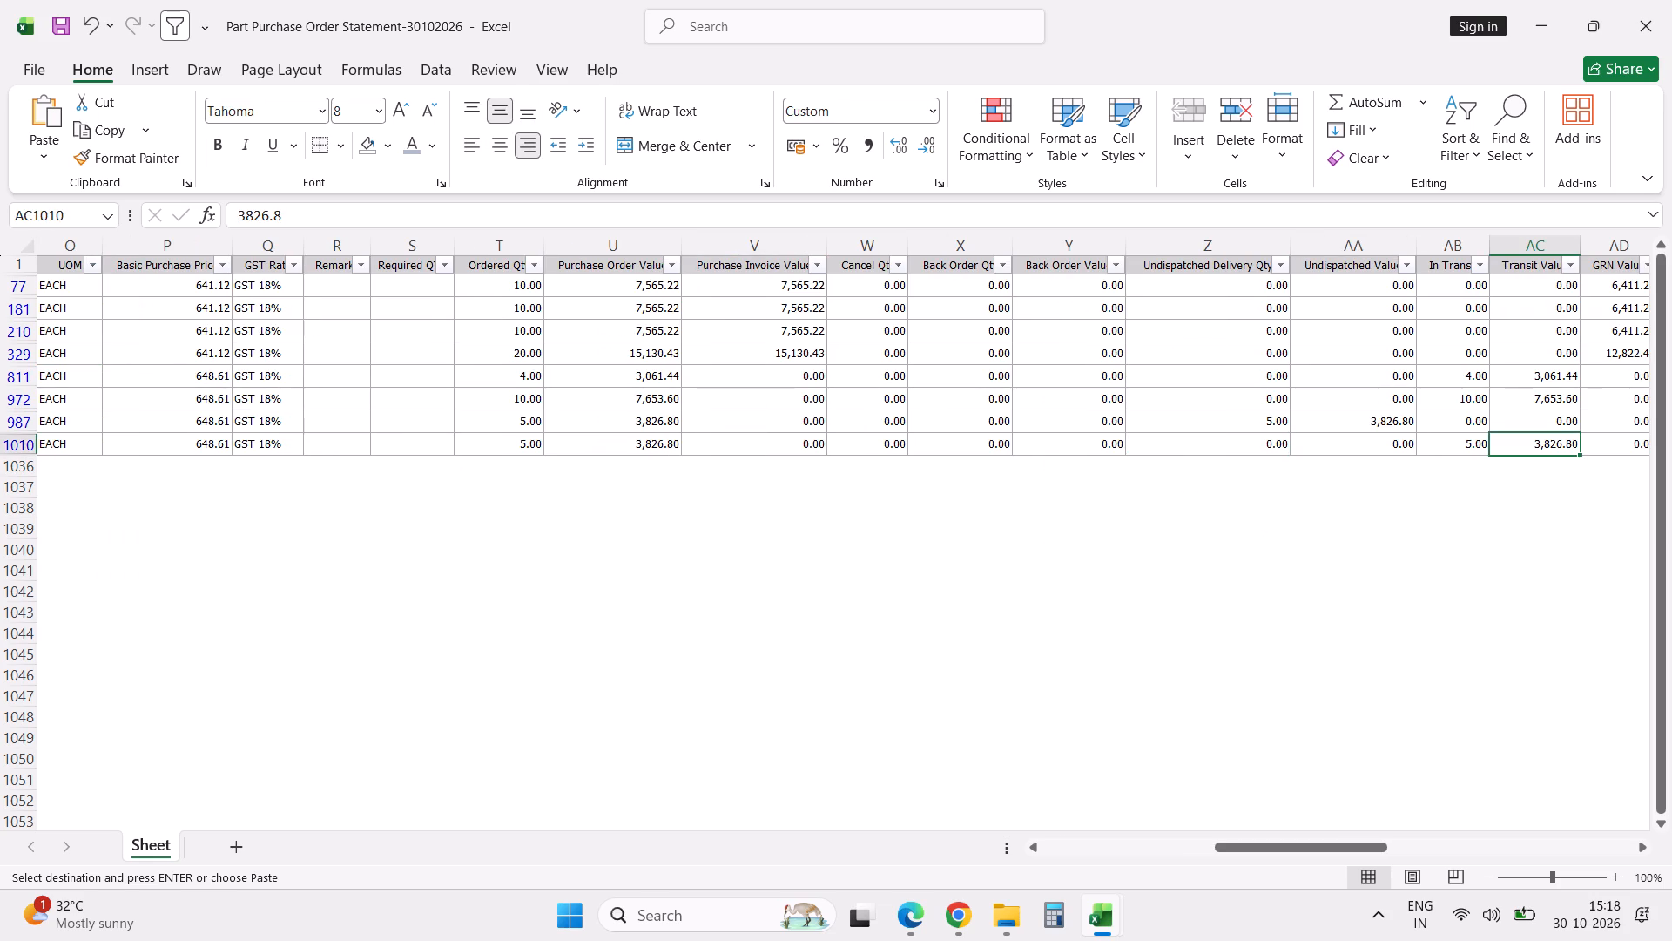
{"action": "key", "text": "Right"}
{"action": "key", "text": "alt+Tab"}
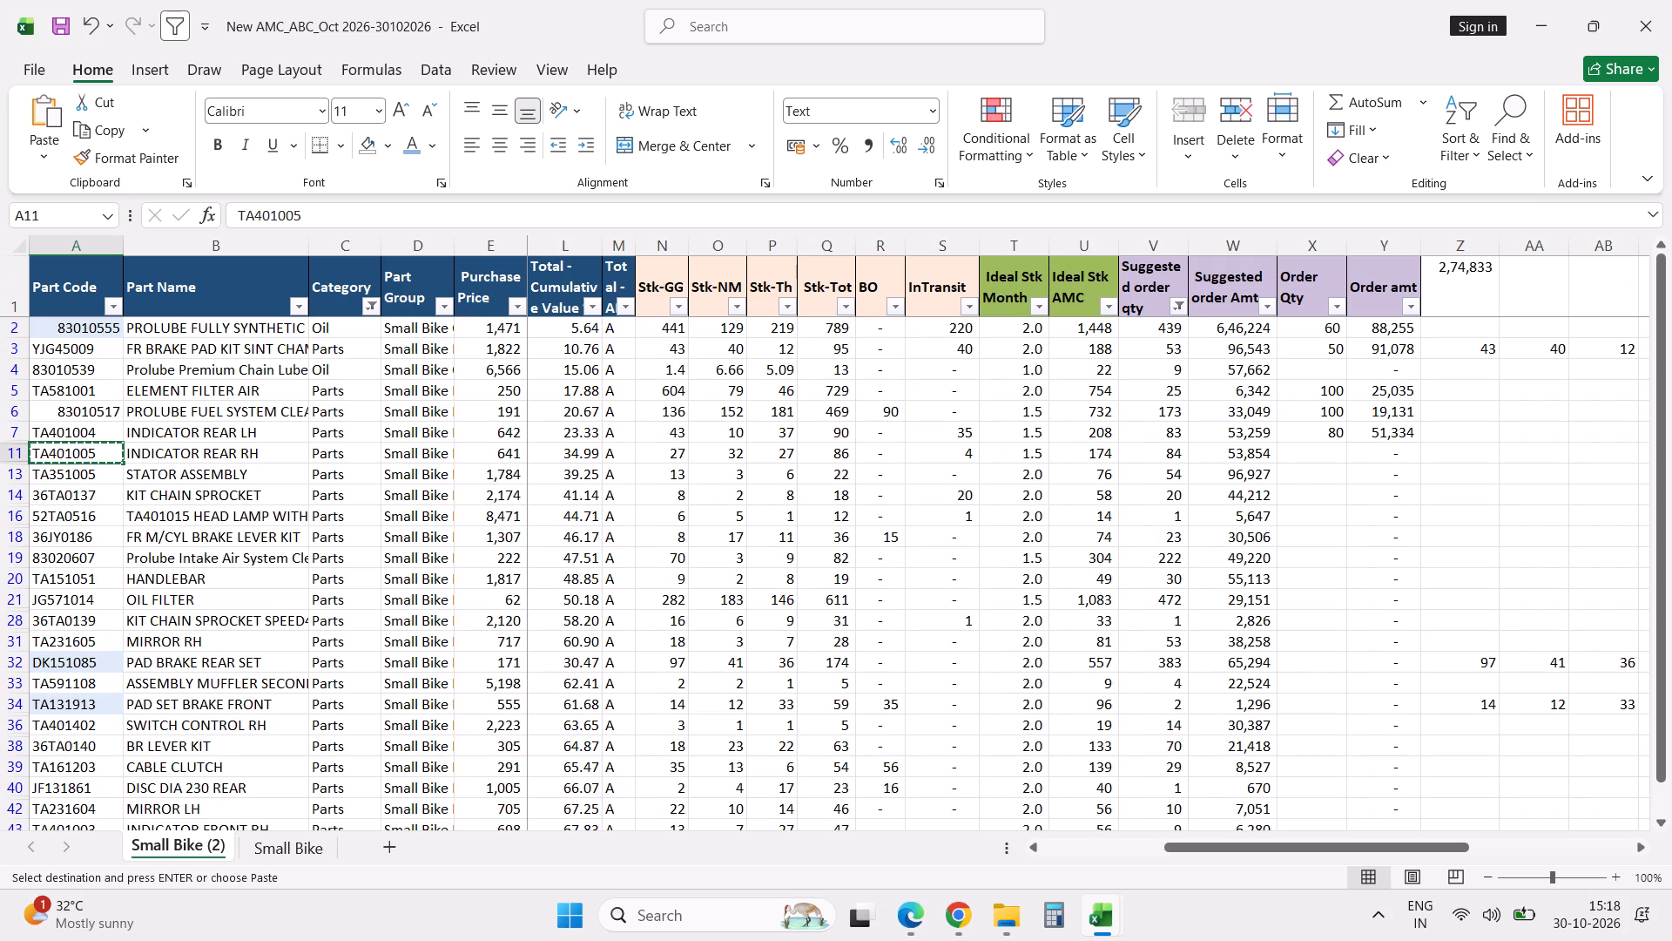
{"action": "key", "text": "alt+Tab"}
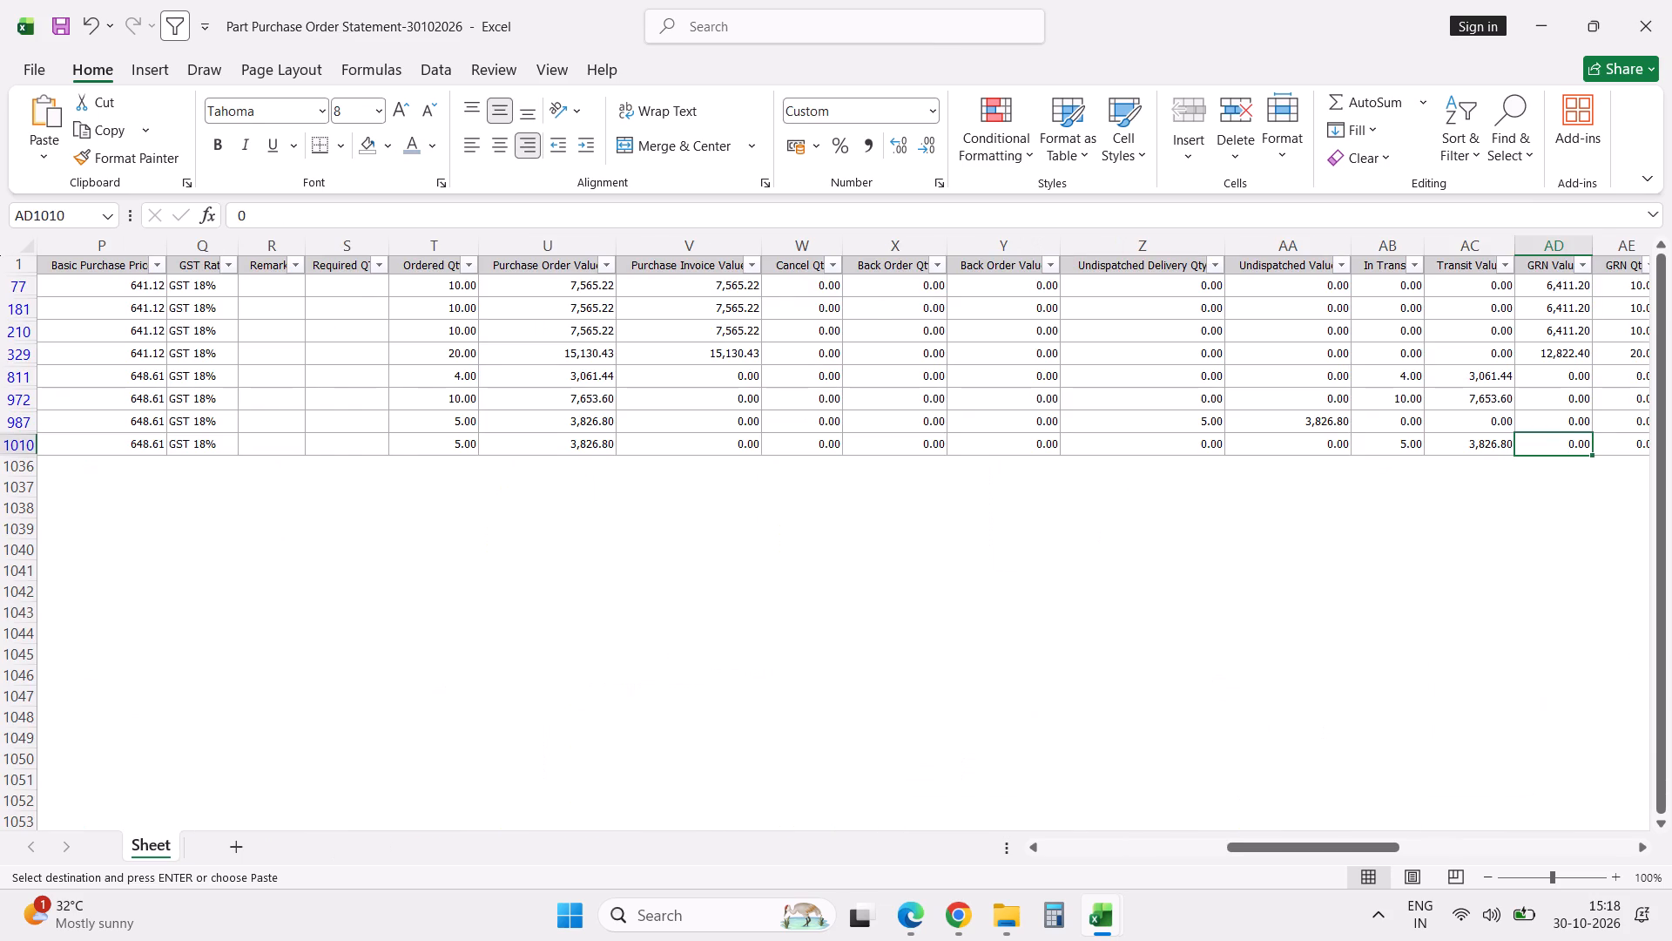
{"action": "key", "text": "alt+Tab"}
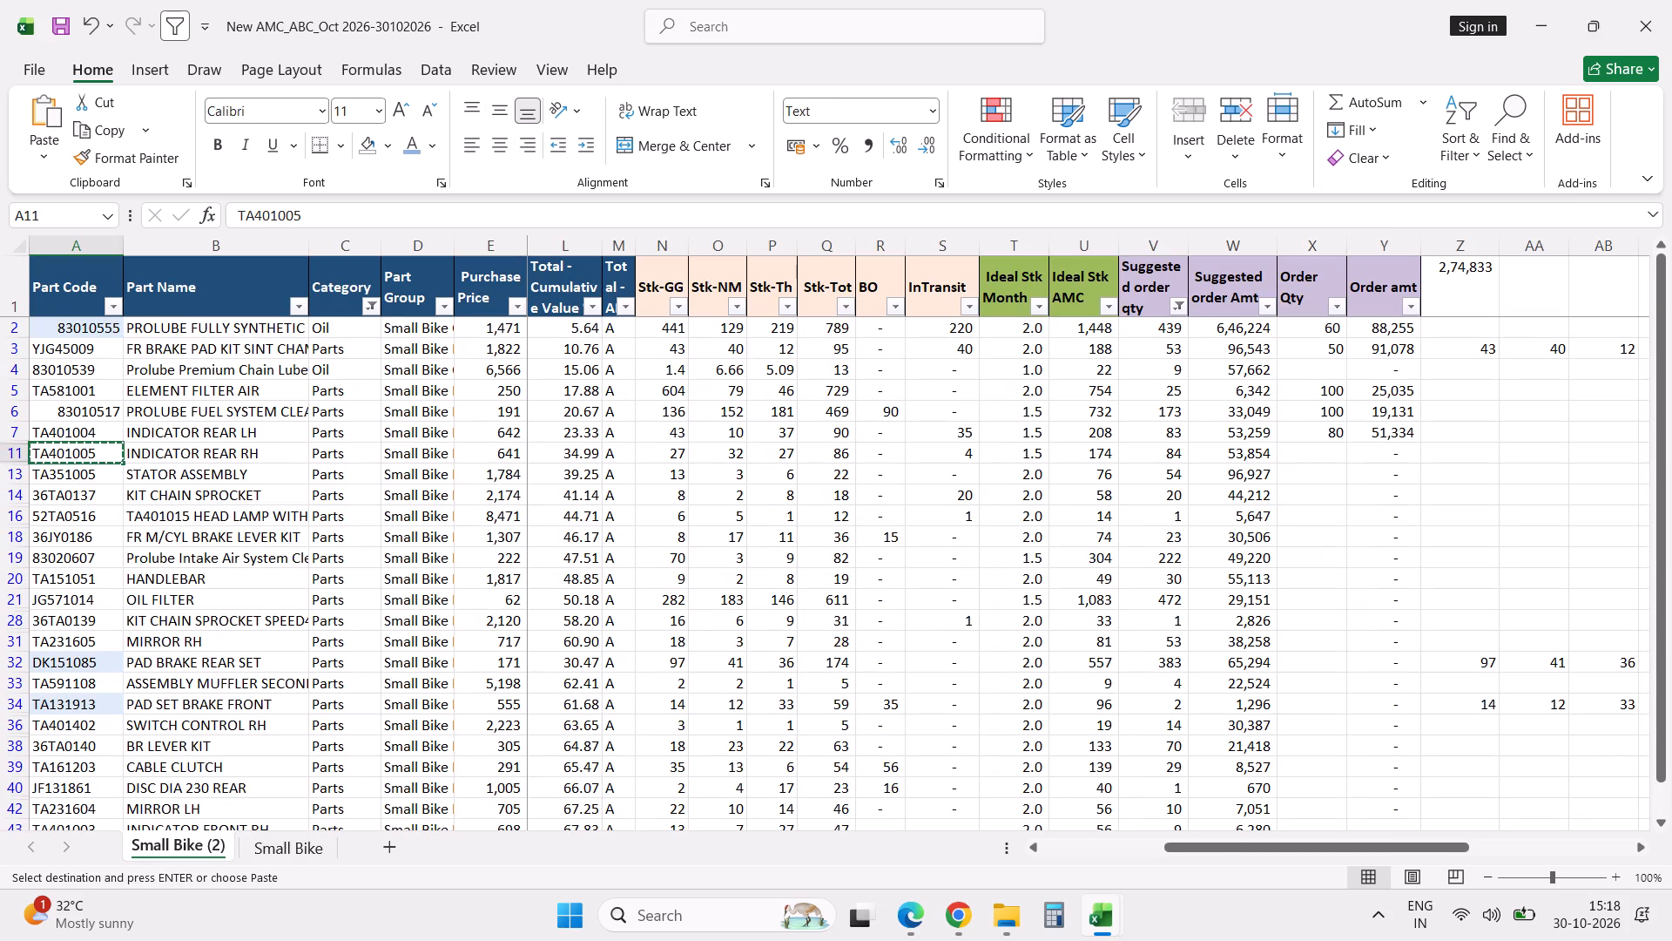
Set the InTransit quantity of part TA401005, INDICATOR REAR RH, to 24 in the New AMC_ABC workbook.
{"action": "left_click", "coordinate": [959, 458]}
{"action": "type", "text": "24"}
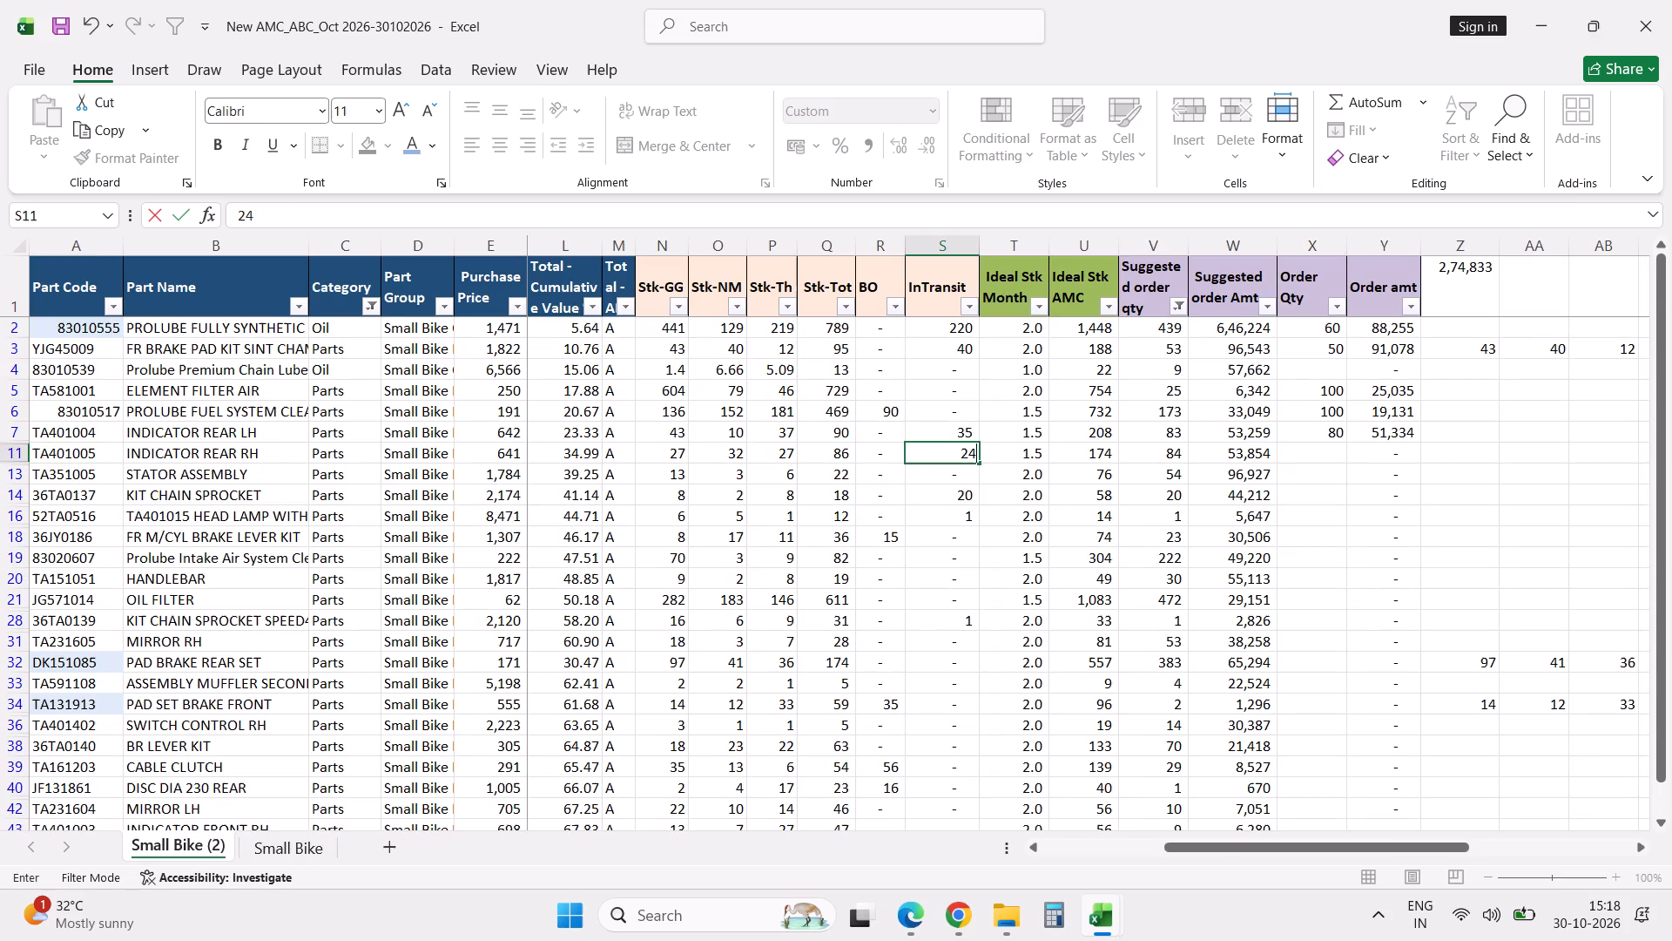
{"action": "key", "text": "Tab"}
Enter 60 as the Order Qty for part TA401005.
{"action": "key", "text": "Tab"}
{"action": "key", "text": "Tab"}
{"action": "key", "text": "Tab"}
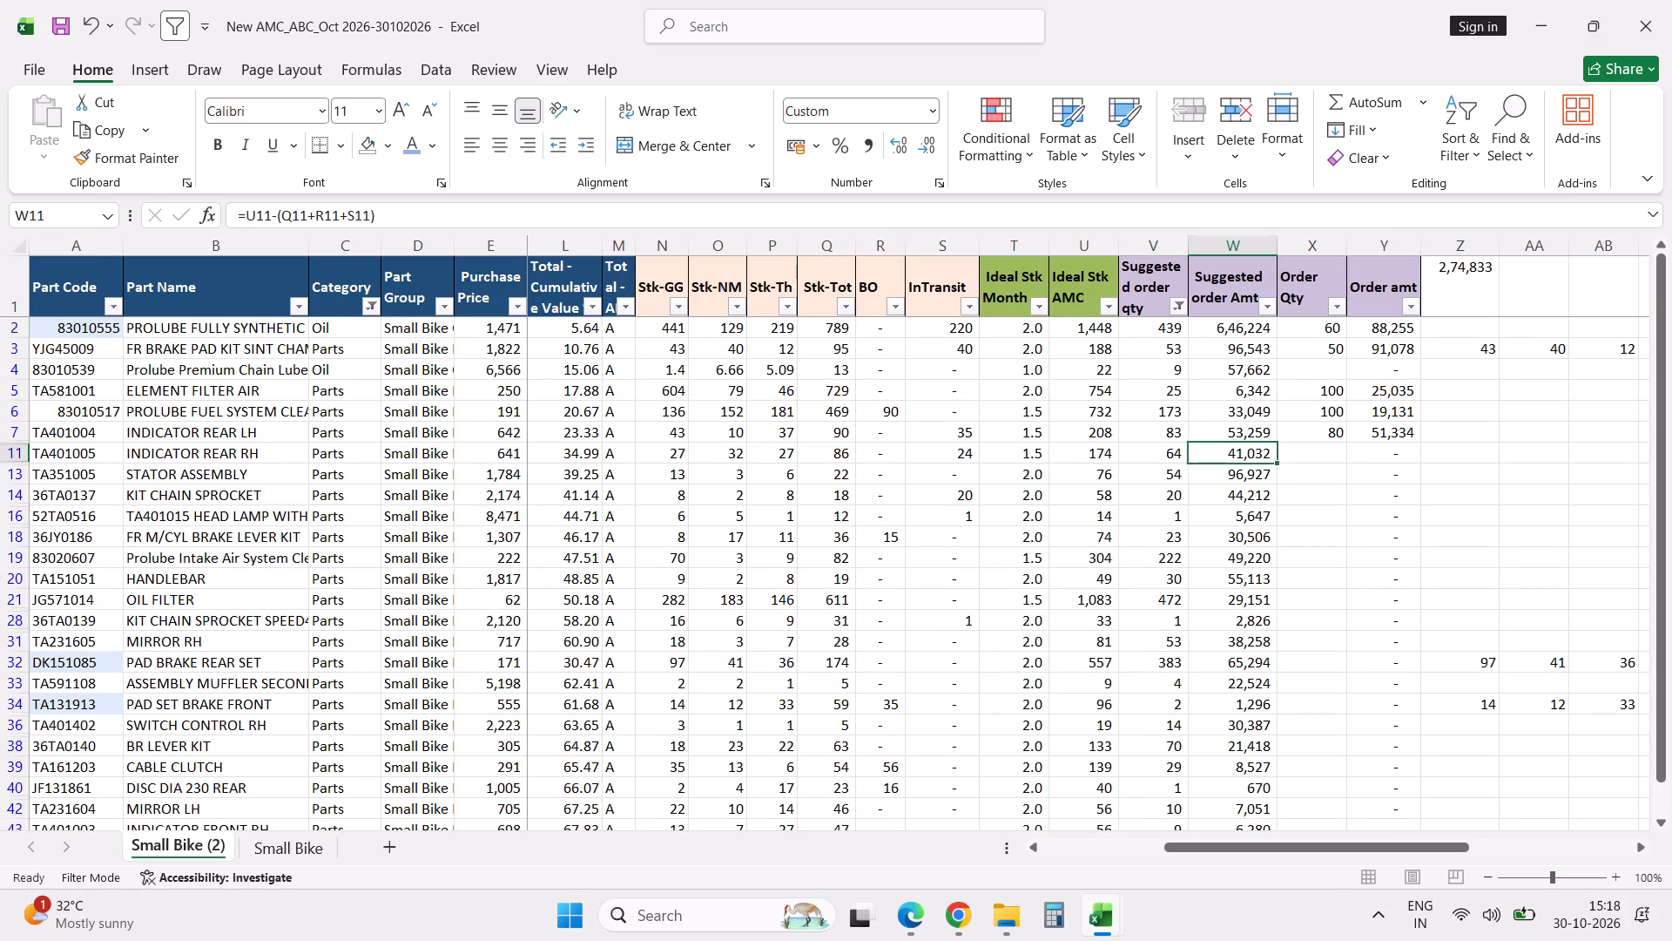
{"action": "key", "text": "Tab"}
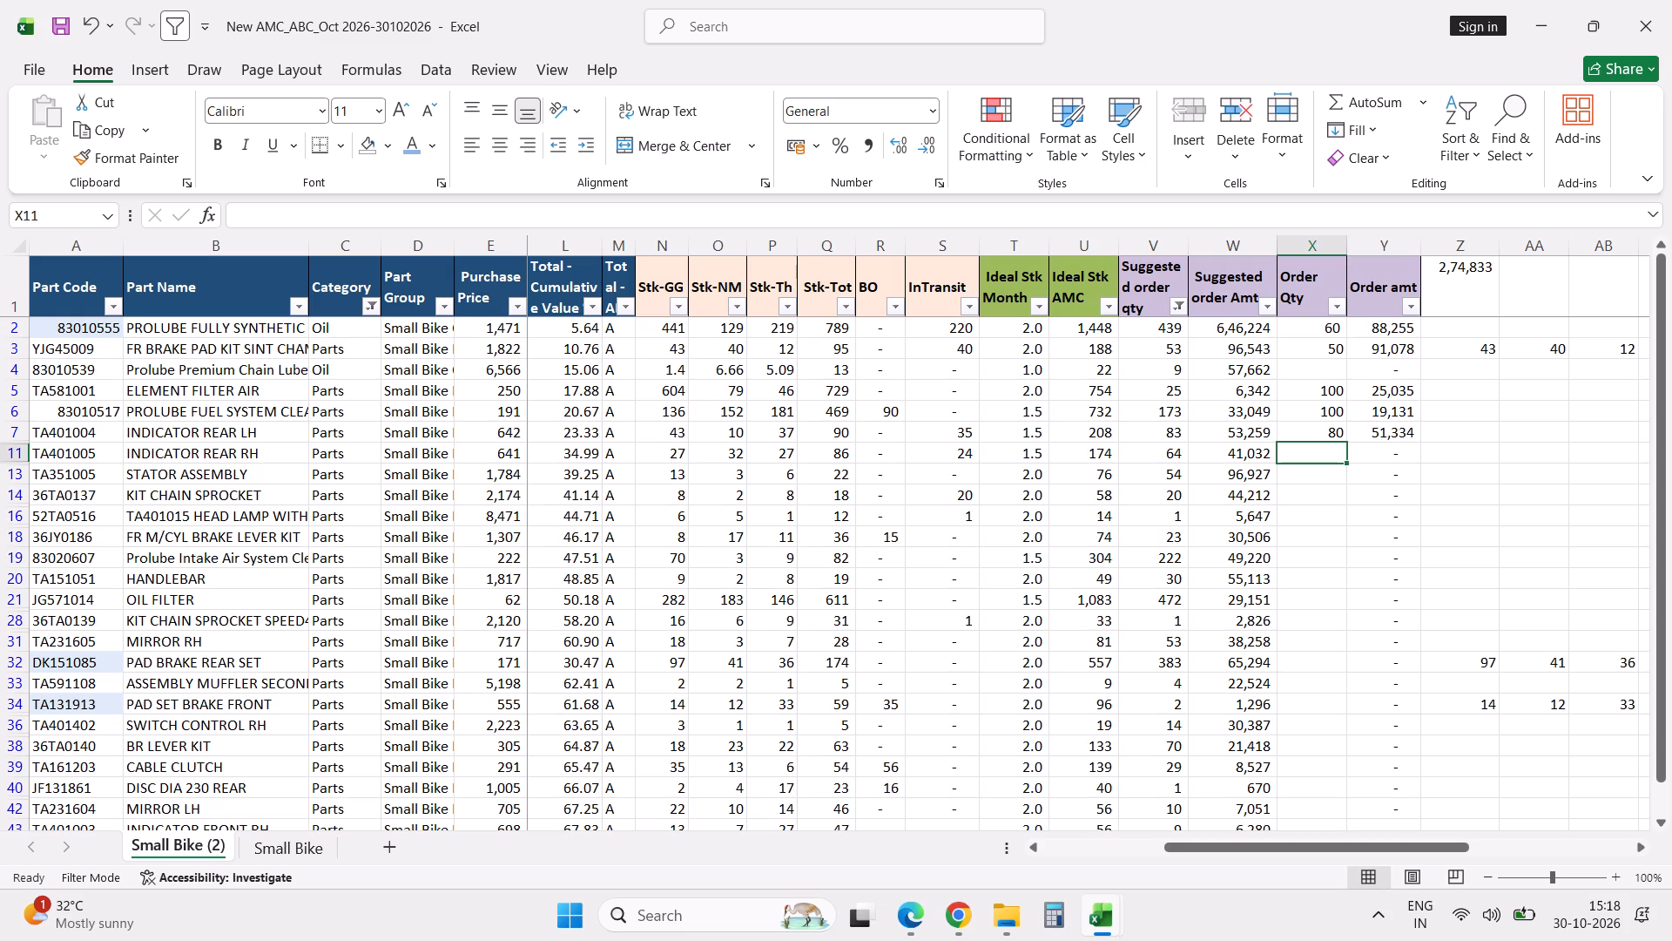
{"action": "type", "text": "60"}
{"action": "key", "text": "Return"}
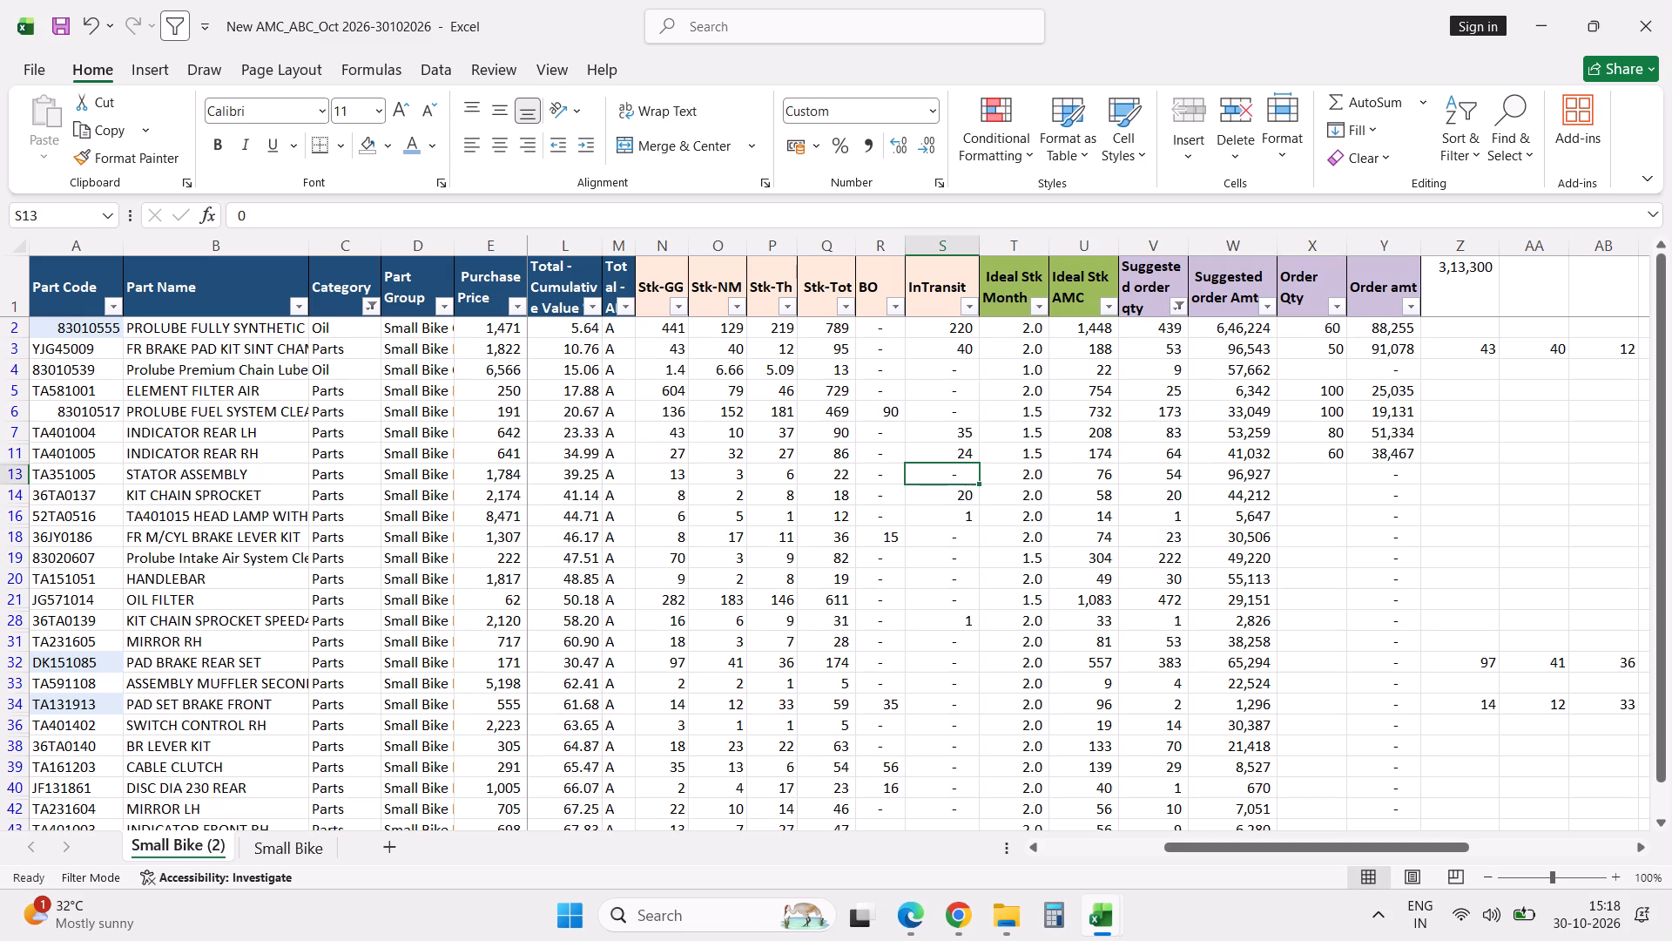
Copy part code TA351005 and filter the Part column of the Part Purchase Order Statement workbook to it.
{"action": "left_click", "coordinate": [45, 470]}
{"action": "key", "text": "ctrl+c"}
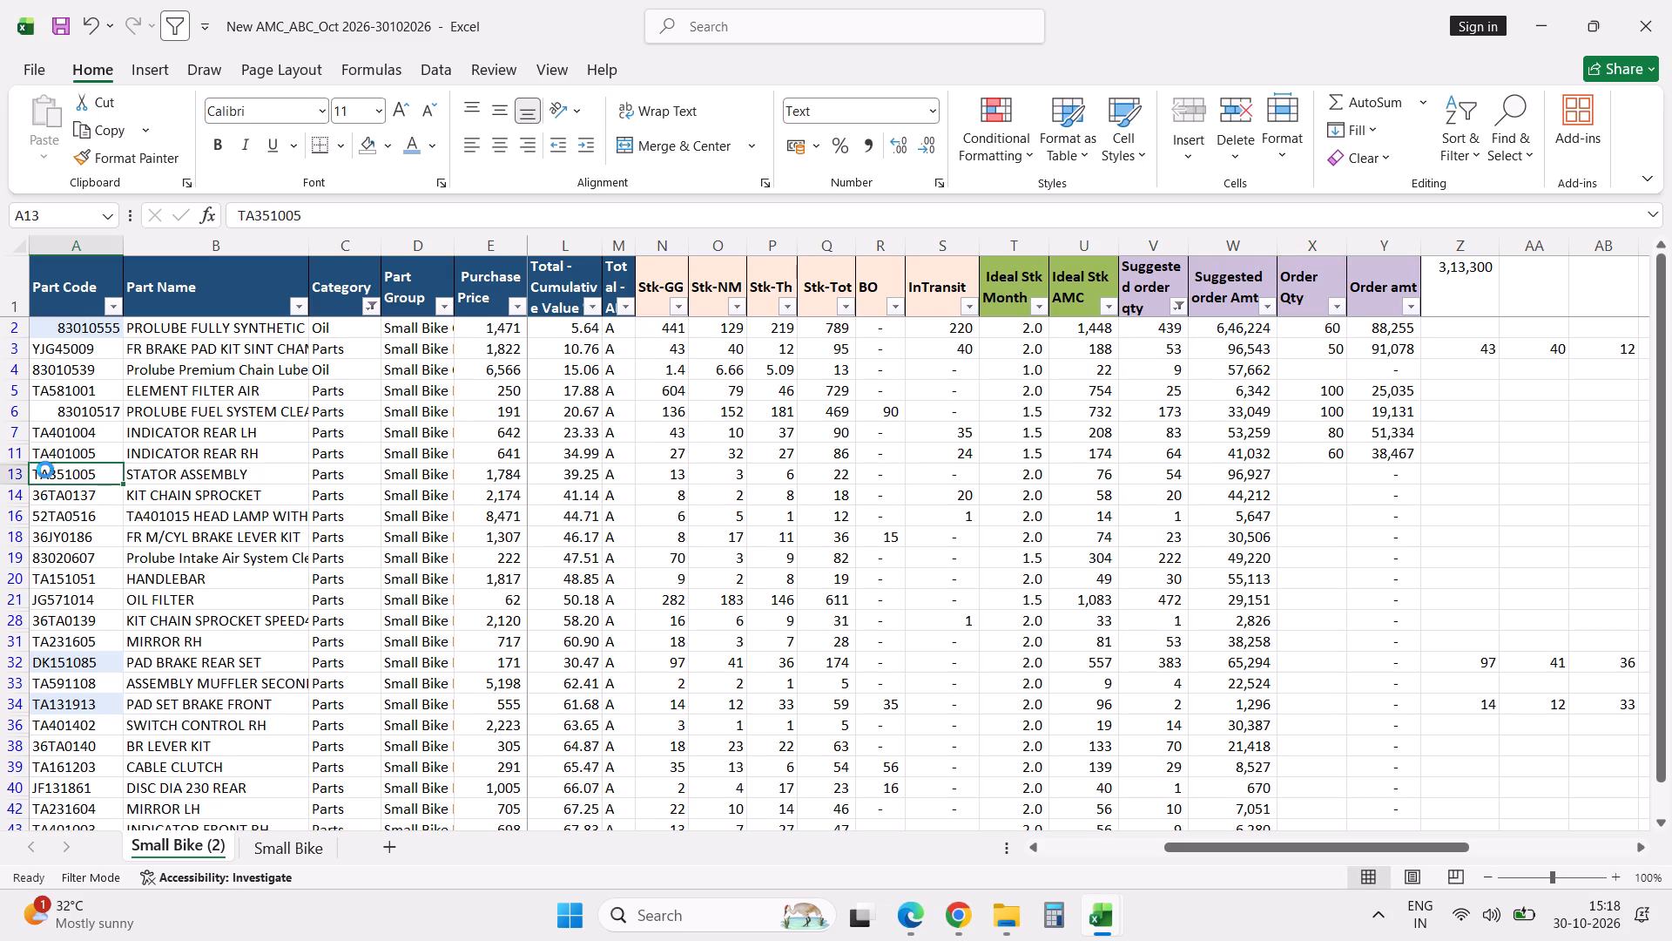
{"action": "key", "text": "alt+Tab"}
{"action": "left_click", "coordinate": [105, 446]}
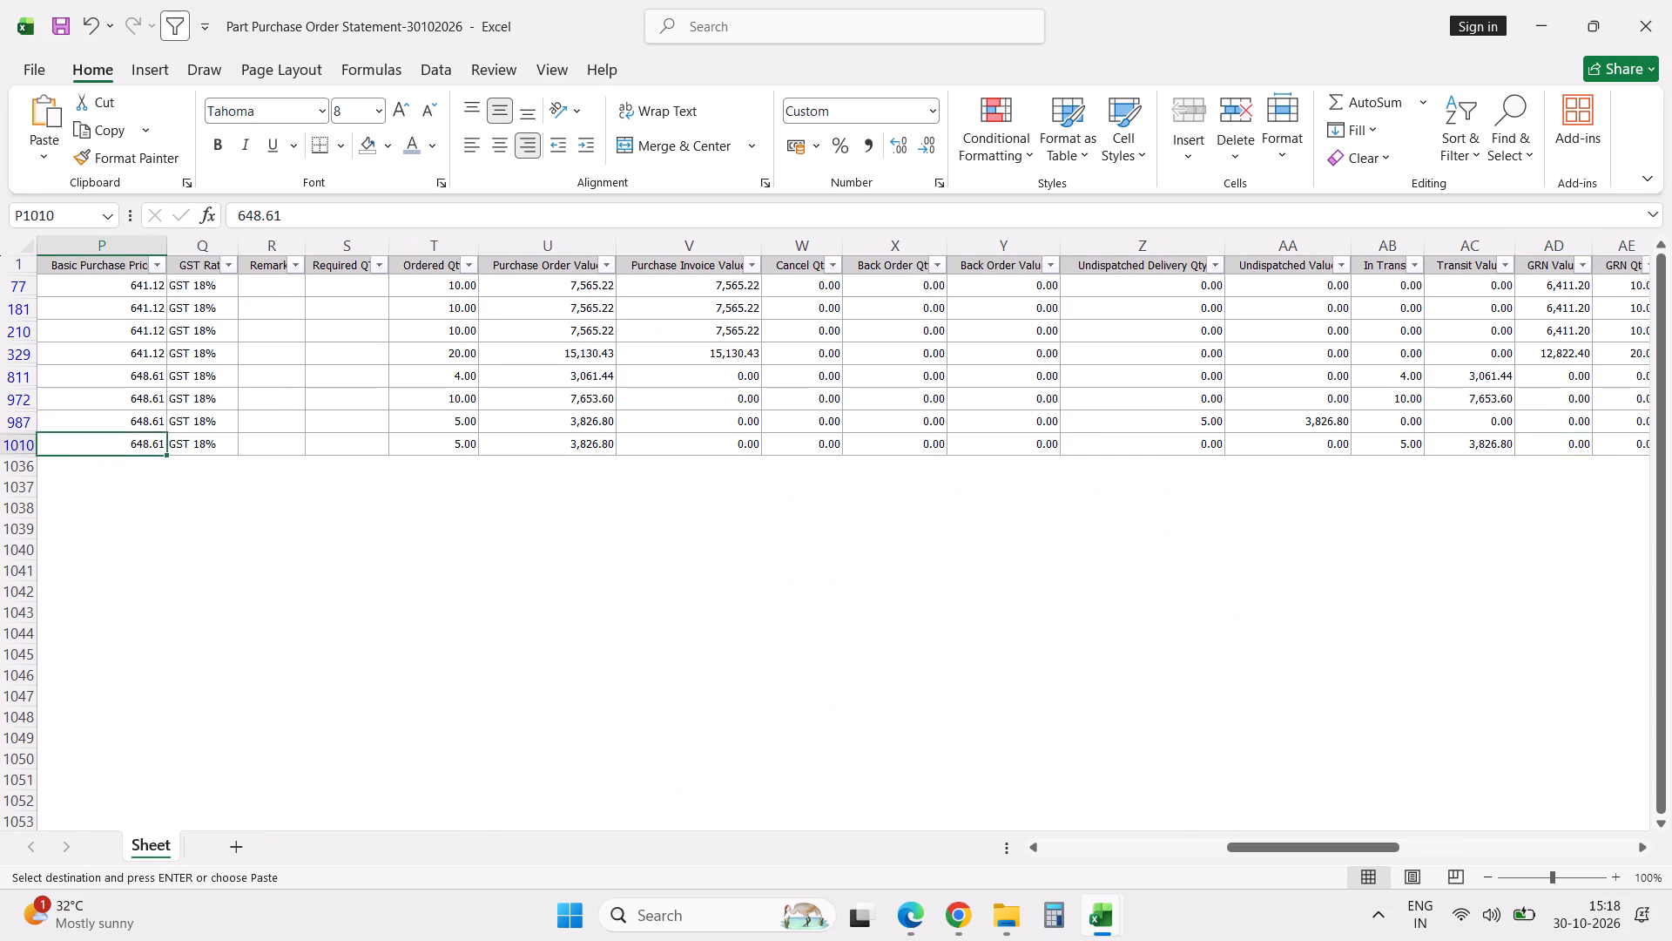
{"action": "key", "text": "Left"}
{"action": "key", "text": "Left"}
{"action": "key", "text": "Left"}
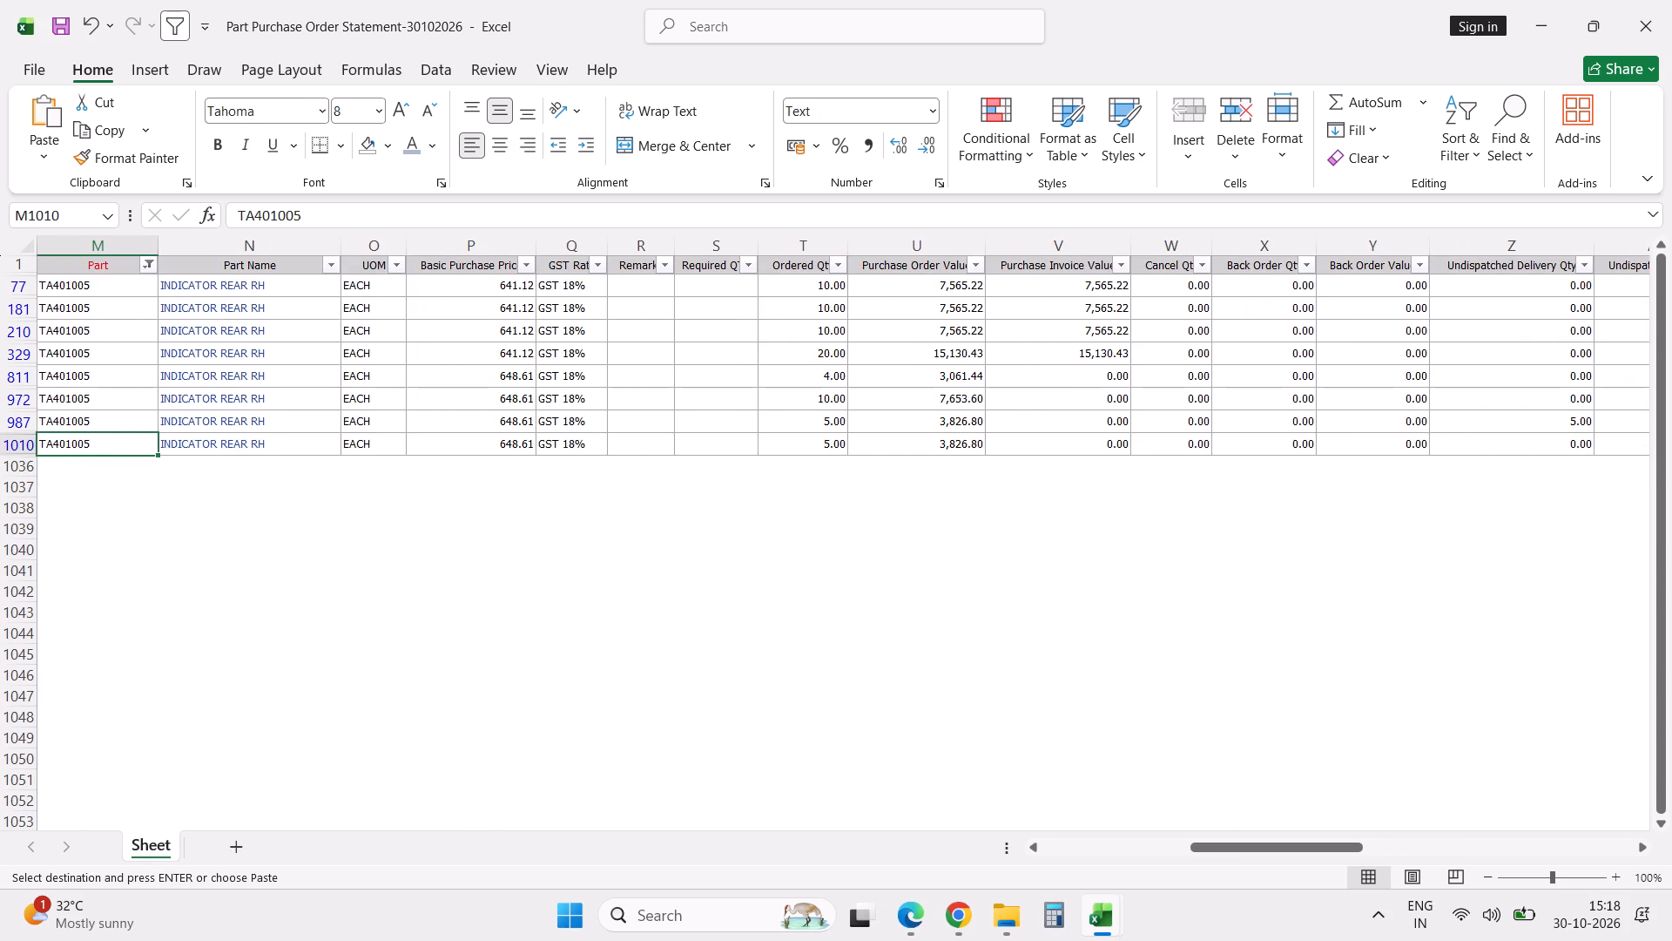
{"action": "left_click", "coordinate": [144, 260]}
{"action": "left_click", "coordinate": [149, 513]}
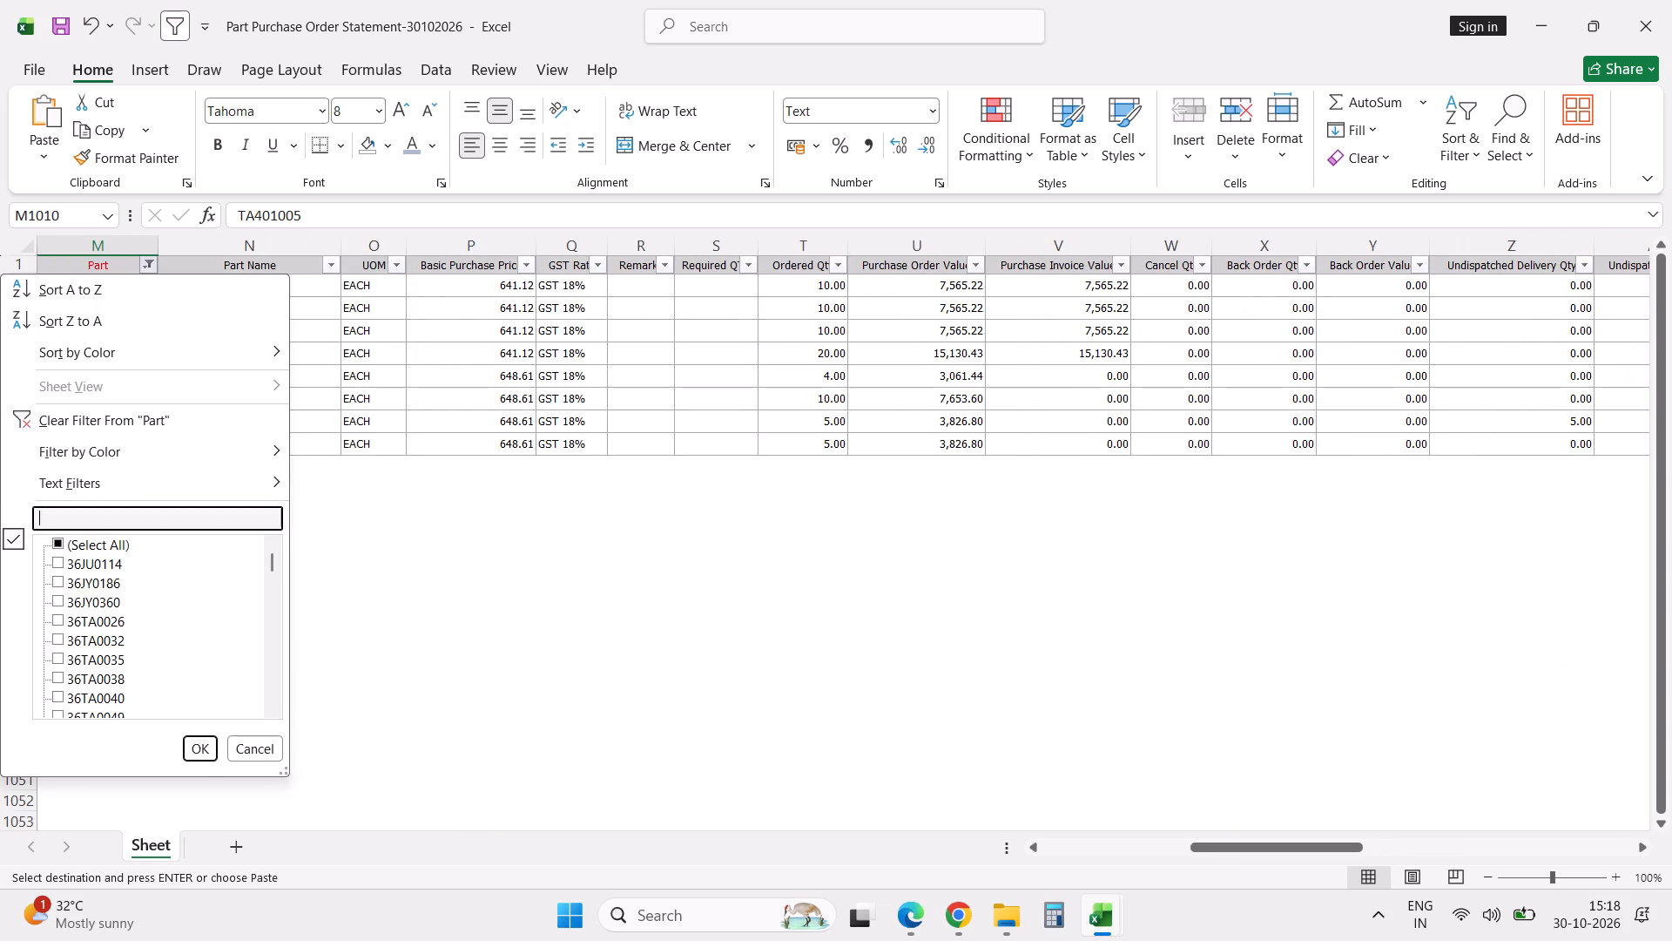
{"action": "key", "text": "ctrl+v"}
{"action": "key", "text": "Return"}
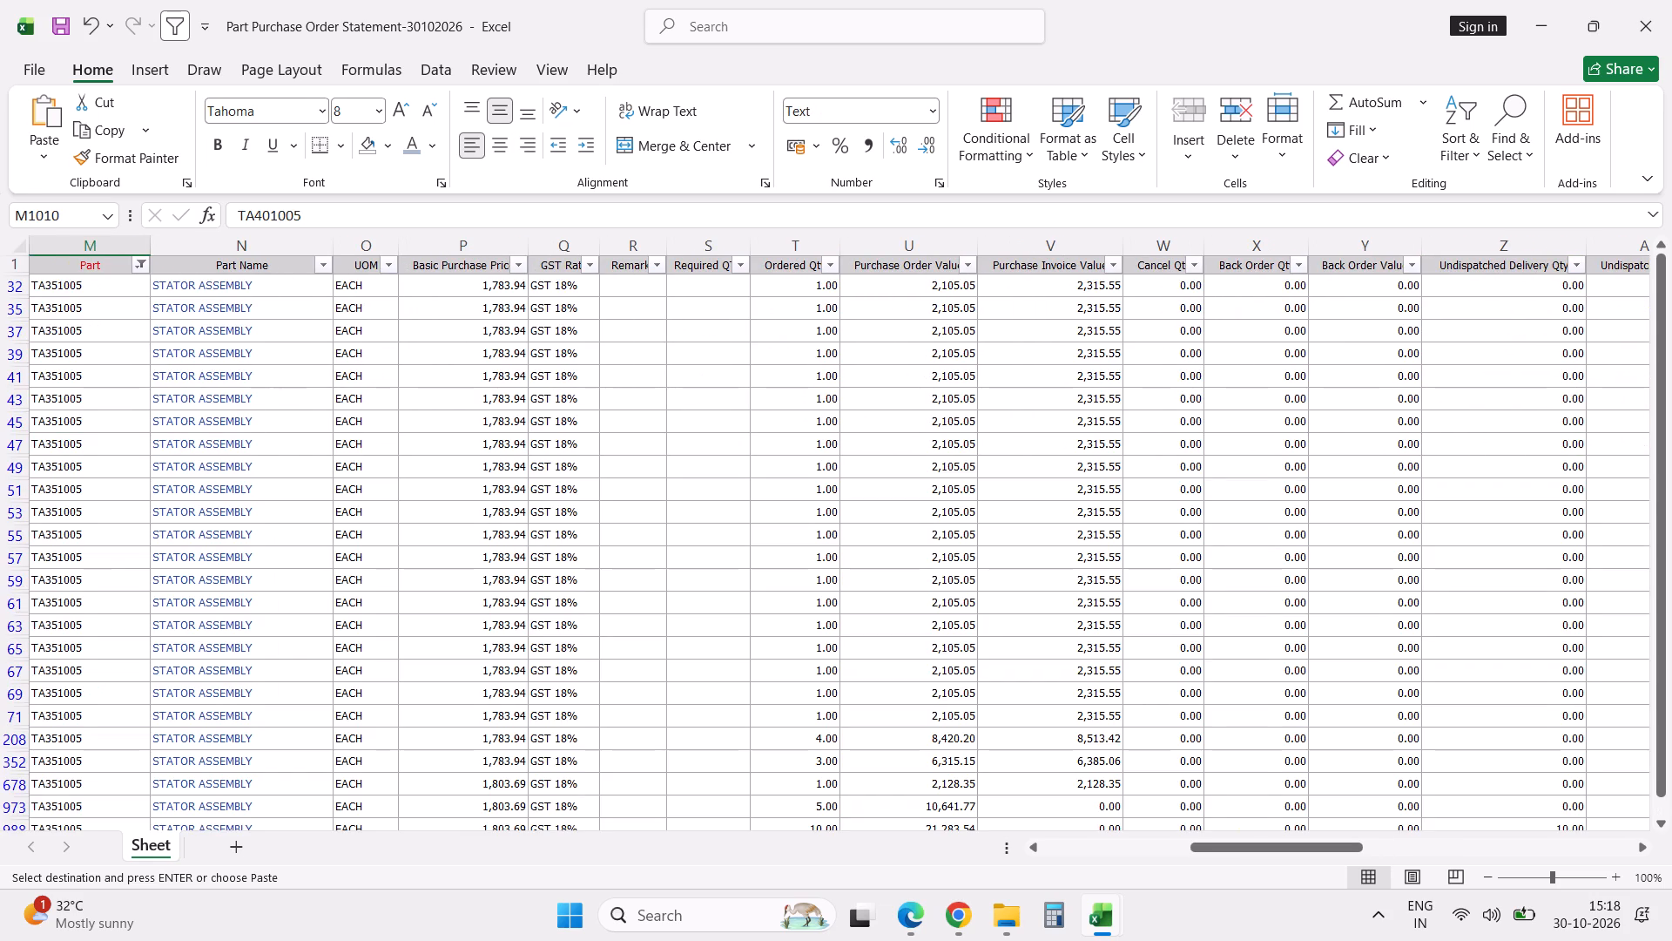
Examine the Undispatched Delivery Qty and In Transit columns across the TA351005 order rows, including the most recent orders.
{"action": "key", "text": "Down"}
{"action": "key", "text": "ctrl+Down"}
{"action": "key", "text": "ctrl+Up"}
{"action": "key", "text": "Right"}
{"action": "key", "text": "Right"}
{"action": "key", "text": "Right"}
{"action": "key", "text": "Right"}
{"action": "key", "text": "Right"}
{"action": "key", "text": "Right"}
{"action": "key", "text": "Right"}
{"action": "key", "text": "Right"}
{"action": "key", "text": "Right"}
{"action": "key", "text": "Right"}
{"action": "key", "text": "Right"}
{"action": "key", "text": "Right"}
{"action": "key", "text": "Right"}
{"action": "key", "text": "Right"}
{"action": "key", "text": "Right"}
{"action": "key", "text": "Right"}
{"action": "key", "text": "Right"}
{"action": "key", "text": "Right"}
{"action": "key", "text": "Right"}
{"action": "key", "text": "Right"}
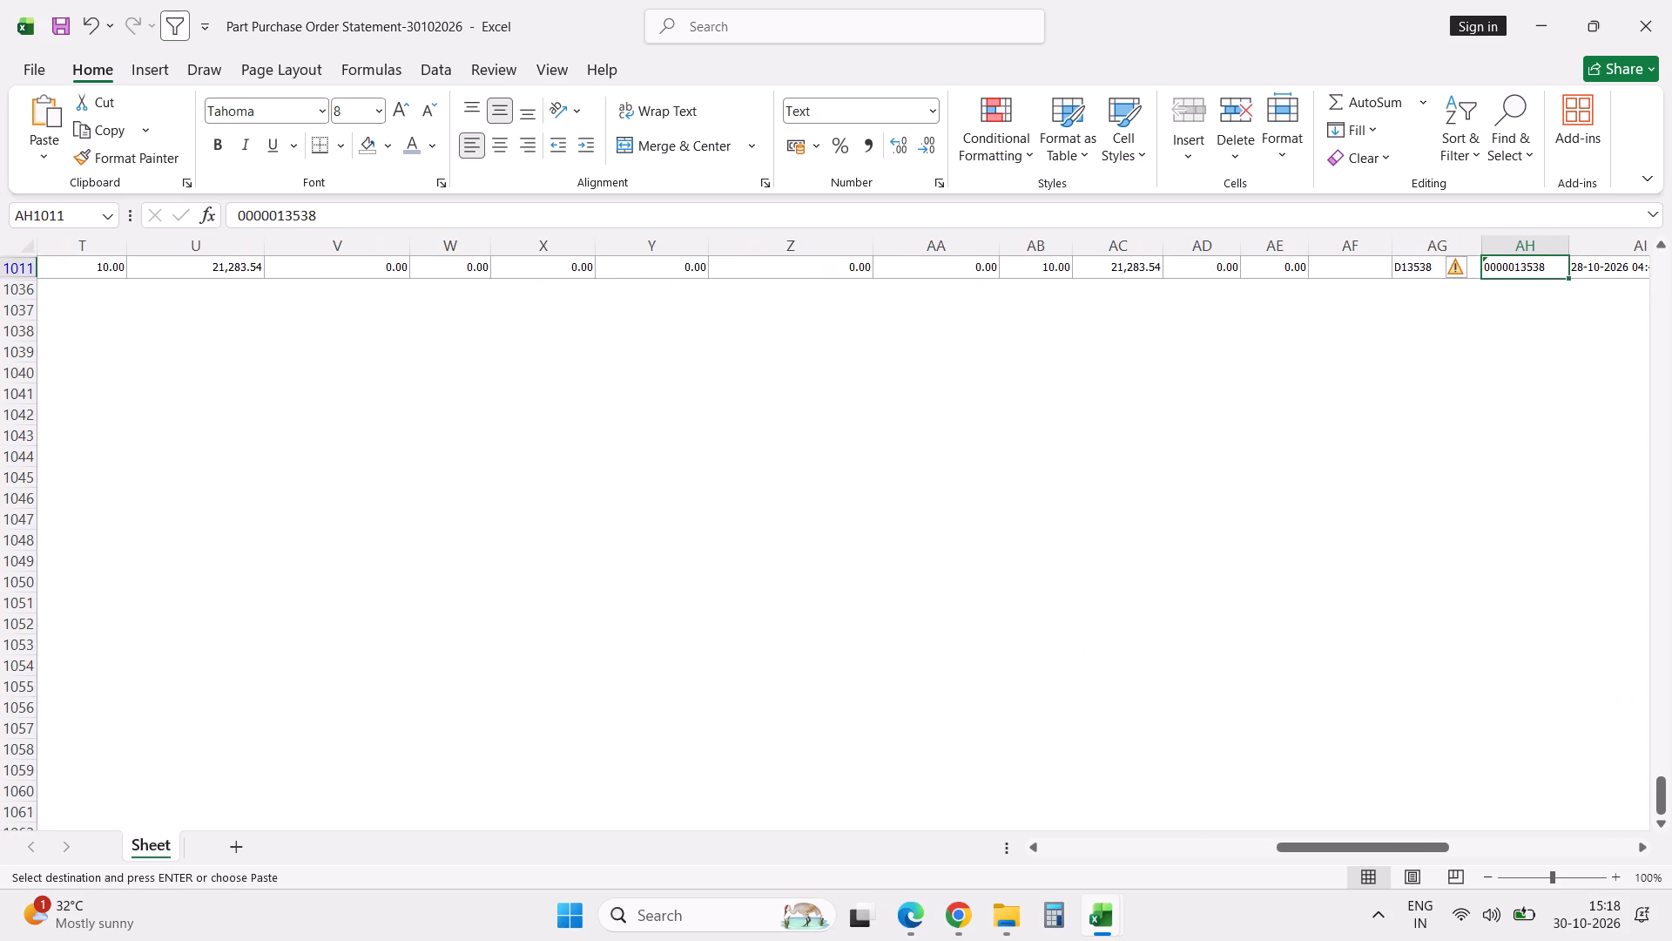
{"action": "key", "text": "Up"}
{"action": "key", "text": "Up"}
{"action": "key", "text": "Up"}
{"action": "key", "text": "Up"}
{"action": "key", "text": "Up"}
{"action": "key", "text": "Up"}
{"action": "key", "text": "Up"}
{"action": "key", "text": "Up"}
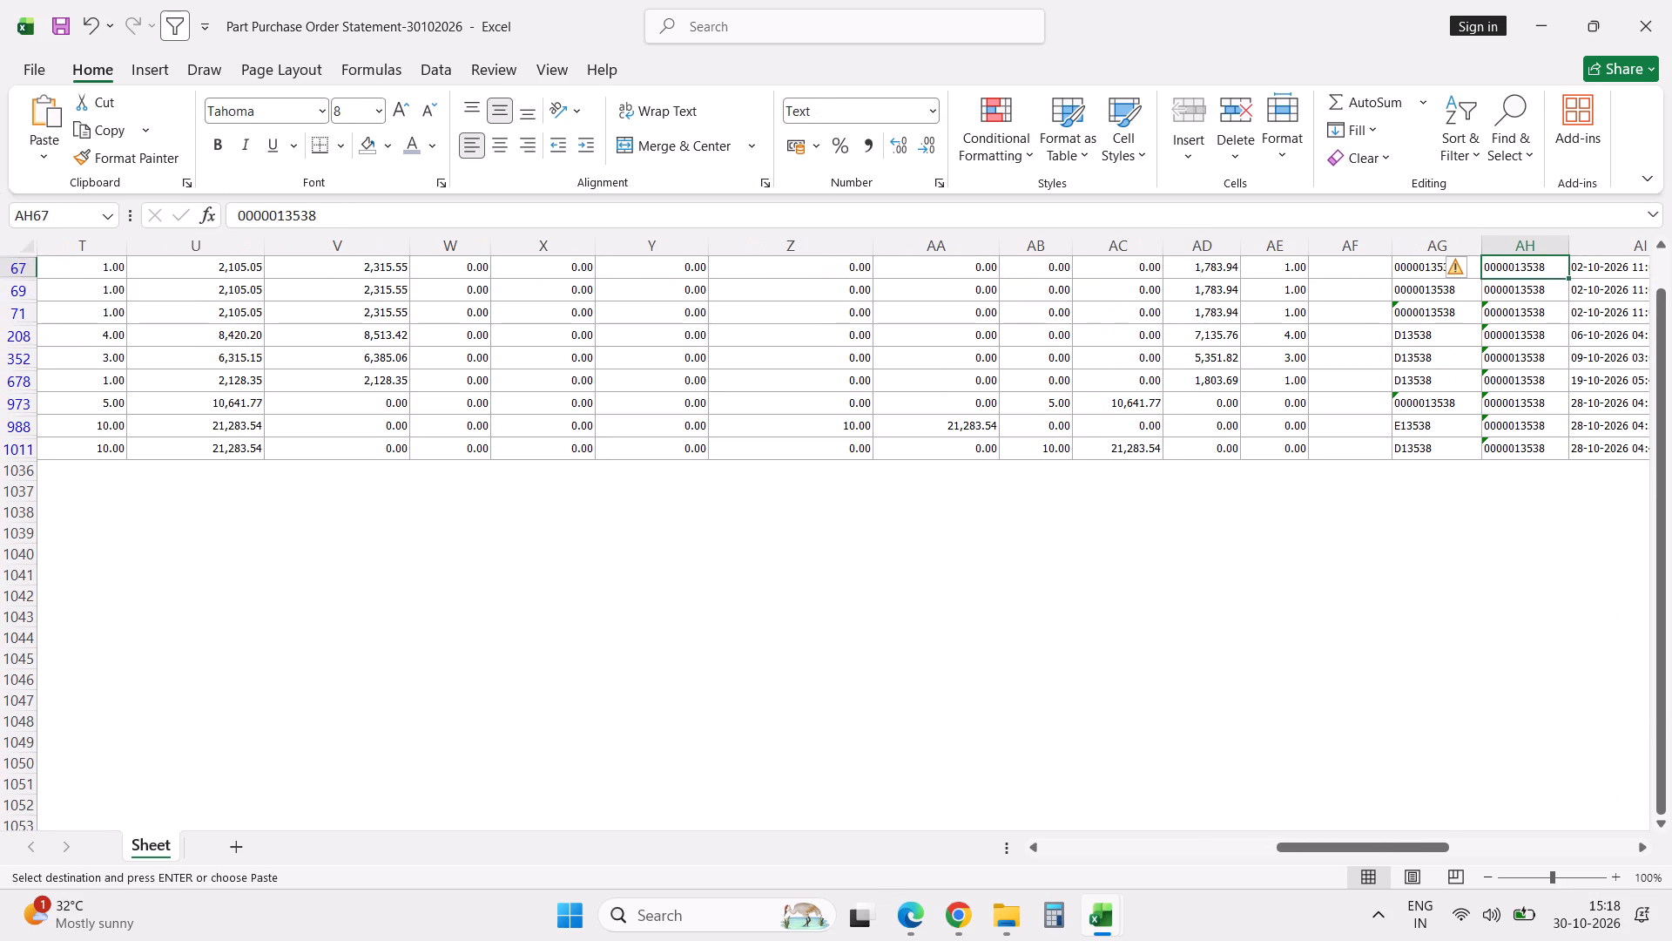
{"action": "key", "text": "Up"}
{"action": "key", "text": "Up"}
{"action": "key", "text": "Up"}
{"action": "key", "text": "Up"}
{"action": "key", "text": "Up"}
{"action": "key", "text": "Up"}
{"action": "key", "text": "Up"}
{"action": "key", "text": "Up"}
{"action": "key", "text": "Up"}
{"action": "key", "text": "Up"}
{"action": "key", "text": "Up"}
{"action": "key", "text": "Up"}
{"action": "key", "text": "Up"}
{"action": "key", "text": "Up"}
{"action": "key", "text": "Up"}
{"action": "key", "text": "Up"}
{"action": "key", "text": "Up"}
{"action": "key", "text": "Up"}
{"action": "key", "text": "Up"}
{"action": "key", "text": "Up"}
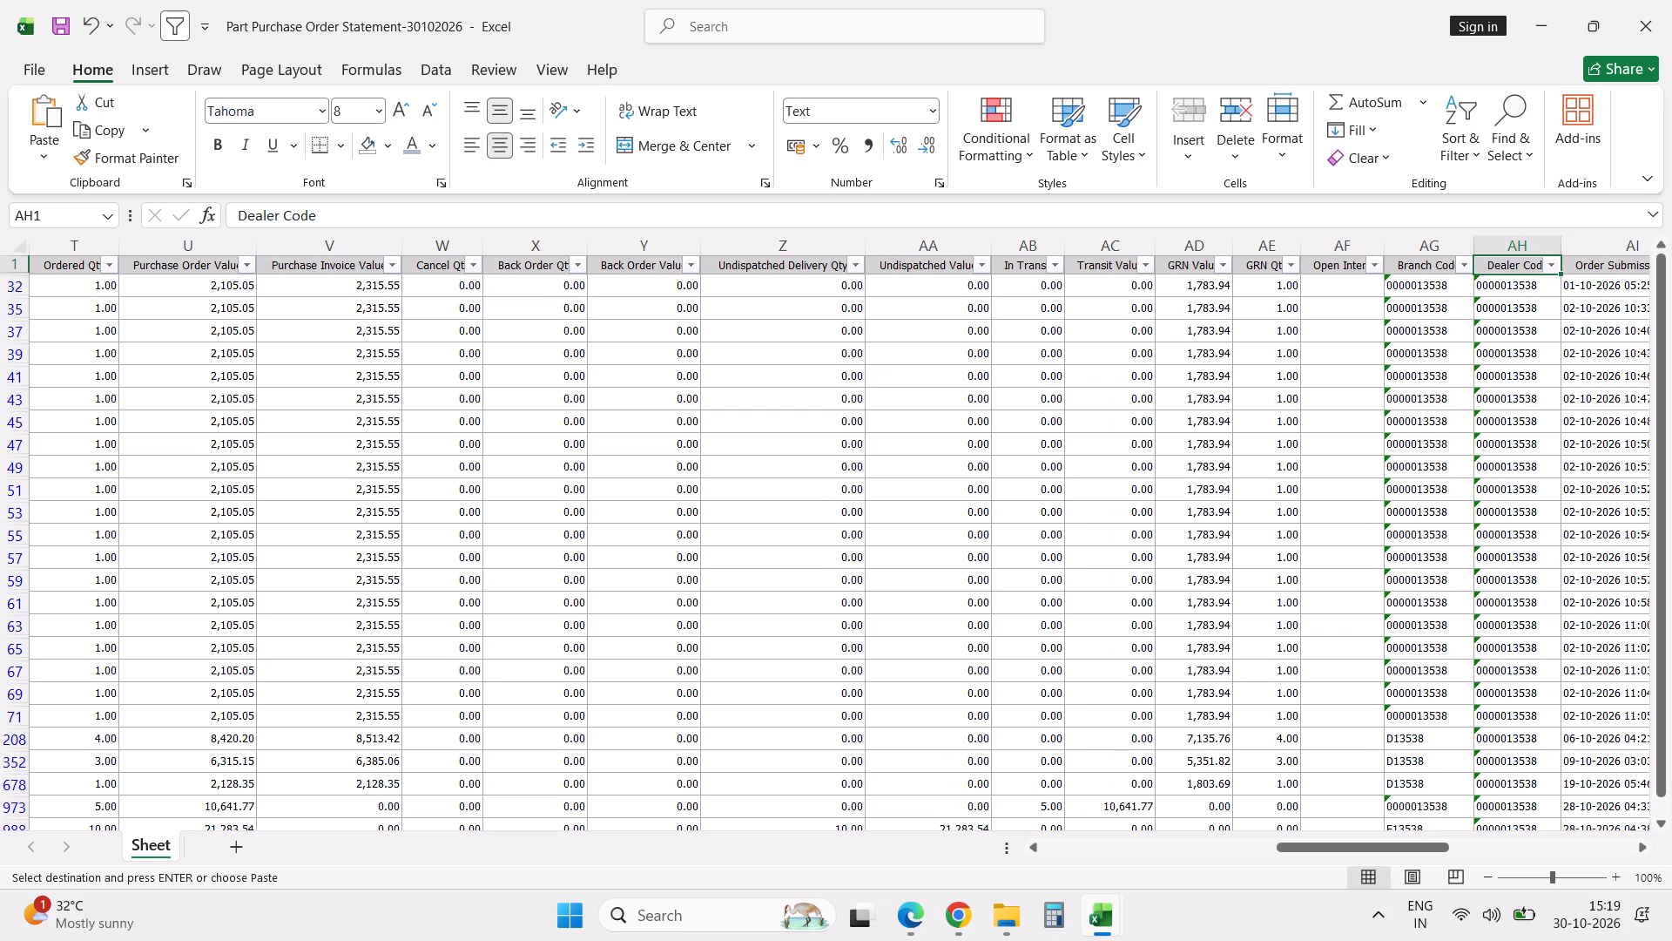
{"action": "left_click", "coordinate": [779, 241]}
{"action": "scroll", "coordinate": [756, 460], "scroll_direction": "down", "scroll_amount": 3}
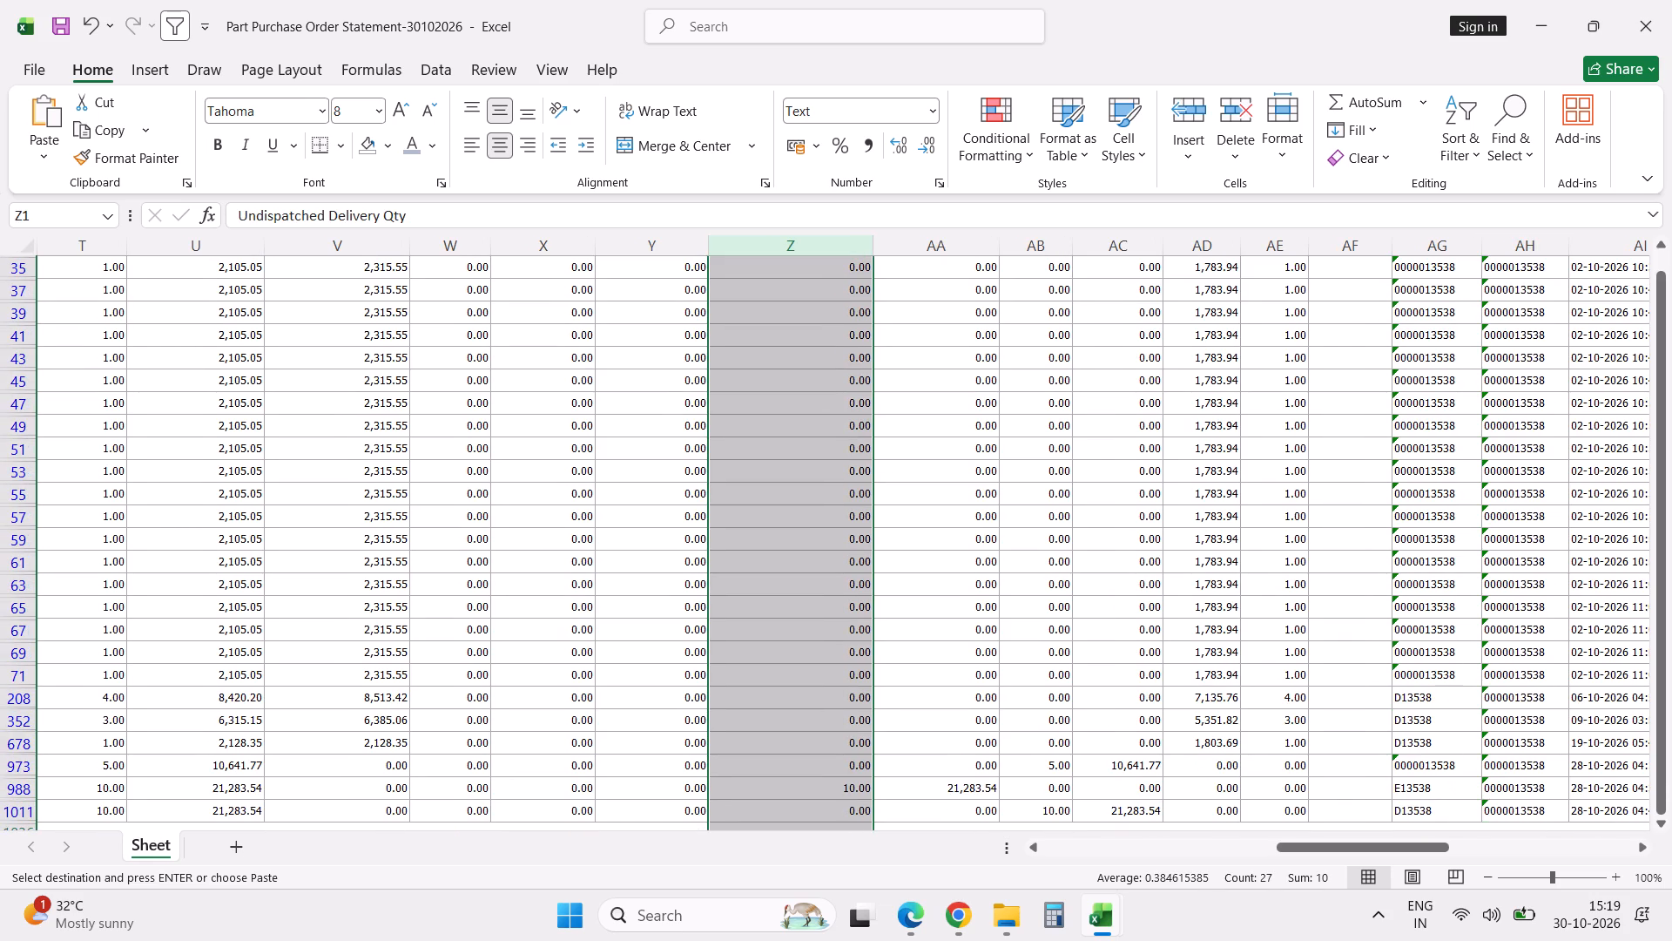
{"action": "scroll", "coordinate": [756, 460], "scroll_direction": "down", "scroll_amount": 1}
{"action": "scroll", "coordinate": [756, 460], "scroll_direction": "up", "scroll_amount": 7}
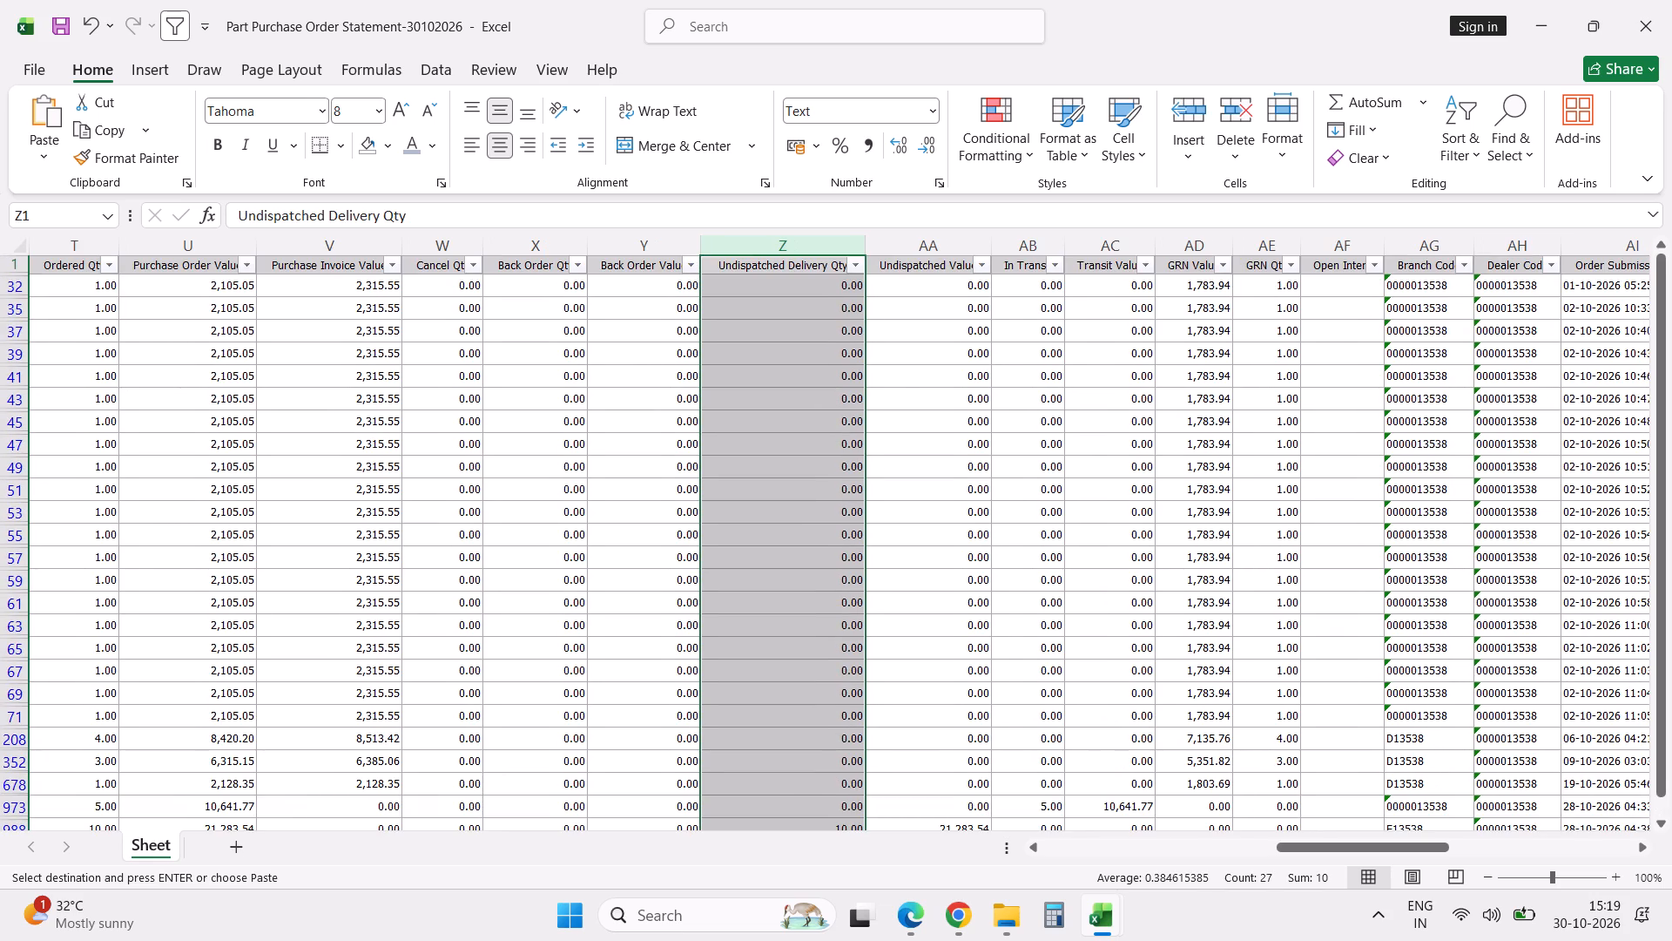
Set the InTransit quantity of part TA351005, STATOR ASSEMBLY, to 25 in the New AMC_ABC workbook, rechecking its pending orders before entry.
{"action": "key", "text": "alt+Tab"}
{"action": "key", "text": "Tab"}
{"action": "key", "text": "Tab"}
{"action": "key", "text": "Tab"}
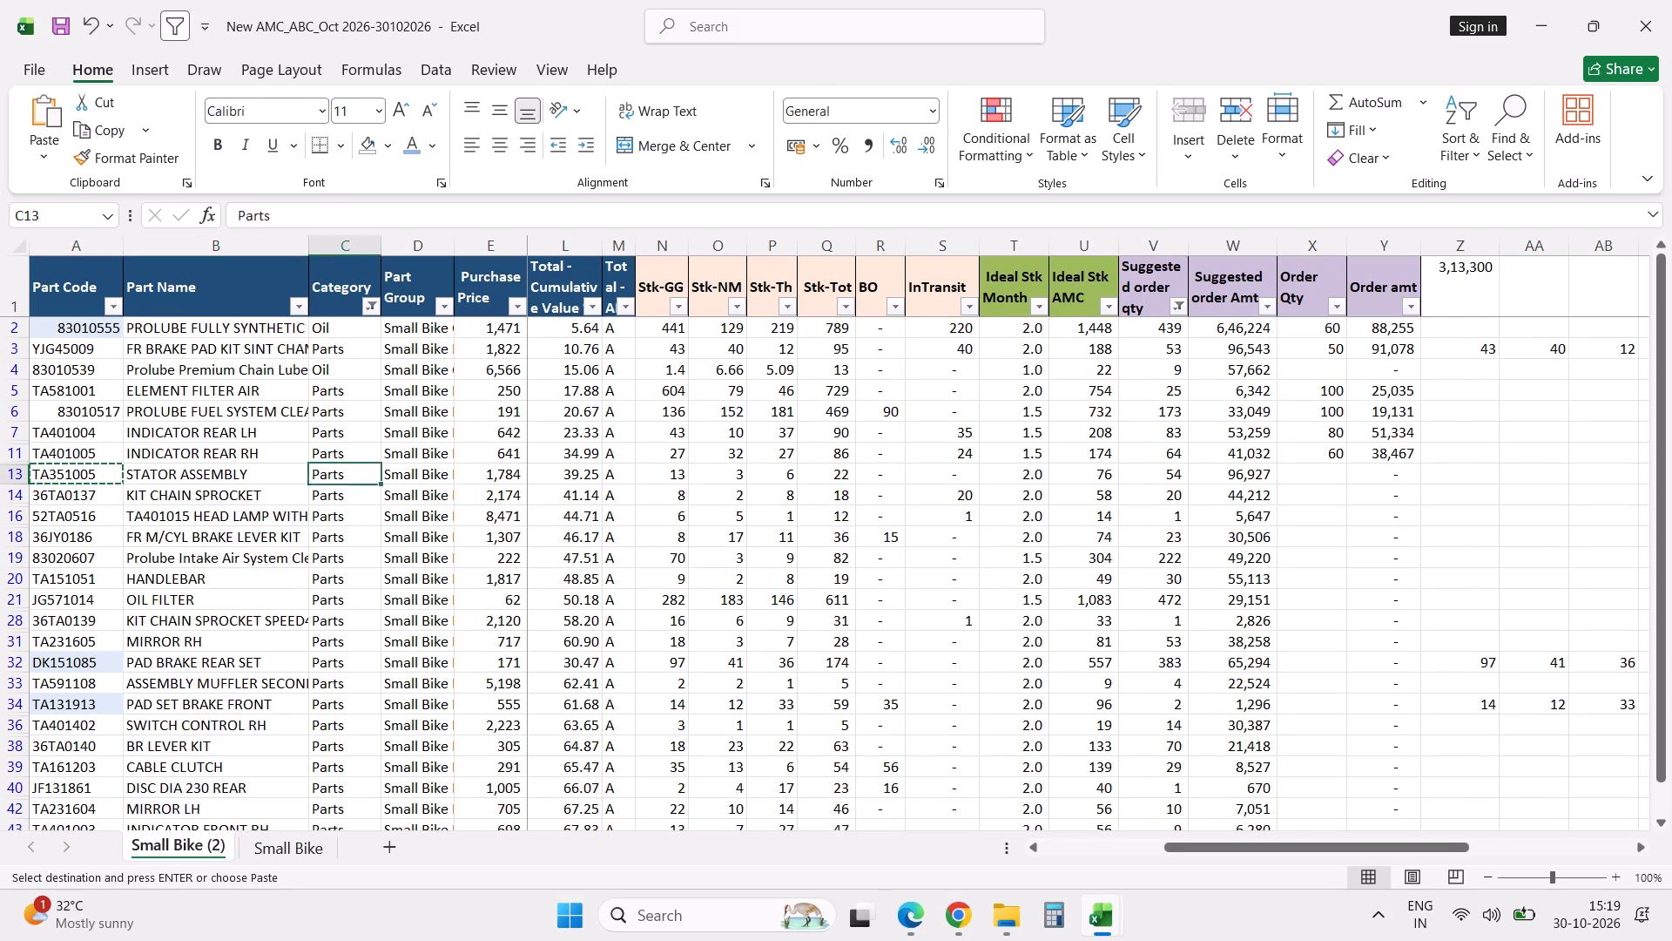
{"action": "key", "text": "Tab"}
{"action": "key", "text": "Tab"}
{"action": "key", "text": "Tab"}
{"action": "key", "text": "Tab"}
{"action": "key", "text": "Tab"}
{"action": "key", "text": "Tab"}
{"action": "key", "text": "Tab"}
{"action": "key", "text": "Tab"}
{"action": "key", "text": "Tab"}
{"action": "key", "text": "Tab"}
{"action": "key", "text": "Tab"}
{"action": "key", "text": "Tab"}
{"action": "key", "text": "Tab"}
{"action": "key", "text": "Tab"}
{"action": "key", "text": "Tab"}
{"action": "key", "text": "Tab"}
{"action": "key", "text": "Tab"}
{"action": "key", "text": "Tab"}
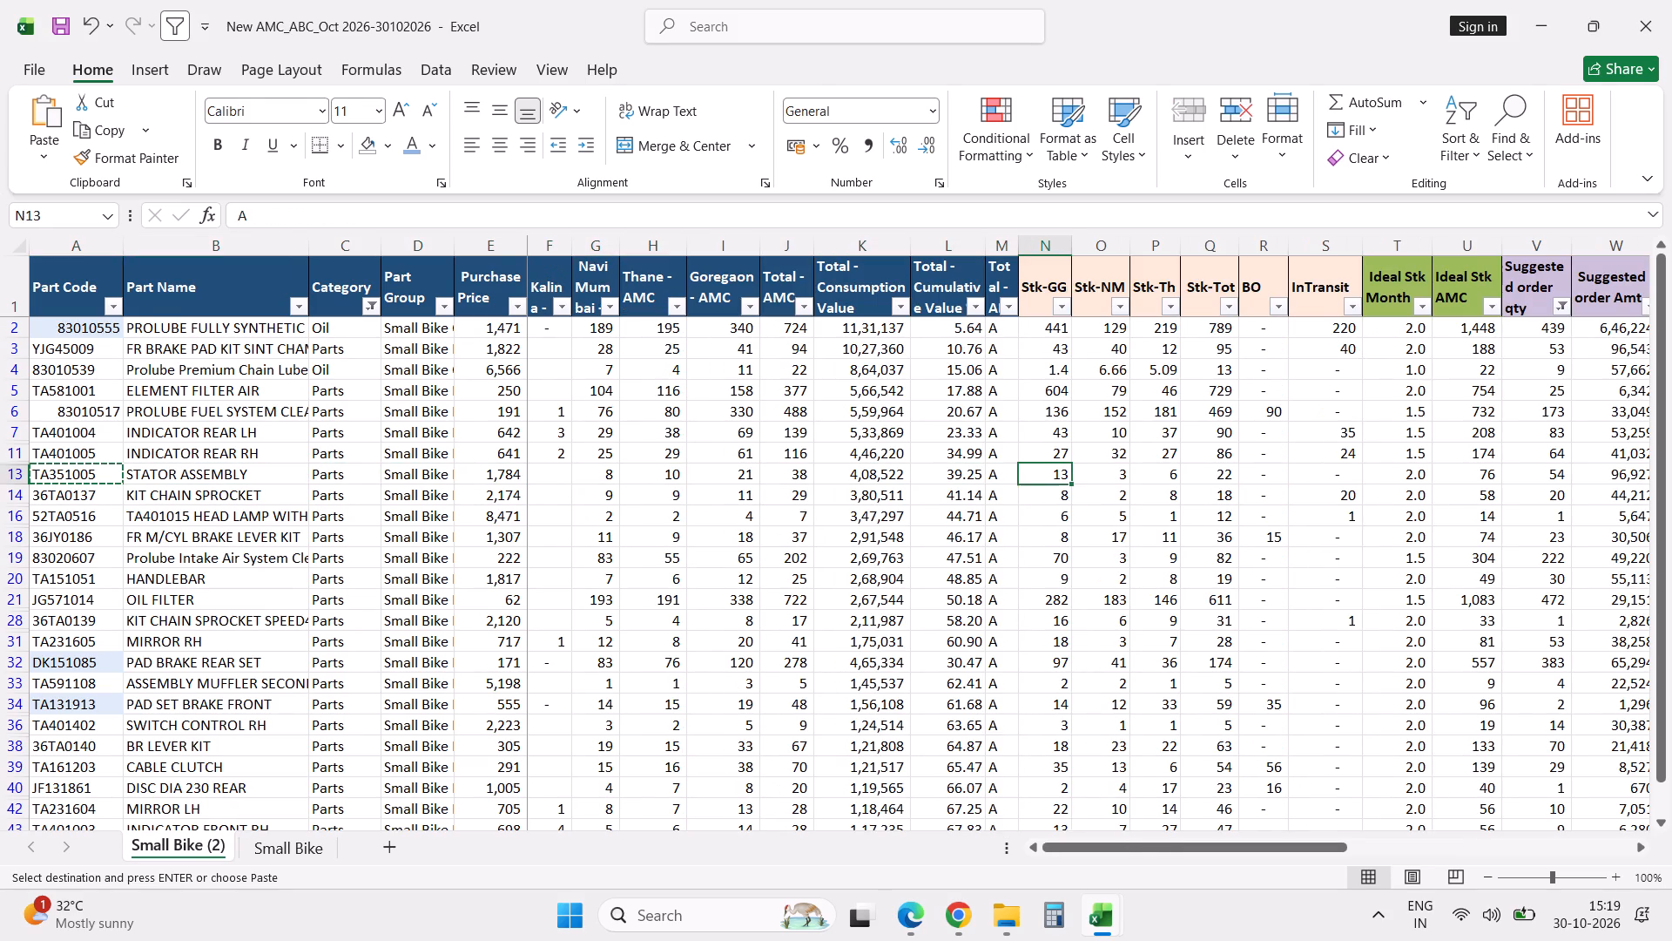
{"action": "key", "text": "Tab"}
{"action": "key", "text": "Tab"}
{"action": "key", "text": "Tab"}
{"action": "key", "text": "Tab"}
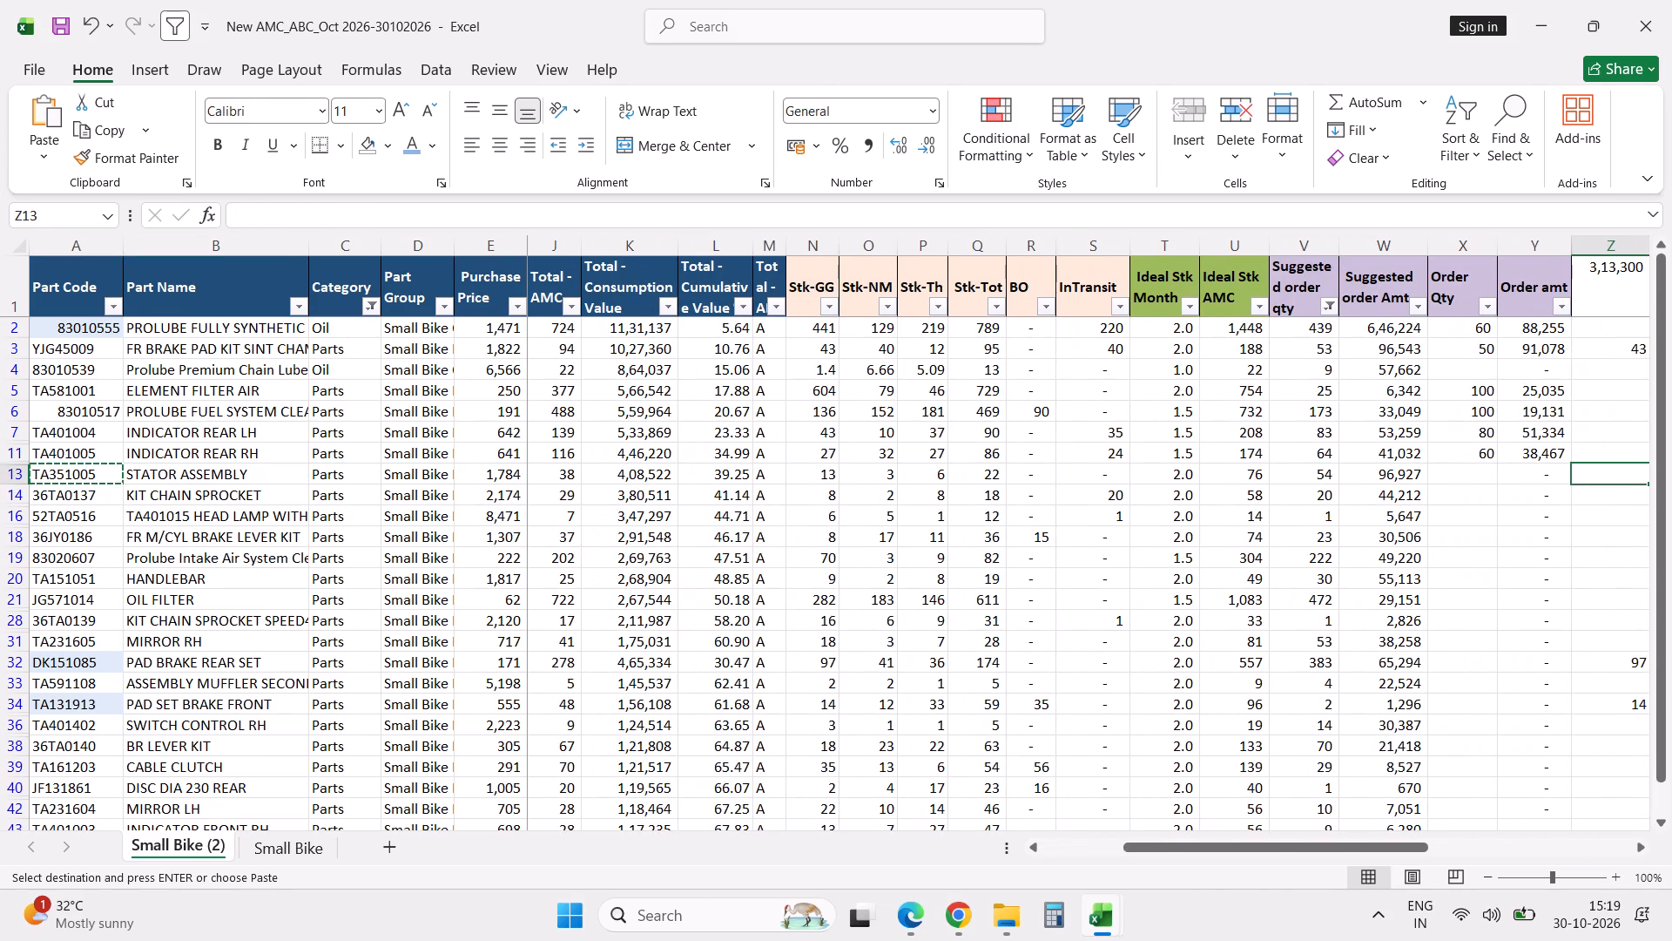
{"action": "key", "text": "shift+Tab"}
{"action": "key", "text": "shift+Tab"}
{"action": "key", "text": "shift+Tab"}
{"action": "key", "text": "shift+Tab"}
{"action": "key", "text": "shift+Tab"}
{"action": "key", "text": "shift+Tab"}
{"action": "key", "text": "shift+Tab"}
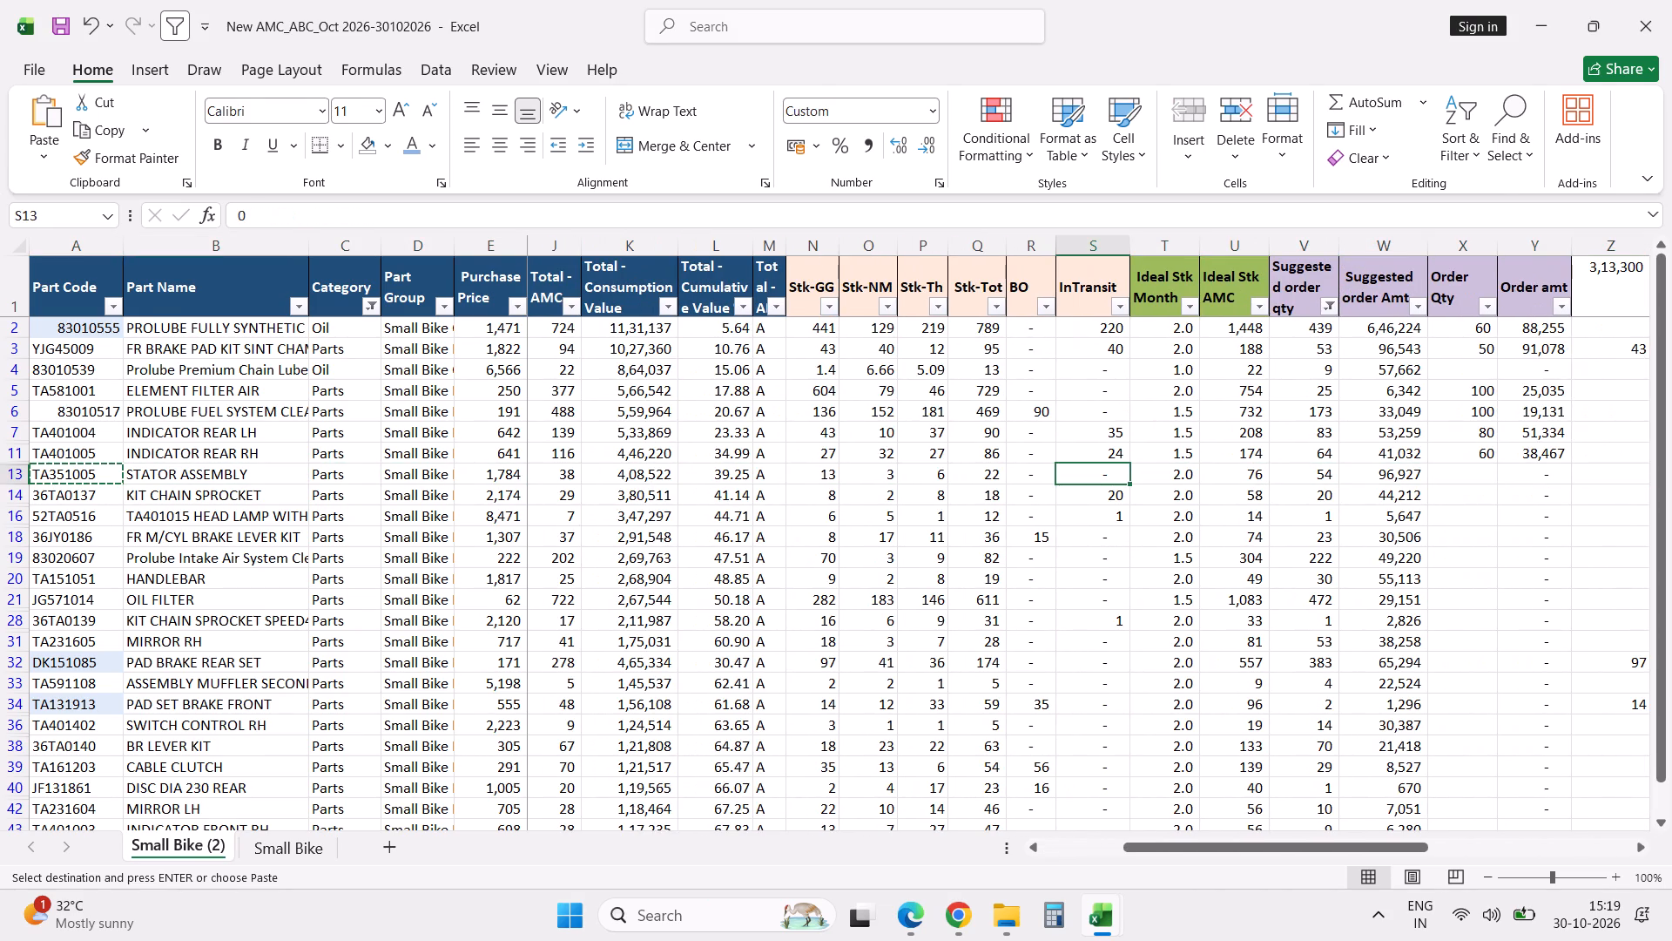
{"action": "key", "text": "alt+Tab"}
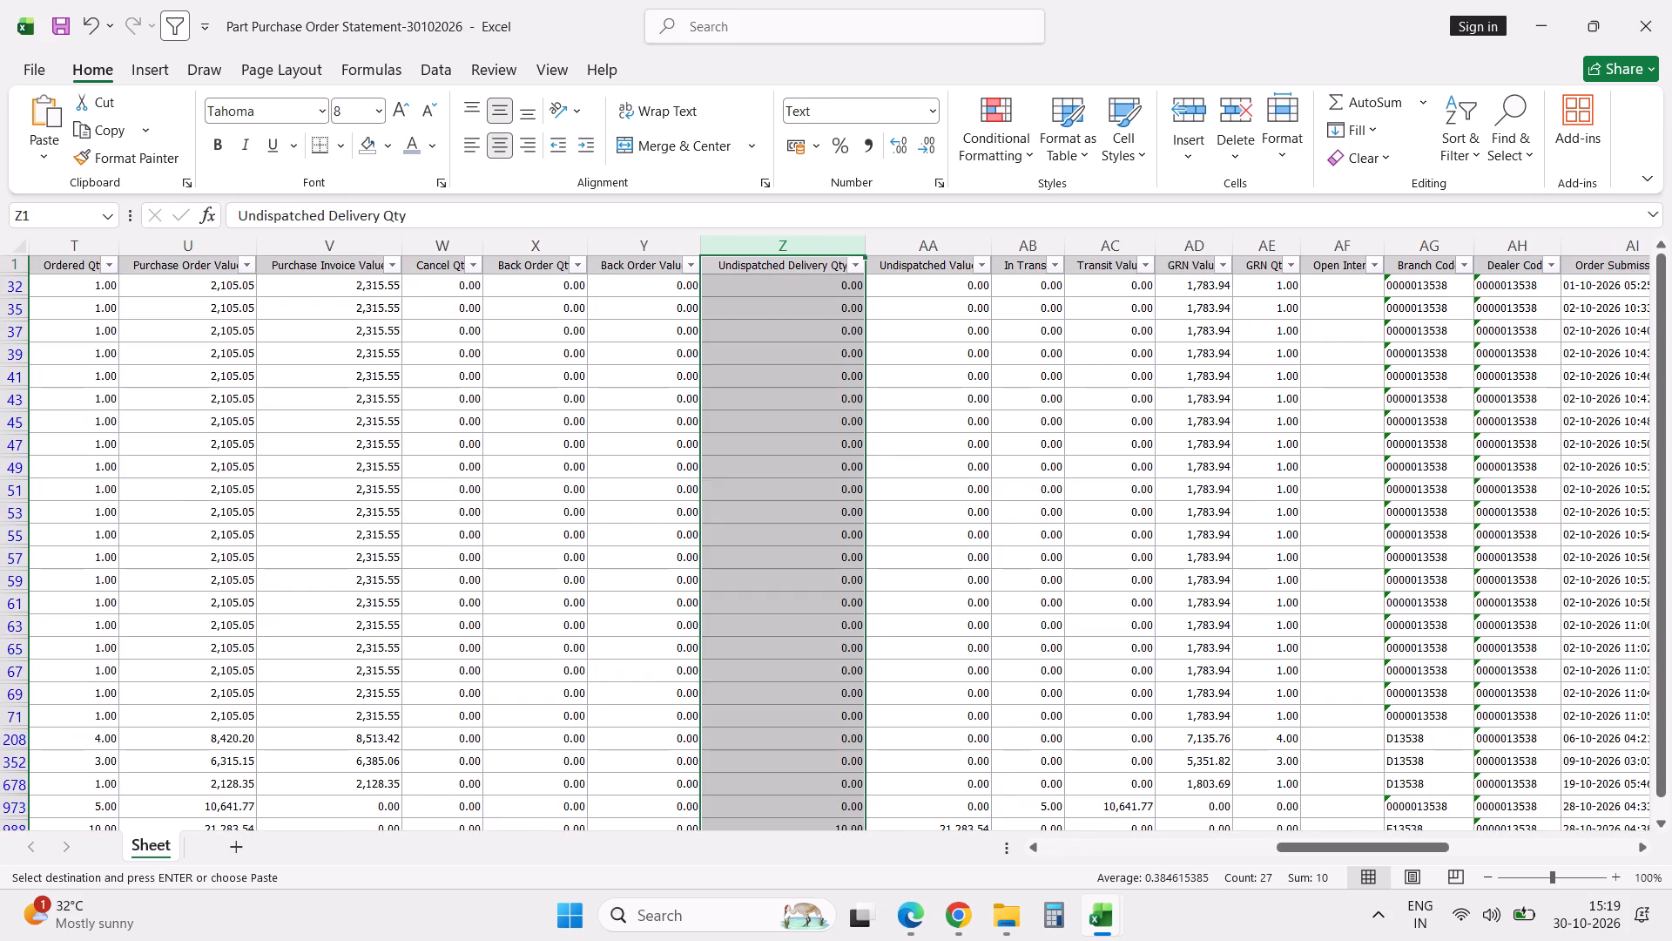
{"action": "scroll", "coordinate": [756, 460], "scroll_direction": "down", "scroll_amount": 4}
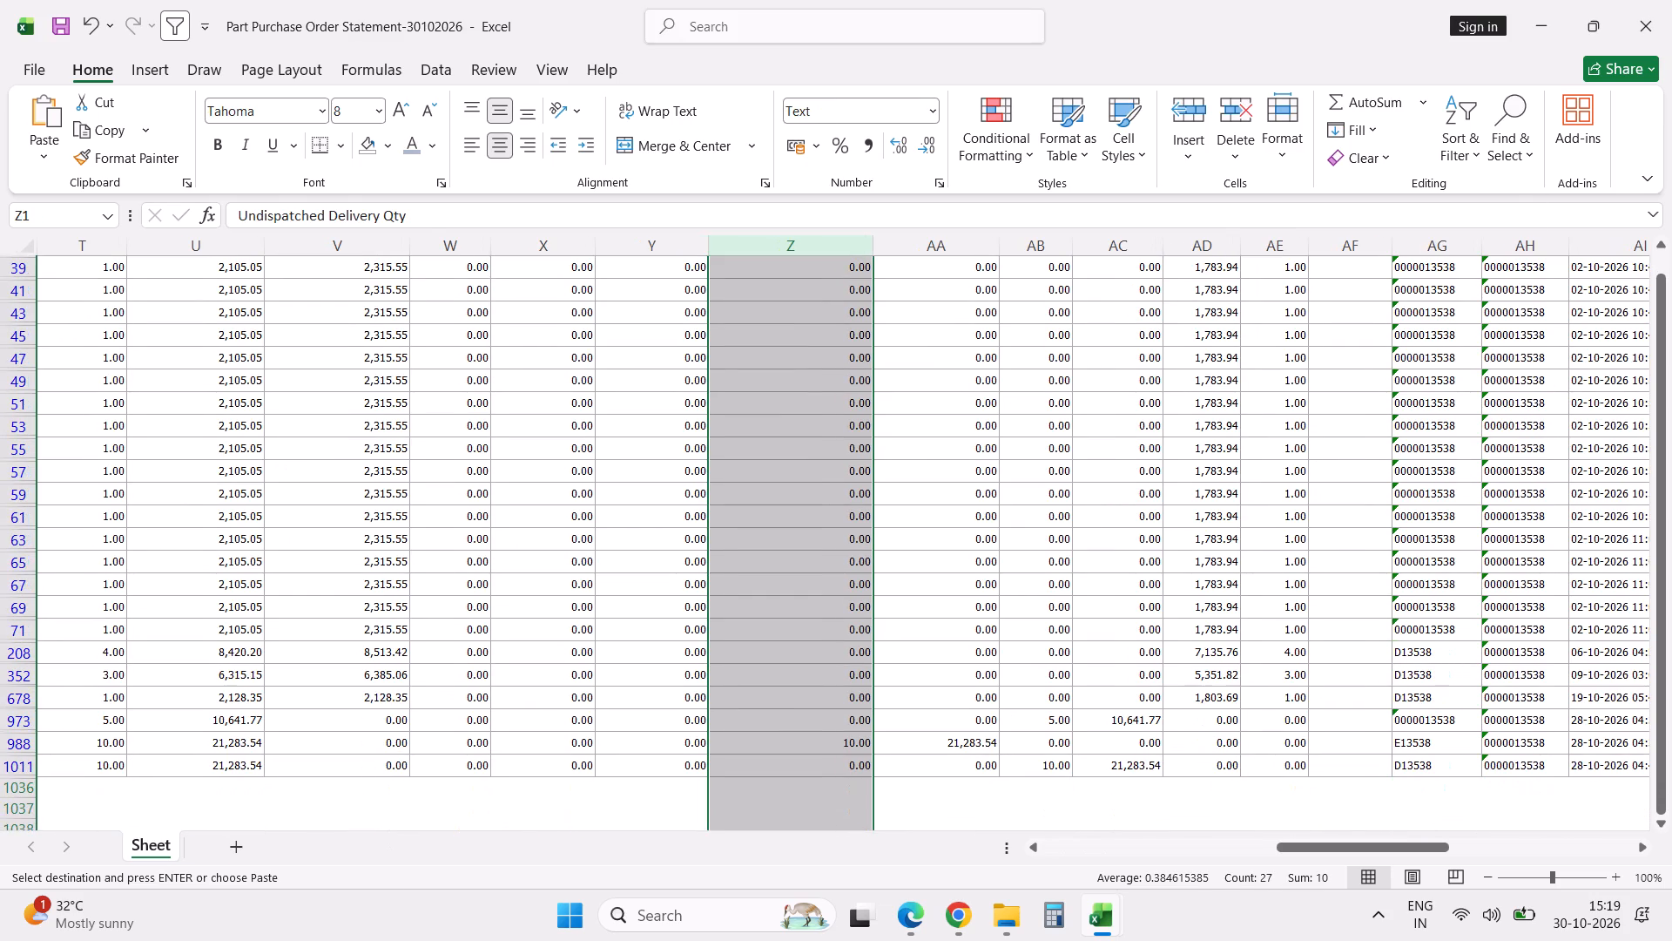
{"action": "key", "text": "alt+Tab"}
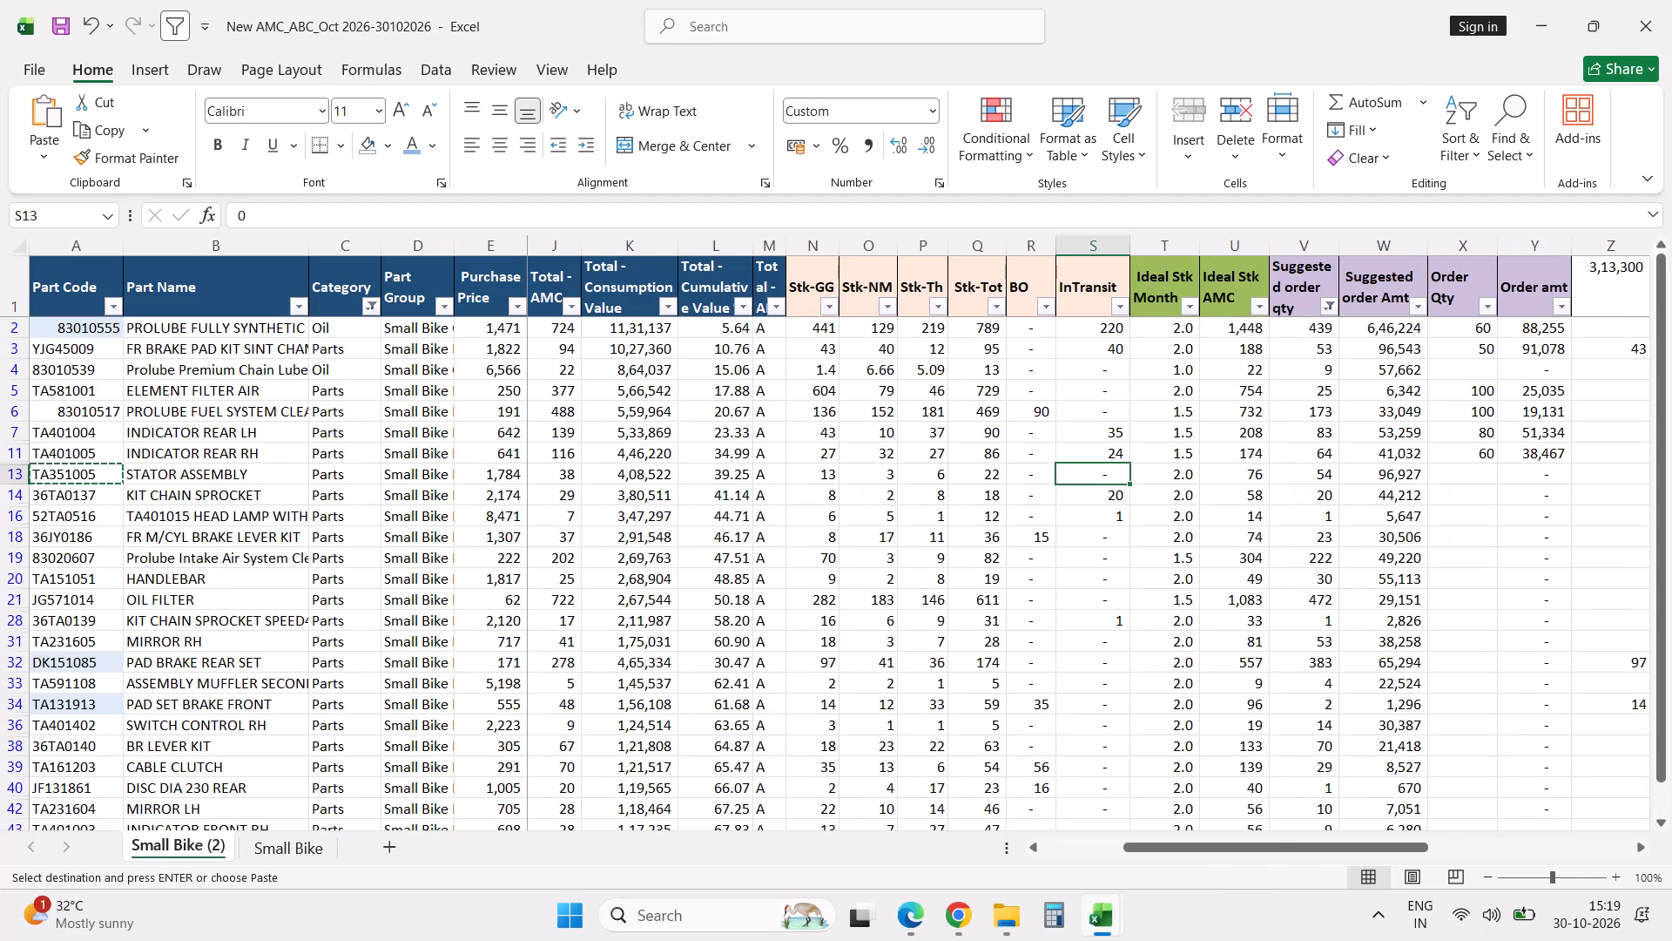
{"action": "type", "text": "25"}
{"action": "key", "text": "Return"}
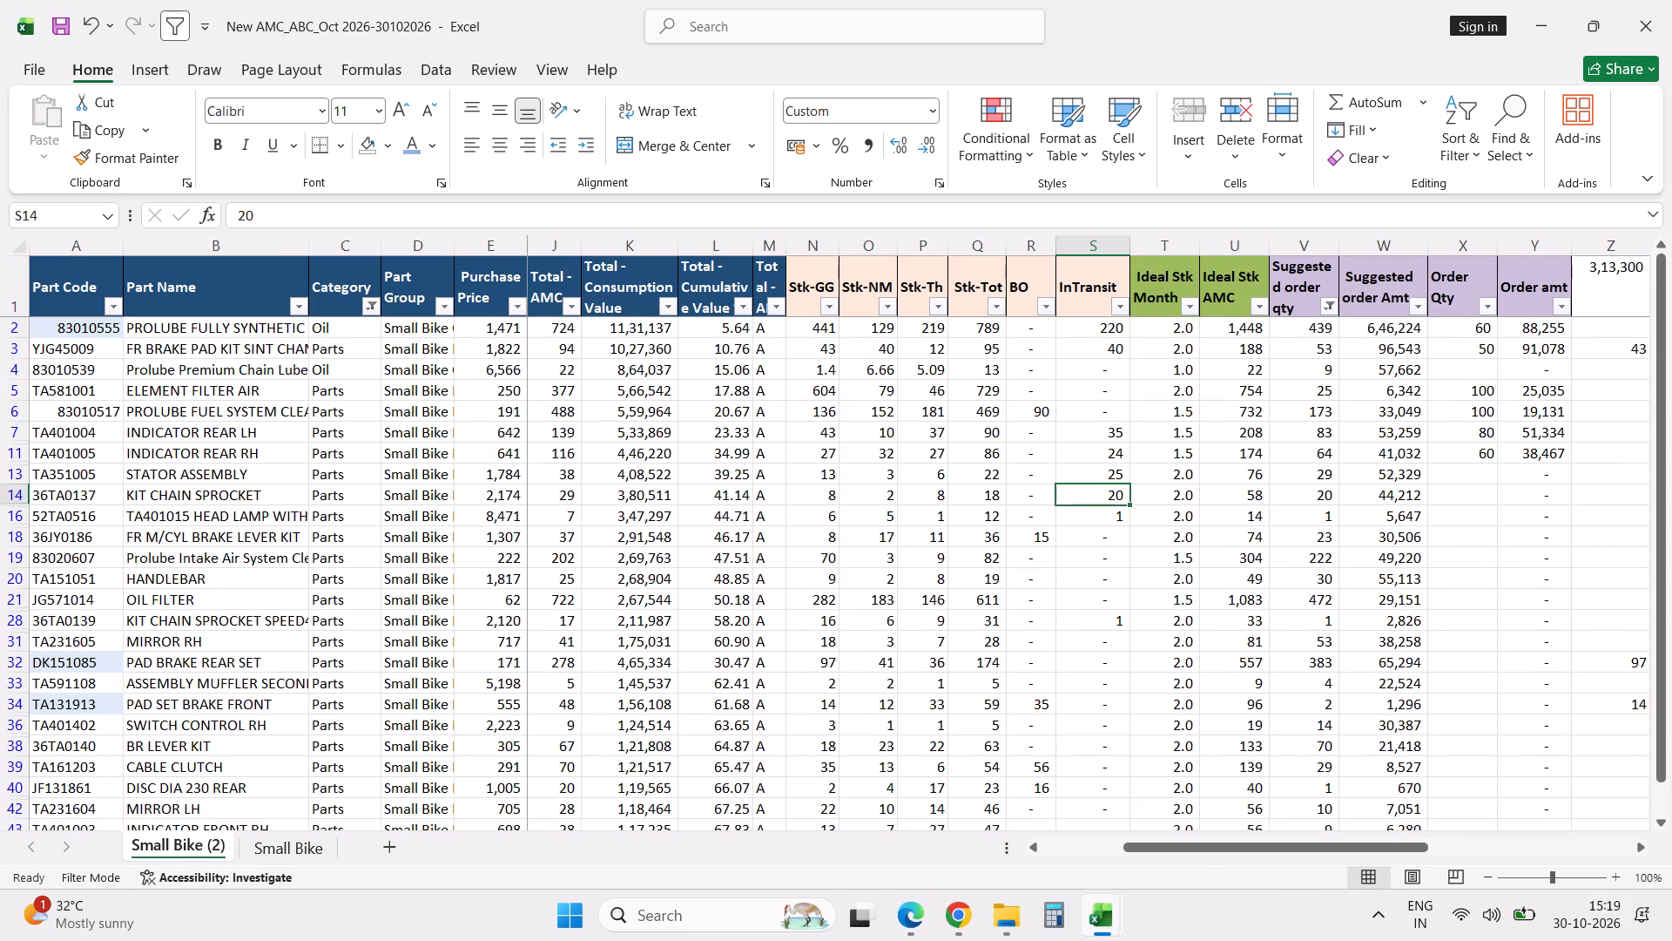
Enter 30 as the Order Qty for part TA351005.
{"action": "left_click", "coordinate": [1438, 474]}
{"action": "type", "text": "30"}
{"action": "key", "text": "Return"}
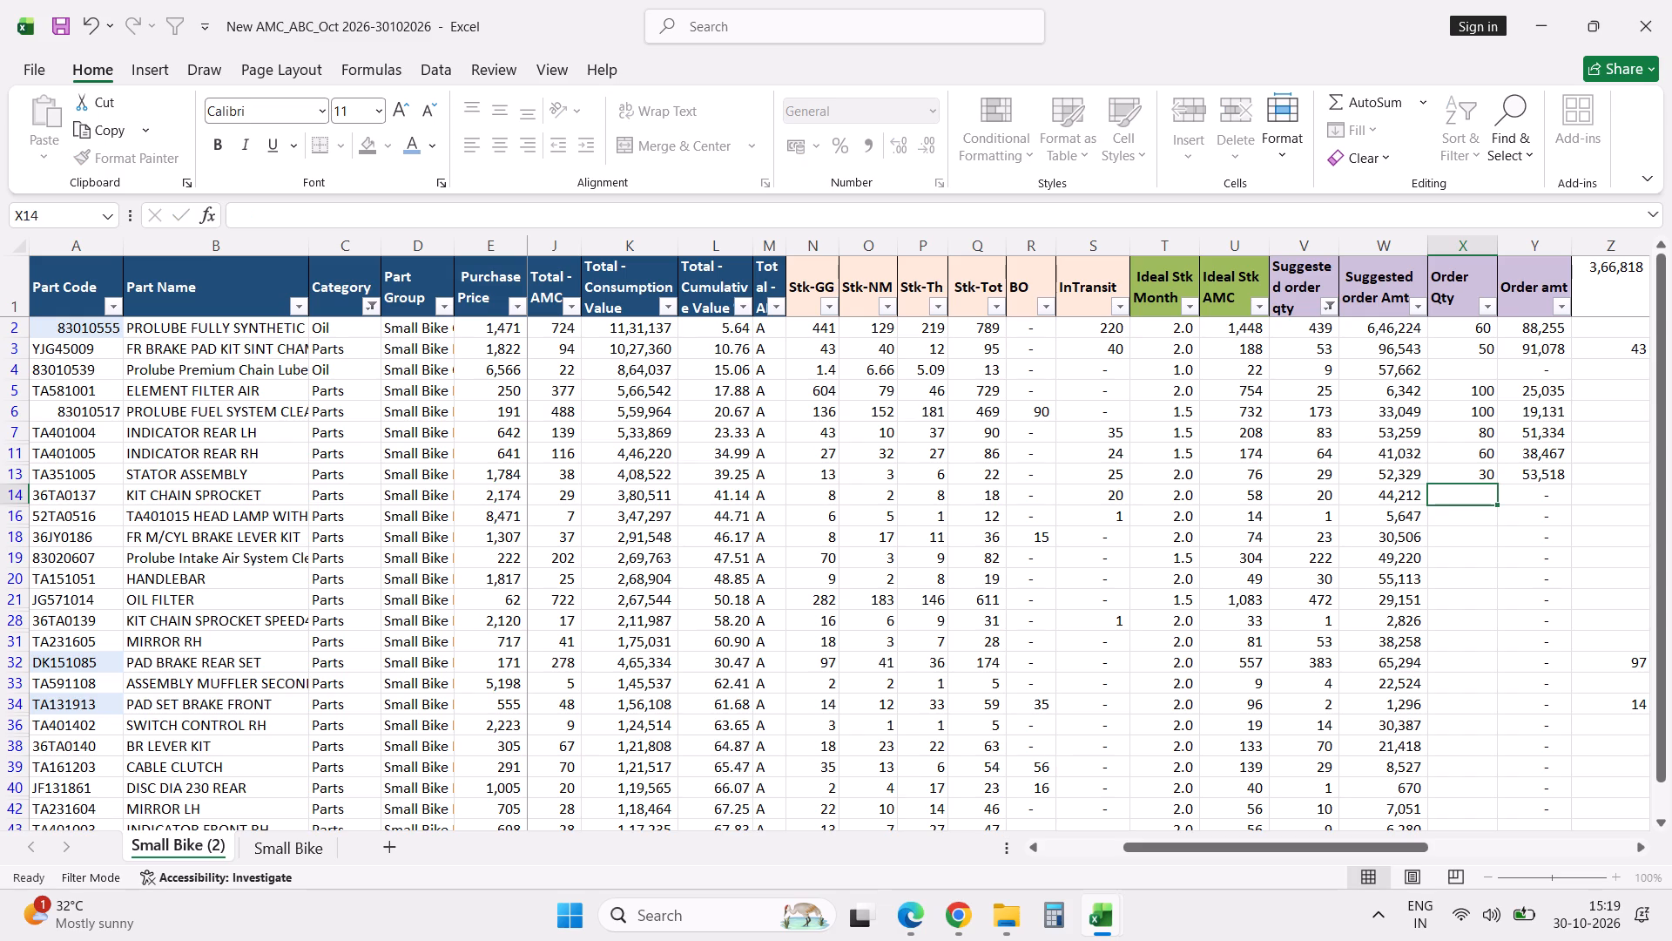
Set the Ideal Stk Month of part TA351005 to 1.5.
{"action": "left_click", "coordinate": [1183, 476]}
{"action": "type", "text": "1.5"}
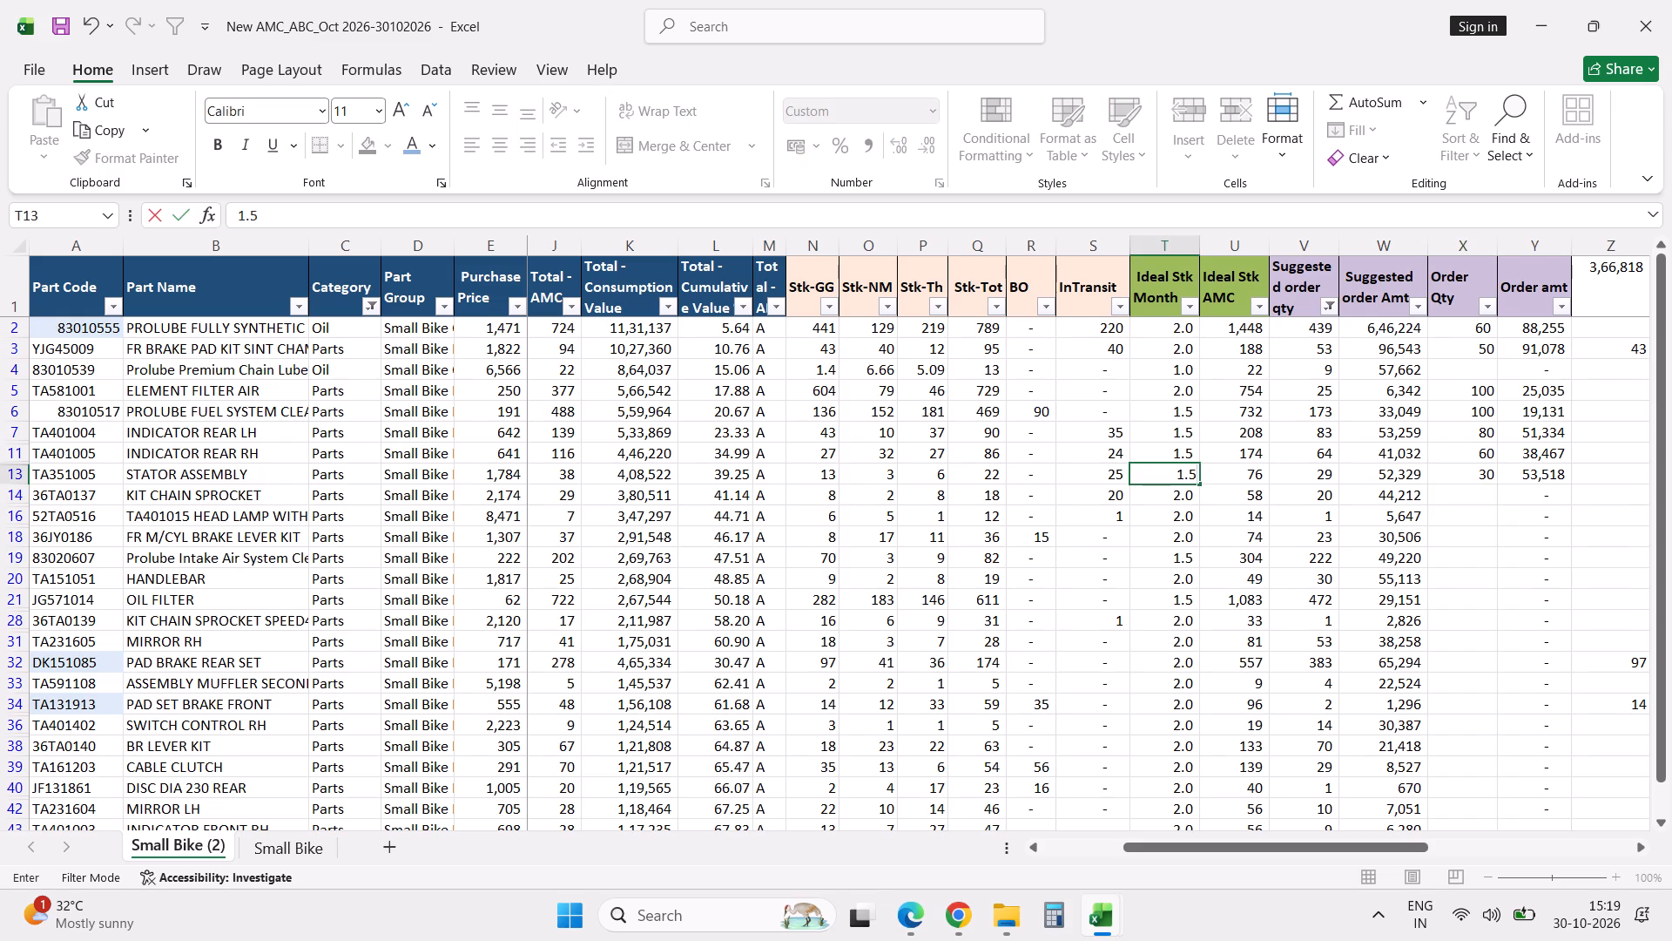
{"action": "key", "text": "Return"}
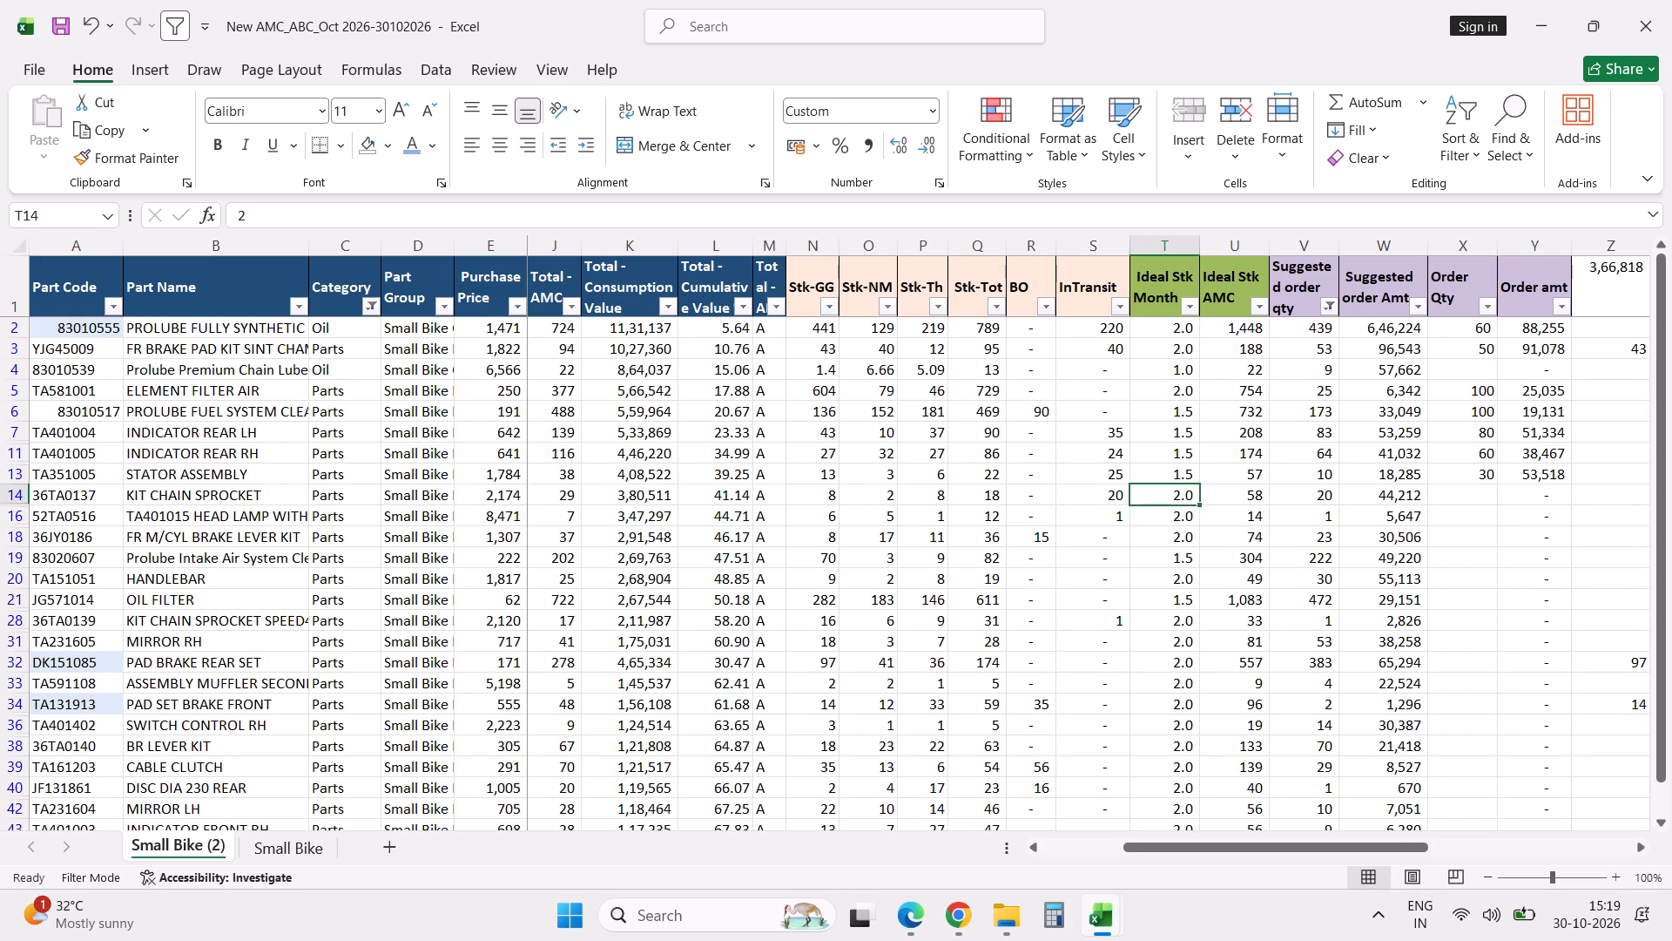
Undo the last Ideal Stk Month change for part TA351005, STATOR ASSEMBLY.
{"action": "left_click", "coordinate": [1462, 475]}
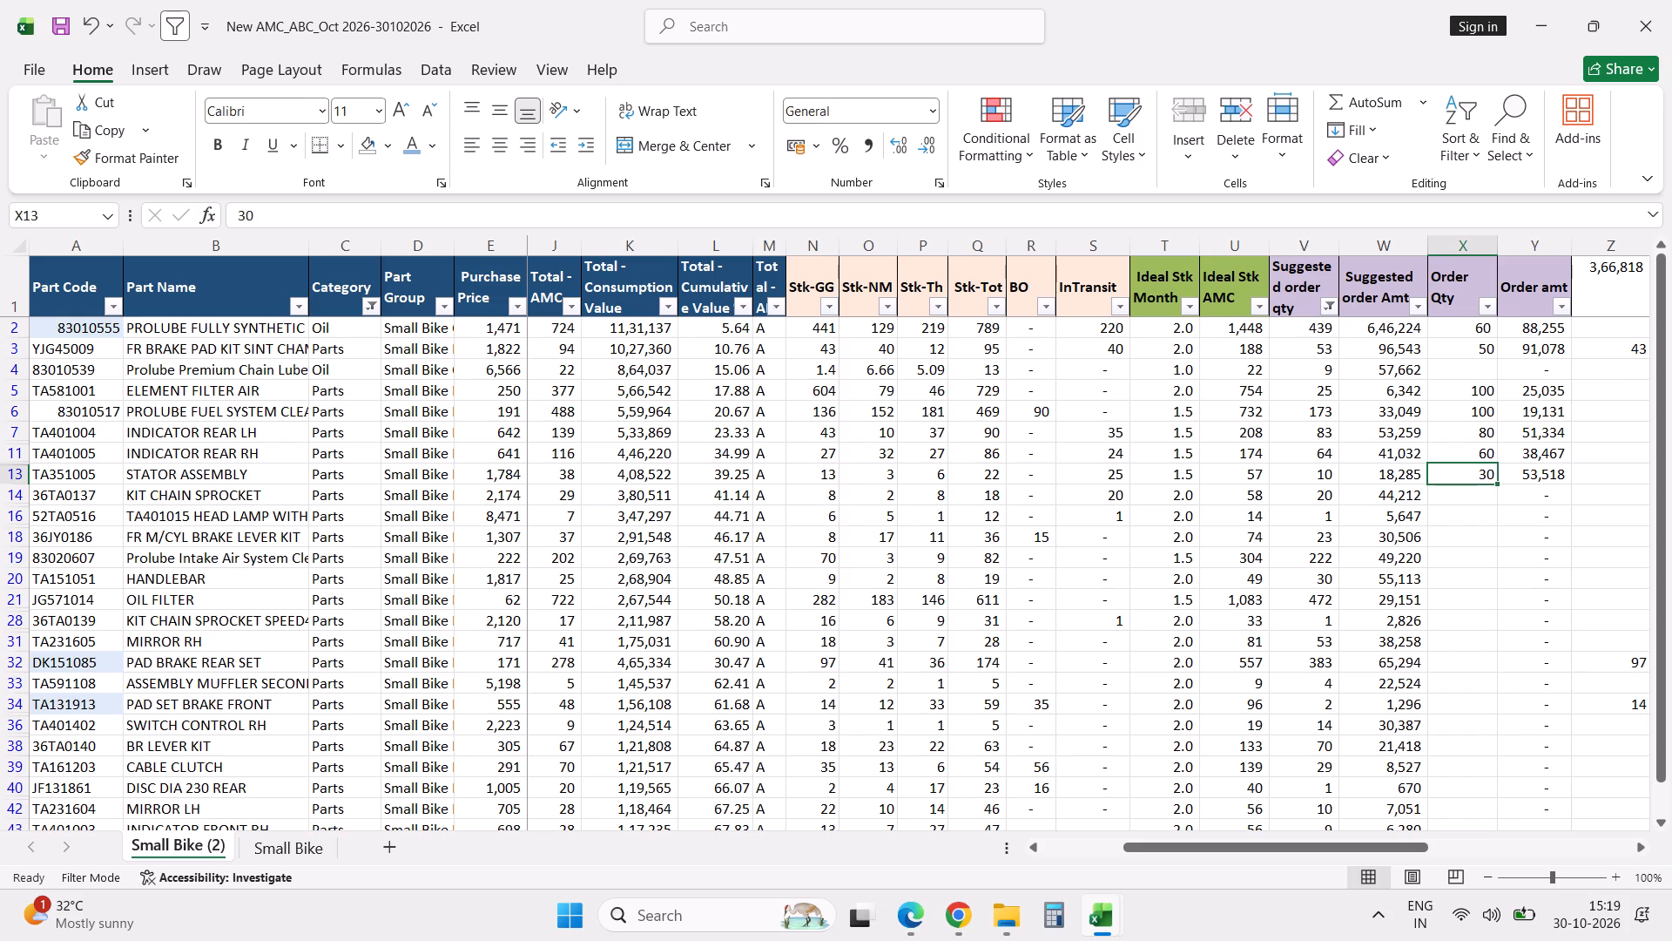
{"action": "key", "text": "ctrl+z"}
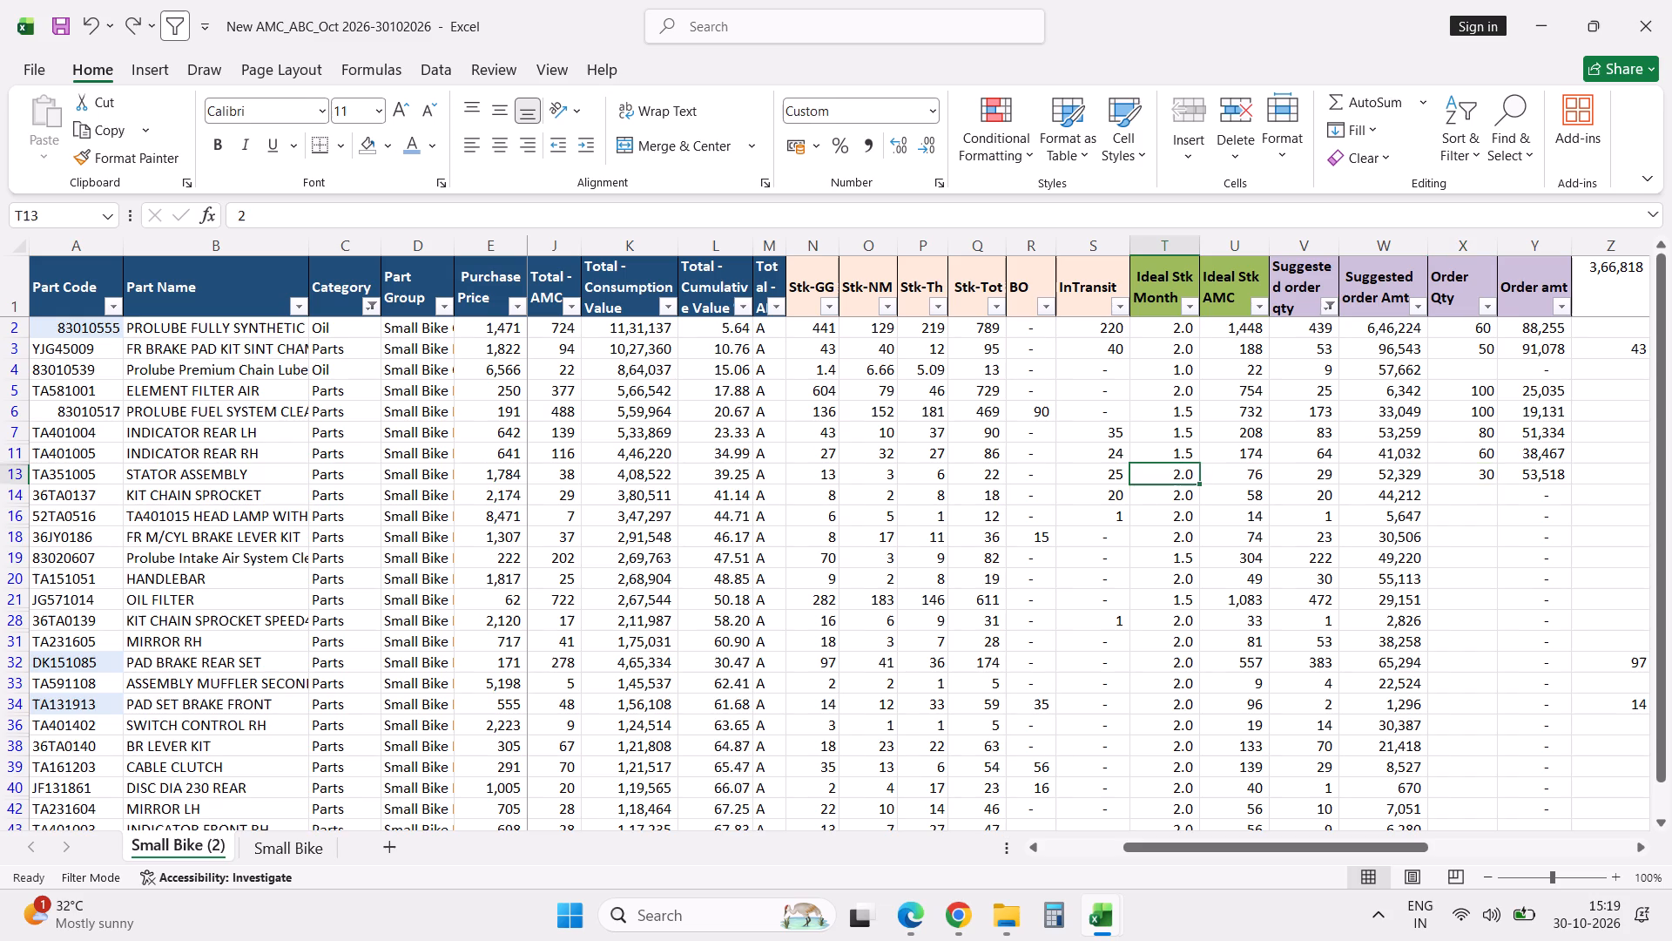
Enter Order Qty 20 for part 36TA0137, KIT CHAIN SPROCKET, and 2 for the head lamp part 52TA0516.
{"action": "left_click", "coordinate": [1473, 493]}
{"action": "type", "text": "20"}
{"action": "key", "text": "Return"}
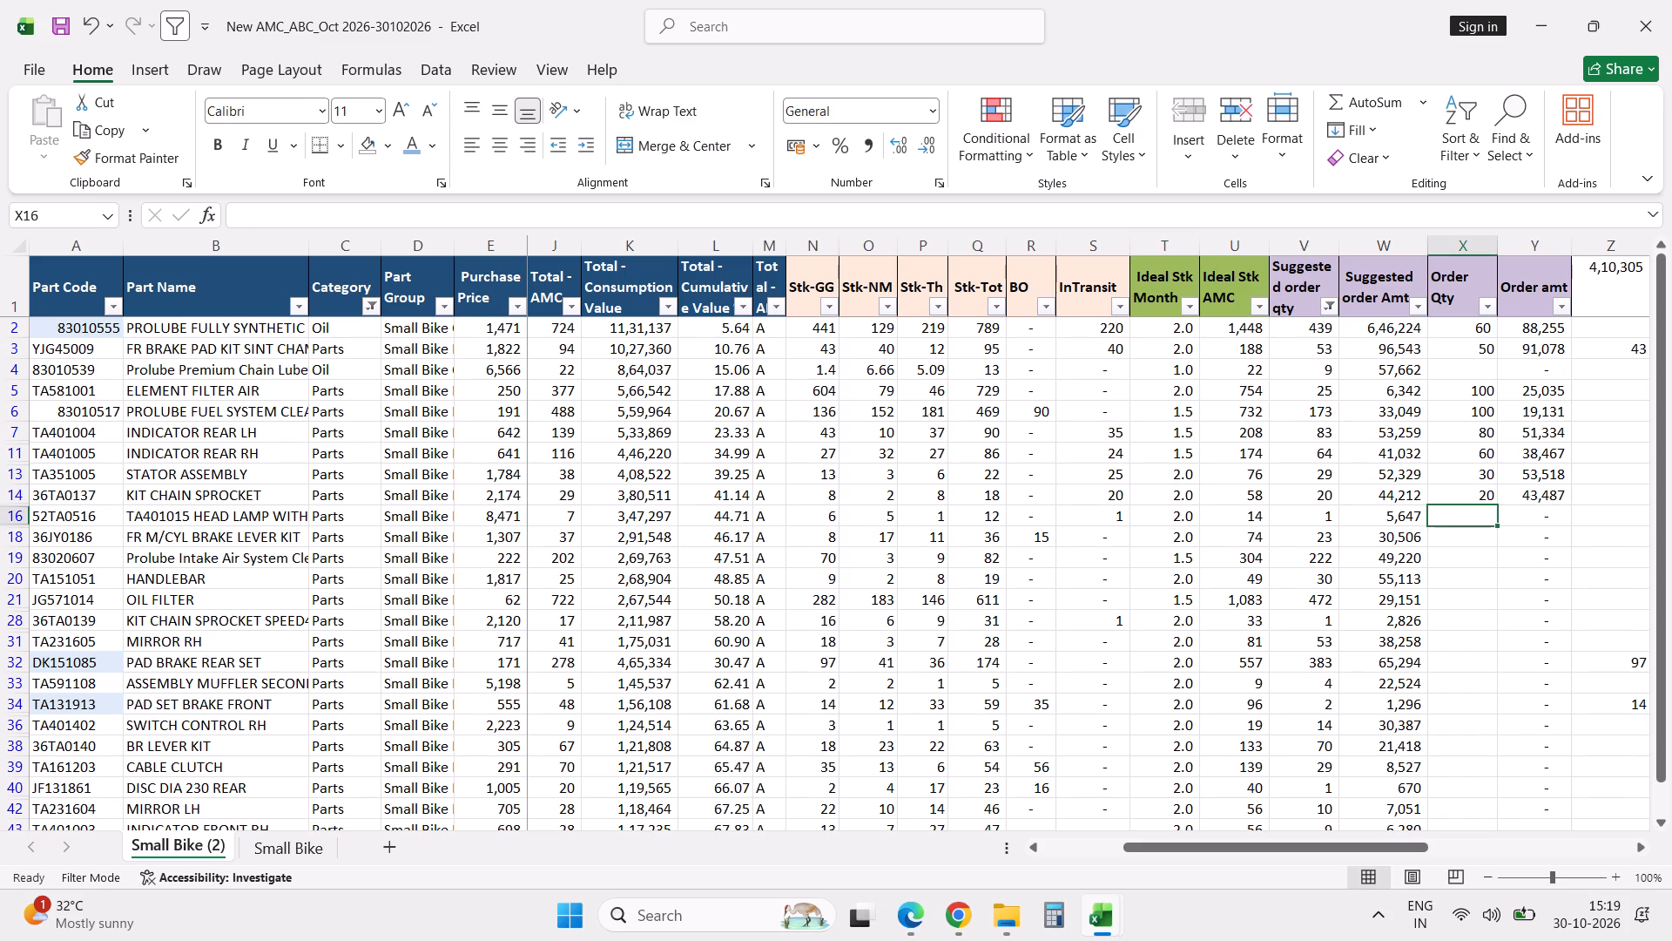
{"action": "key", "text": "2"}
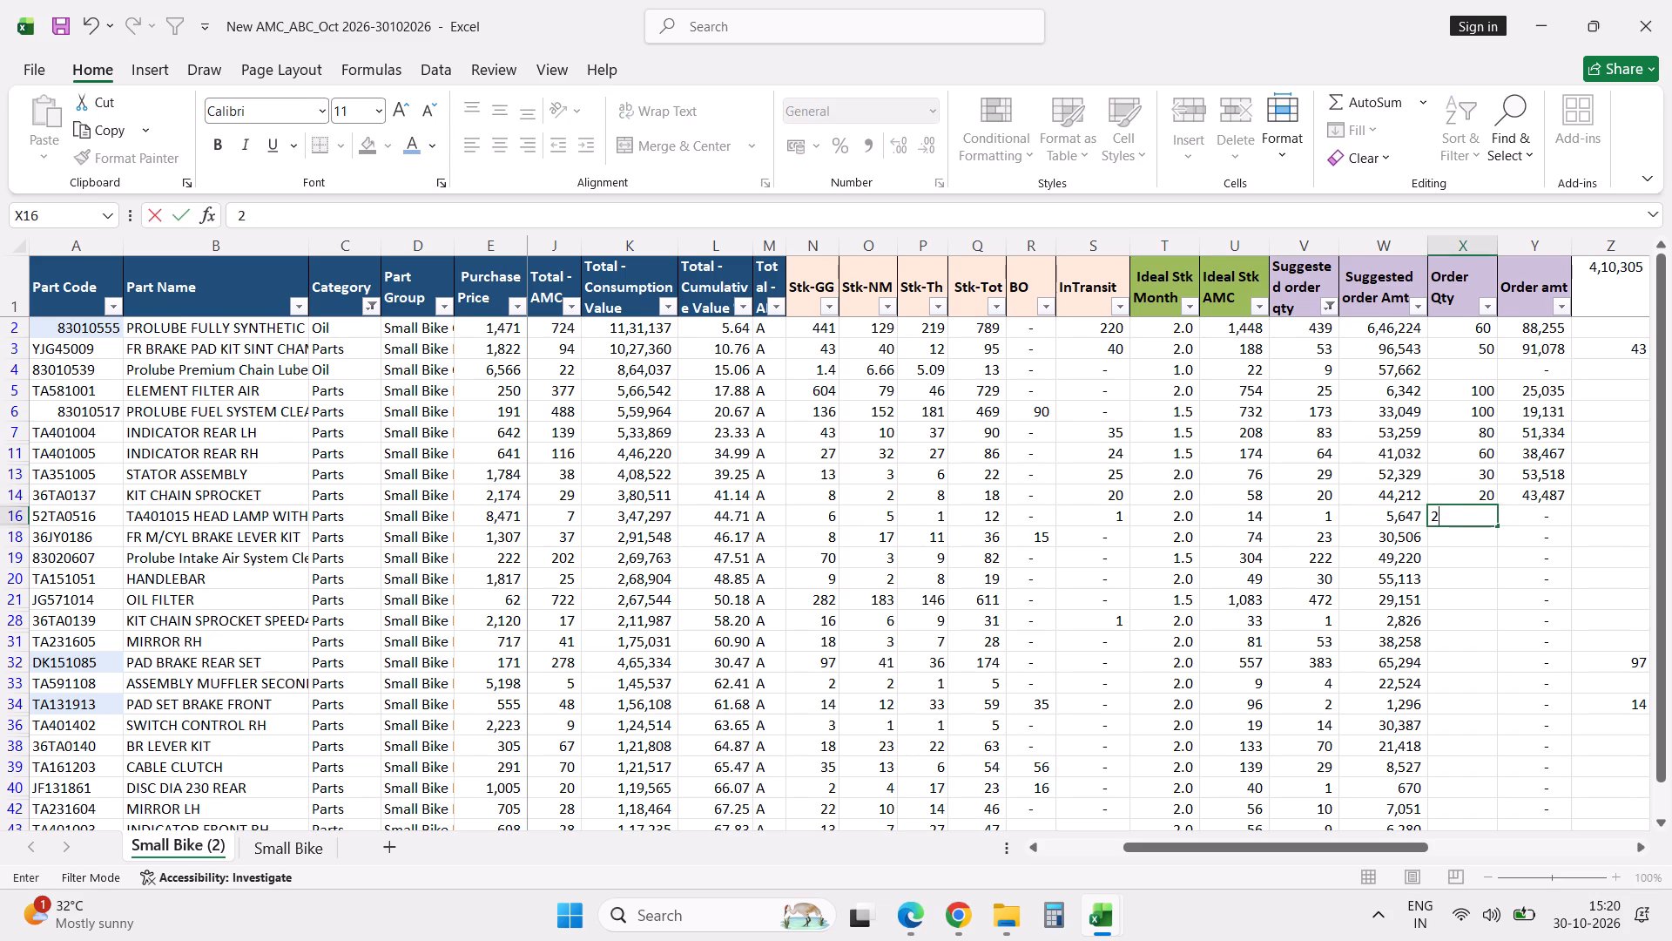
{"action": "key", "text": "Return"}
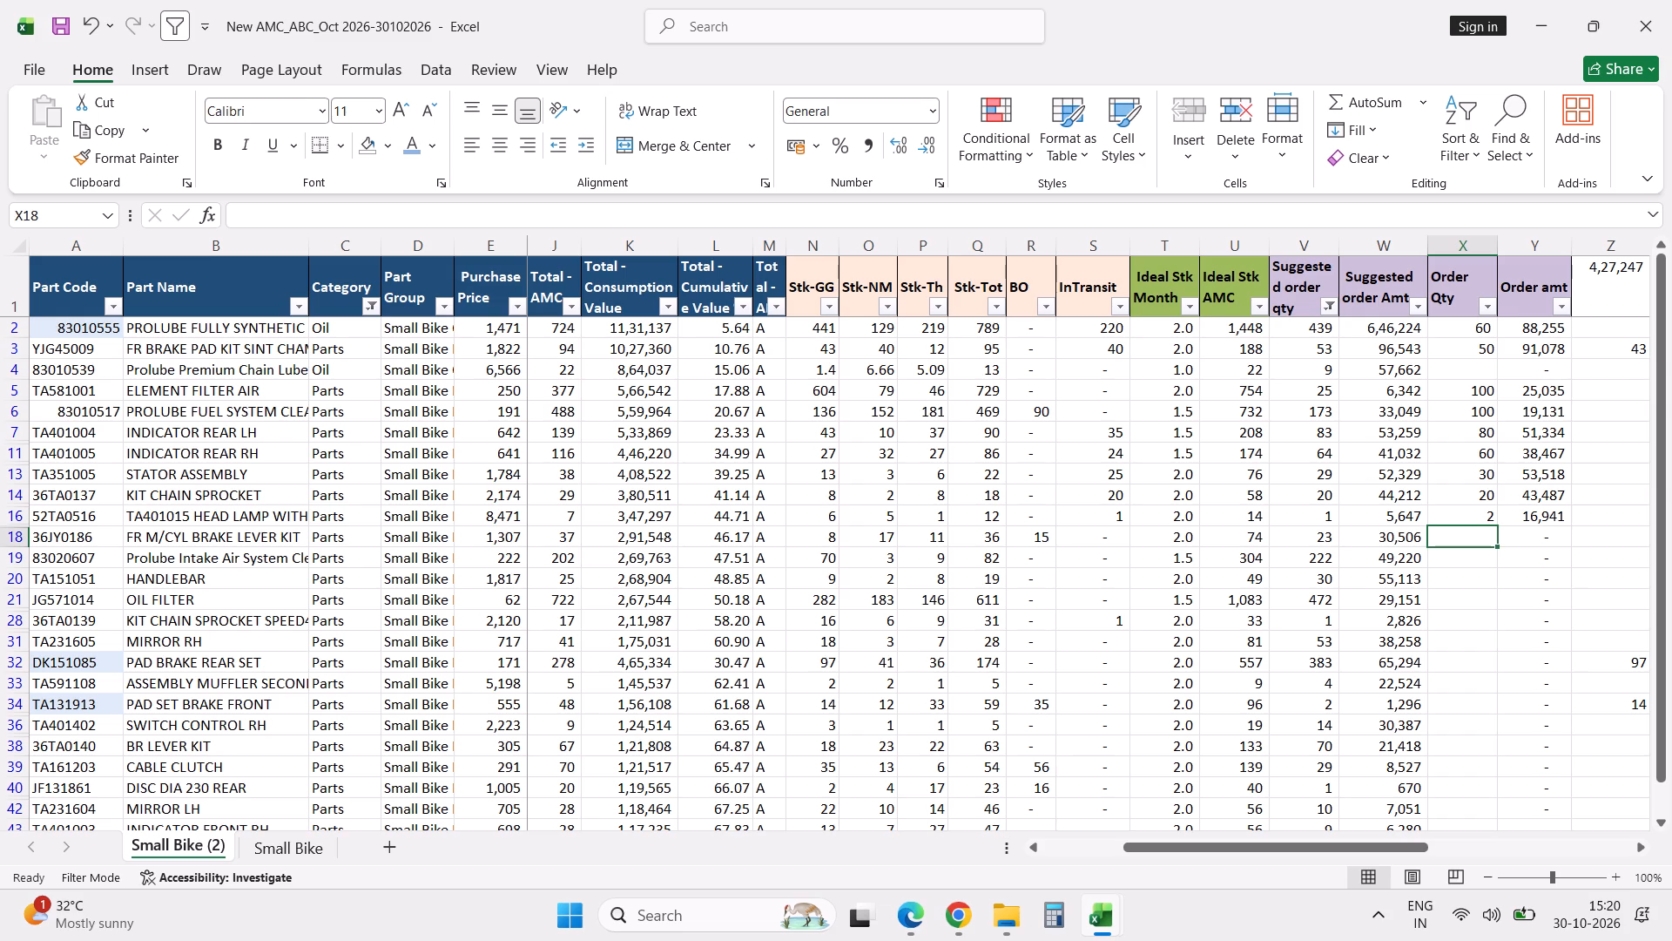
Copy part code 36JY0186 and filter the Part column by it in the Part Purchase Order Statement workbook to check its orders.
{"action": "left_click", "coordinate": [58, 538]}
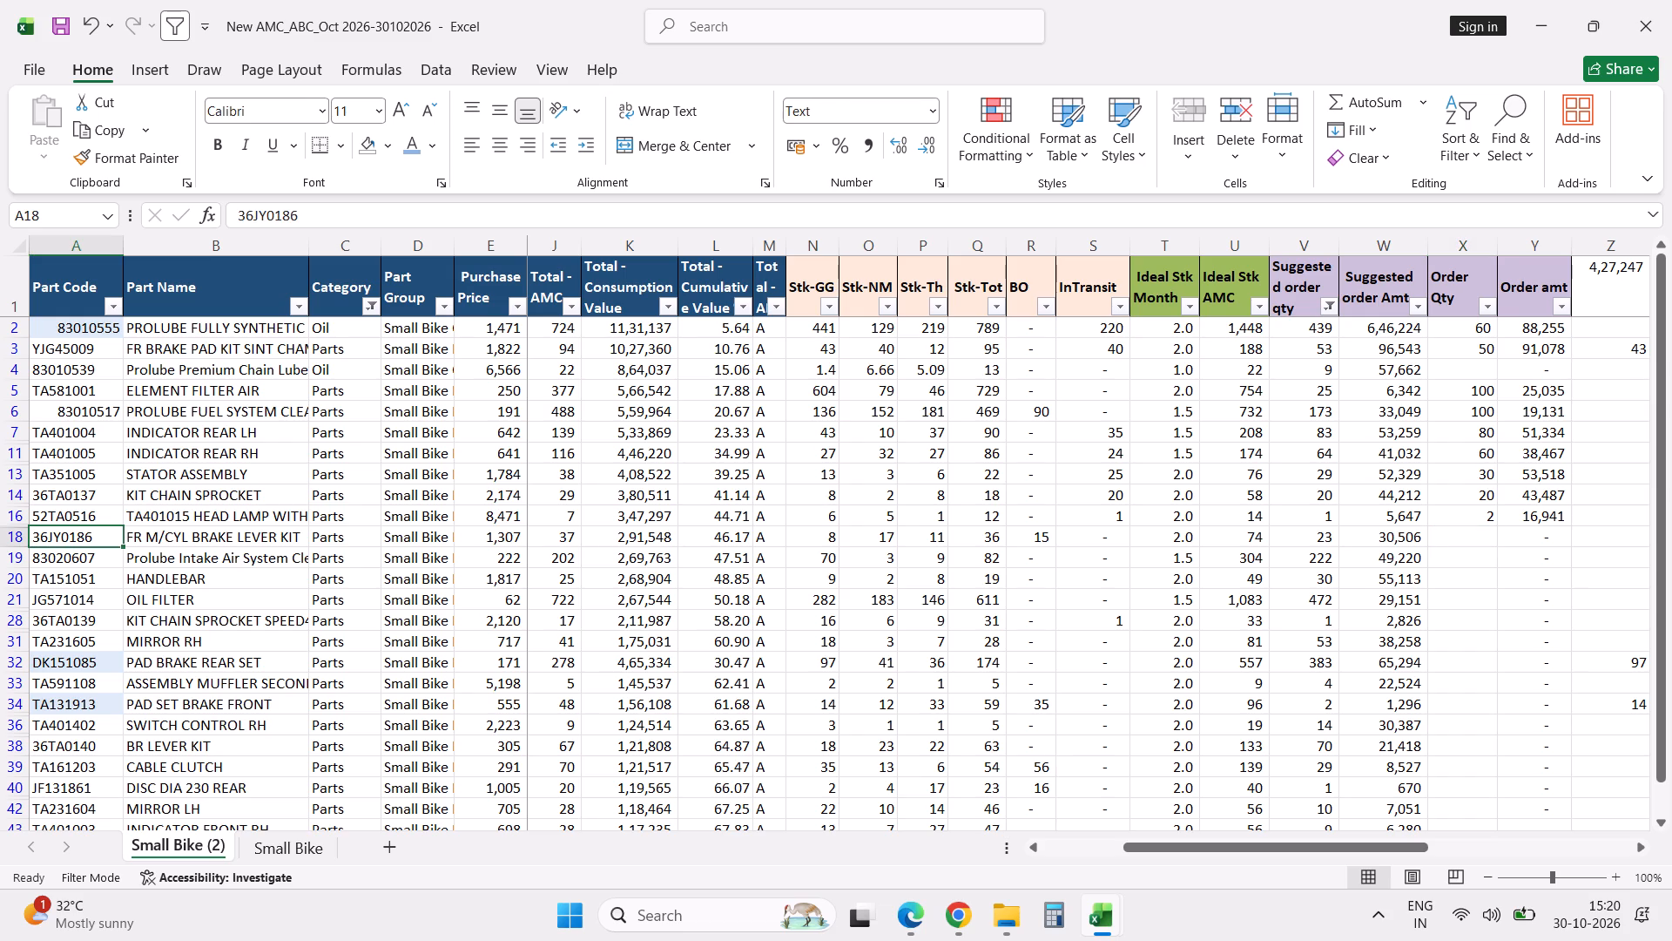
{"action": "key", "text": "ctrl+c"}
{"action": "key", "text": "alt+Tab"}
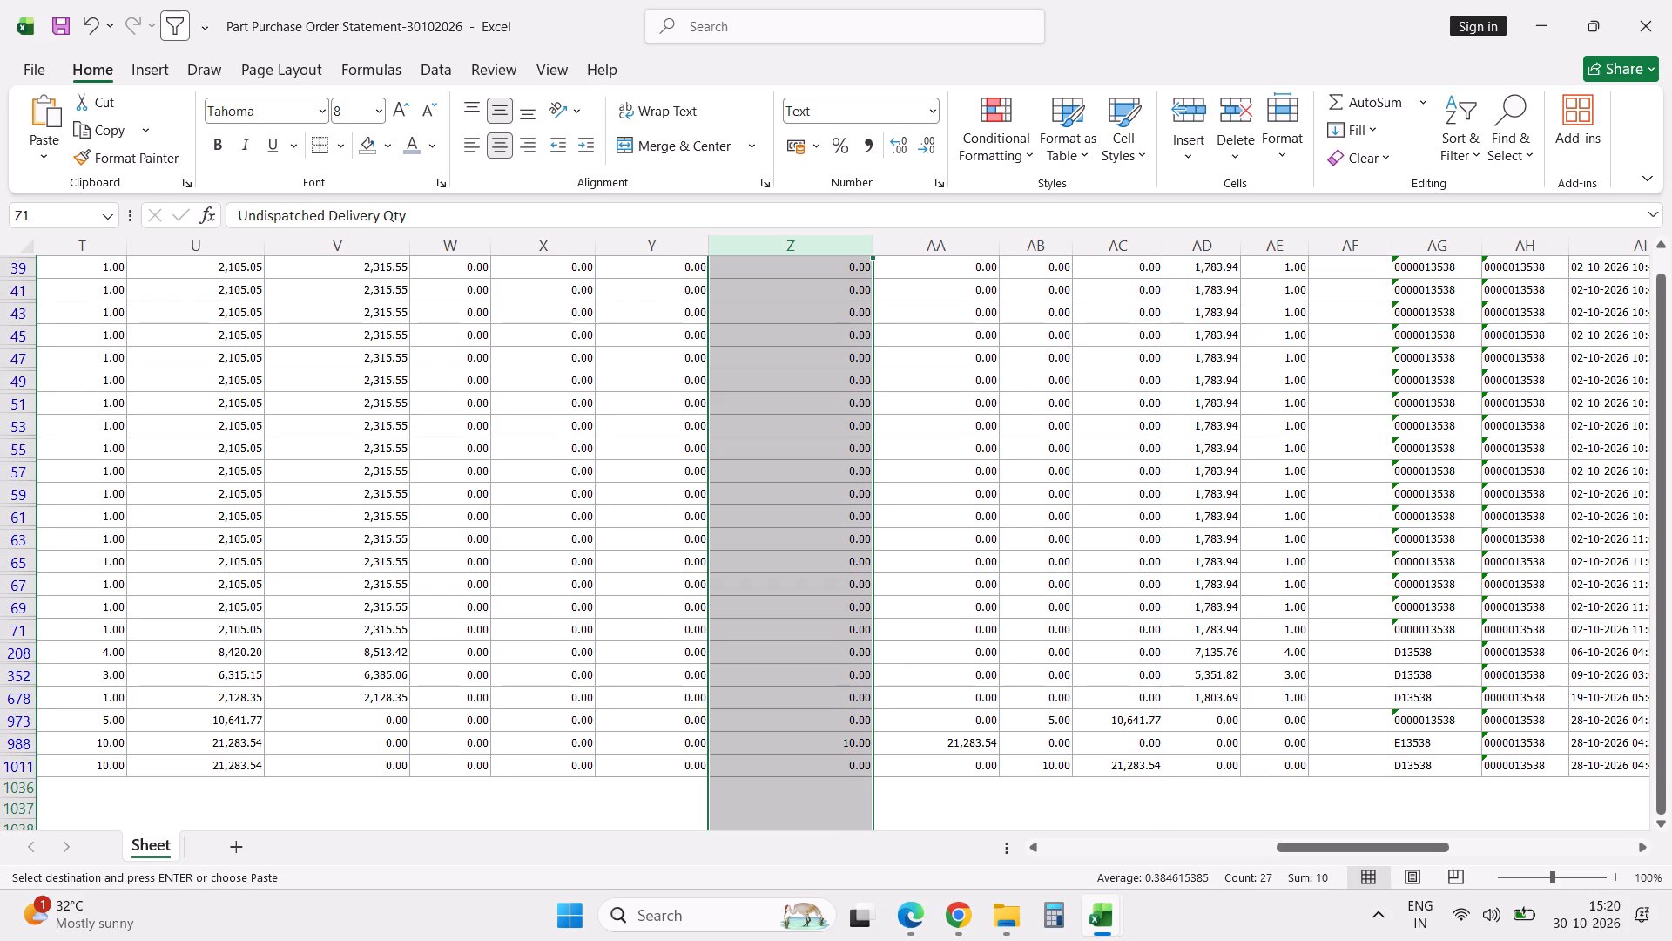
{"action": "key", "text": "Up"}
{"action": "key", "text": "Left"}
{"action": "key", "text": "Left"}
{"action": "key", "text": "Left"}
{"action": "key", "text": "Left"}
{"action": "key", "text": "Left"}
{"action": "key", "text": "Left"}
{"action": "key", "text": "Left"}
{"action": "key", "text": "Left"}
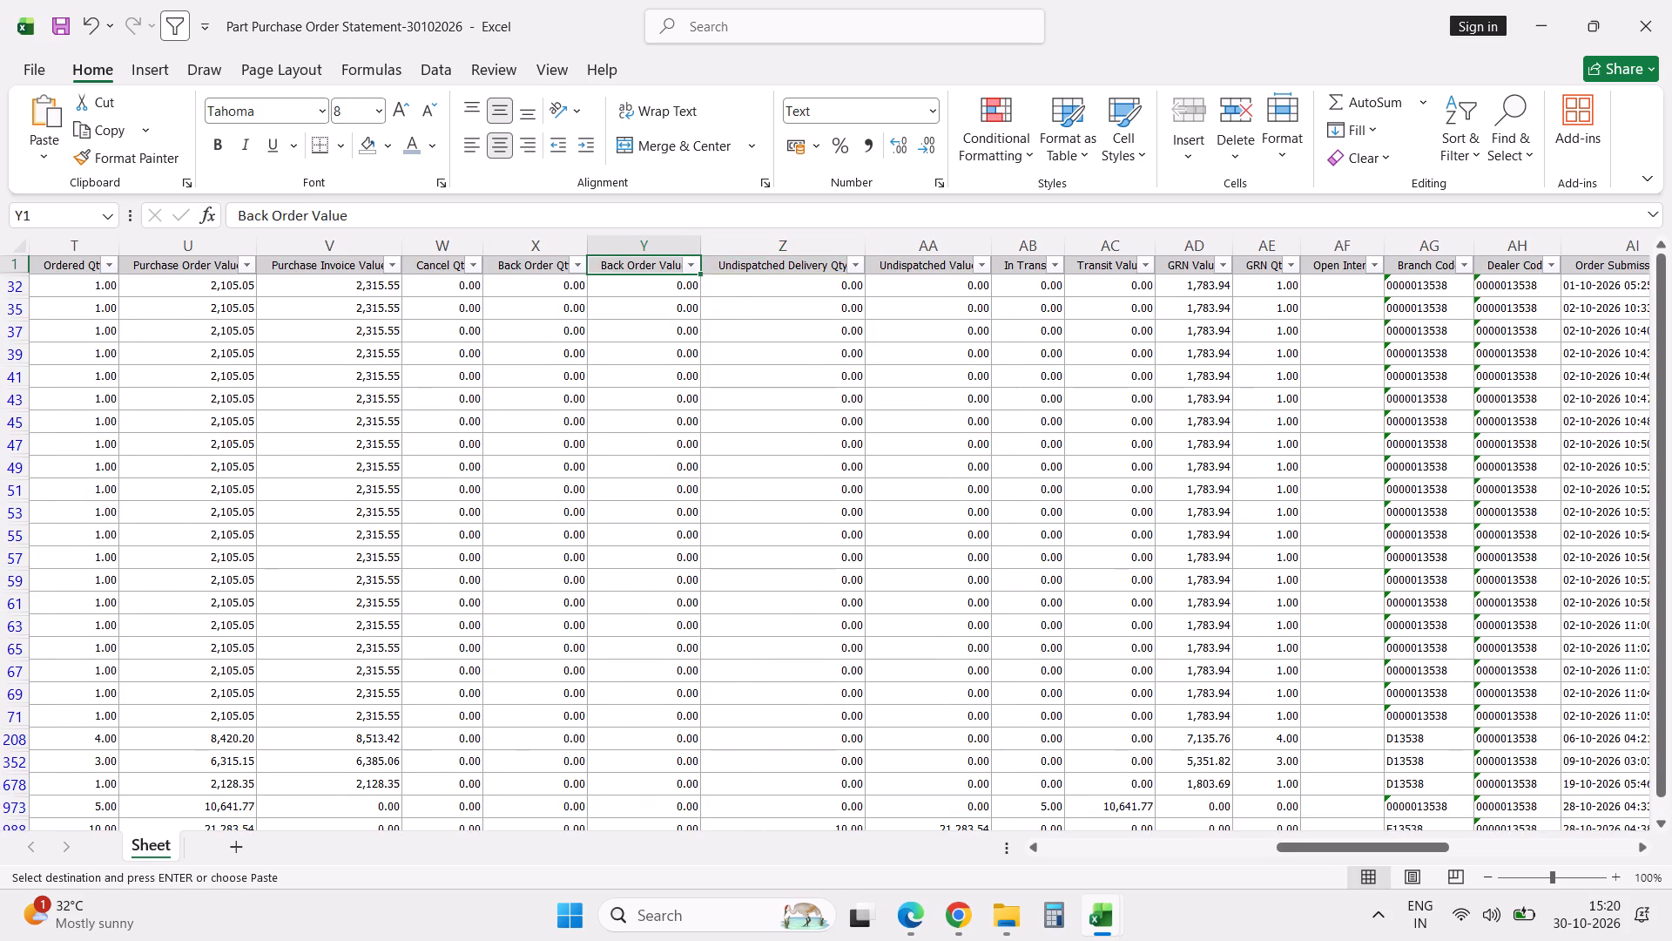
{"action": "key", "text": "Left"}
{"action": "key", "text": "Left"}
{"action": "key", "text": "Left"}
{"action": "key", "text": "Left"}
{"action": "key", "text": "Left"}
{"action": "key", "text": "Left"}
{"action": "key", "text": "Left"}
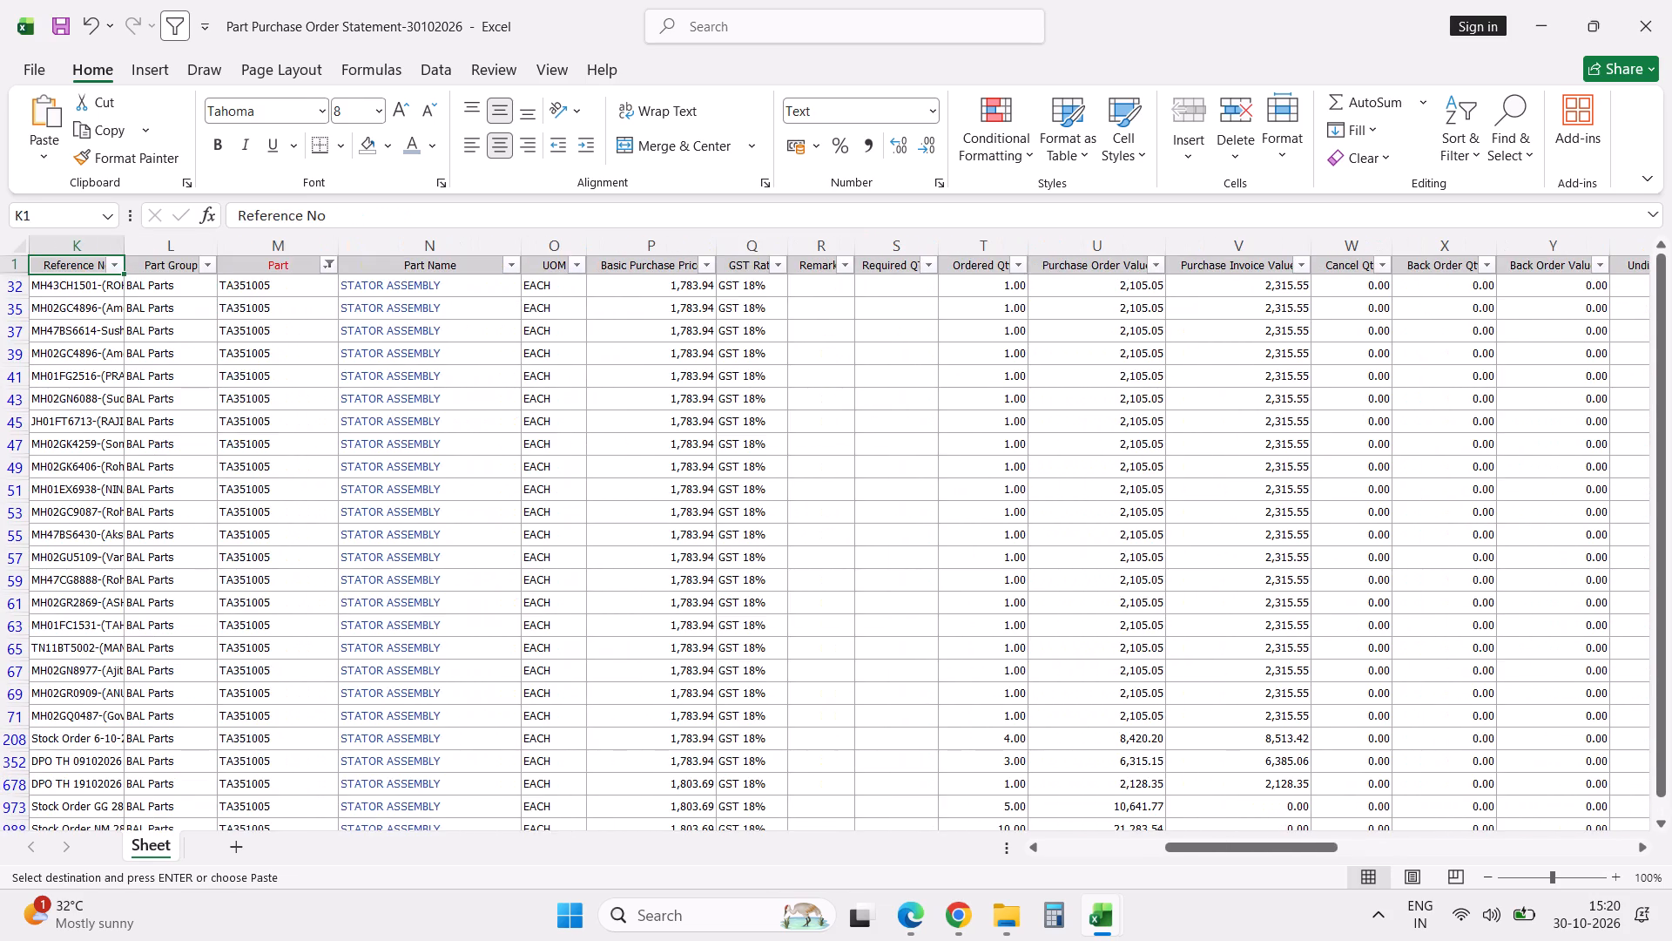
{"action": "left_click", "coordinate": [327, 261]}
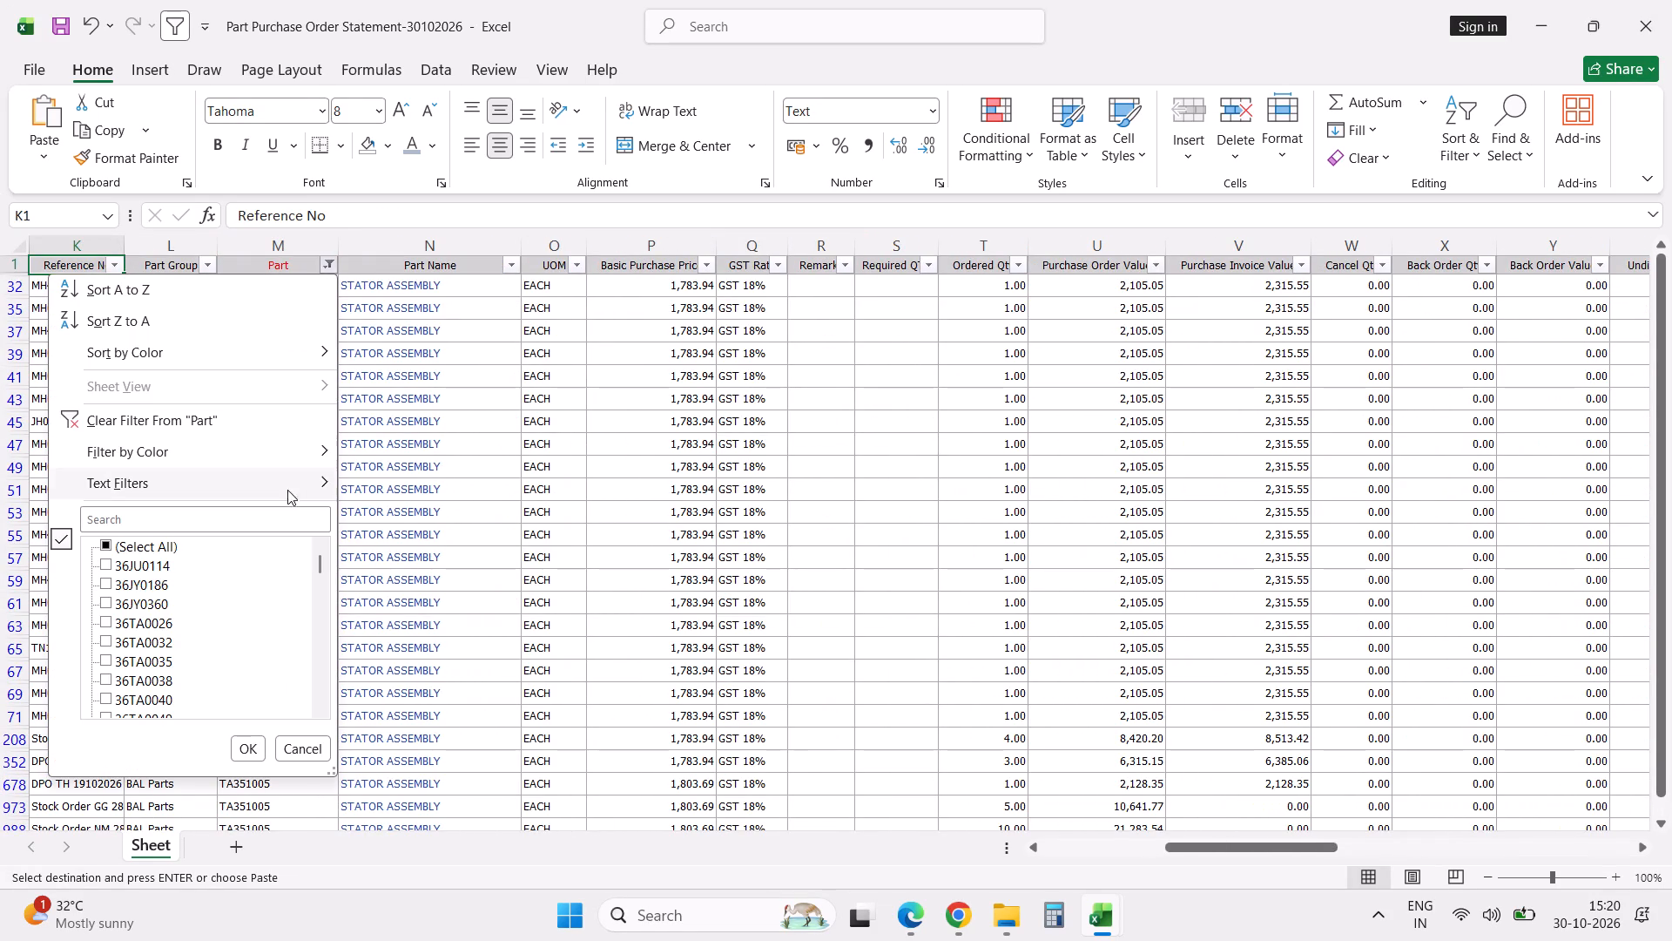
{"action": "left_click", "coordinate": [280, 517]}
{"action": "key", "text": "ctrl+v"}
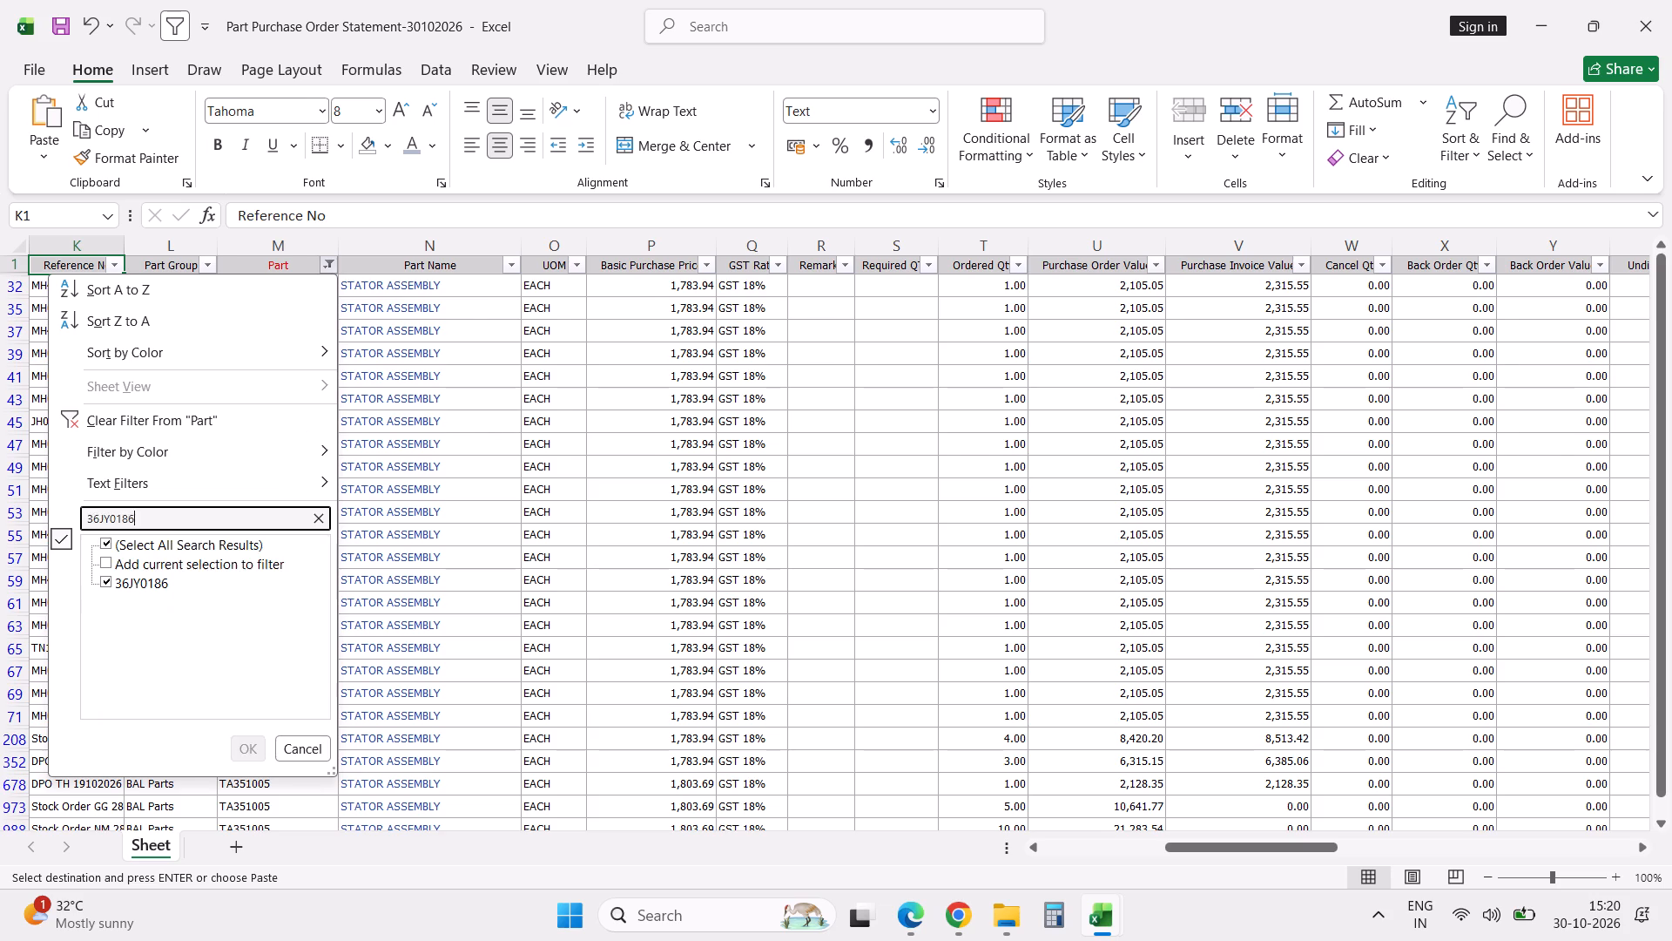
{"action": "key", "text": "Return"}
{"action": "left_click", "coordinate": [423, 396]}
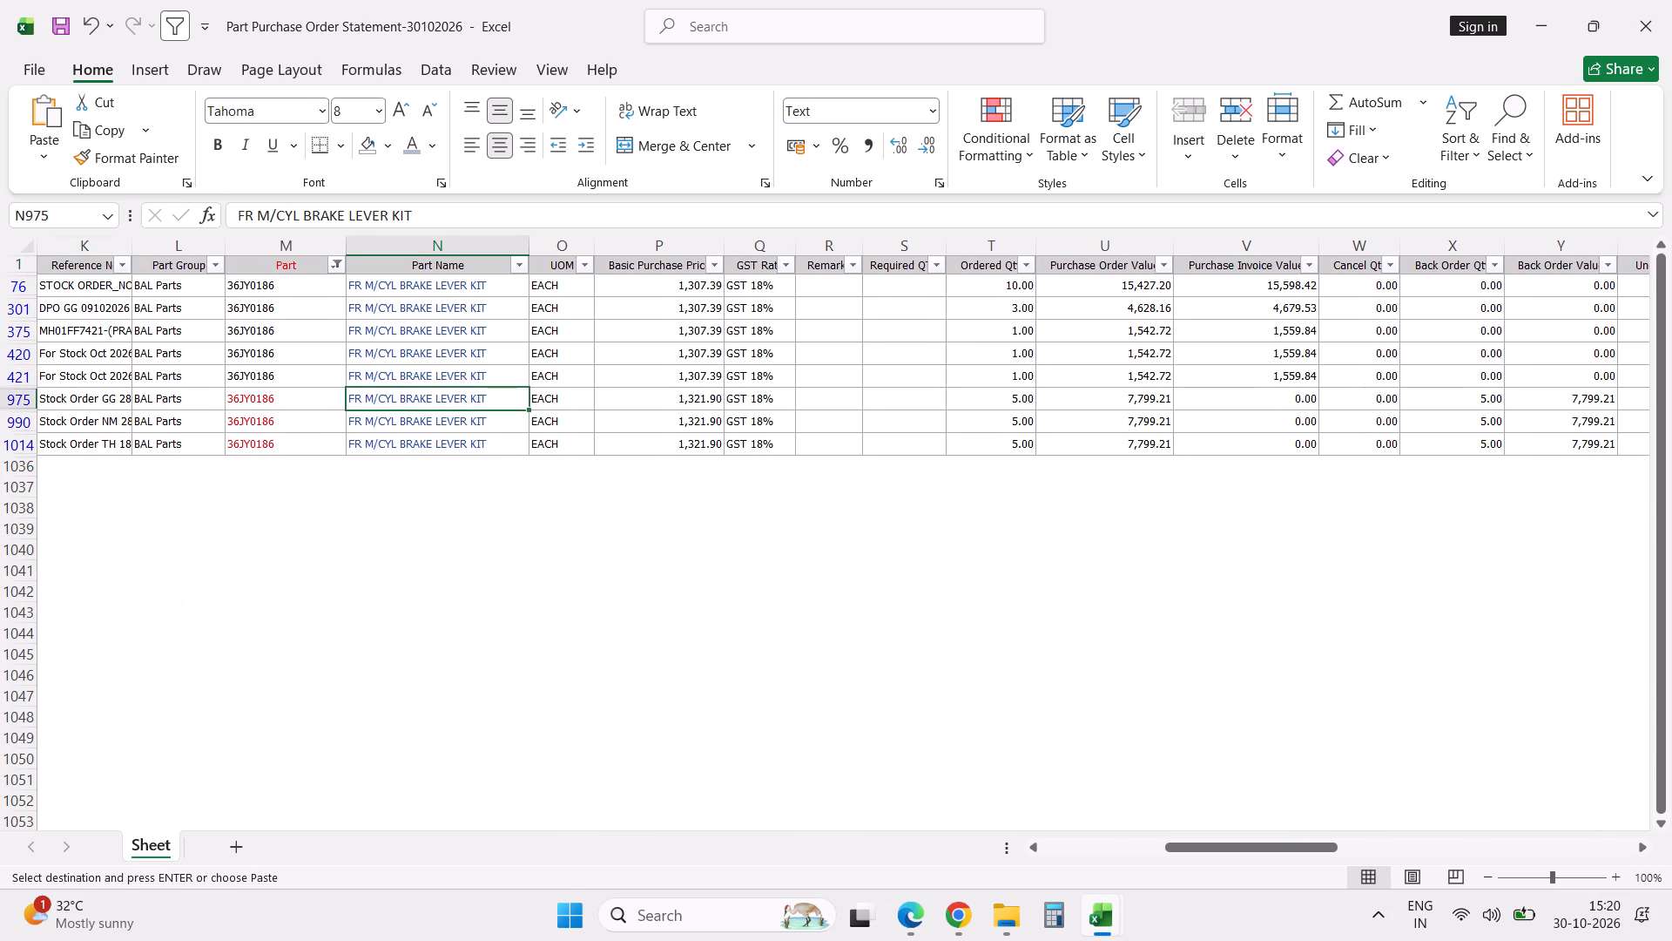
Enter 20 as the Order Qty for part 36JY0186, FR M/CYL BRAKE LEVER KIT, in the New AMC_ABC workbook and save it.
{"action": "key", "text": "alt+Tab"}
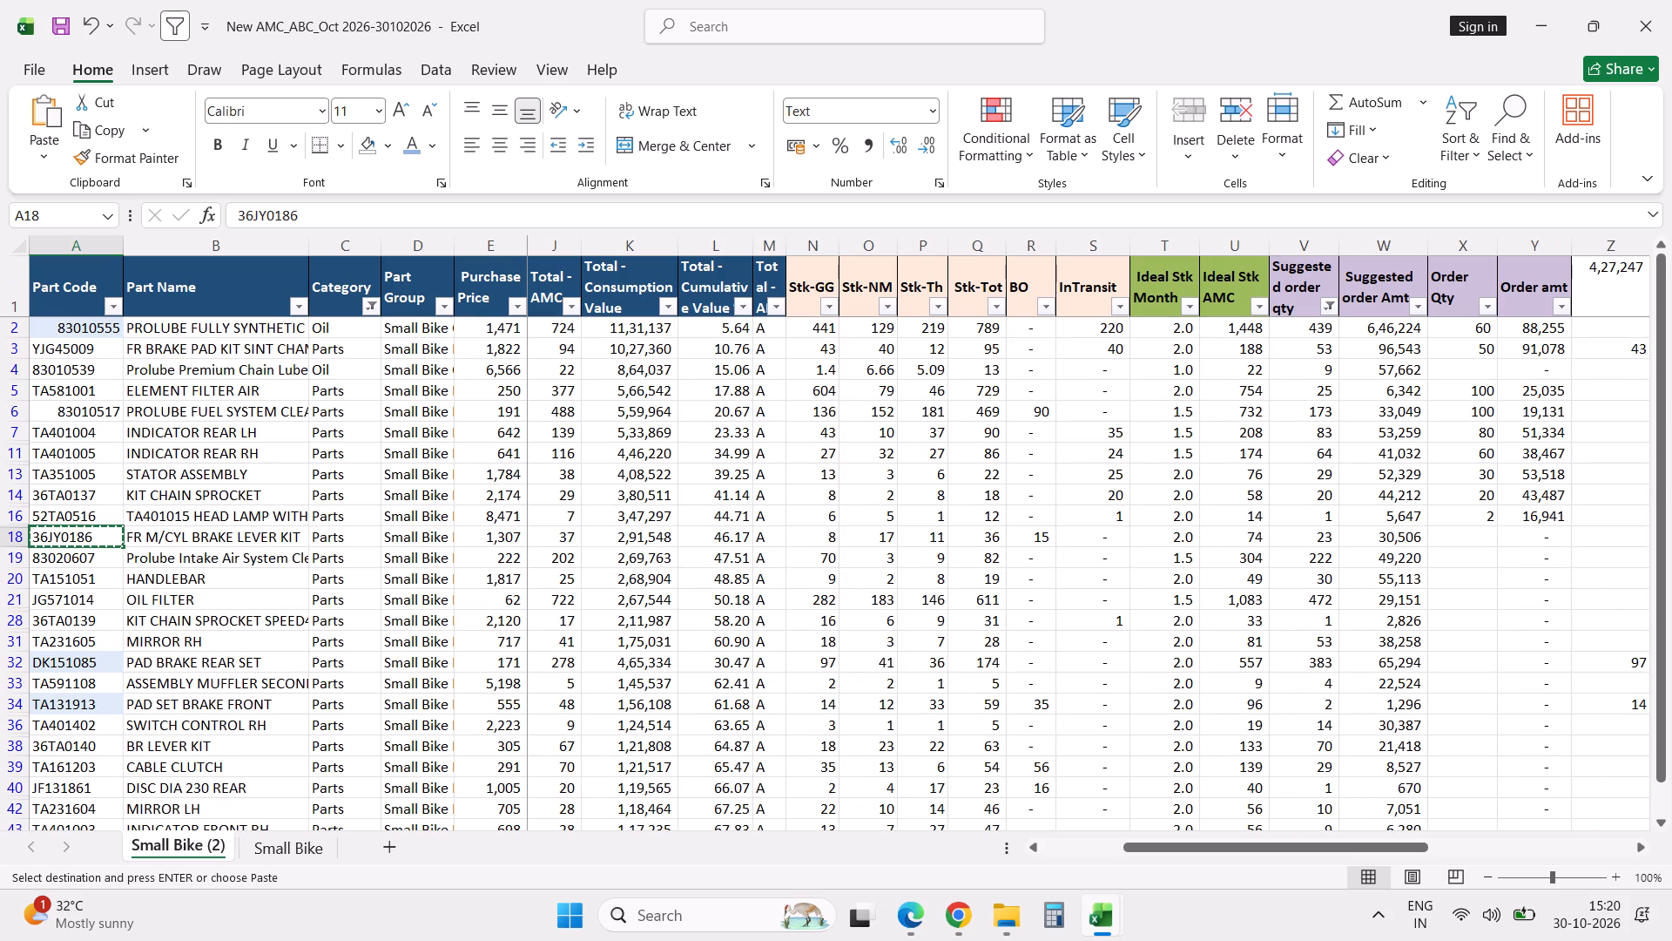
{"action": "left_click", "coordinate": [1488, 538]}
{"action": "type", "text": "20"}
{"action": "key", "text": "Return"}
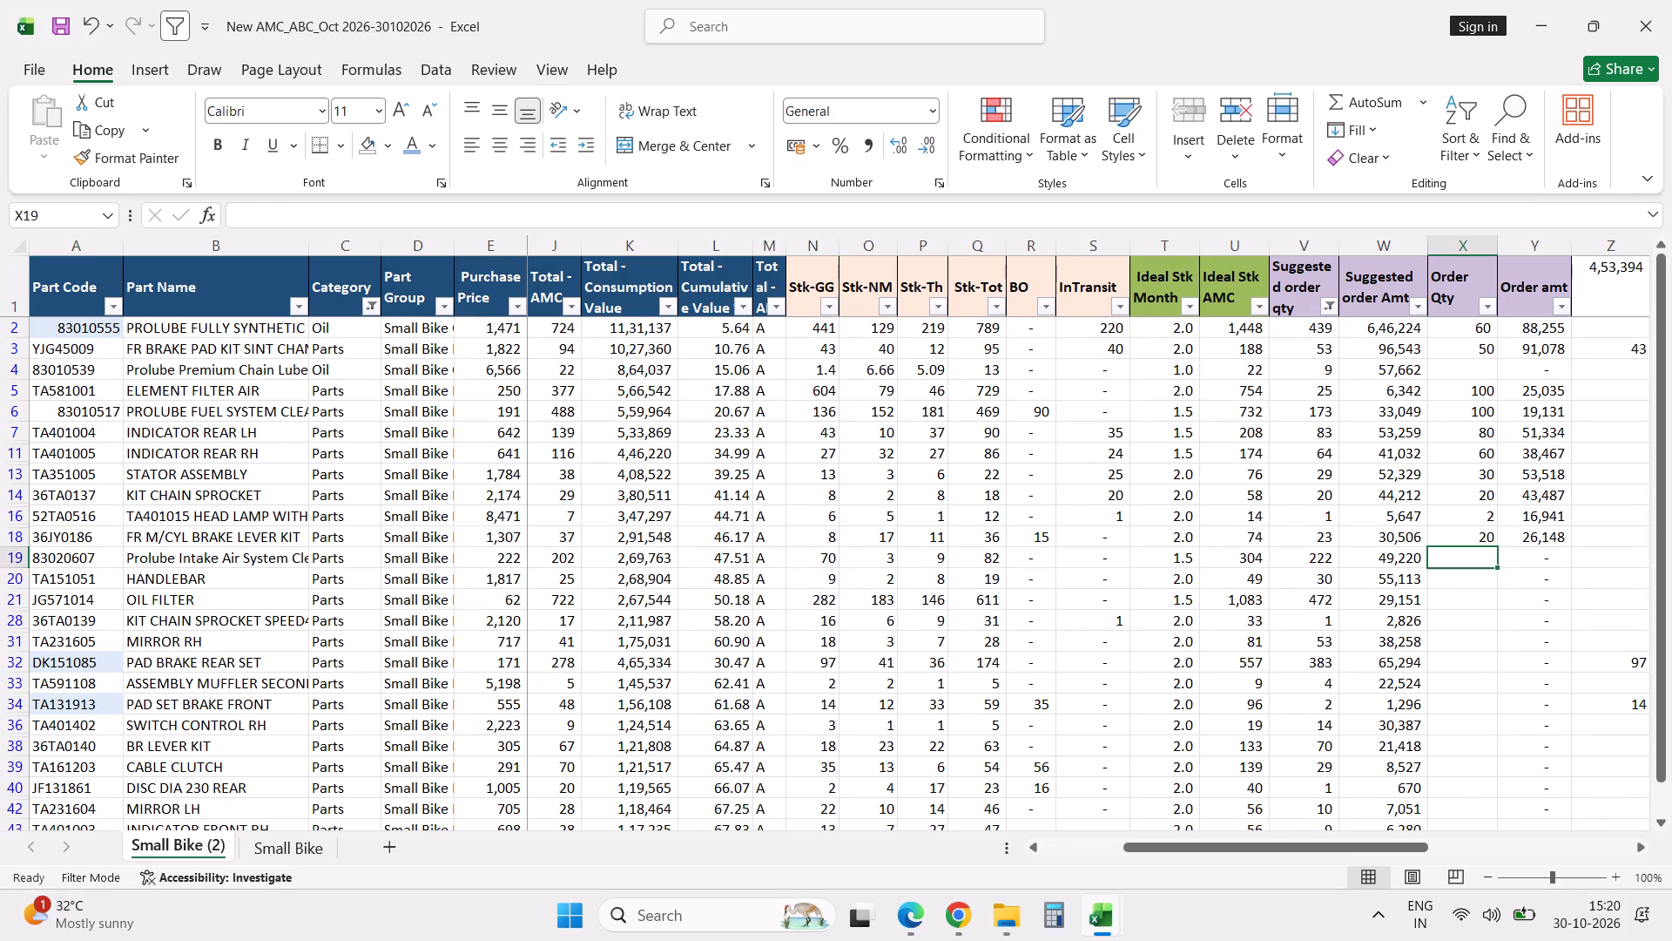
{"action": "key", "text": "ctrl+s"}
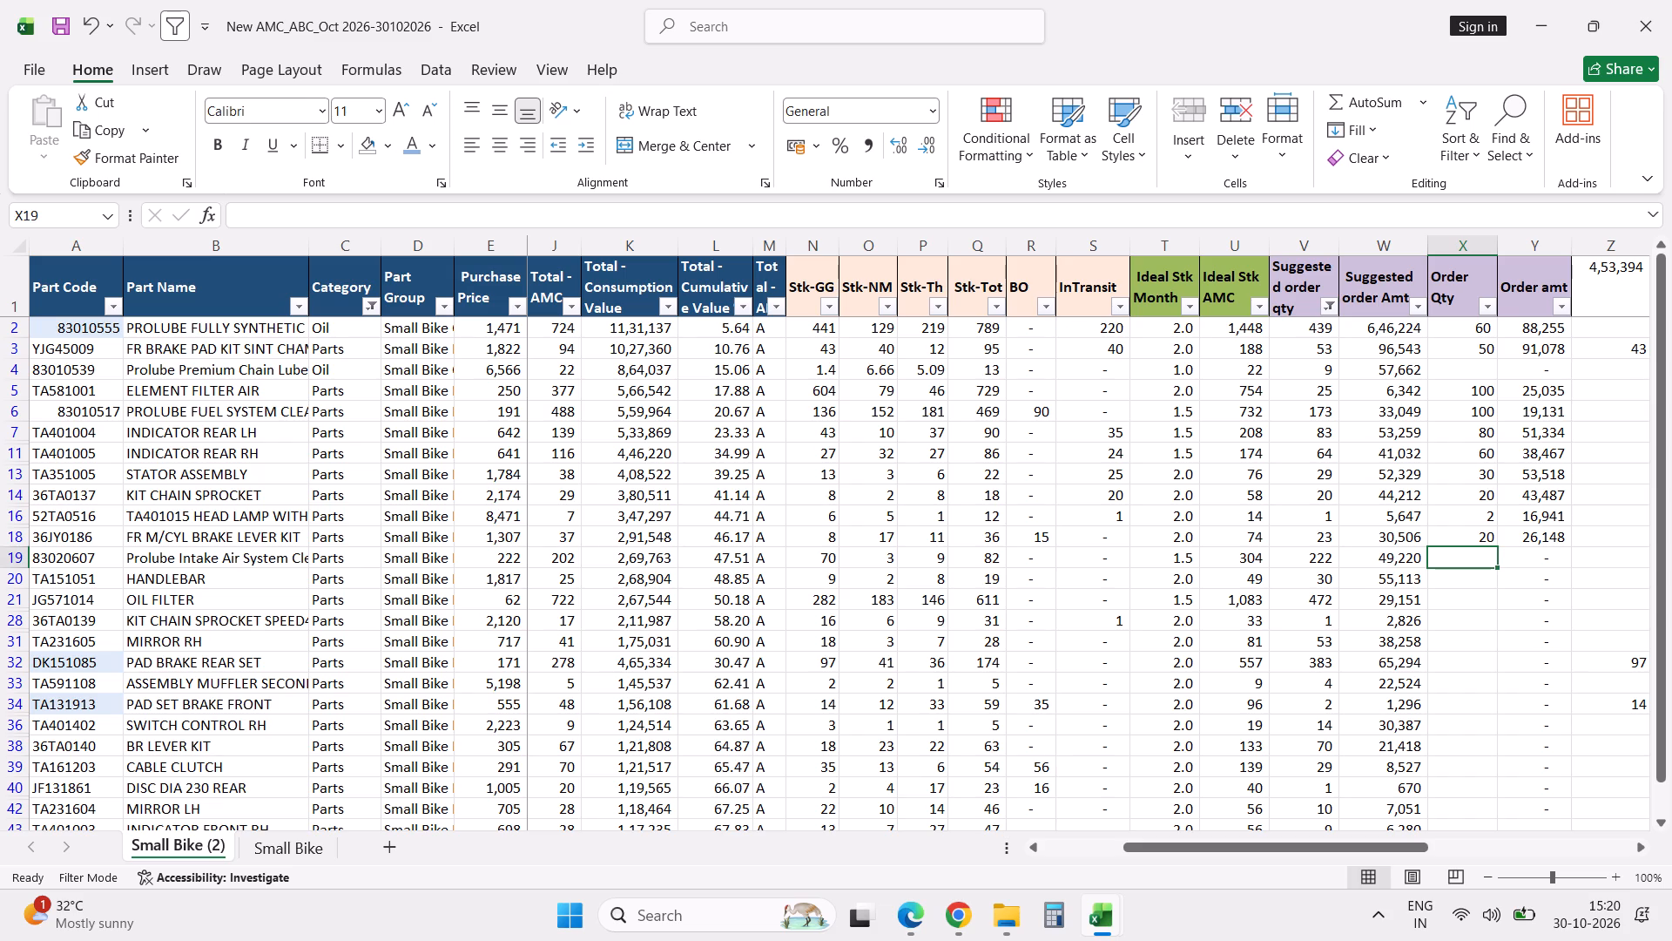
Copy part code 83020607 and filter the Part column by it in the Part Purchase Order Statement workbook.
{"action": "left_click", "coordinate": [109, 559]}
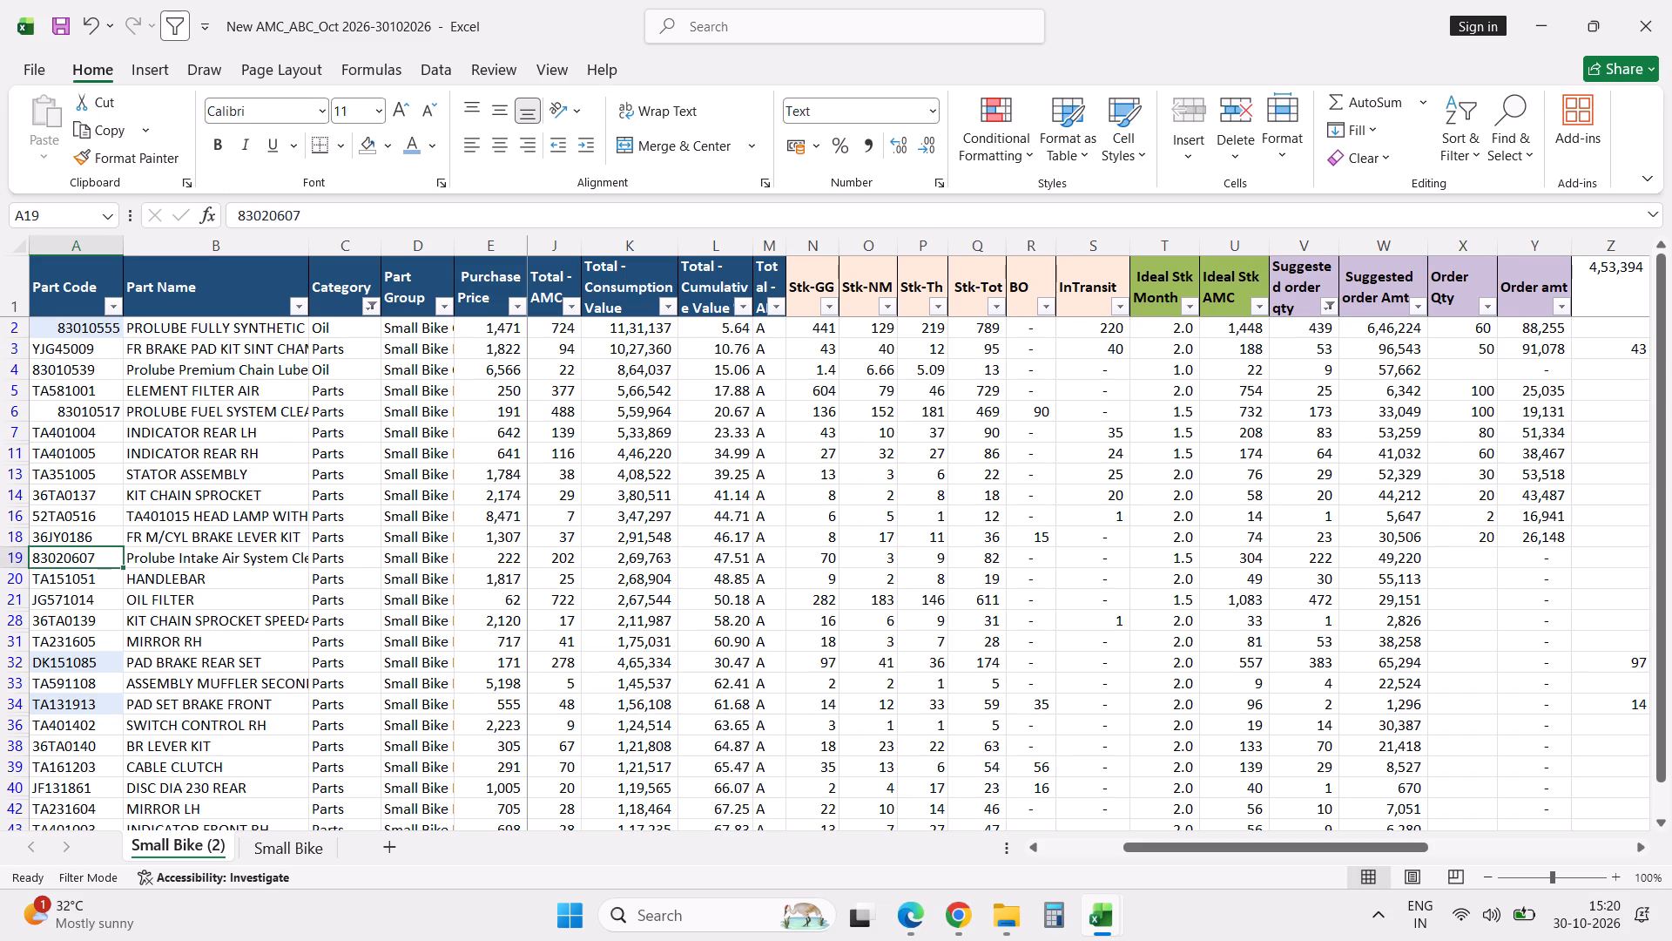
{"action": "key", "text": "ctrl+c"}
{"action": "key", "text": "alt+Tab"}
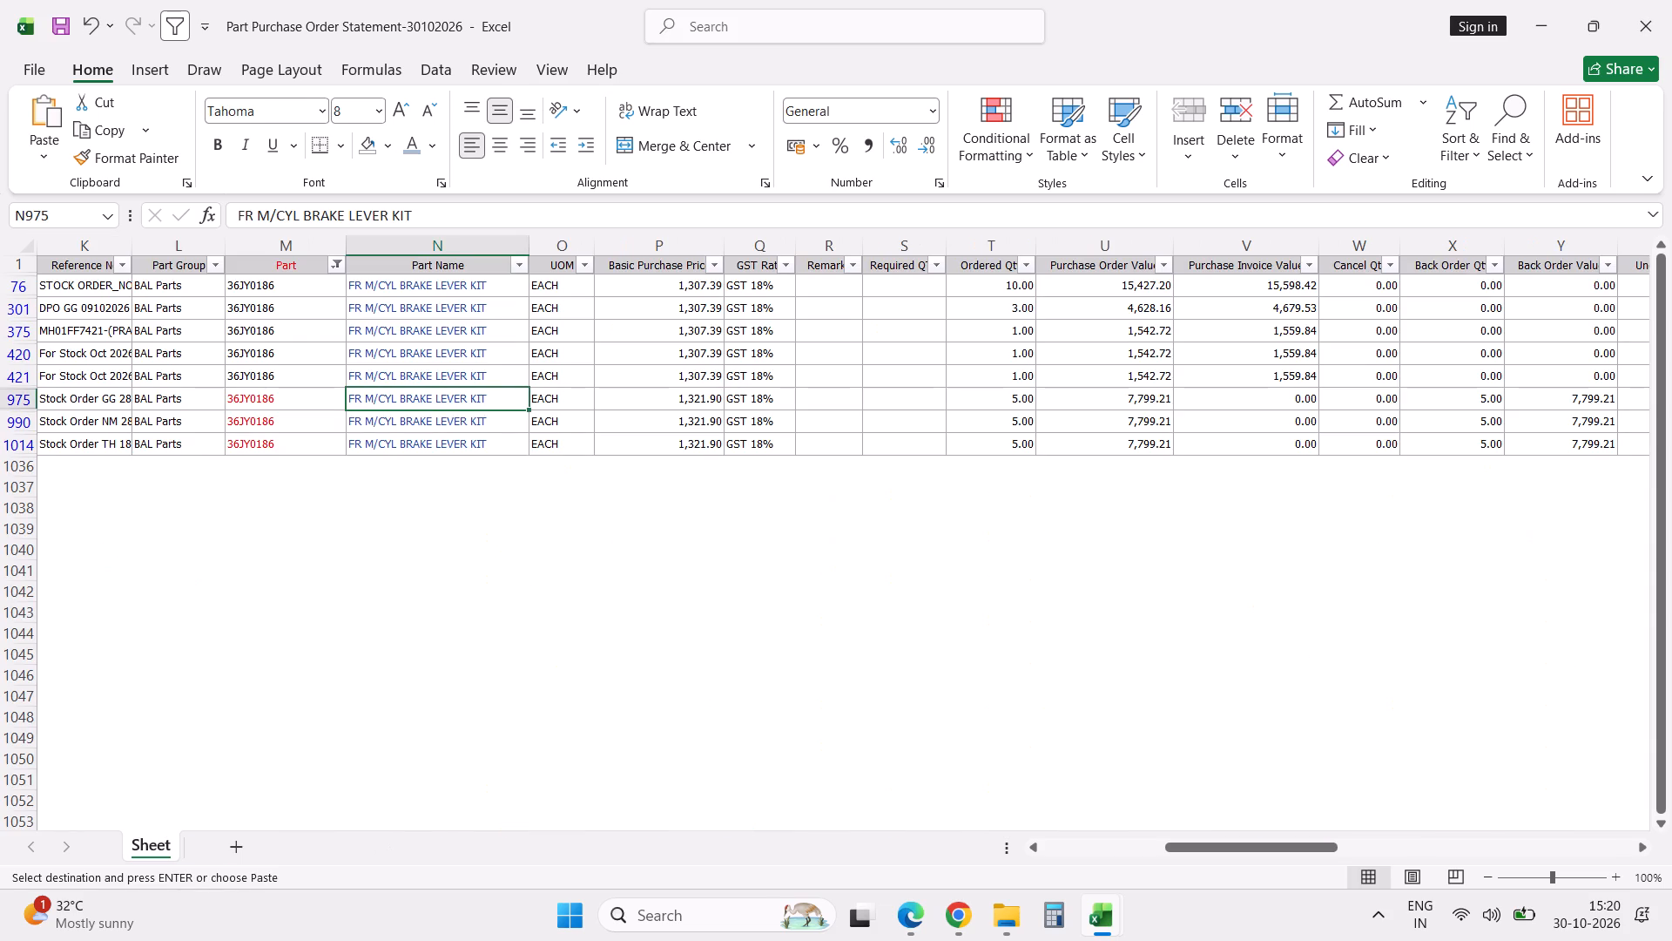
{"action": "left_click", "coordinate": [337, 267]}
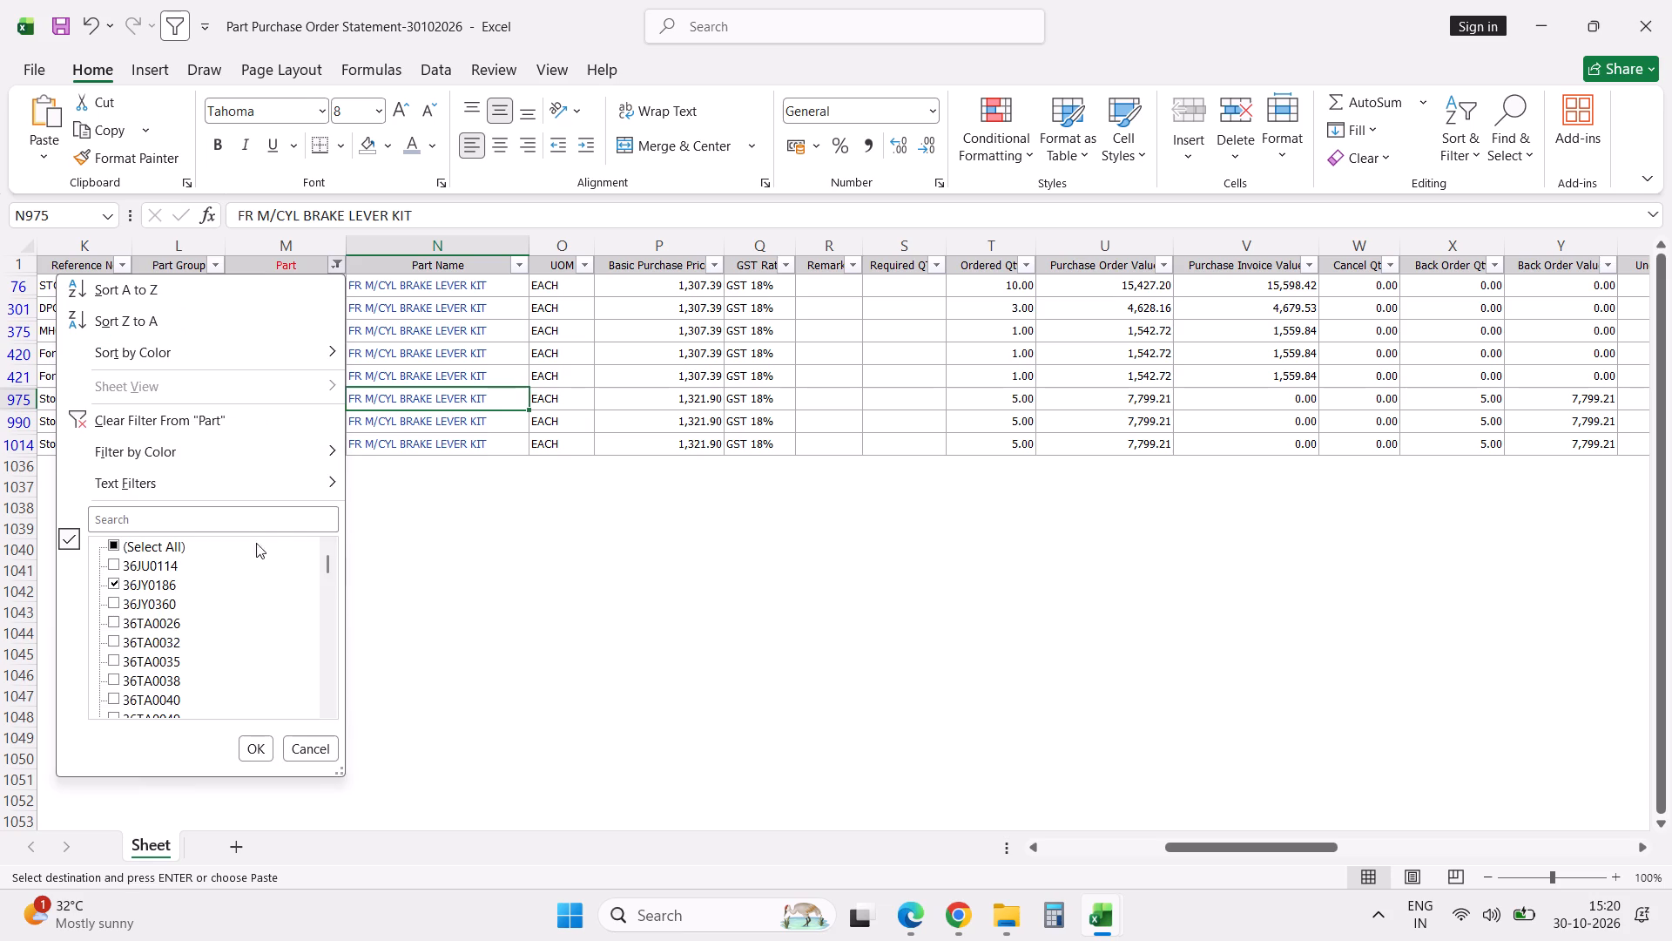
{"action": "left_click", "coordinate": [265, 516]}
{"action": "key", "text": "ctrl+v"}
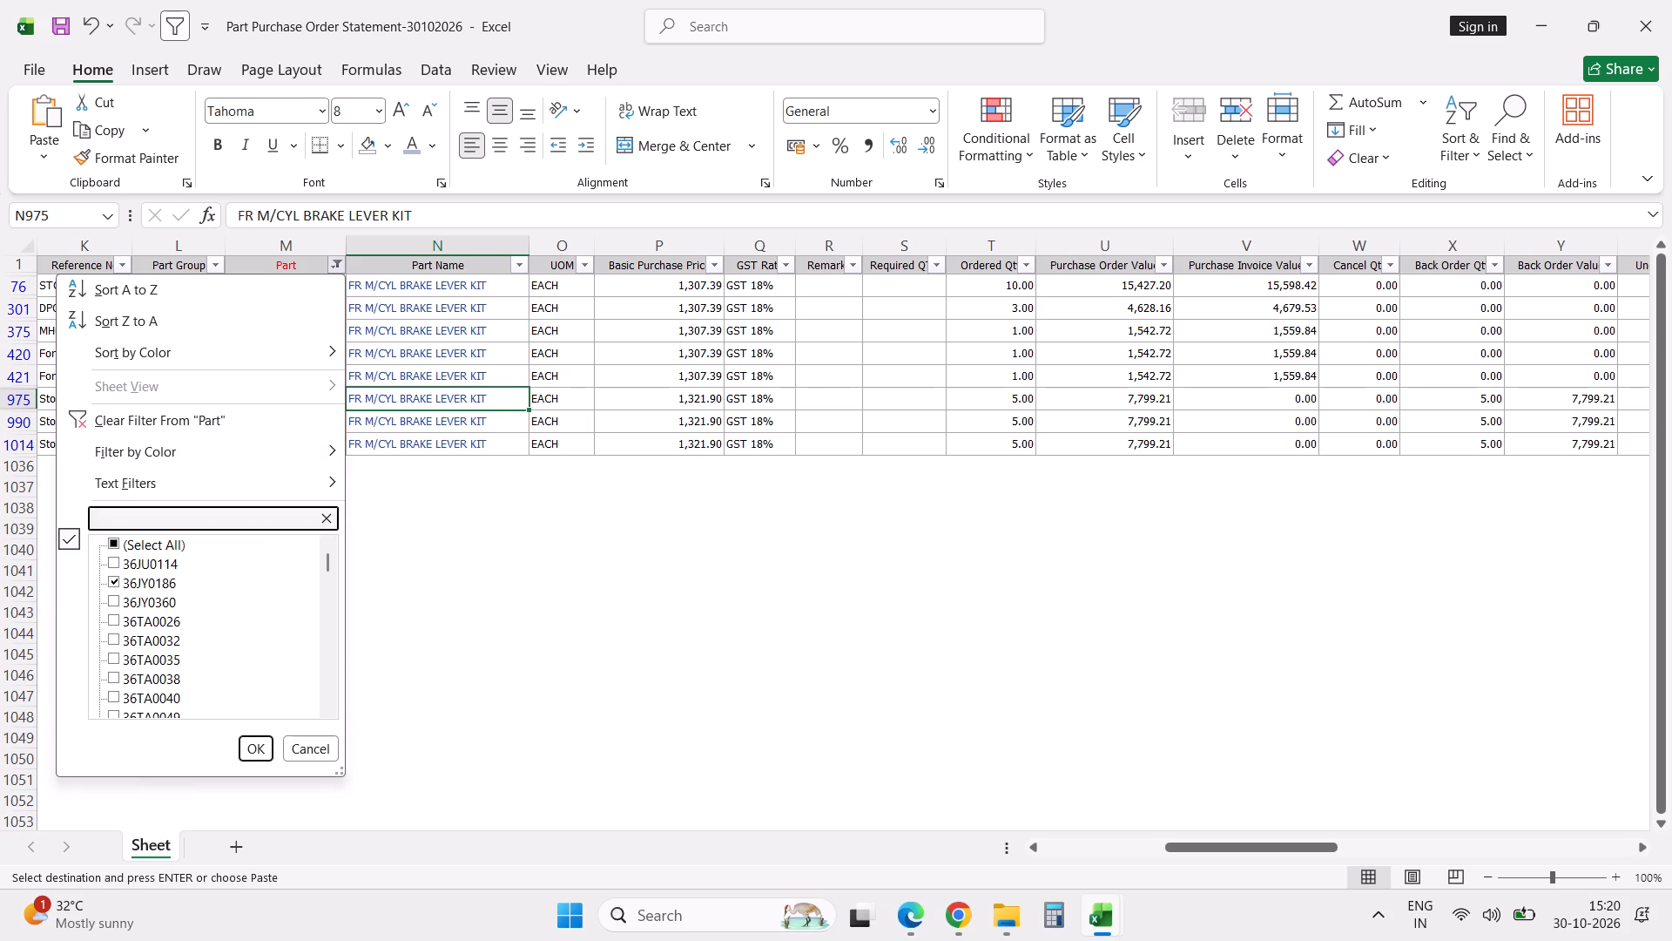
{"action": "key", "text": "Return"}
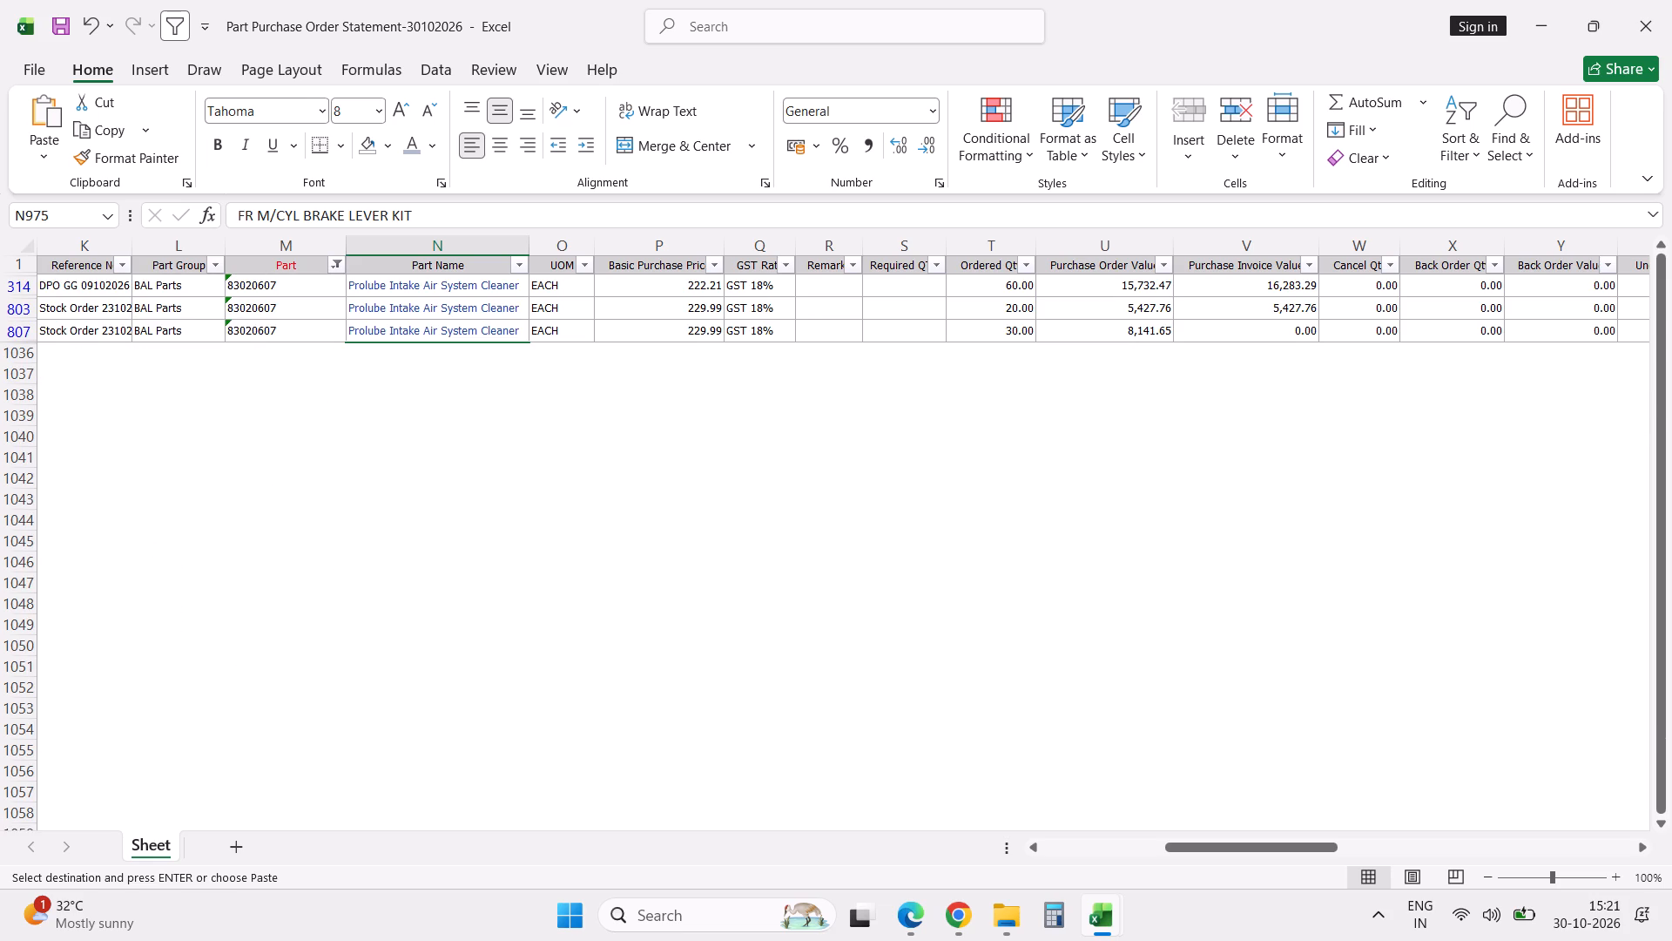
Examine the order quantity columns through In Transit for the 83020607 order rows.
{"action": "key", "text": "Up"}
{"action": "key", "text": "Right"}
{"action": "key", "text": "Right"}
{"action": "key", "text": "Right"}
{"action": "key", "text": "Right"}
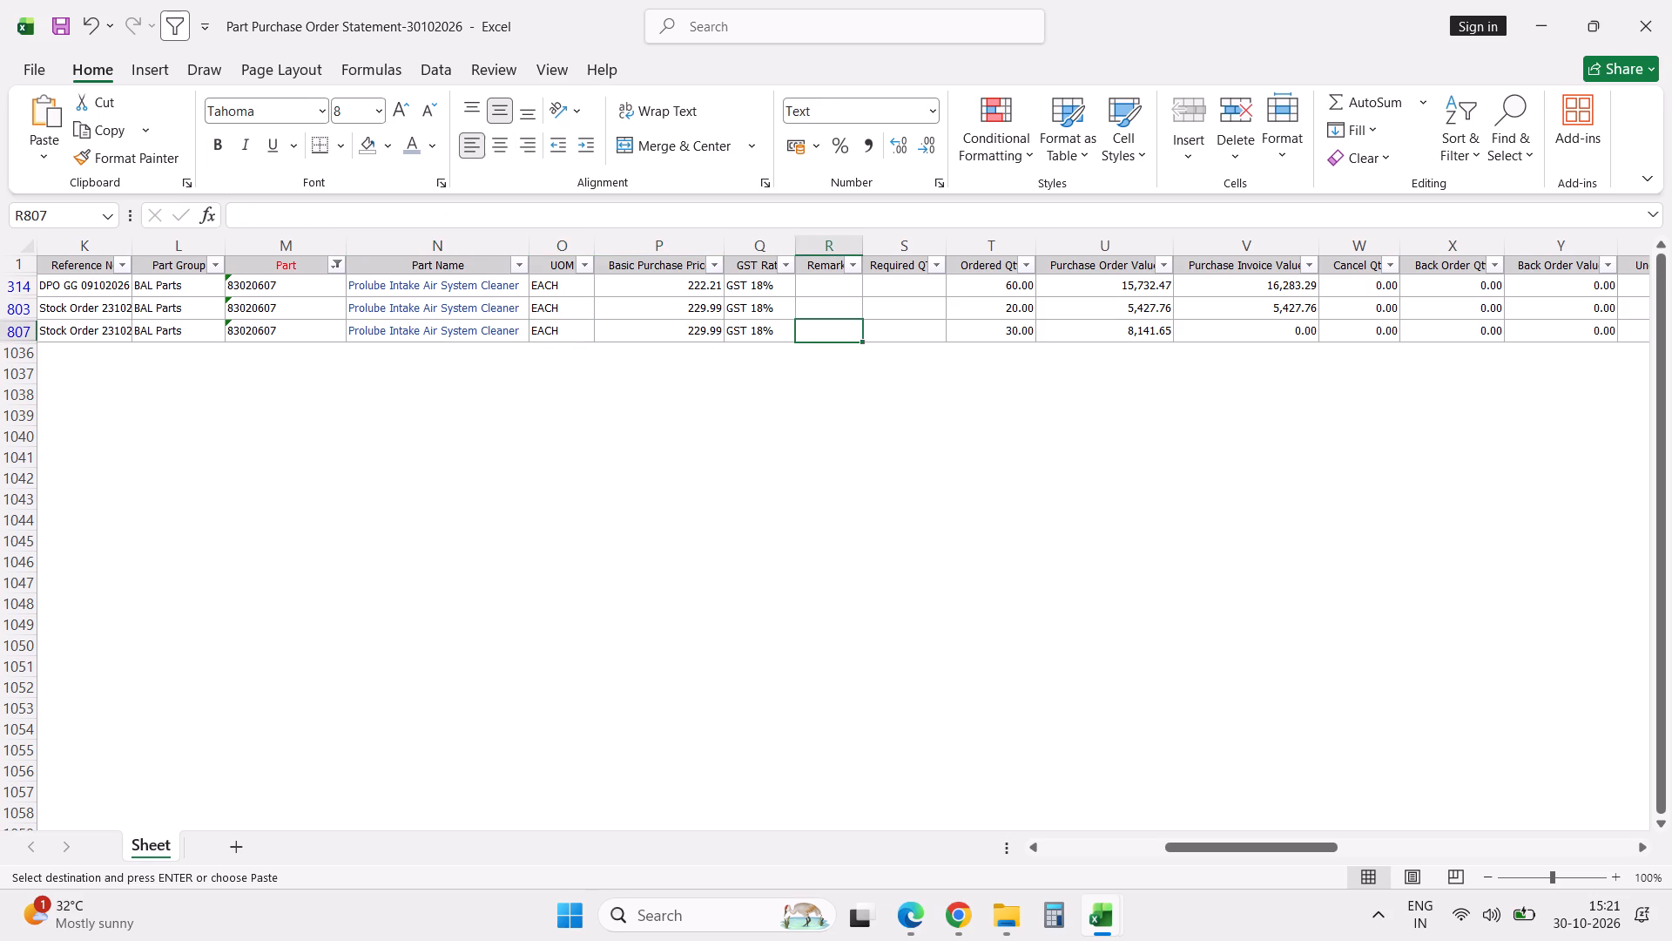
{"action": "key", "text": "Right"}
{"action": "key", "text": "Right"}
{"action": "key", "text": "Right"}
{"action": "key", "text": "Right"}
{"action": "key", "text": "Right"}
{"action": "key", "text": "Right"}
{"action": "key", "text": "Right"}
{"action": "key", "text": "Right"}
{"action": "key", "text": "Right"}
{"action": "key", "text": "Right"}
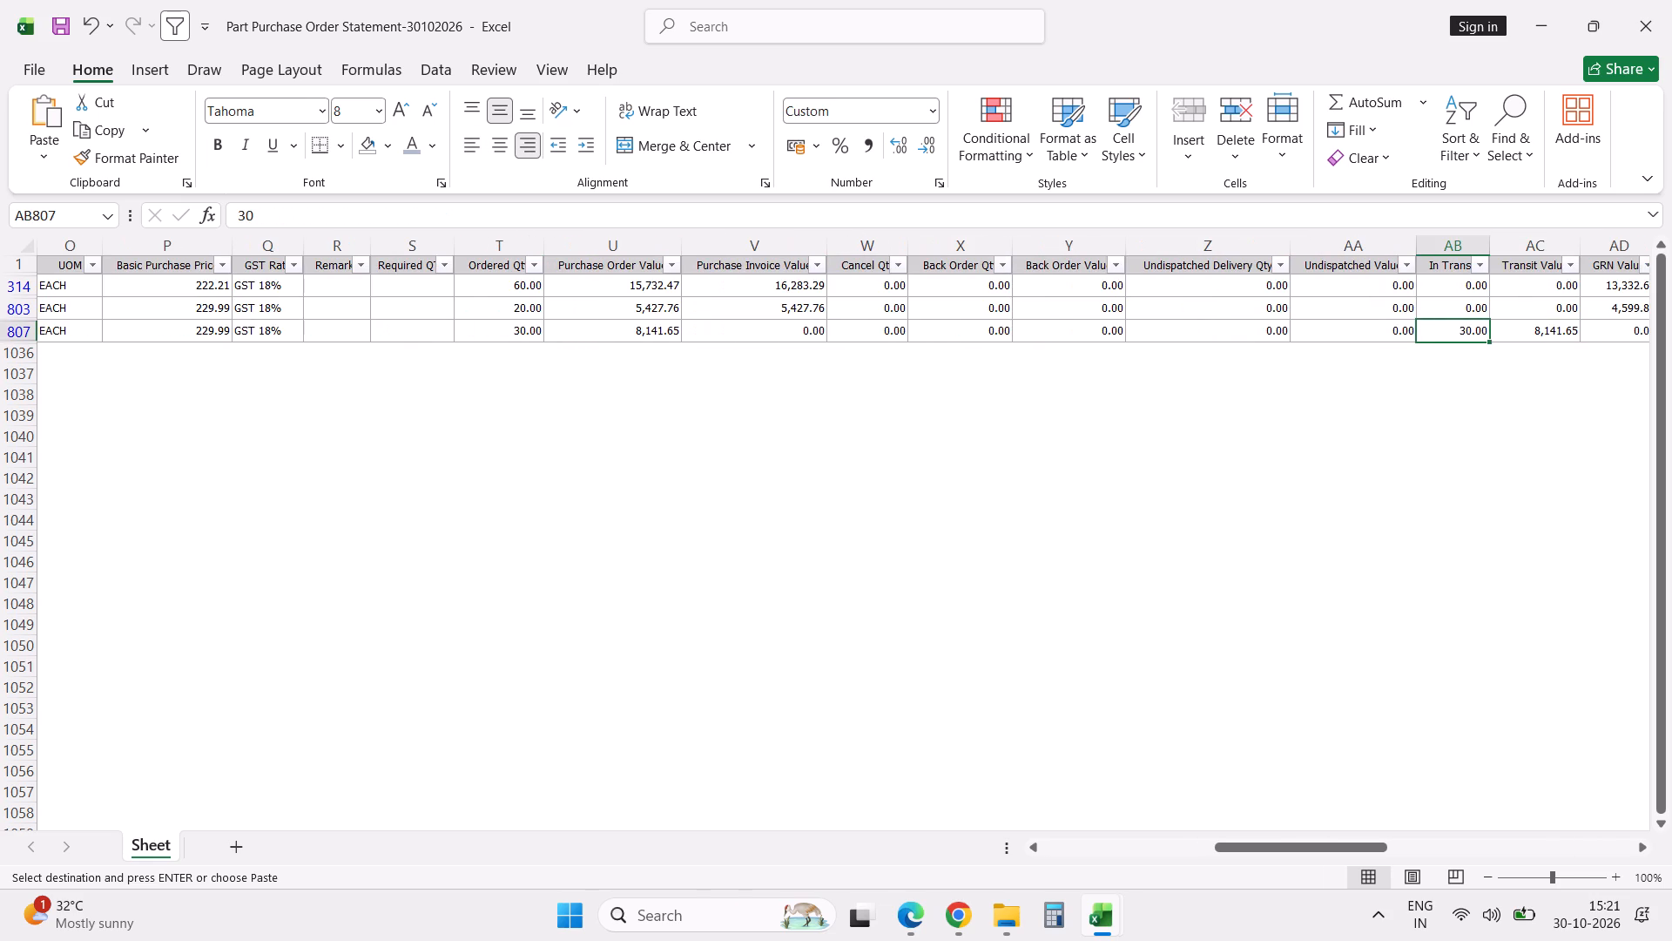
Set the InTransit quantity of part 83020607, Prolube Intake Air System Cleaner, to 30 in the New AMC_ABC workbook.
{"action": "key", "text": "alt+Tab"}
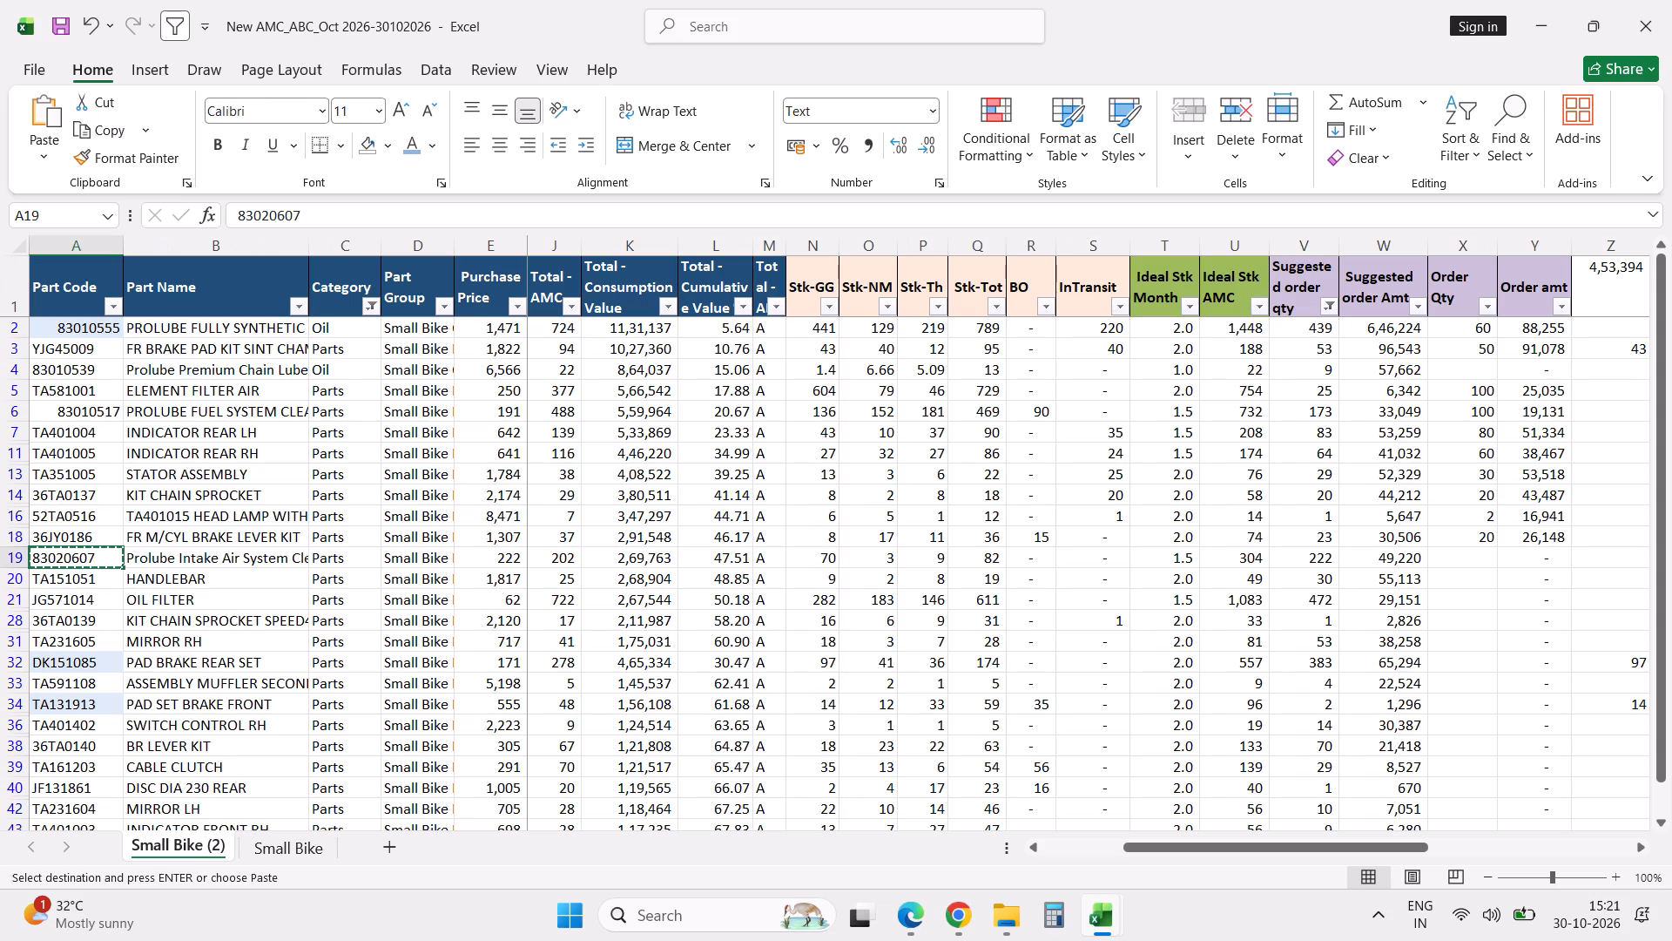
{"action": "key", "text": "Right"}
{"action": "key", "text": "Right"}
{"action": "key", "text": "Right"}
{"action": "key", "text": "Right"}
{"action": "key", "text": "Right"}
{"action": "key", "text": "Right"}
{"action": "key", "text": "Right"}
{"action": "key", "text": "Right"}
{"action": "key", "text": "Right"}
{"action": "key", "text": "Right"}
{"action": "key", "text": "Right"}
{"action": "key", "text": "Right"}
{"action": "key", "text": "Right"}
{"action": "key", "text": "Right"}
{"action": "key", "text": "Right"}
{"action": "key", "text": "Right"}
{"action": "key", "text": "Right"}
{"action": "key", "text": "Right"}
{"action": "key", "text": "Right"}
{"action": "key", "text": "Right"}
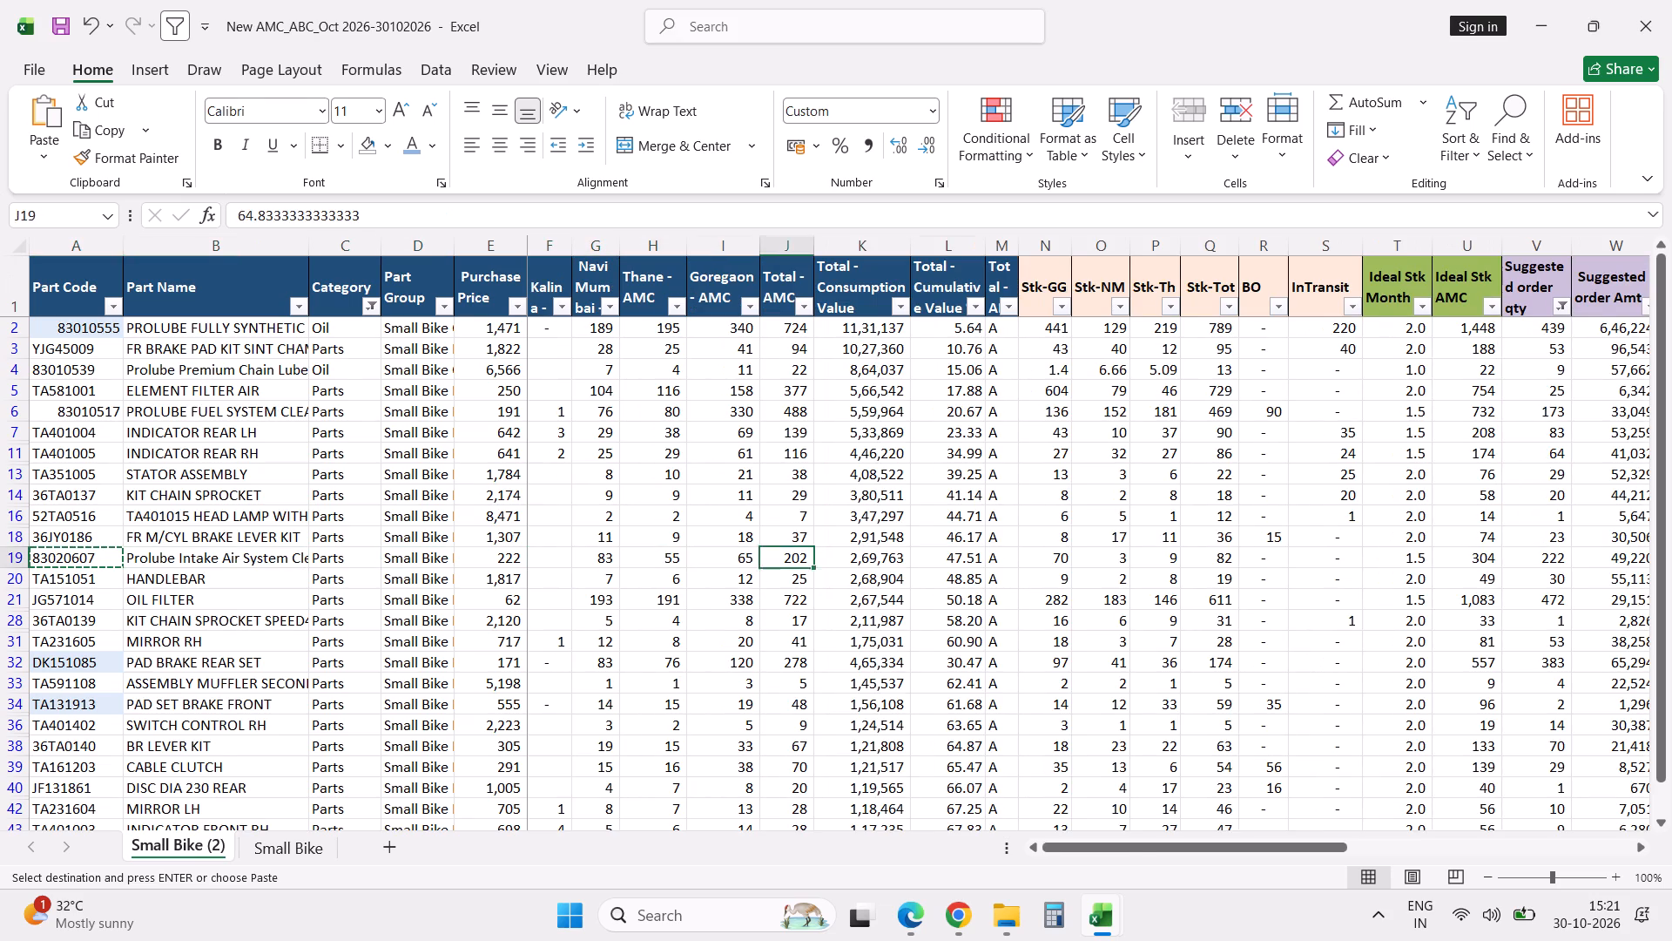
{"action": "key", "text": "Right"}
{"action": "key", "text": "Right"}
{"action": "key", "text": "Right"}
{"action": "key", "text": "Right"}
{"action": "key", "text": "Right"}
{"action": "key", "text": "Left"}
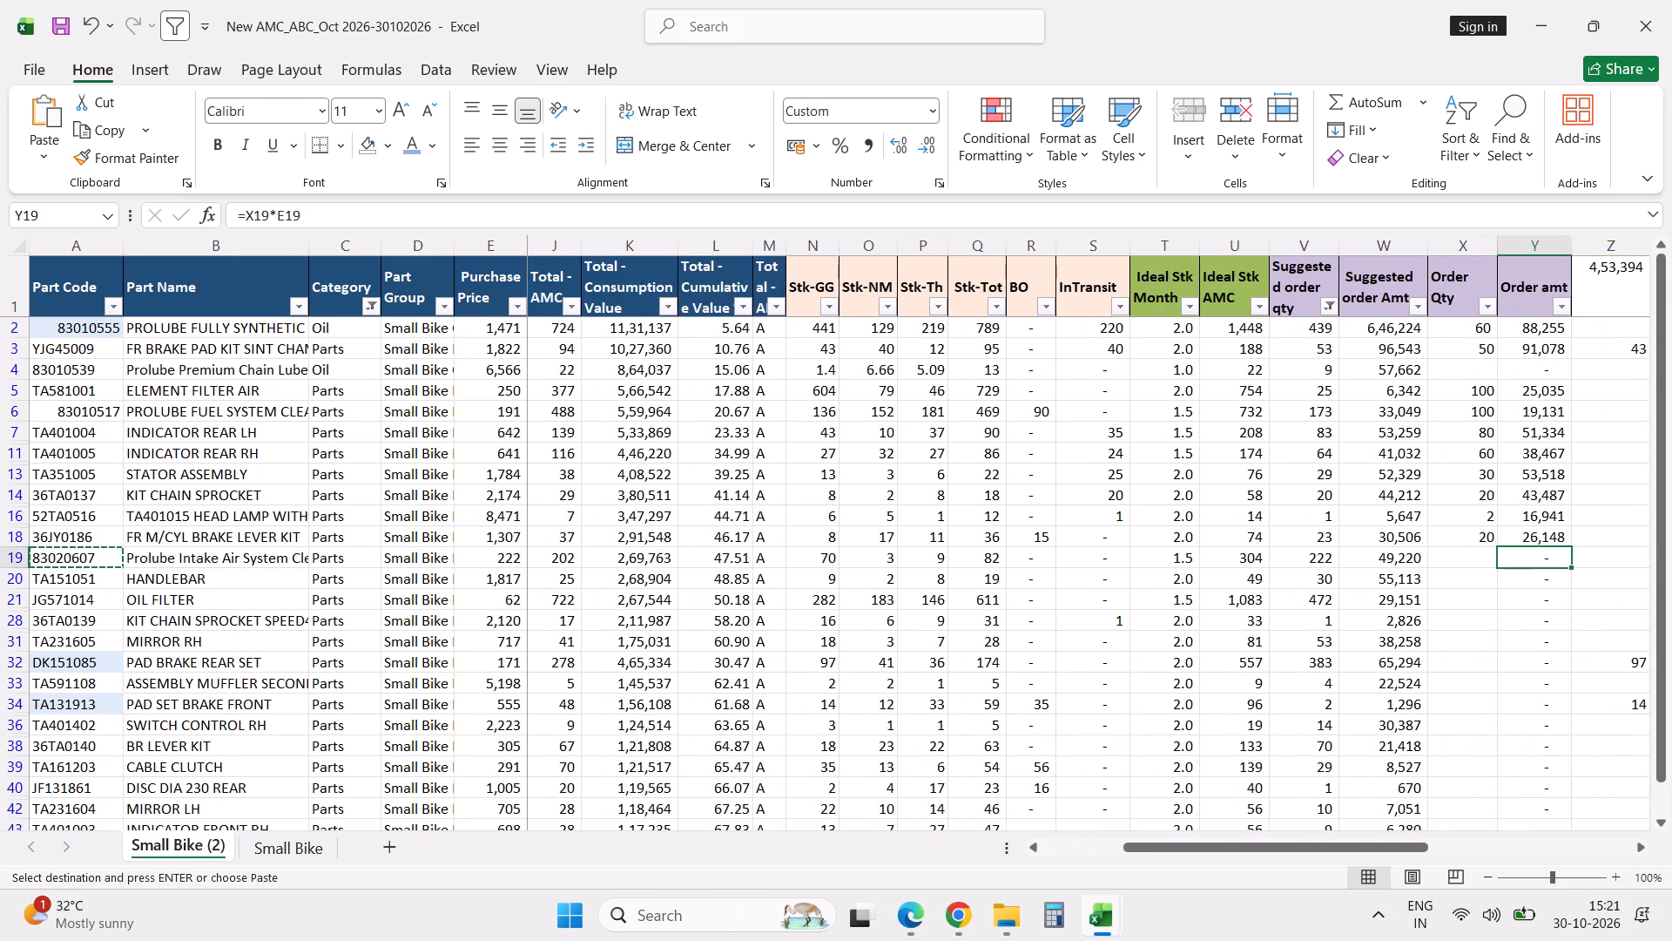
{"action": "key", "text": "Left"}
{"action": "key", "text": "Left"}
{"action": "key", "text": "Left"}
{"action": "key", "text": "Left"}
{"action": "key", "text": "Left"}
{"action": "key", "text": "Left"}
{"action": "type", "text": "30"}
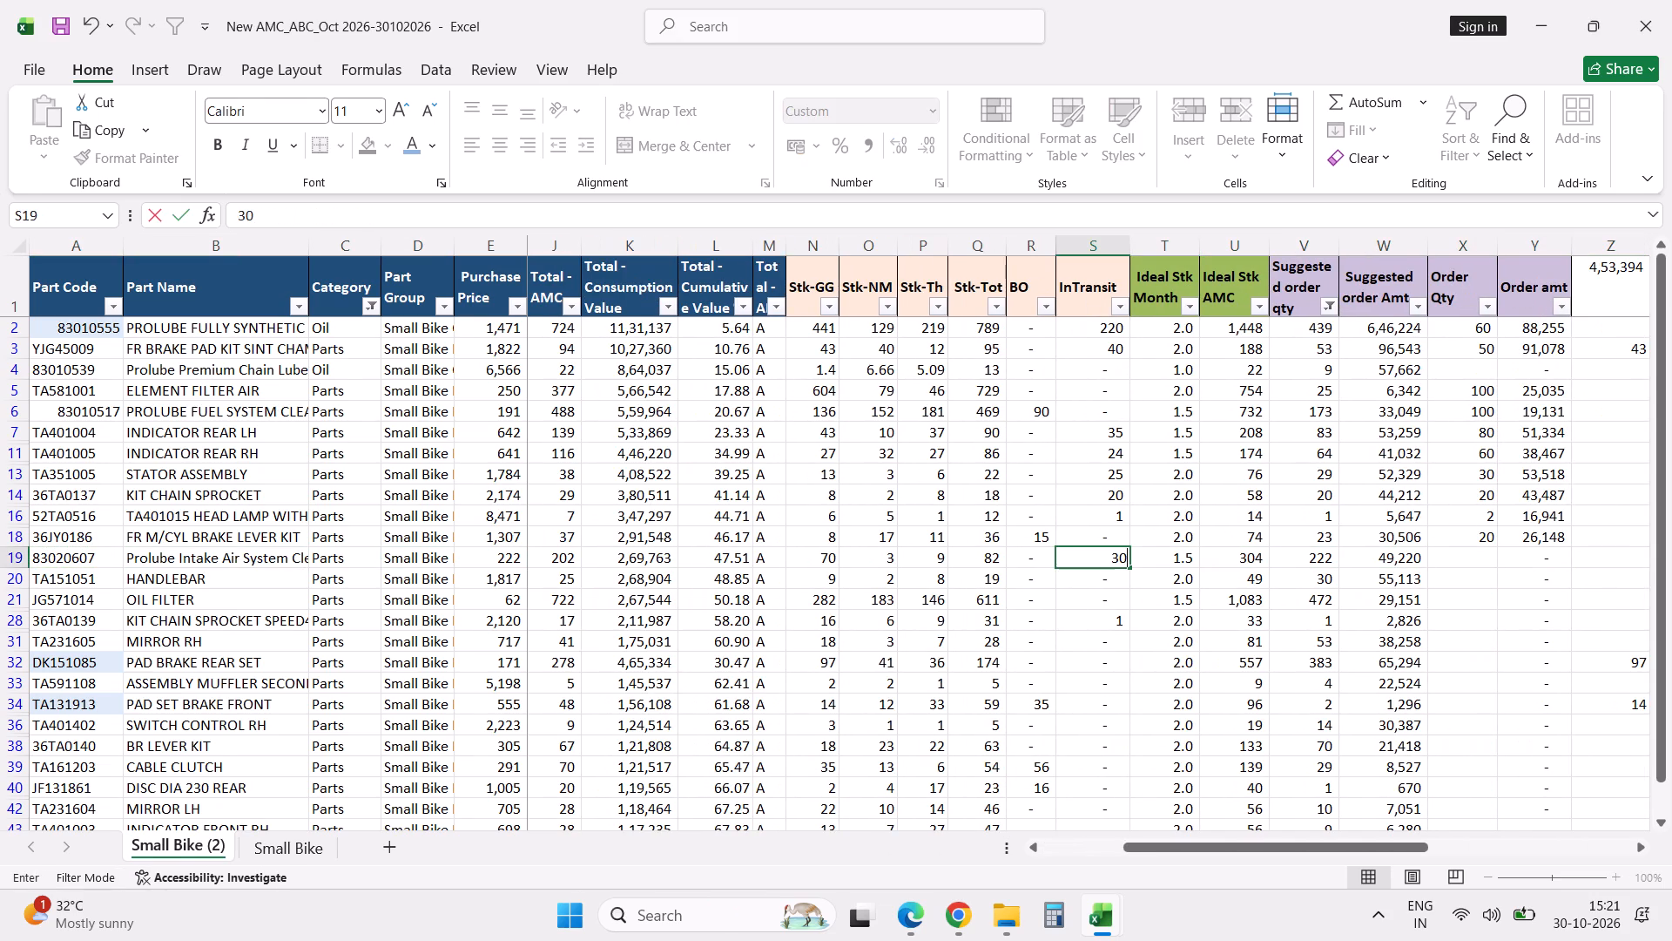
{"action": "key", "text": "Return"}
Enter 60 as the Order Qty for part 83020607.
{"action": "key", "text": "Up"}
{"action": "key", "text": "Right"}
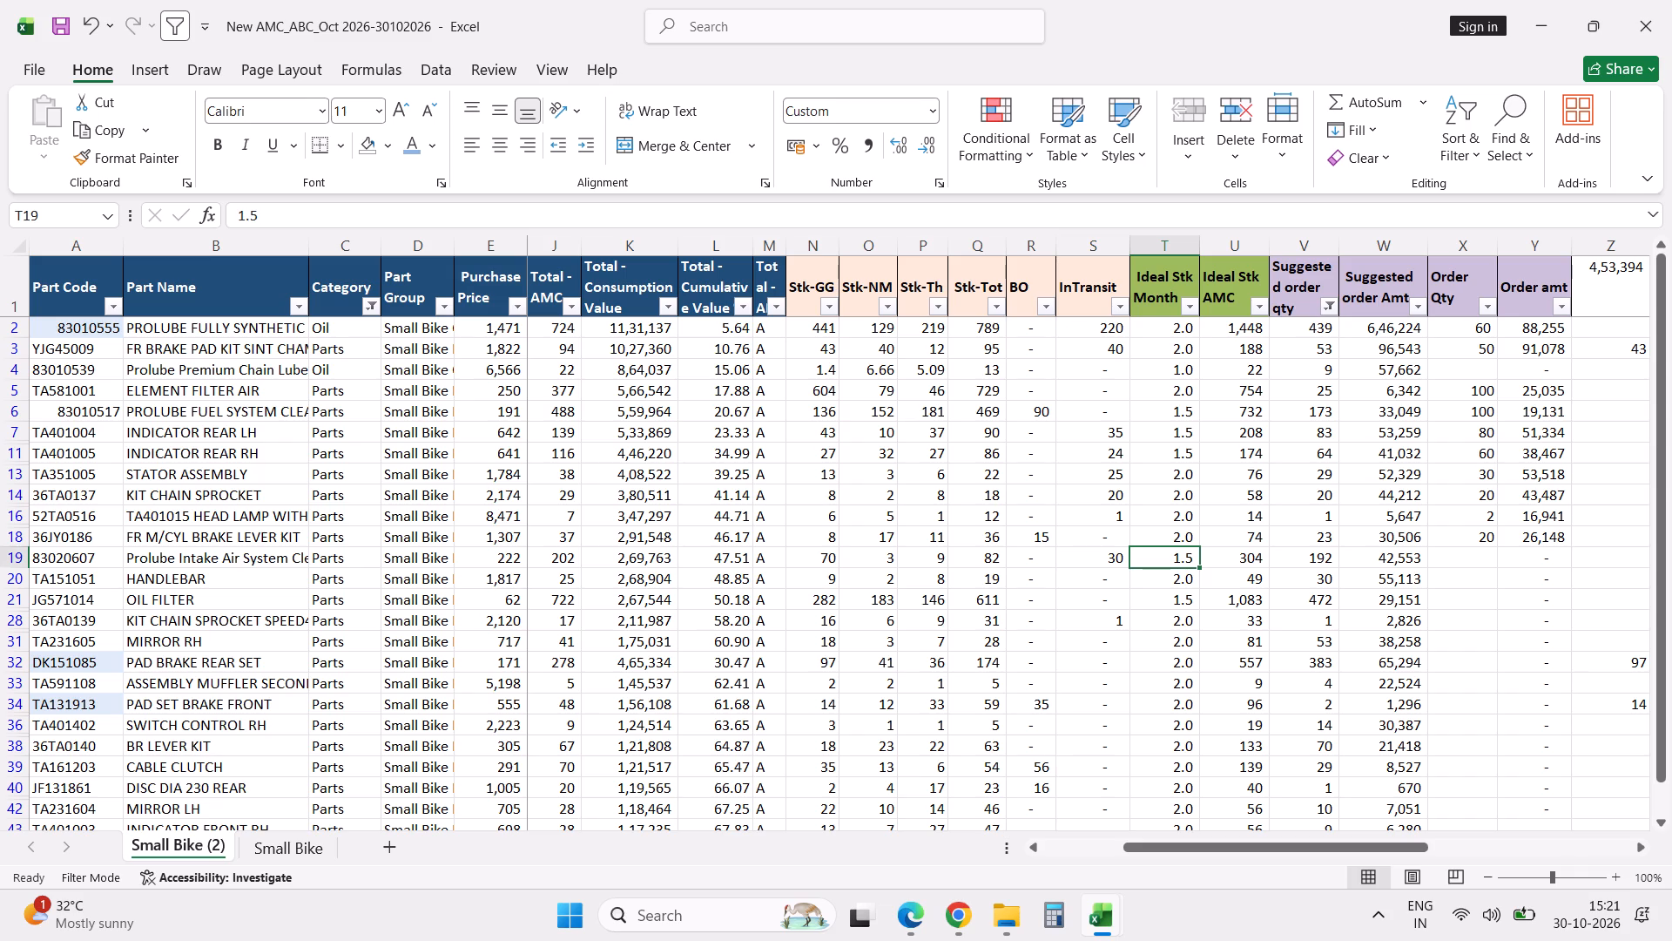
{"action": "key", "text": "Right"}
{"action": "key", "text": "Right"}
{"action": "key", "text": "Right"}
{"action": "key", "text": "Right"}
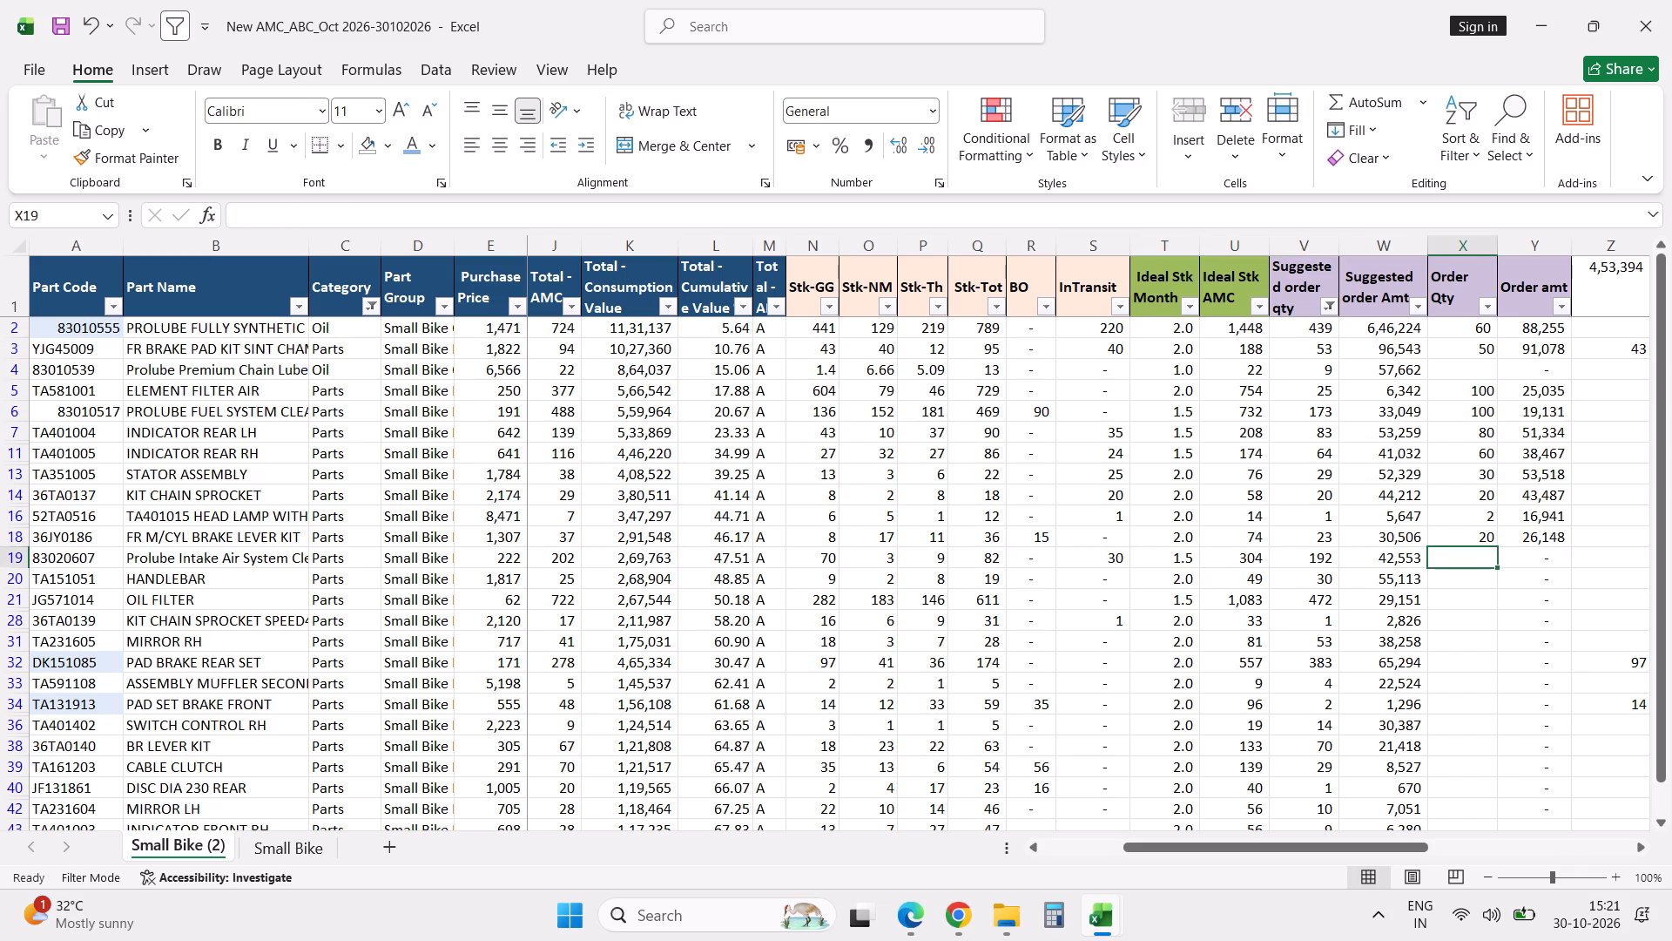
{"action": "type", "text": "60"}
{"action": "key", "text": "Return"}
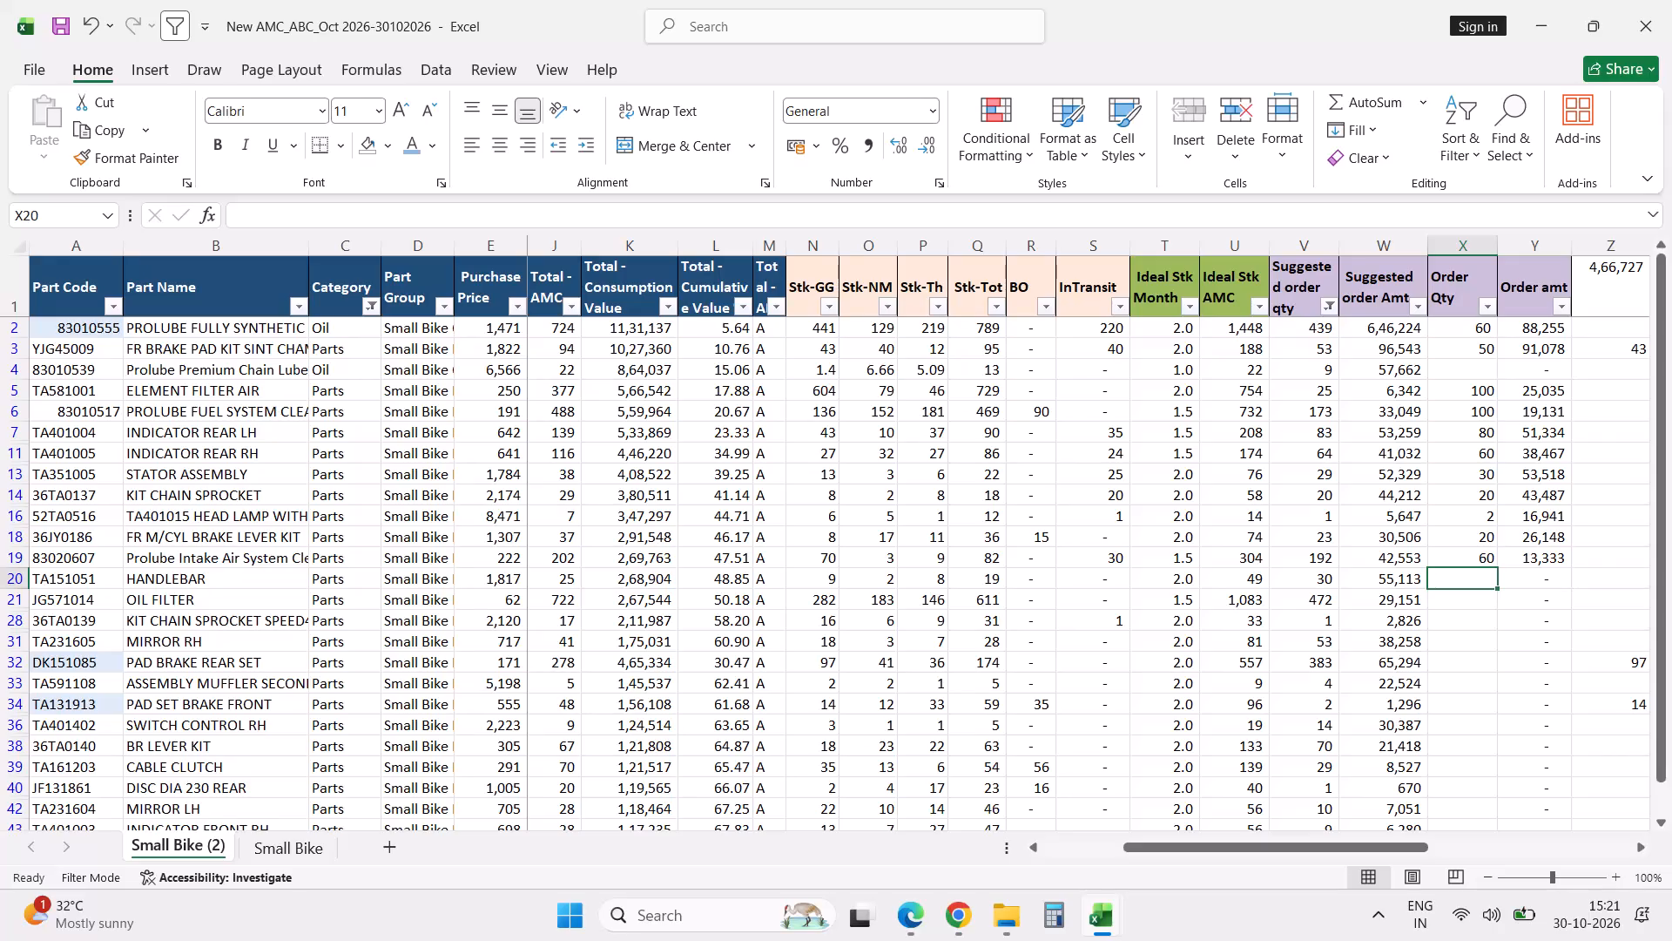
Enter Order Qty 30 for part TA151051, HANDLEBAR, and 200 for part JG571014, OIL FILTER.
{"action": "type", "text": "30"}
{"action": "key", "text": "Return"}
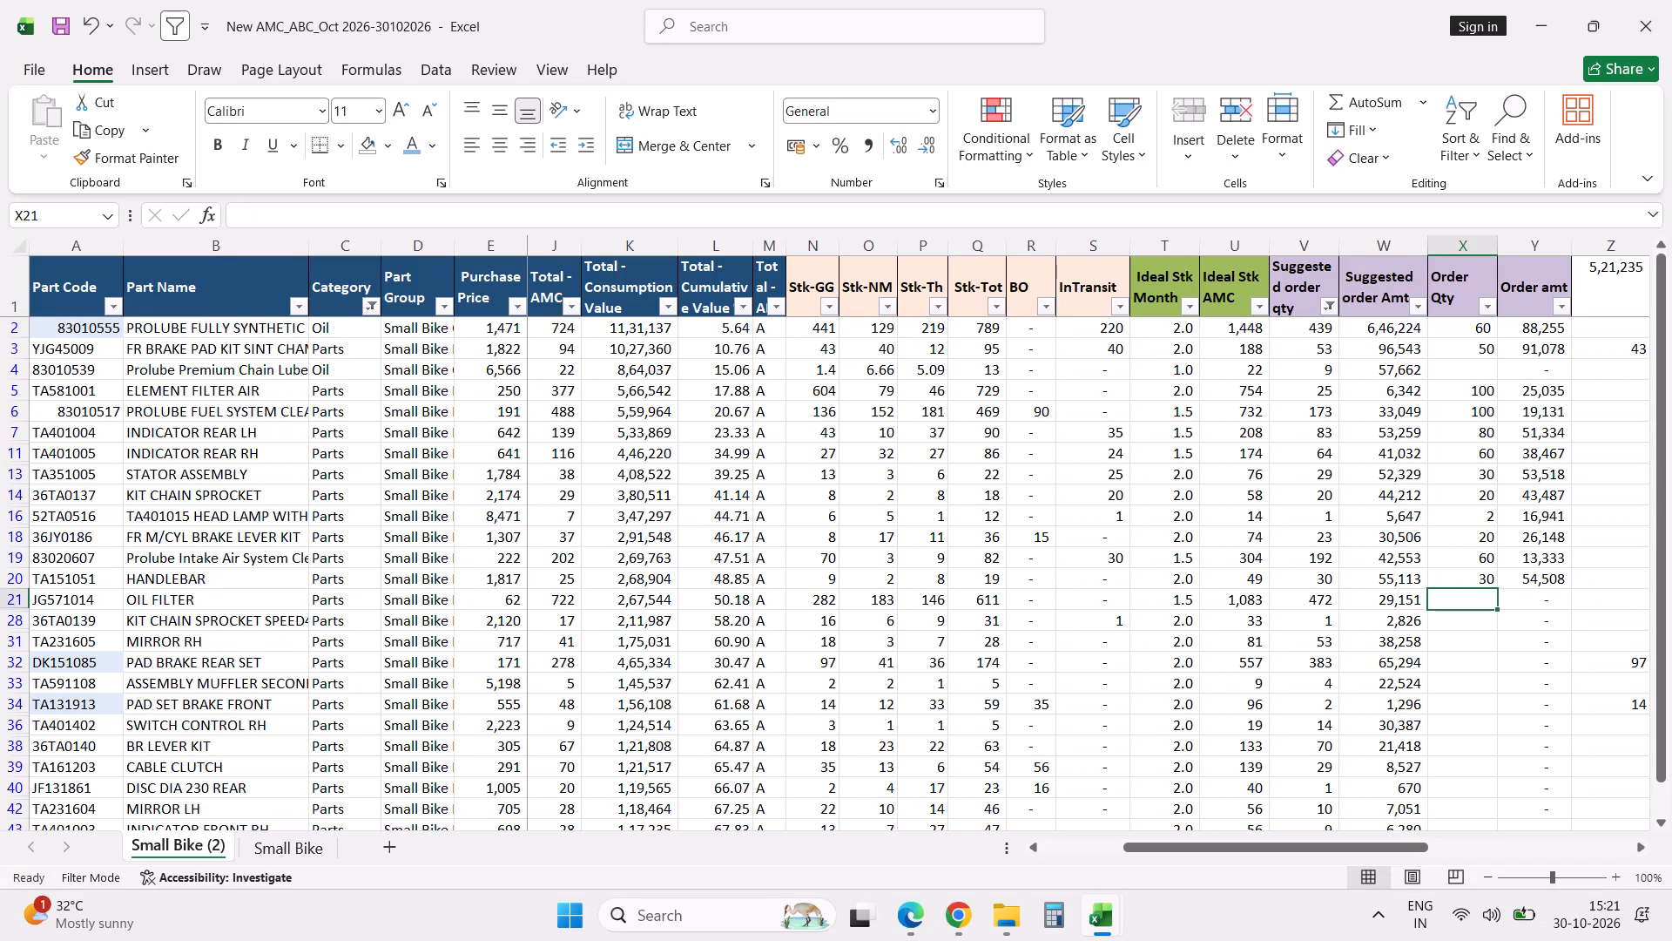
{"action": "type", "text": "200"}
{"action": "key", "text": "Return"}
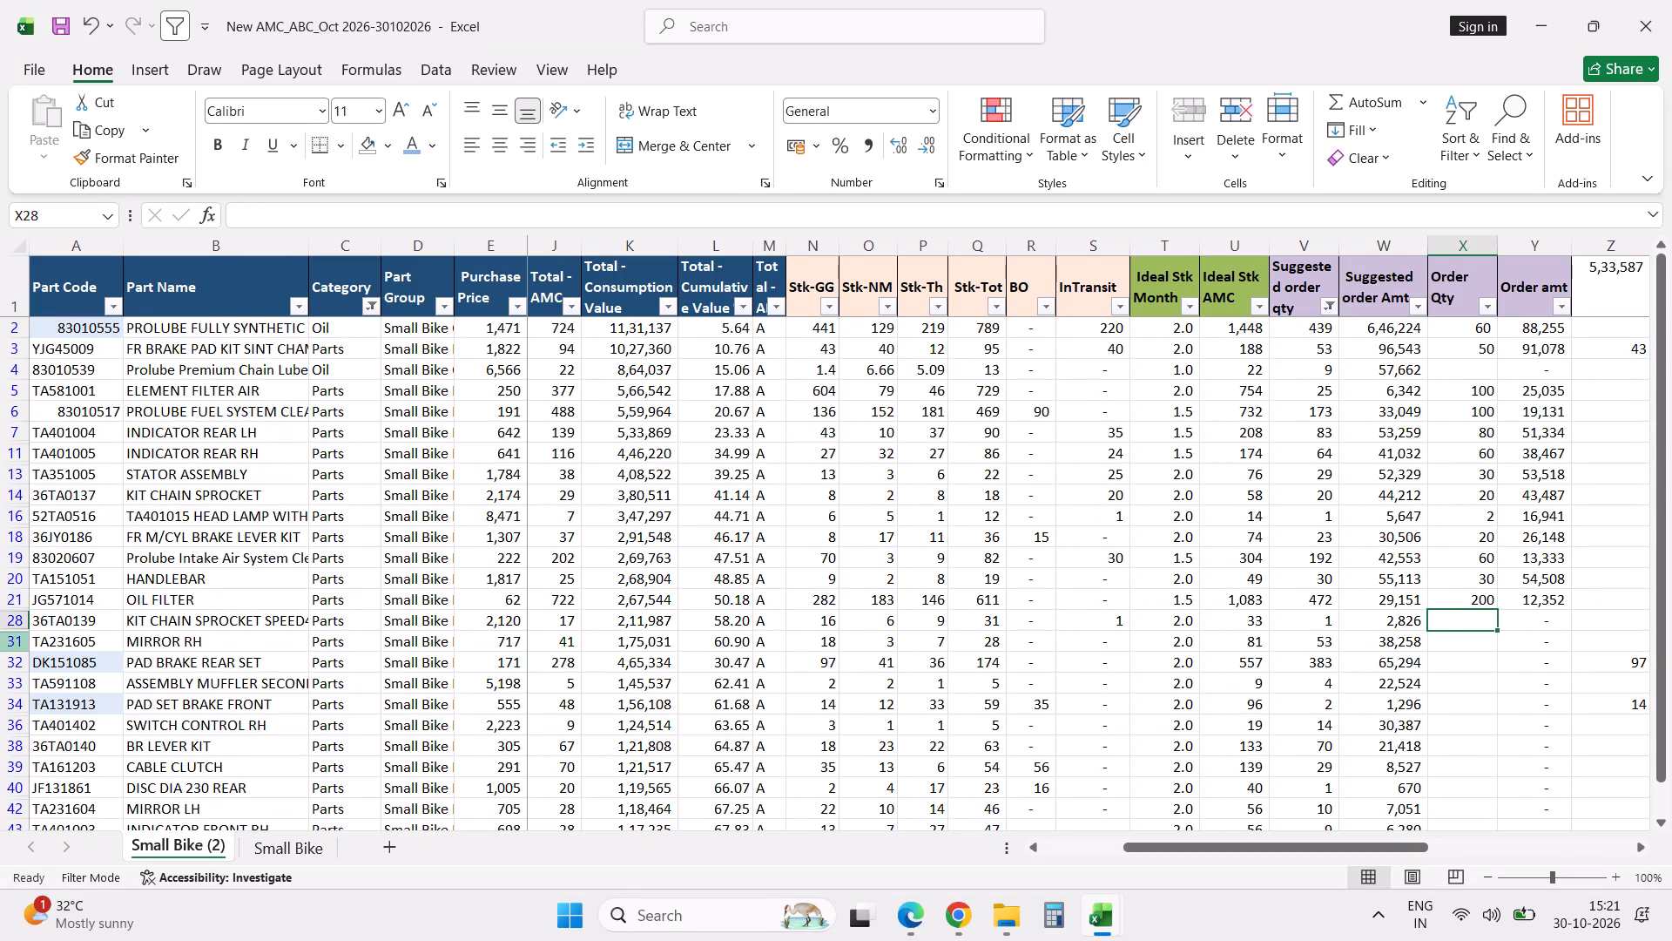
Filter the Part column of the Part Purchase Order Statement workbook to part code JG571014, copied from the AMC/ABC sheet.
{"action": "left_click", "coordinate": [78, 601]}
{"action": "key", "text": "ctrl+c"}
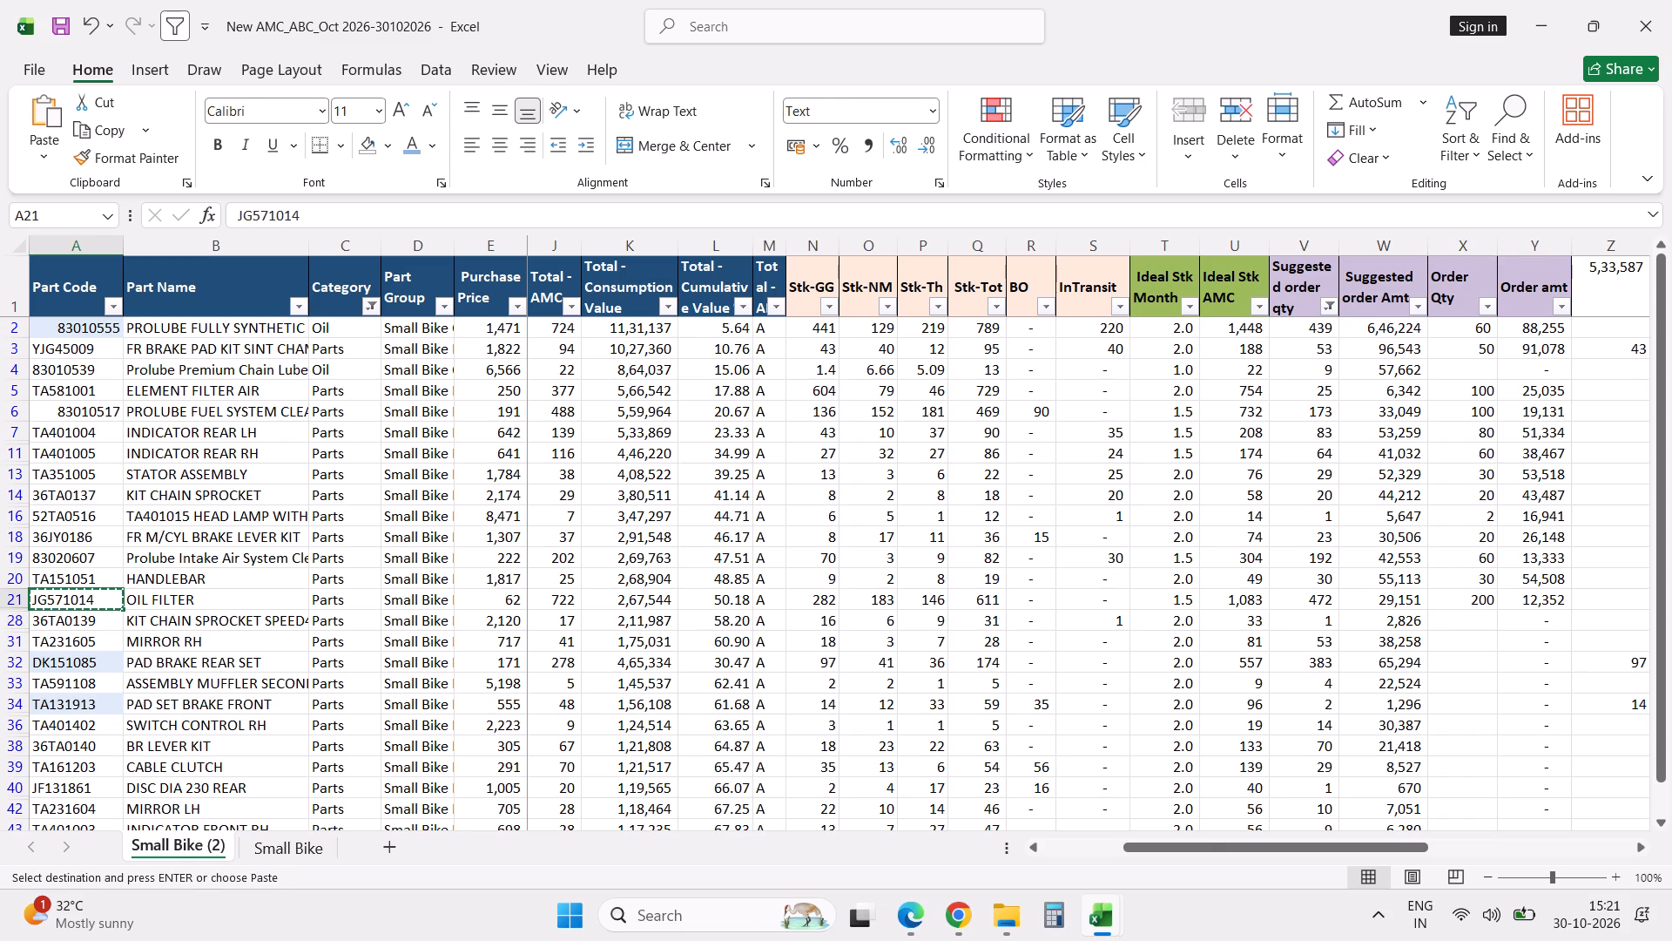
{"action": "key", "text": "alt+Tab"}
{"action": "left_click", "coordinate": [132, 434]}
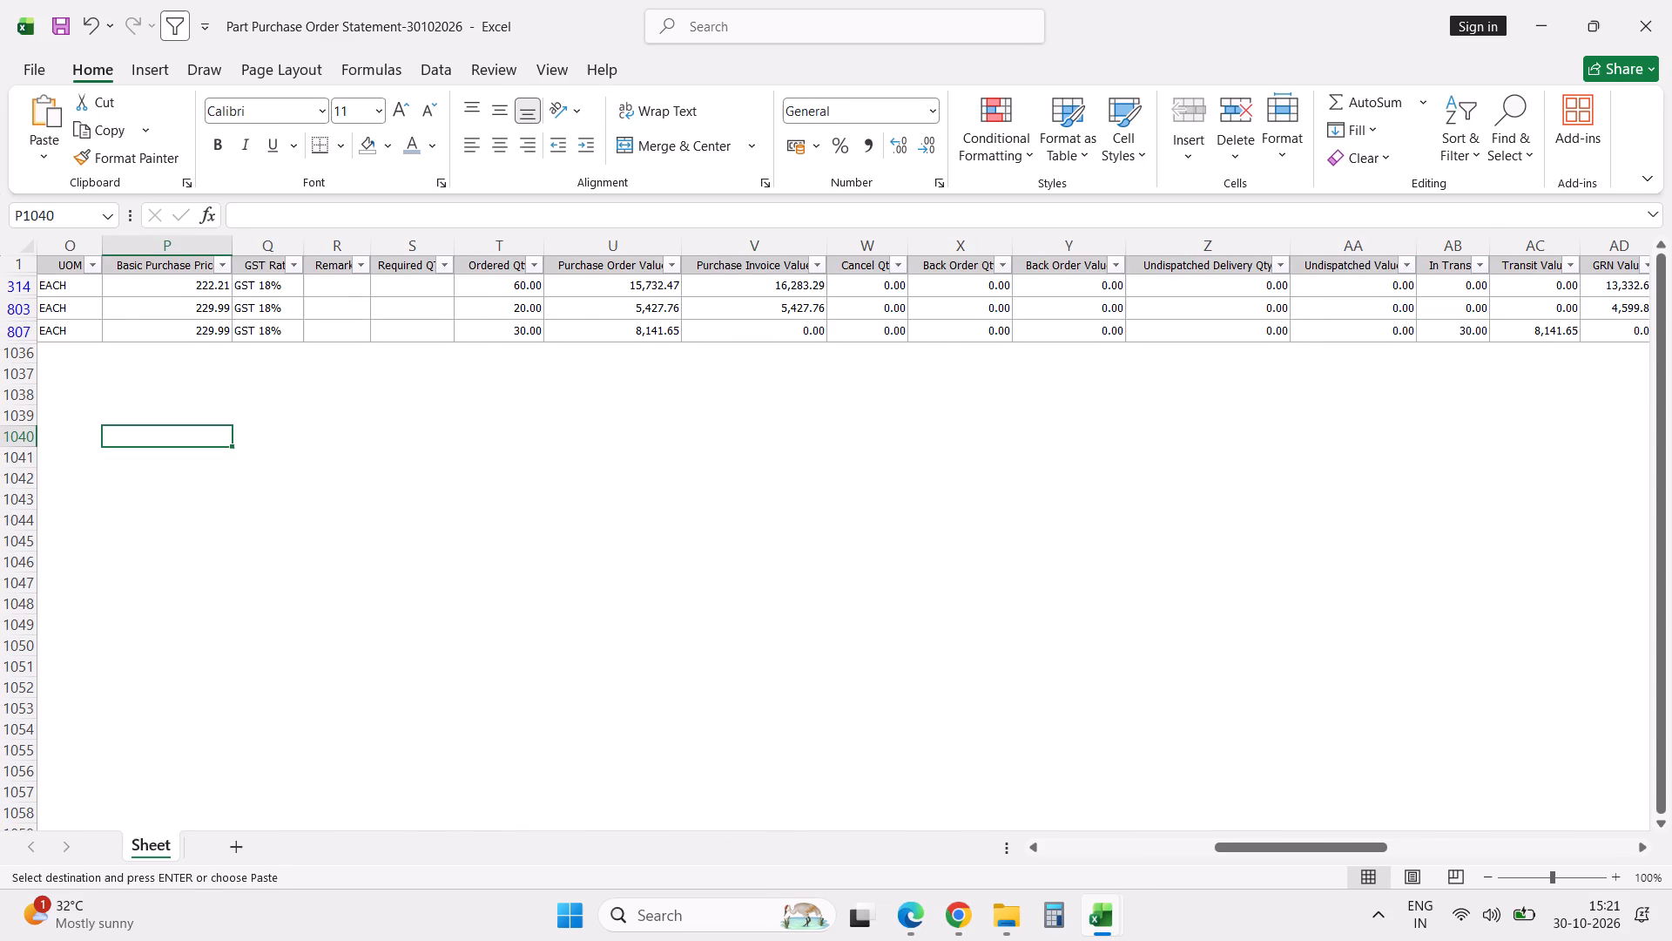
{"action": "key", "text": "Left"}
{"action": "key", "text": "Left"}
{"action": "key", "text": "Left"}
{"action": "key", "text": "Left"}
{"action": "key", "text": "Left"}
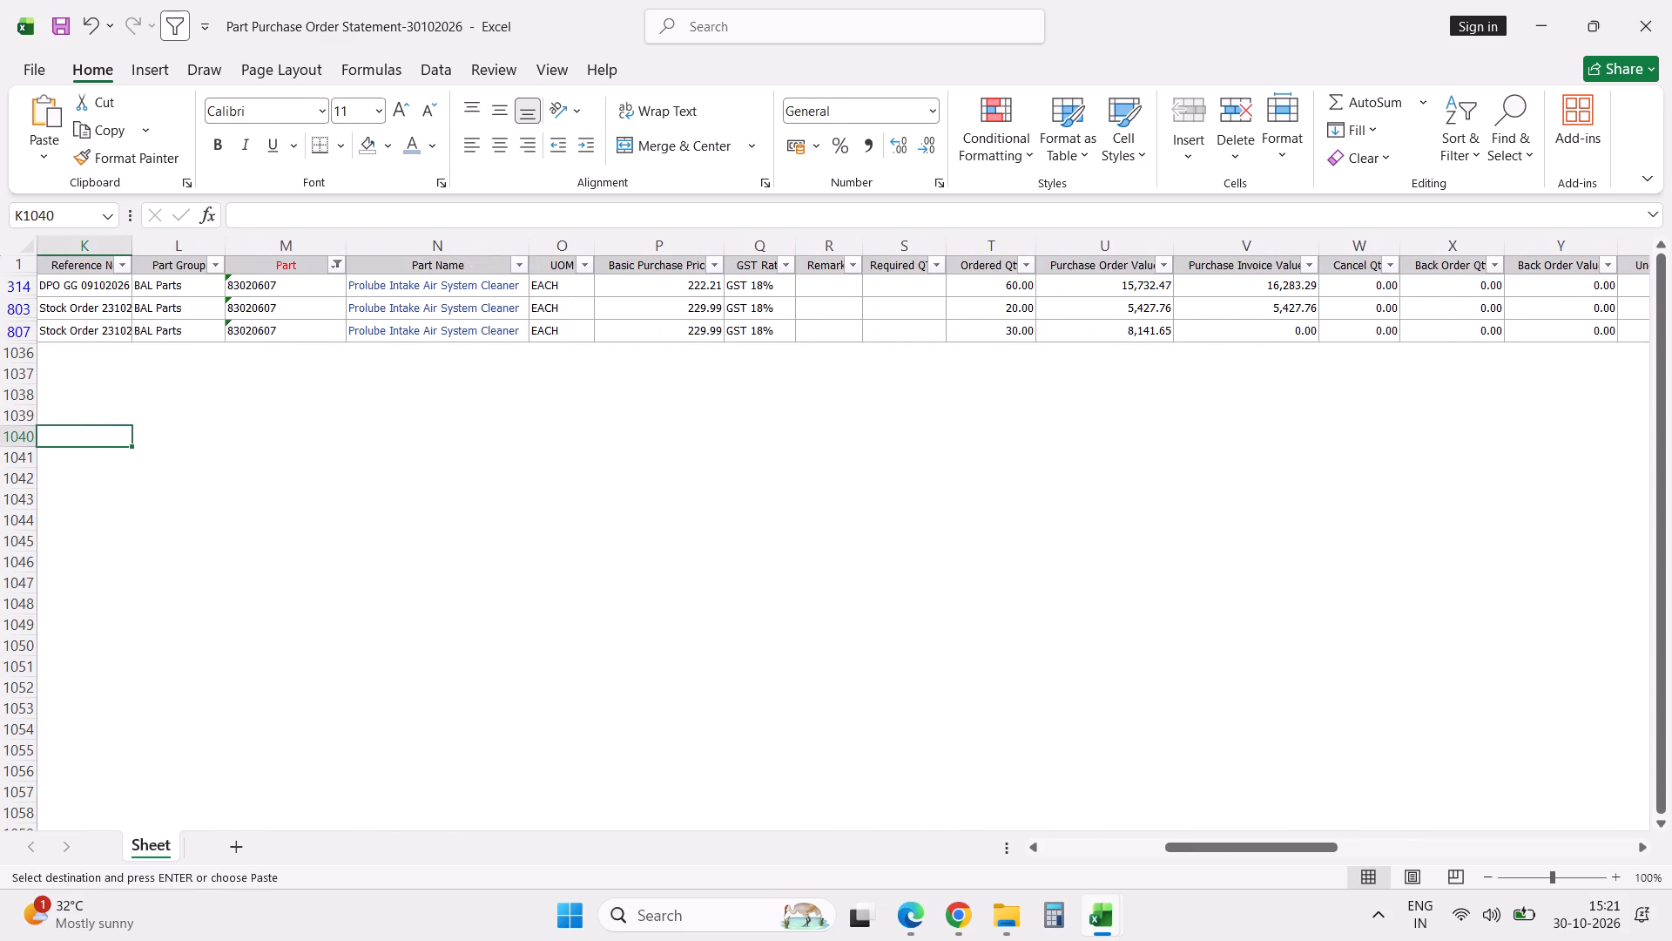
{"action": "left_click", "coordinate": [337, 265]}
{"action": "left_click", "coordinate": [257, 517]}
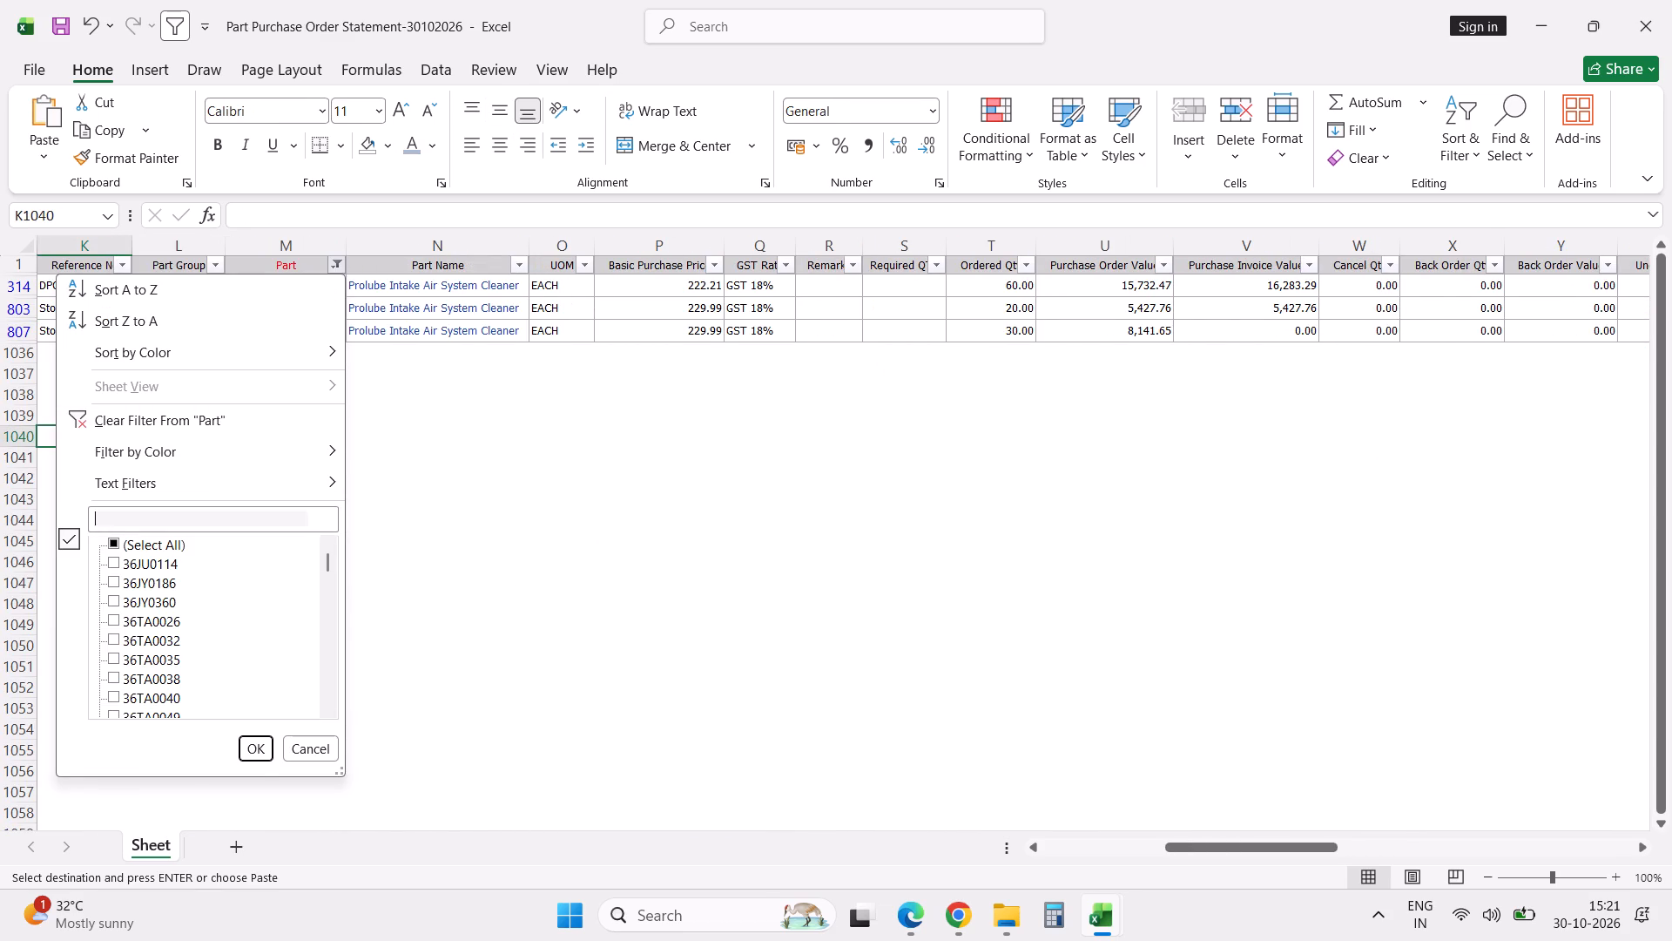
{"action": "key", "text": "ctrl+v"}
{"action": "key", "text": "Return"}
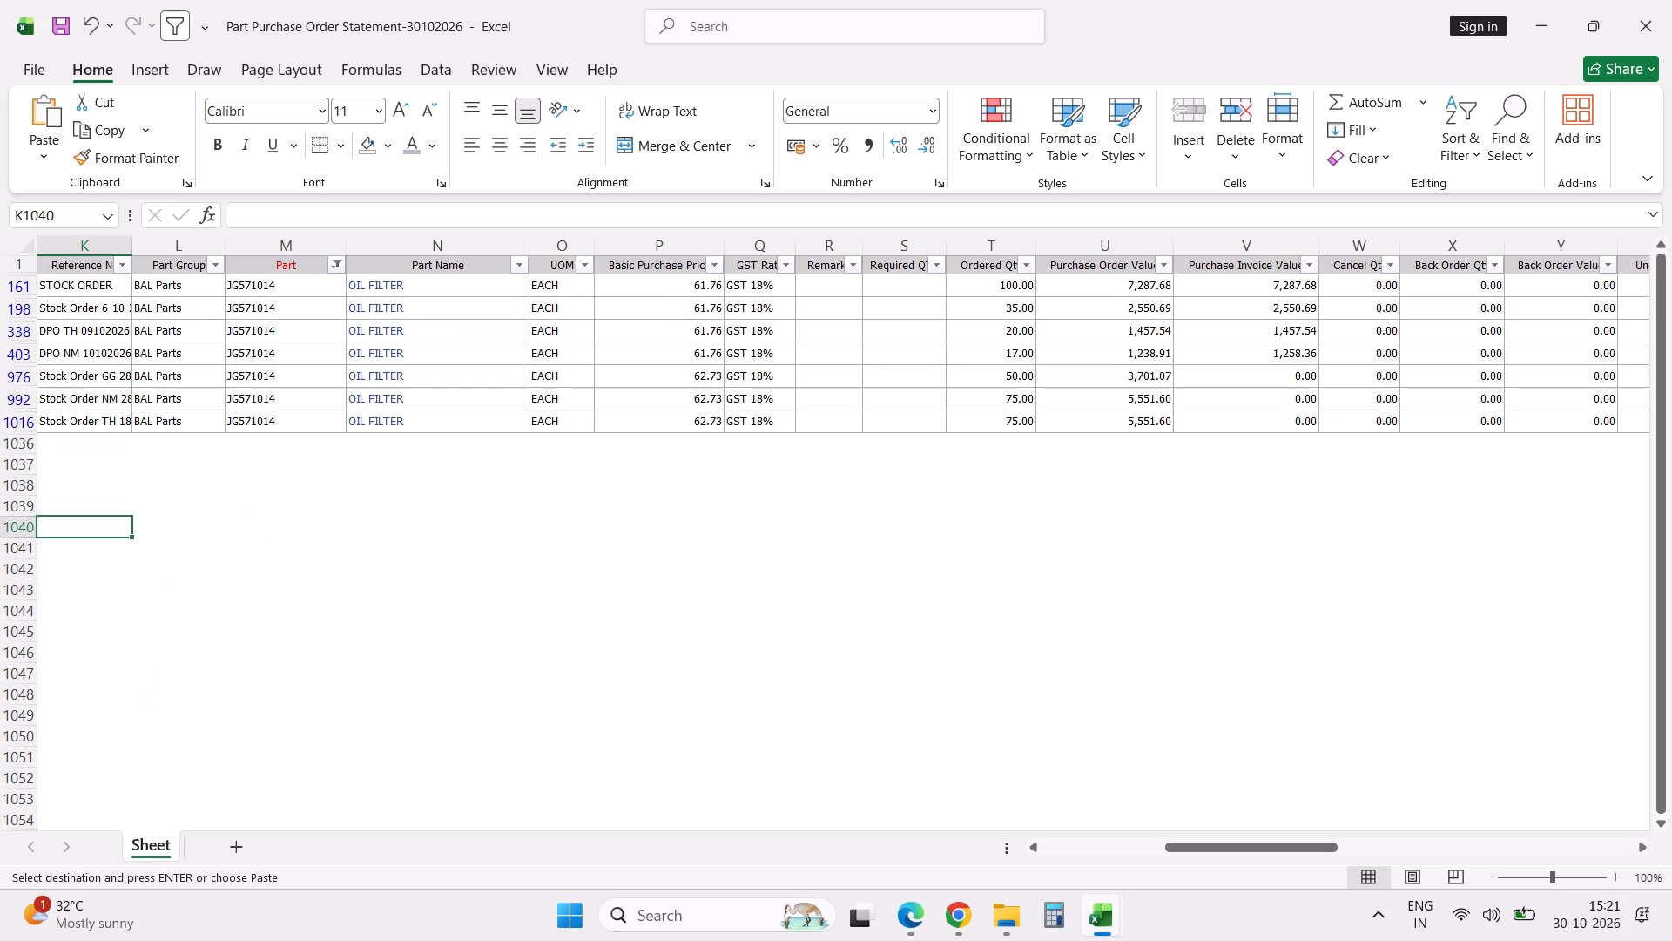
Examine the pending JG571014 order rows from Ordered Qty across to GRN Qty, picking out the undispatched and in-transit quantities.
{"action": "left_click", "coordinate": [1093, 379]}
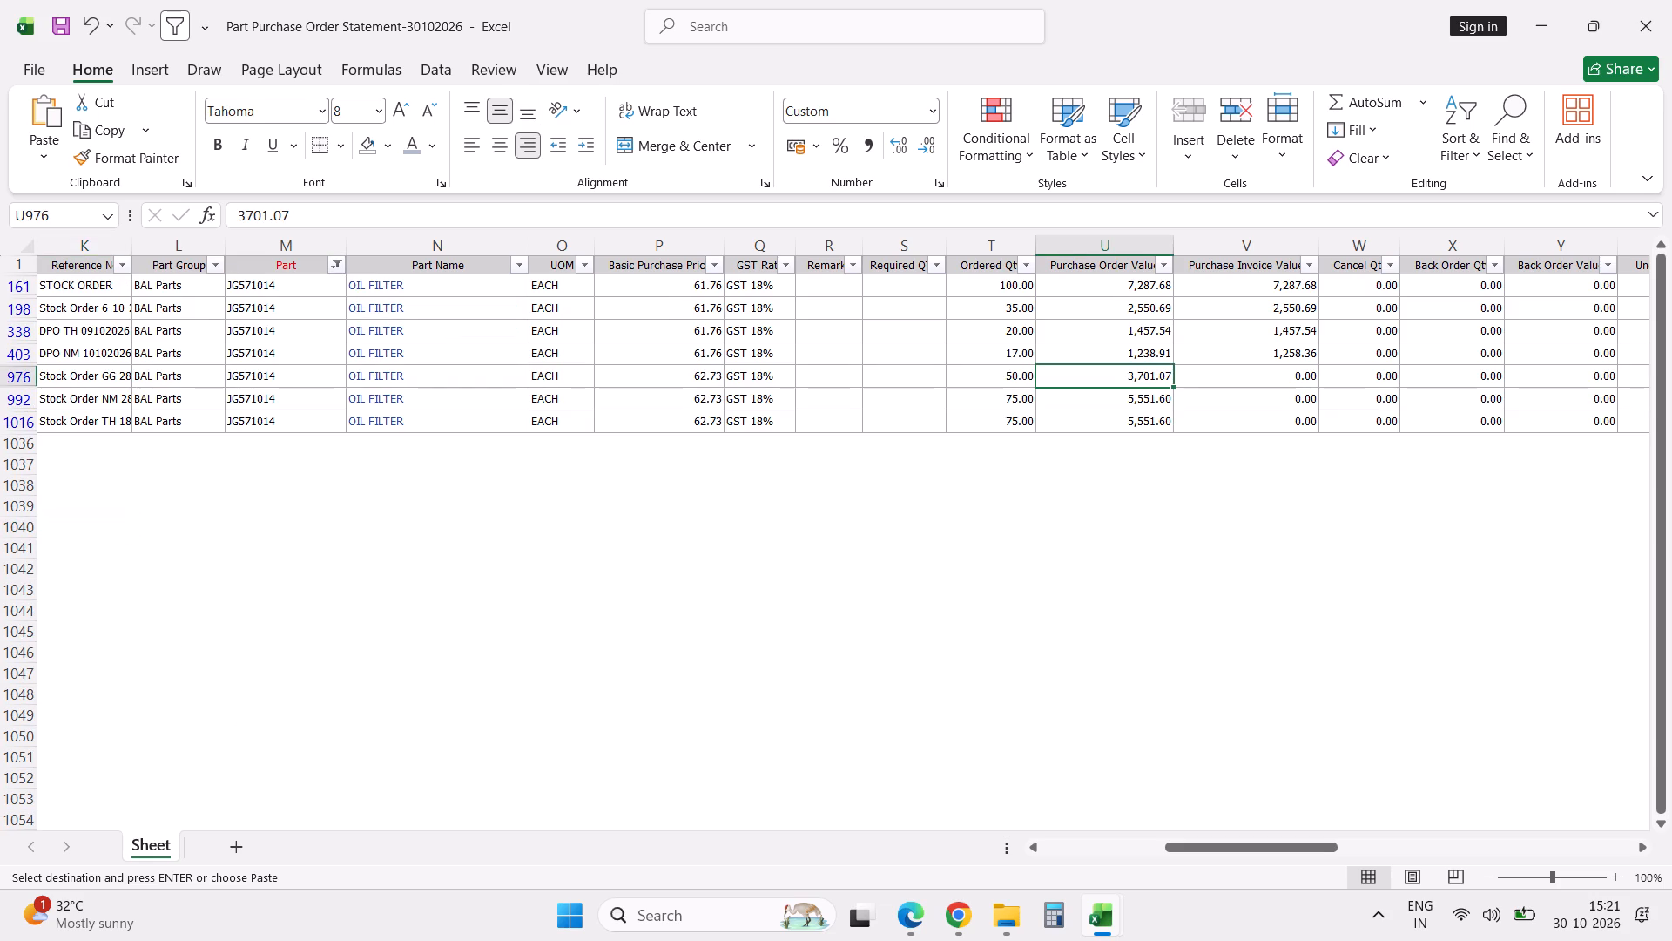
{"action": "left_click", "coordinate": [1017, 380]}
{"action": "key", "text": "shift+Down"}
{"action": "key", "text": "shift+Down"}
{"action": "key", "text": "Right"}
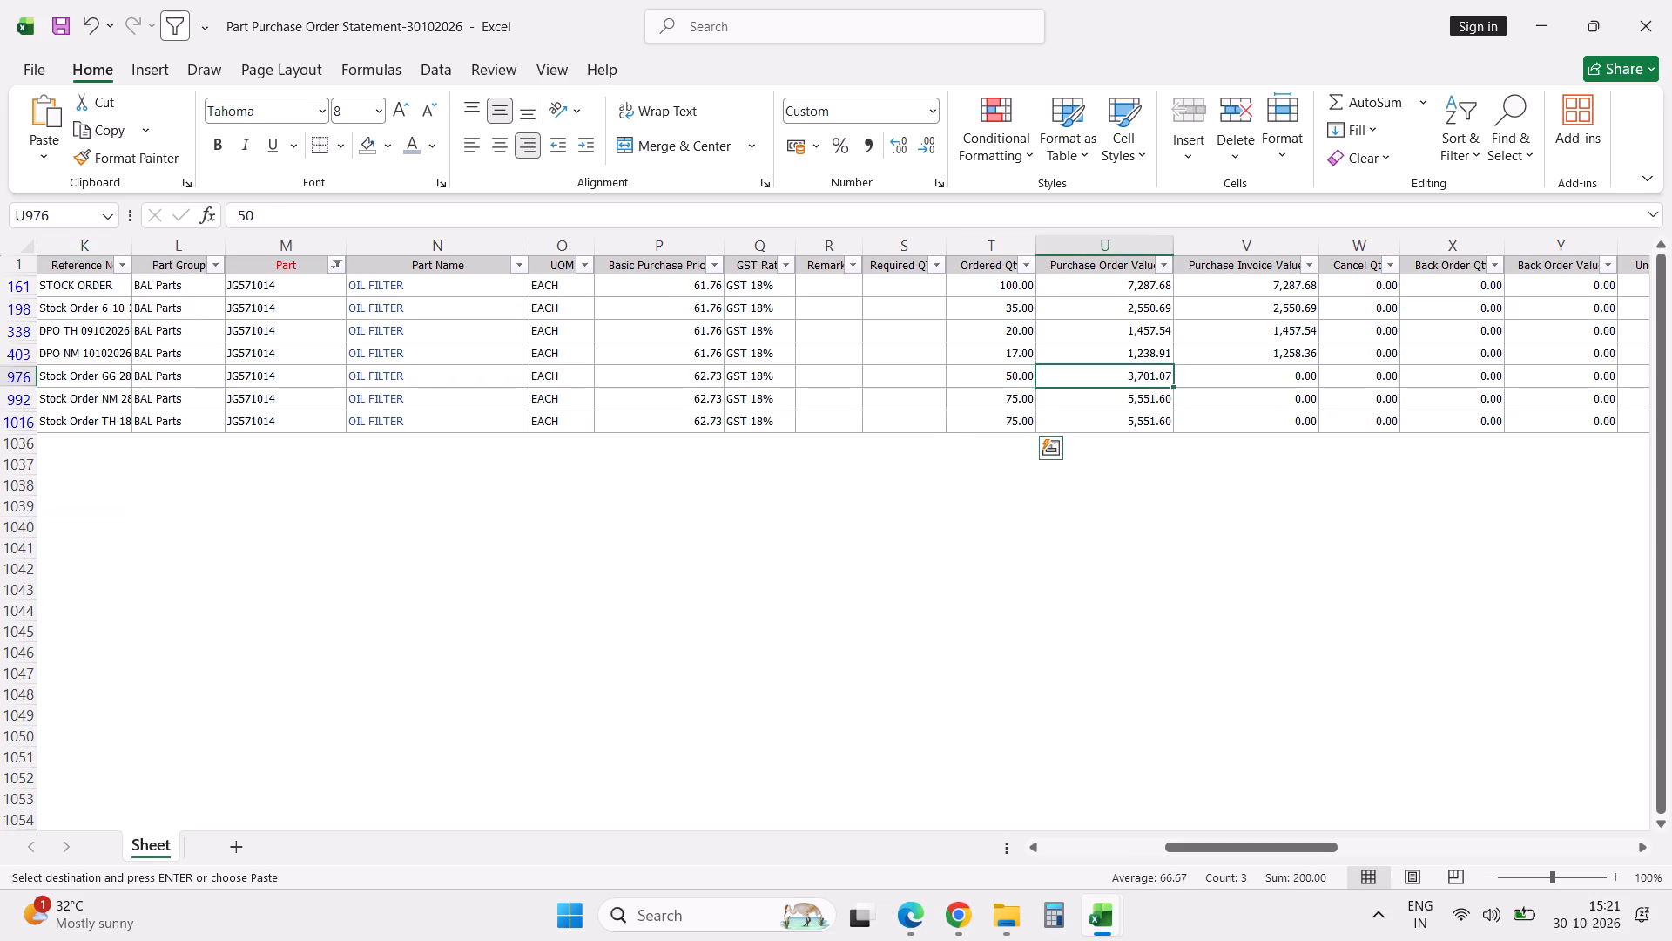
{"action": "key", "text": "Right"}
{"action": "key", "text": "Right"}
{"action": "key", "text": "Right"}
{"action": "key", "text": "Right"}
{"action": "key", "text": "Right"}
{"action": "key", "text": "Right"}
{"action": "key", "text": "Right"}
{"action": "key", "text": "Right"}
{"action": "key", "text": "Right"}
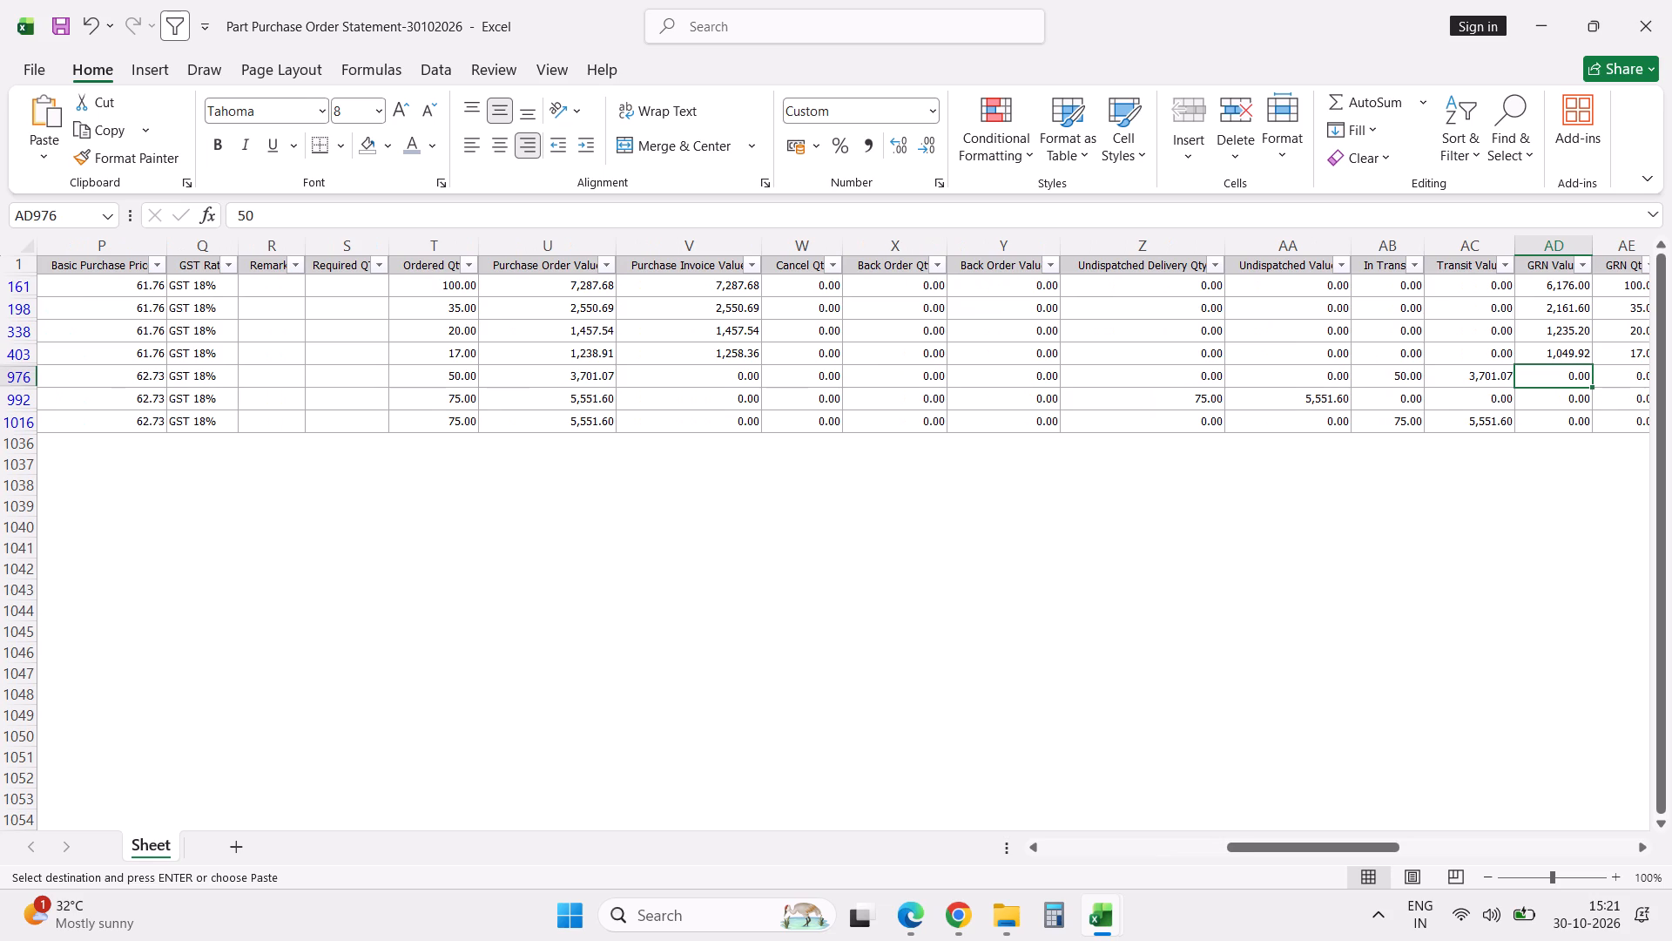
{"action": "key", "text": "Right"}
{"action": "key", "text": "Right"}
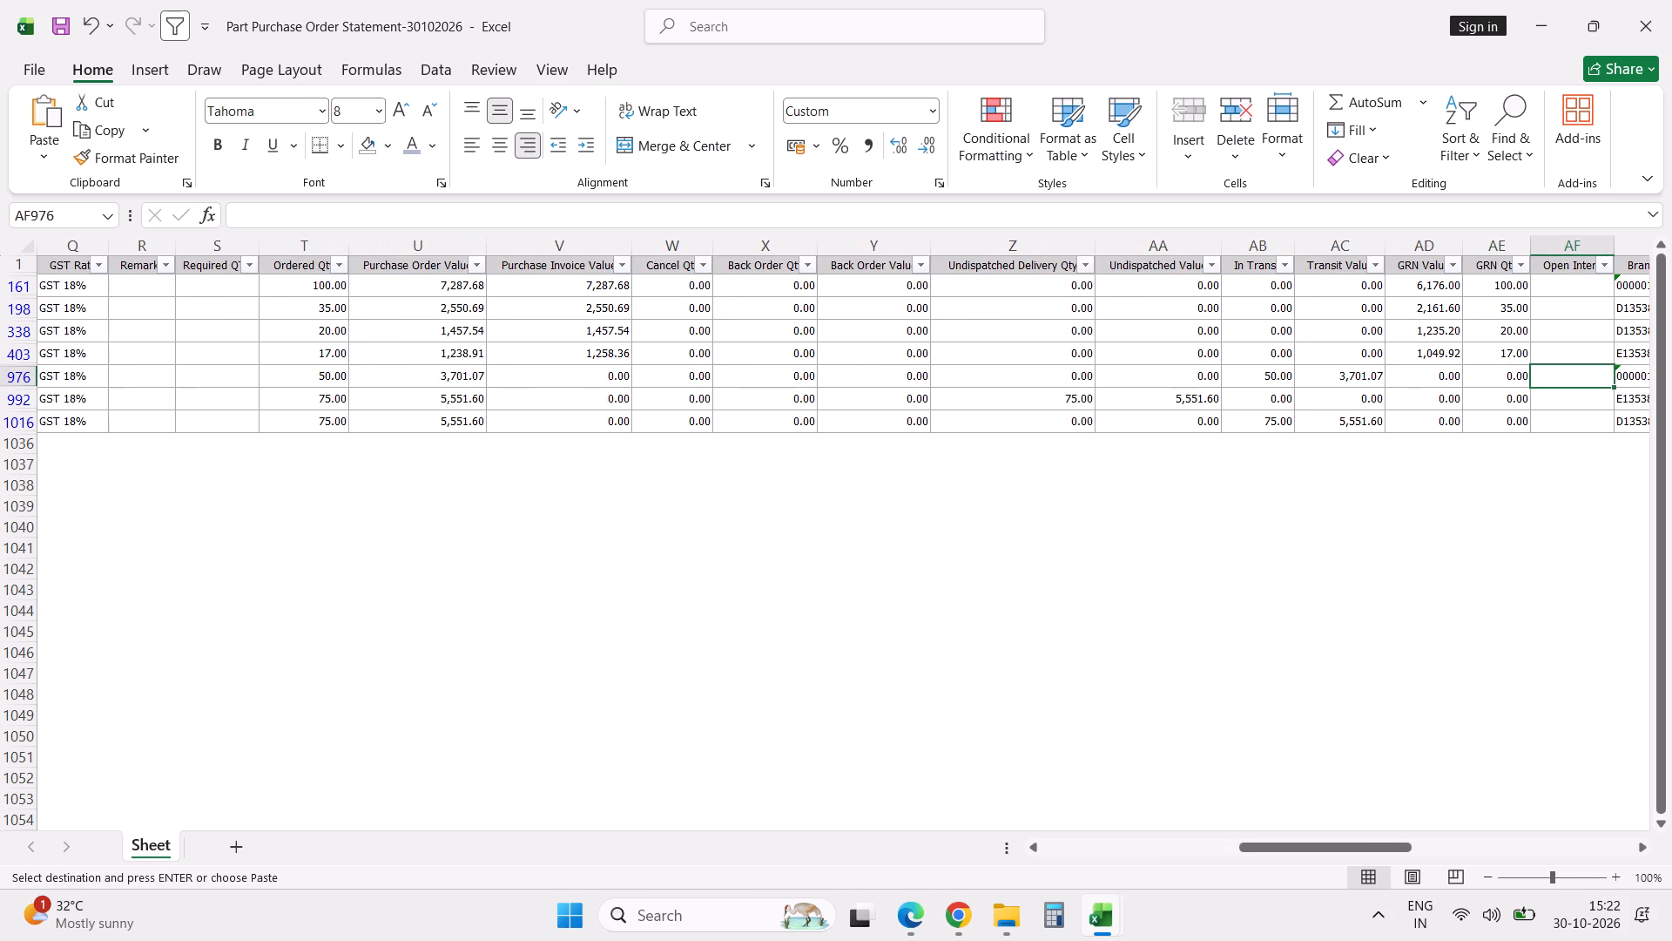
{"action": "left_click", "coordinate": [1077, 396]}
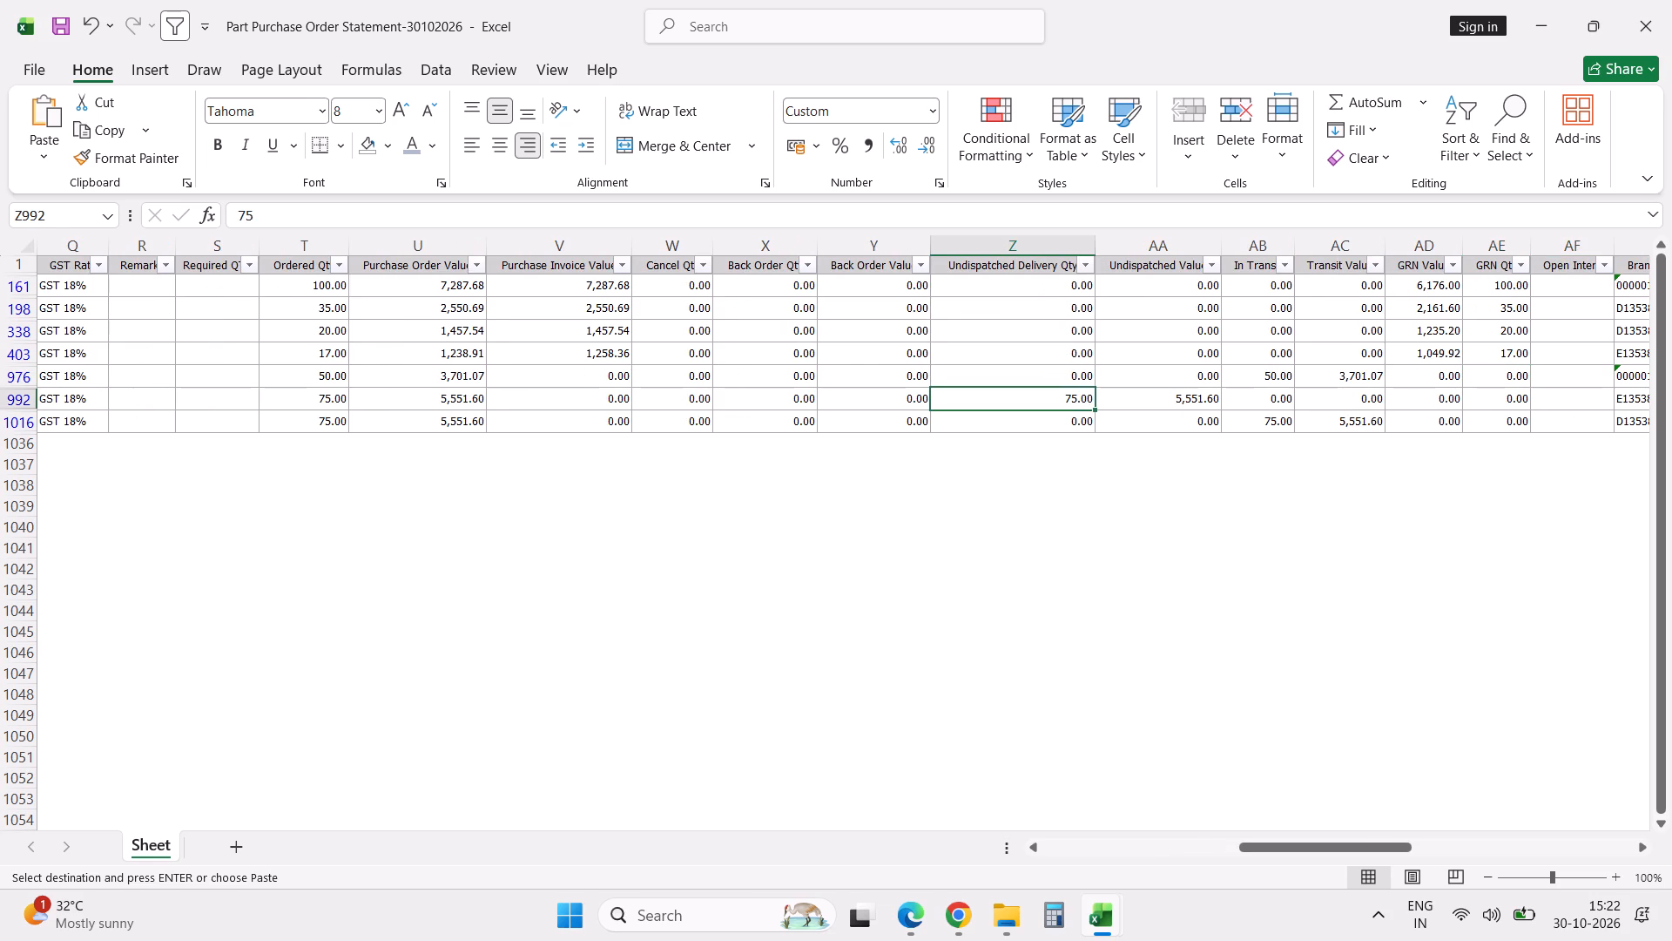
{"action": "left_click", "coordinate": [1257, 371], "text": "ctrl"}
{"action": "left_click", "coordinate": [1264, 415], "text": "ctrl"}
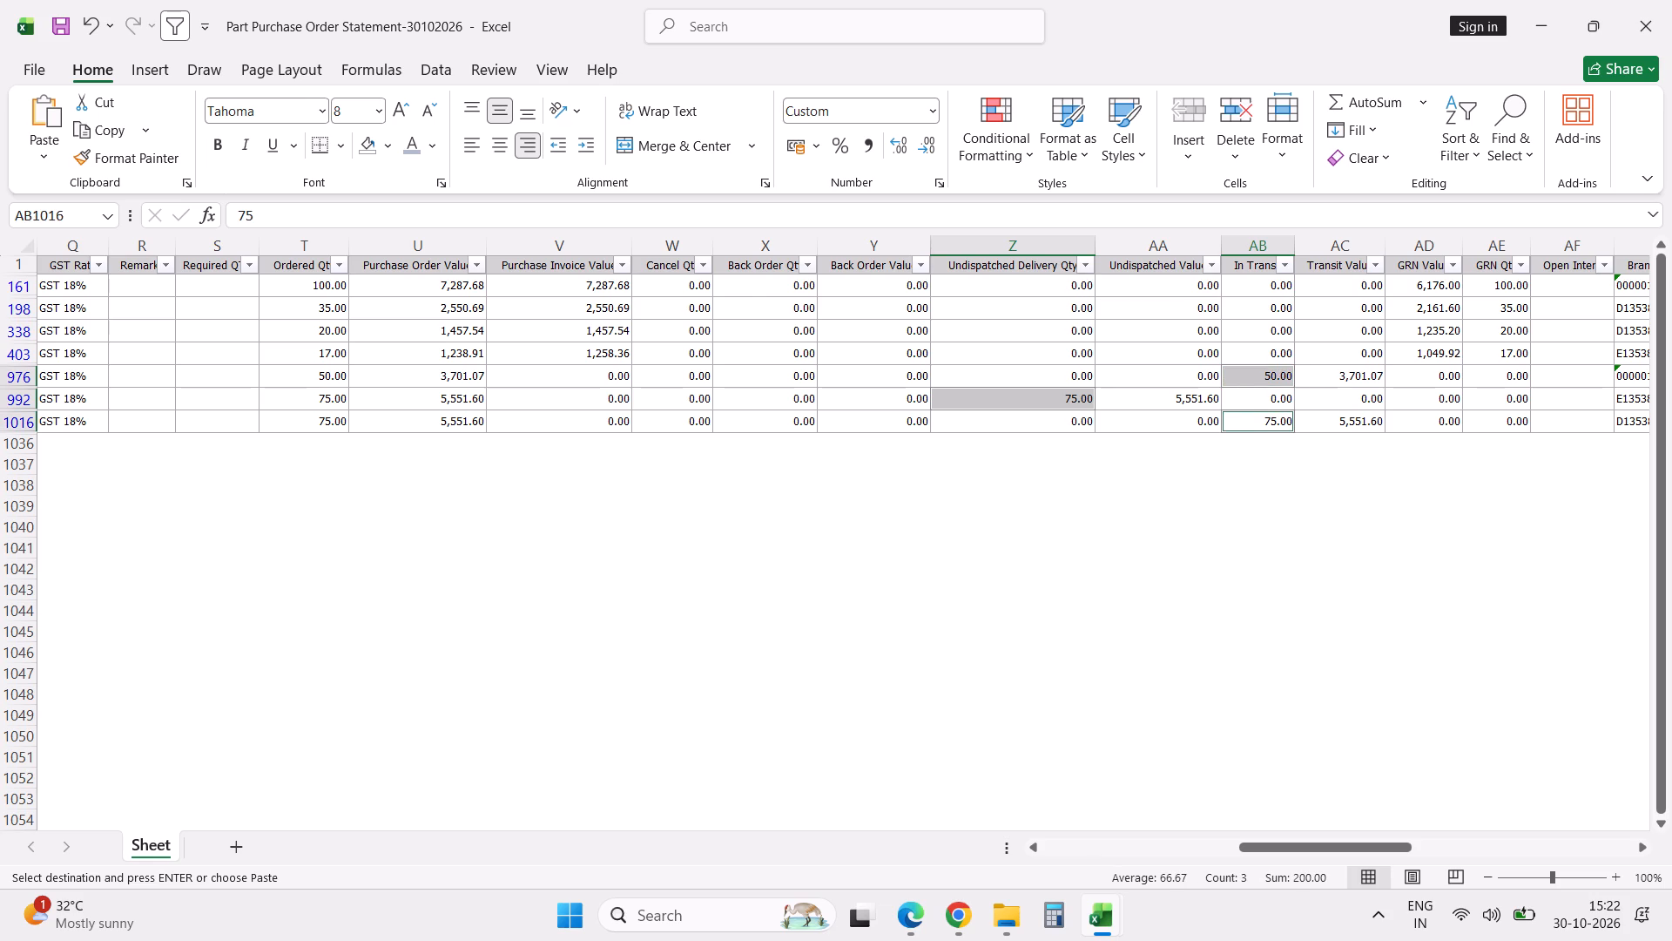
Set the InTransit quantity of part JG571014, OIL FILTER, to 200 in the New AMC_ABC workbook.
{"action": "key", "text": "alt+Tab"}
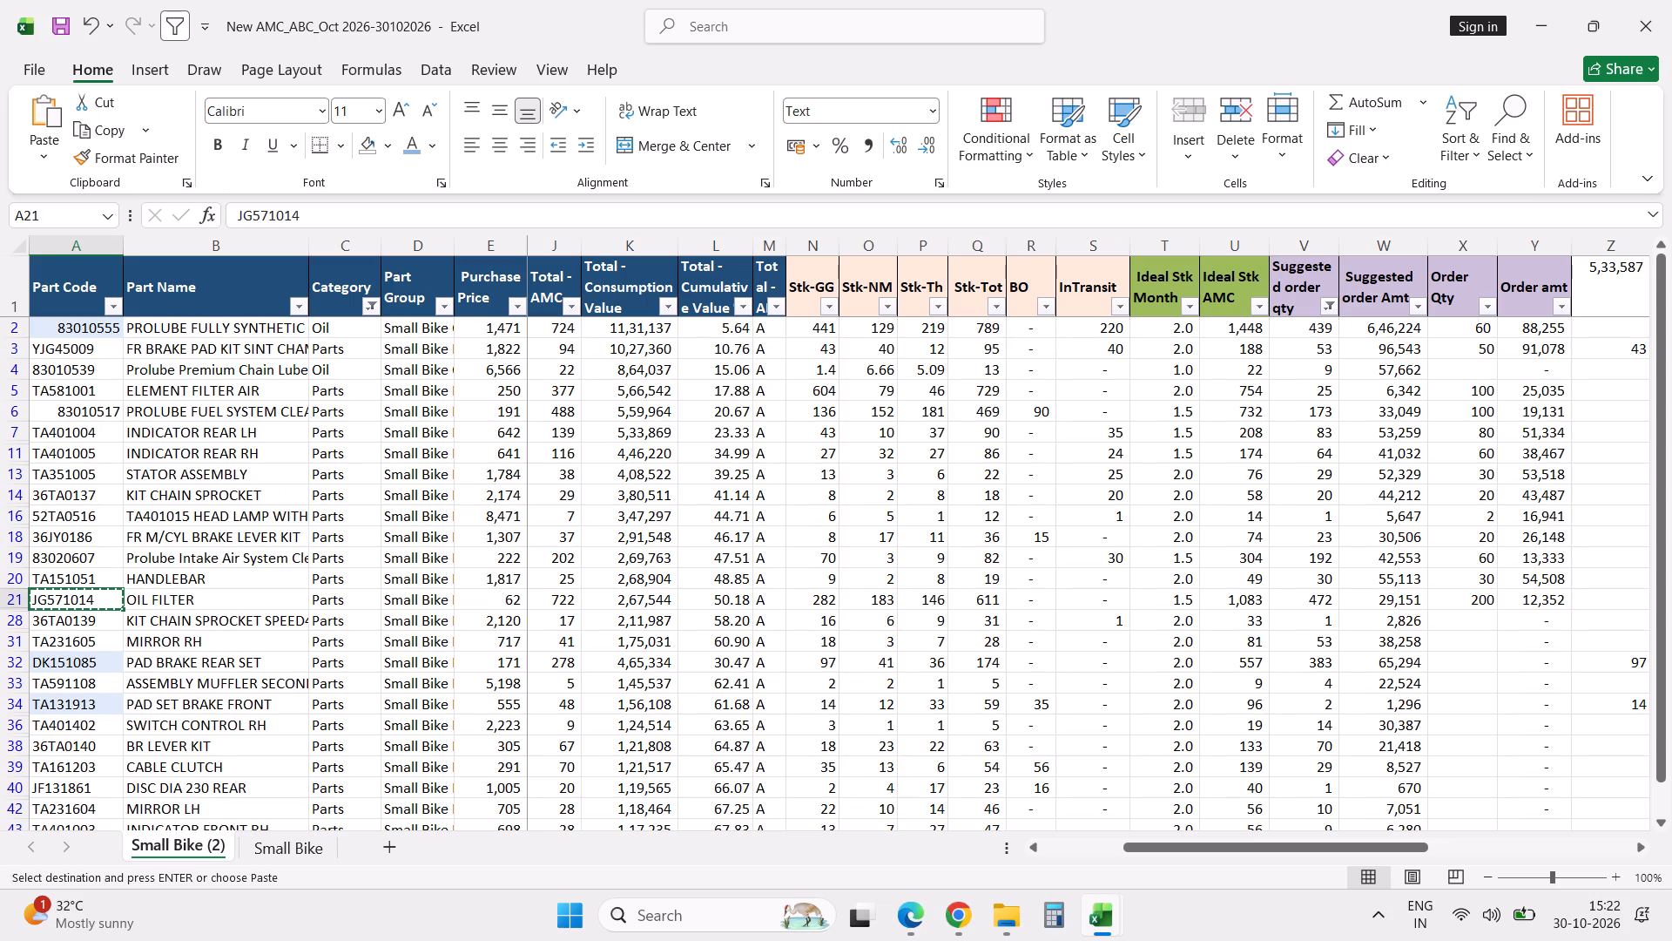
{"action": "left_click", "coordinate": [1096, 602]}
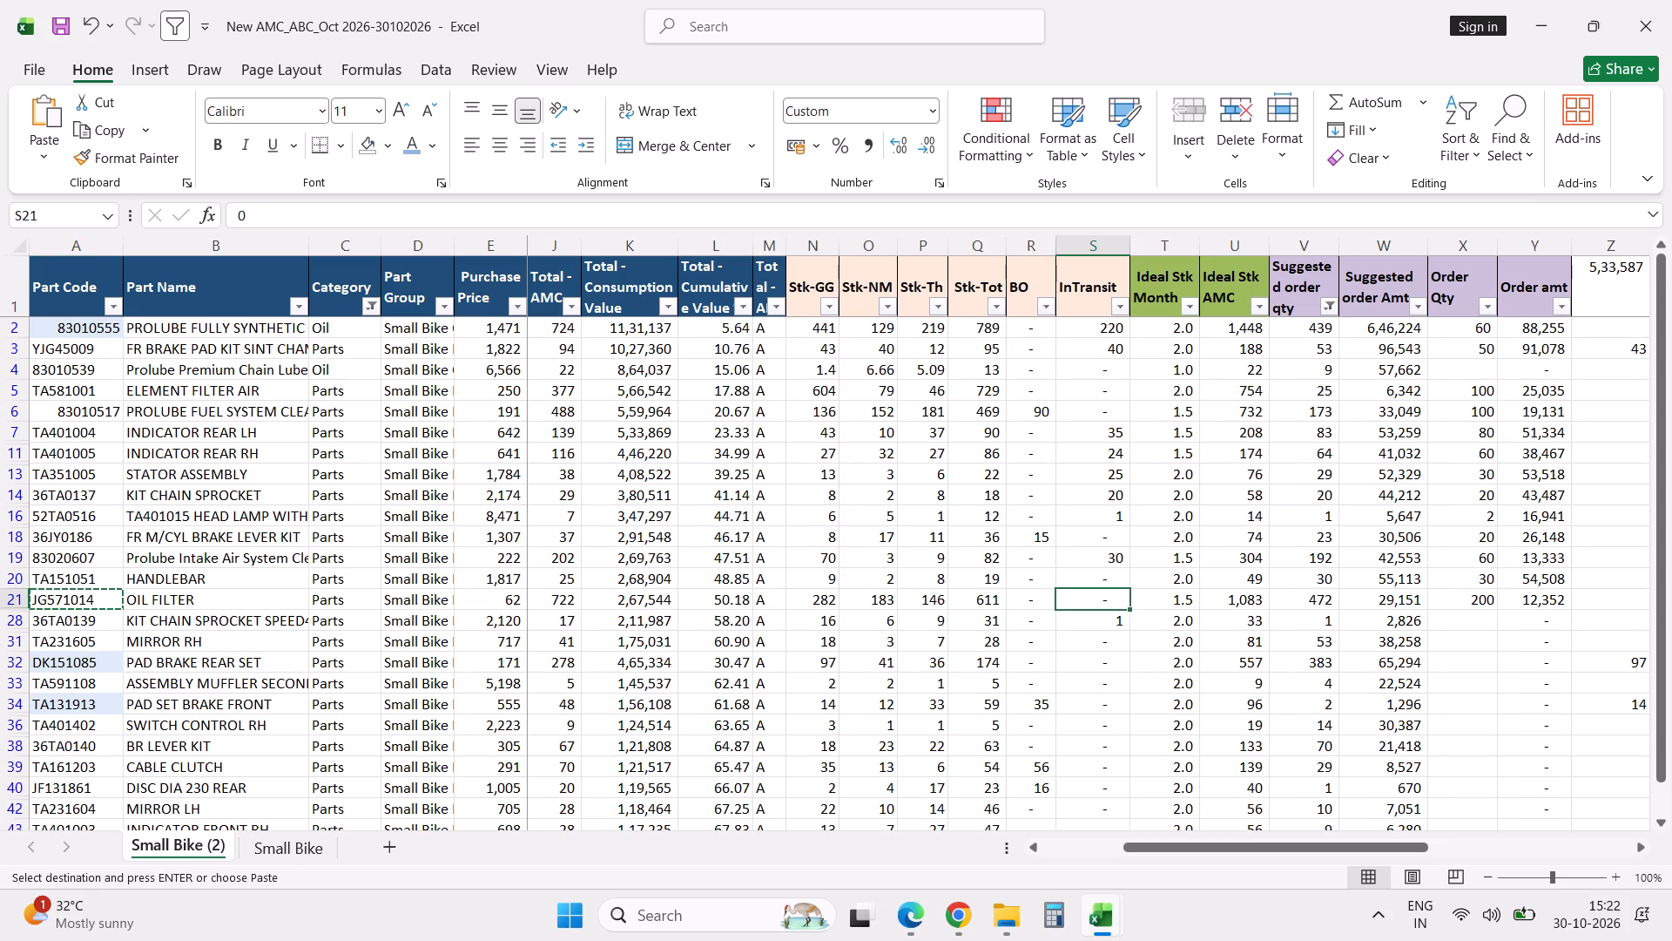
{"action": "type", "text": "200"}
{"action": "key", "text": "Tab"}
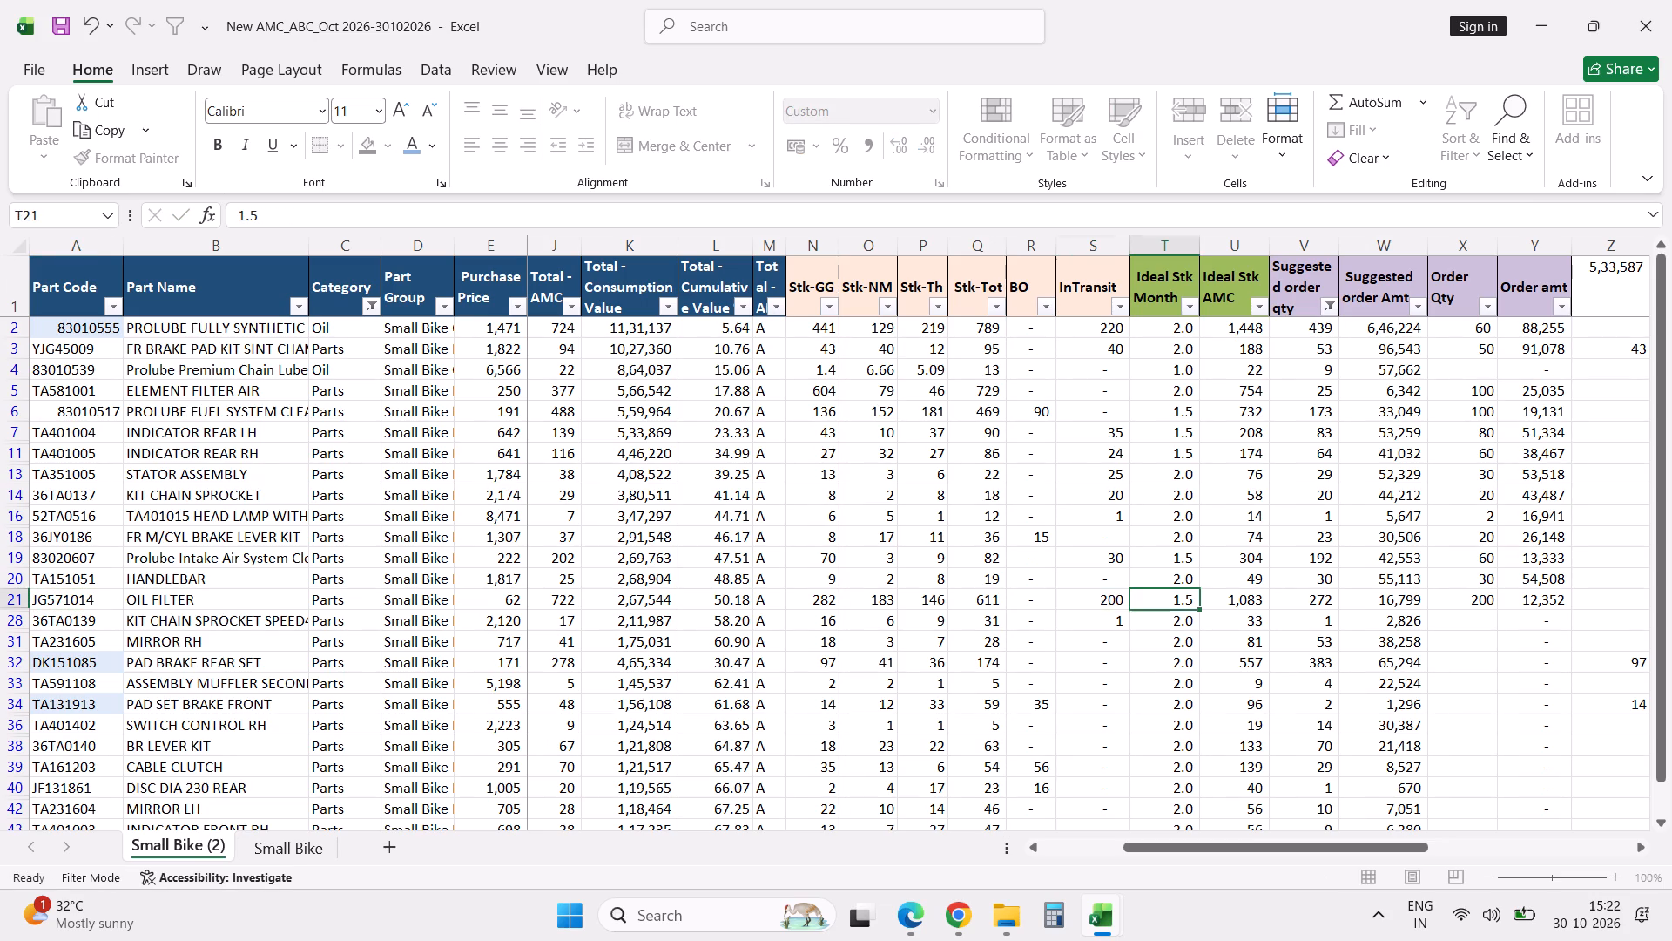
Change the Order Qty of part JG571014 to 60 and save the workbook.
{"action": "key", "text": "Right"}
{"action": "key", "text": "Right"}
{"action": "key", "text": "Right"}
{"action": "key", "text": "Right"}
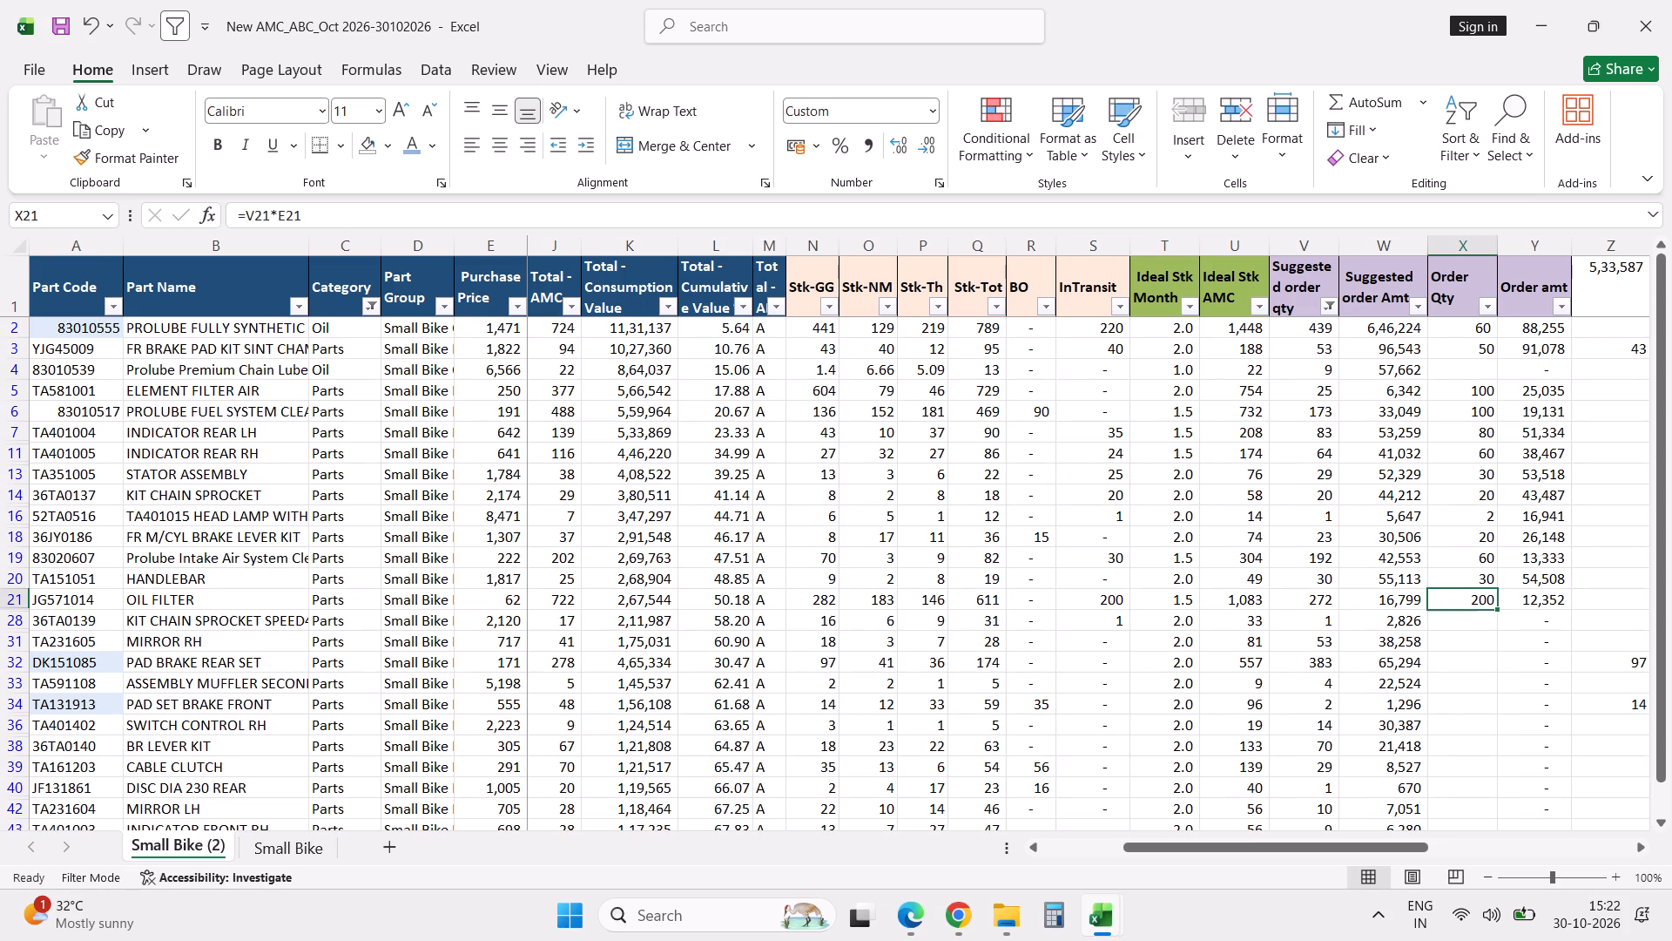
{"action": "type", "text": "60"}
{"action": "key", "text": "Return"}
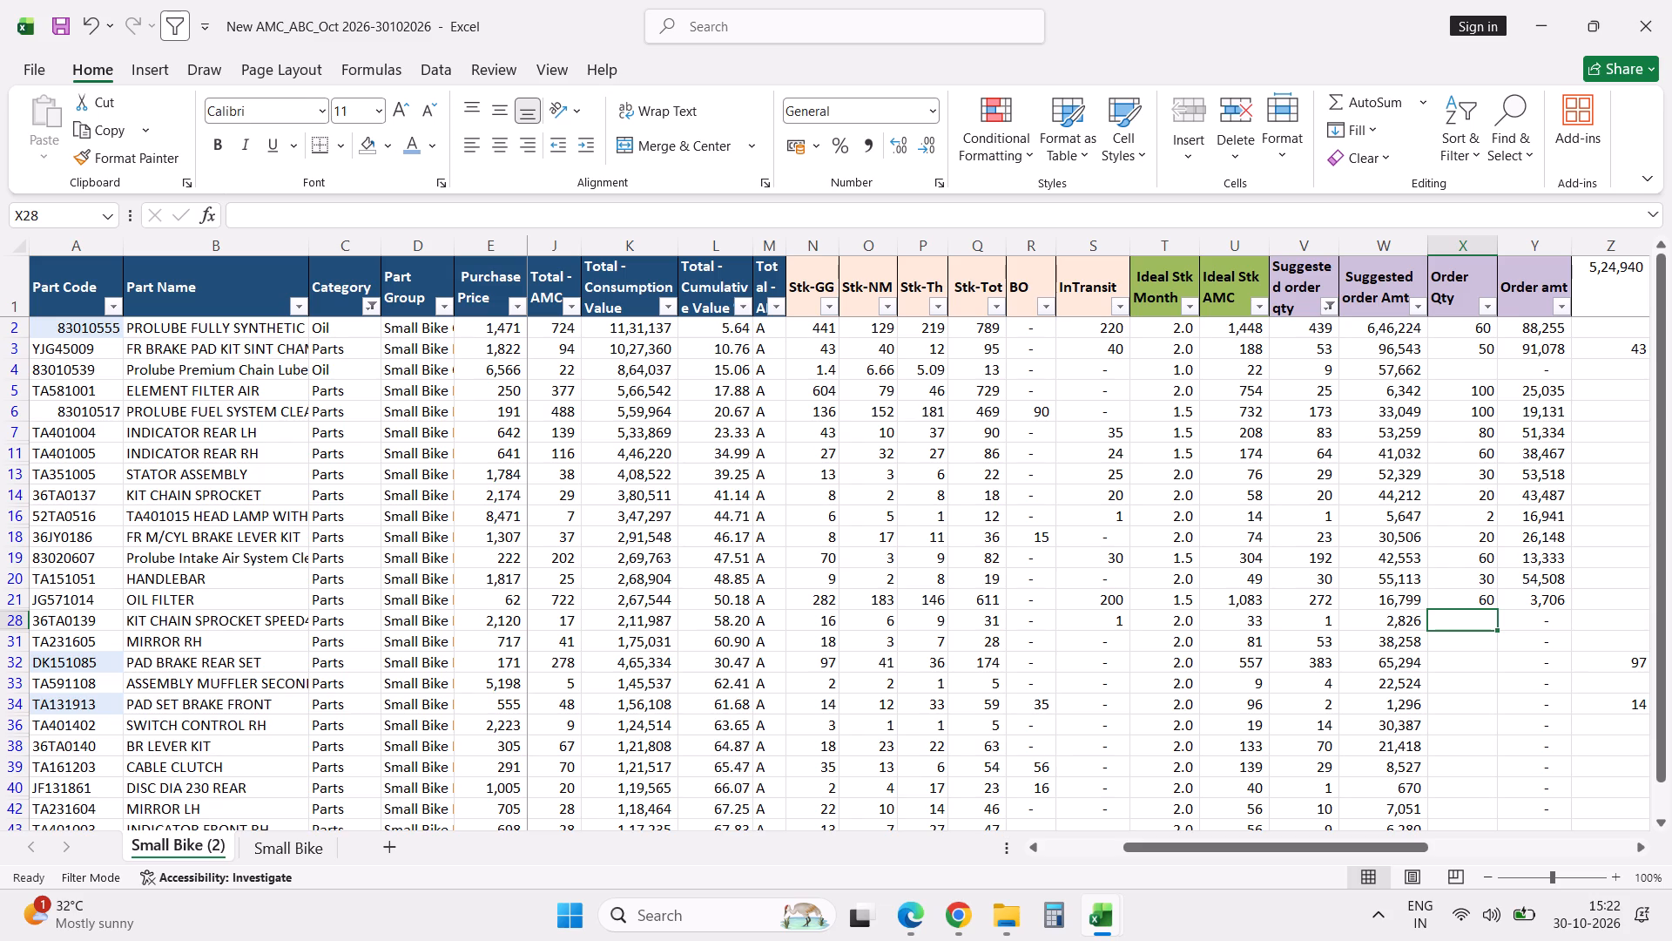
{"action": "key", "text": "ctrl+s"}
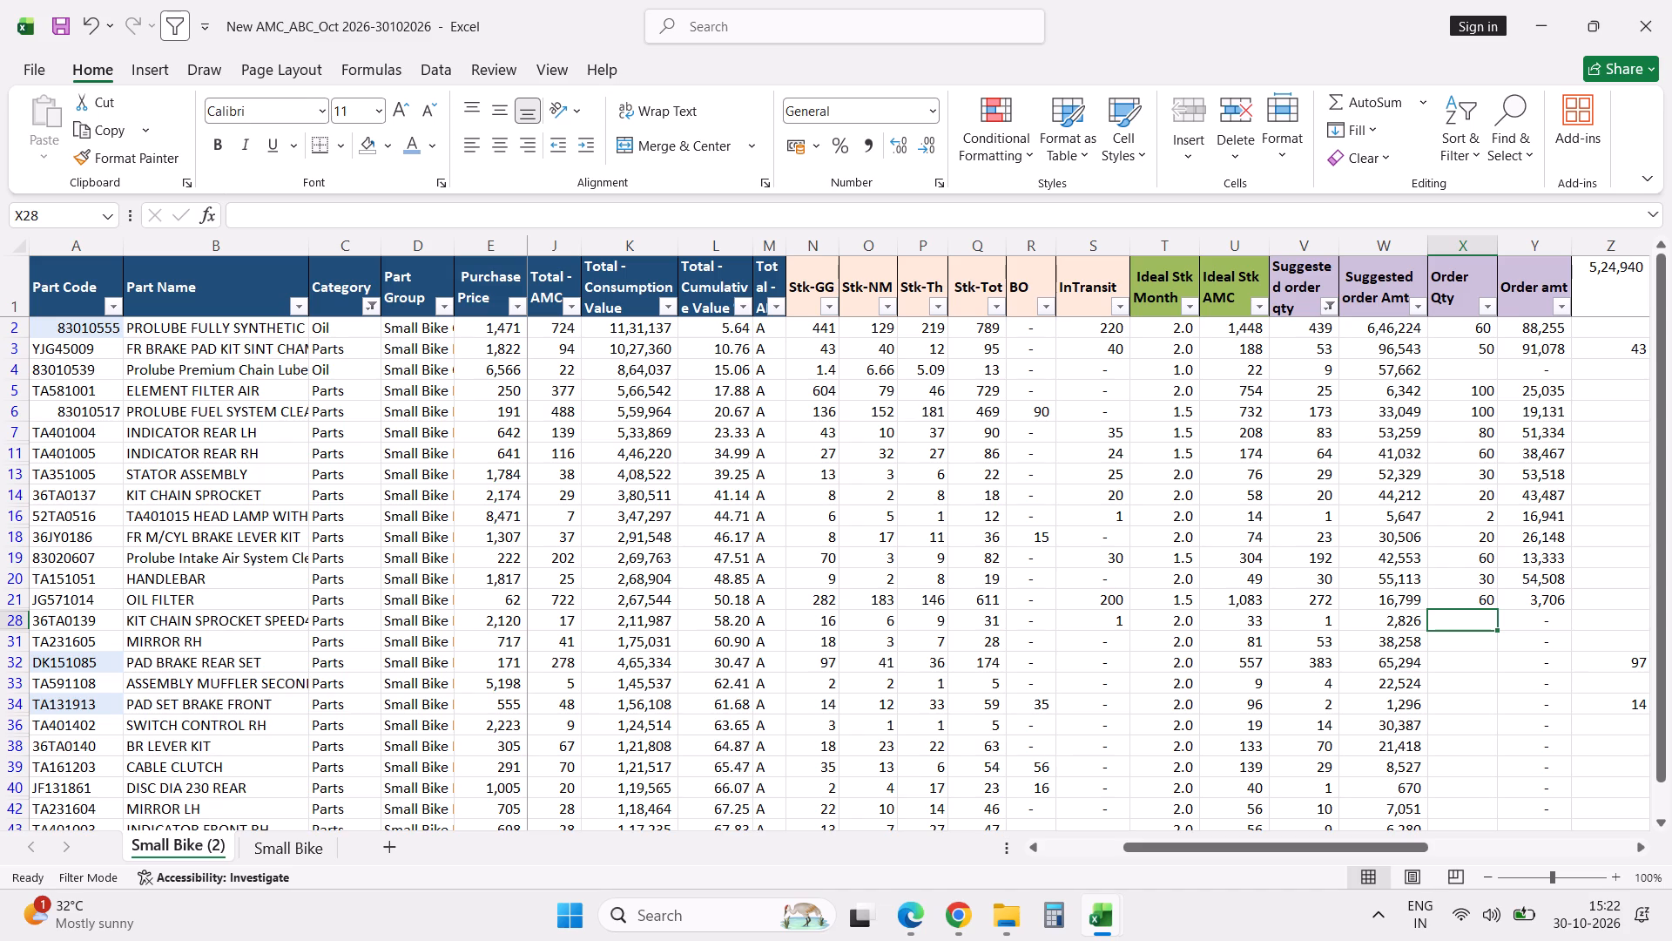
Filter the Part column of the Part Purchase Order Statement workbook to part code TA231605, copied from the MIRROR RH row.
{"action": "key", "text": "Down"}
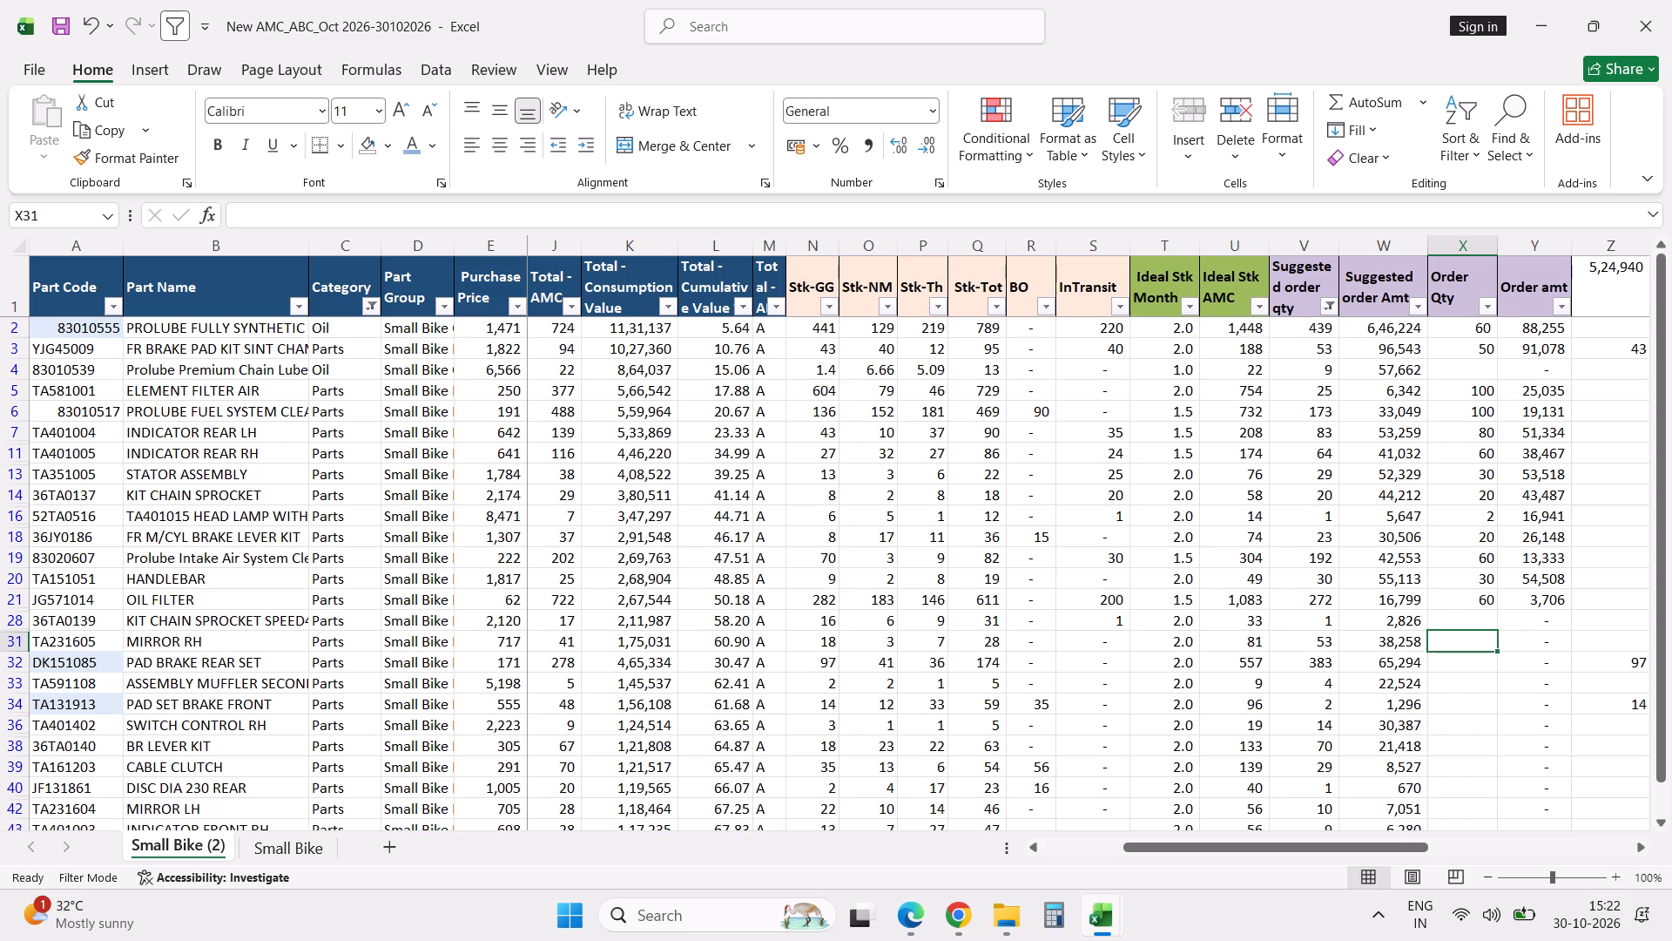
{"action": "left_click", "coordinate": [78, 640]}
{"action": "key", "text": "ctrl+c"}
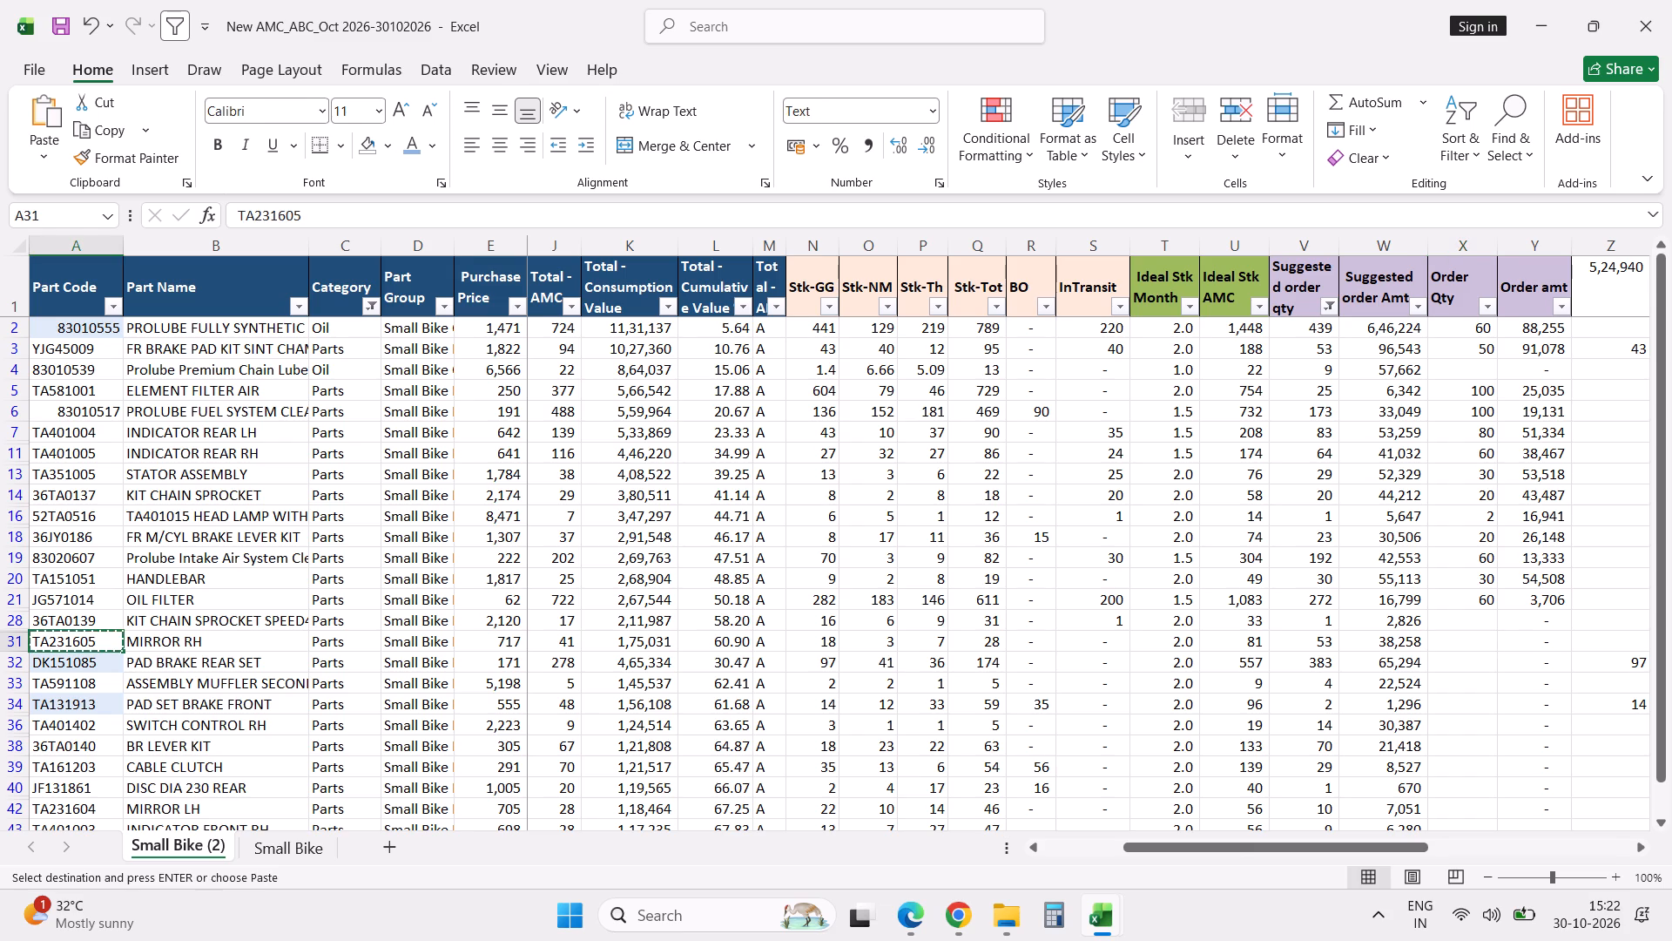
{"action": "key", "text": "alt+Tab"}
{"action": "left_click", "coordinate": [291, 459]}
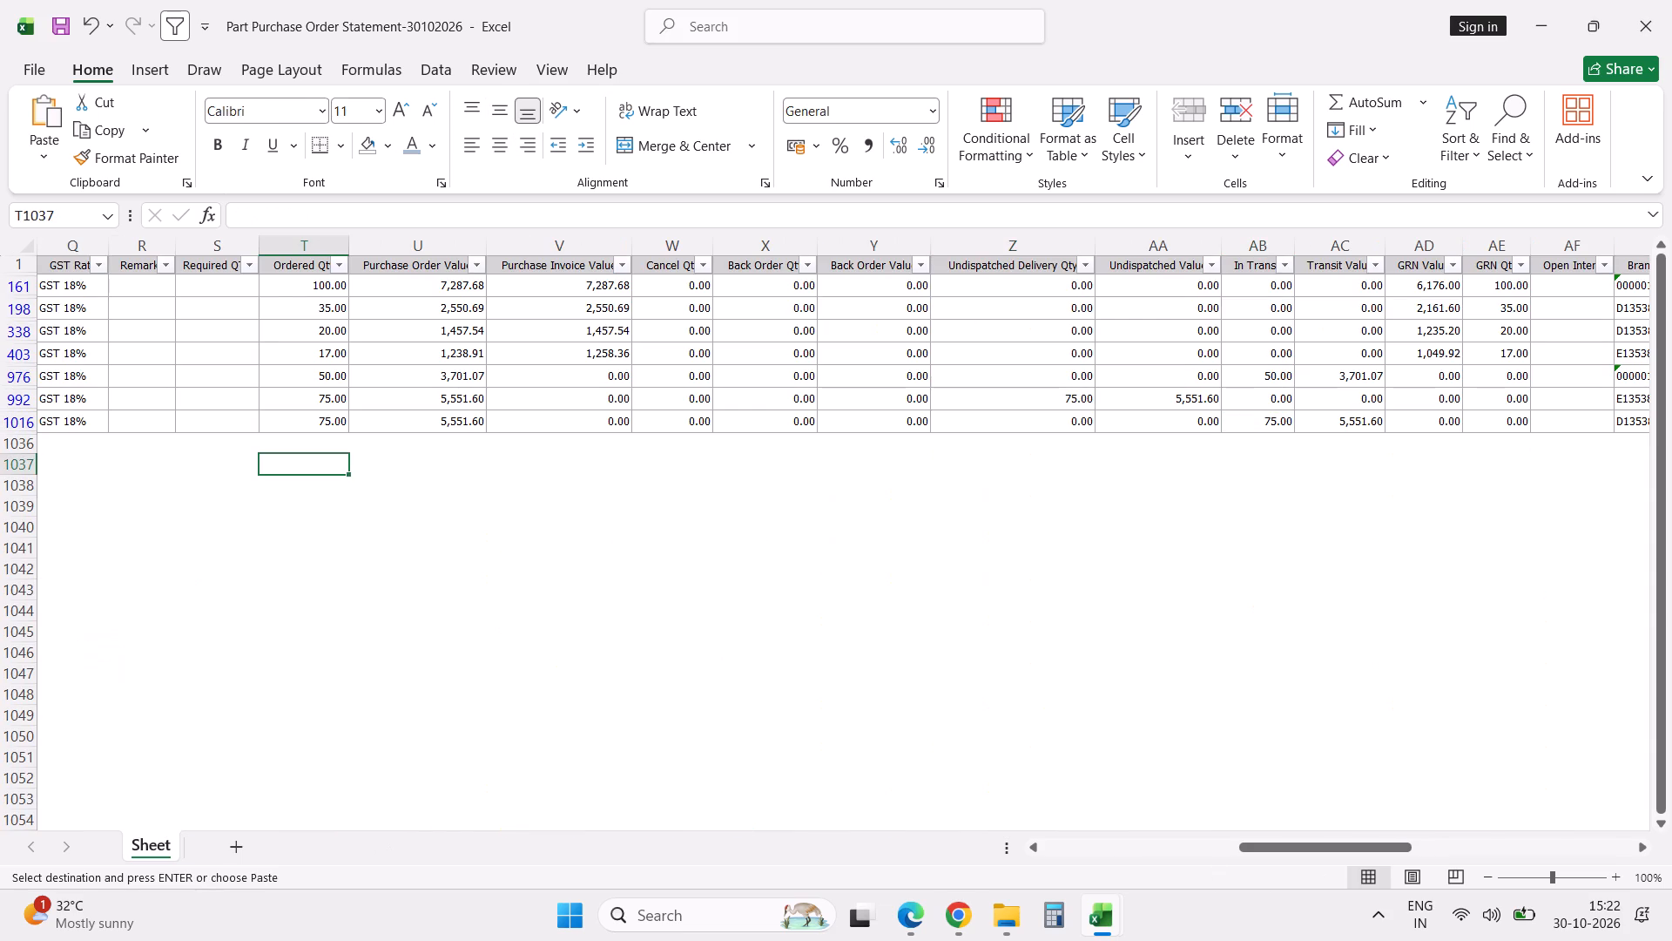
{"action": "key", "text": "Left"}
{"action": "key", "text": "Left"}
{"action": "key", "text": "Left"}
{"action": "key", "text": "Left"}
{"action": "key", "text": "Left"}
{"action": "key", "text": "Left"}
{"action": "key", "text": "Left"}
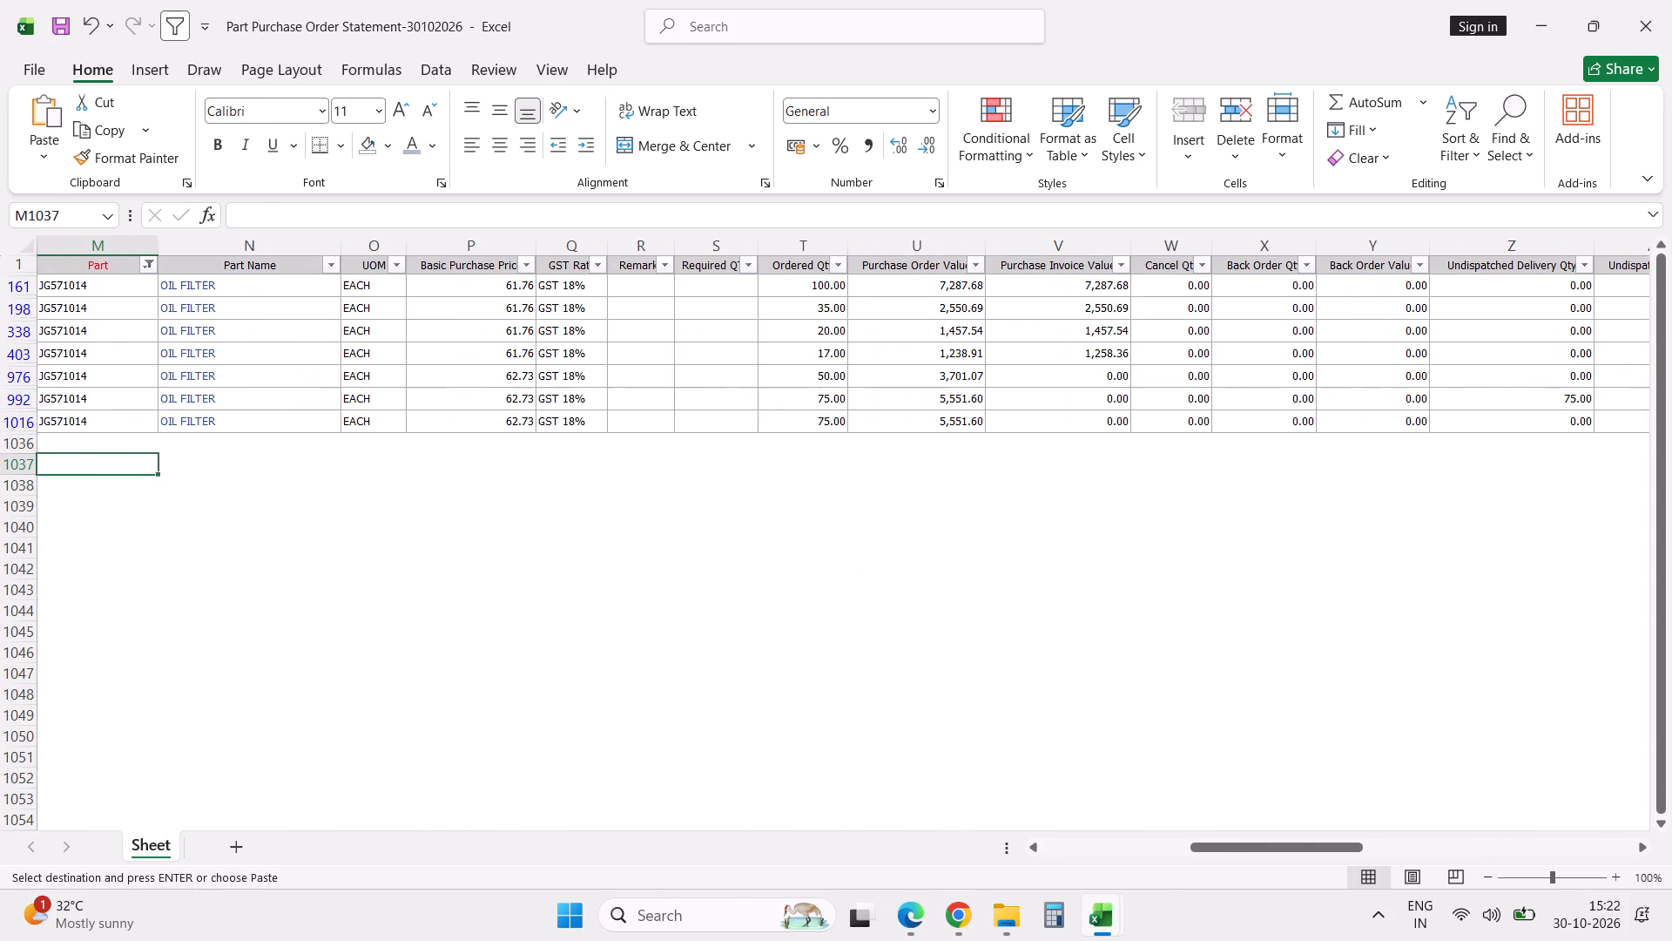
{"action": "left_click", "coordinate": [145, 261]}
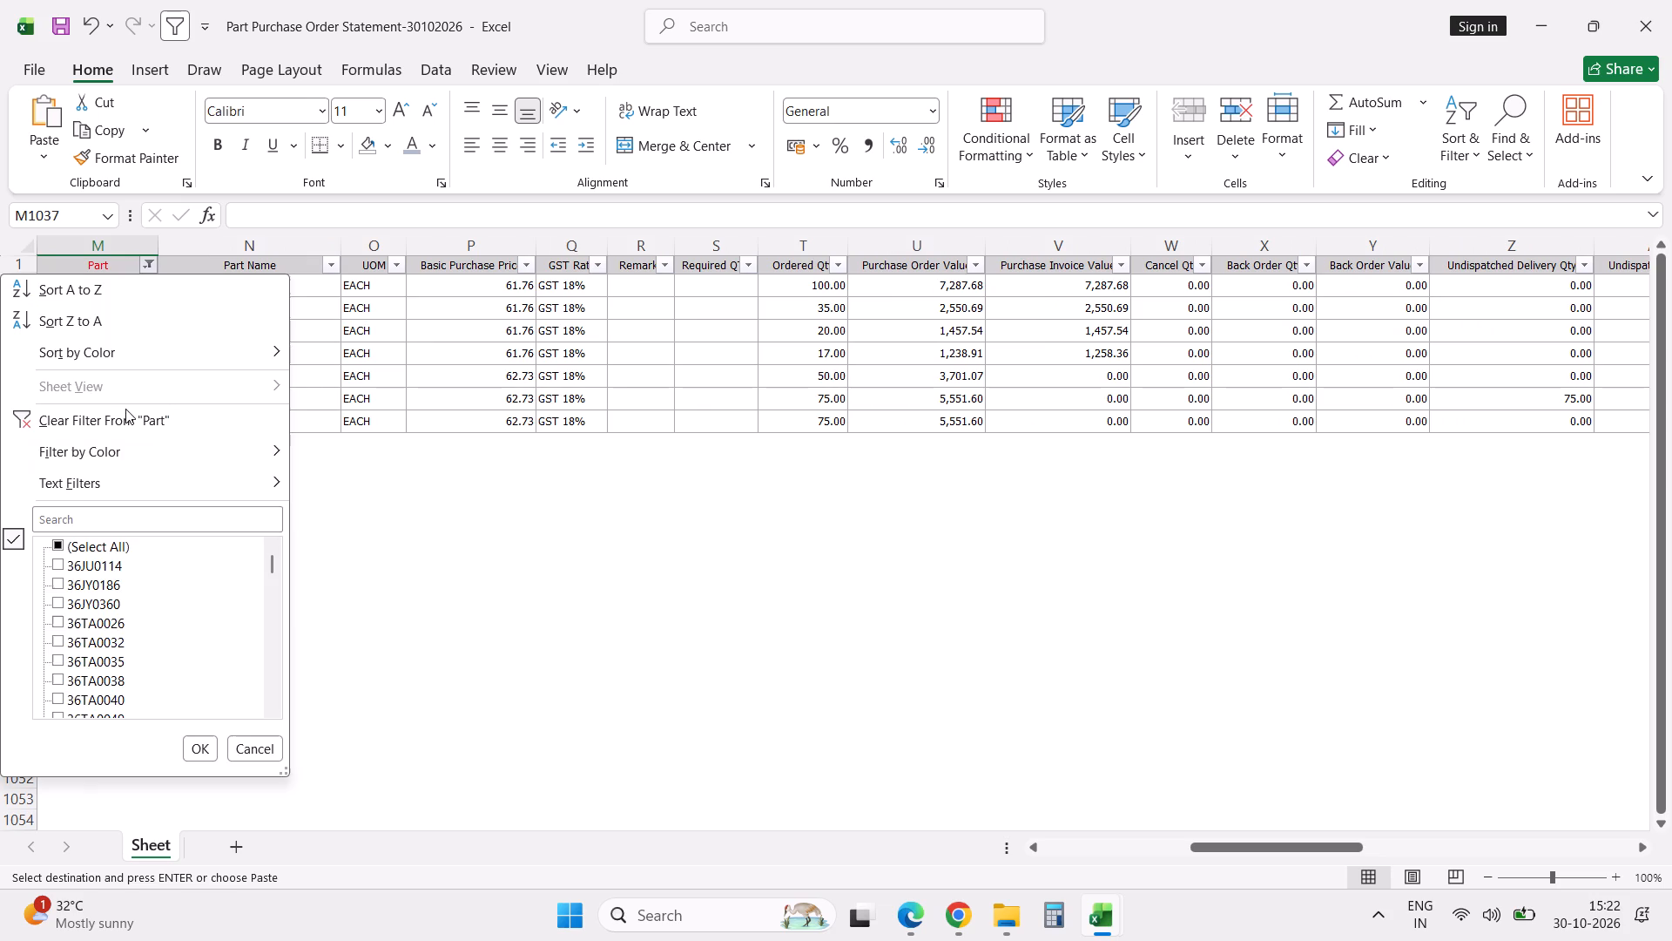
{"action": "left_click", "coordinate": [138, 517]}
{"action": "key", "text": "ctrl+v"}
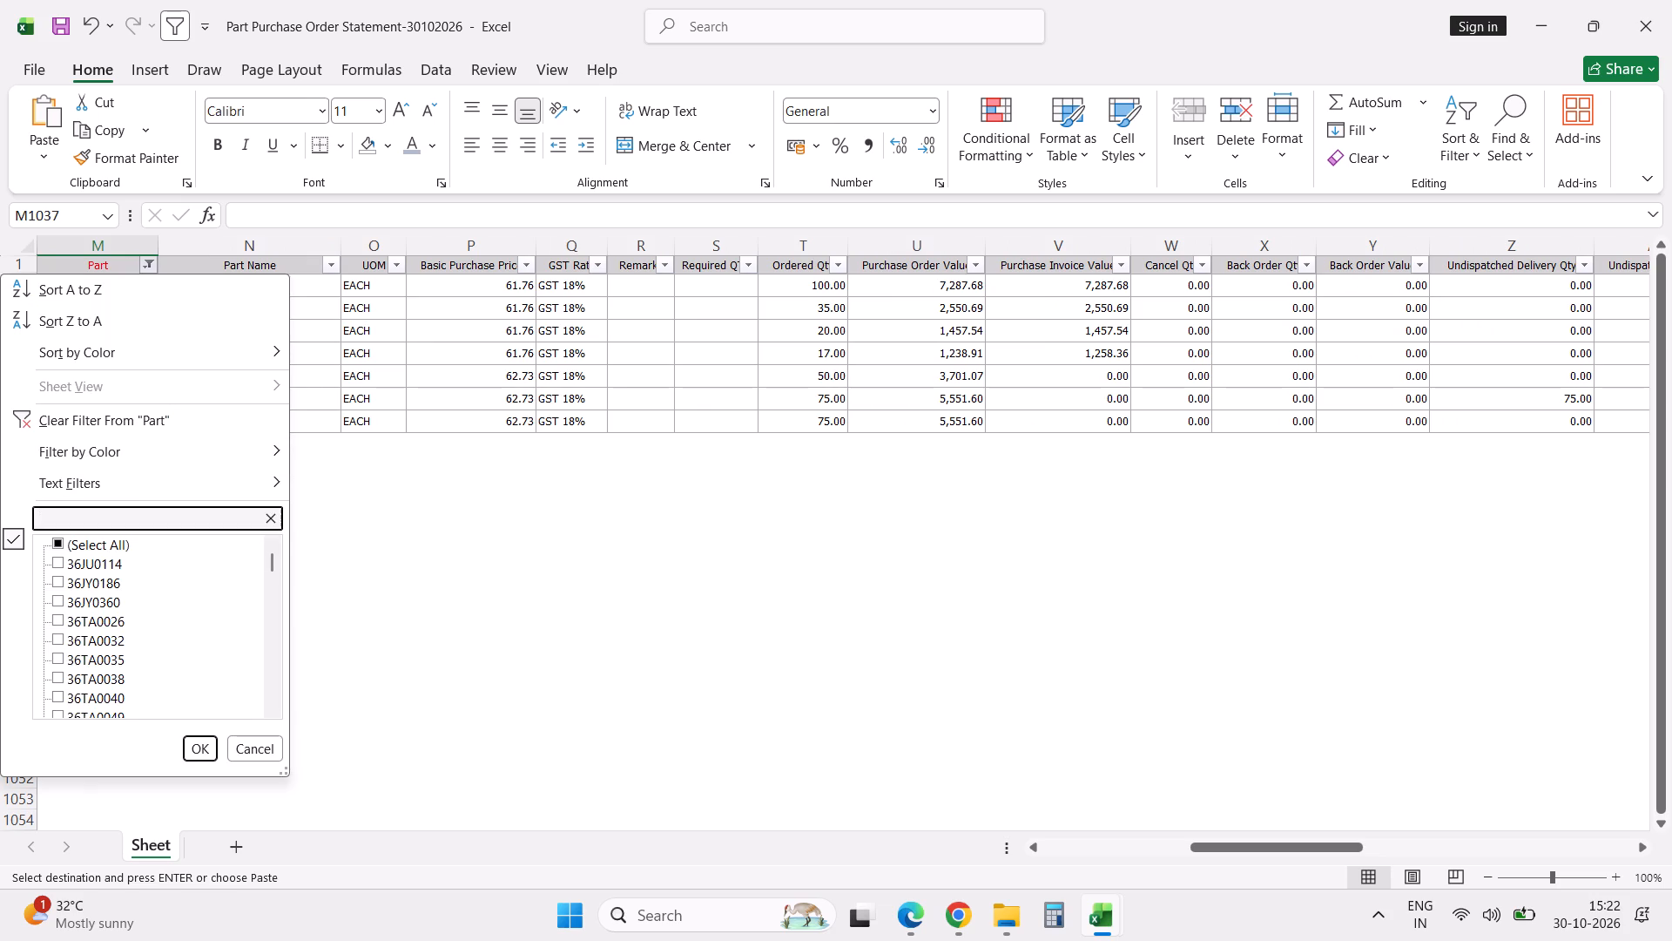
{"action": "key", "text": "Return"}
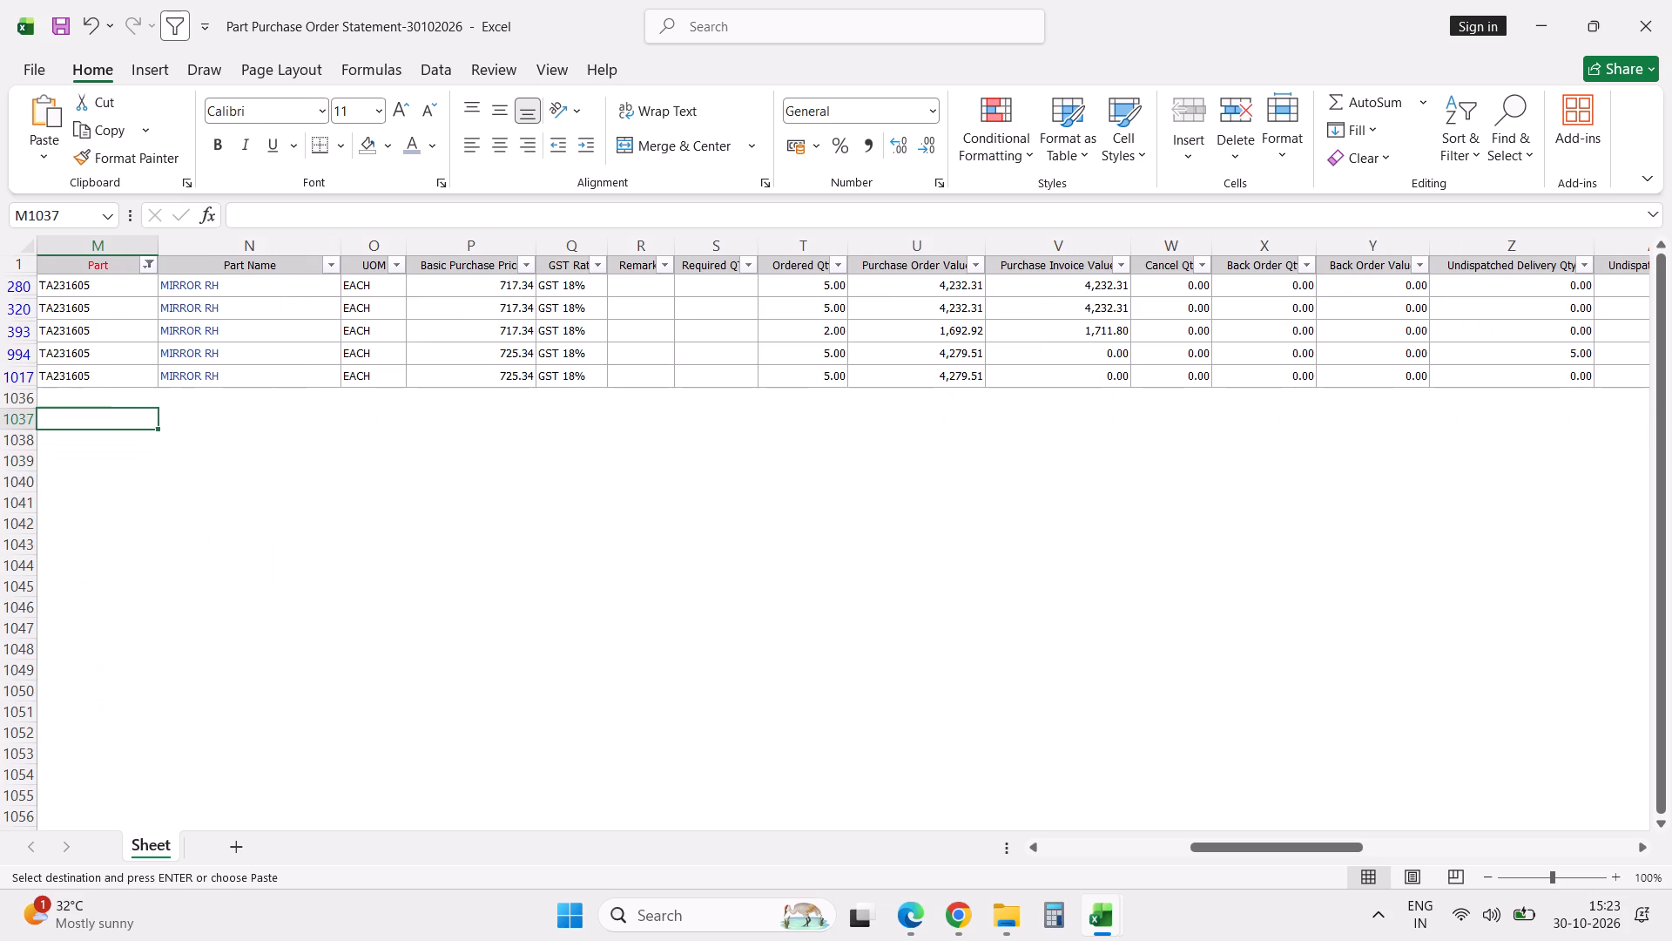
Examine the Ordered Qty through GRN Qty columns of the TA231605 order rows for undispatched and in-transit quantities.
{"action": "key", "text": "Up"}
{"action": "key", "text": "Up"}
{"action": "key", "text": "Right"}
{"action": "key", "text": "Right"}
{"action": "key", "text": "Right"}
{"action": "key", "text": "Right"}
{"action": "key", "text": "Right"}
{"action": "key", "text": "Right"}
{"action": "key", "text": "Right"}
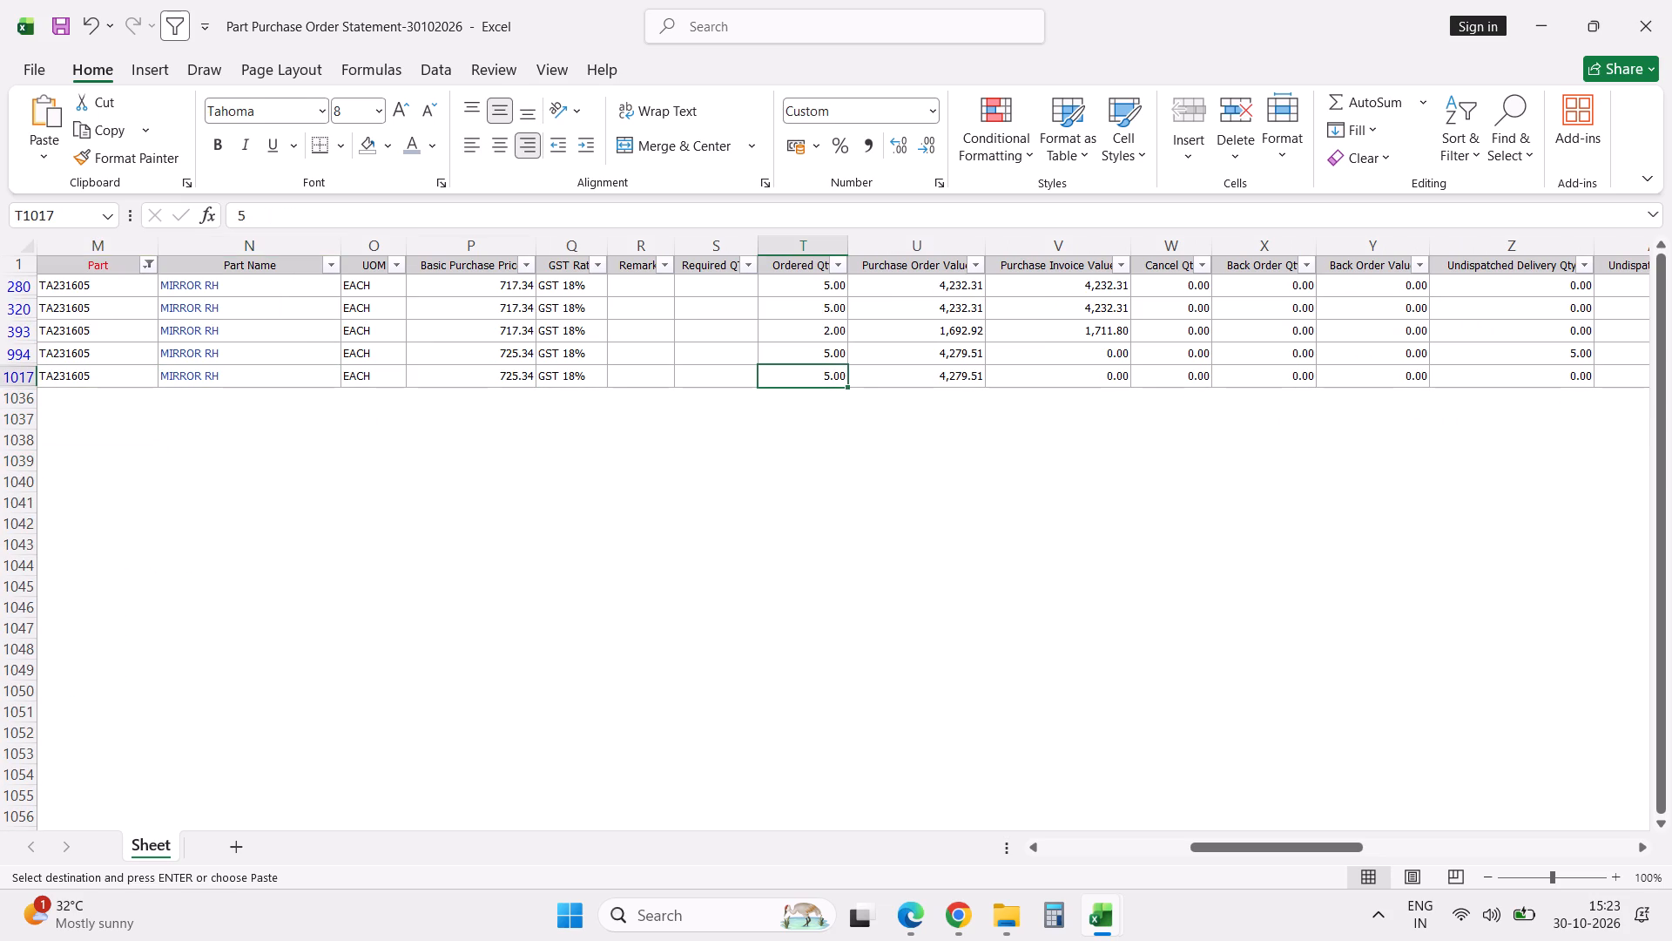
{"action": "key", "text": "Right"}
{"action": "key", "text": "Right"}
{"action": "key", "text": "Right"}
{"action": "key", "text": "Right"}
{"action": "key", "text": "Right"}
{"action": "key", "text": "Right"}
{"action": "key", "text": "Right"}
{"action": "key", "text": "Right"}
{"action": "key", "text": "Right"}
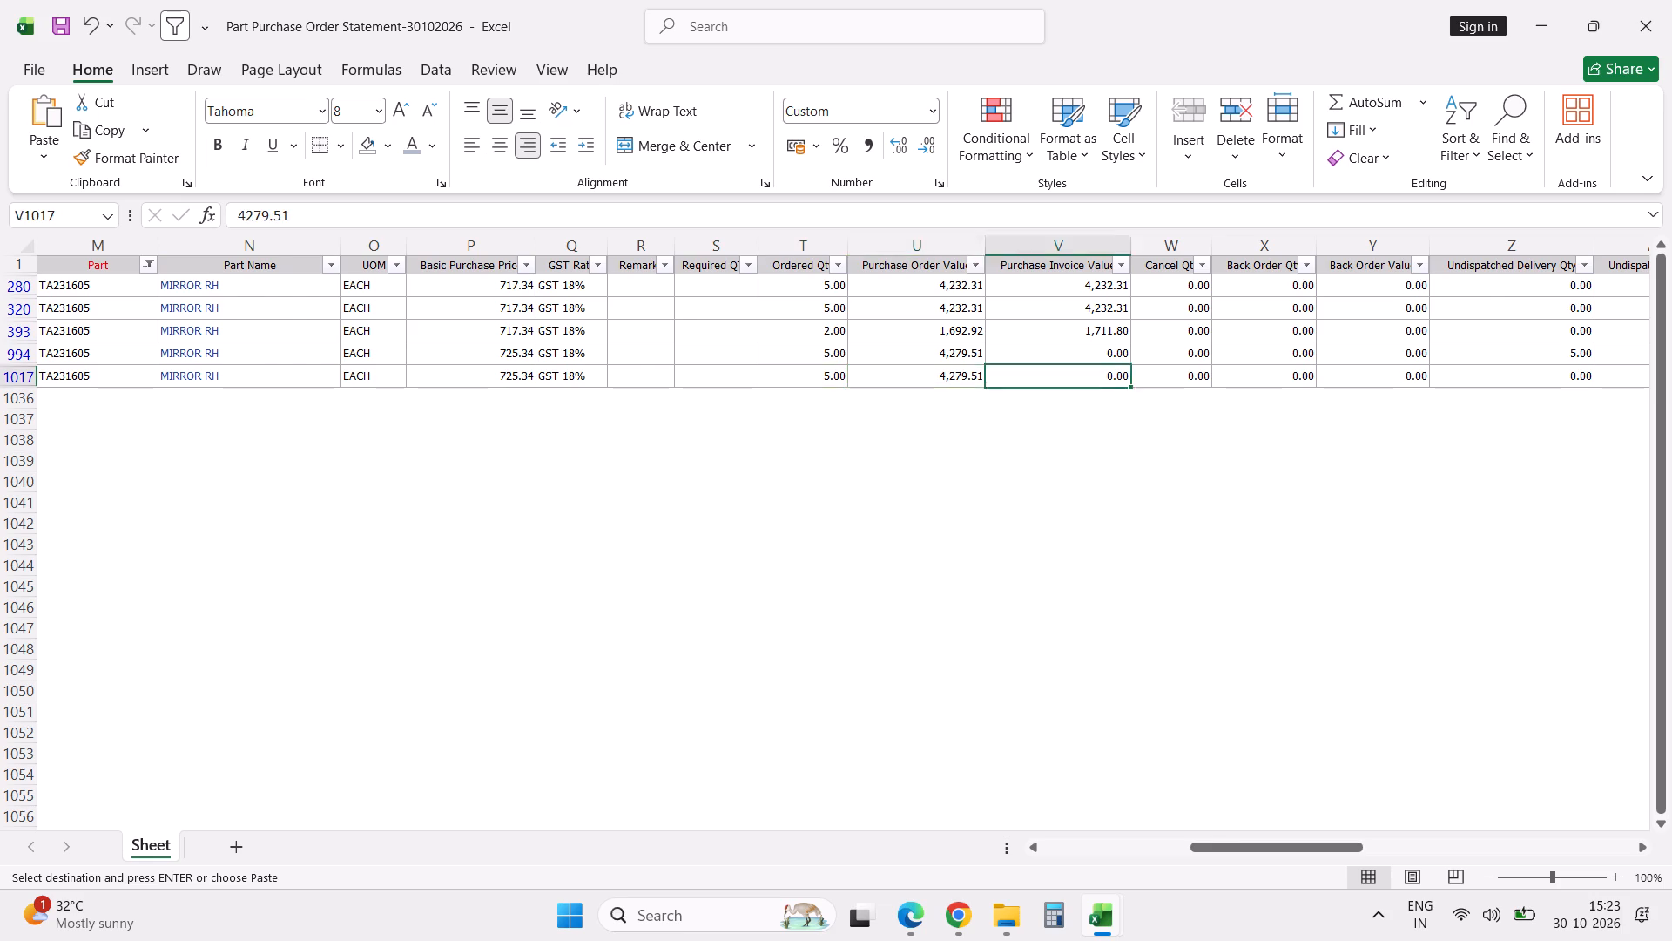
{"action": "key", "text": "Right"}
{"action": "key", "text": "Right"}
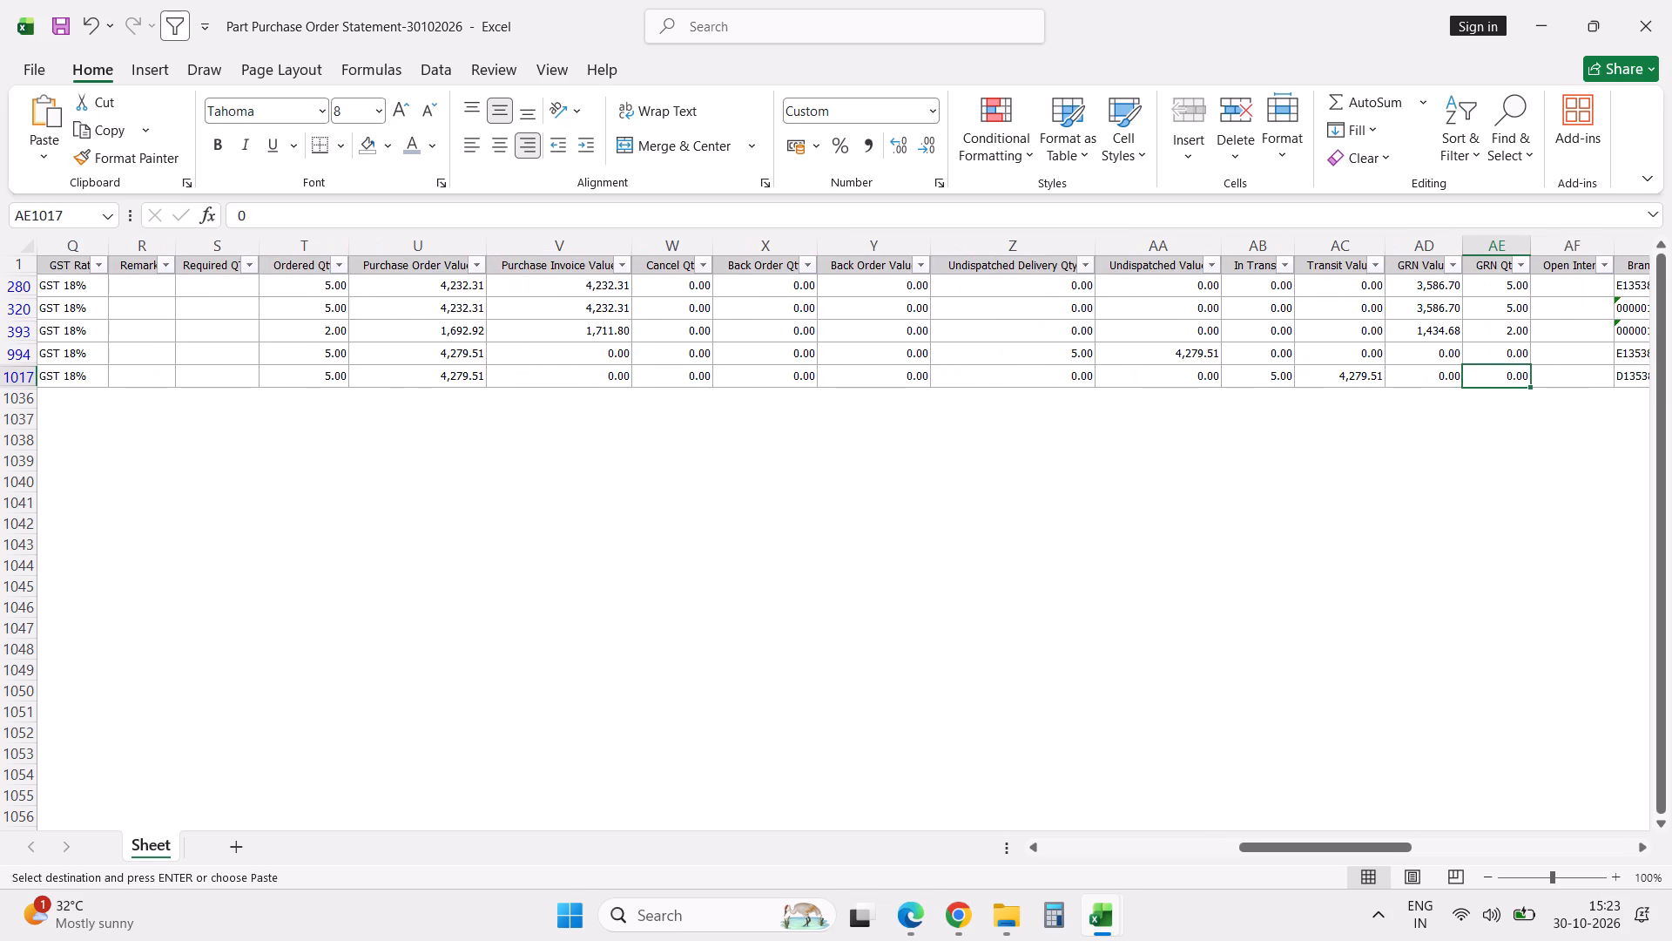
Set the InTransit quantity of part TA231605, MIRROR RH, to 10 in the New AMC_ABC workbook.
{"action": "key", "text": "alt+Tab"}
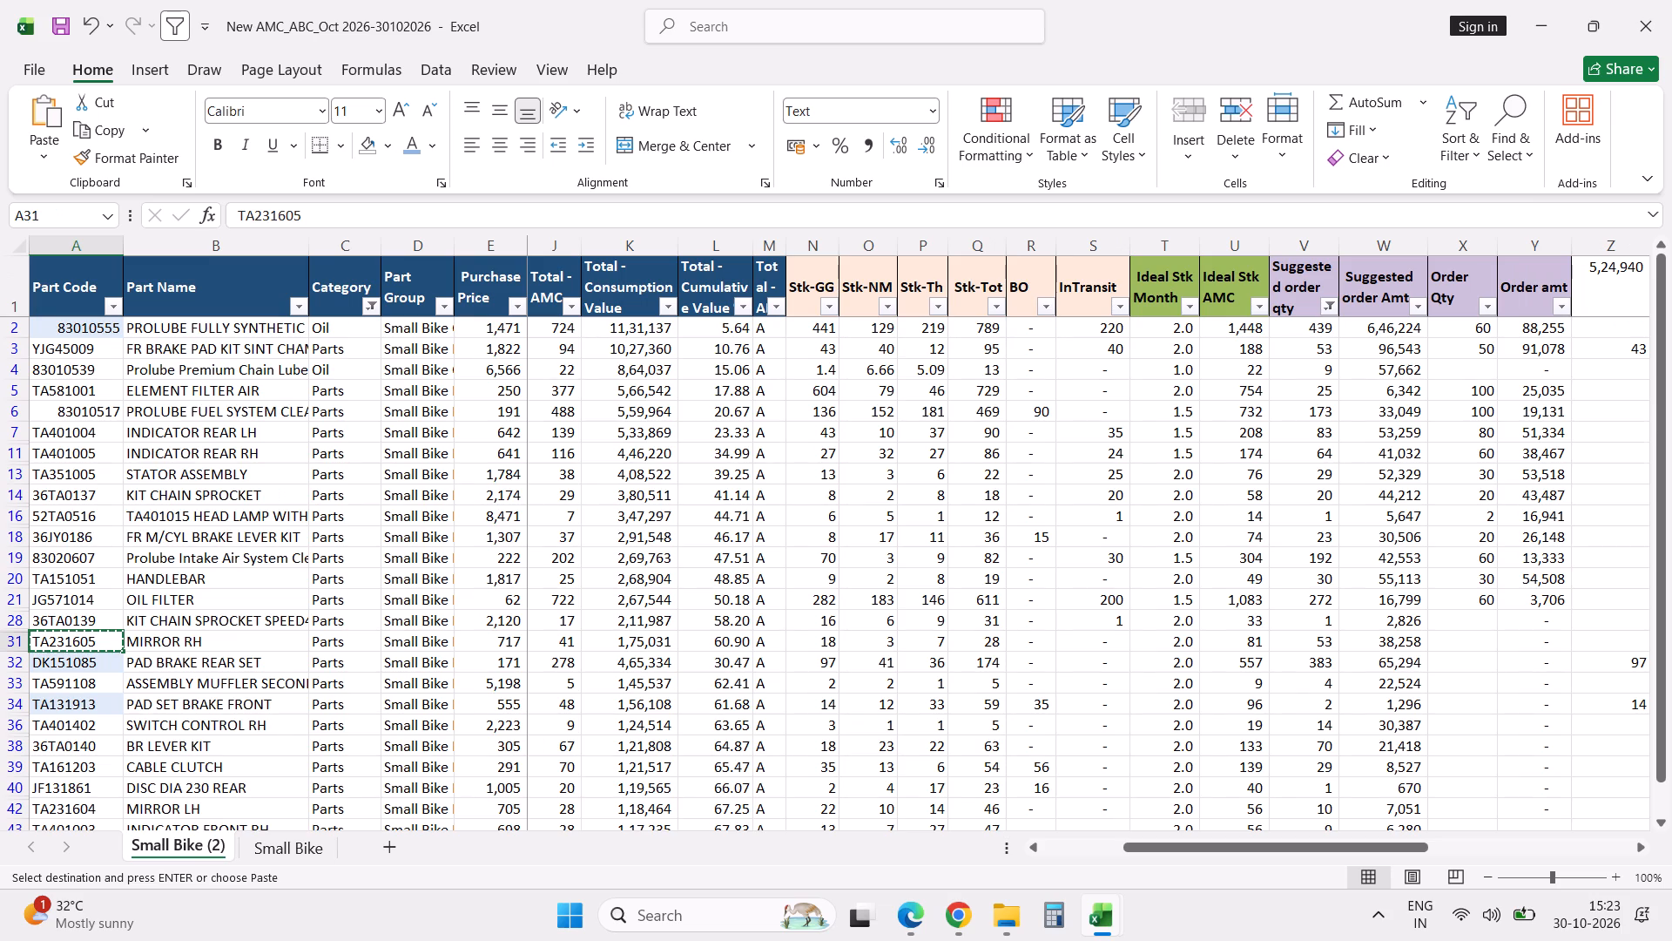
{"action": "key", "text": "Right"}
{"action": "key", "text": "Right"}
{"action": "key", "text": "Right"}
{"action": "key", "text": "Right"}
{"action": "key", "text": "Right"}
{"action": "key", "text": "Right"}
{"action": "key", "text": "Right"}
{"action": "key", "text": "Right"}
{"action": "key", "text": "Right"}
{"action": "key", "text": "Right"}
{"action": "key", "text": "Right"}
{"action": "key", "text": "Right"}
{"action": "key", "text": "Right"}
{"action": "key", "text": "Right"}
{"action": "key", "text": "Right"}
{"action": "key", "text": "Right"}
{"action": "key", "text": "Right"}
{"action": "key", "text": "Right"}
{"action": "key", "text": "Right"}
{"action": "key", "text": "Right"}
{"action": "key", "text": "Right"}
{"action": "key", "text": "Right"}
{"action": "key", "text": "Right"}
{"action": "key", "text": "Right"}
{"action": "key", "text": "Right"}
{"action": "key", "text": "Right"}
{"action": "key", "text": "Right"}
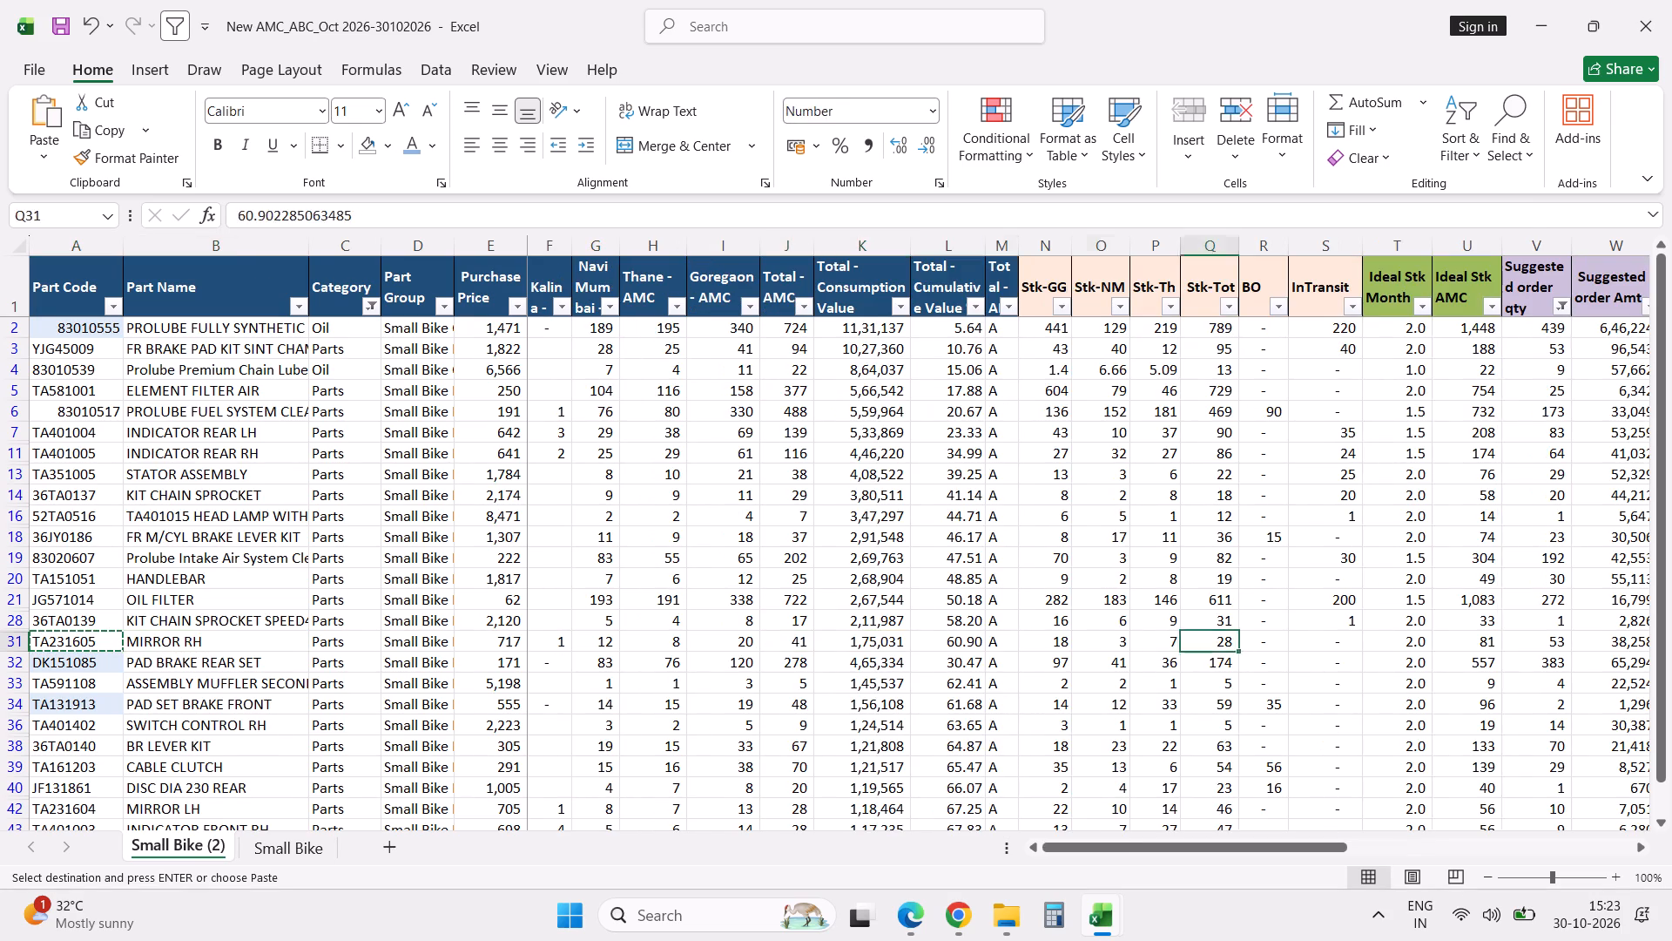
{"action": "key", "text": "Left"}
{"action": "key", "text": "Left"}
{"action": "key", "text": "Left"}
{"action": "key", "text": "Left"}
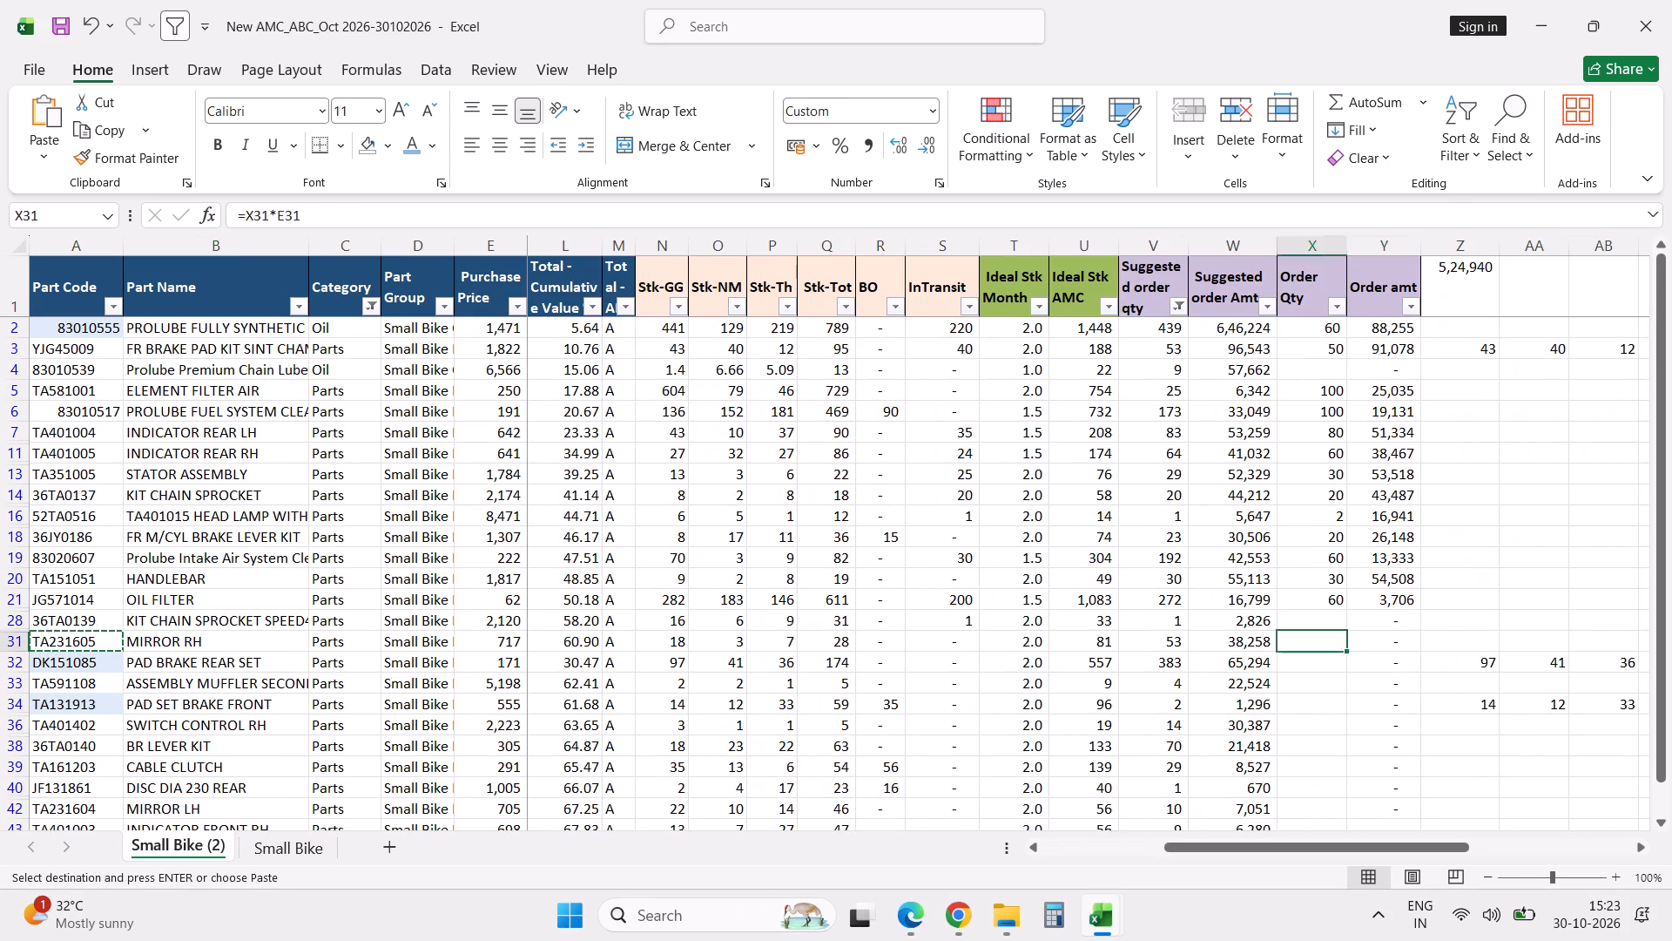
{"action": "key", "text": "Left"}
{"action": "key", "text": "Left"}
{"action": "key", "text": "Left"}
{"action": "key", "text": "Left"}
{"action": "key", "text": "Left"}
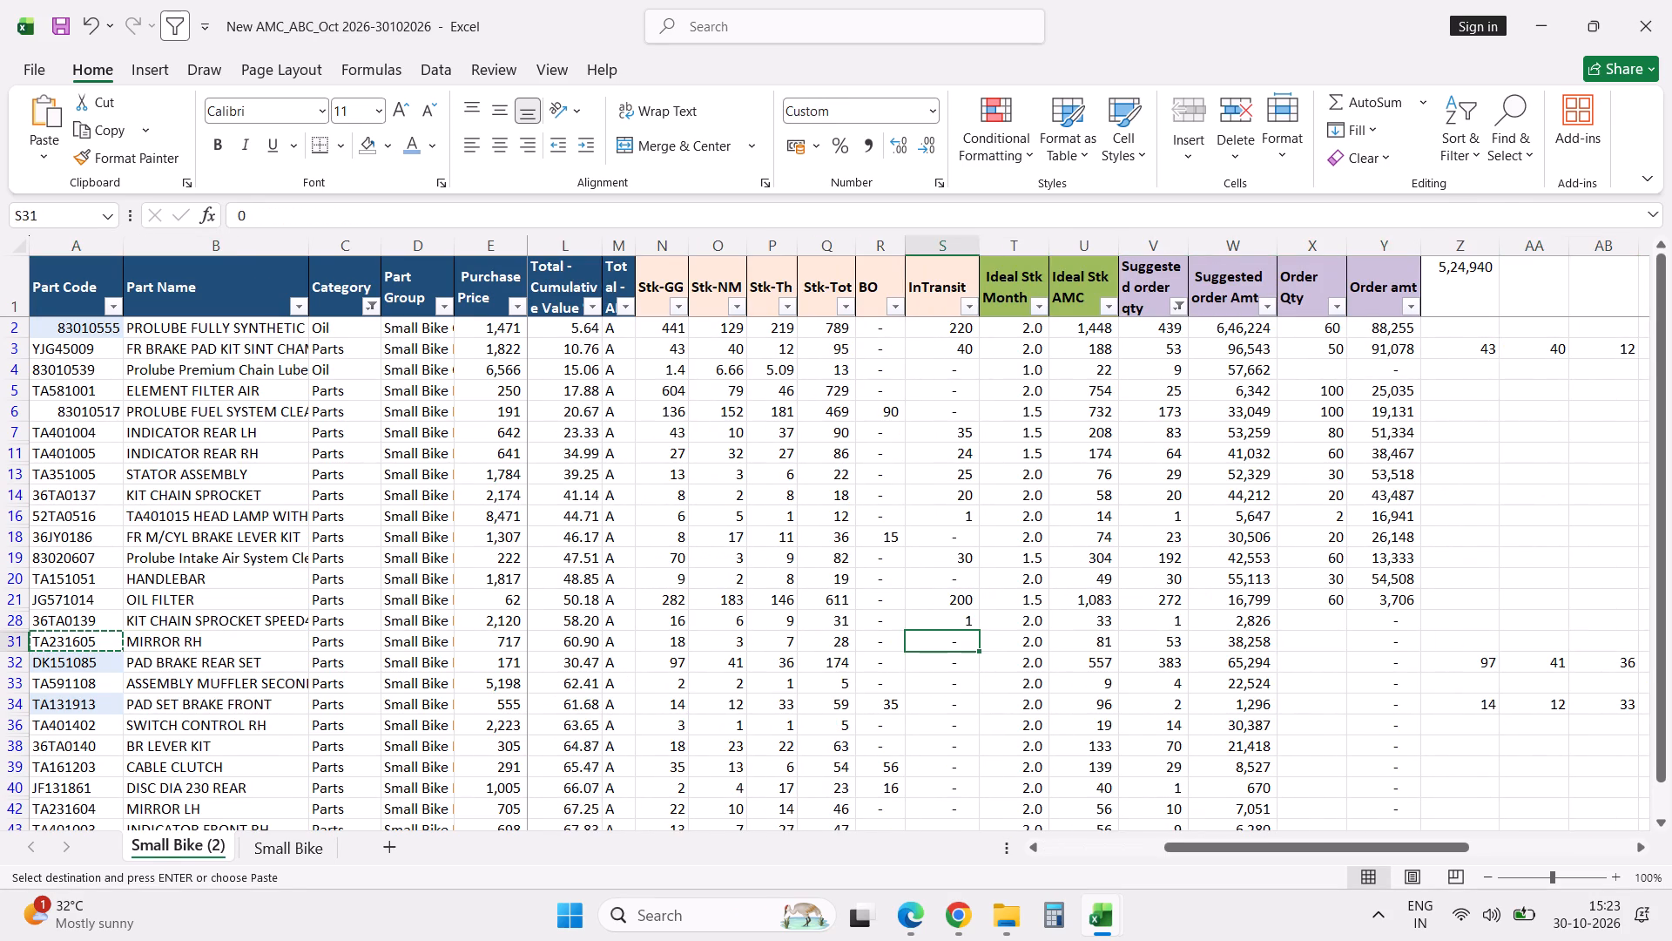
{"action": "key", "text": "2"}
{"action": "key", "text": "Escape"}
{"action": "type", "text": "10"}
{"action": "key", "text": "Return"}
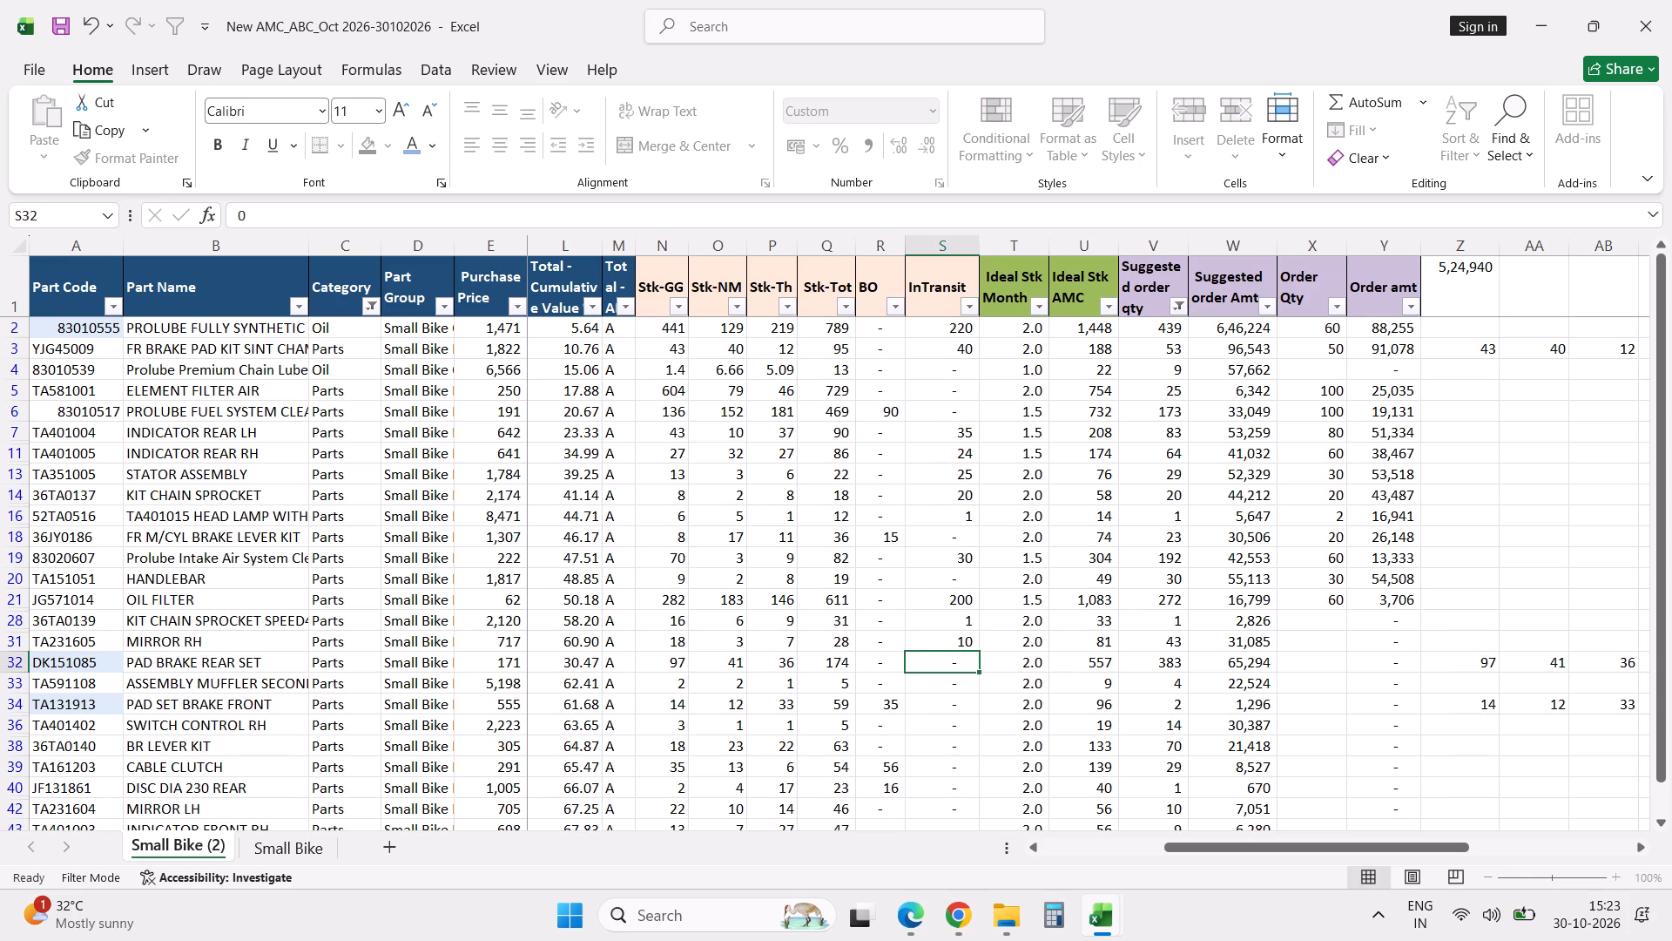
Enter 20 as the Order Qty for part TA231605, MIRROR RH.
{"action": "key", "text": "Up"}
{"action": "key", "text": "Right"}
{"action": "key", "text": "Right"}
{"action": "key", "text": "Right"}
{"action": "key", "text": "Right"}
{"action": "key", "text": "Right"}
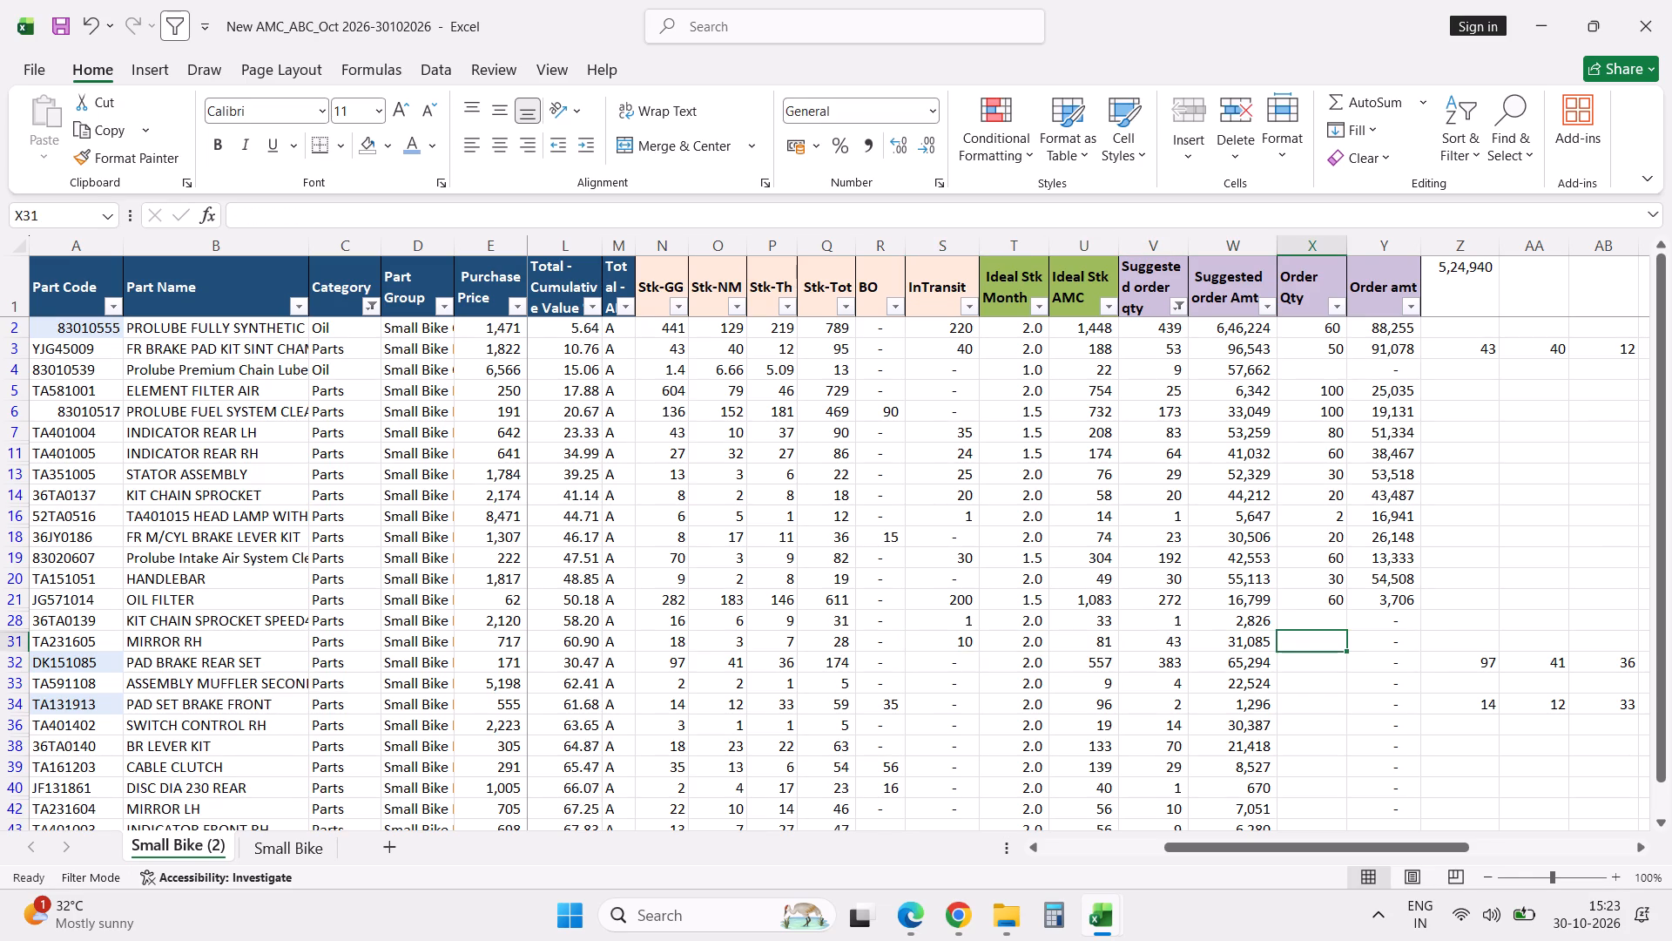
{"action": "type", "text": "20"}
{"action": "key", "text": "Return"}
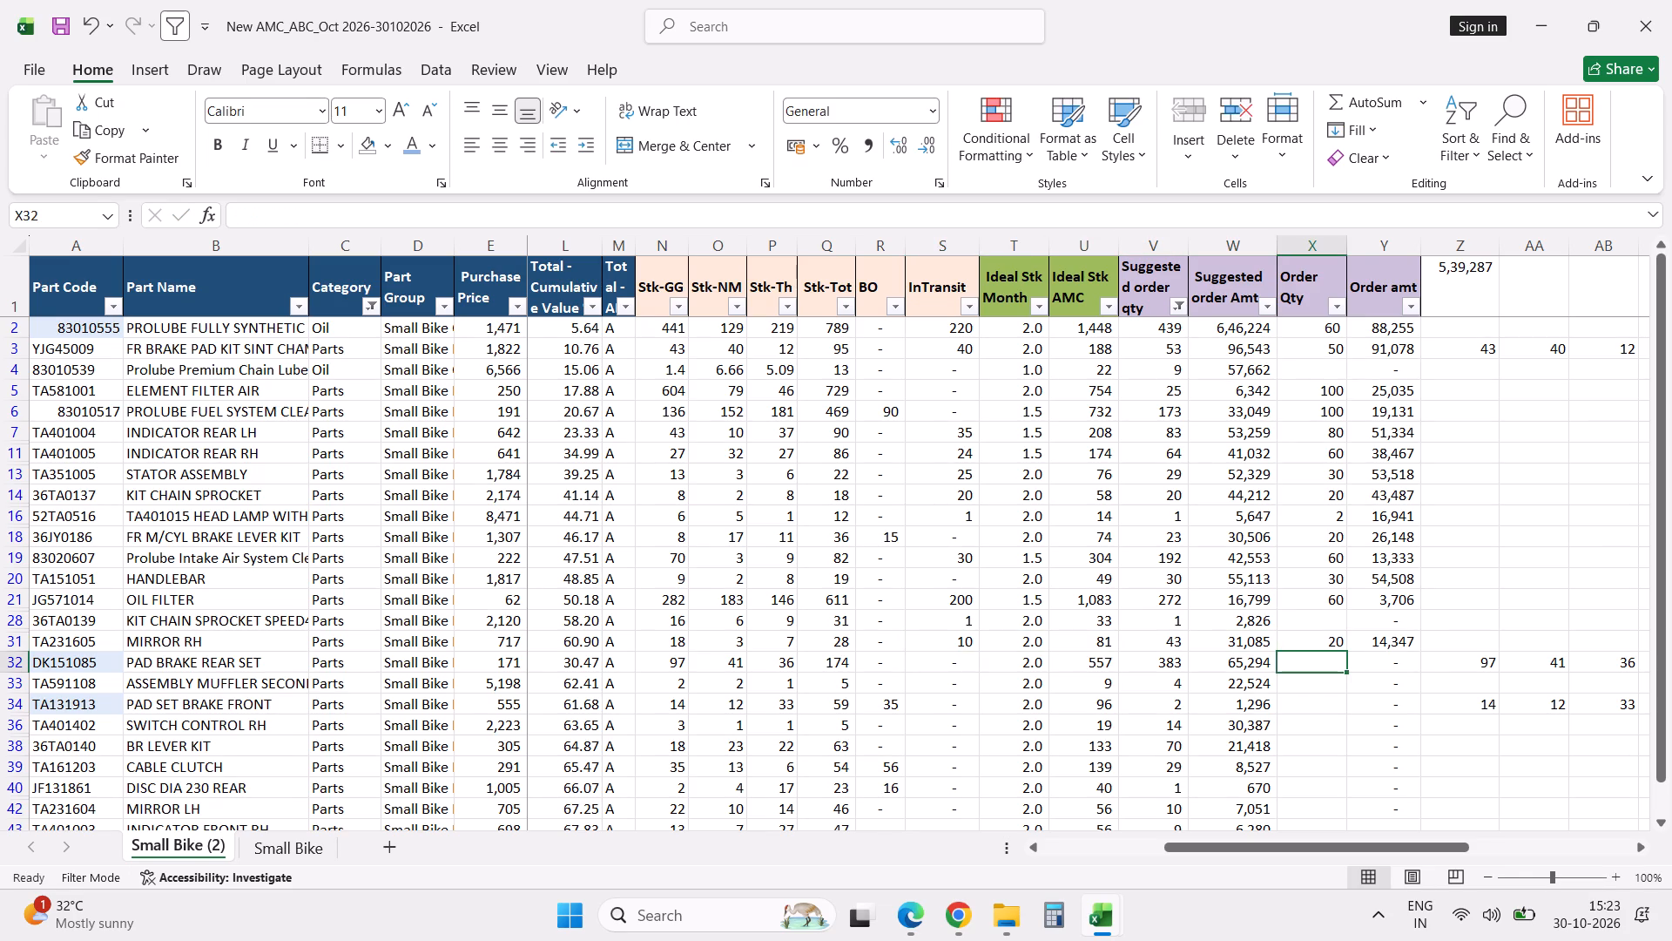
Filter the Part column of the Part Purchase Order Statement workbook to part code DK151085, copied from the PAD BRAKE REAR SET row.
{"action": "left_click", "coordinate": [80, 668]}
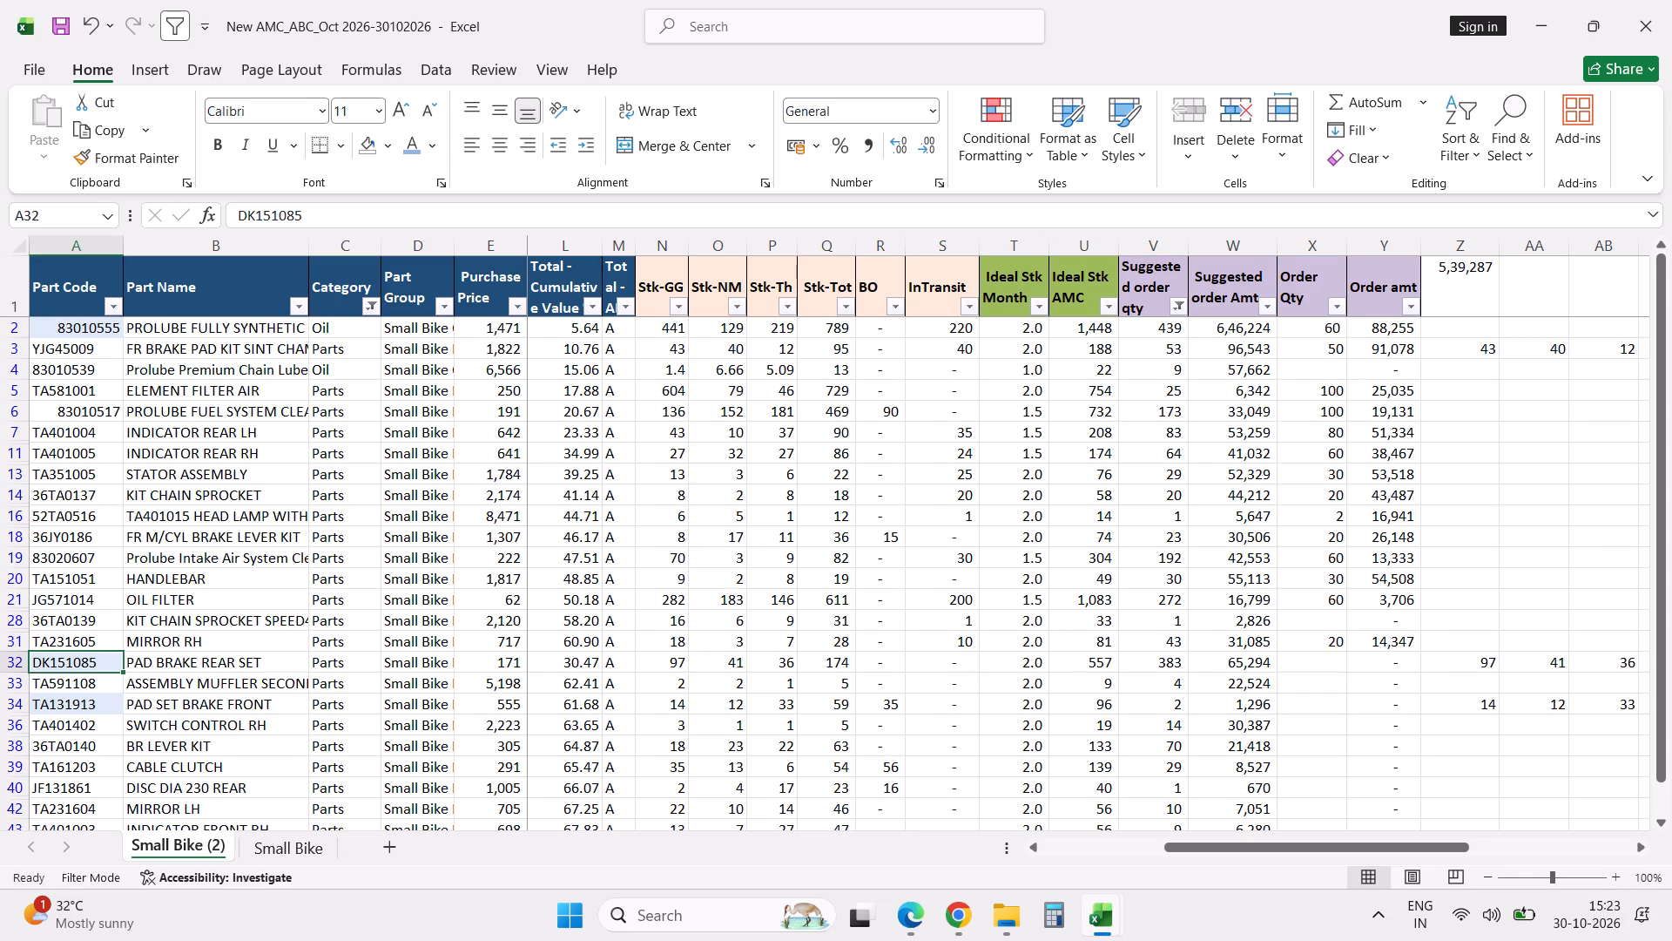
{"action": "key", "text": "ctrl+c"}
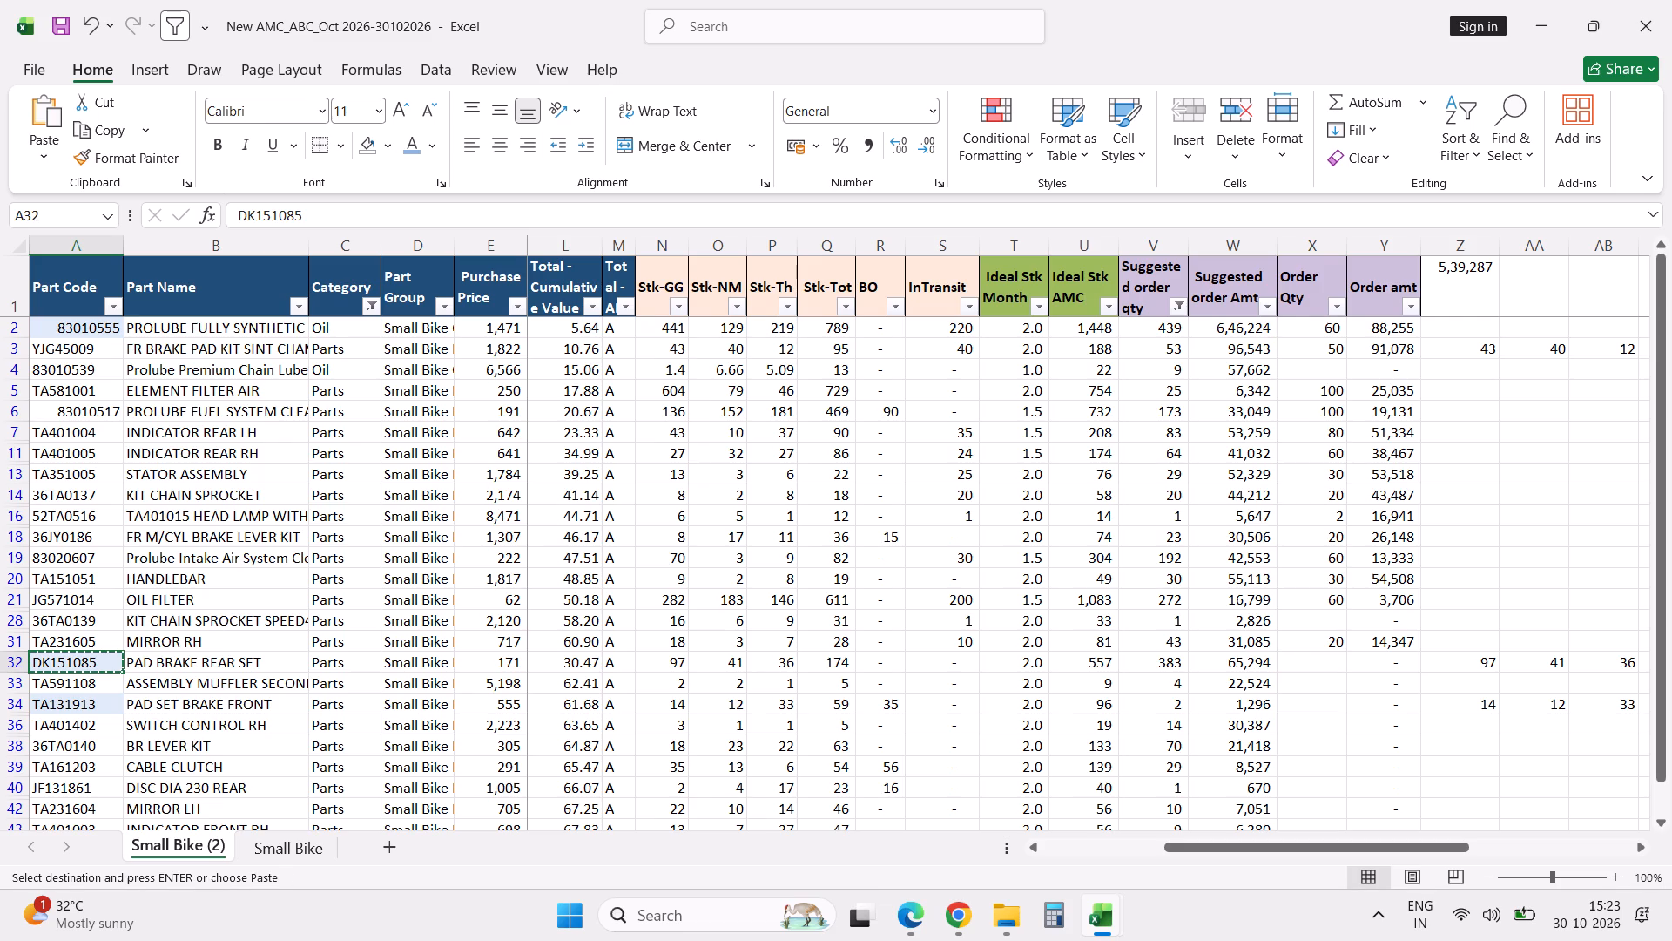
{"action": "key", "text": "alt+Tab"}
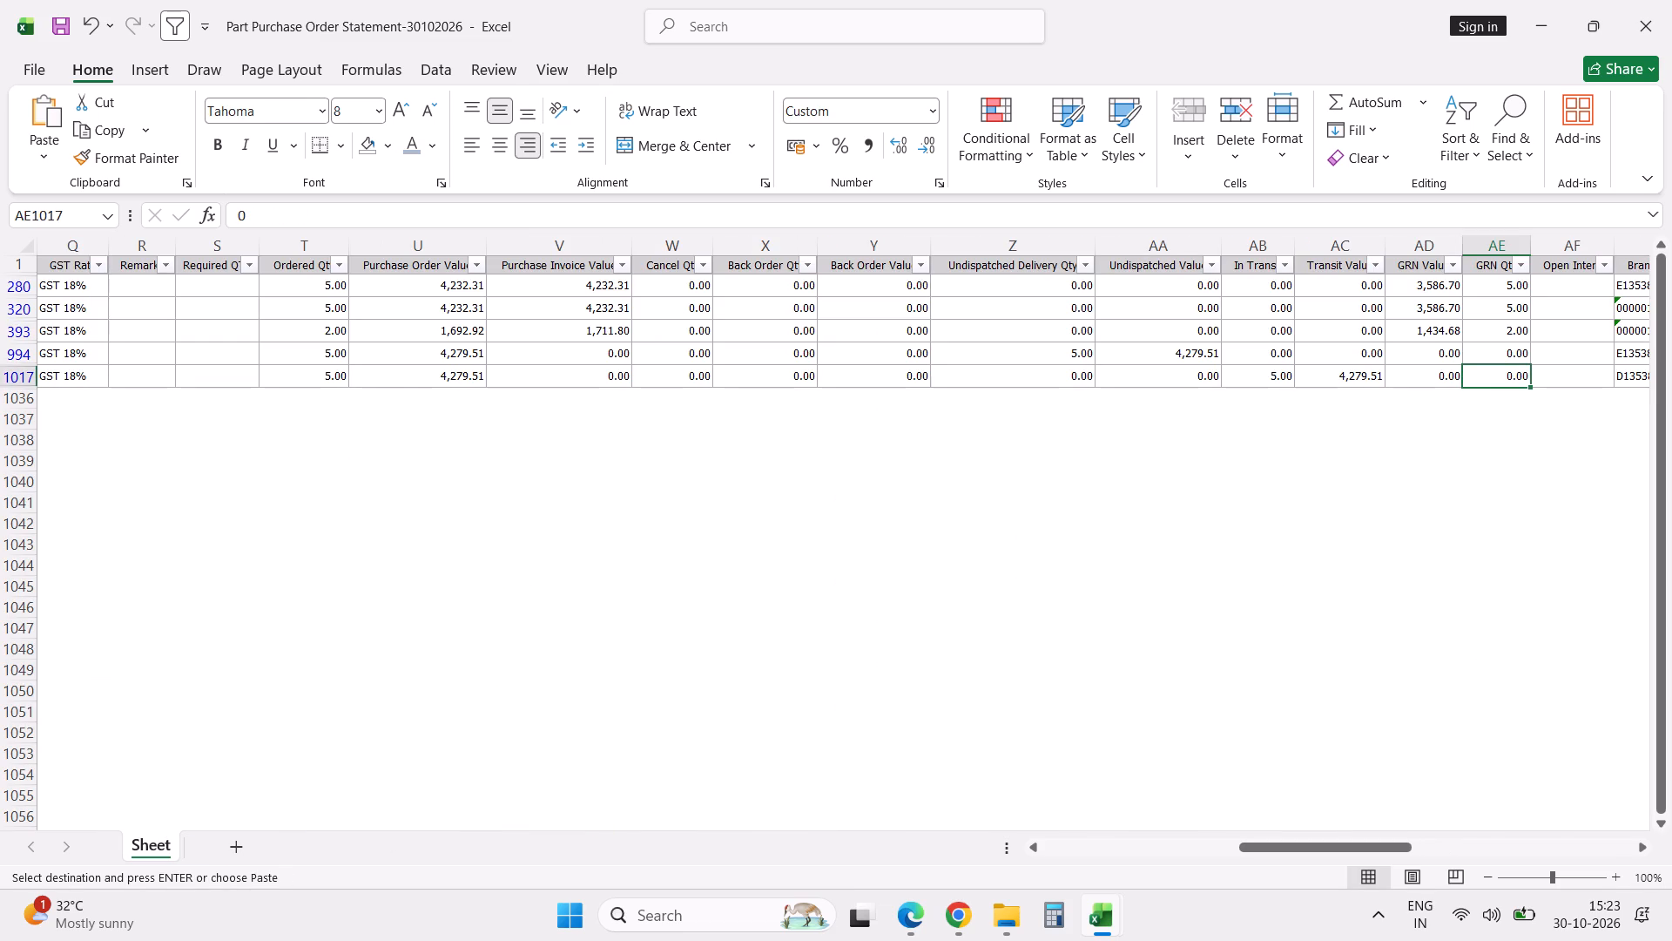
{"action": "left_click", "coordinate": [434, 267]}
{"action": "key", "text": "Left"}
{"action": "key", "text": "Left"}
{"action": "key", "text": "Left"}
{"action": "key", "text": "Left"}
{"action": "key", "text": "Left"}
{"action": "key", "text": "Left"}
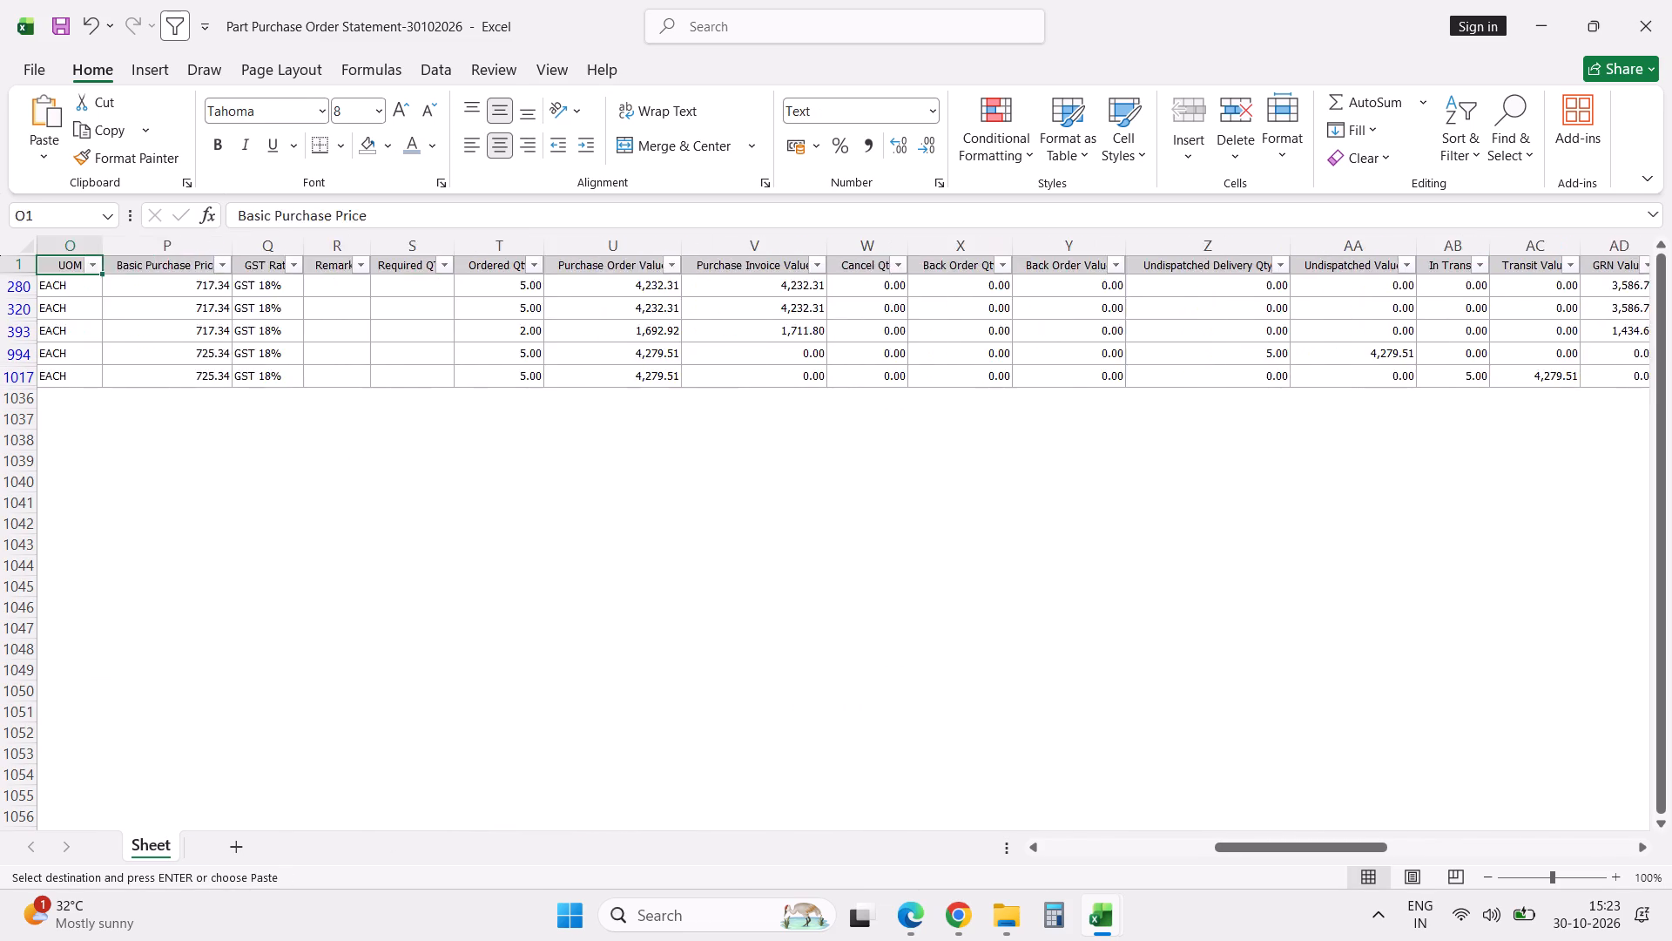
{"action": "key", "text": "Left"}
{"action": "key", "text": "Left"}
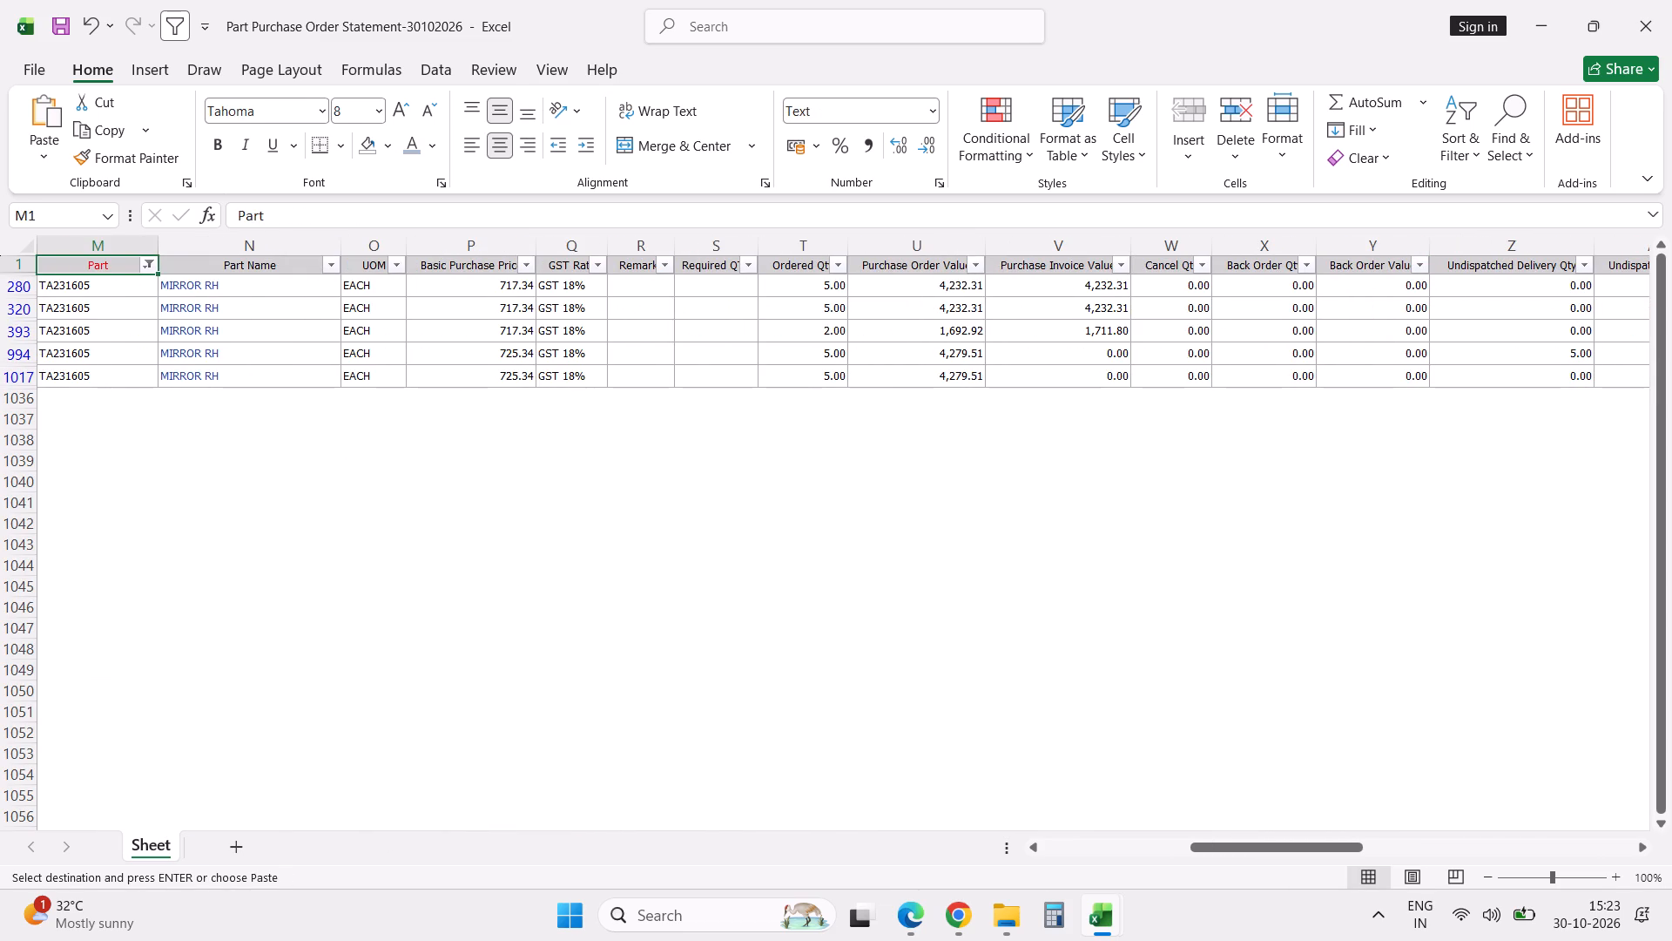
{"action": "left_click", "coordinate": [149, 268]}
{"action": "left_click", "coordinate": [125, 523]}
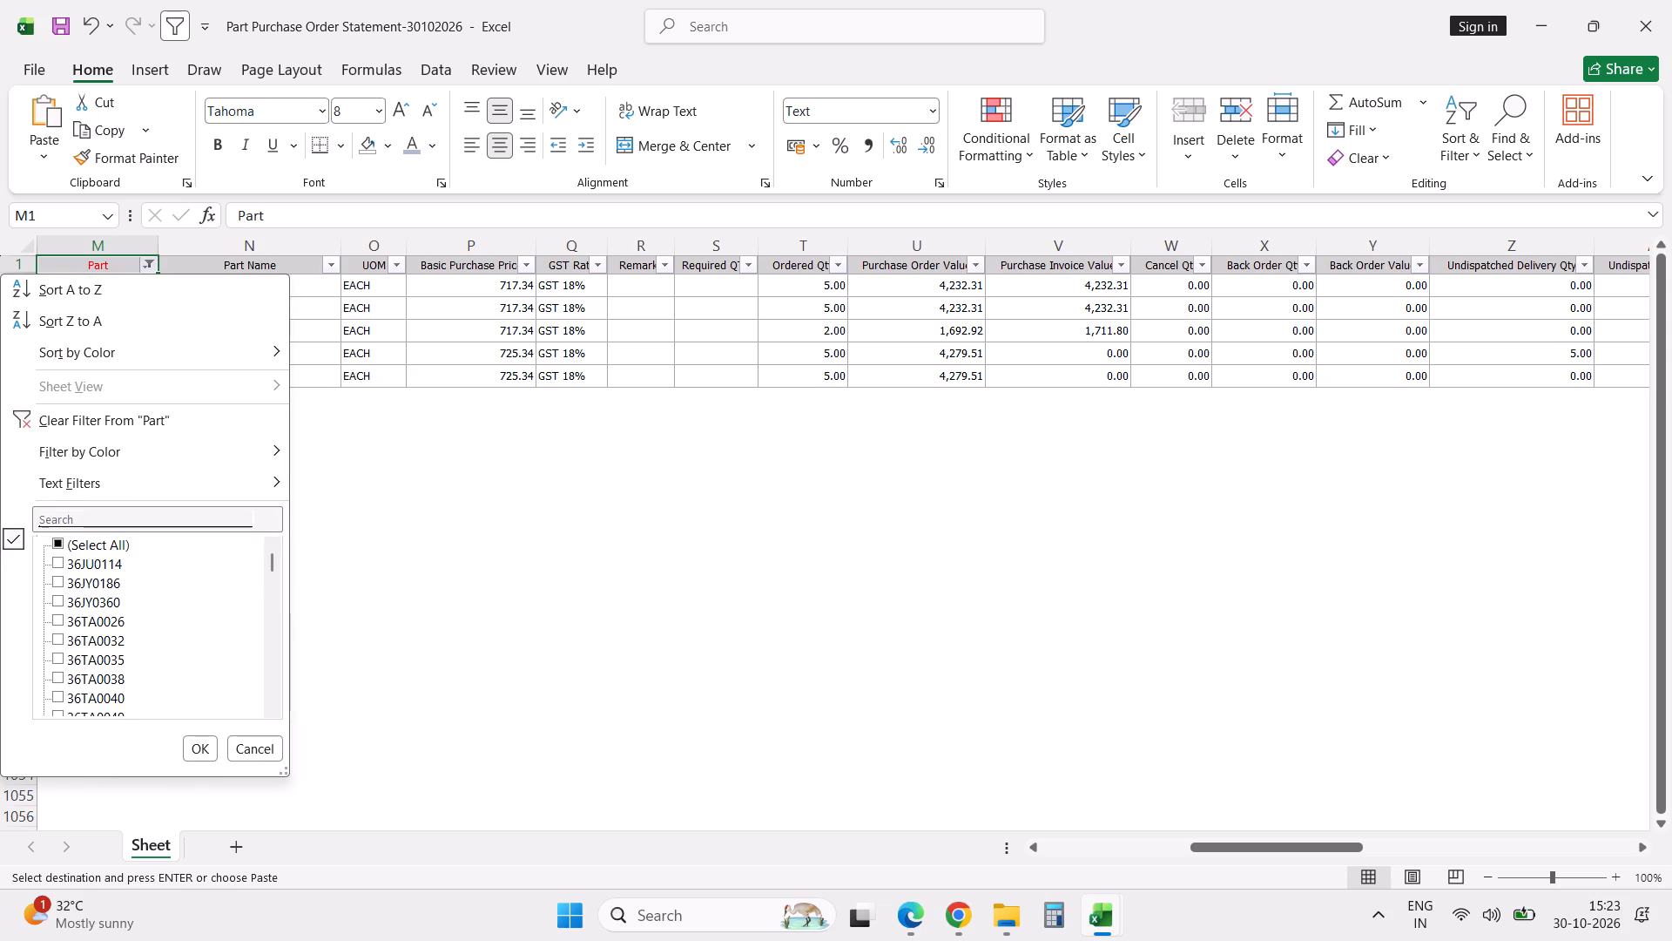
{"action": "key", "text": "ctrl+v"}
{"action": "key", "text": "Return"}
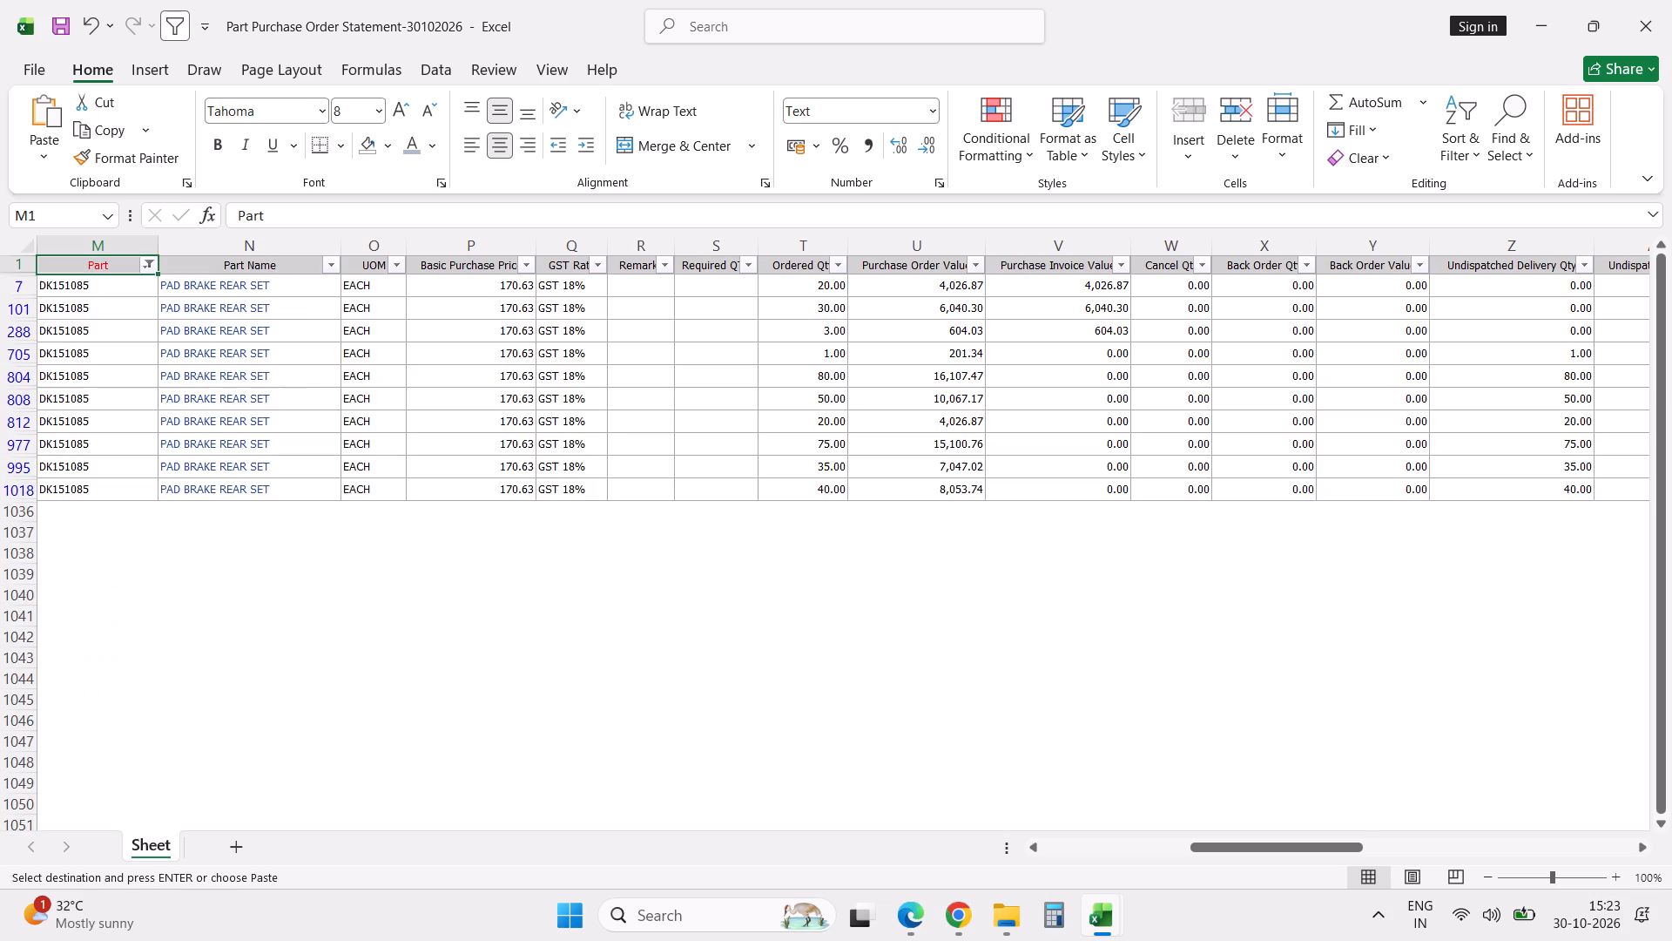
Examine the DK151085 order rows through GRN Value and sum the Undispatched Delivery Qty of the pending orders.
{"action": "key", "text": "Down"}
{"action": "key", "text": "Right"}
{"action": "key", "text": "Right"}
{"action": "key", "text": "Right"}
{"action": "key", "text": "Right"}
{"action": "key", "text": "Right"}
{"action": "key", "text": "Right"}
{"action": "key", "text": "Right"}
{"action": "key", "text": "Right"}
{"action": "key", "text": "Right"}
{"action": "key", "text": "Right"}
{"action": "key", "text": "Right"}
{"action": "key", "text": "Right"}
{"action": "key", "text": "Right"}
{"action": "key", "text": "Right"}
{"action": "key", "text": "Right"}
{"action": "key", "text": "Right"}
{"action": "key", "text": "Right"}
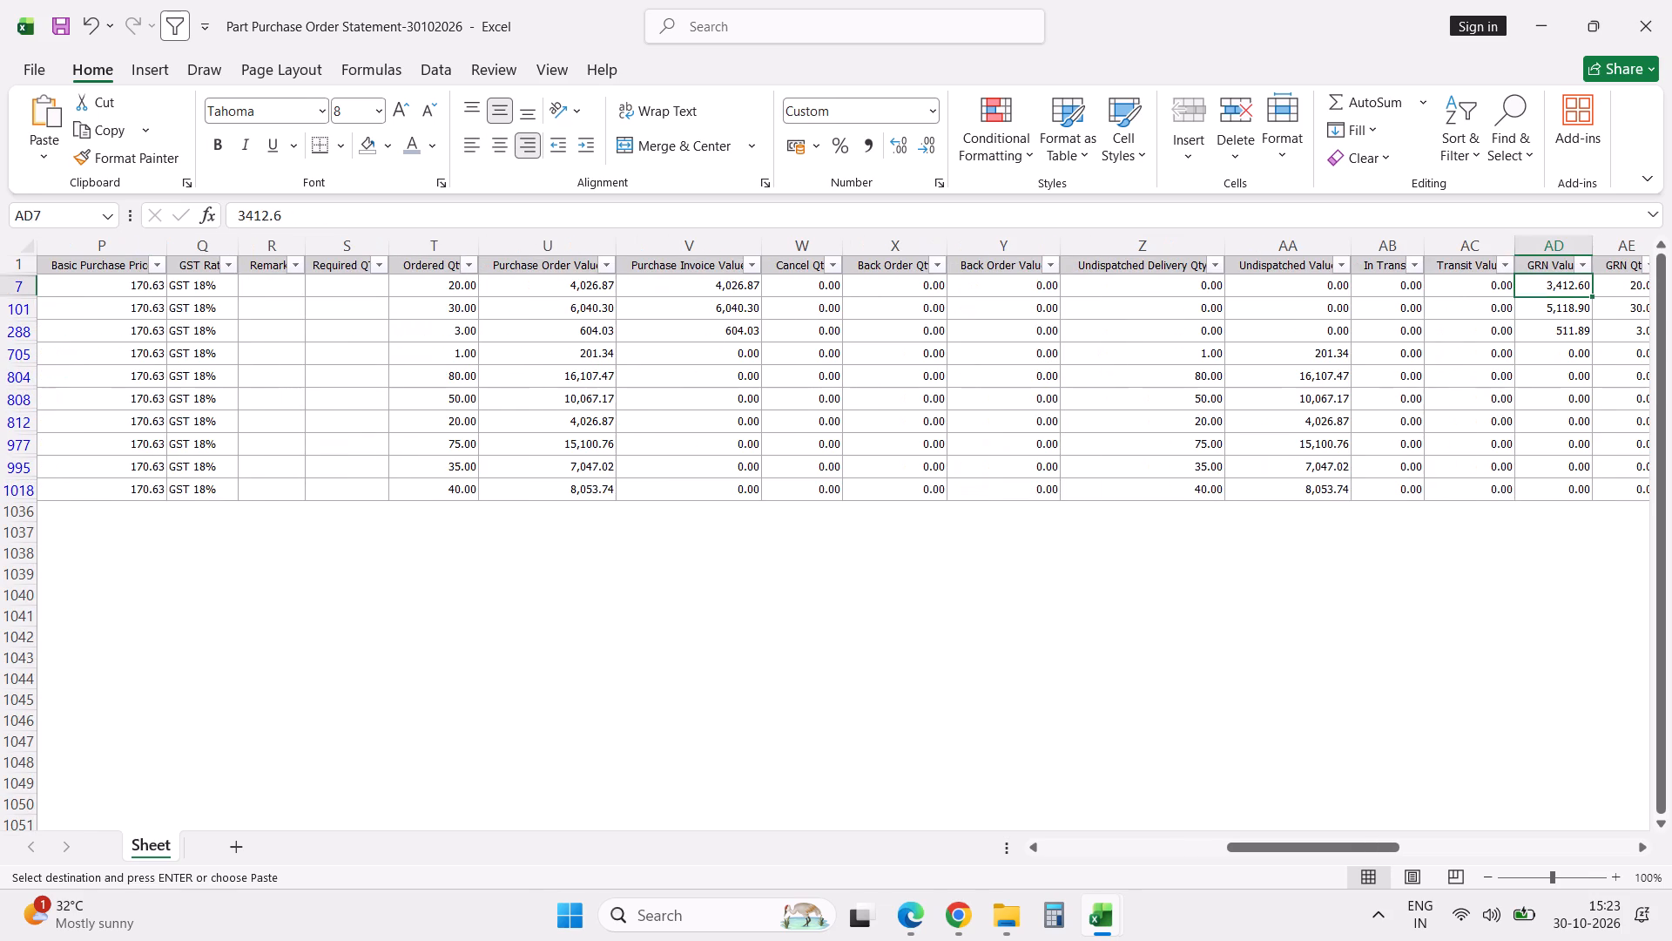
{"action": "key", "text": "Left"}
{"action": "key", "text": "Left"}
{"action": "key", "text": "Left"}
{"action": "key", "text": "Left"}
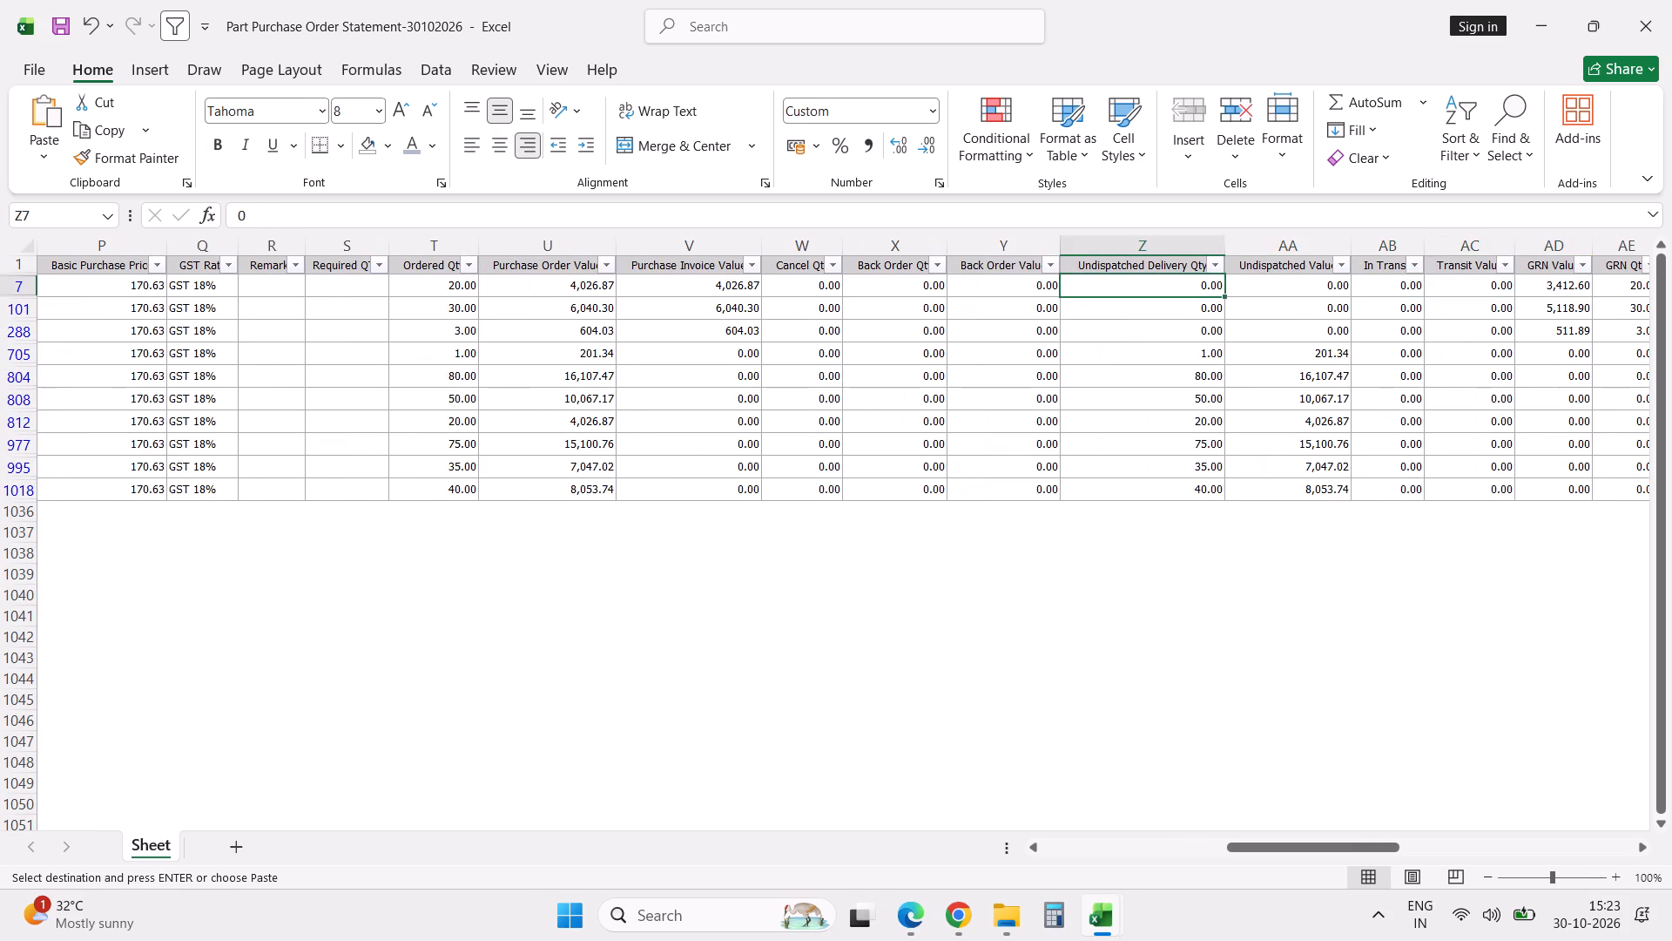
{"action": "key", "text": "Down"}
{"action": "key", "text": "Down"}
{"action": "key", "text": "Down"}
{"action": "key", "text": "Down"}
{"action": "key", "text": "Down"}
{"action": "key", "text": "Up"}
{"action": "key", "text": "Up"}
{"action": "key", "text": "shift+Down"}
{"action": "key", "text": "shift+Down"}
{"action": "key", "text": "shift+Down"}
{"action": "key", "text": "shift+Down"}
{"action": "key", "text": "shift+Down"}
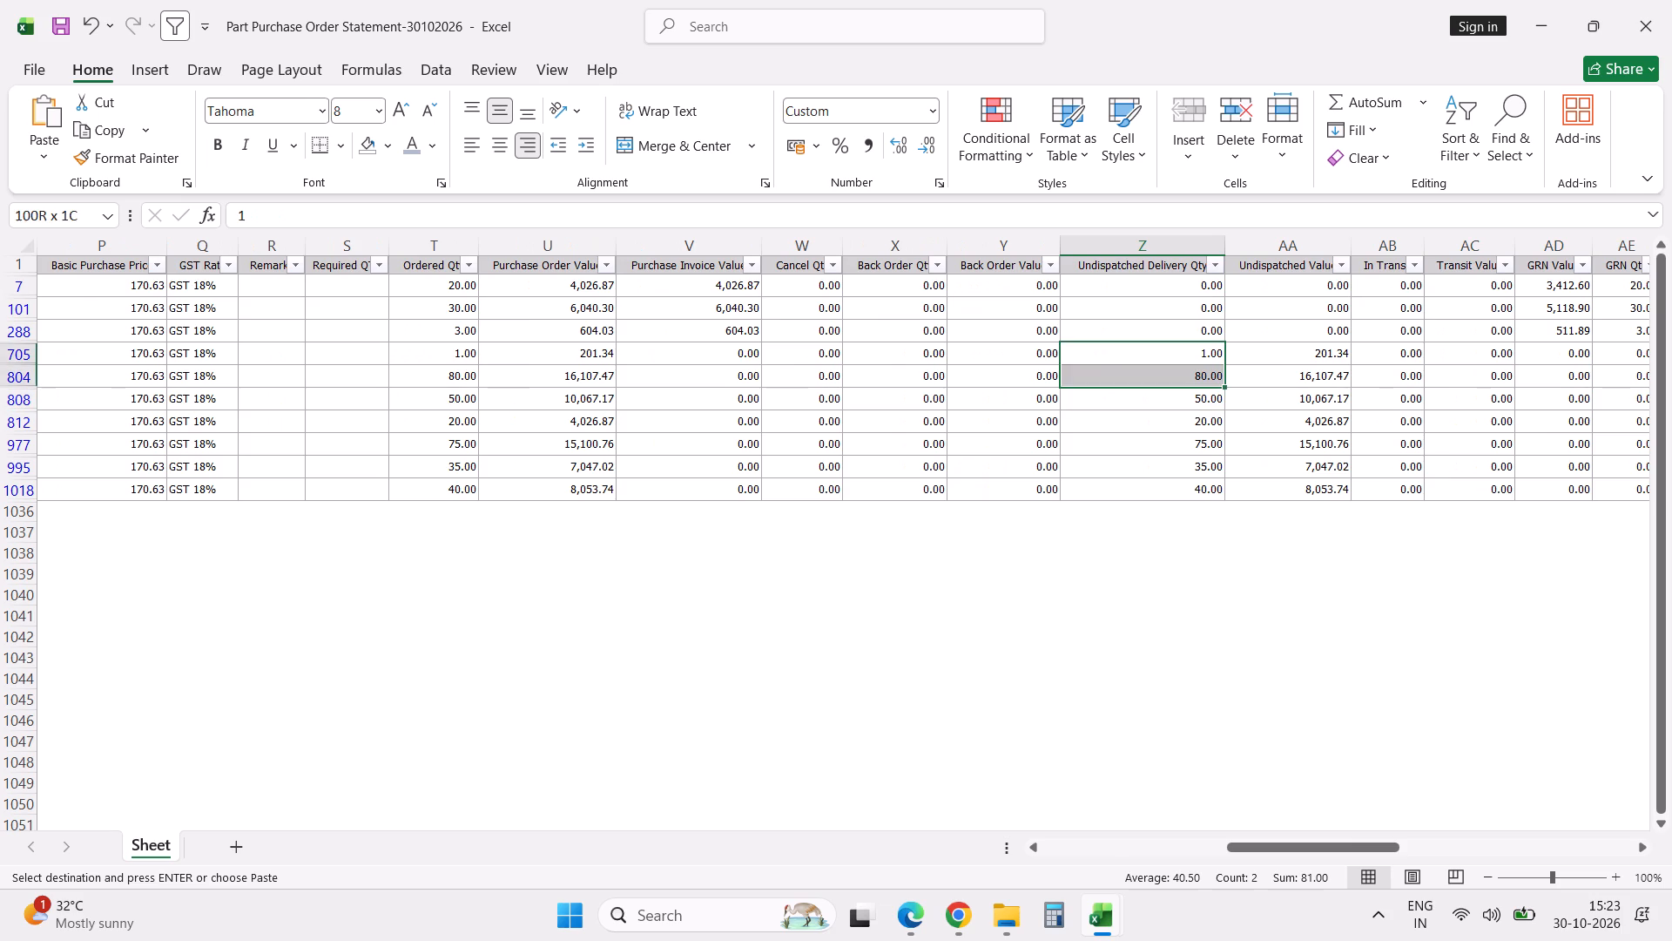
{"action": "key", "text": "shift+Down"}
Set the InTransit quantity of part DK151085, PAD BRAKE REAR SET, to 300 in the New AMC_ABC workbook.
{"action": "key", "text": "alt+Tab"}
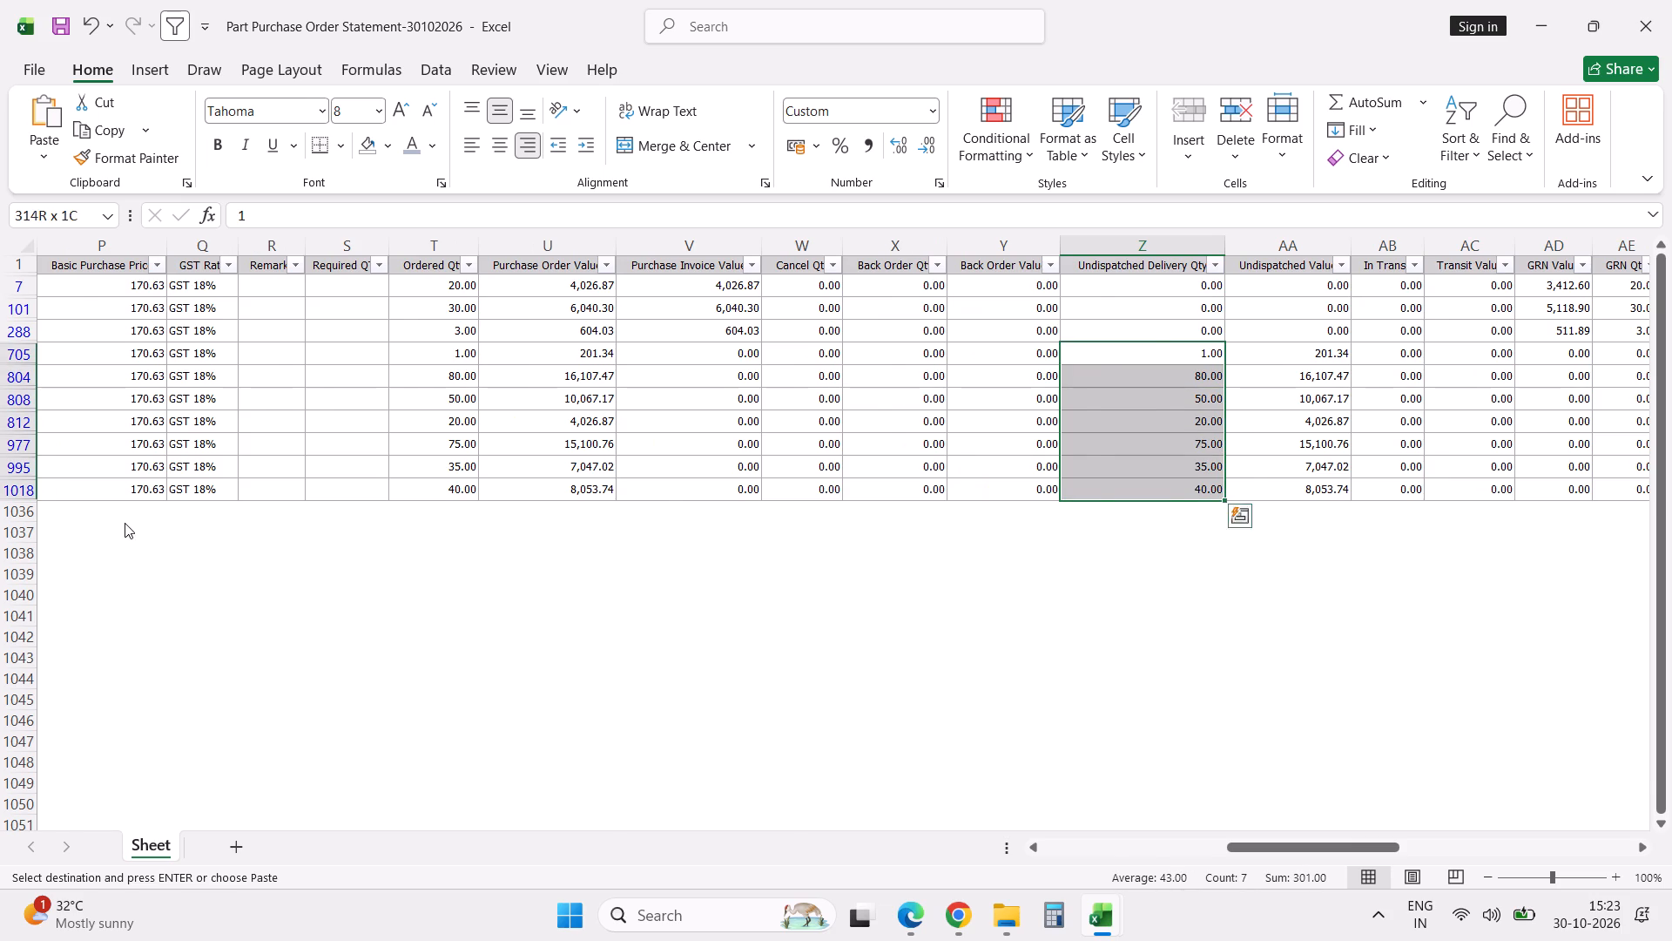
{"action": "key", "text": "Right"}
{"action": "key", "text": "Right"}
{"action": "key", "text": "Right"}
{"action": "key", "text": "Right"}
{"action": "key", "text": "Right"}
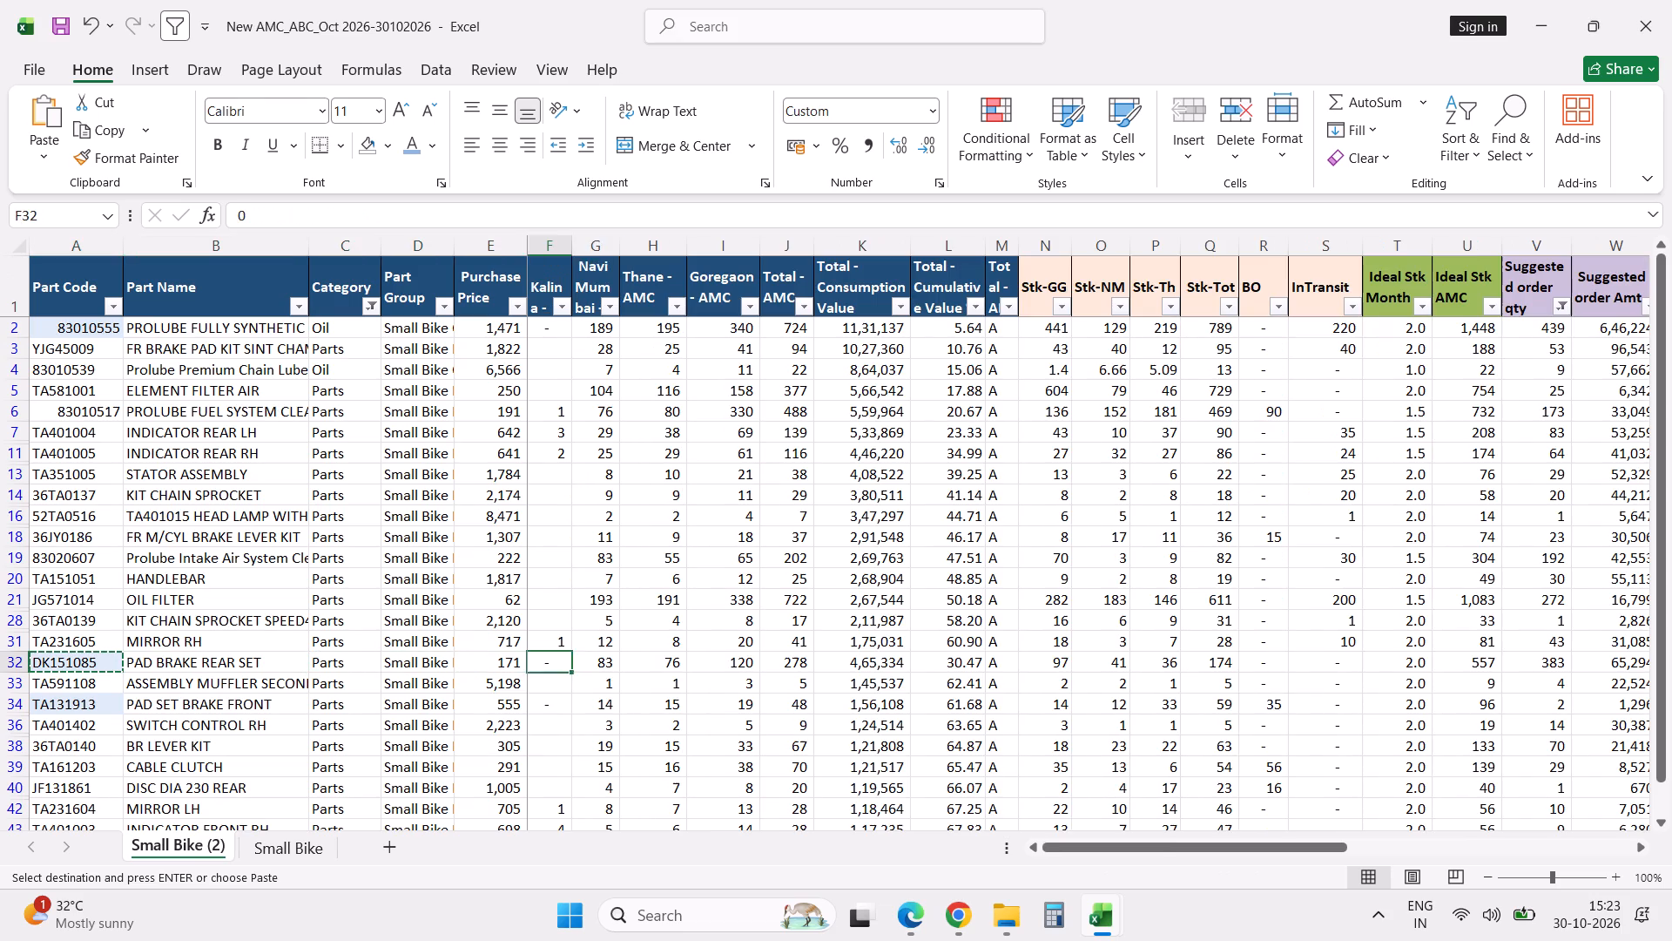
{"action": "key", "text": "Right"}
{"action": "key", "text": "Right"}
{"action": "key", "text": "Right"}
{"action": "key", "text": "Right"}
{"action": "key", "text": "Right"}
{"action": "key", "text": "Right"}
{"action": "key", "text": "Right"}
{"action": "key", "text": "Right"}
{"action": "key", "text": "Right"}
{"action": "key", "text": "Right"}
{"action": "key", "text": "Right"}
{"action": "key", "text": "Right"}
{"action": "key", "text": "Right"}
{"action": "key", "text": "Right"}
{"action": "key", "text": "Right"}
{"action": "key", "text": "Right"}
{"action": "key", "text": "Right"}
{"action": "key", "text": "Right"}
{"action": "key", "text": "Right"}
{"action": "key", "text": "Right"}
{"action": "key", "text": "Right"}
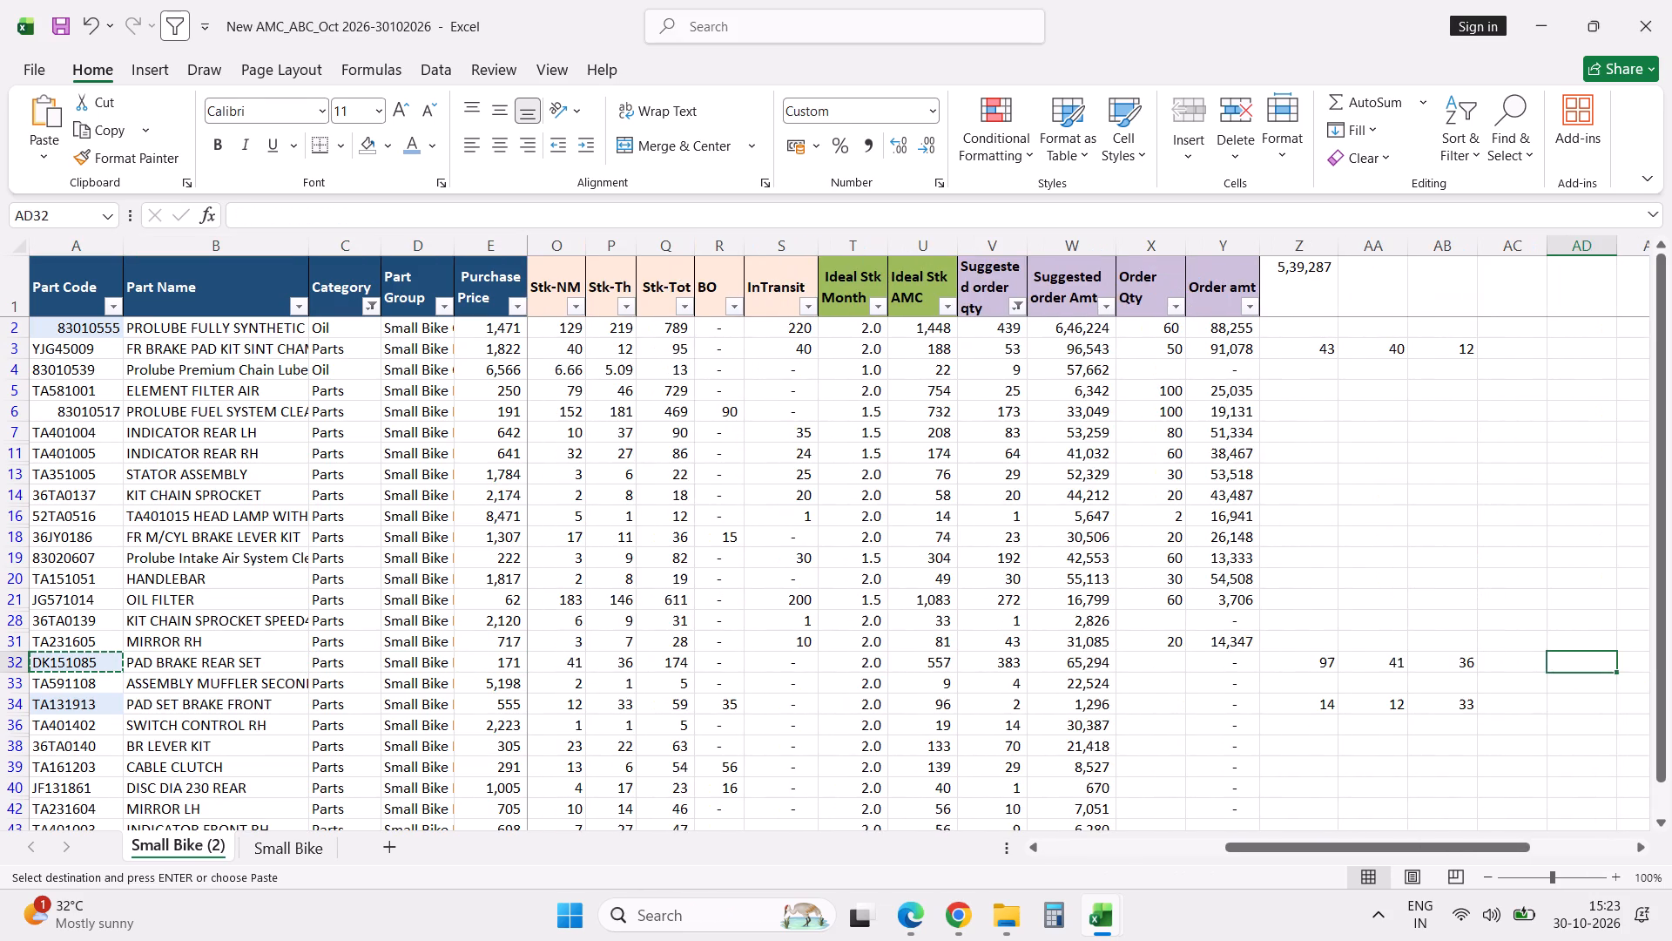
{"action": "key", "text": "Left"}
{"action": "key", "text": "Left"}
{"action": "key", "text": "Left"}
{"action": "key", "text": "Left"}
{"action": "key", "text": "Left"}
{"action": "key", "text": "Left"}
{"action": "key", "text": "Left"}
{"action": "key", "text": "Left"}
{"action": "key", "text": "Left"}
{"action": "key", "text": "Left"}
{"action": "key", "text": "Left"}
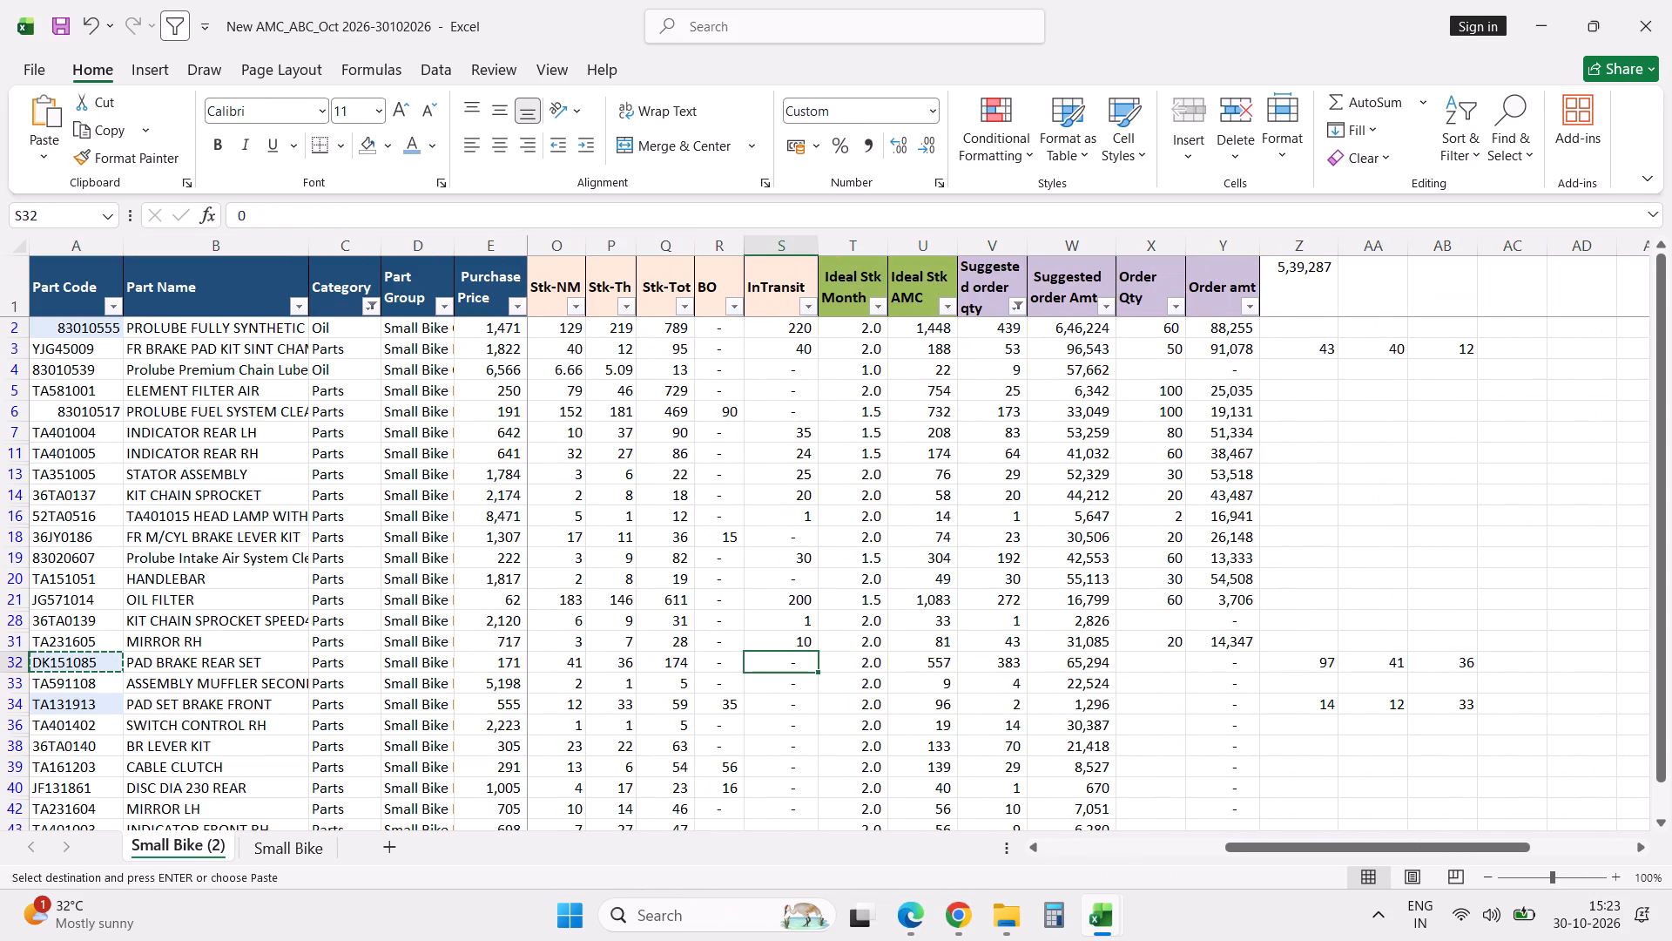
{"action": "type", "text": "300"}
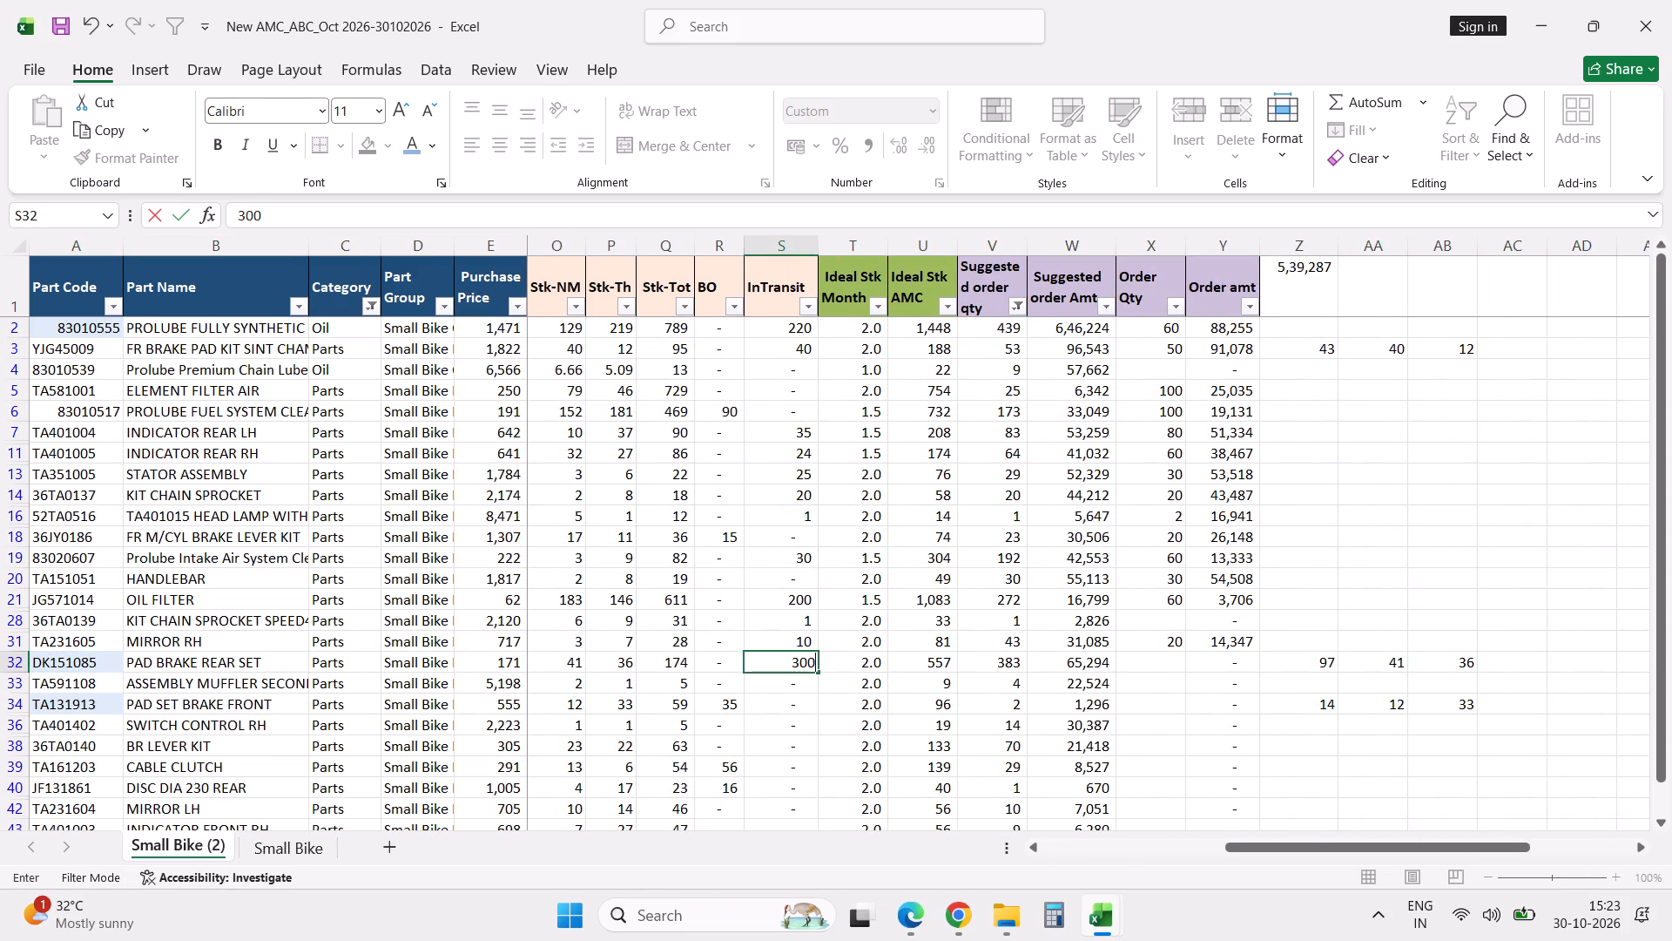
{"action": "key", "text": "Return"}
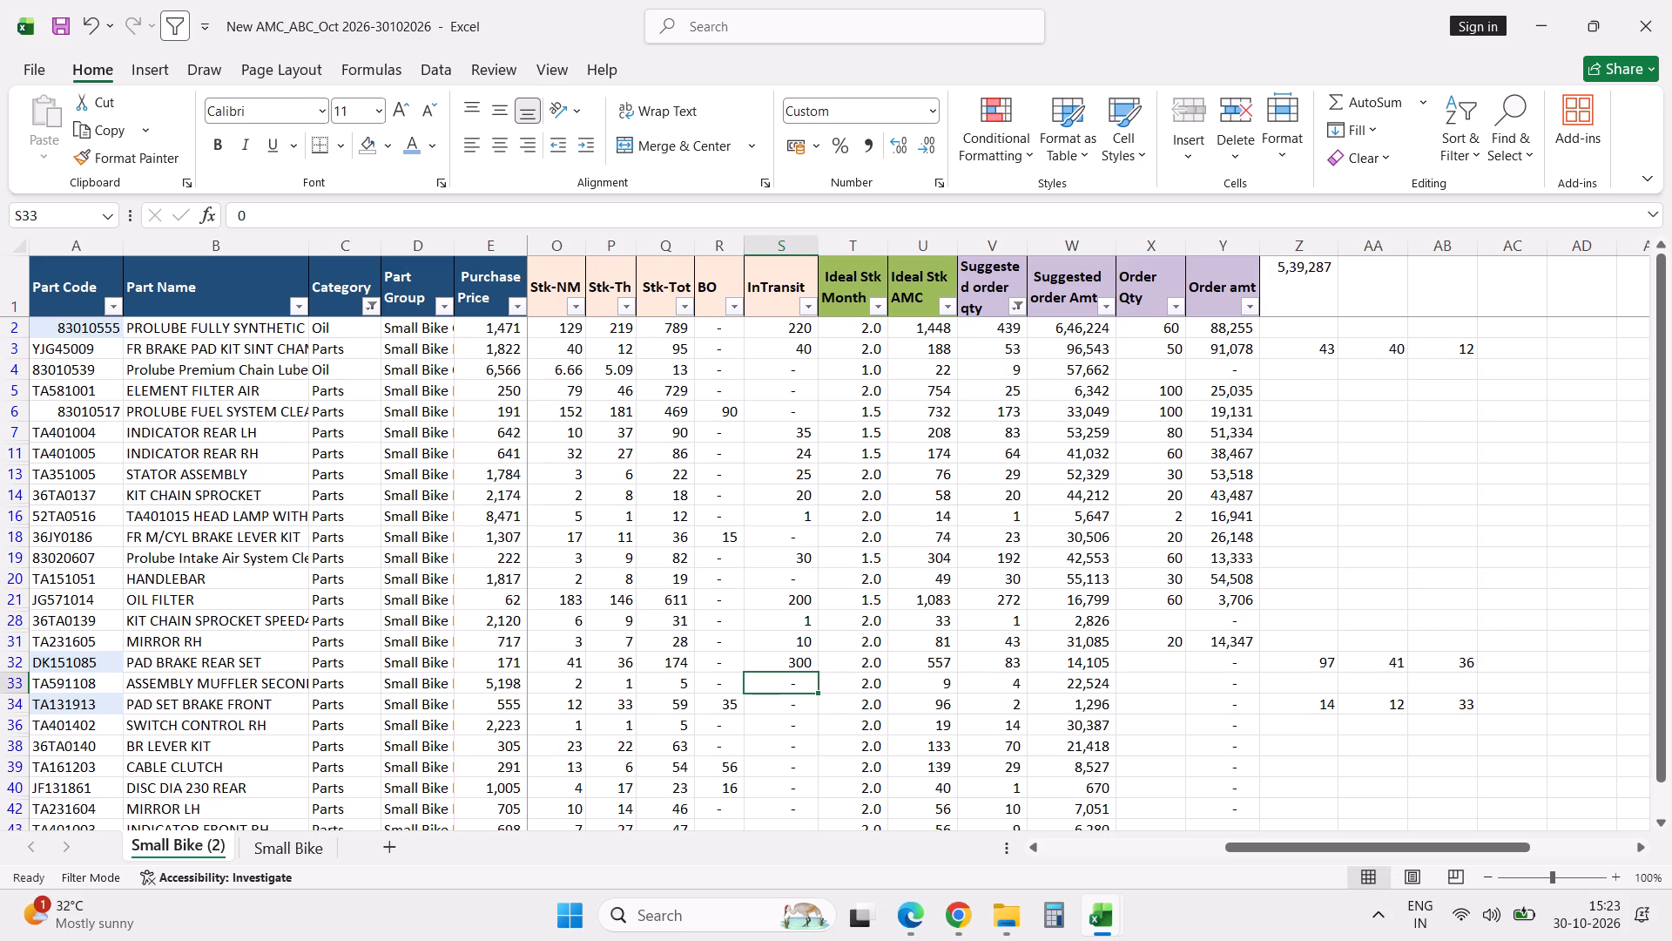
Enter 80 as the Order Qty for part DK151085, PAD BRAKE REAR SET.
{"action": "left_click", "coordinate": [1163, 667]}
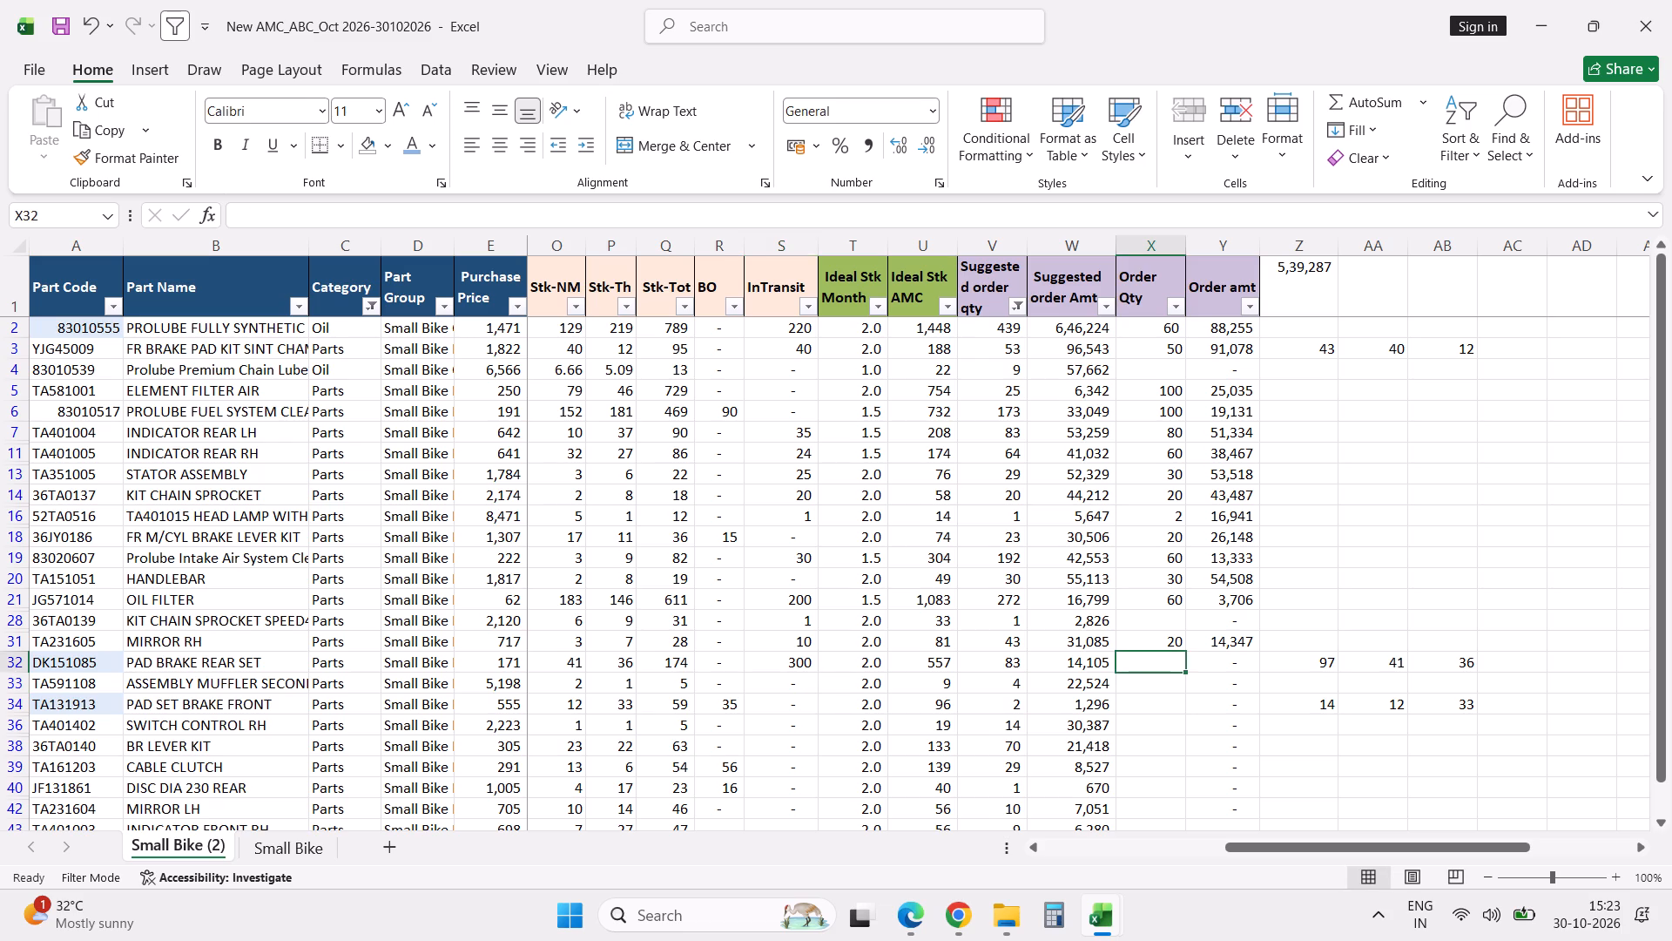
{"action": "type", "text": "80"}
{"action": "key", "text": "Return"}
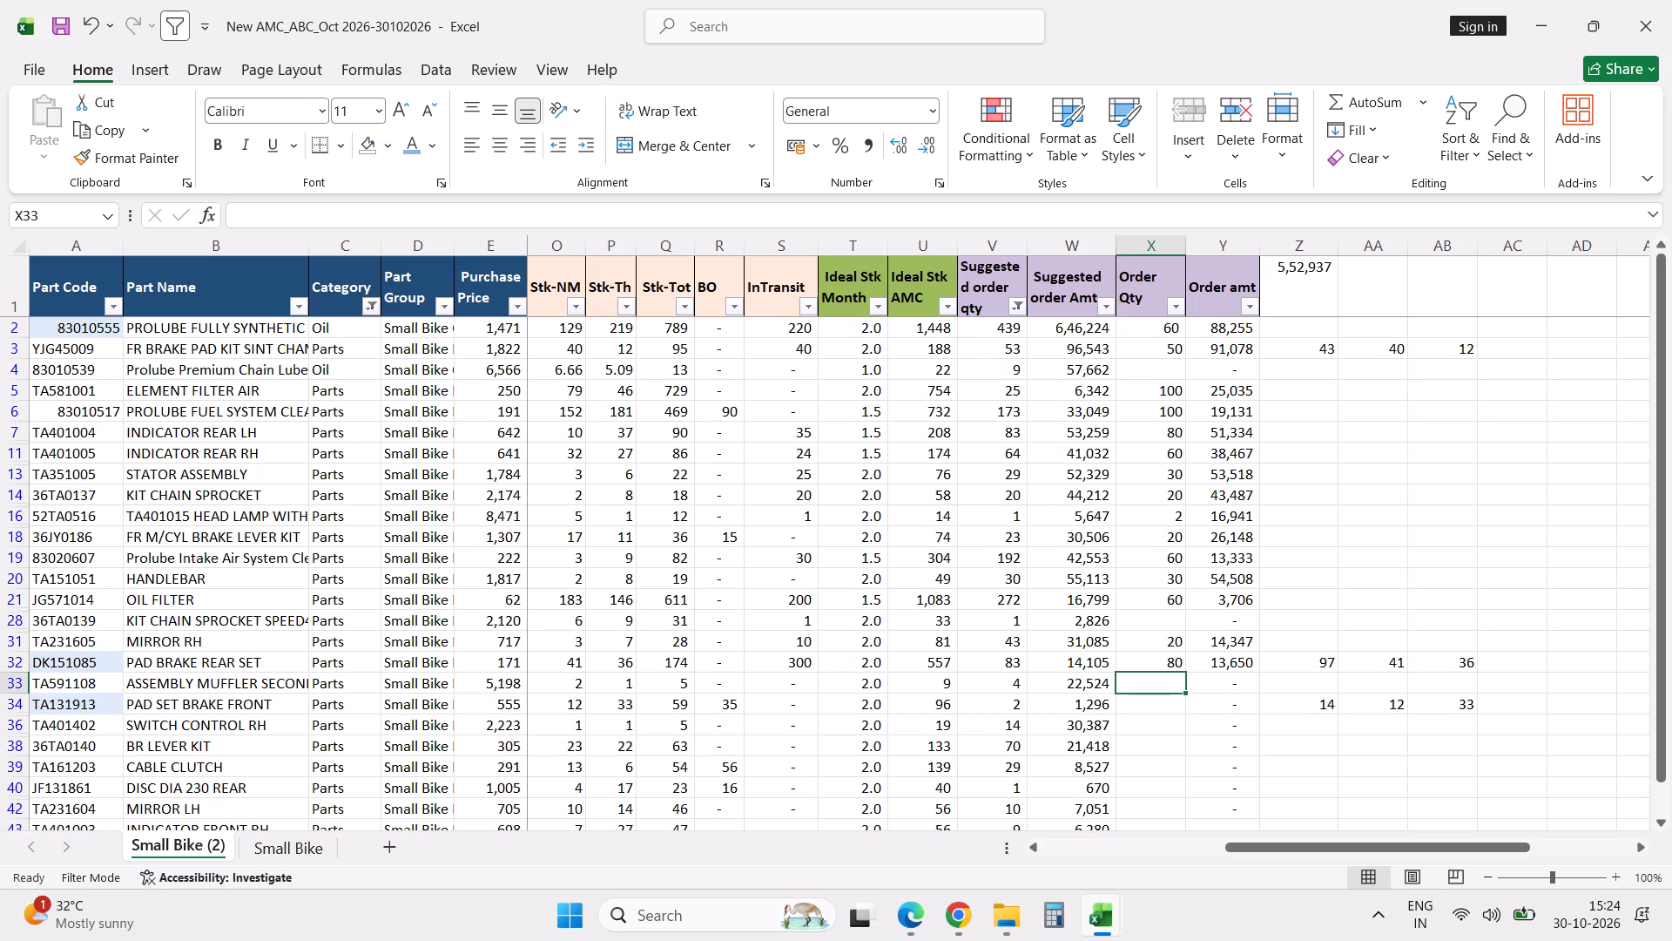
Copy part code TA591108 from the ASSEMBLY MUFFLER SECONDARY row and switch to the Part Purchase Order Statement workbook.
{"action": "left_click", "coordinate": [103, 684]}
{"action": "key", "text": "ctrl+c"}
{"action": "key", "text": "alt+Tab"}
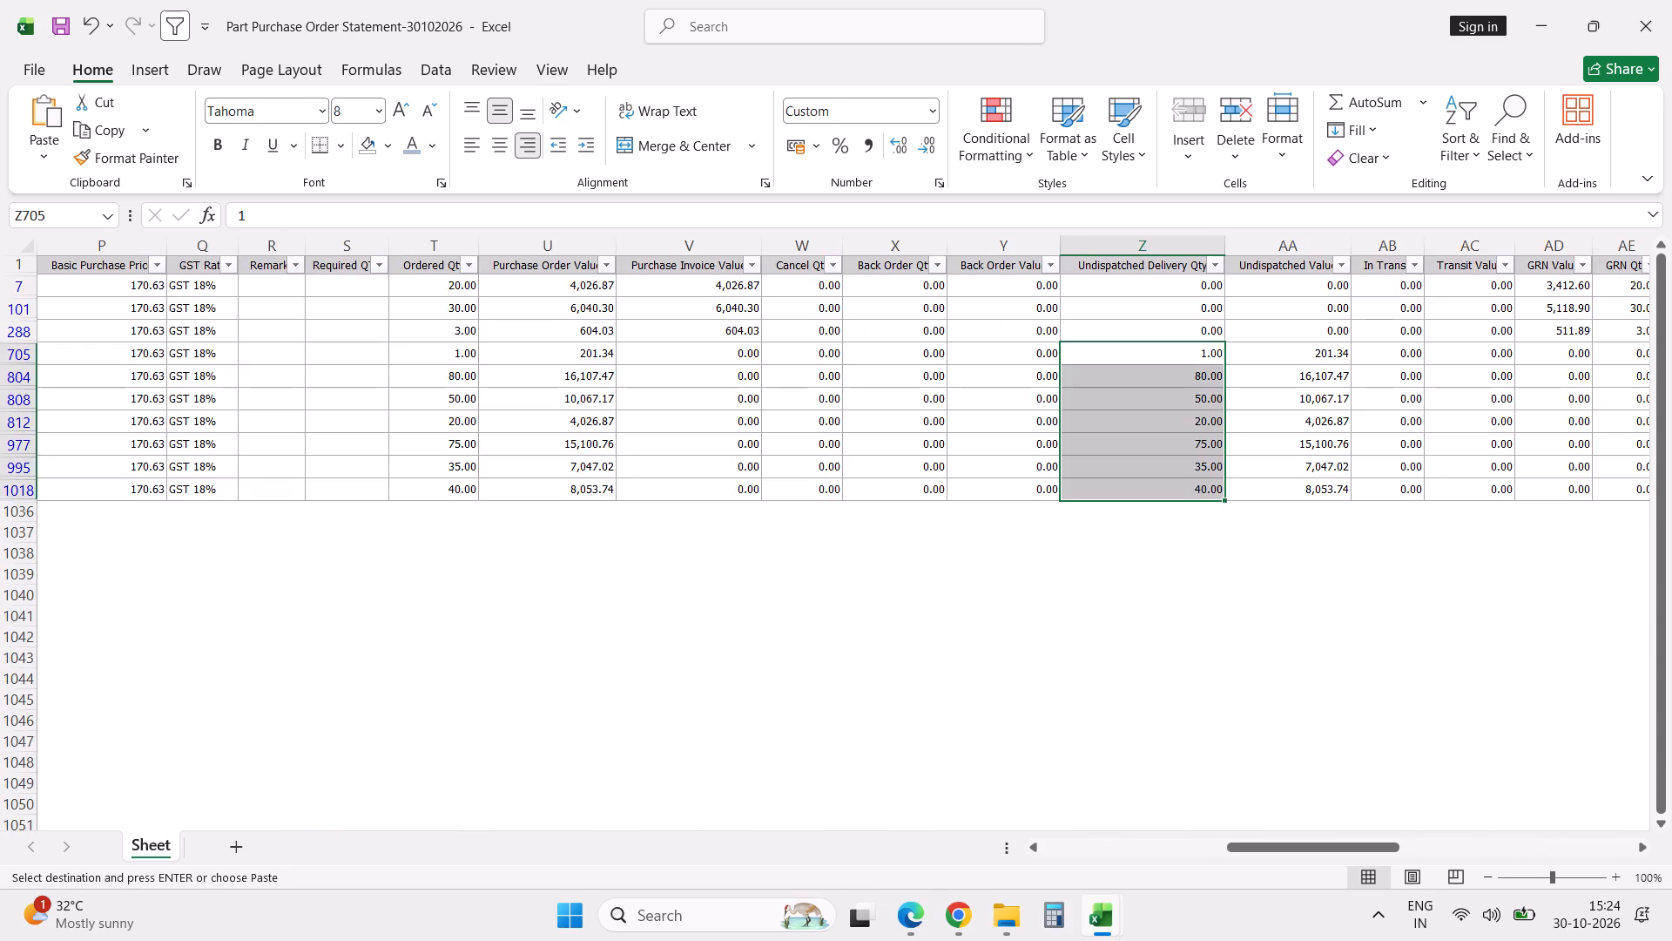
Hide the GST Rate through Required Qty columns and the UOM column in the Part Purchase Order Statement sheet.
{"action": "left_click", "coordinate": [202, 586]}
{"action": "key", "text": "Left"}
{"action": "key", "text": "Left"}
{"action": "key", "text": "Left"}
{"action": "key", "text": "Left"}
{"action": "key", "text": "Left"}
{"action": "key", "text": "Left"}
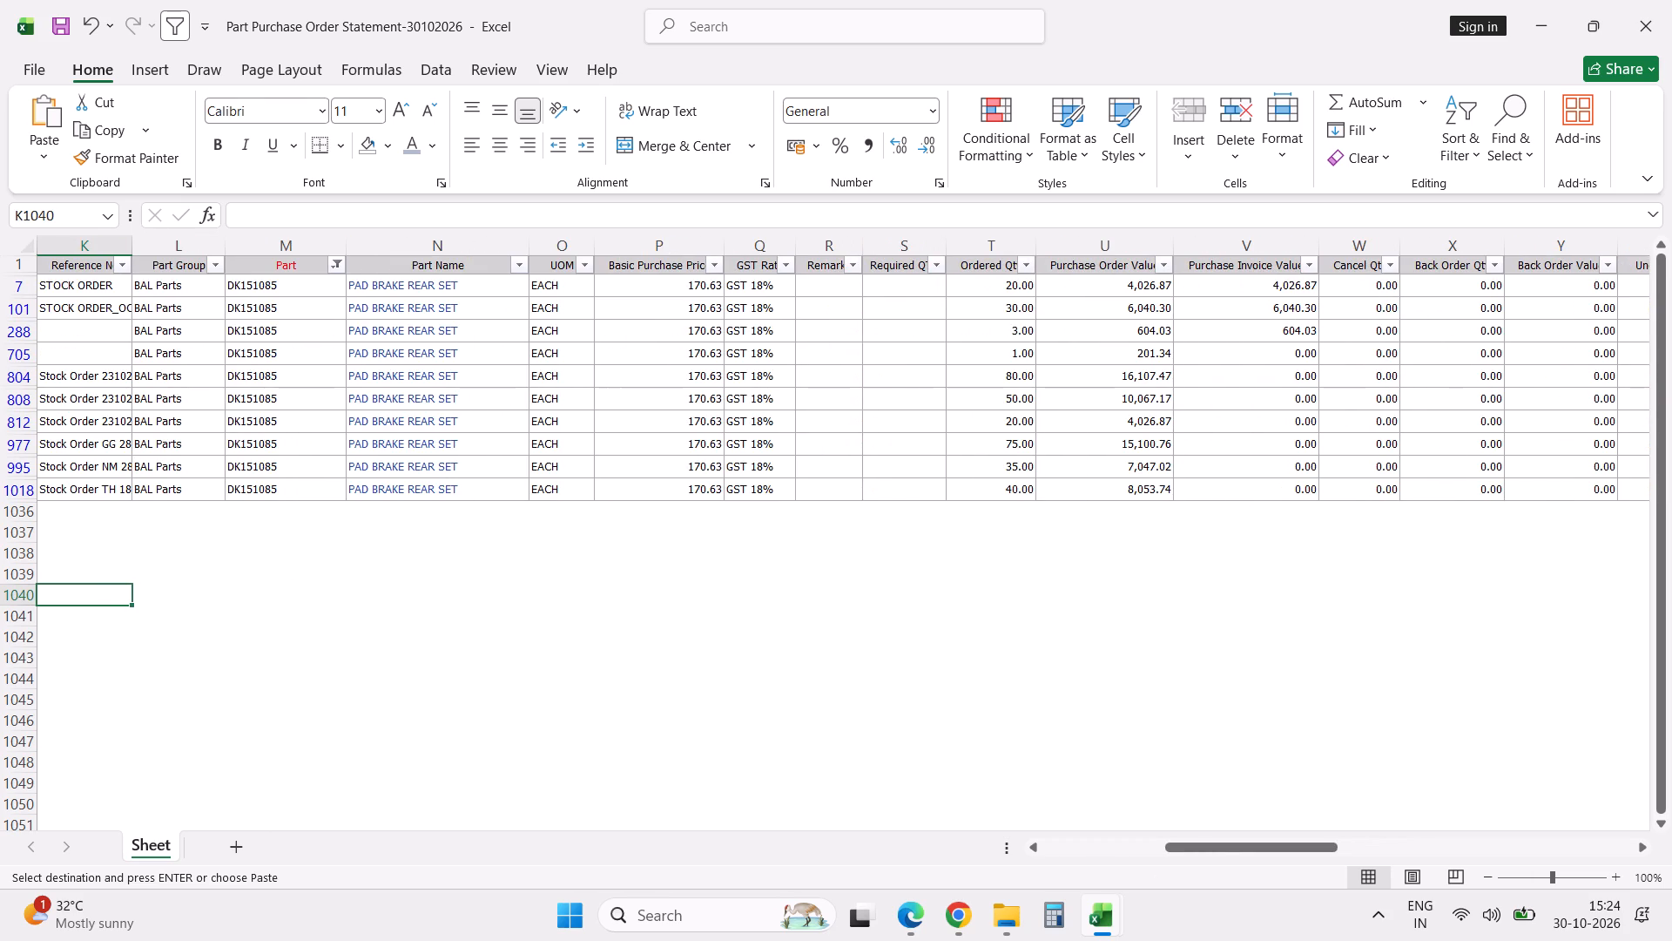
{"action": "left_click", "coordinate": [762, 247]}
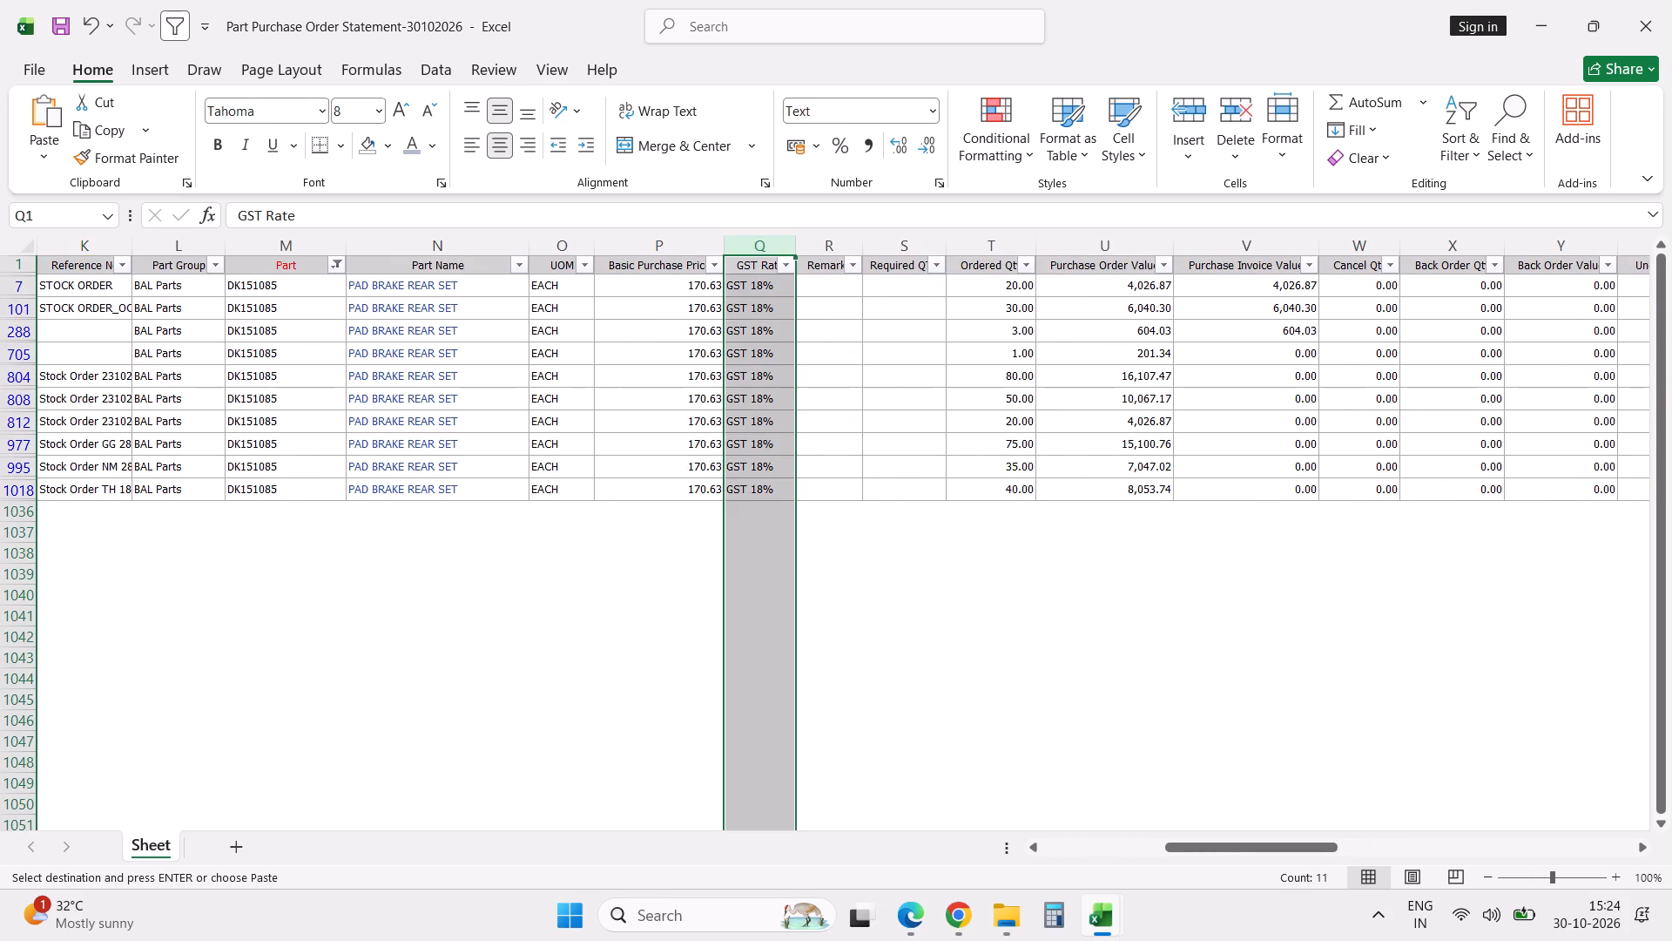
{"action": "left_click", "coordinate": [918, 250], "text": "shift"}
{"action": "right_click", "coordinate": [918, 250]}
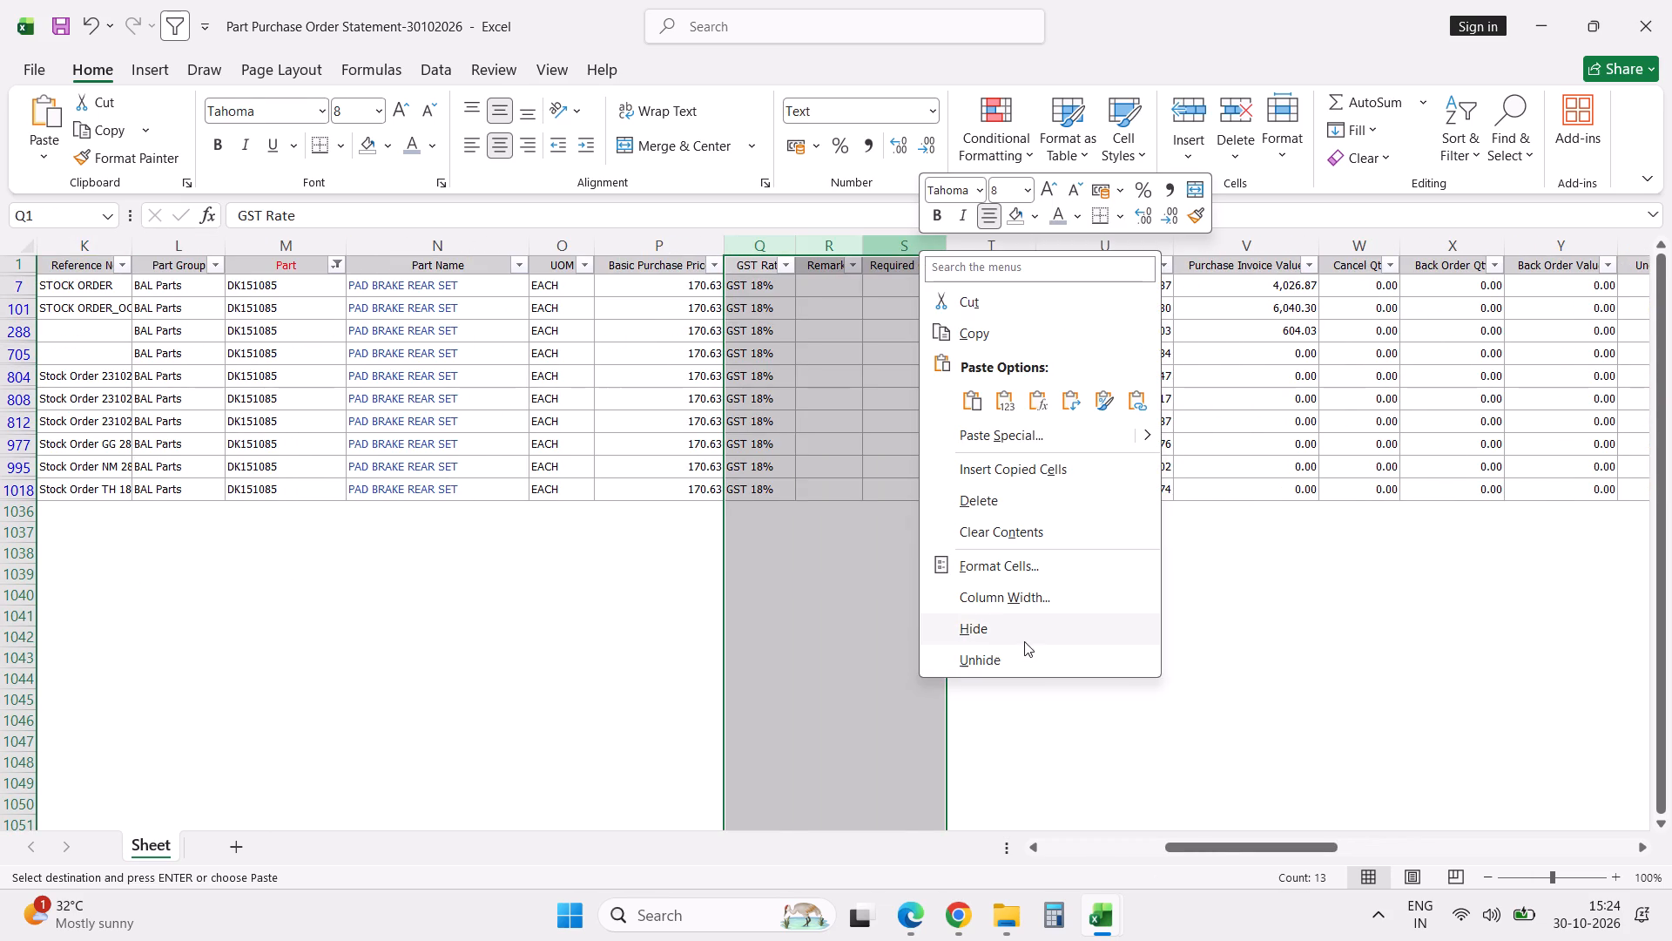
{"action": "left_click", "coordinate": [1023, 640]}
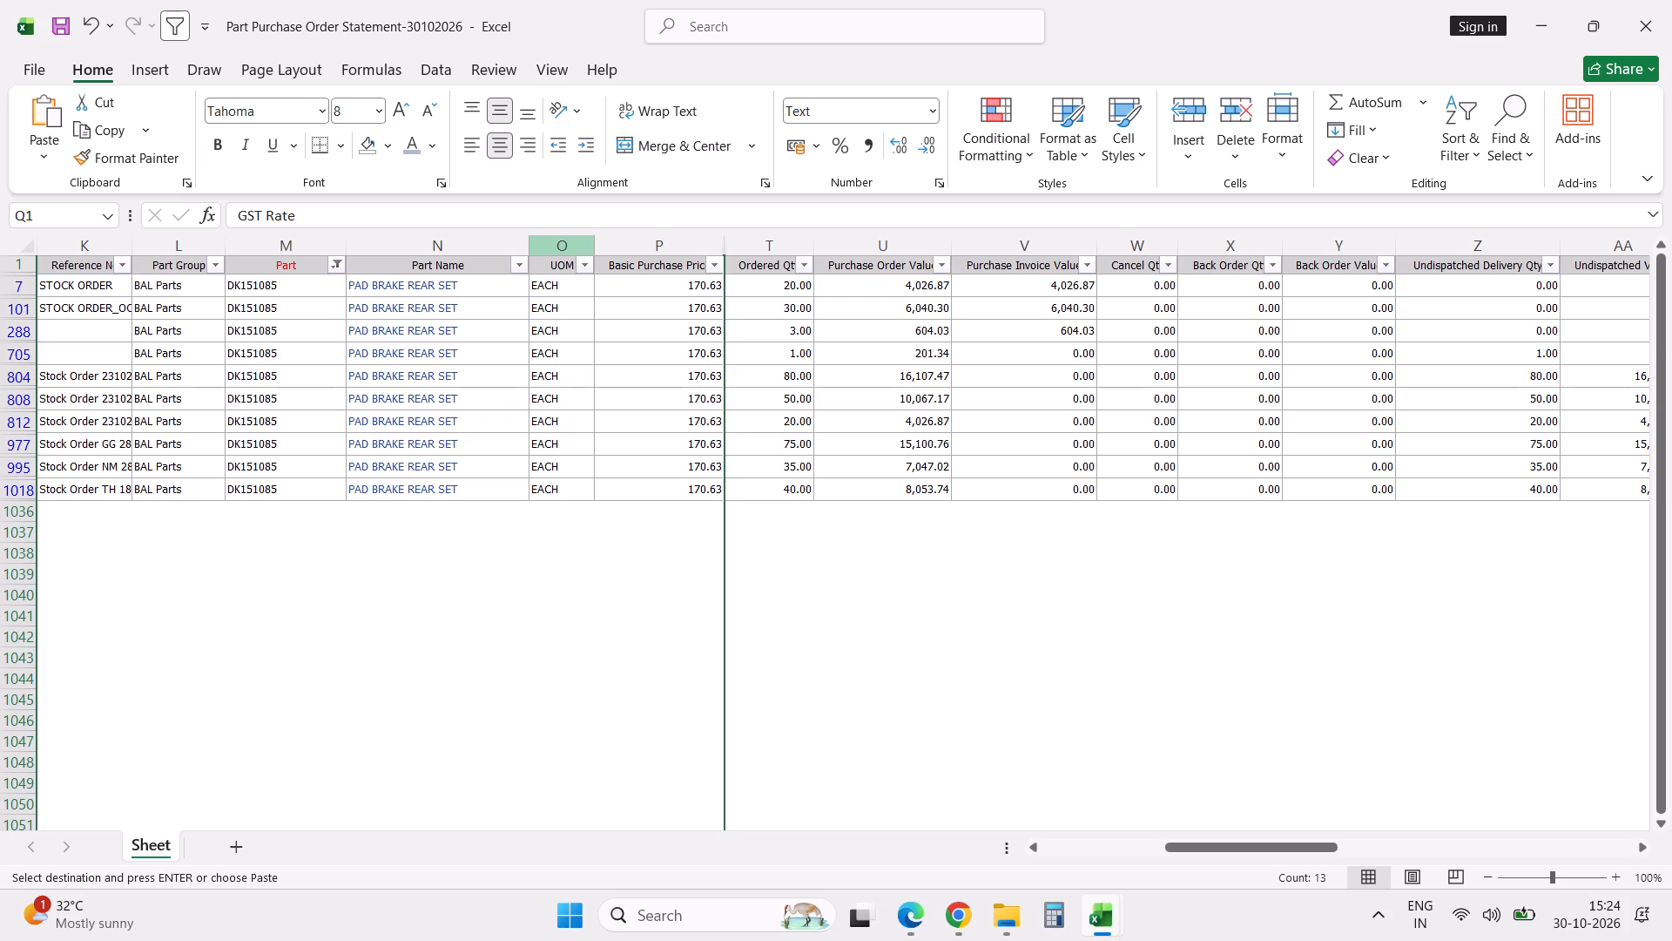
{"action": "left_click", "coordinate": [546, 241]}
{"action": "key", "text": "F4"}
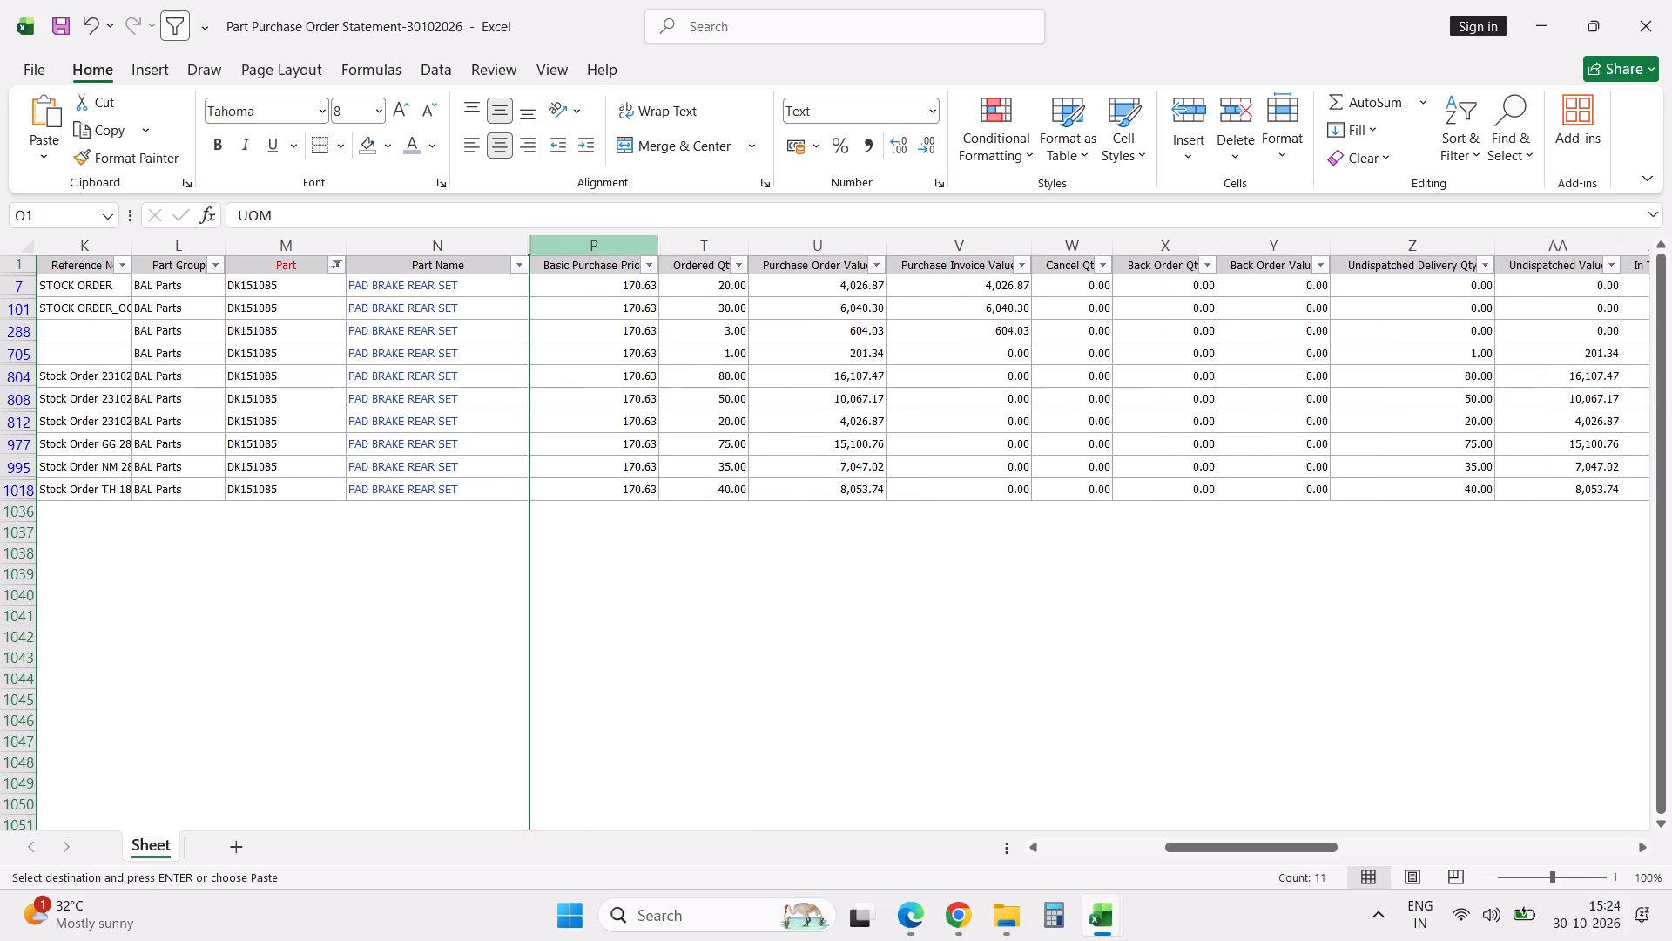
Filter the Part column to the copied part code TA591108.
{"action": "left_click", "coordinate": [340, 268]}
{"action": "left_click", "coordinate": [264, 522]}
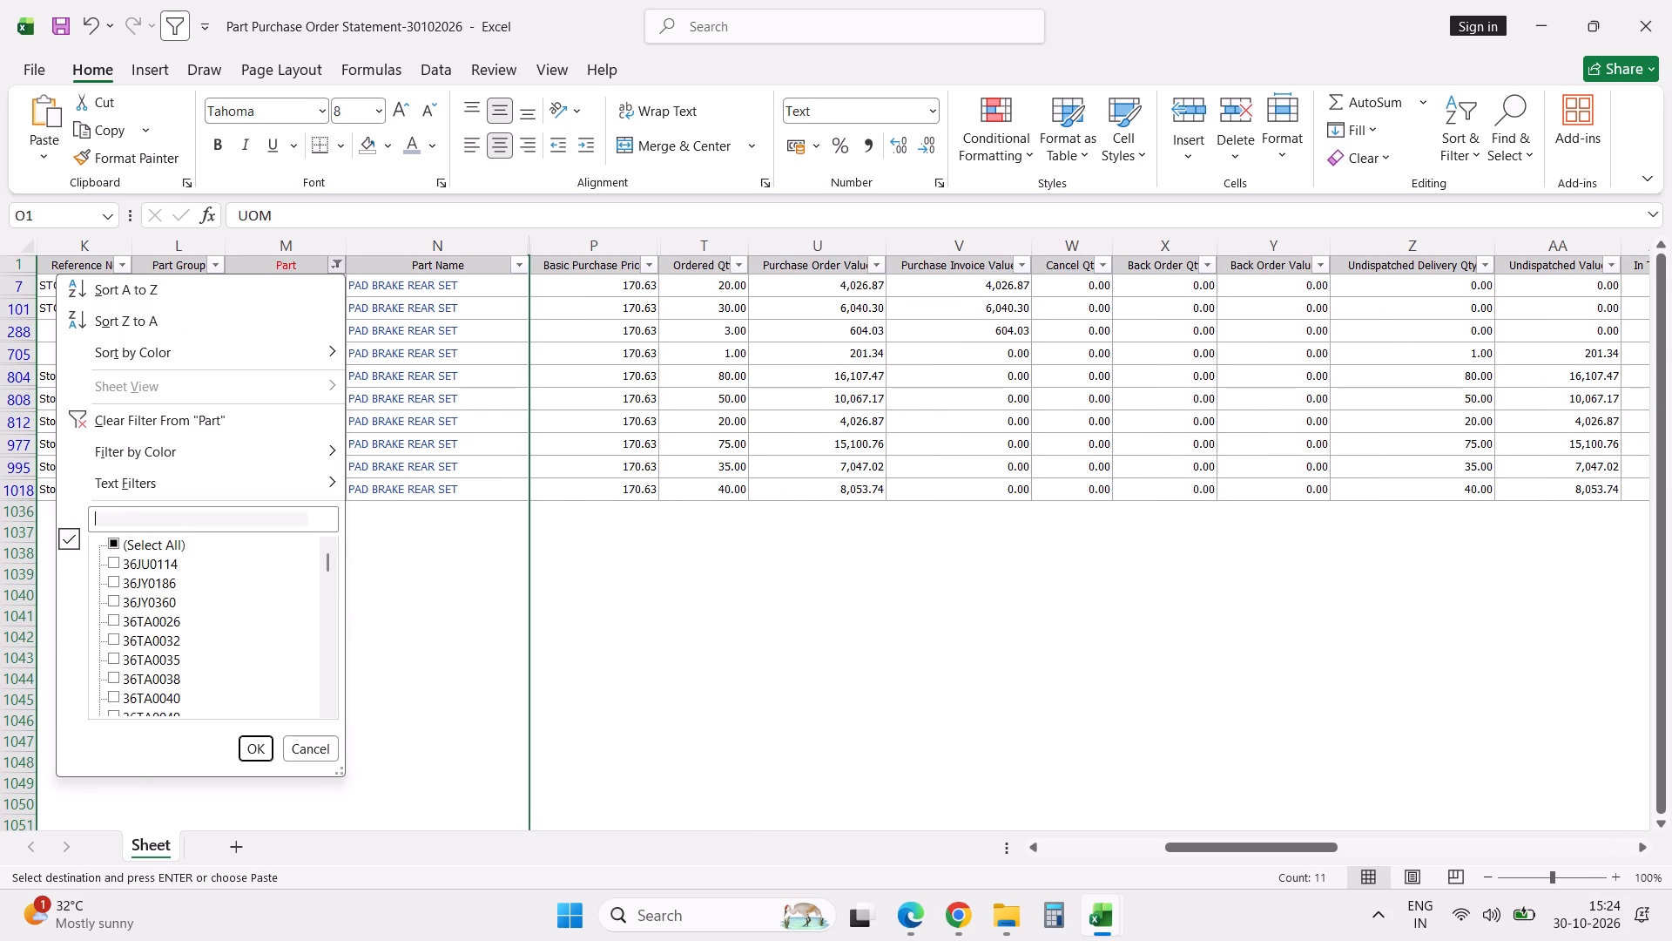
{"action": "key", "text": "ctrl+v"}
{"action": "key", "text": "Return"}
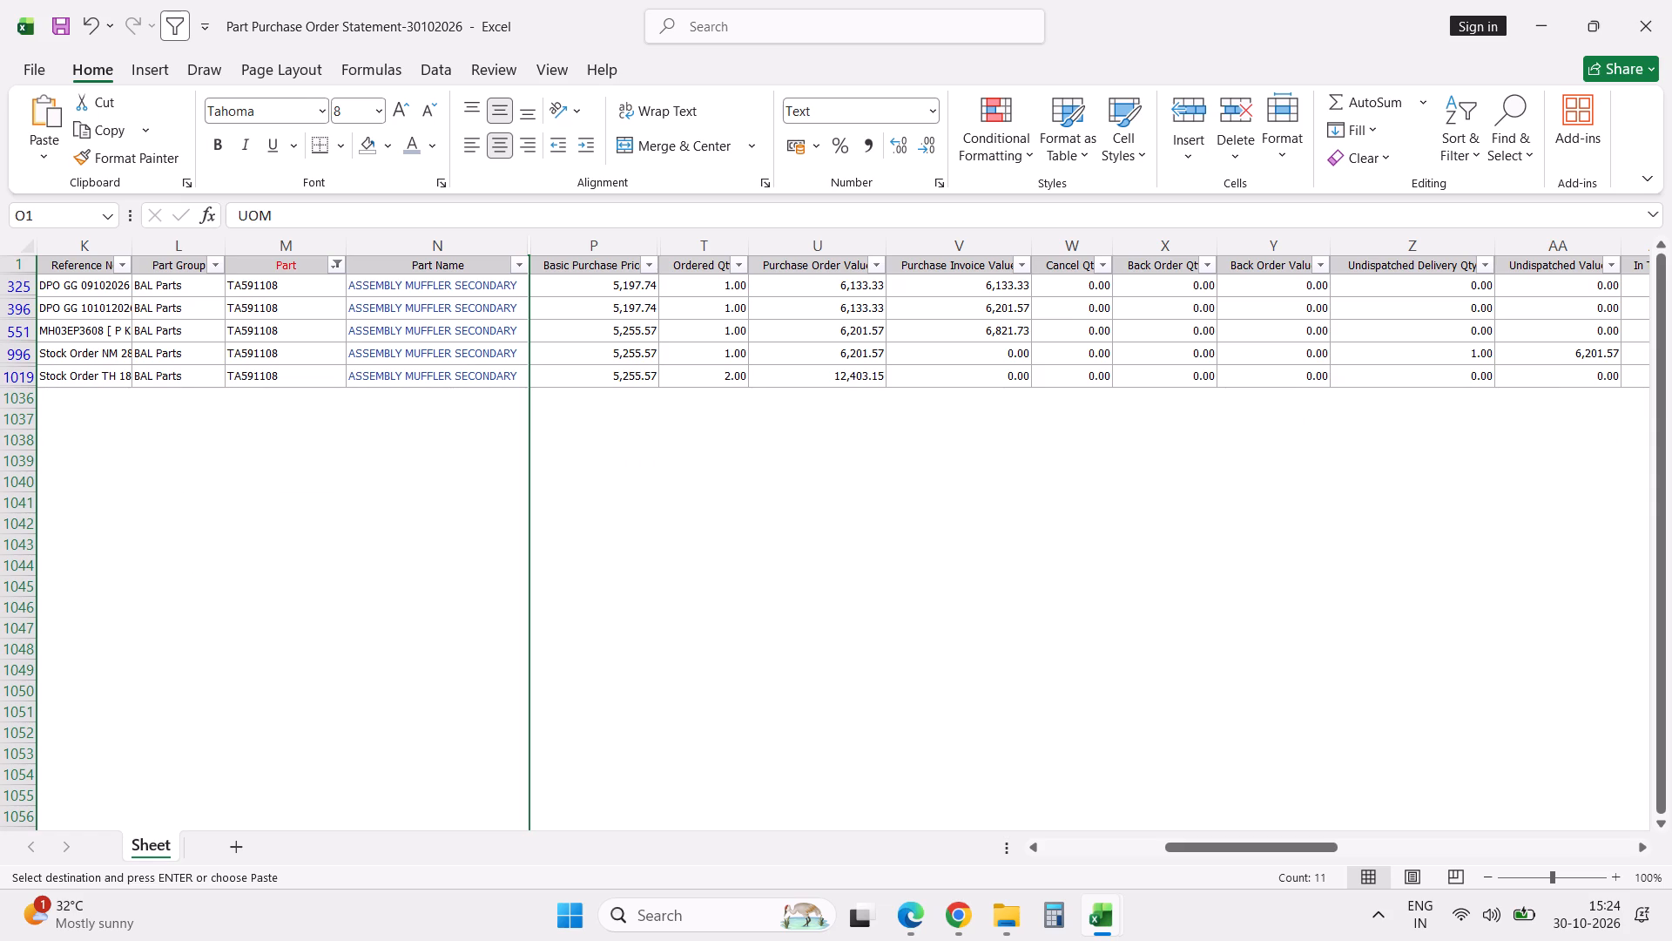
Examine the Undispatched Delivery Qty and In Transit columns of the TA591108 order rows.
{"action": "left_click", "coordinate": [1076, 654]}
{"action": "key", "text": "Right"}
{"action": "key", "text": "Right"}
{"action": "key", "text": "Right"}
{"action": "key", "text": "Right"}
{"action": "key", "text": "Right"}
{"action": "key", "text": "Right"}
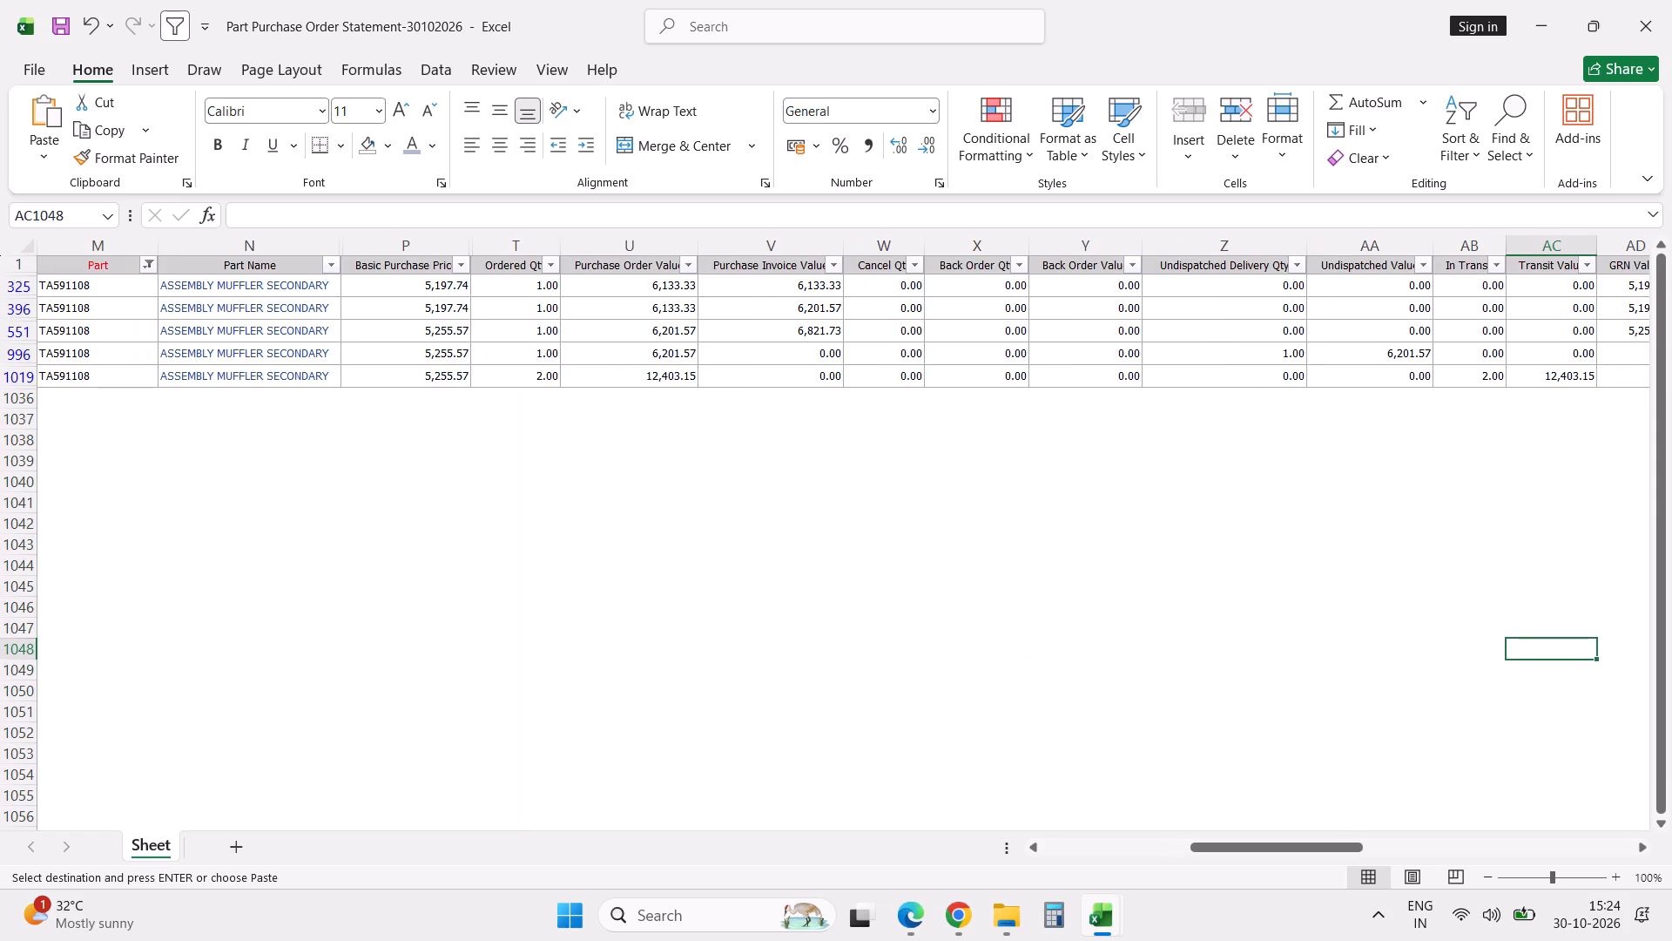
Set the InTransit quantity of part TA591108, ASSEMBLY MUFFLER SECONDARY, to 3 in the New AMC_ABC workbook.
{"action": "key", "text": "alt+Tab"}
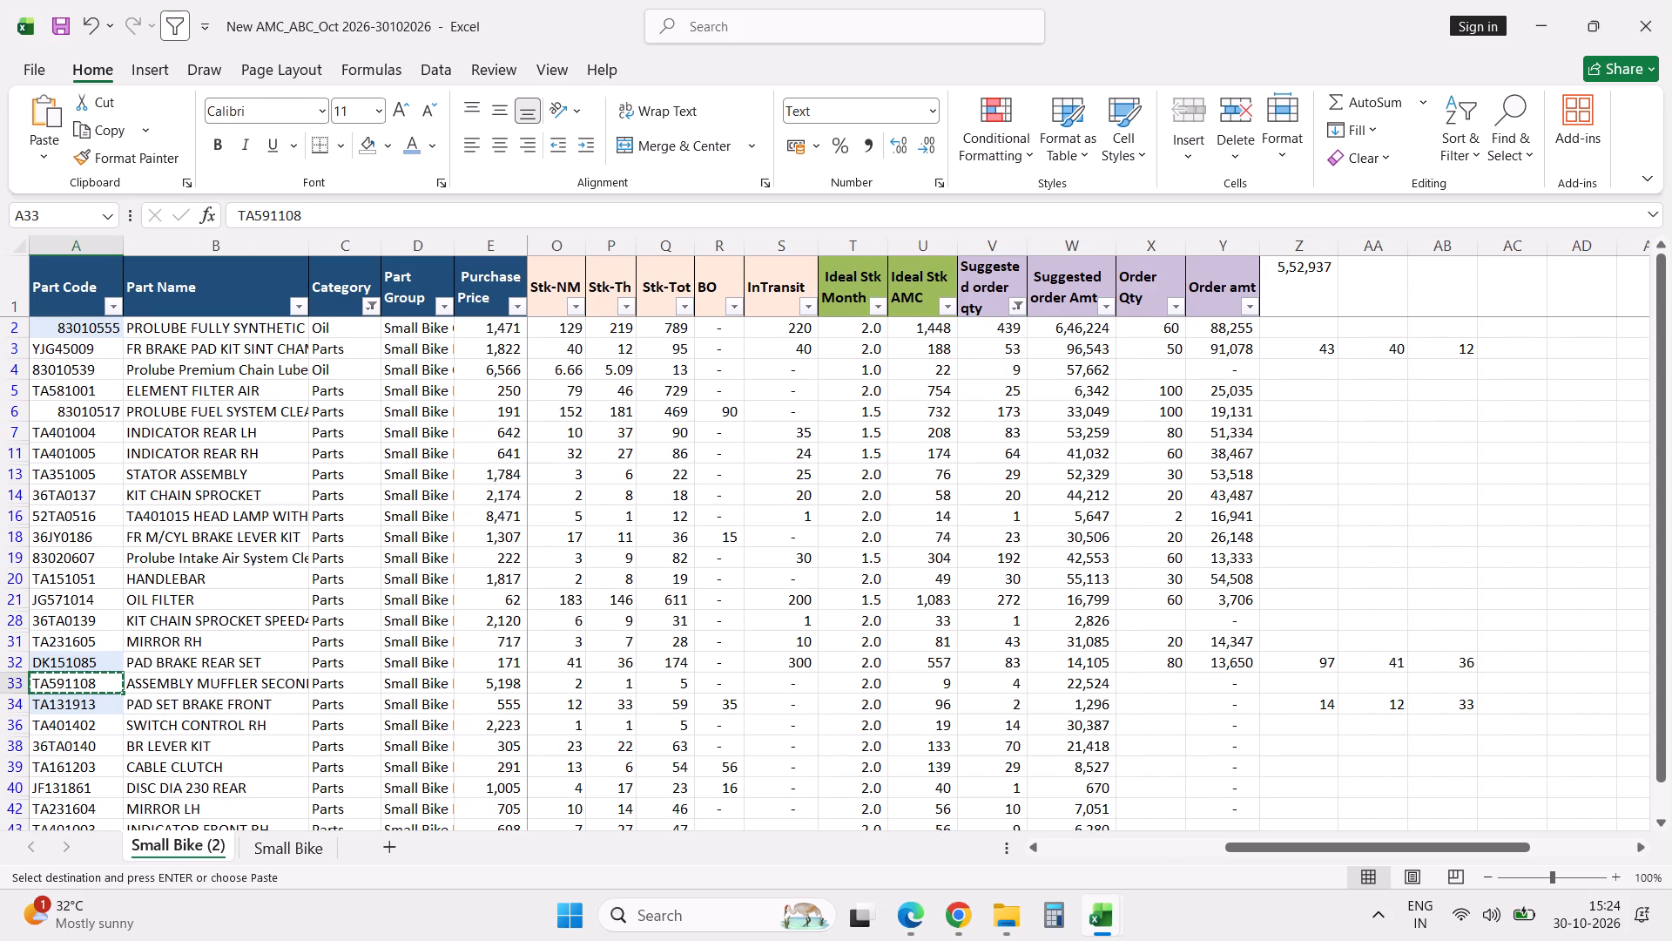
{"action": "left_click", "coordinate": [804, 684]}
{"action": "key", "text": "3"}
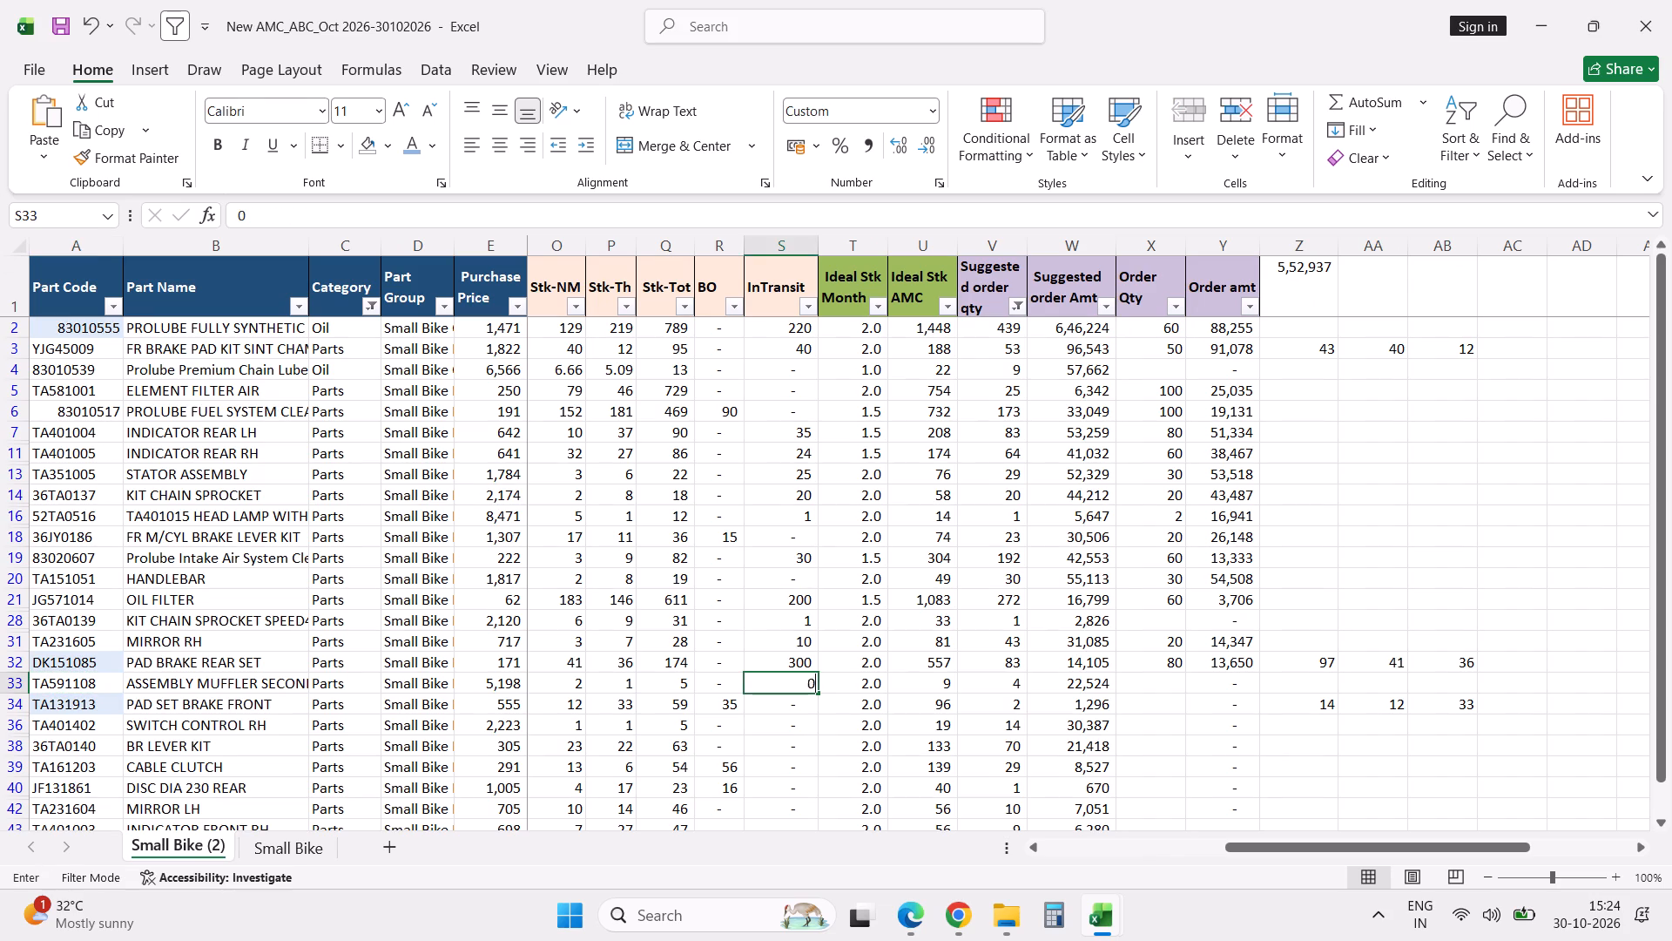
{"action": "key", "text": "Tab"}
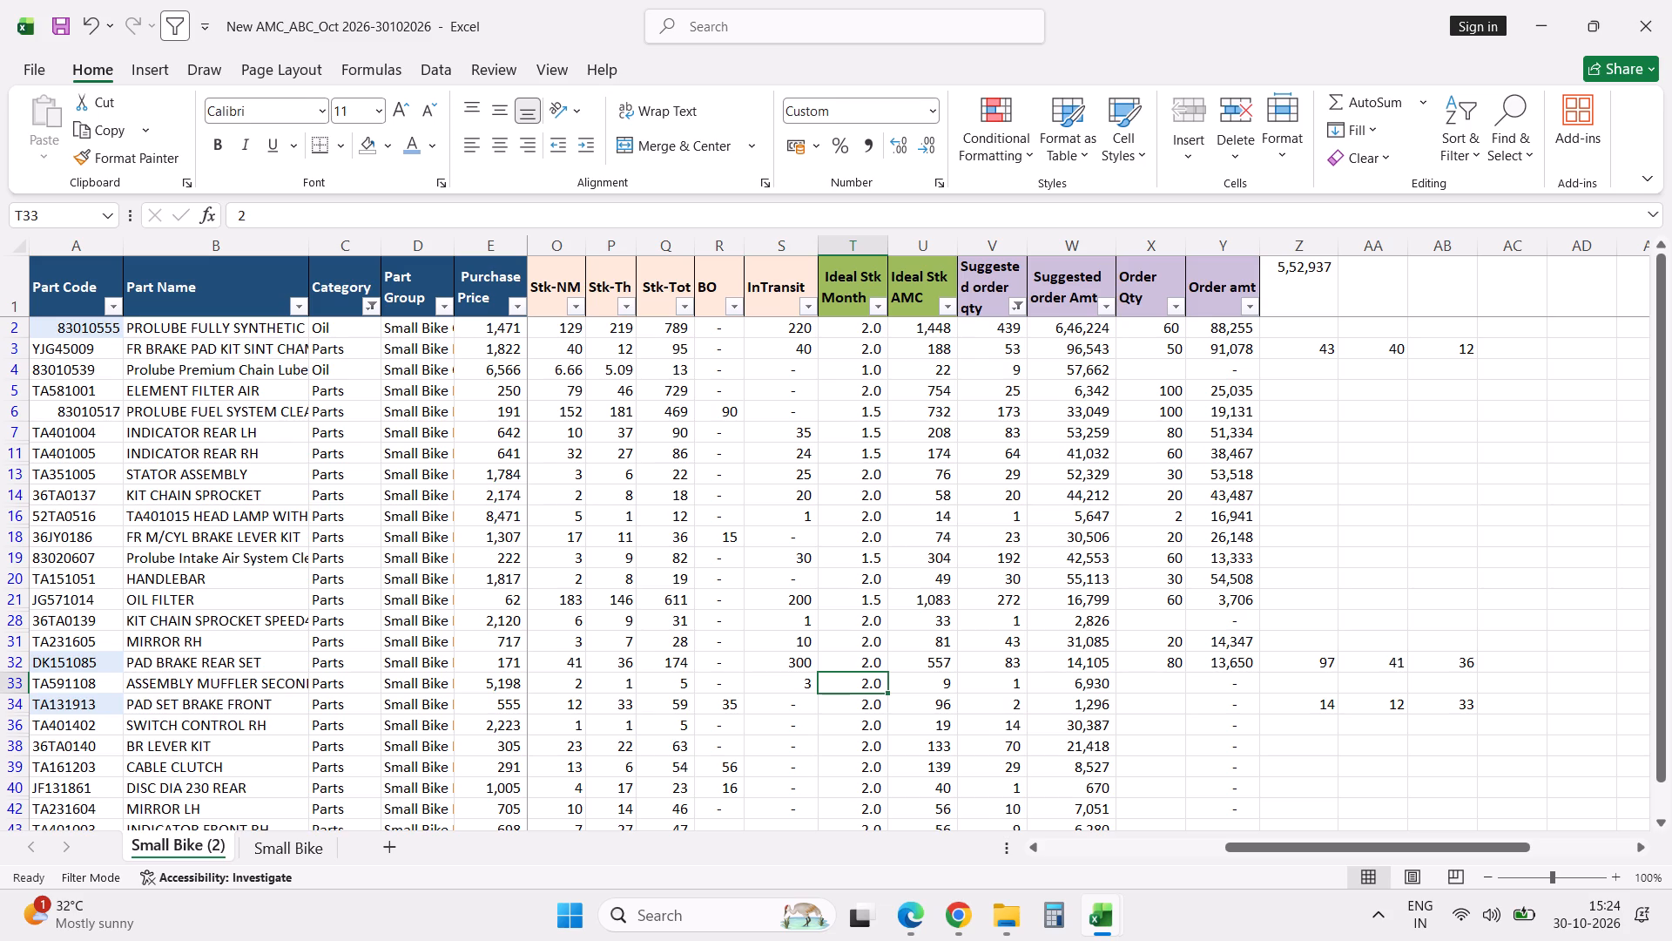
Review the branch stock, stock month and suggested order columns in the TA591108 row to decide whether to order.
{"action": "key", "text": "Left"}
{"action": "key", "text": "Left"}
{"action": "key", "text": "Left"}
{"action": "key", "text": "Left"}
{"action": "key", "text": "Left"}
{"action": "key", "text": "Left"}
{"action": "key", "text": "Left"}
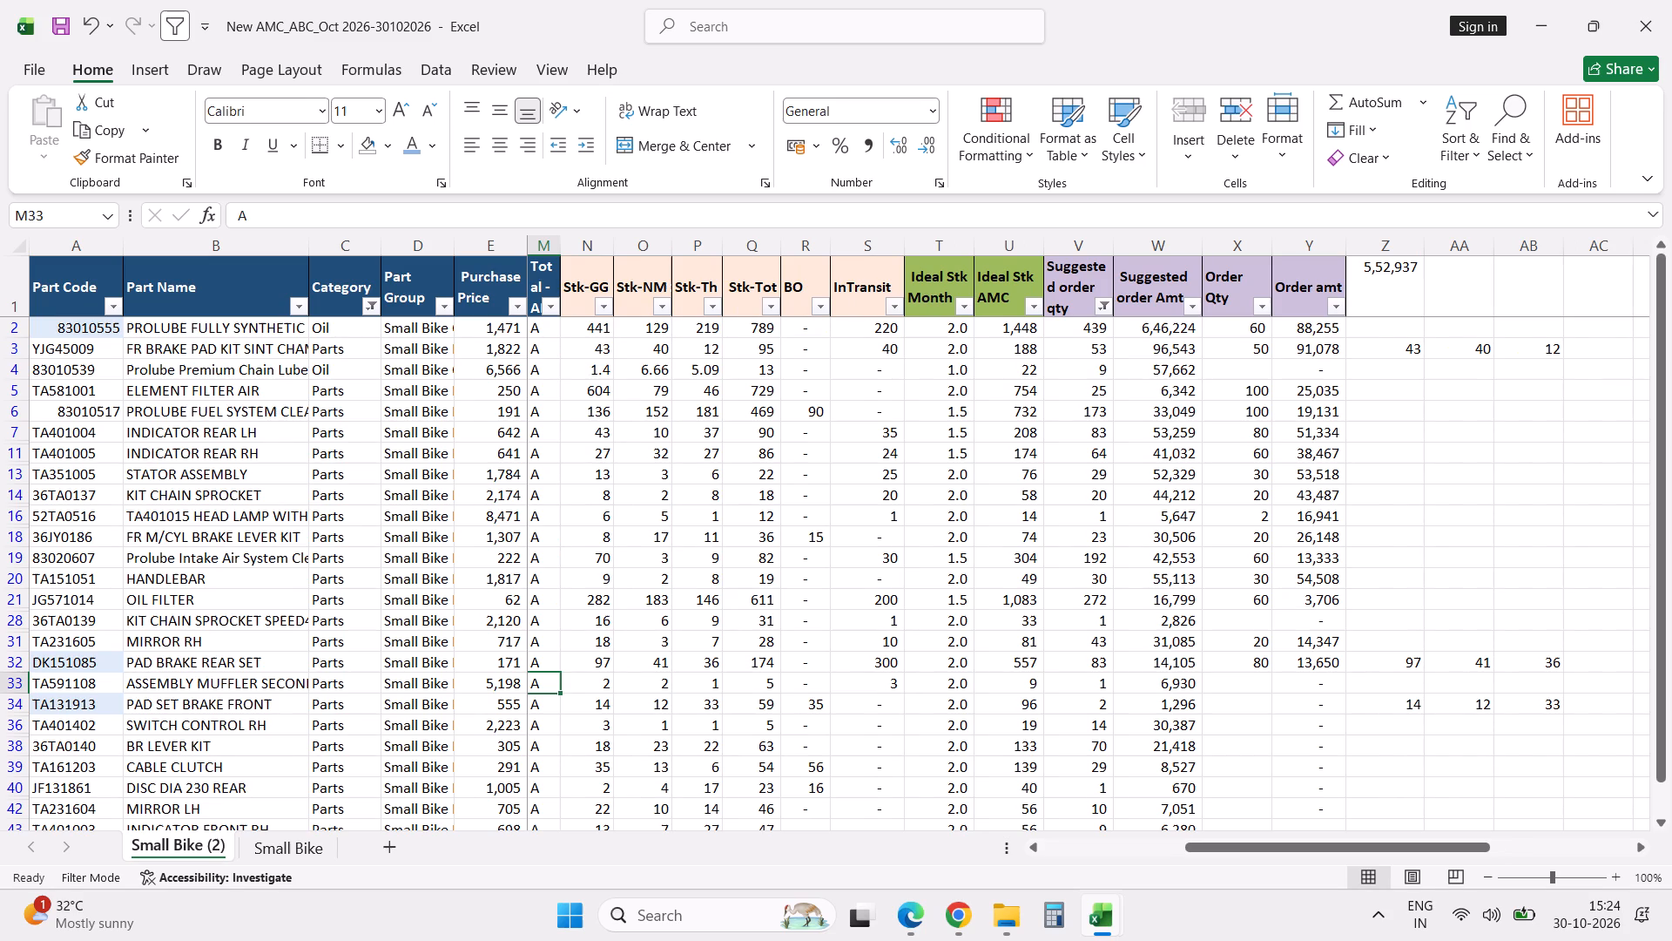
{"action": "key", "text": "Right"}
{"action": "key", "text": "Right"}
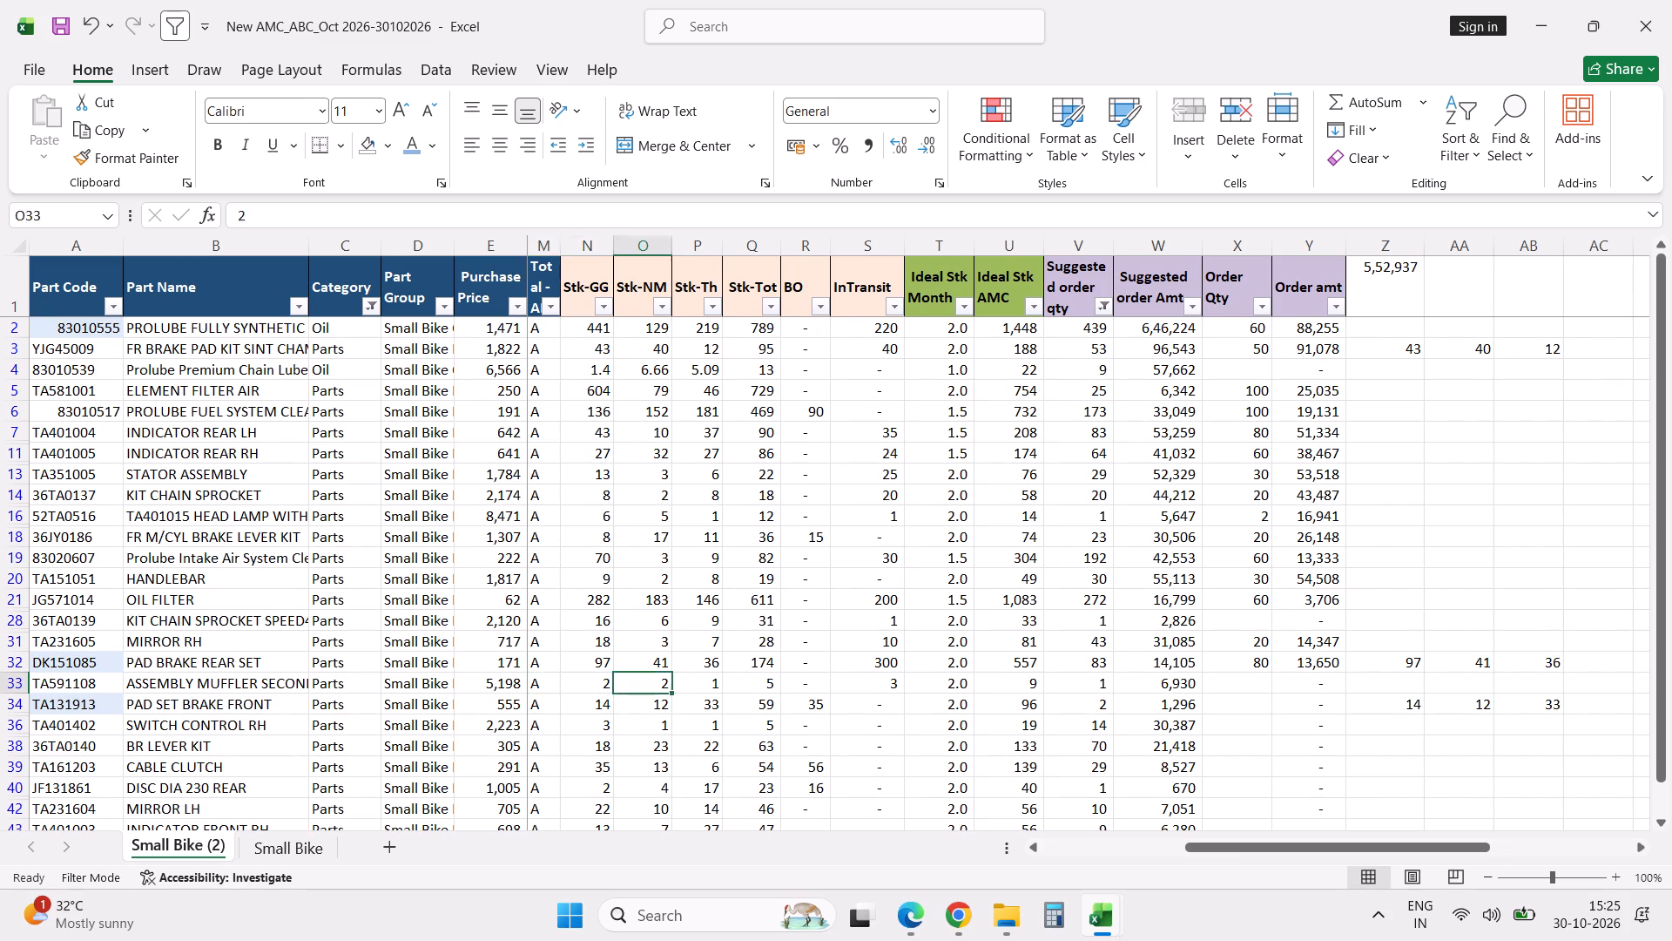
{"action": "key", "text": "Right"}
{"action": "key", "text": "Right"}
{"action": "key", "text": "Right"}
{"action": "key", "text": "Right"}
{"action": "key", "text": "Right"}
{"action": "key", "text": "Right"}
{"action": "key", "text": "Right"}
{"action": "key", "text": "Right"}
{"action": "key", "text": "Right"}
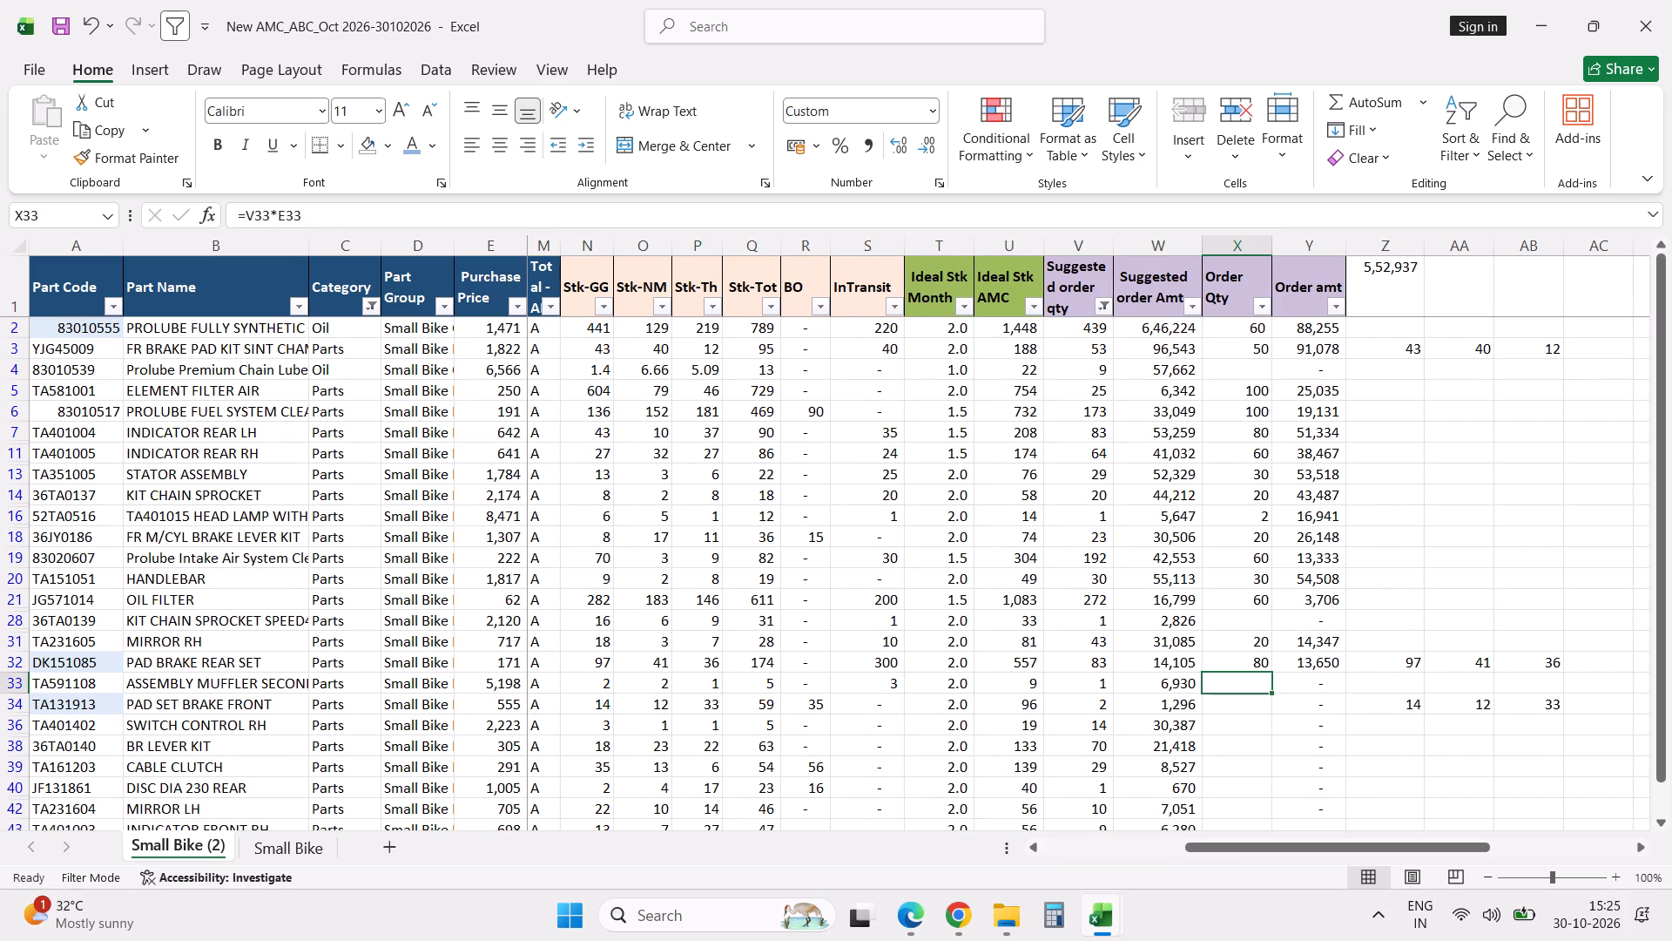
Enter 20 as the Order Qty for part TA131913, PAD SET BRAKE FRONT.
{"action": "key", "text": "Return"}
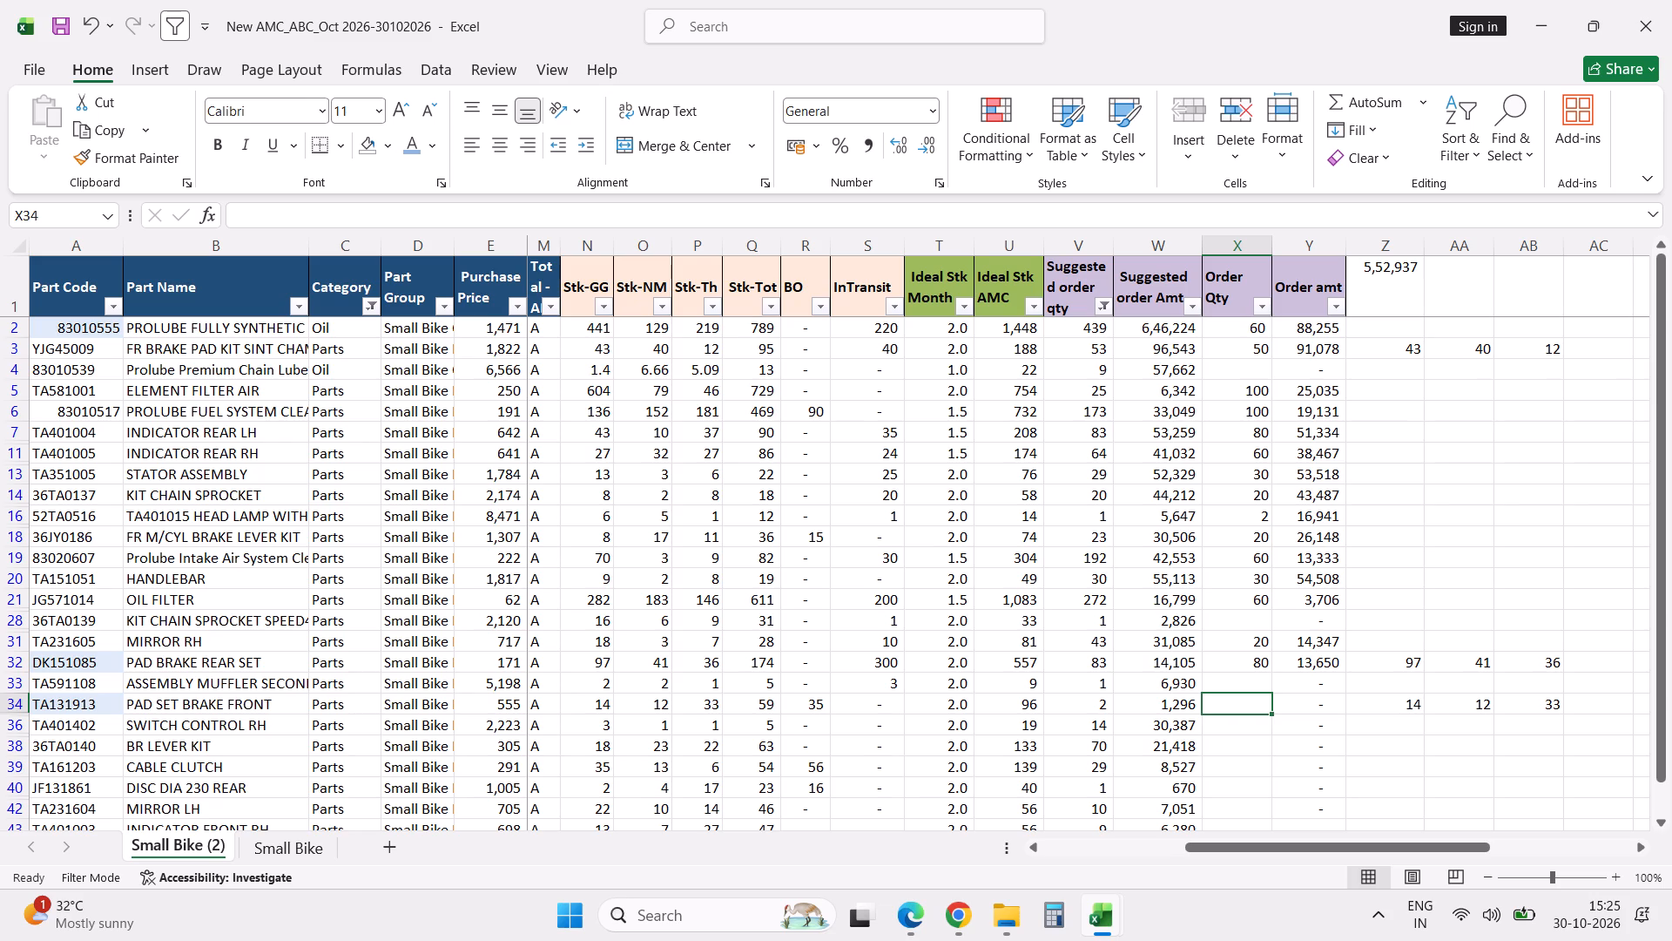
{"action": "type", "text": "20"}
{"action": "key", "text": "Return"}
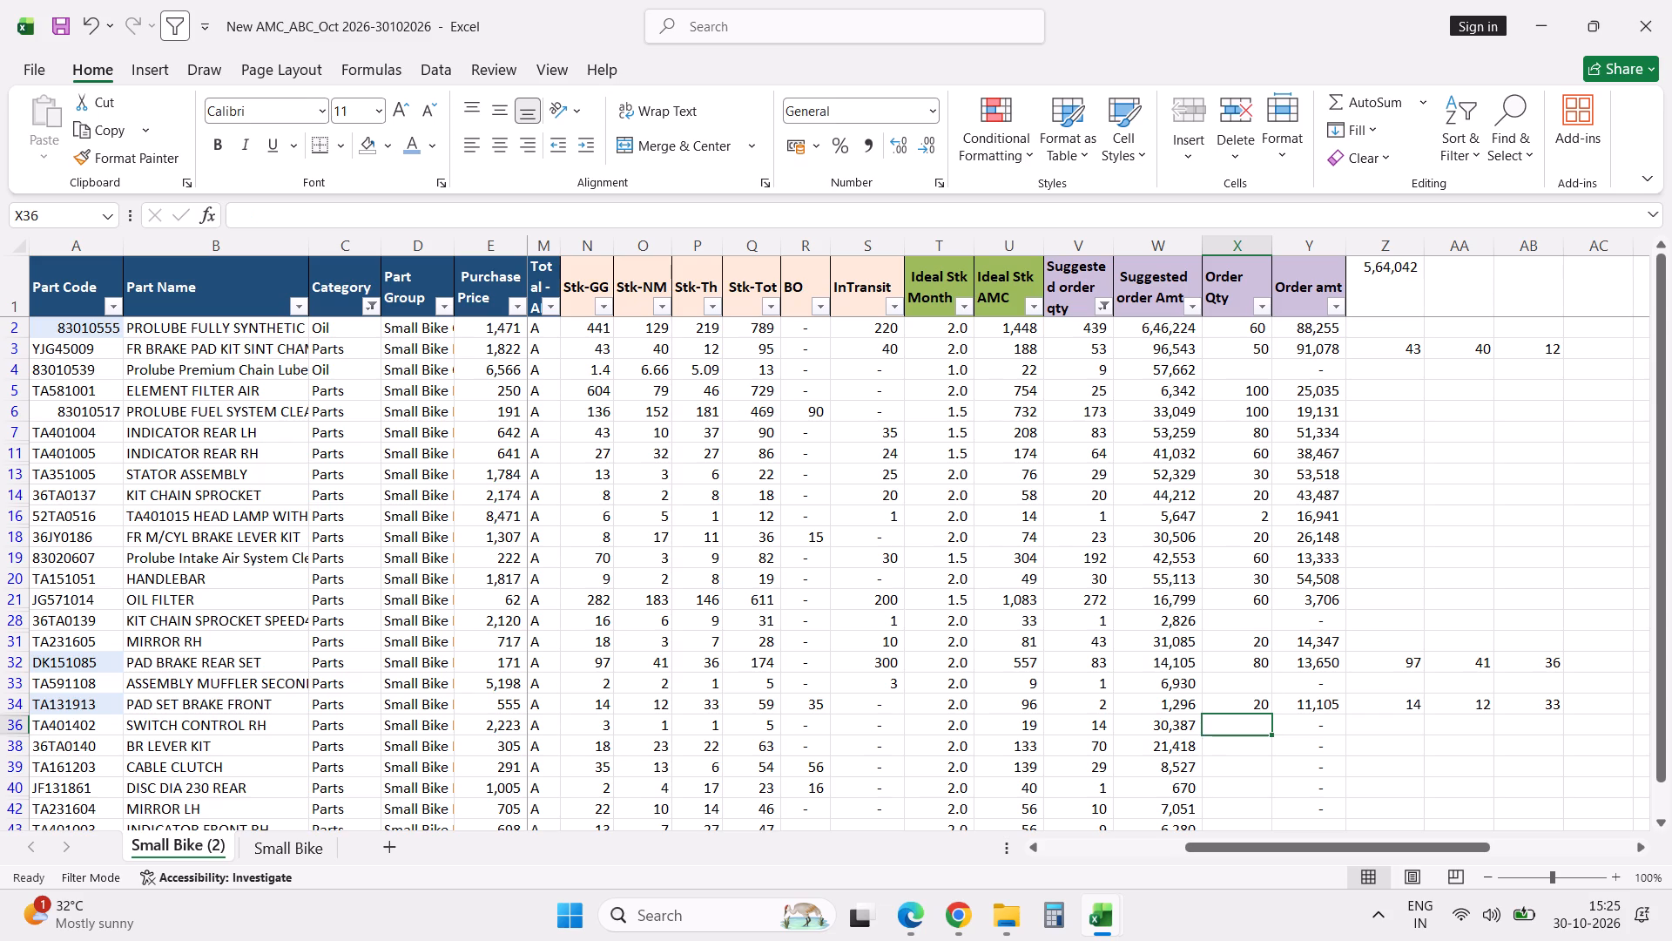
Filter the Part column of the Part Purchase Order Statement workbook to TA401402, copying the code from the SWITCH CONTROL RH row.
{"action": "left_click", "coordinate": [89, 728]}
{"action": "key", "text": "ctrl+c"}
{"action": "key", "text": "alt+Tab"}
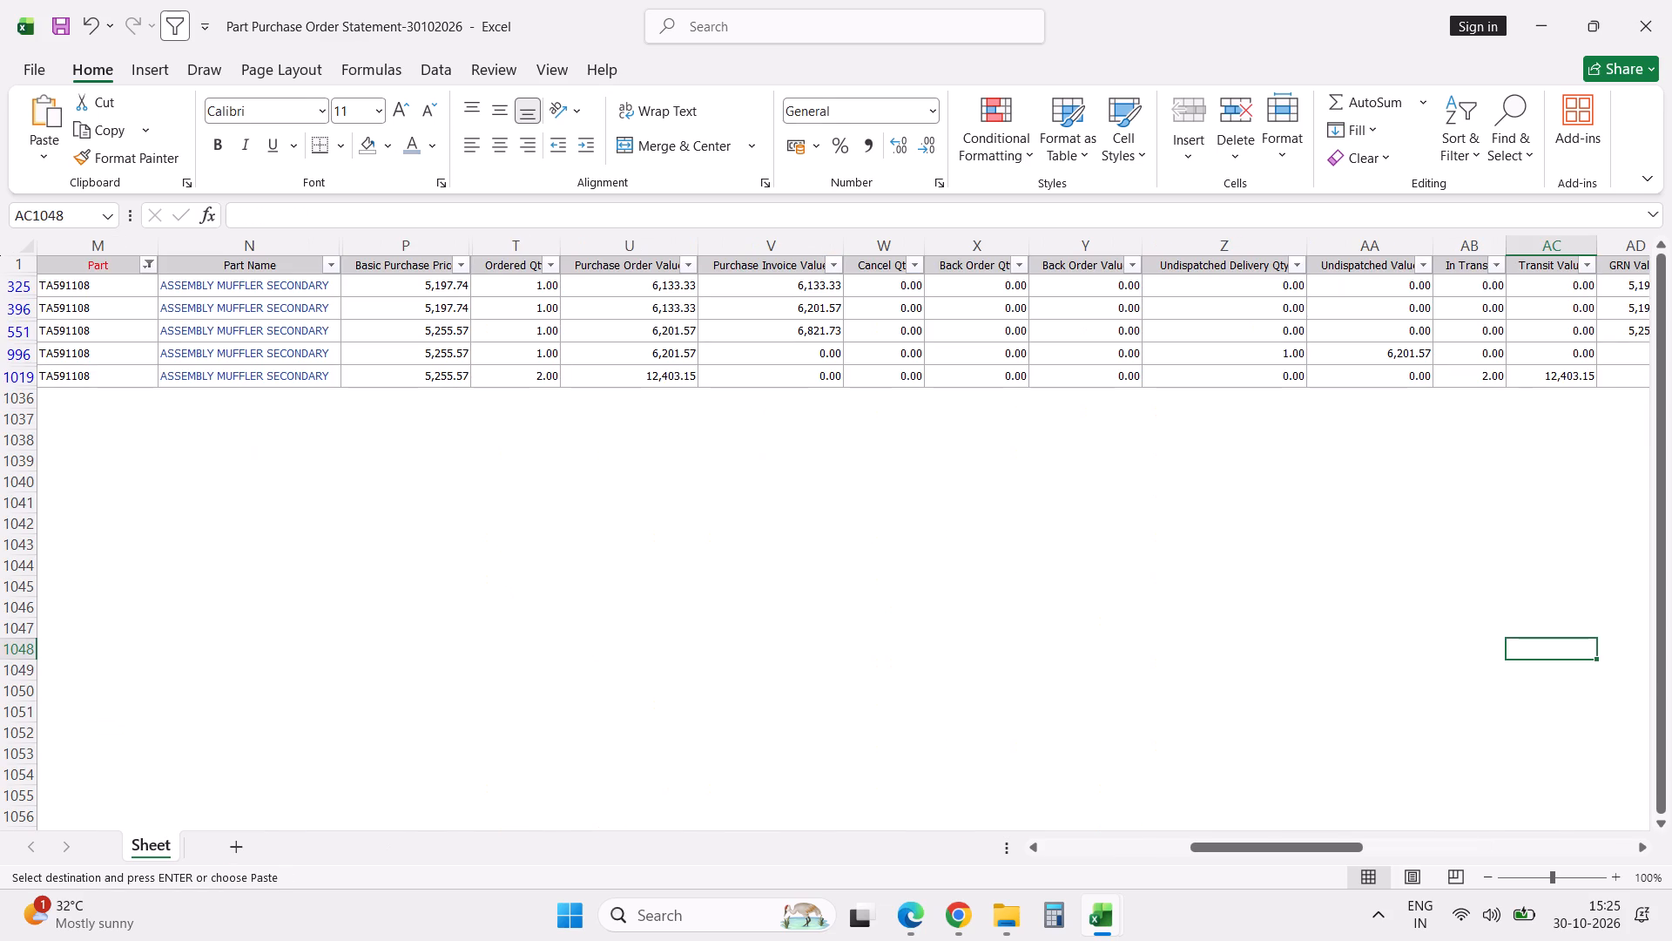
{"action": "left_click", "coordinate": [149, 267]}
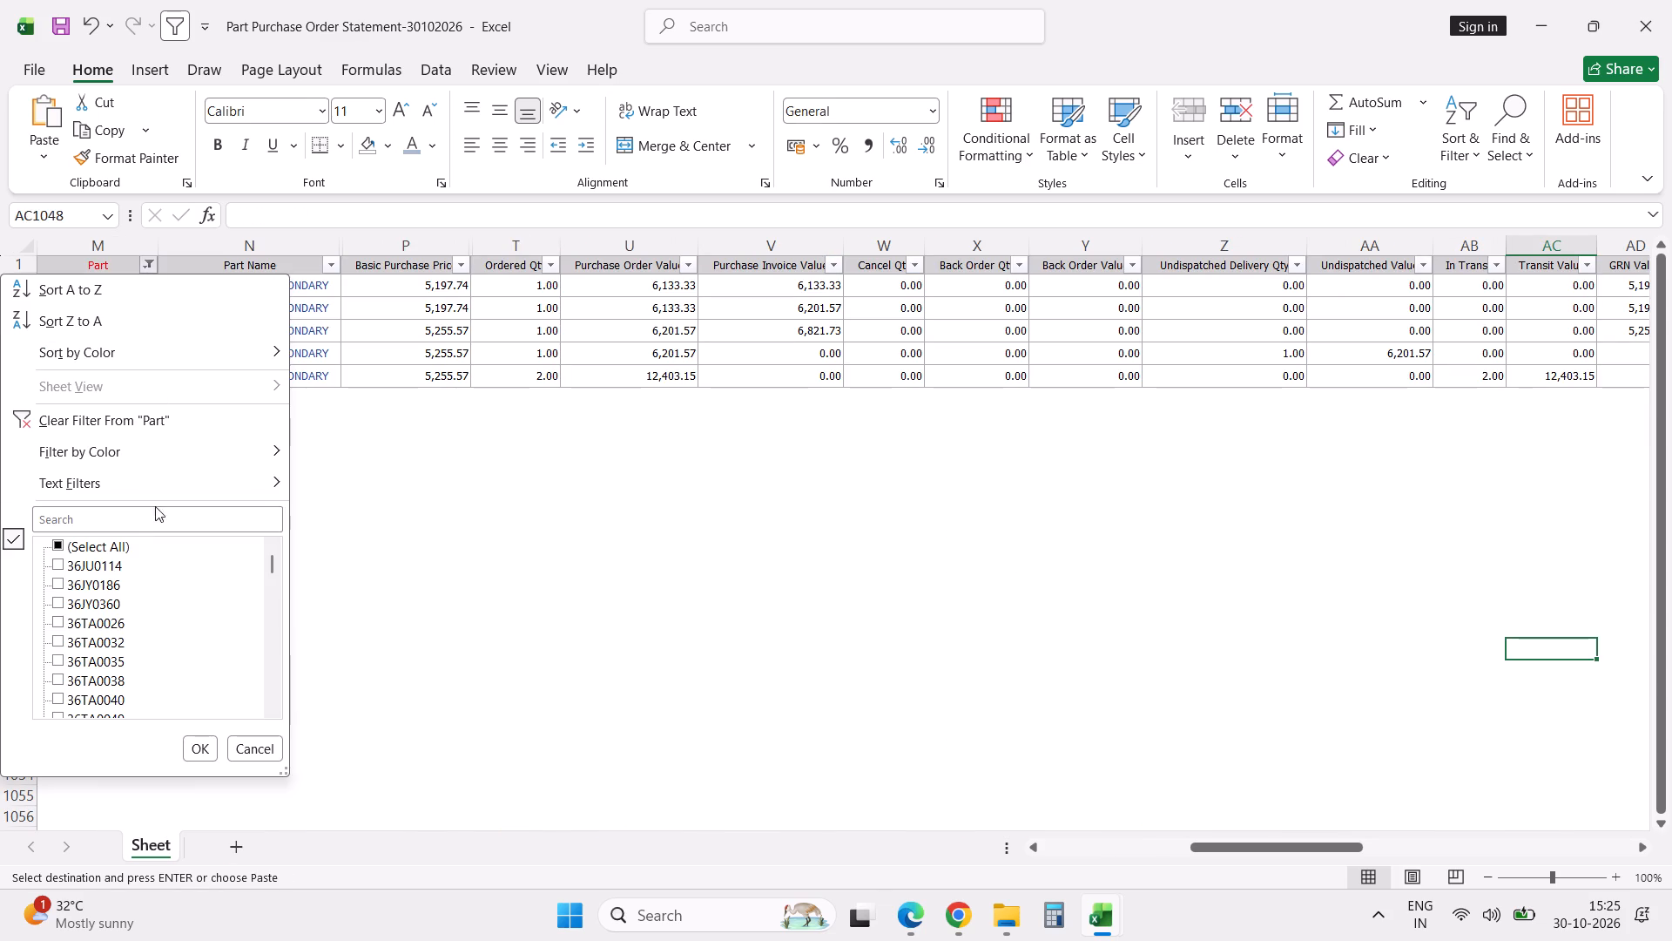
{"action": "left_click", "coordinate": [155, 516]}
{"action": "key", "text": "ctrl+v"}
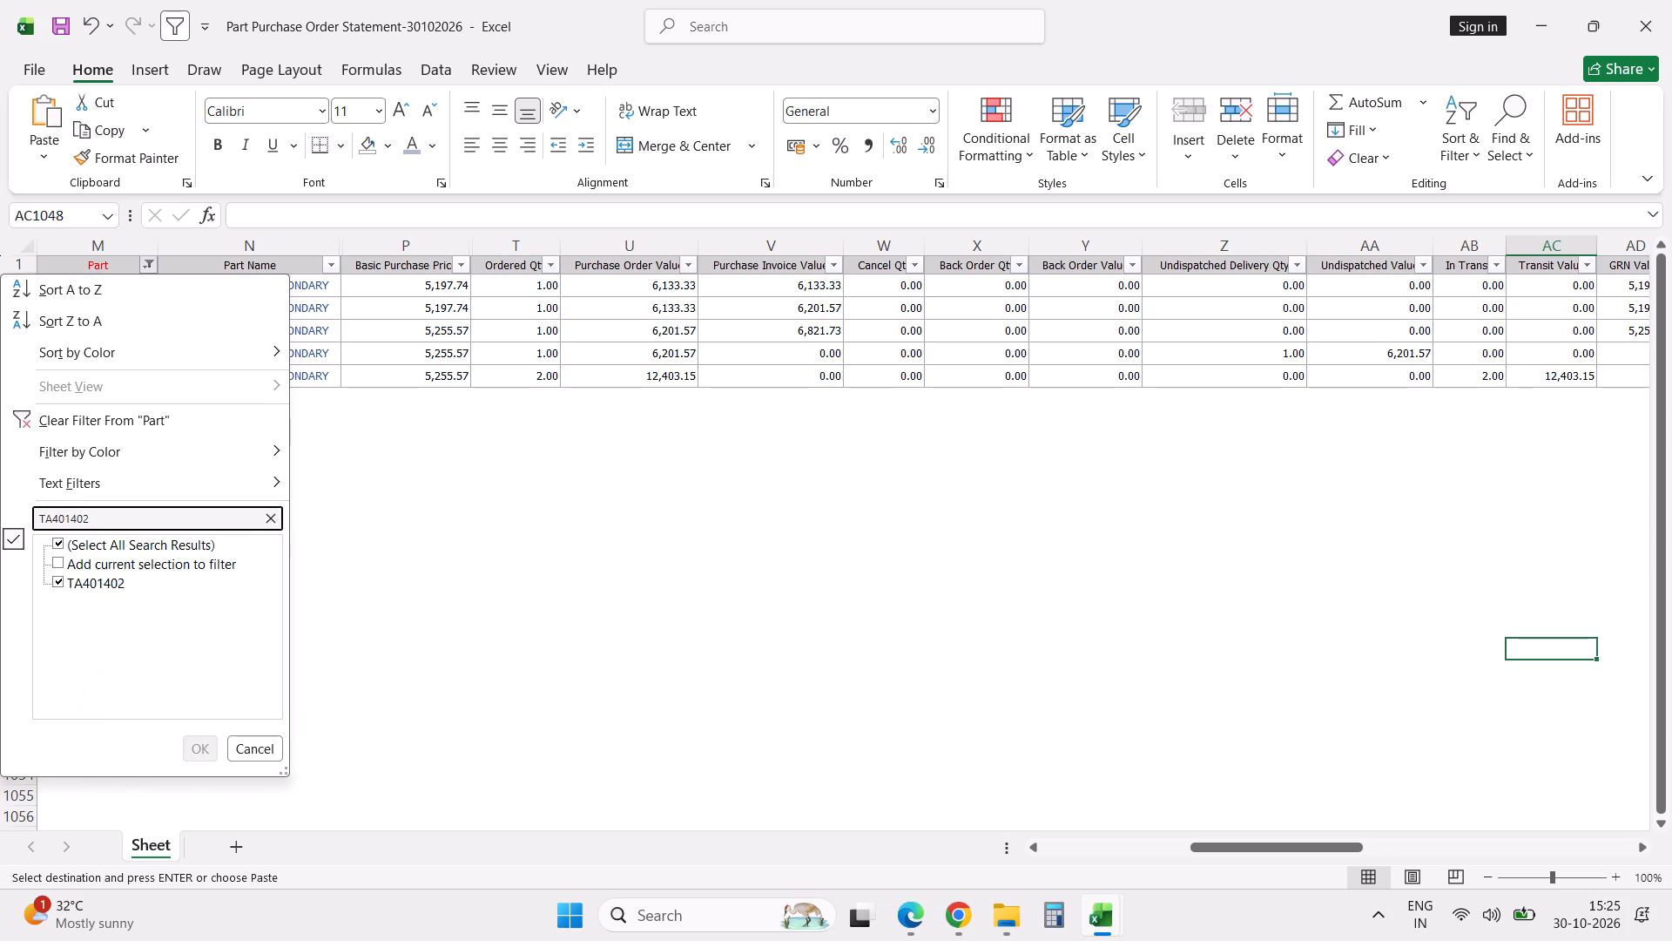
{"action": "key", "text": "Return"}
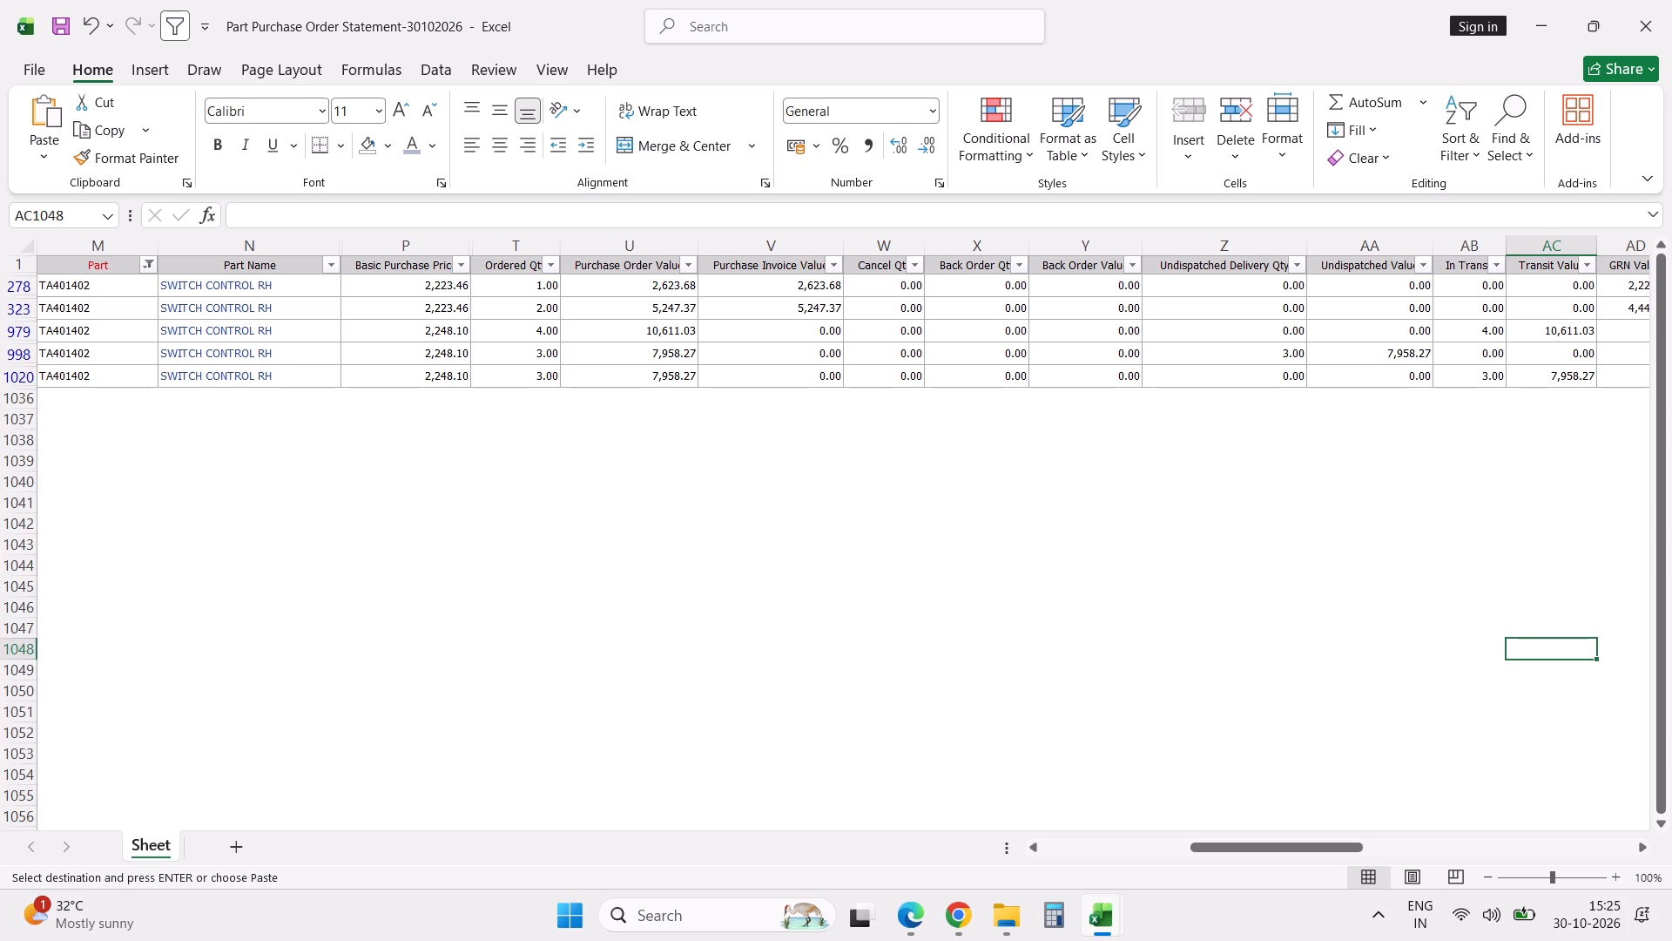
Set the InTransit quantity of part TA401402, SWITCH CONTROL RH, to 10 in the New AMC_ABC workbook.
{"action": "key", "text": "alt+Tab"}
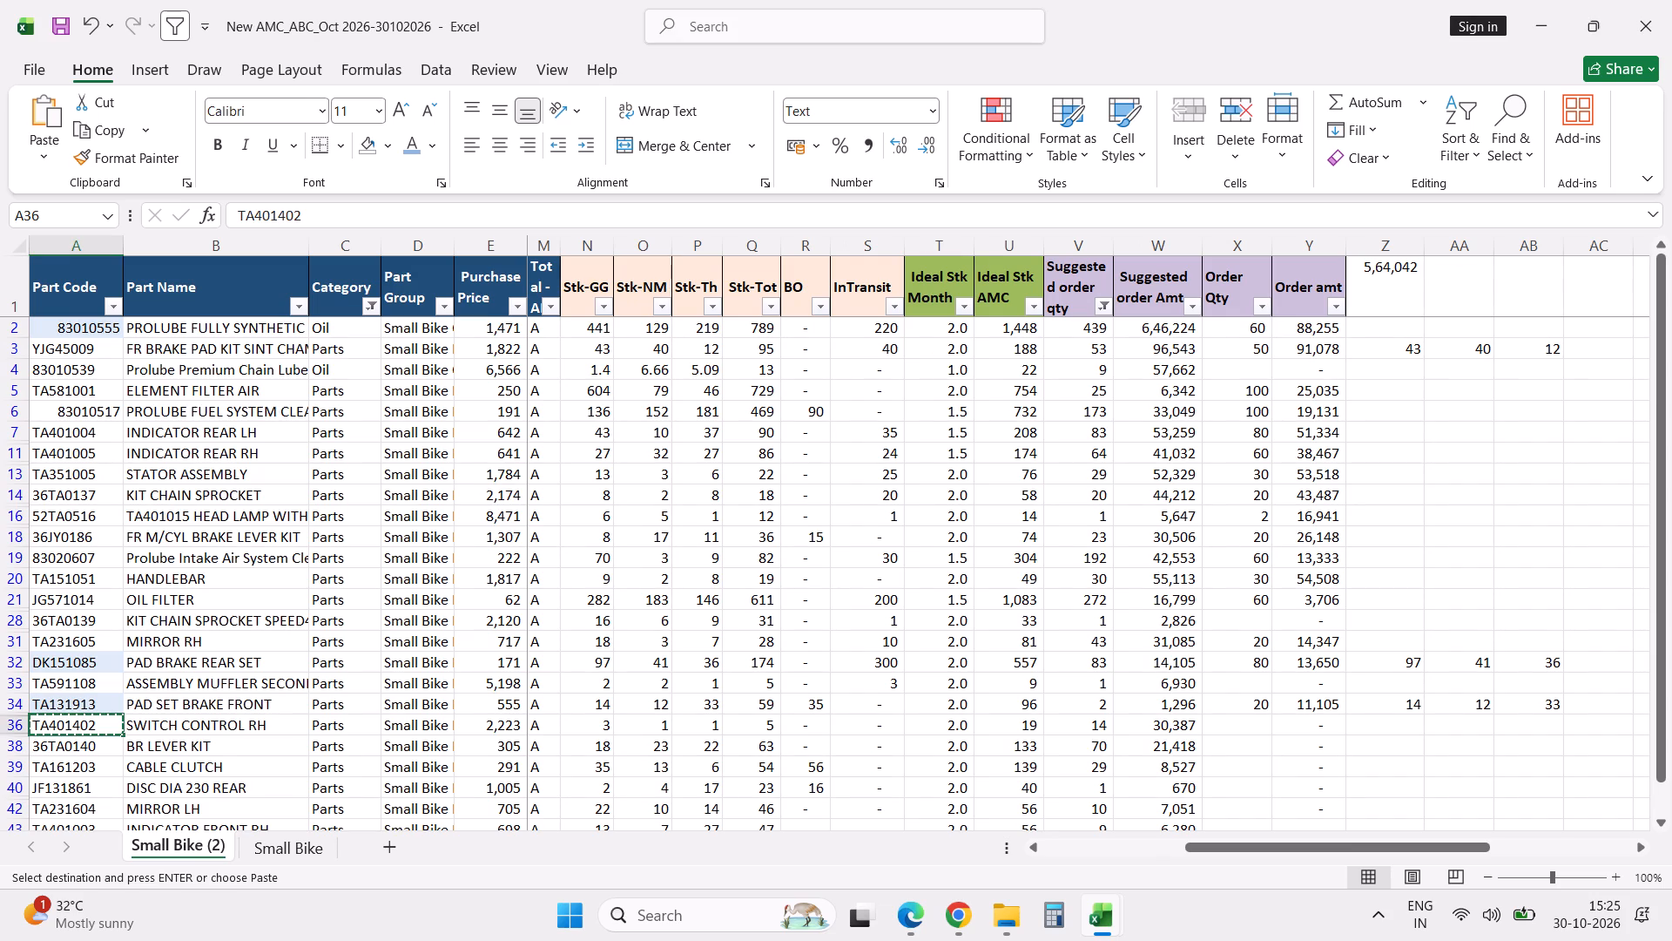
{"action": "left_click", "coordinate": [878, 733]}
{"action": "type", "text": "10"}
{"action": "key", "text": "Tab"}
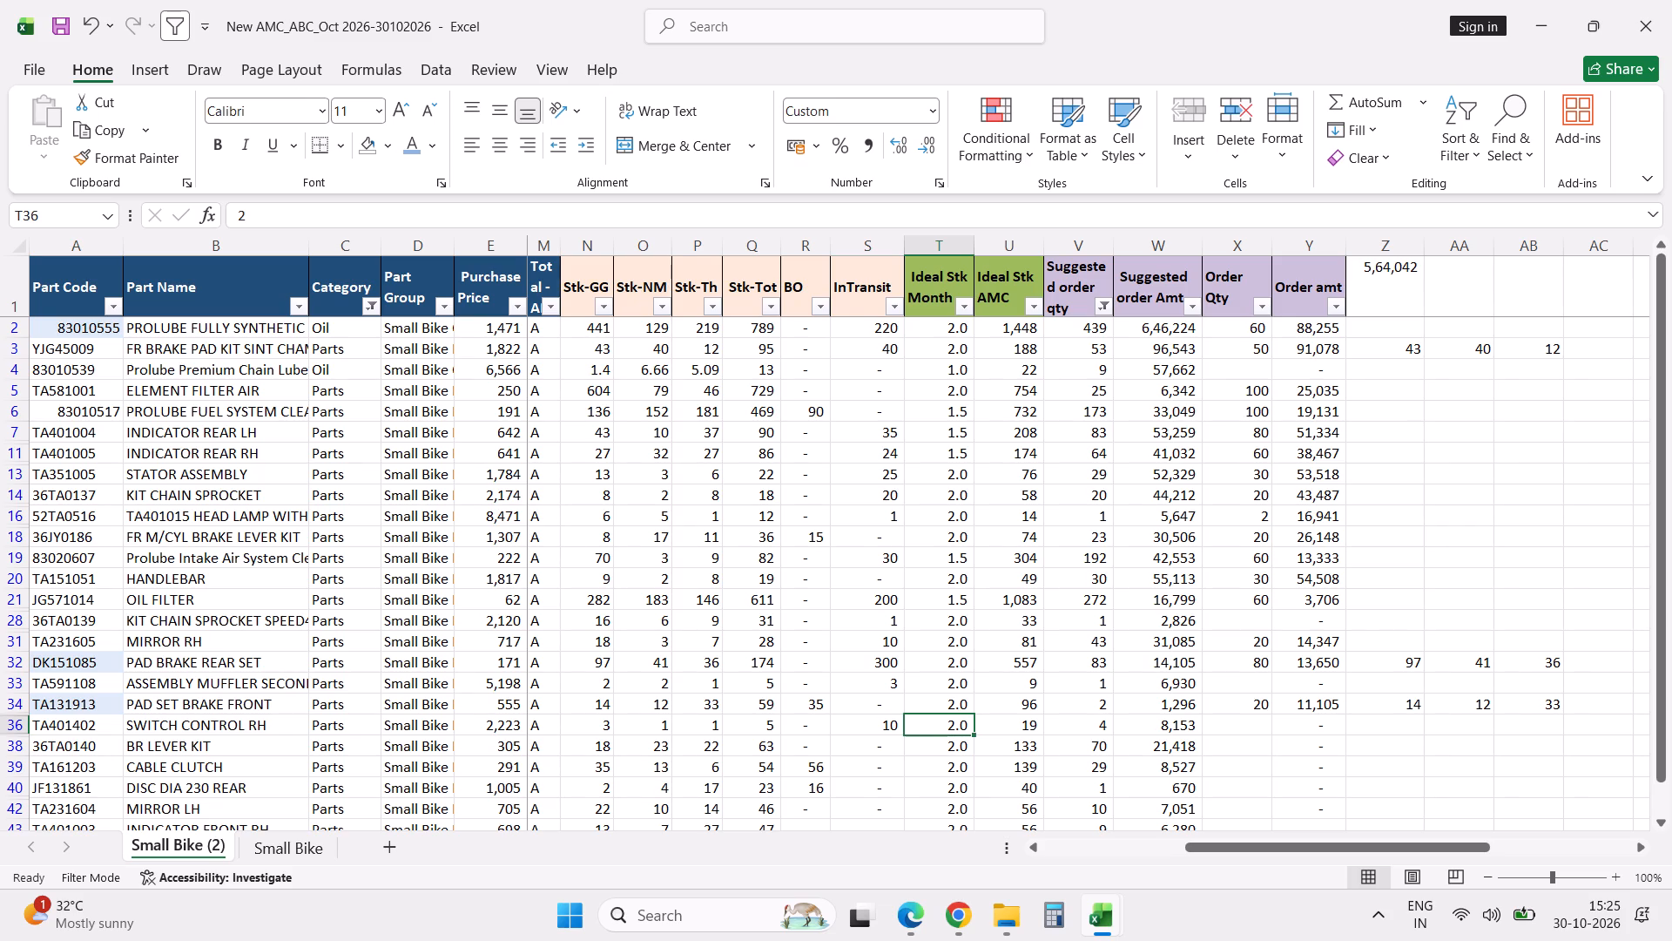
Filter the Part column of the Part Purchase Order Statement workbook to 36TA0140, copying the code from the BR LEVER KIT row.
{"action": "left_click", "coordinate": [26, 769]}
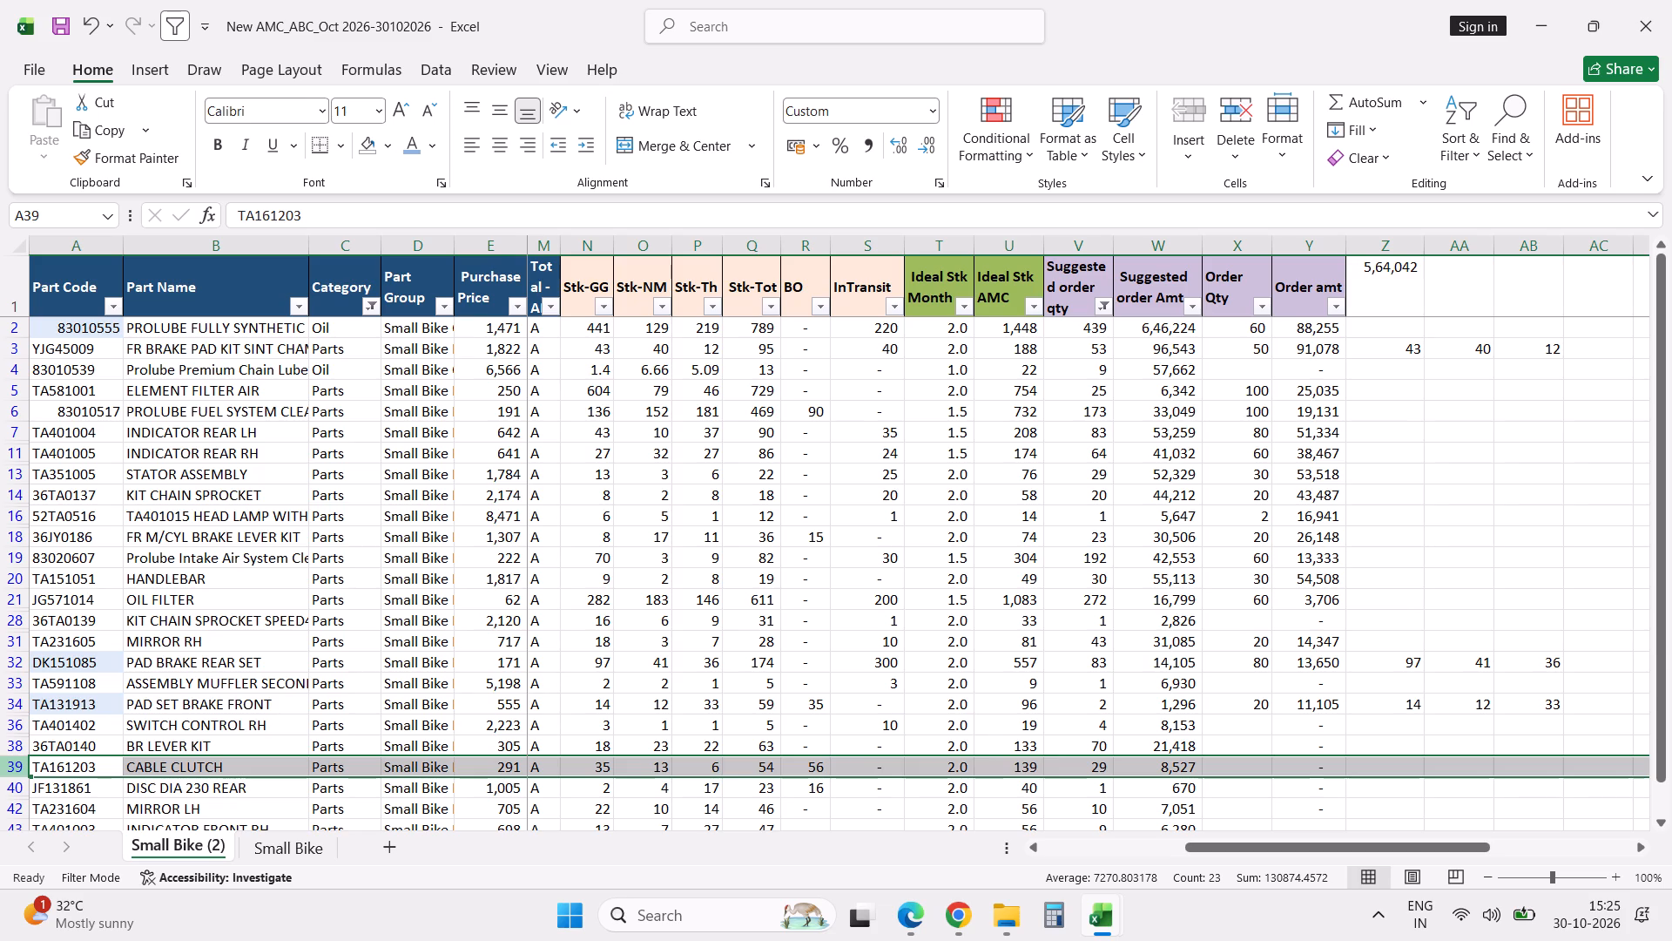
{"action": "left_click", "coordinate": [96, 741]}
{"action": "key", "text": "ctrl+c"}
{"action": "key", "text": "alt+Tab"}
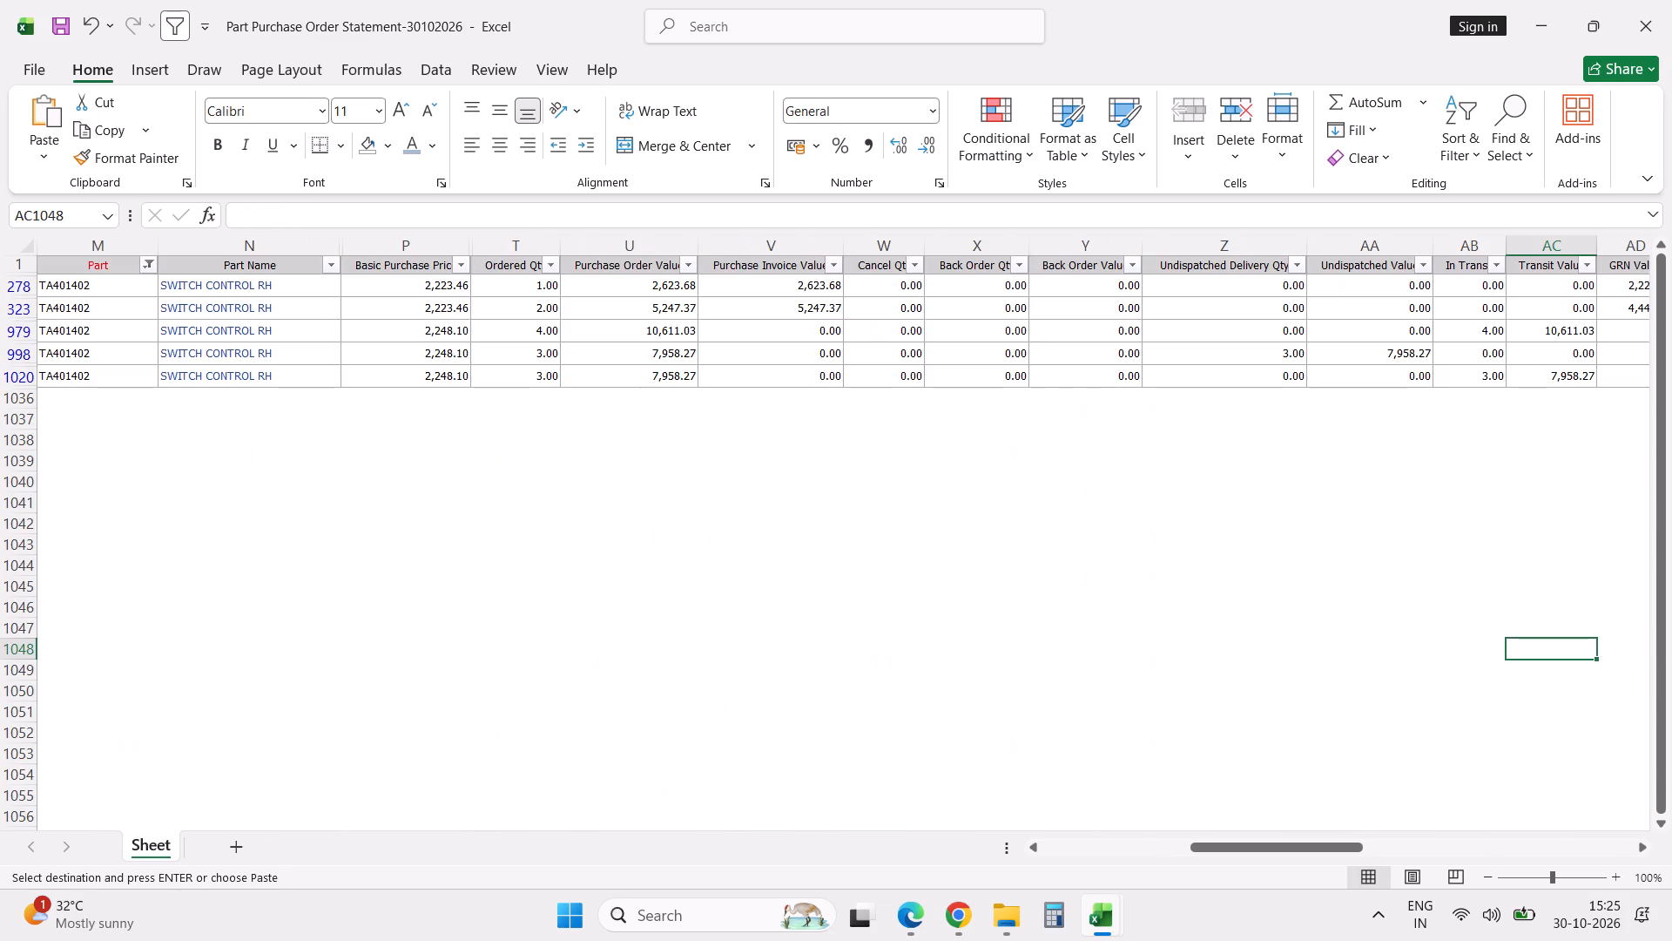
{"action": "left_click", "coordinate": [149, 268]}
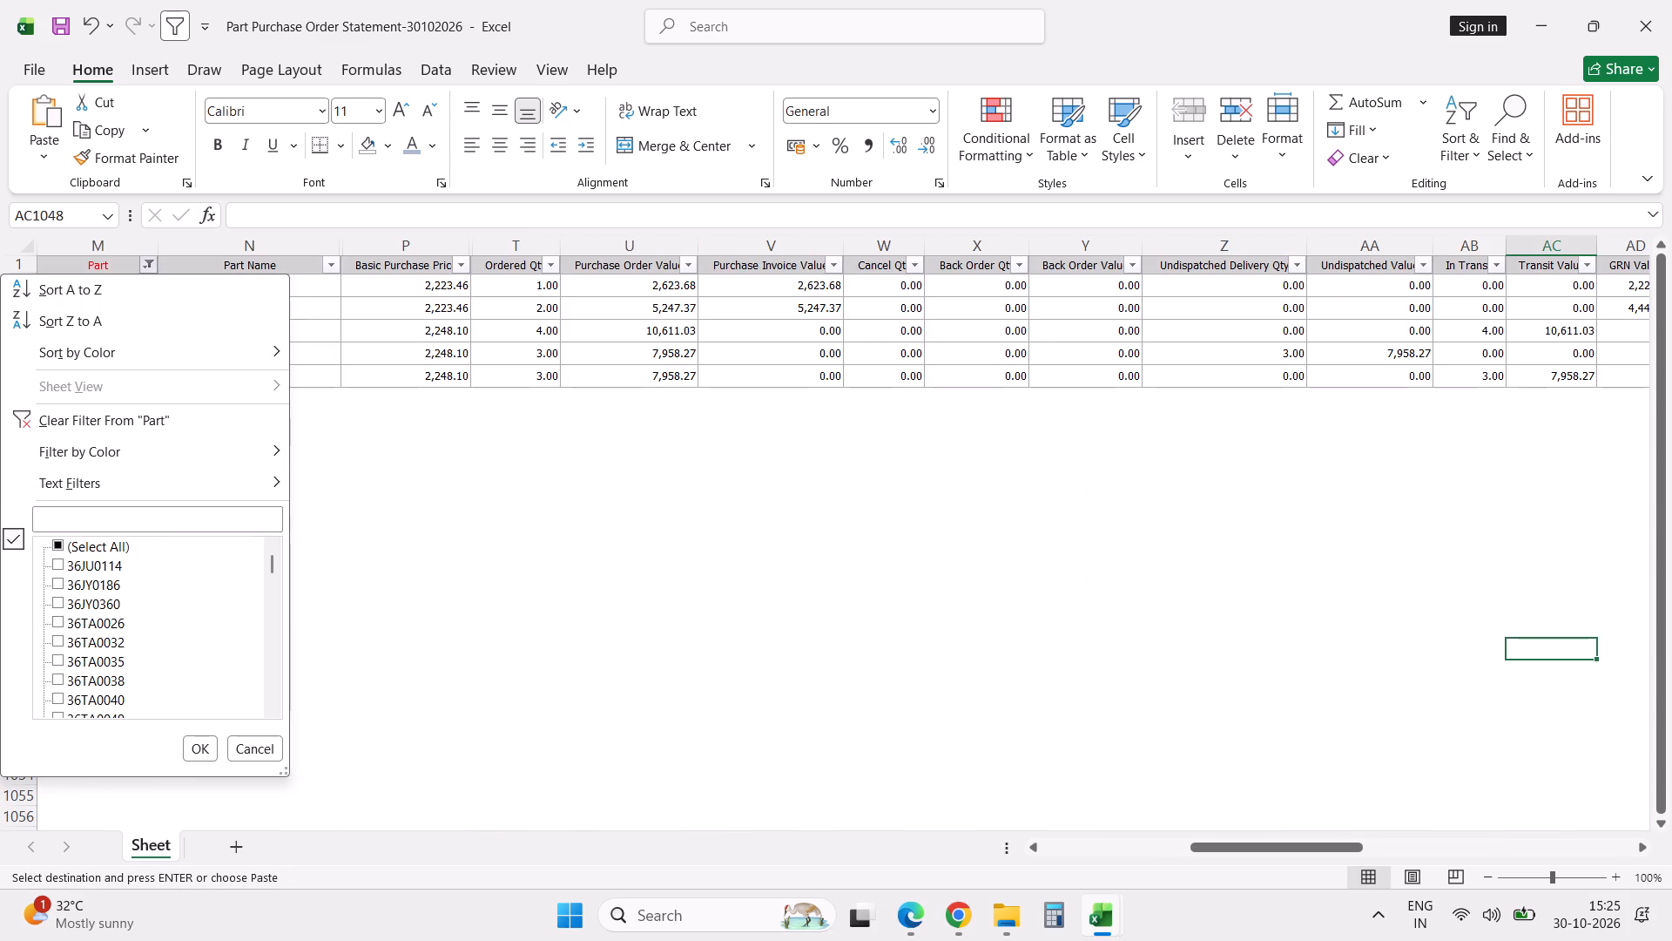
{"action": "left_click", "coordinate": [150, 516]}
{"action": "key", "text": "ctrl+v"}
{"action": "key", "text": "Return"}
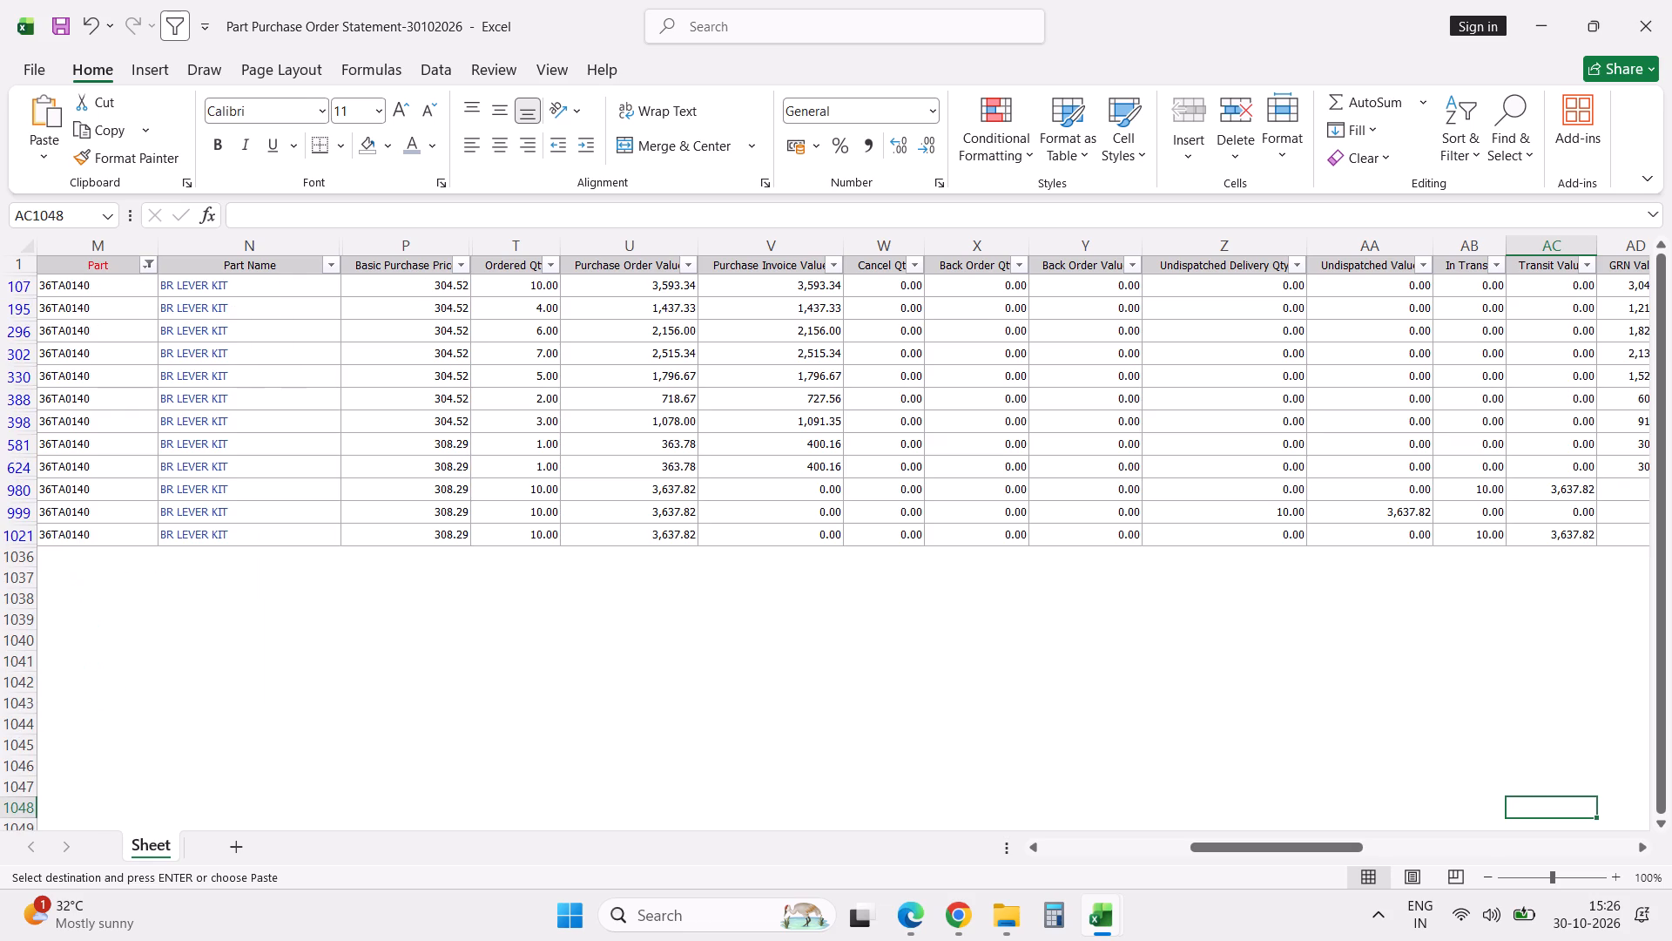
Set the InTransit quantity of part 36TA0140, BR LEVER KIT, to 30 in the New AMC_ABC workbook.
{"action": "key", "text": "alt+Tab"}
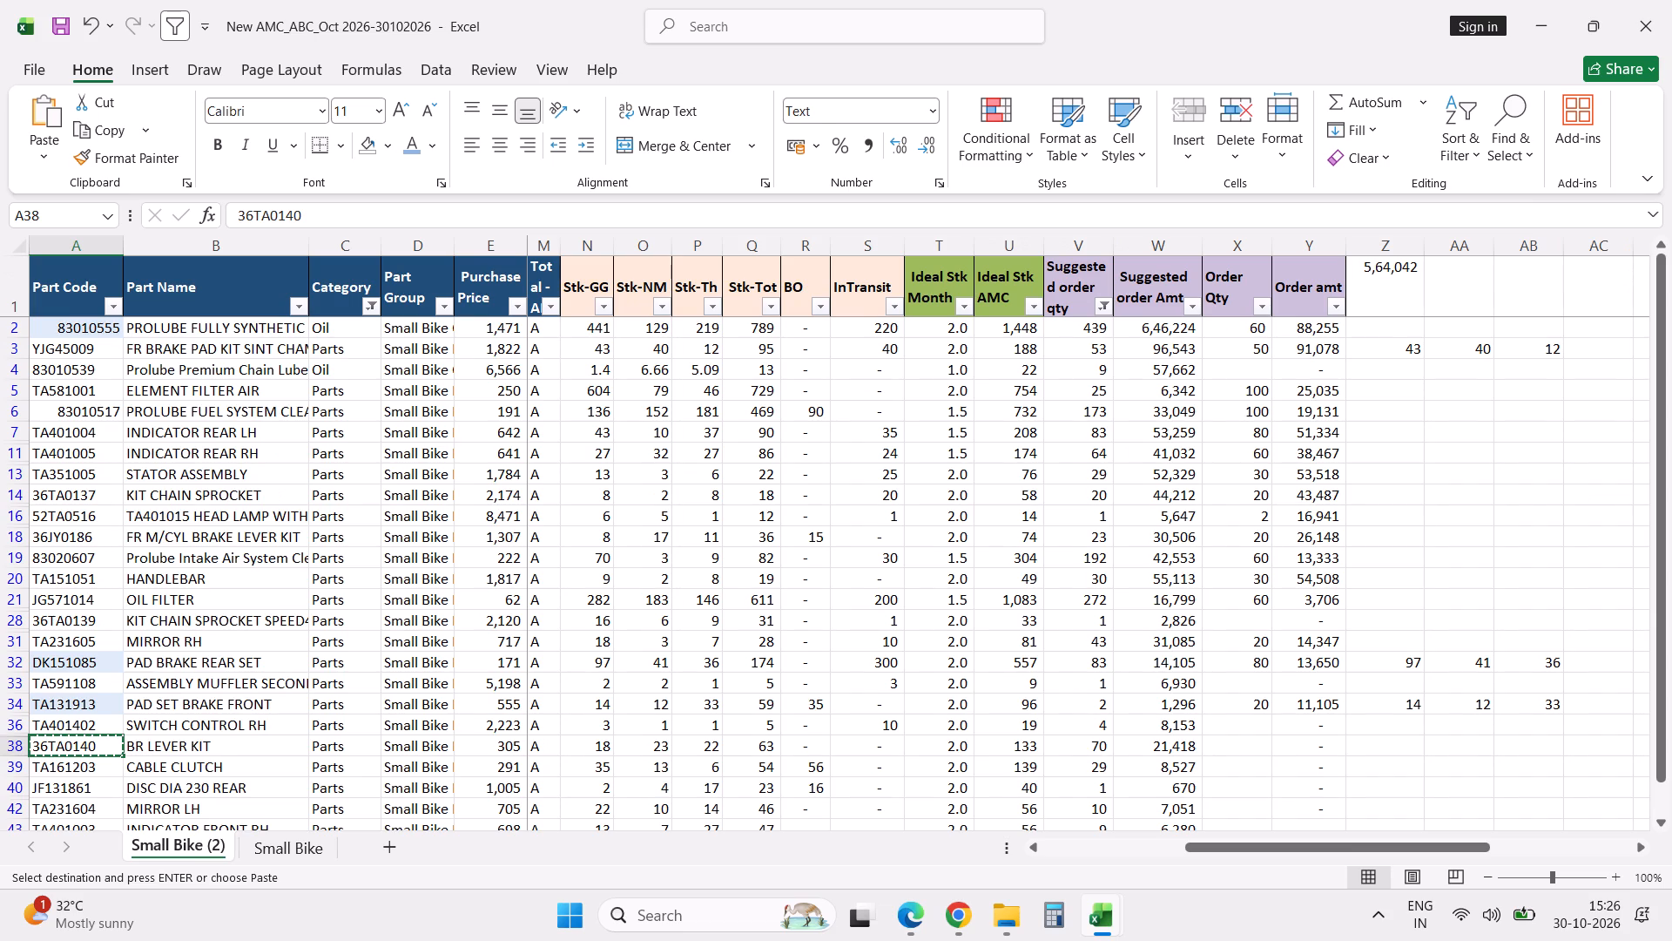
{"action": "key", "text": "Right"}
{"action": "key", "text": "Right"}
{"action": "key", "text": "Right"}
{"action": "key", "text": "Right"}
{"action": "key", "text": "Right"}
{"action": "key", "text": "Right"}
{"action": "key", "text": "Right"}
{"action": "key", "text": "Right"}
{"action": "key", "text": "Right"}
{"action": "key", "text": "Right"}
{"action": "key", "text": "Right"}
{"action": "key", "text": "Right"}
{"action": "key", "text": "Right"}
{"action": "key", "text": "Right"}
{"action": "key", "text": "Right"}
{"action": "key", "text": "Right"}
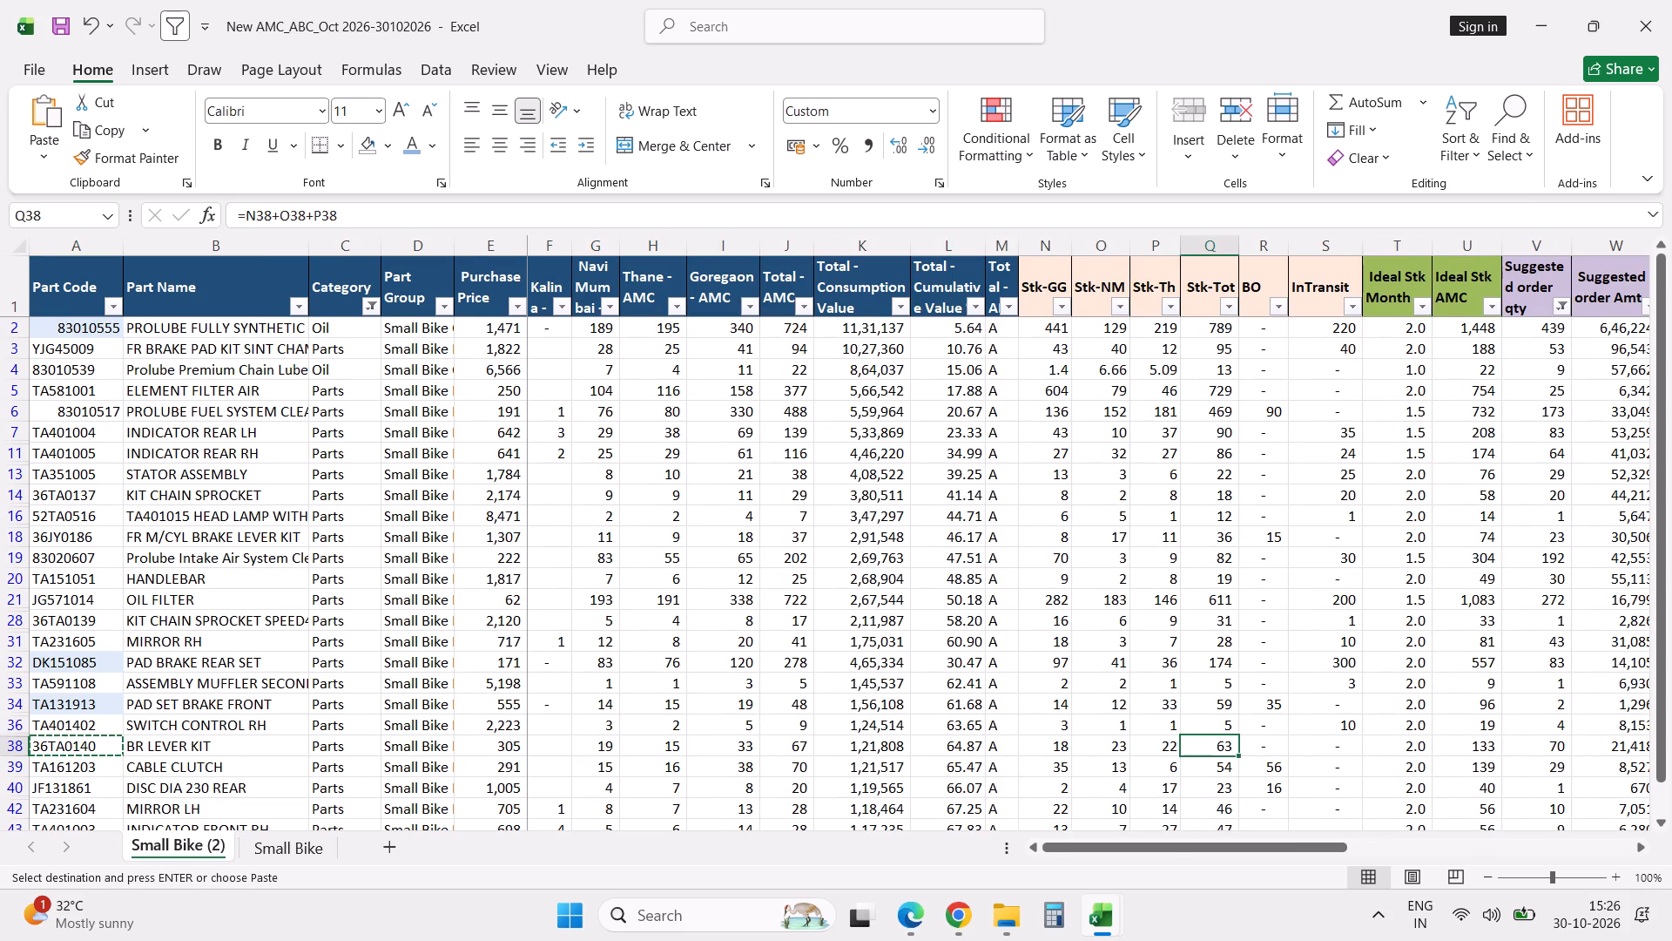
{"action": "key", "text": "Right"}
{"action": "key", "text": "Right"}
{"action": "type", "text": "30"}
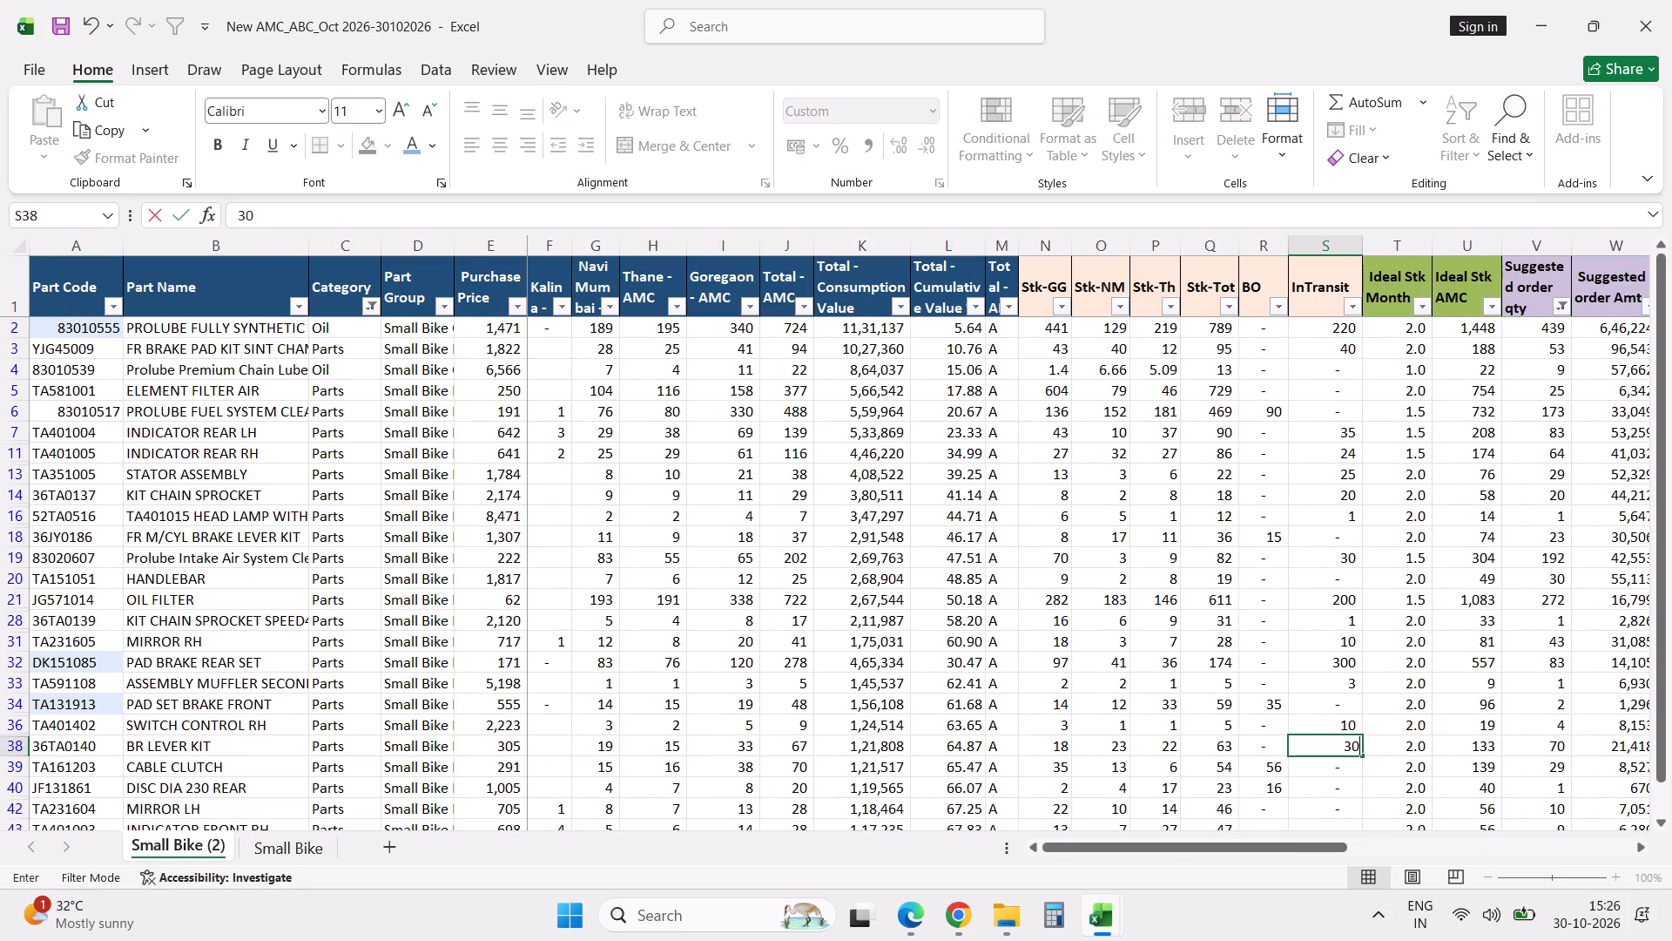
{"action": "key", "text": "Tab"}
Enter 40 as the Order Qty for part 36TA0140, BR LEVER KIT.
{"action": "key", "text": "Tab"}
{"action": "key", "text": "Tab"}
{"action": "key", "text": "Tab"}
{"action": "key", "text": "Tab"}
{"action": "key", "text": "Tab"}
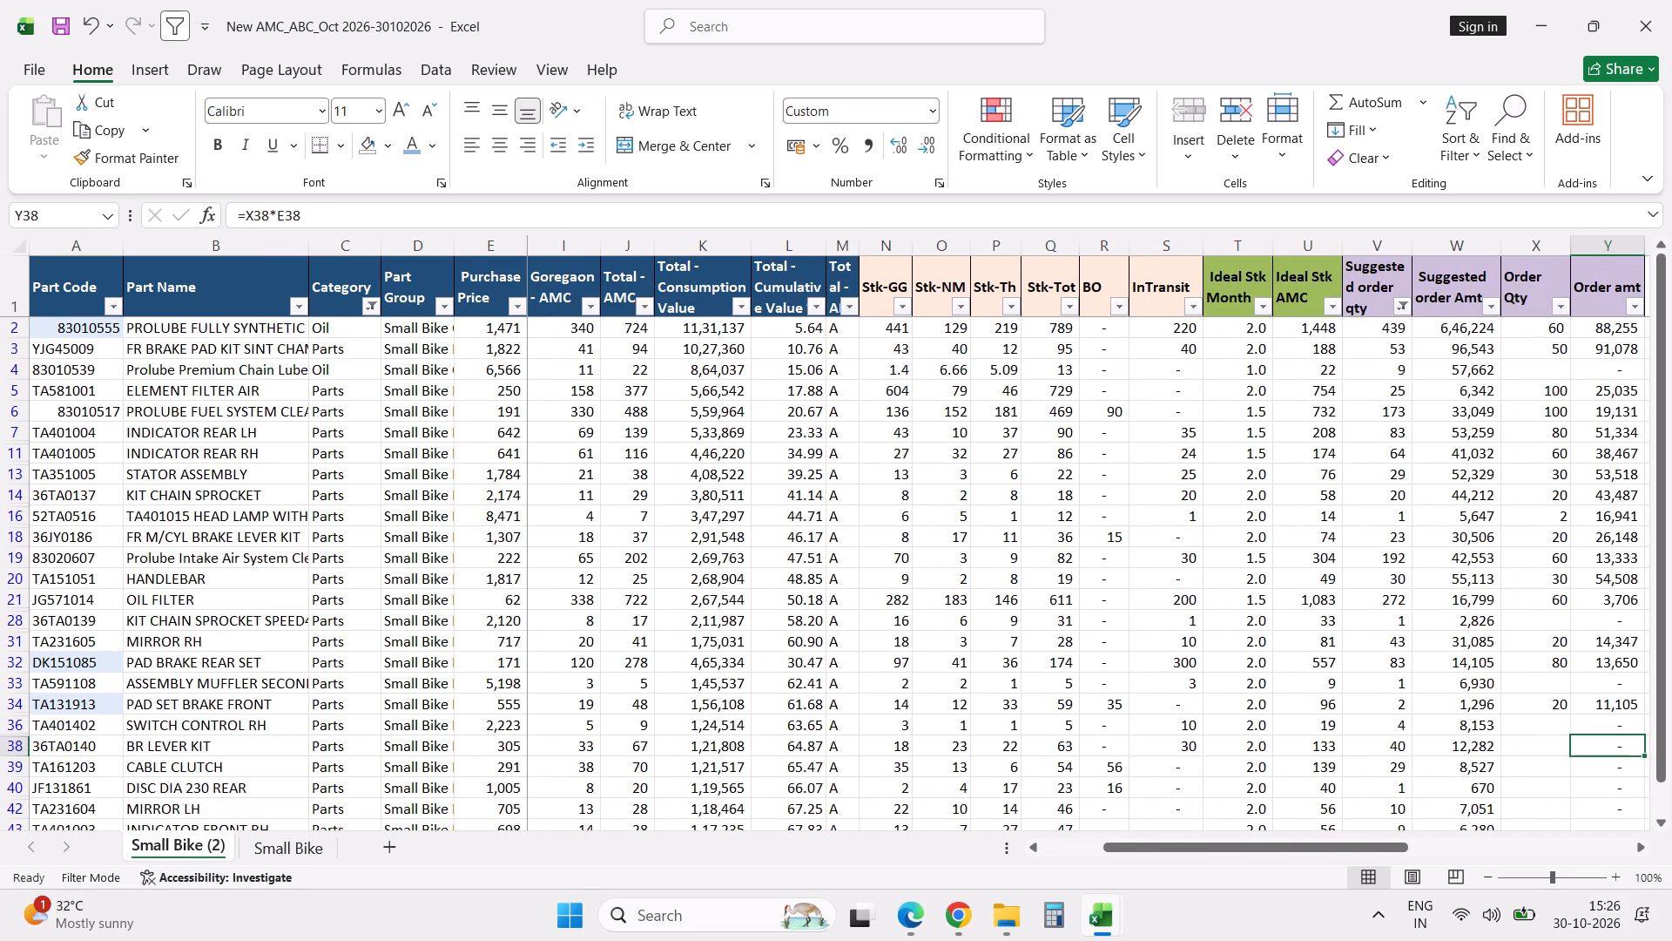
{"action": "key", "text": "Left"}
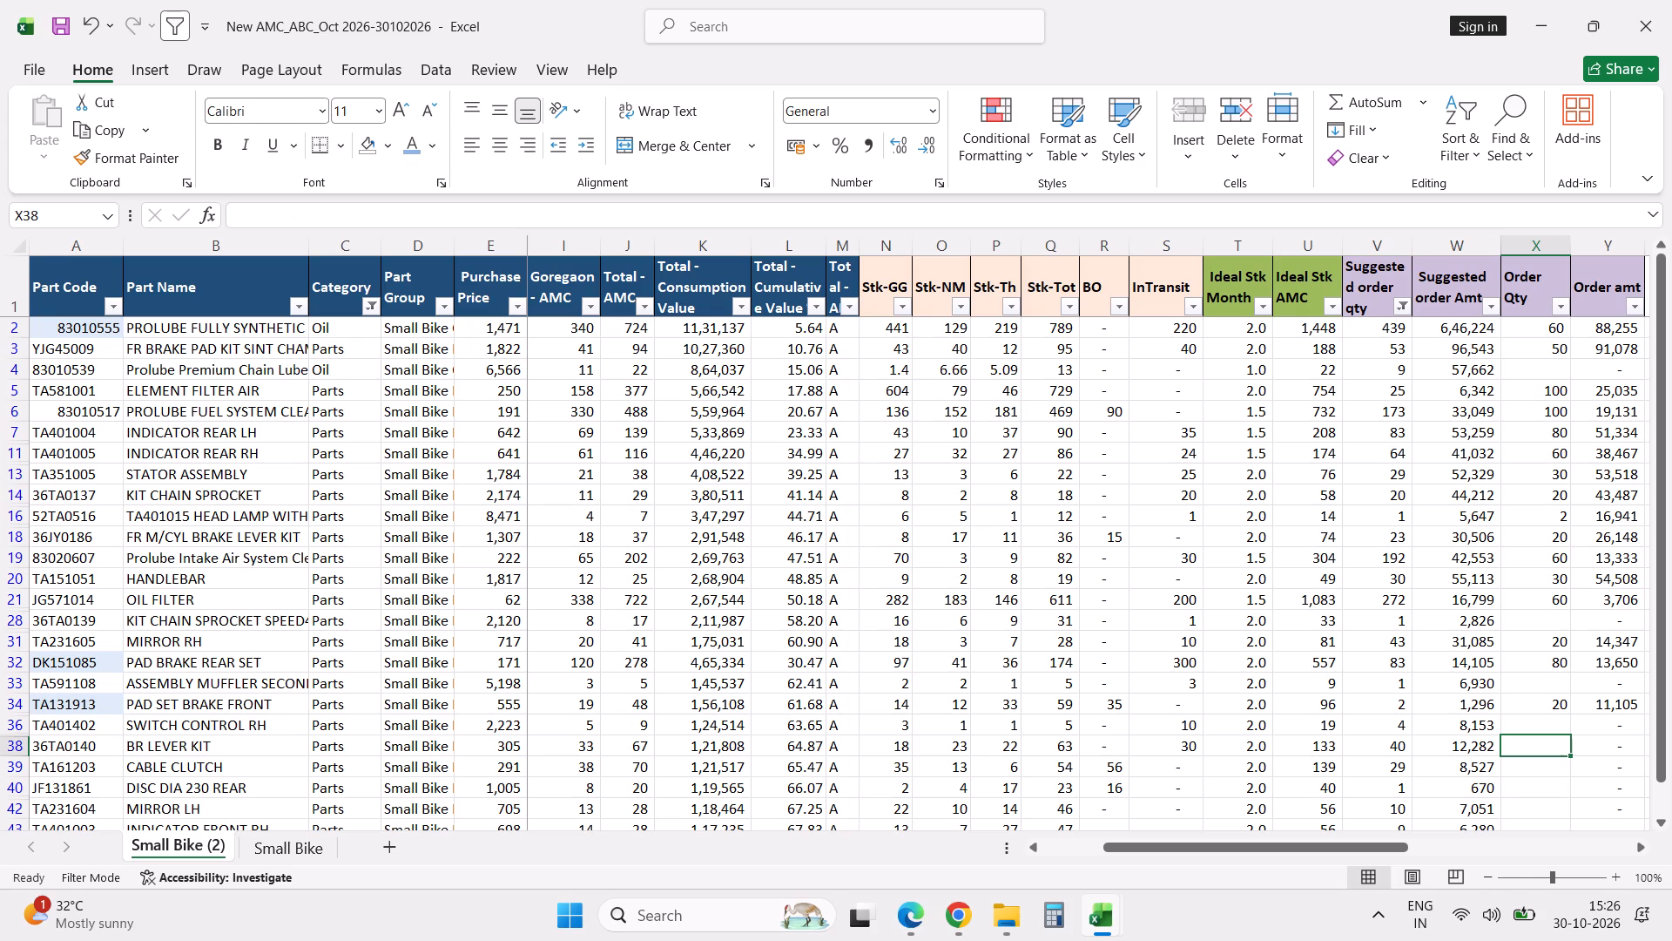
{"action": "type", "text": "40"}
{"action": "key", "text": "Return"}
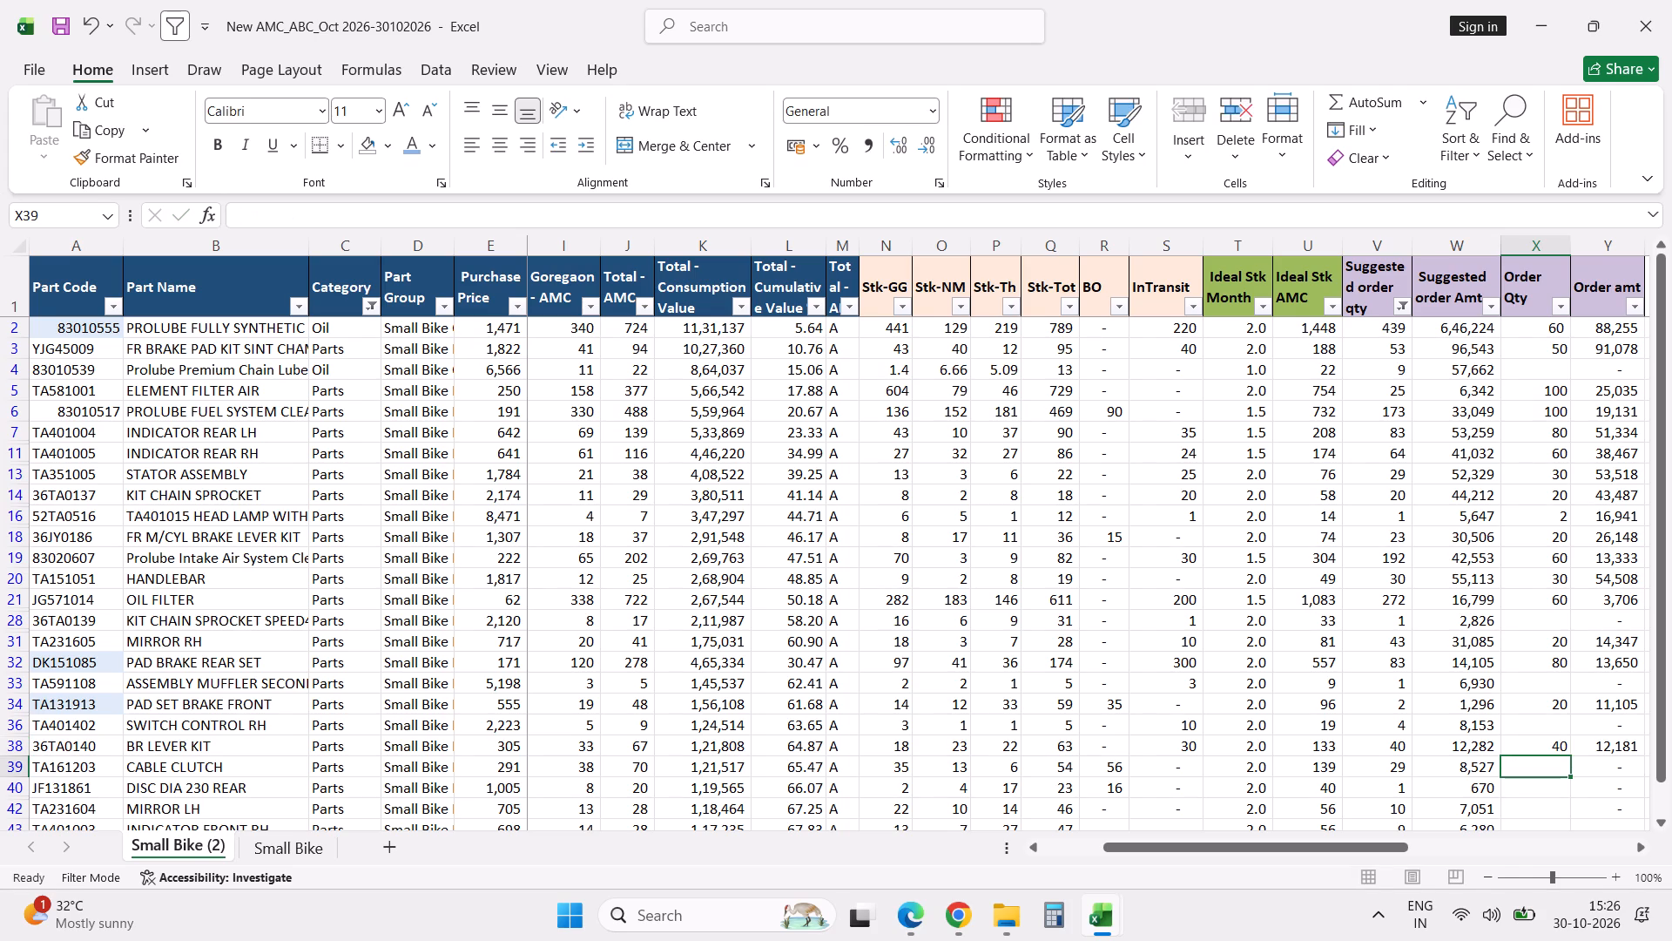
Set the Order Qty of part 36TA0140, BR LEVER KIT, to 20.
{"action": "key", "text": "Up"}
{"action": "type", "text": "20"}
{"action": "key", "text": "Return"}
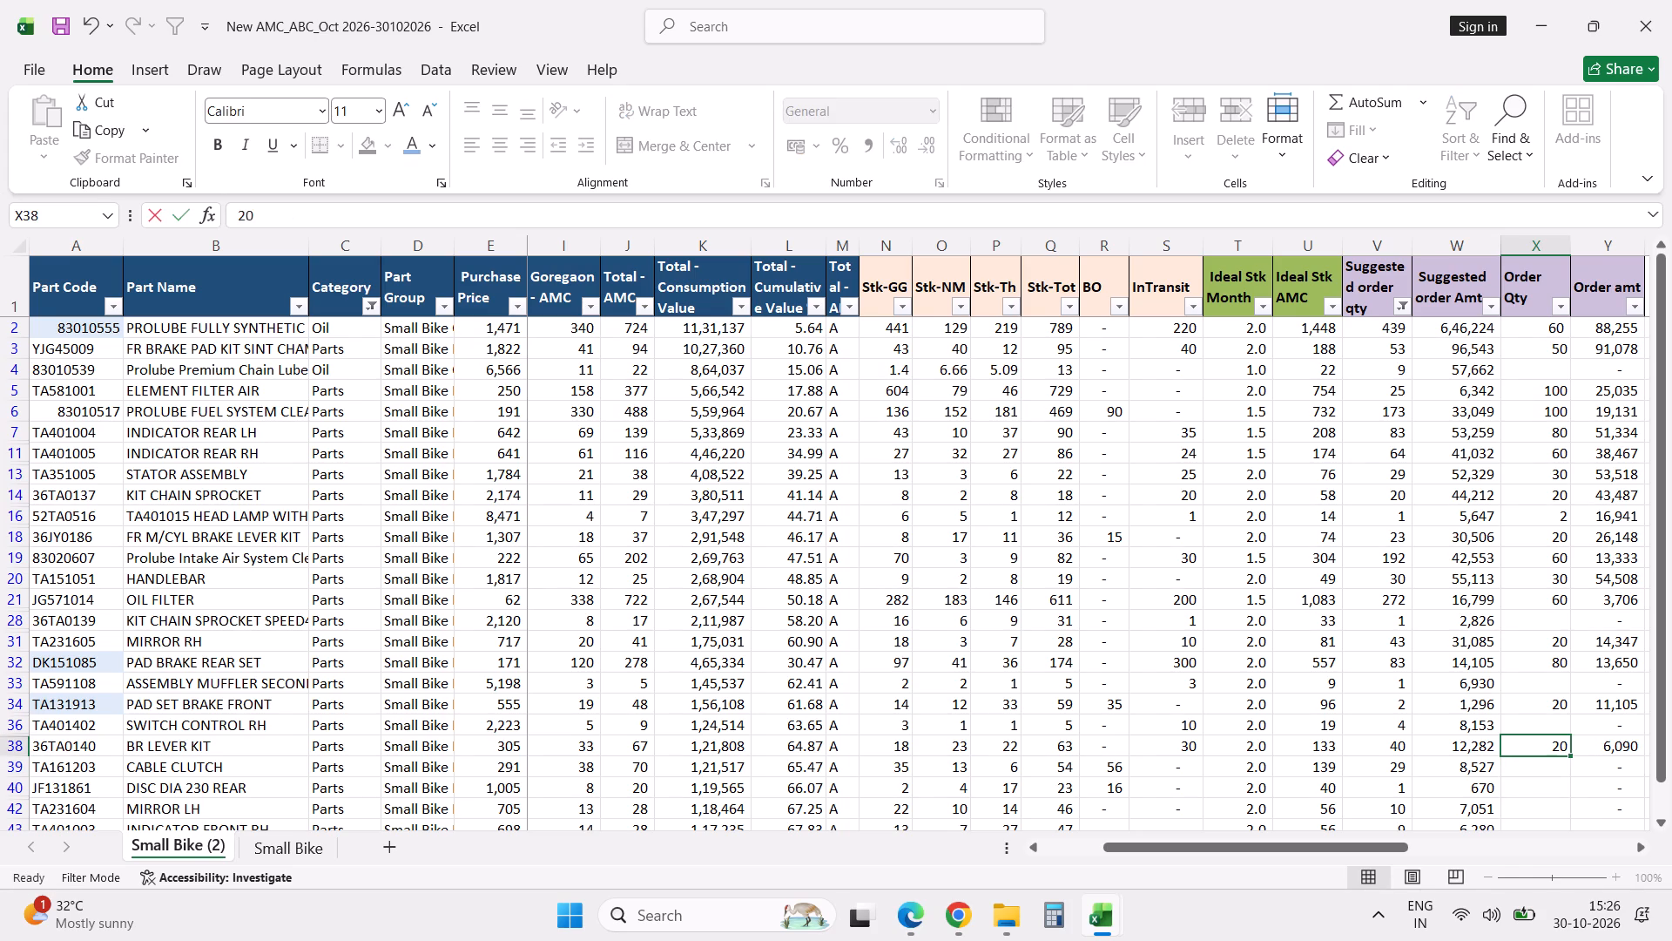
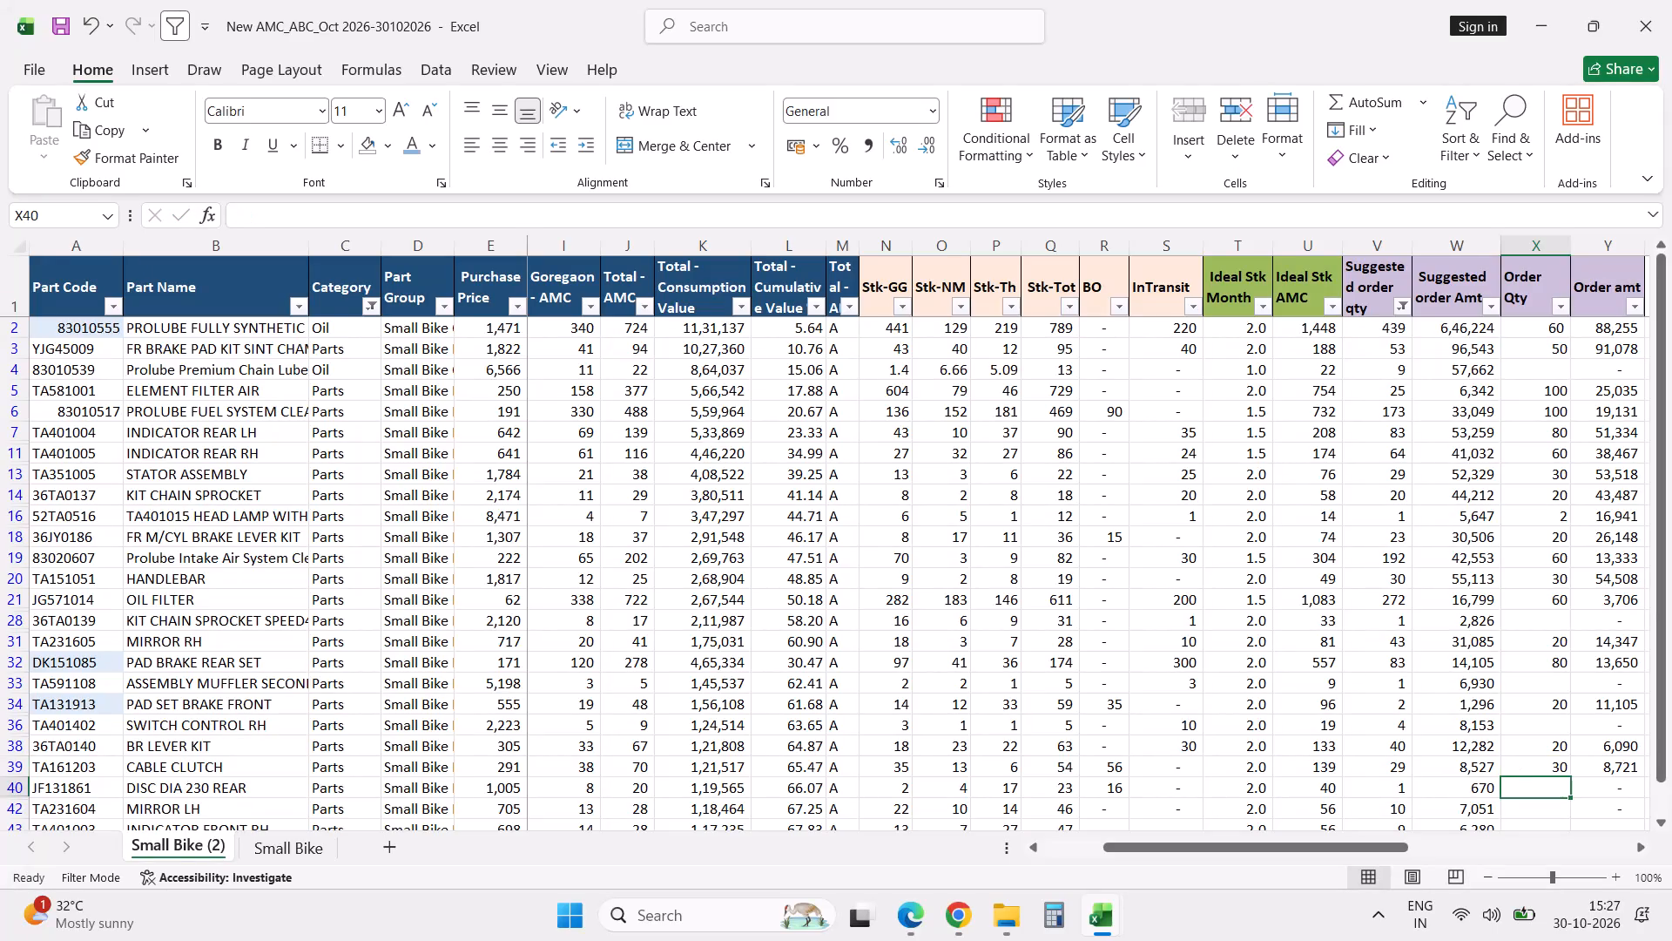
Filter the Part column of the Part Purchase Order Statement workbook to TA161203, copying the code from the CABLE CLUTCH row.
{"action": "key", "text": "Down"}
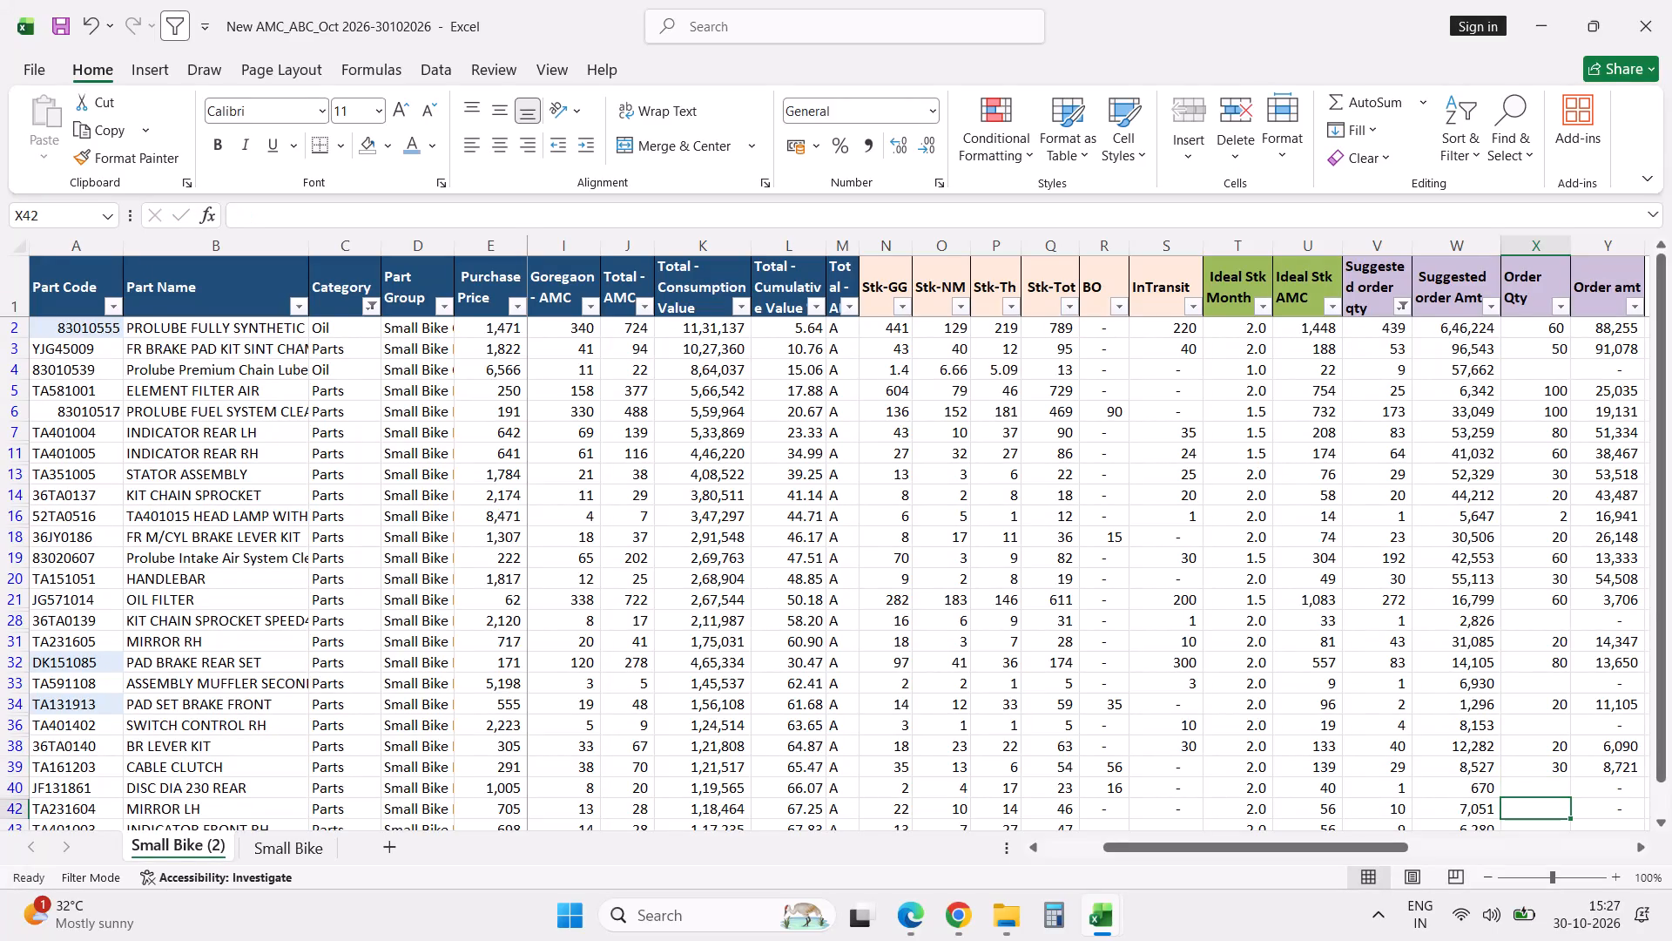
{"action": "left_click", "coordinate": [94, 768]}
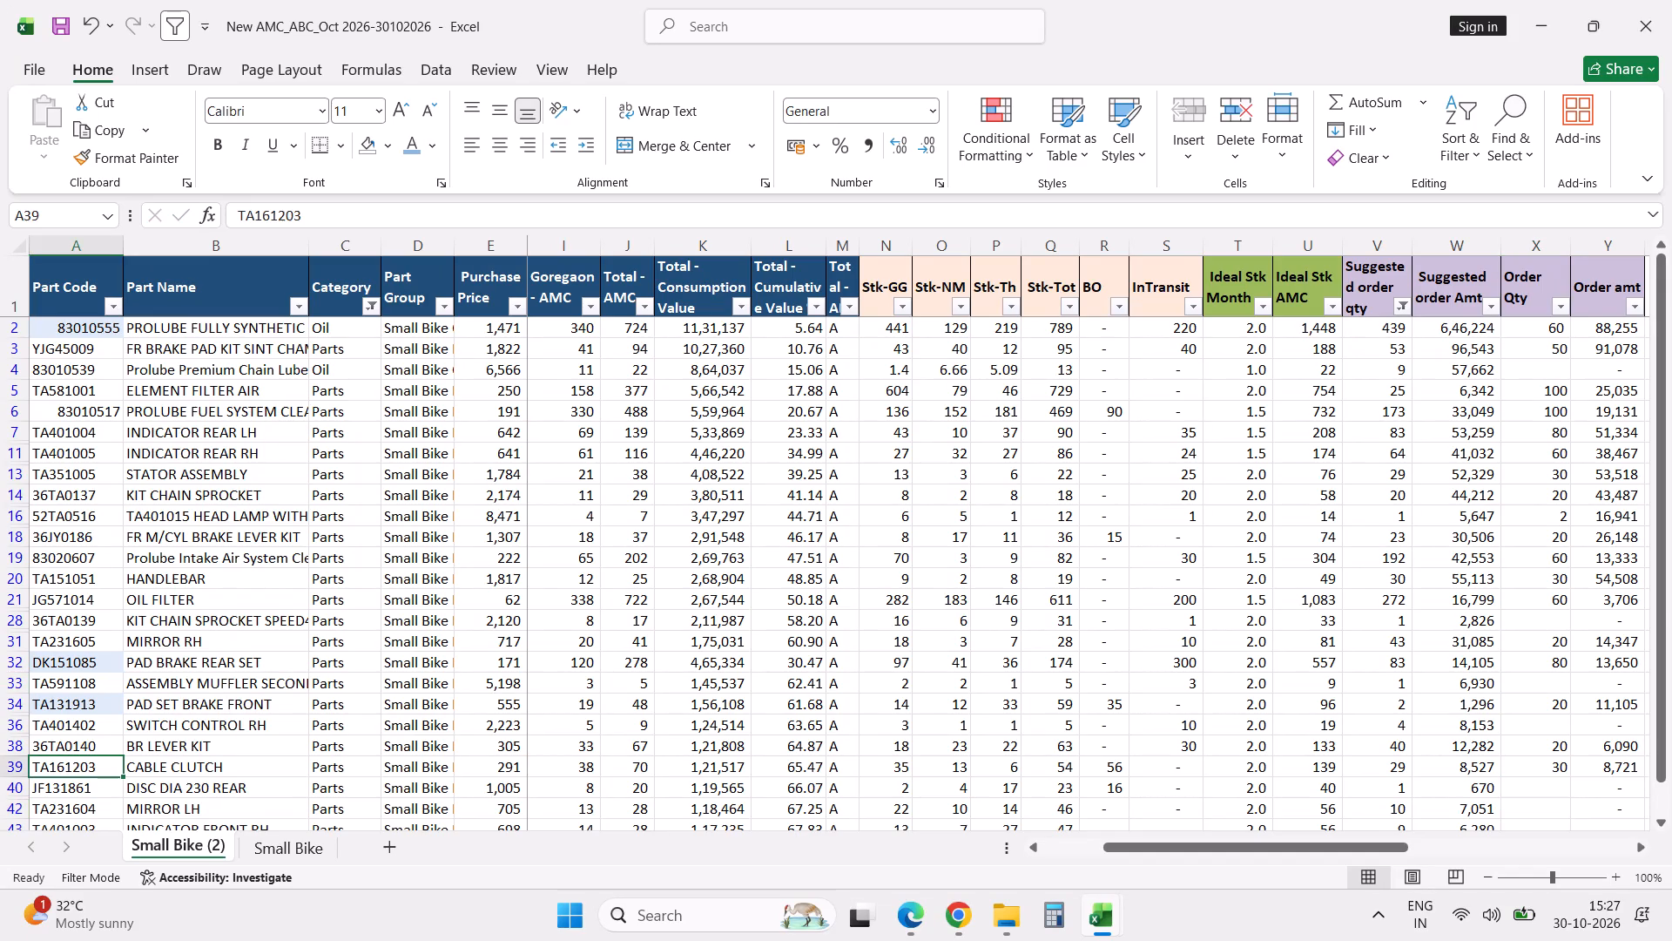
{"action": "key", "text": "ctrl+c"}
{"action": "key", "text": "alt+Tab"}
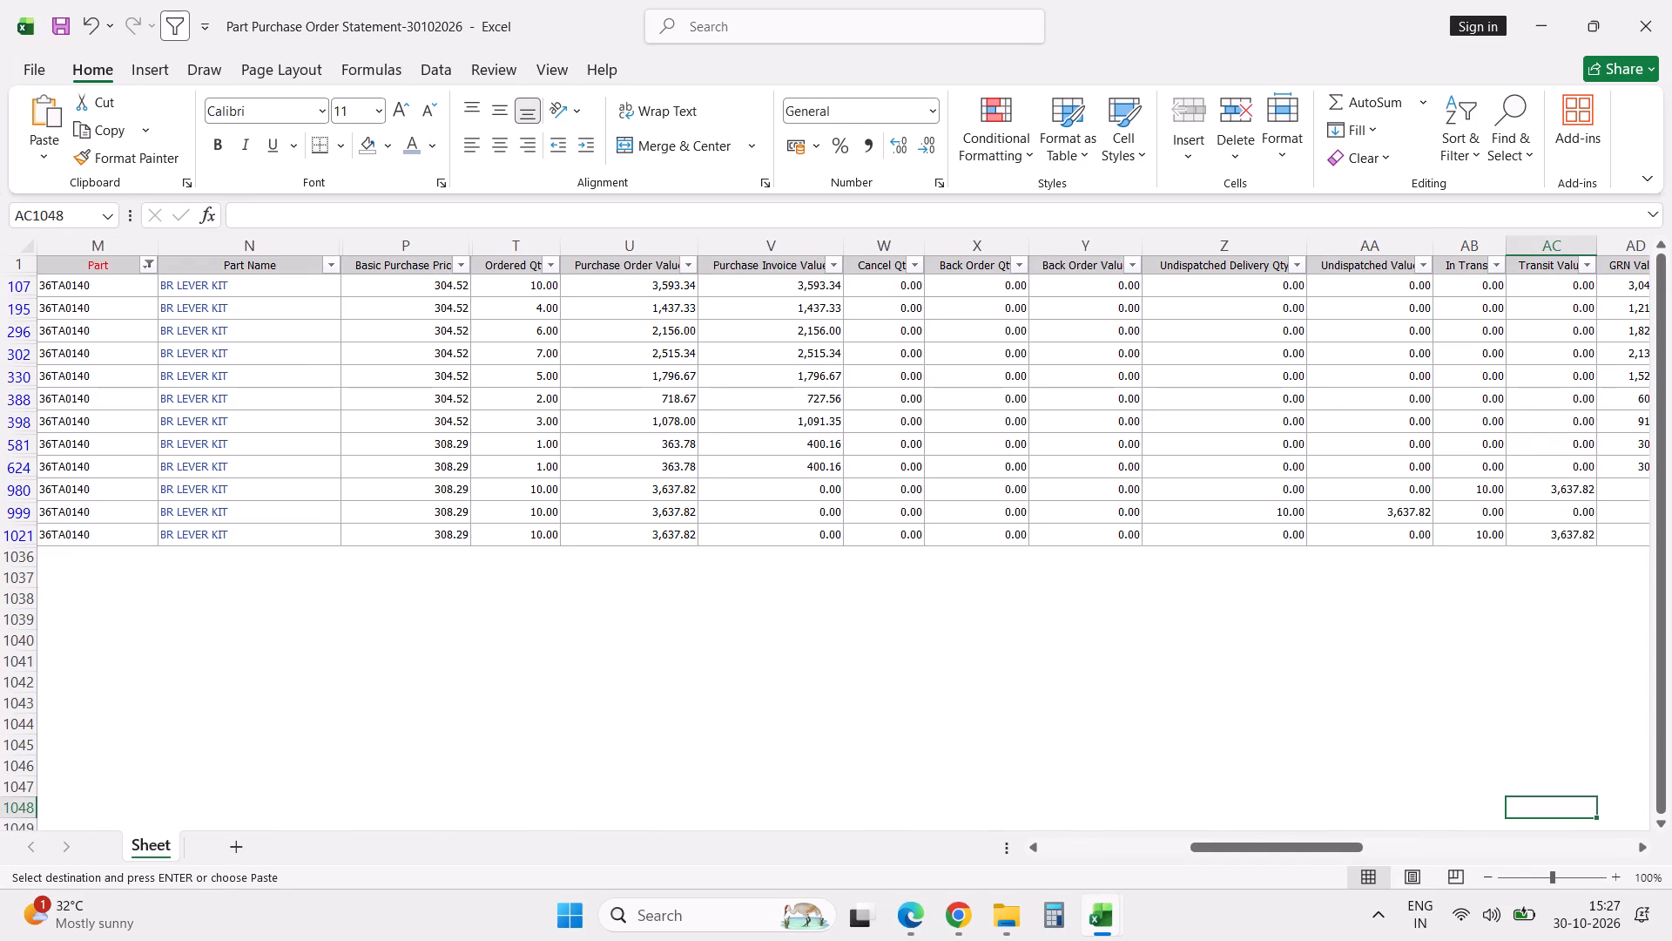
{"action": "left_click", "coordinate": [146, 268]}
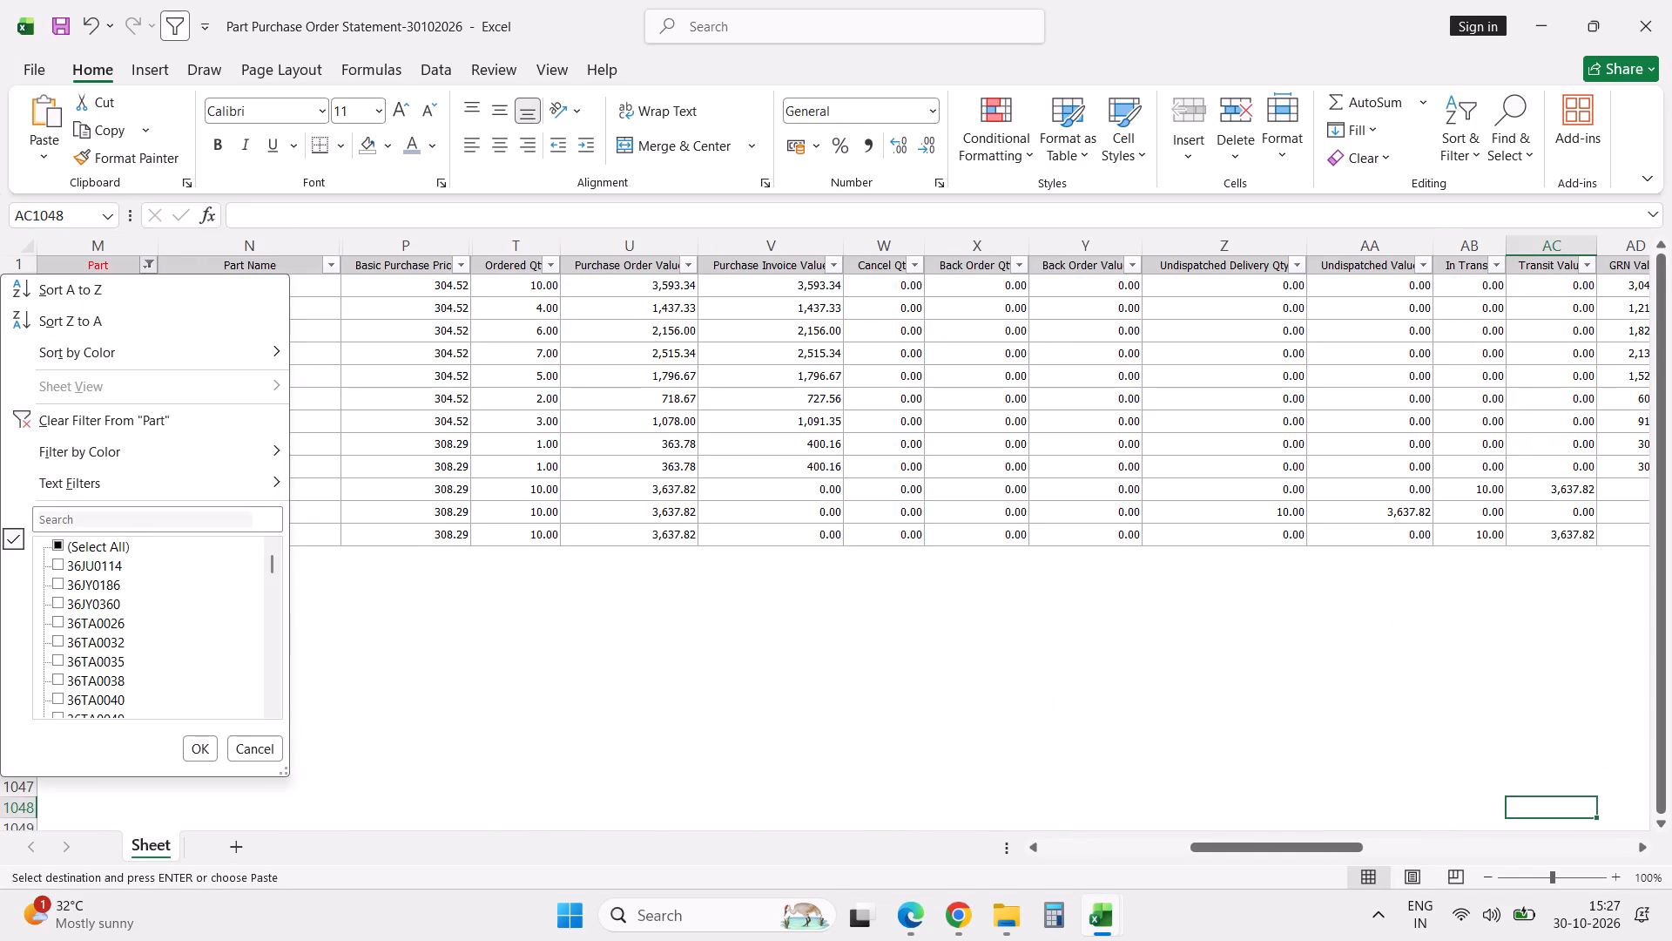
{"action": "left_click", "coordinate": [138, 518]}
{"action": "key", "text": "ctrl+v"}
{"action": "key", "text": "Return"}
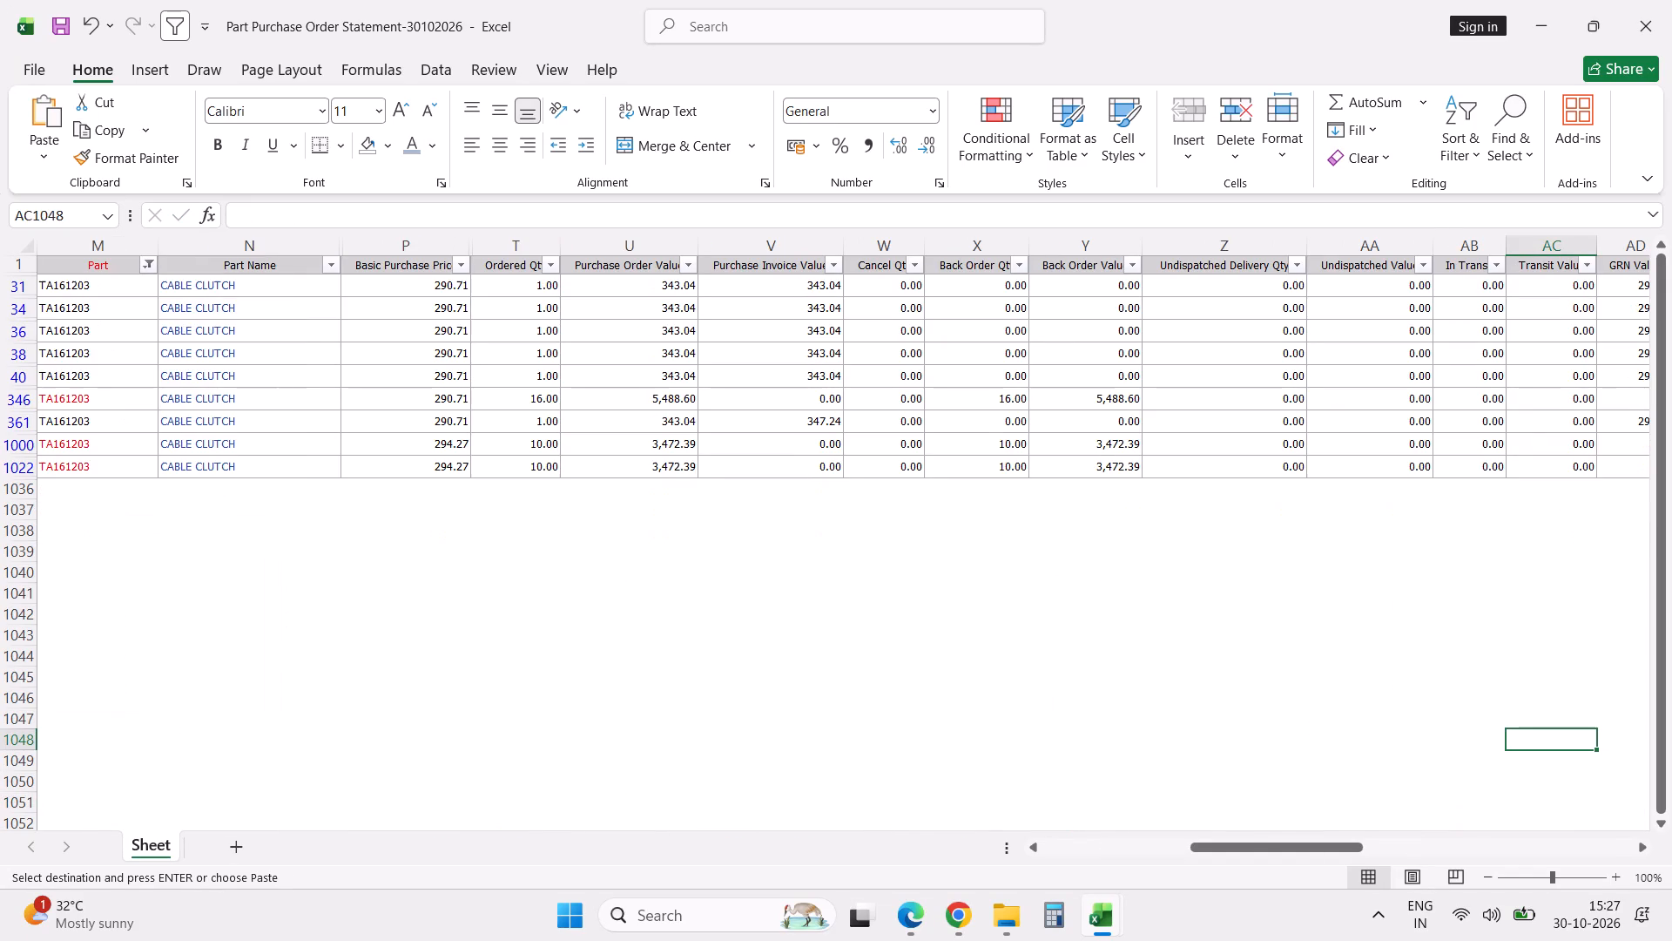
Narrow the Part Name column in the Part Purchase Order Statement sheet.
{"action": "left_click_drag", "start_coordinate": [341, 247], "coordinate": [277, 257]}
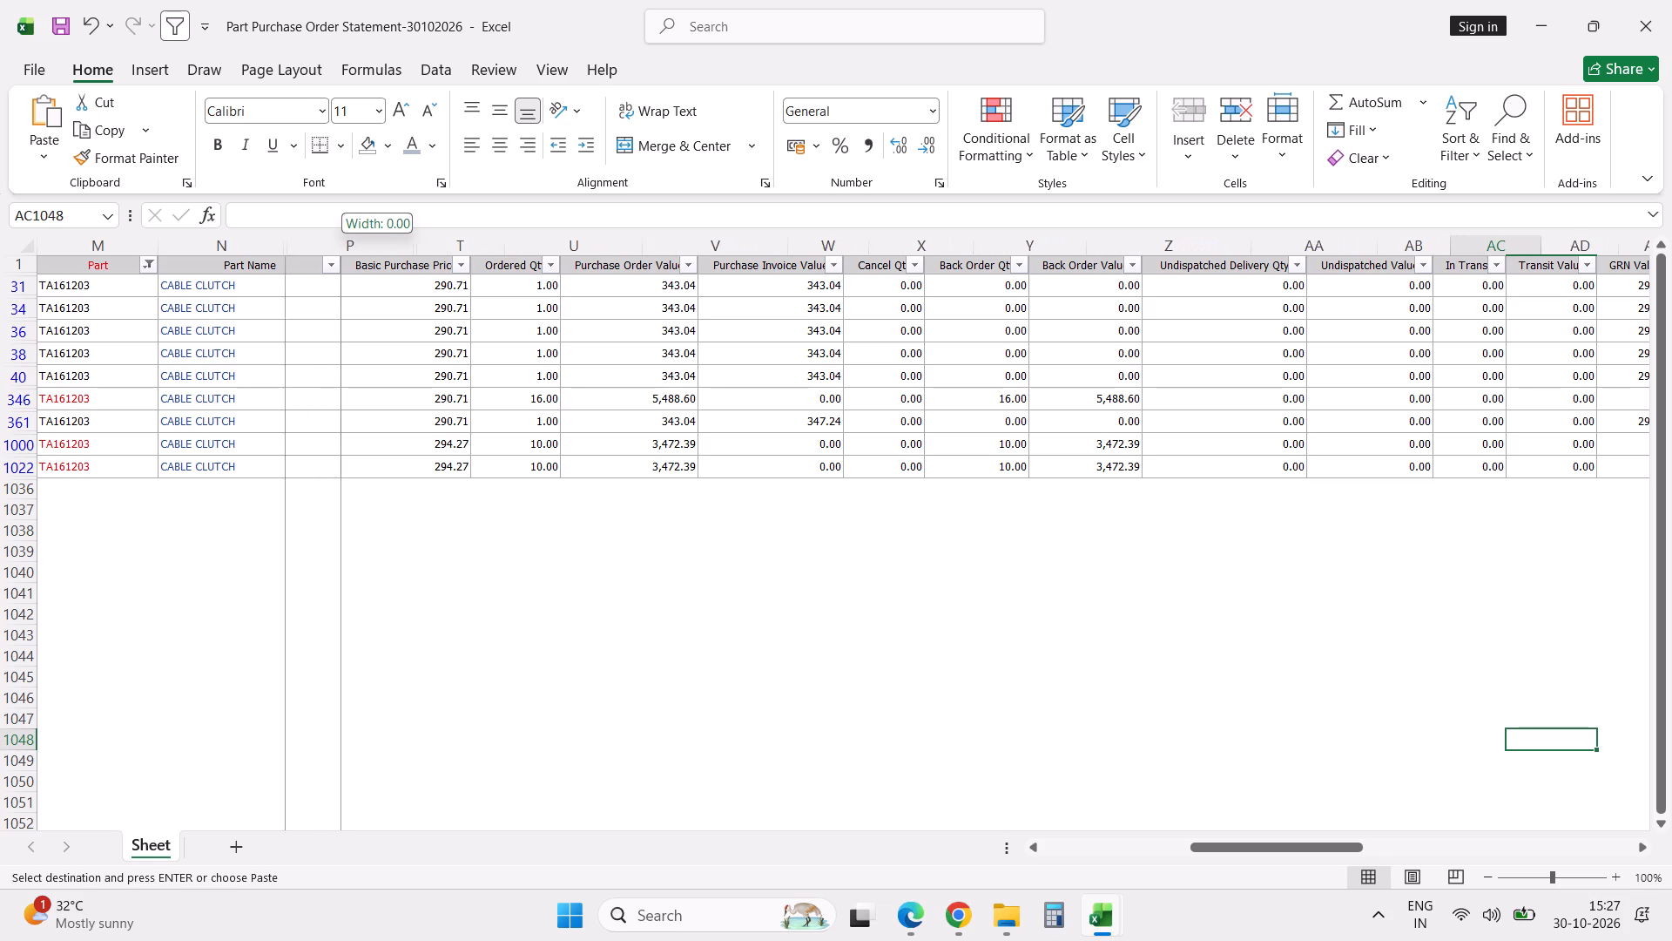
{"action": "left_click_drag", "start_coordinate": [277, 257], "coordinate": [257, 262]}
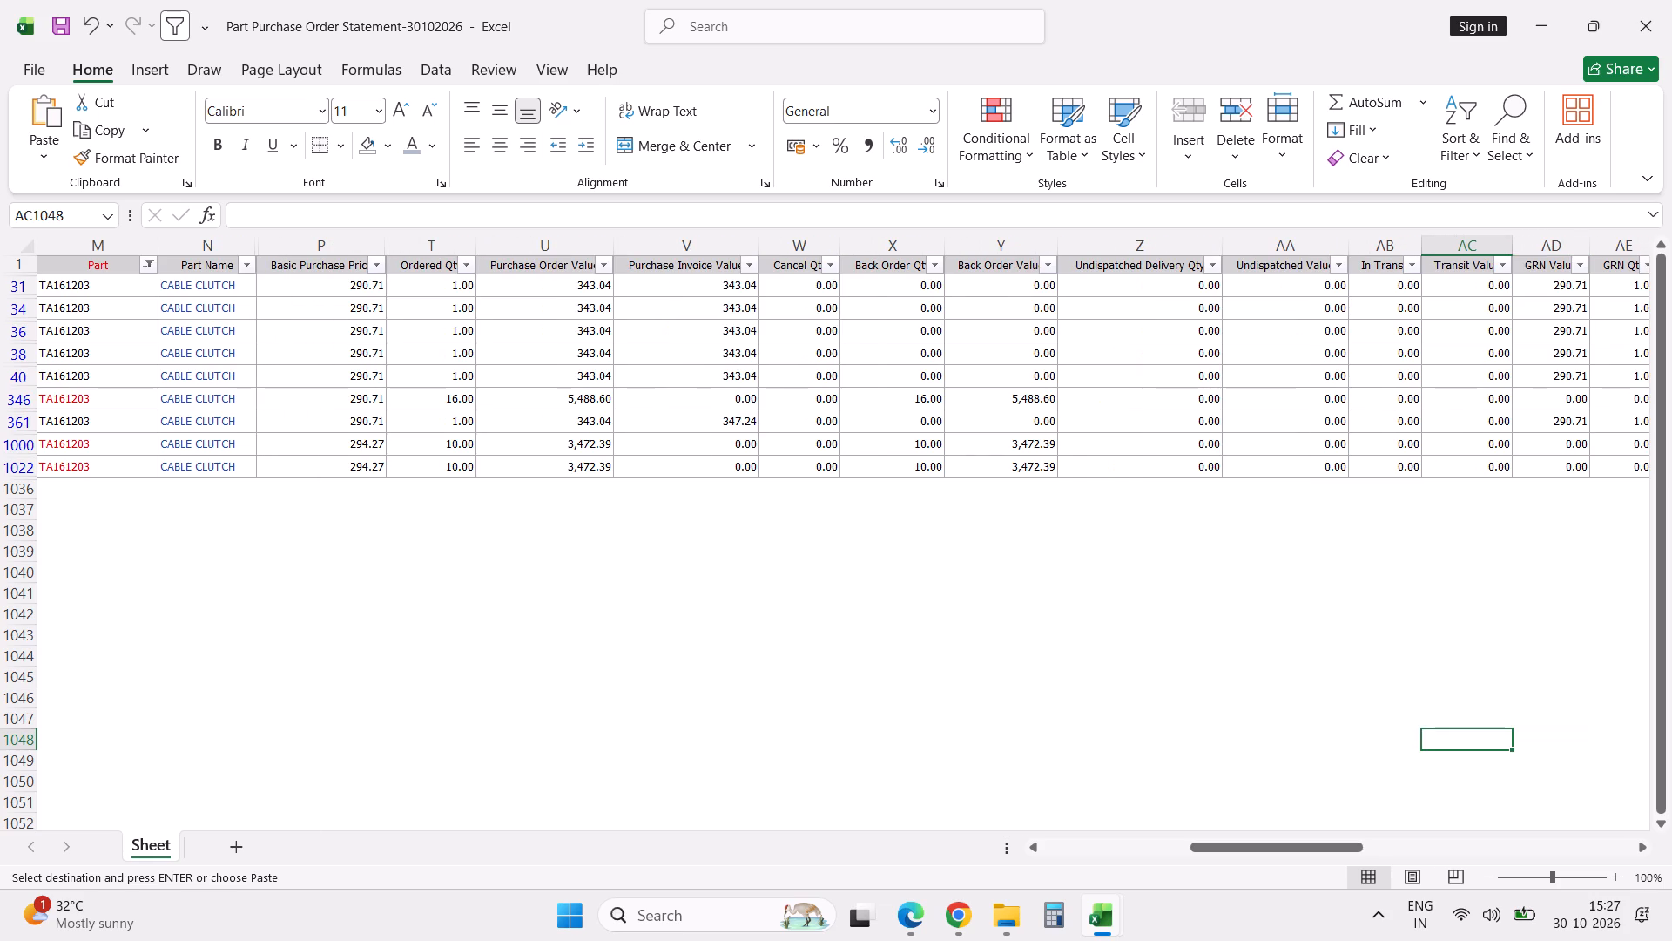
Filter the Part Purchase Order Statement's Part column to JF131861, copying the code from the DISC DIA 230 REAR row of New AMC_ABC.
{"action": "key", "text": "alt+Tab"}
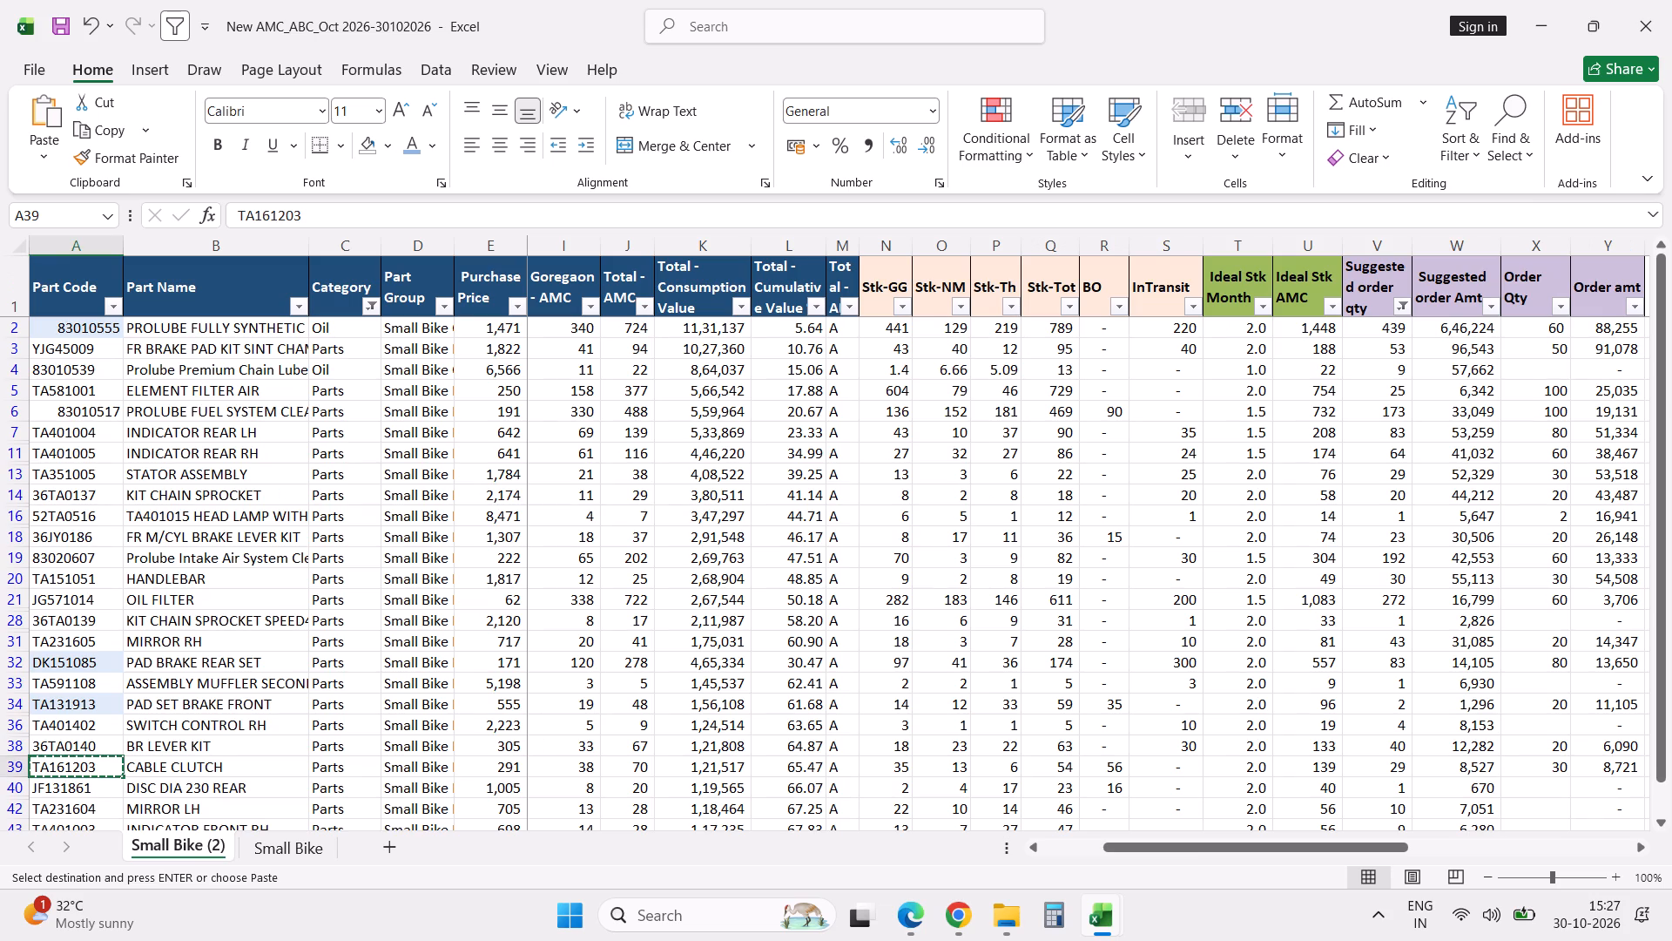
{"action": "left_click", "coordinate": [16, 768]}
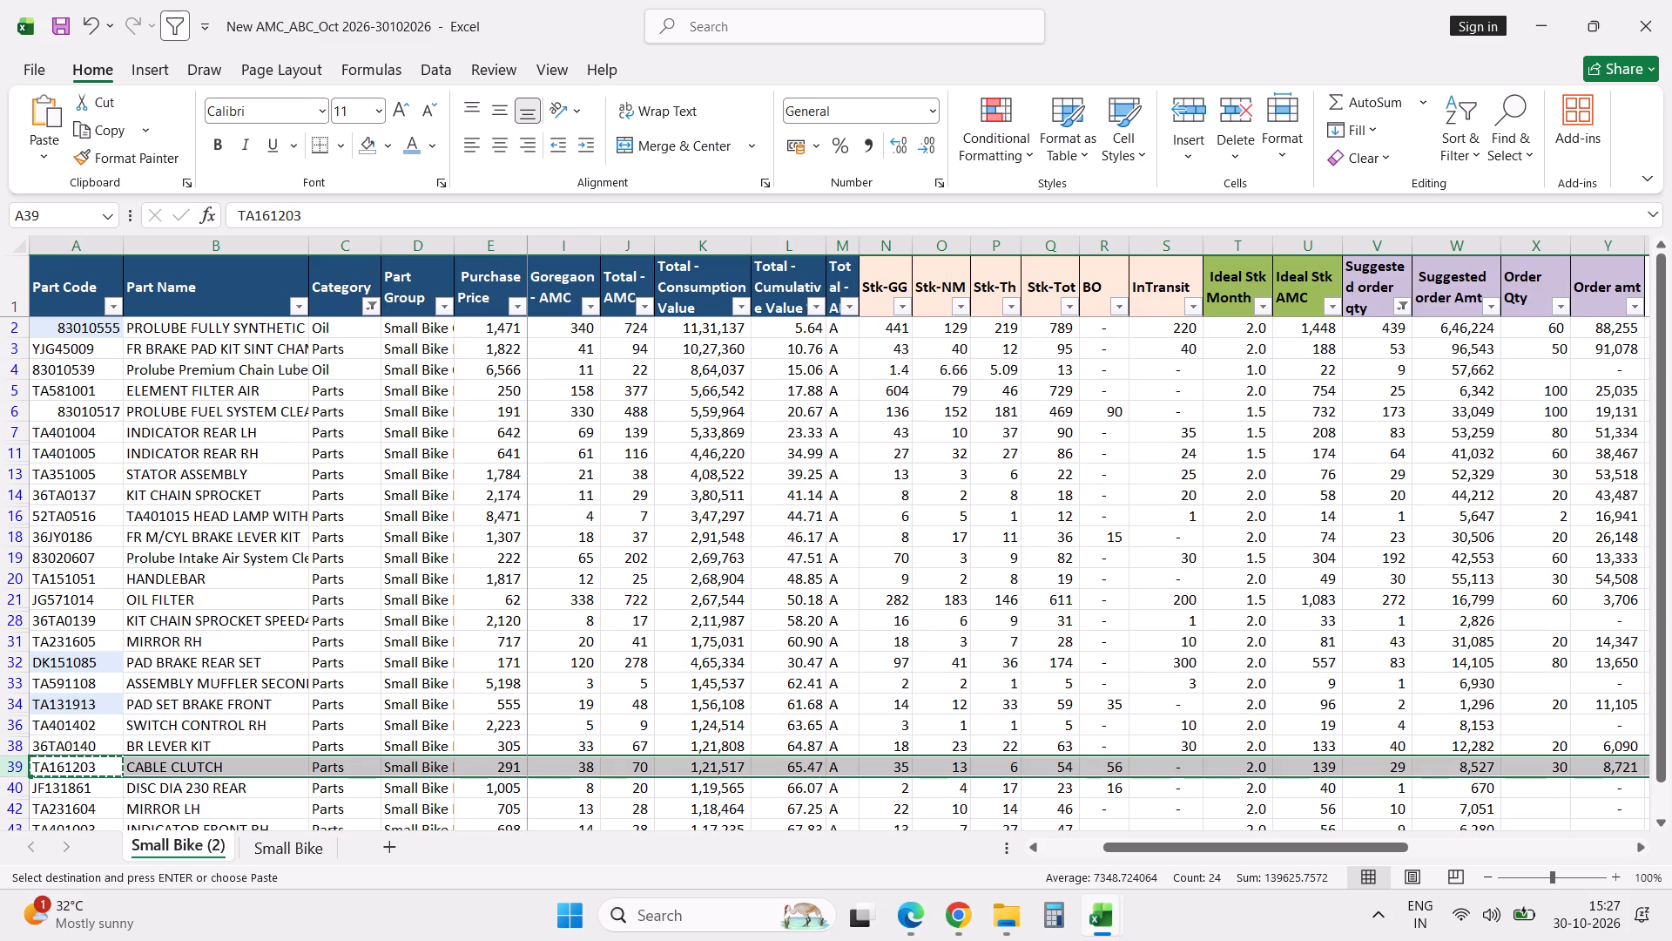
{"action": "scroll", "coordinate": [199, 694], "scroll_direction": "down", "scroll_amount": 3}
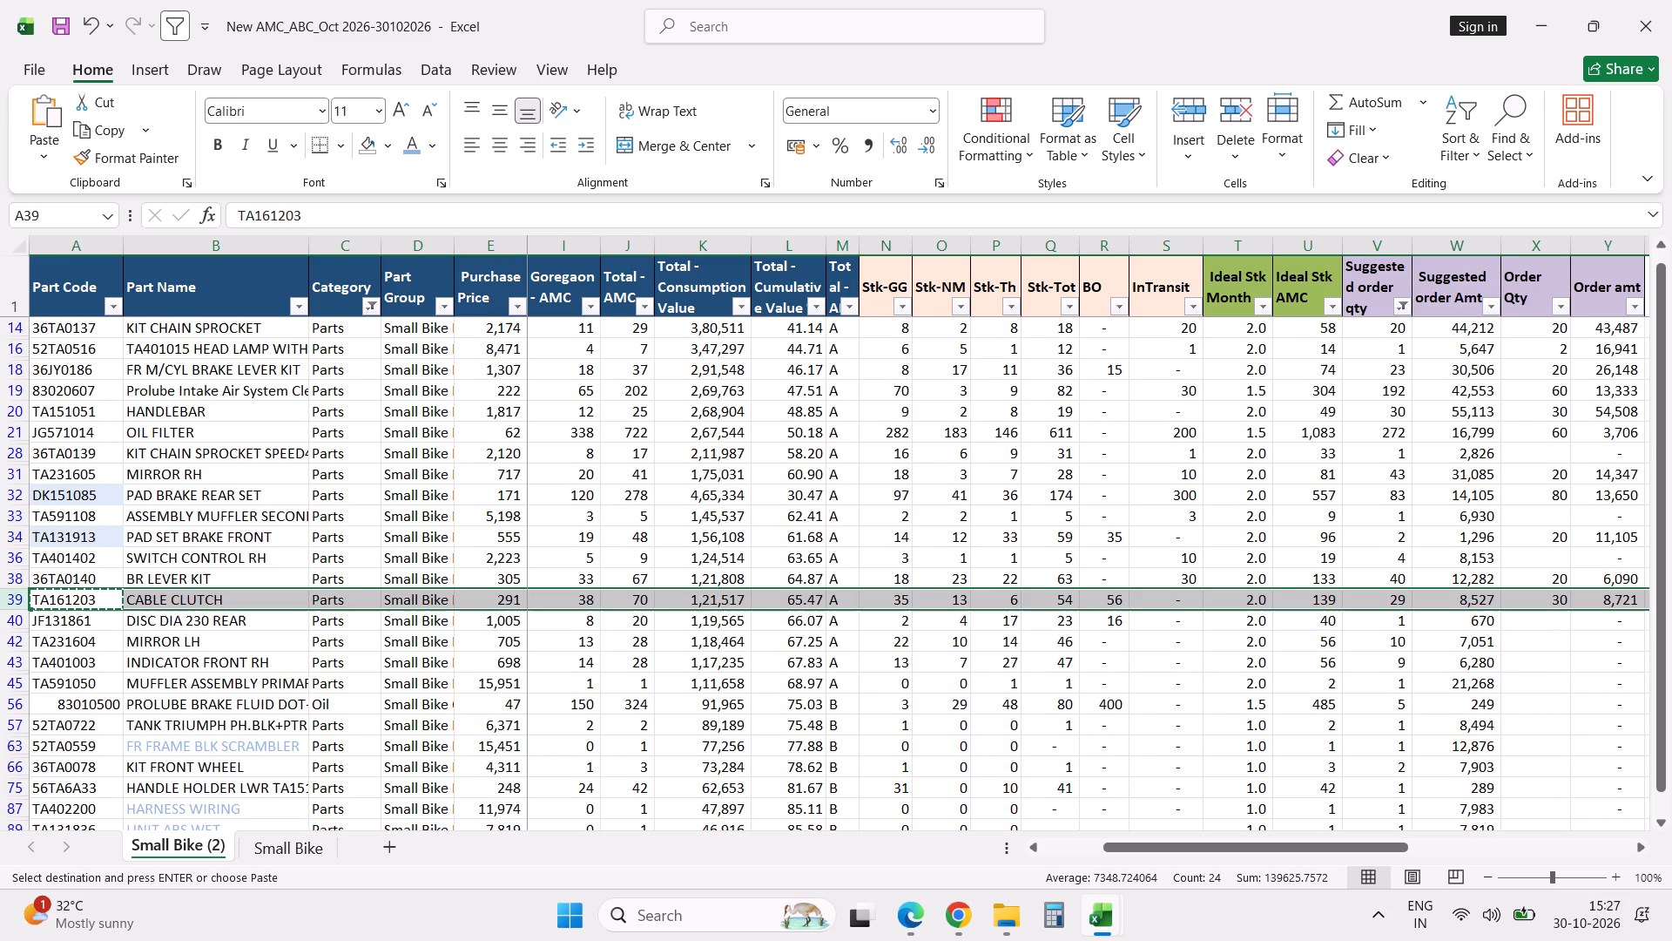
{"action": "left_click", "coordinate": [101, 623]}
{"action": "key", "text": "ctrl+c"}
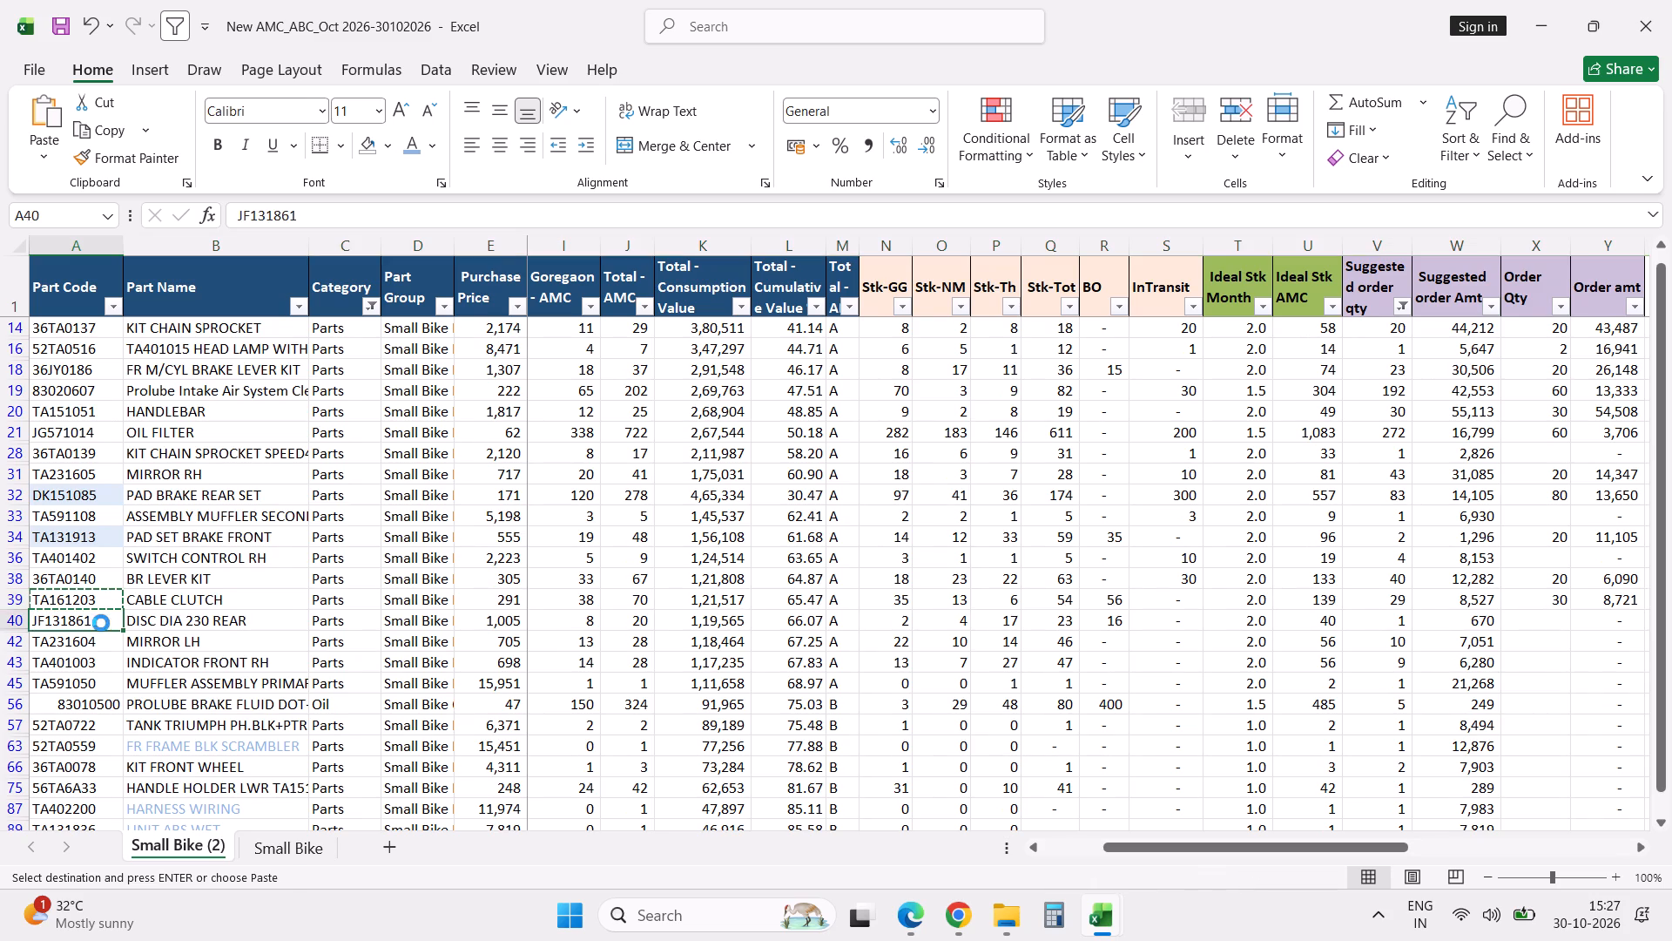
{"action": "key", "text": "alt+Tab"}
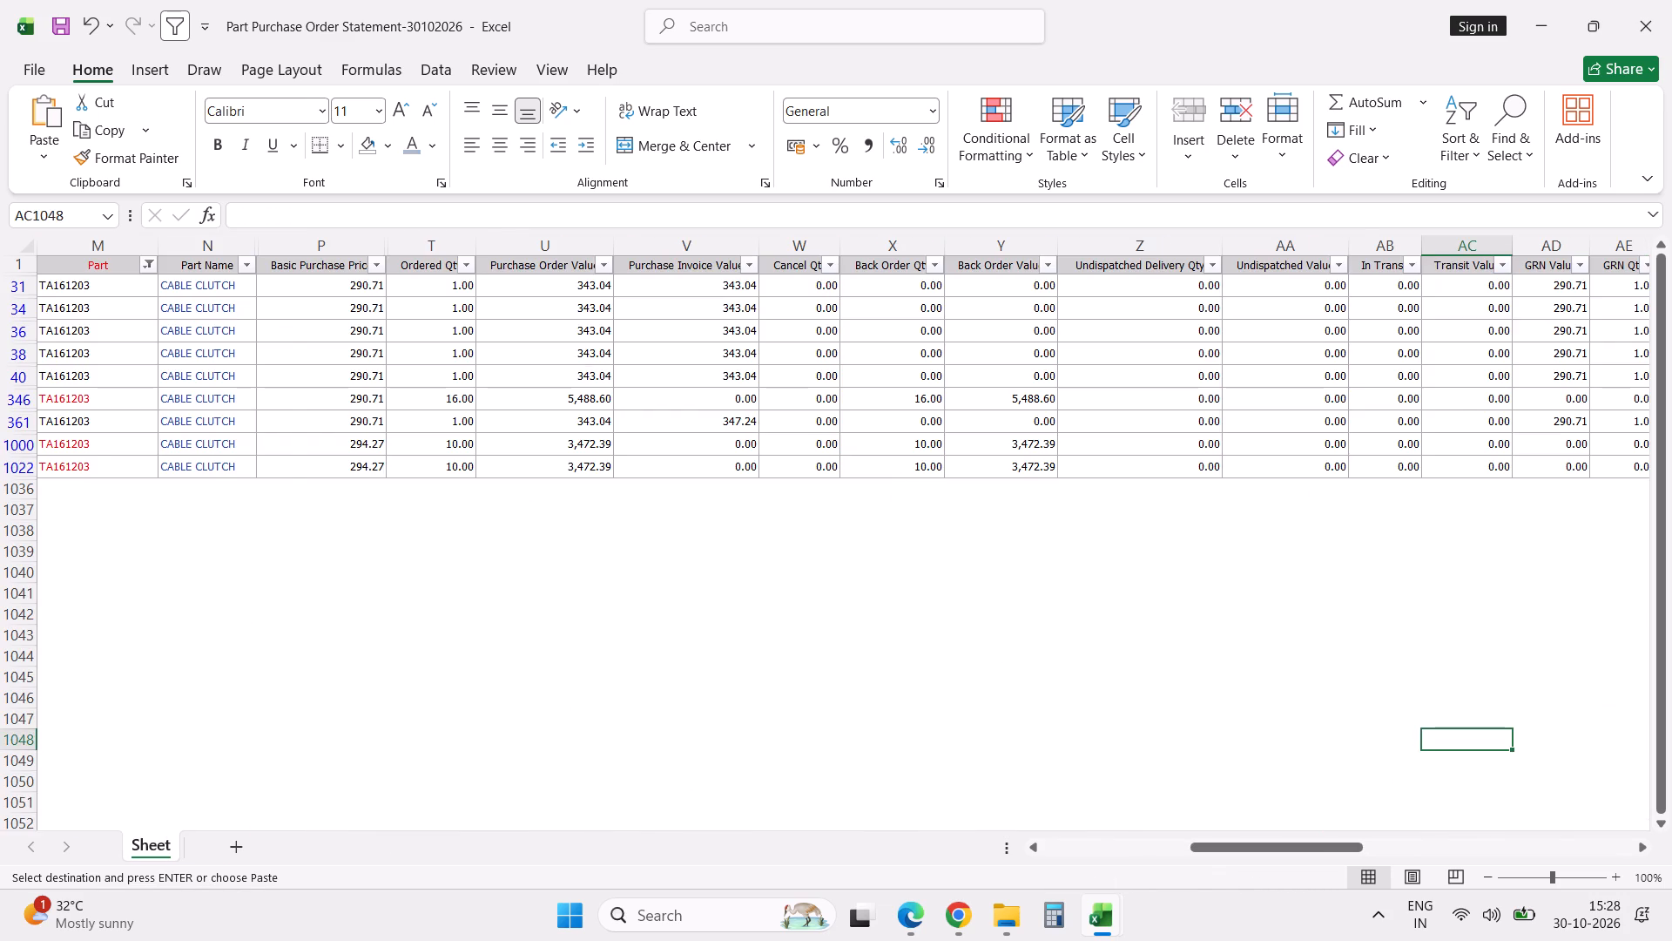
{"action": "left_click", "coordinate": [146, 267]}
{"action": "left_click", "coordinate": [121, 525]}
{"action": "key", "text": "ctrl+v"}
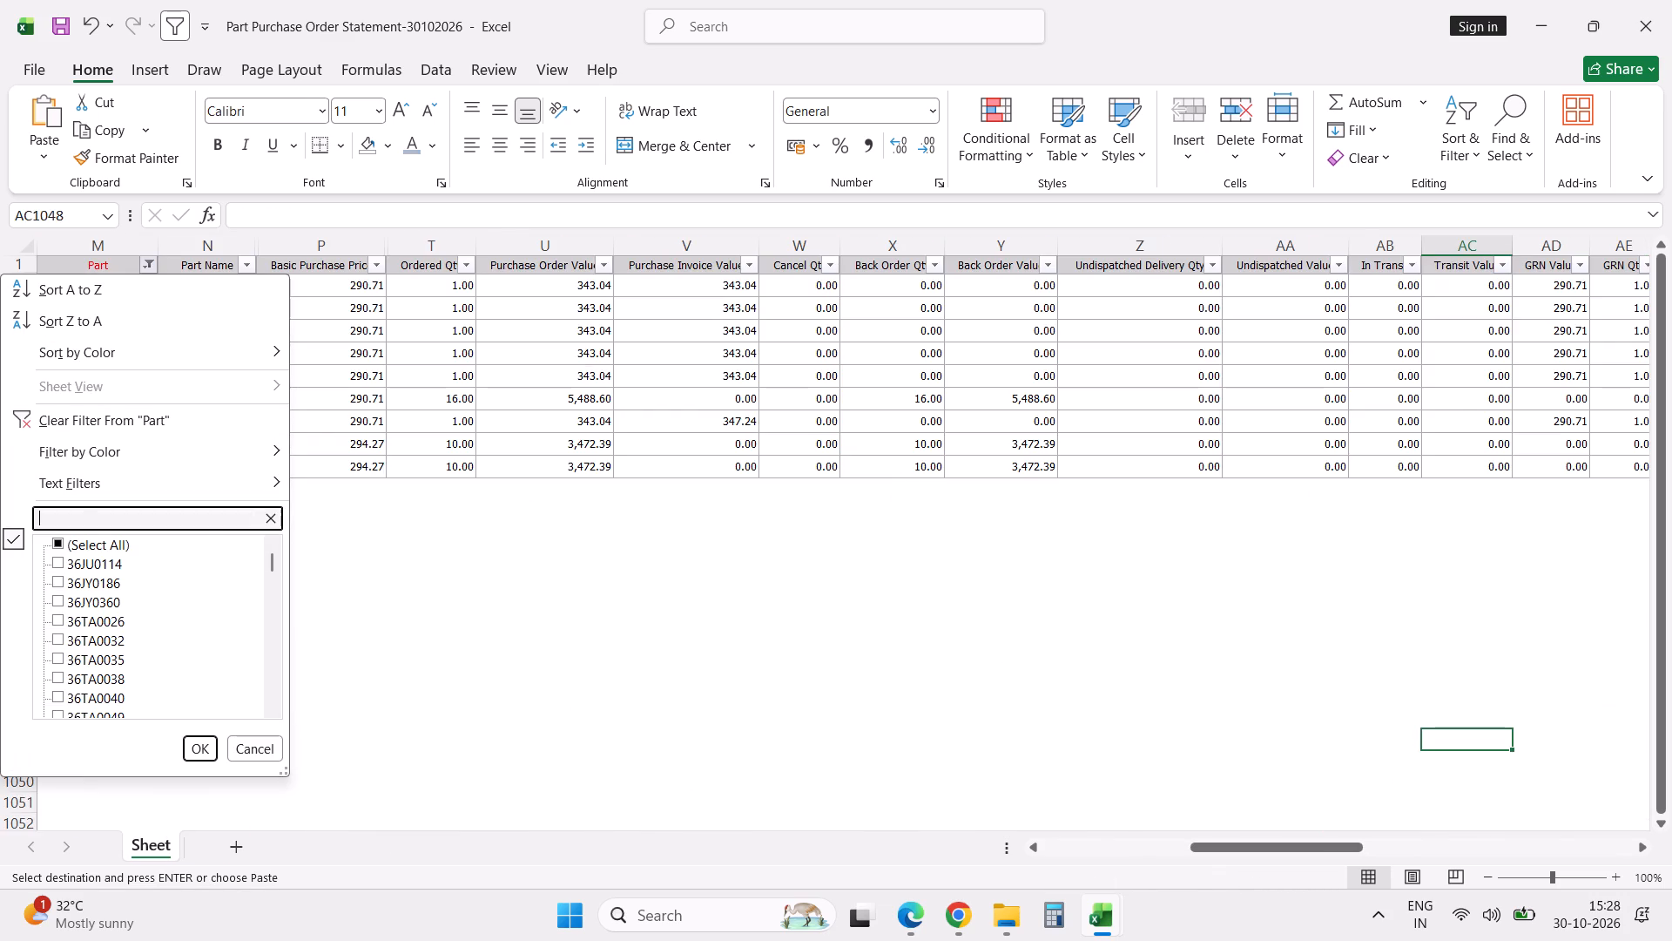
{"action": "key", "text": "Return"}
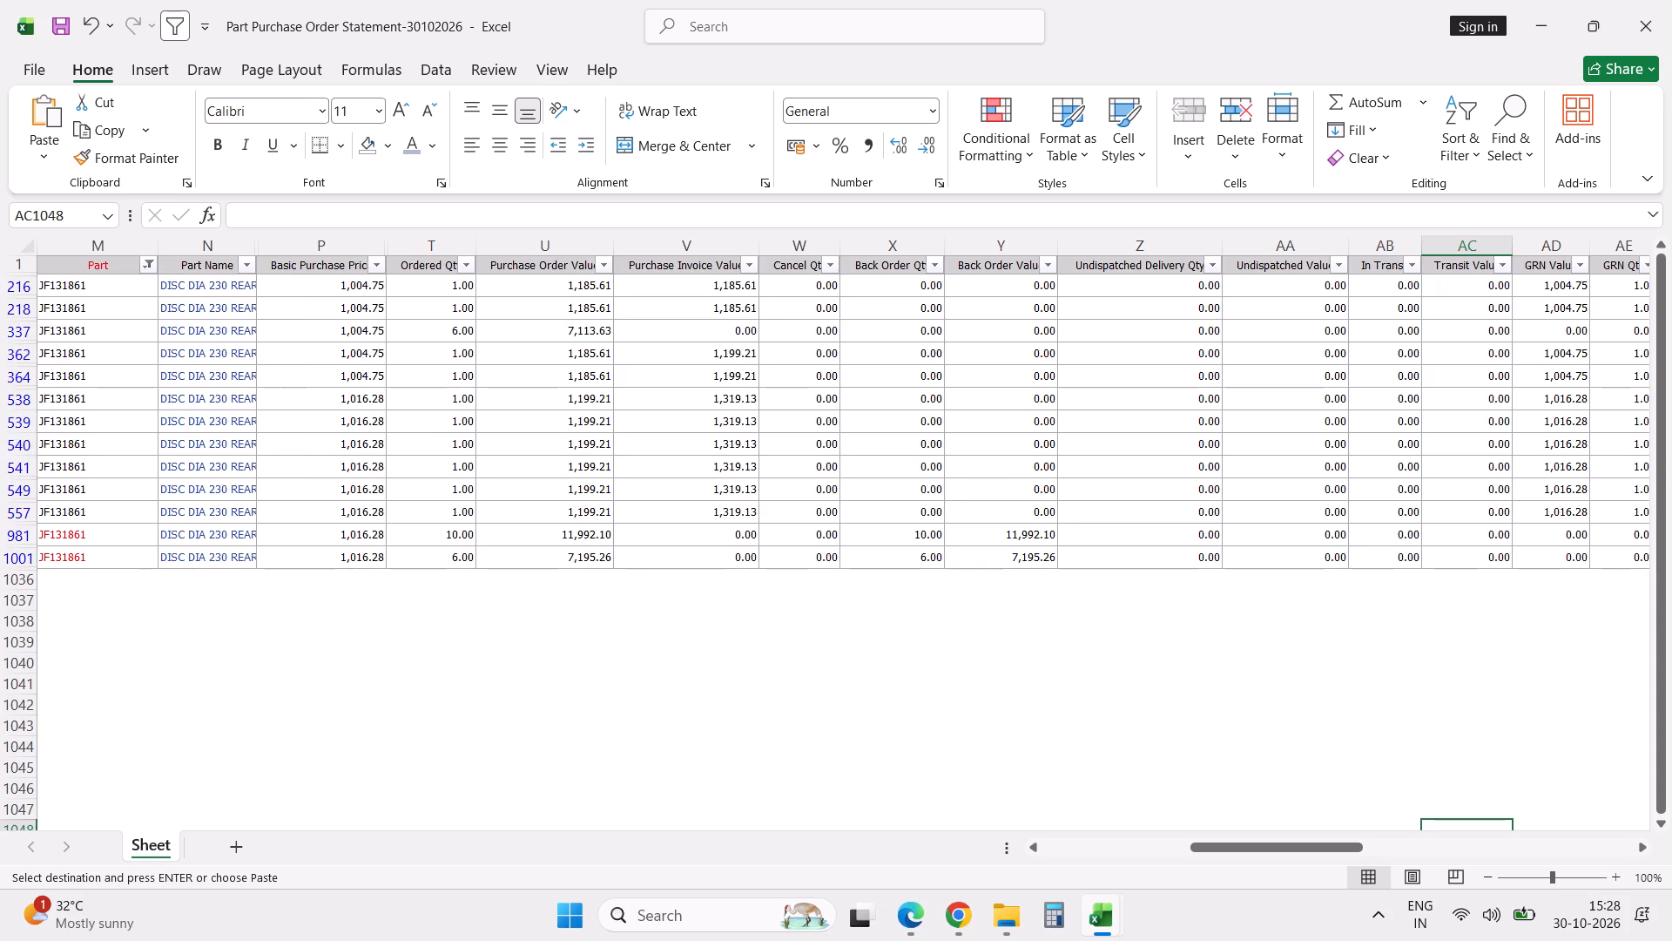
Return to the New AMC_ABC workbook and examine the stock, BO and suggested order figures for DISC DIA 230 REAR.
{"action": "key", "text": "alt+Tab"}
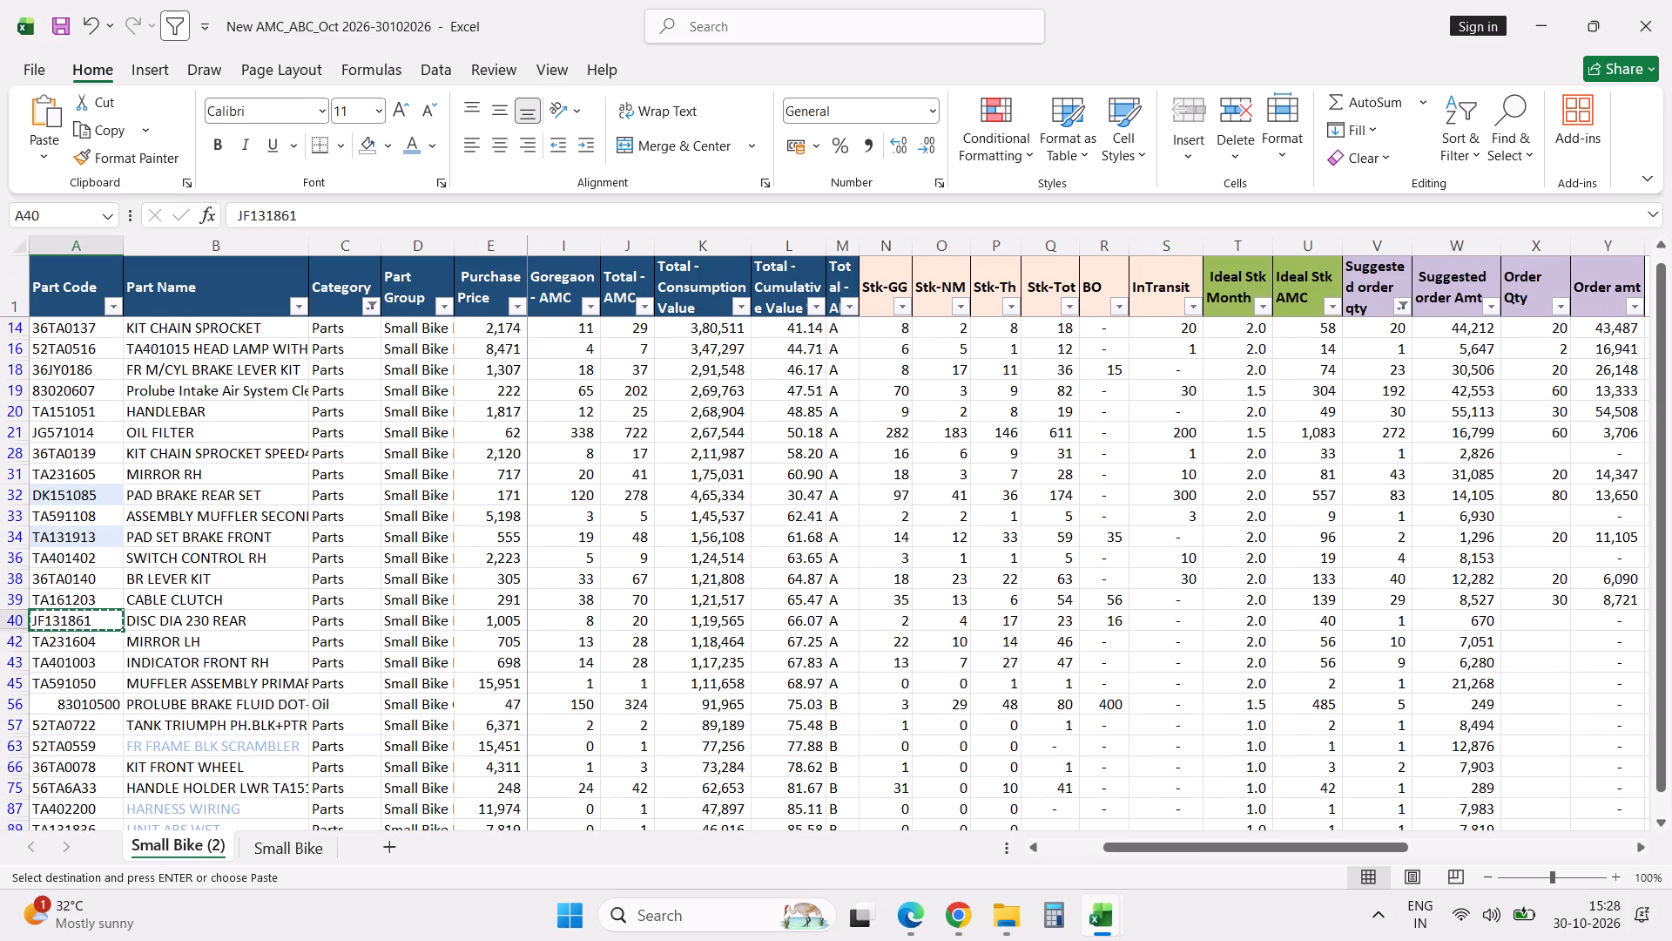
{"action": "key", "text": "Tab"}
{"action": "key", "text": "Tab"}
{"action": "key", "text": "Tab"}
{"action": "key", "text": "Tab"}
{"action": "key", "text": "Tab"}
{"action": "key", "text": "Tab"}
{"action": "key", "text": "Tab"}
{"action": "key", "text": "Tab"}
{"action": "key", "text": "Tab"}
{"action": "key", "text": "Tab"}
{"action": "key", "text": "Tab"}
{"action": "key", "text": "Tab"}
{"action": "key", "text": "Tab"}
{"action": "key", "text": "Tab"}
{"action": "key", "text": "Tab"}
{"action": "key", "text": "Tab"}
{"action": "key", "text": "Tab"}
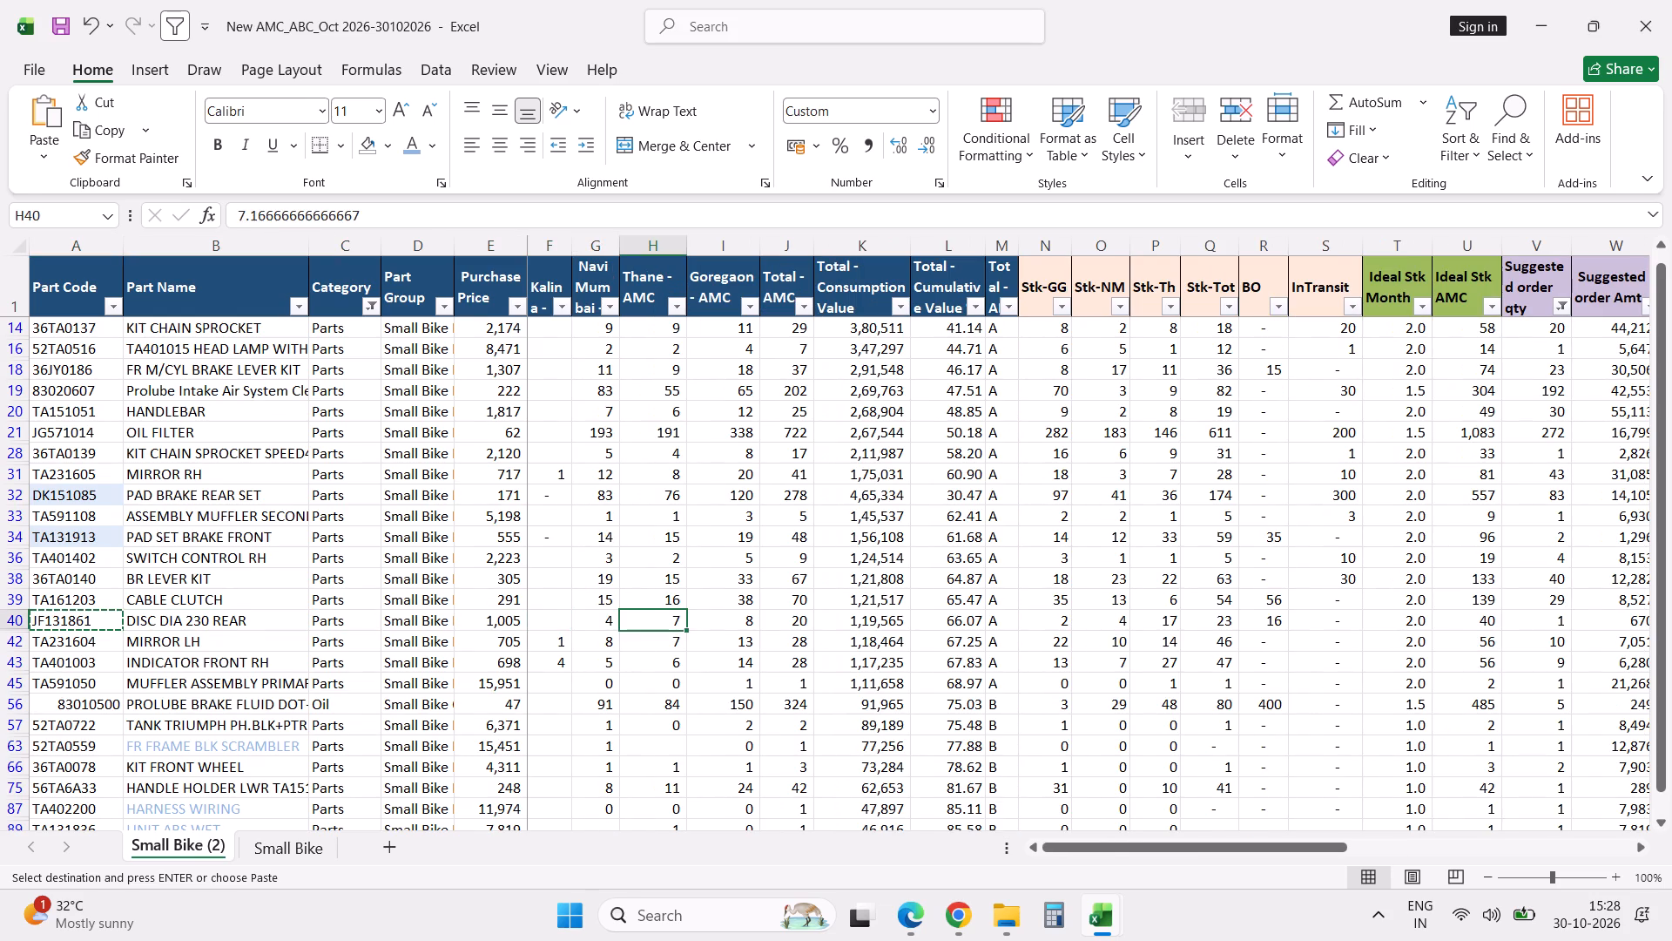
{"action": "key", "text": "Tab"}
{"action": "key", "text": "Tab"}
{"action": "key", "text": "Tab"}
{"action": "key", "text": "Tab"}
{"action": "key", "text": "Tab"}
{"action": "key", "text": "Tab"}
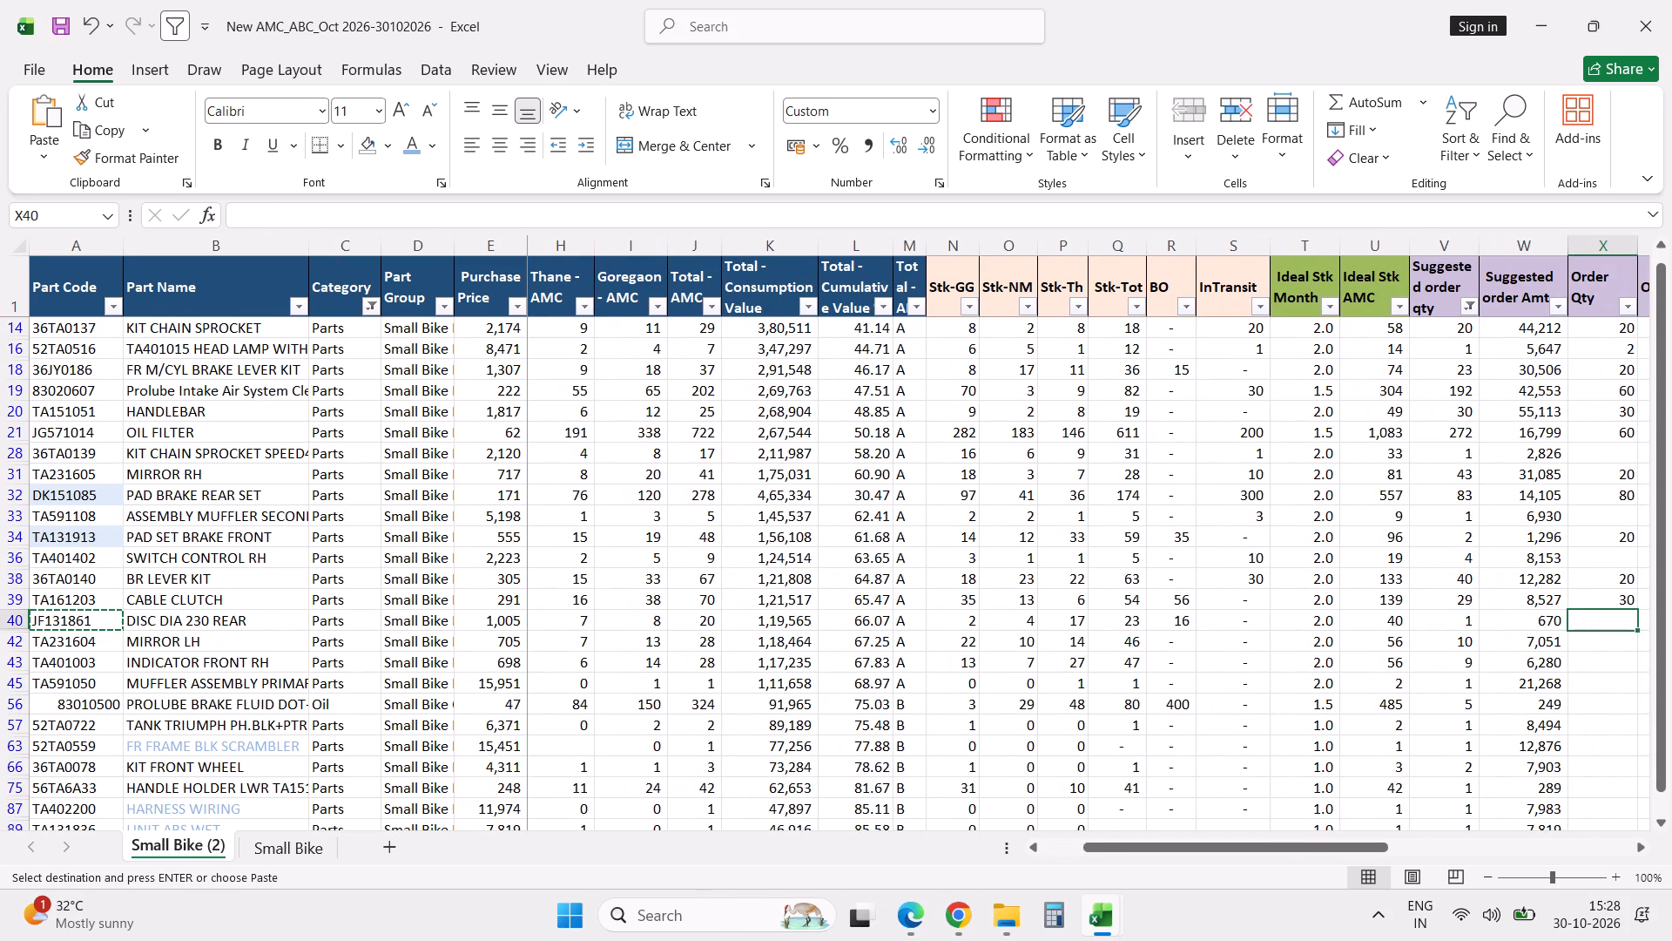
{"action": "key", "text": "Tab"}
{"action": "key", "text": "Tab"}
{"action": "key", "text": "Tab"}
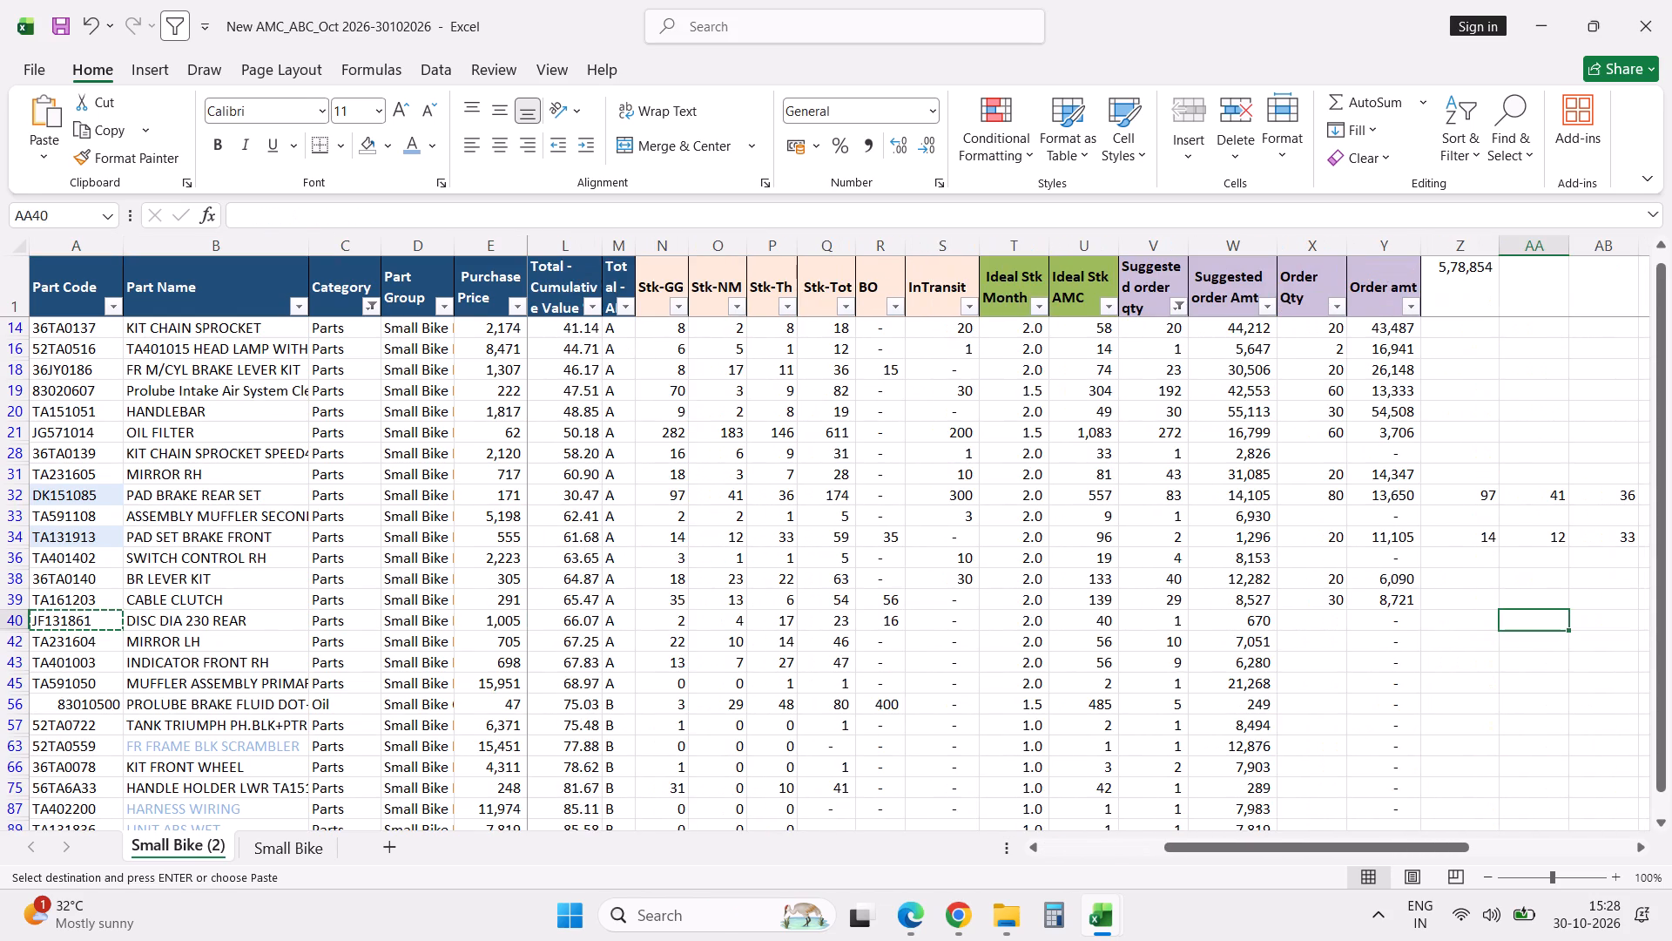
{"action": "key", "text": "Left"}
{"action": "key", "text": "Left"}
{"action": "key", "text": "Left"}
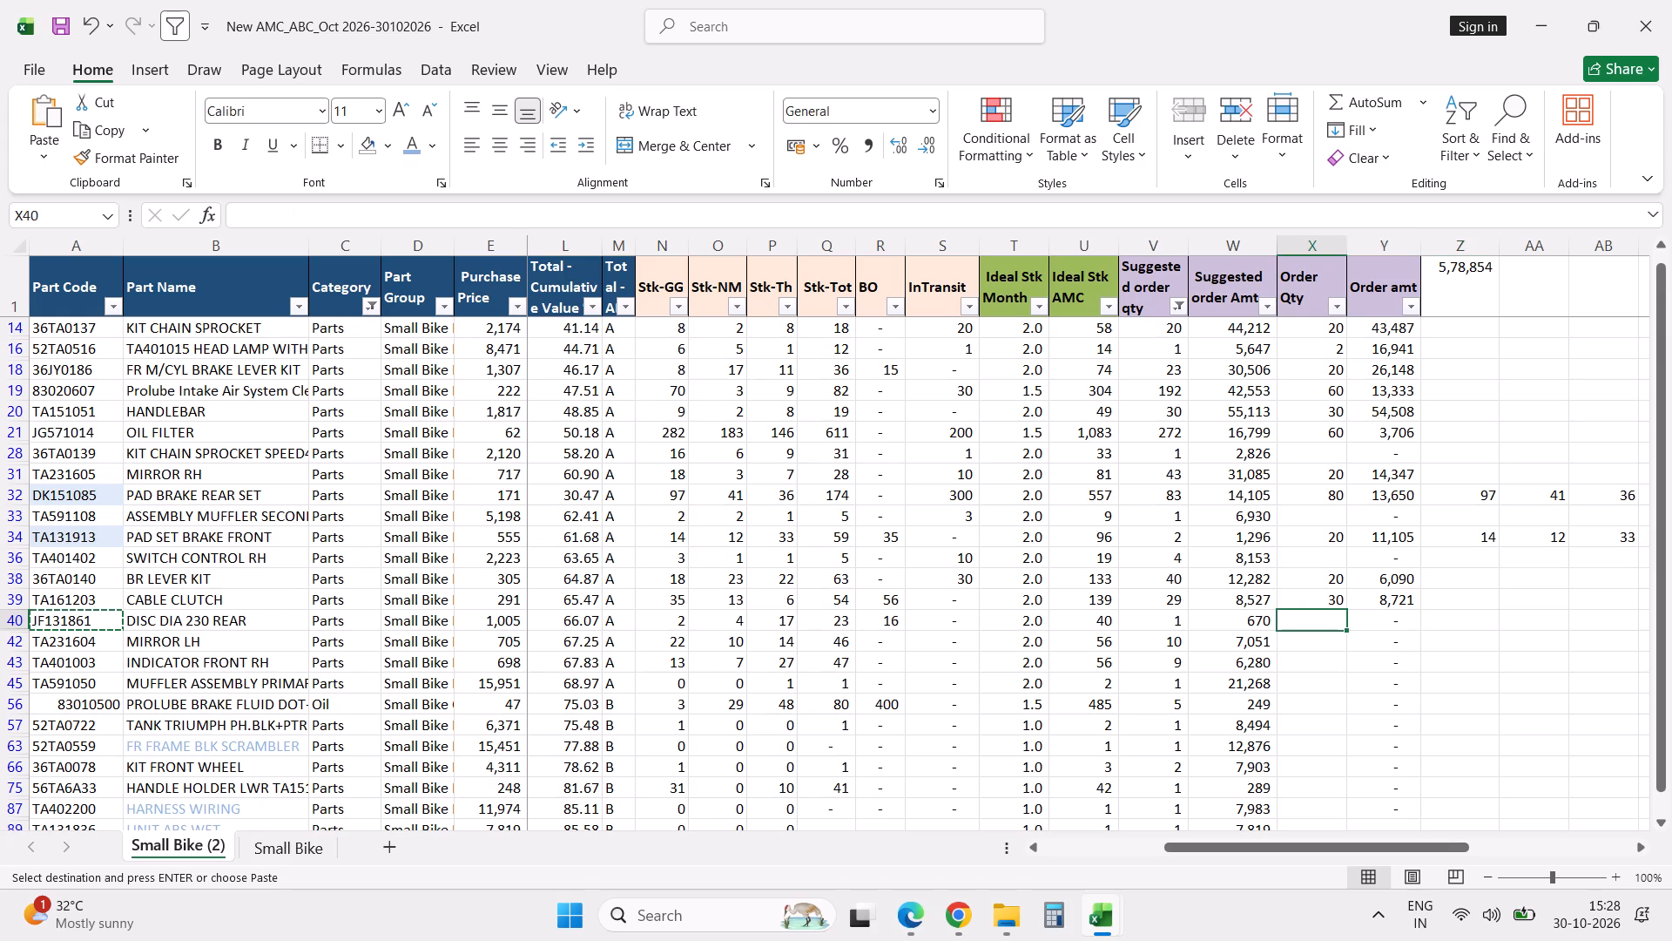
Examine the suggested order quantities of the parts below DISC DIA 230 REAR, down to the T101 D FENDER row.
{"action": "key", "text": "Down"}
{"action": "key", "text": "Down"}
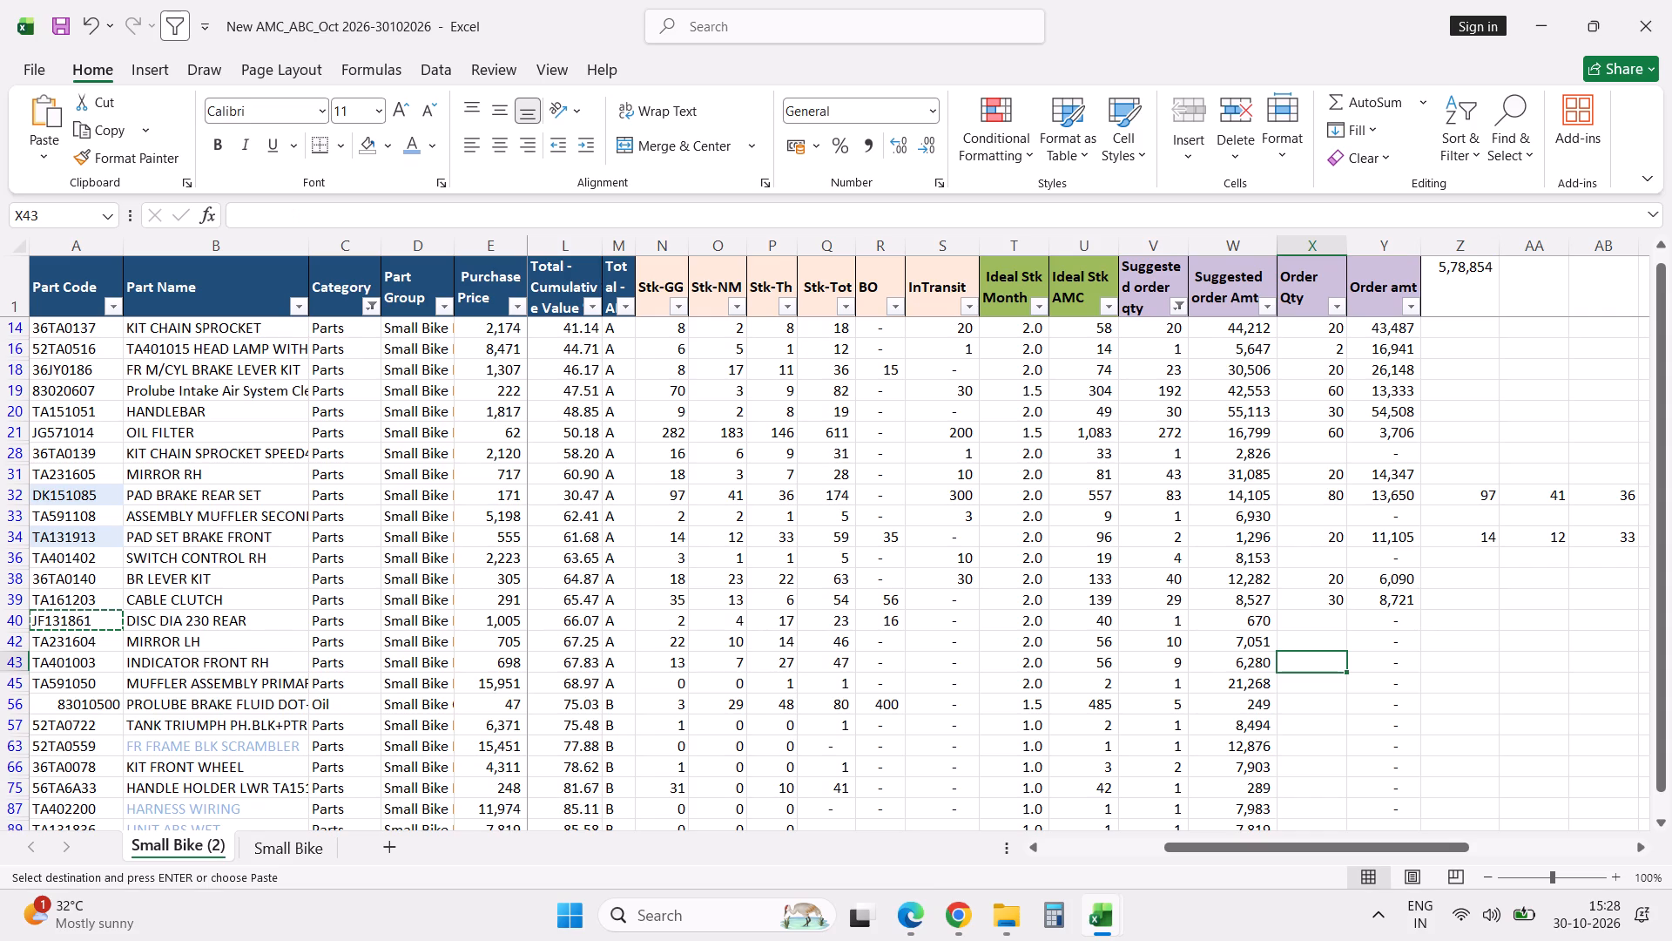
{"action": "key", "text": "Down"}
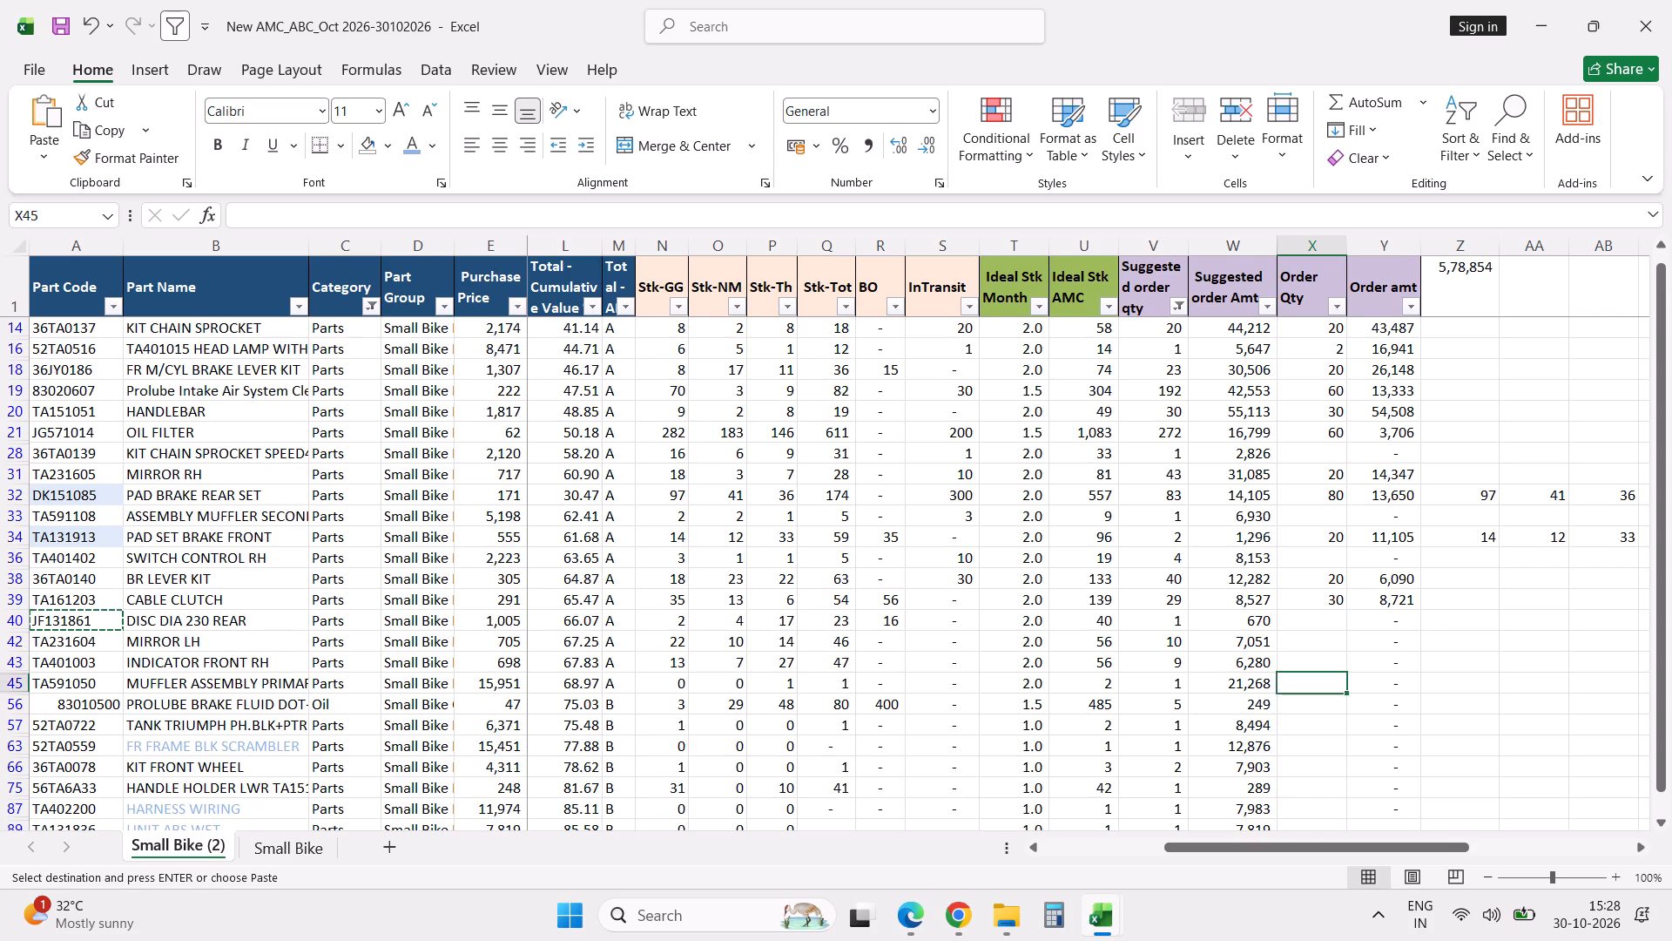
{"action": "key", "text": "Down"}
{"action": "key", "text": "Down"}
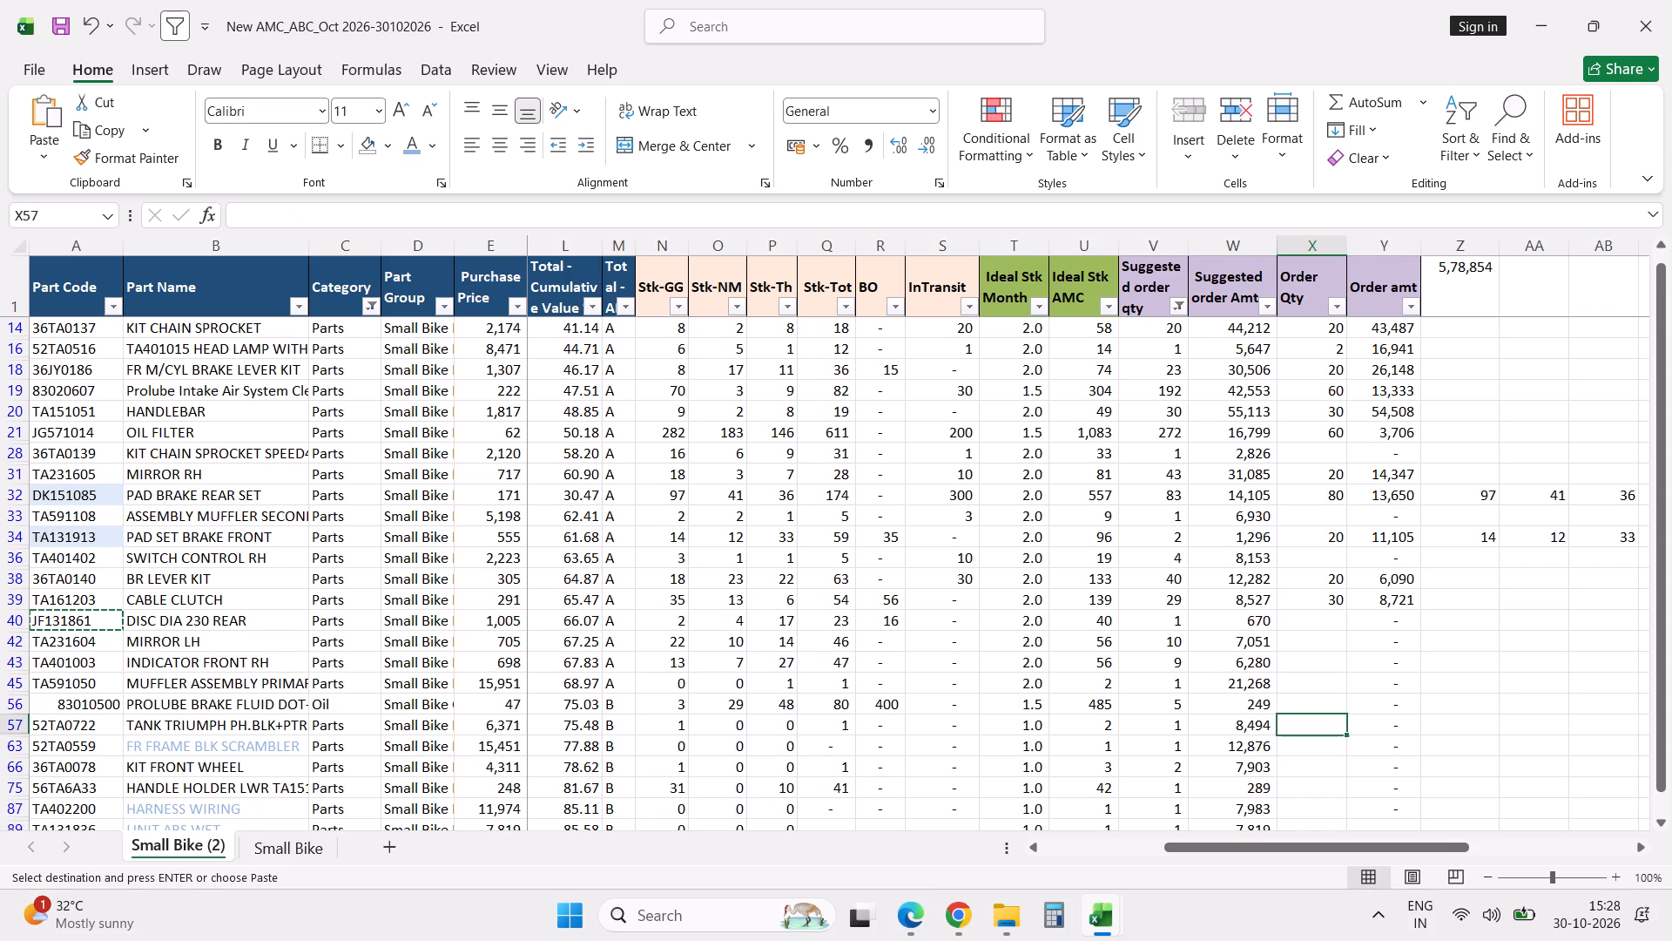
{"action": "key", "text": "Down"}
{"action": "key", "text": "Down"}
{"action": "key", "text": "Down"}
{"action": "key", "text": "Down"}
{"action": "key", "text": "Down"}
{"action": "key", "text": "Down"}
{"action": "key", "text": "Down"}
{"action": "key", "text": "Down"}
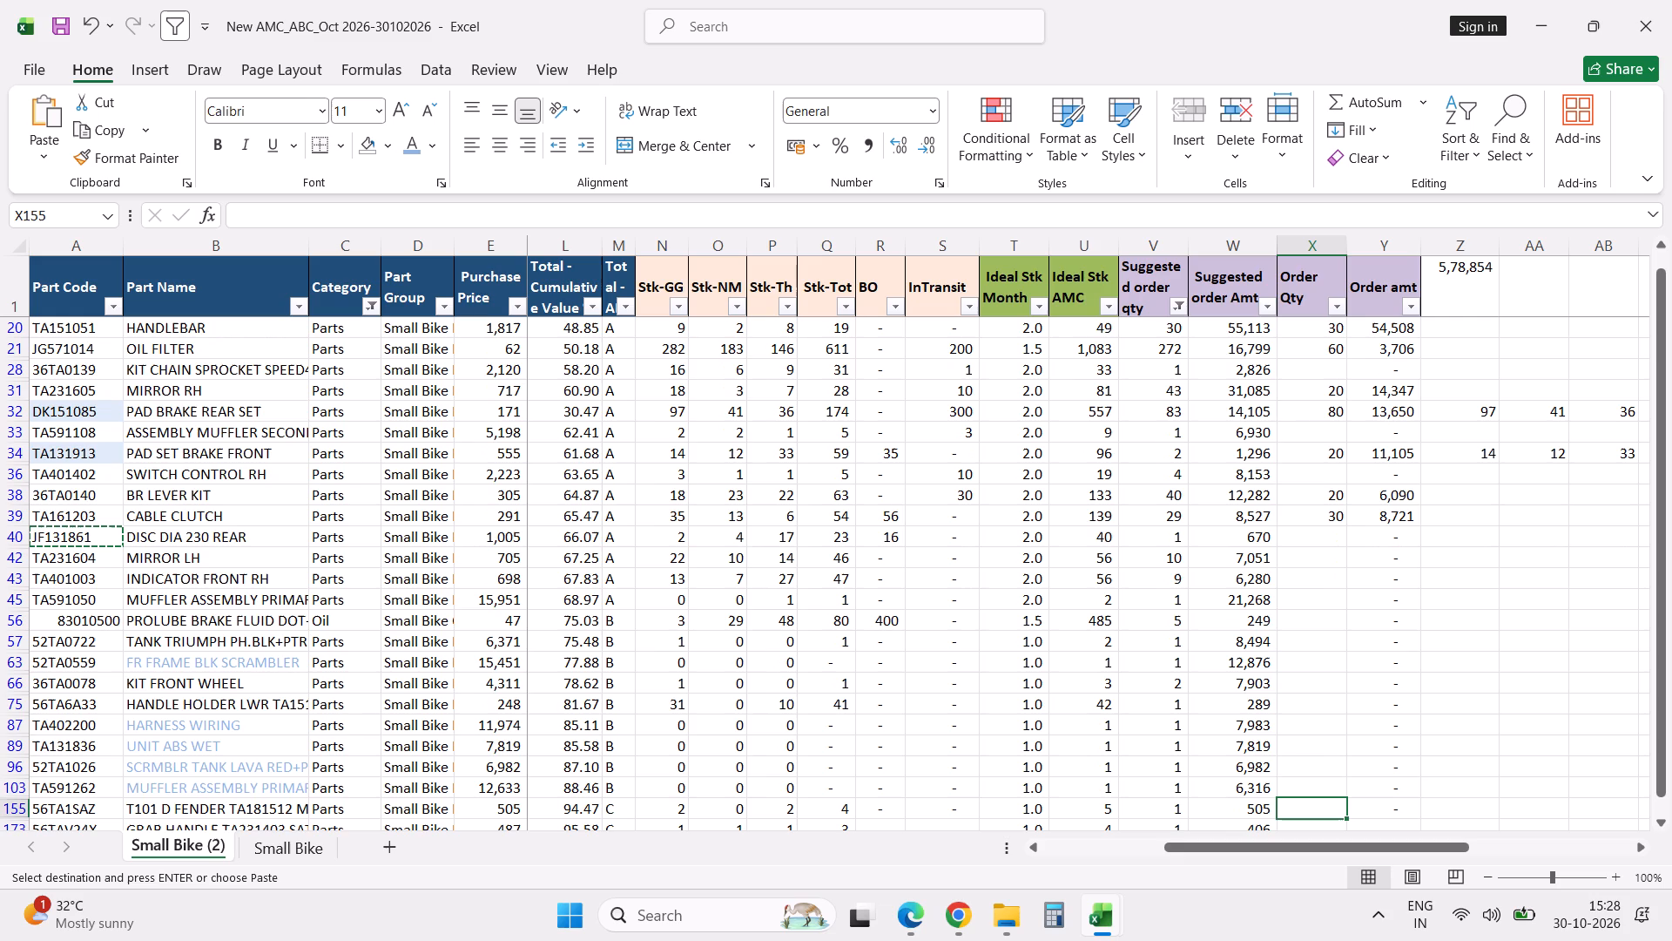
Reset the Suggested order qty filter to include all values.
{"action": "key", "text": "ctrl+Up"}
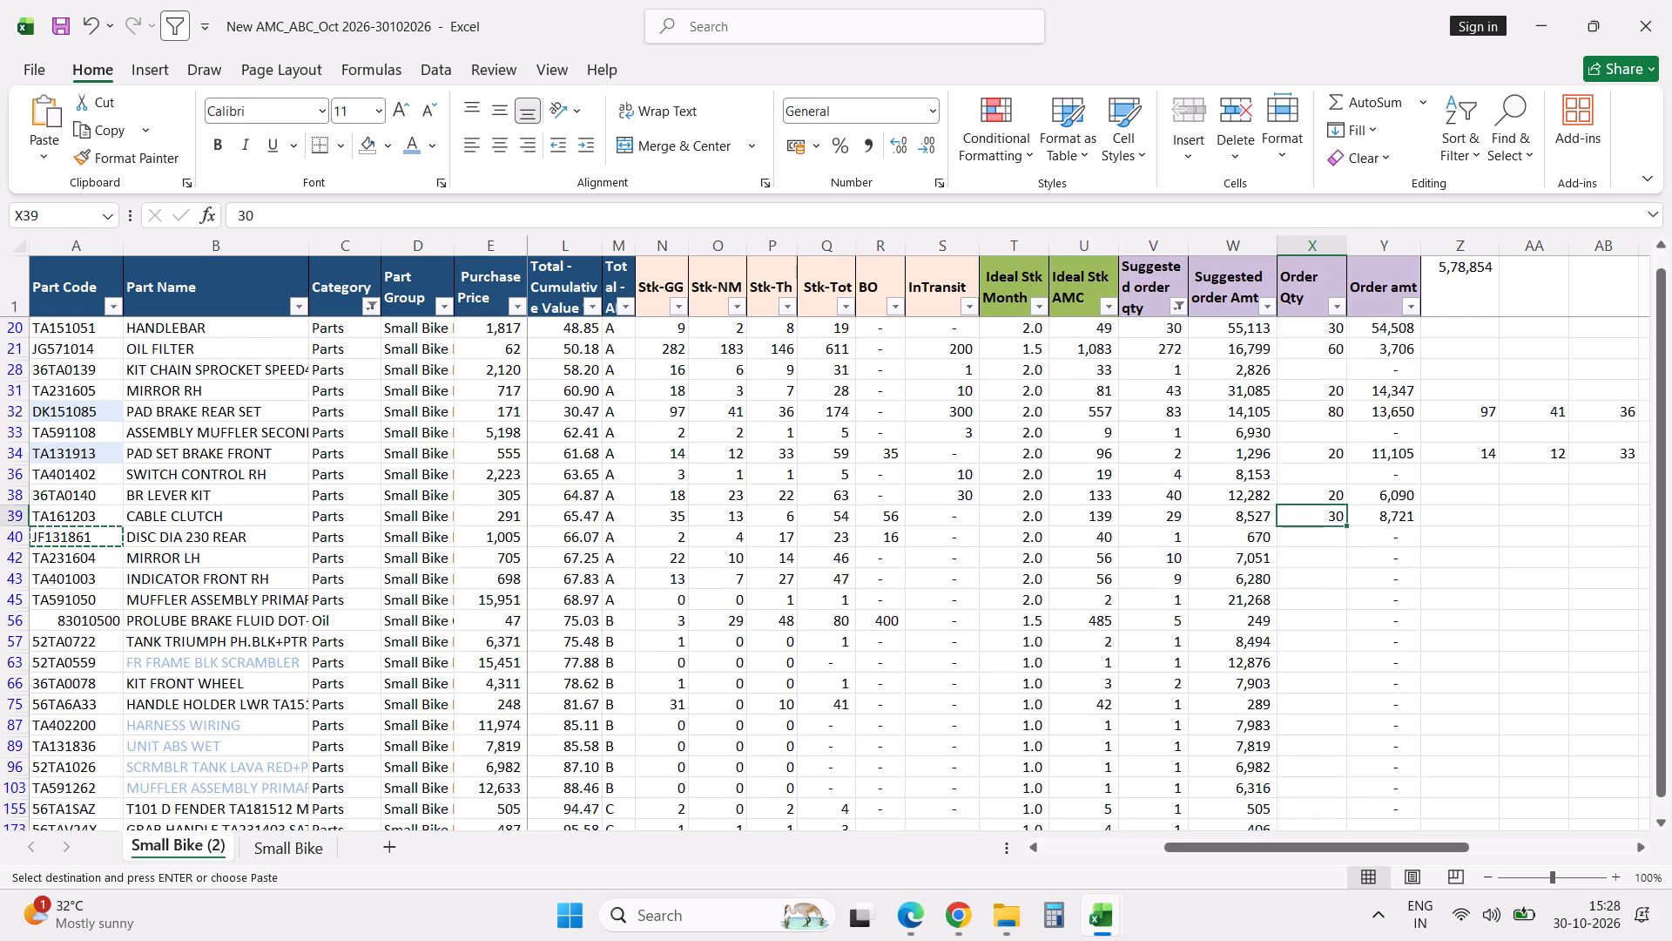
{"action": "key", "text": "Left"}
{"action": "key", "text": "ctrl+Up"}
{"action": "key", "text": "Down"}
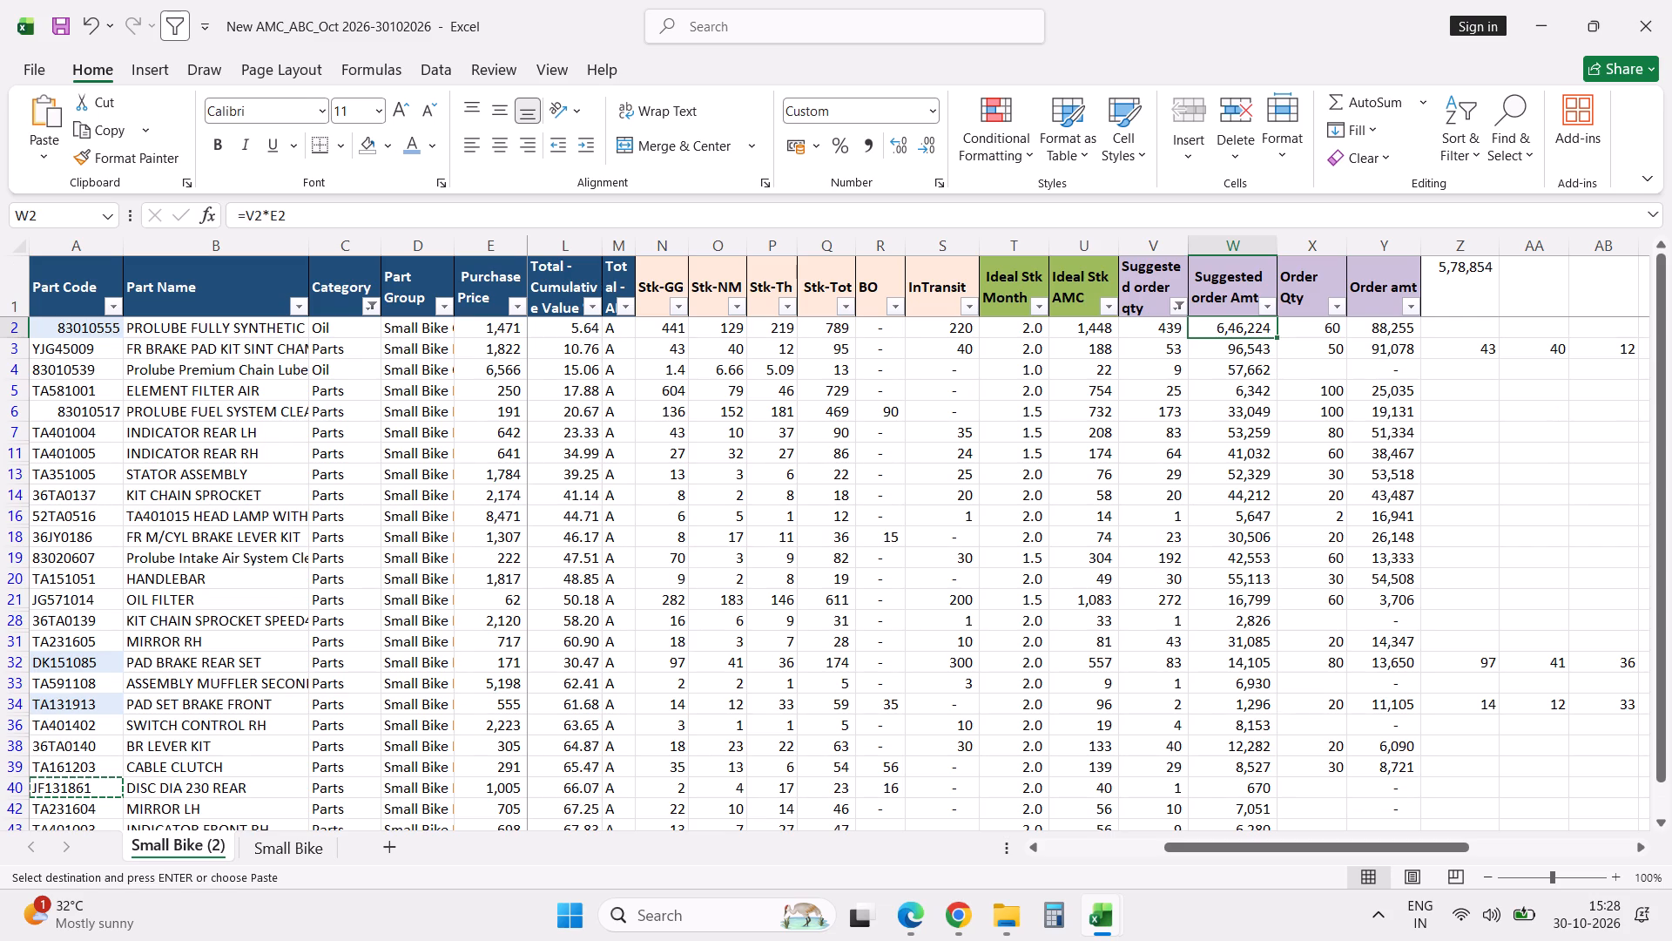
{"action": "left_click", "coordinate": [1179, 302]}
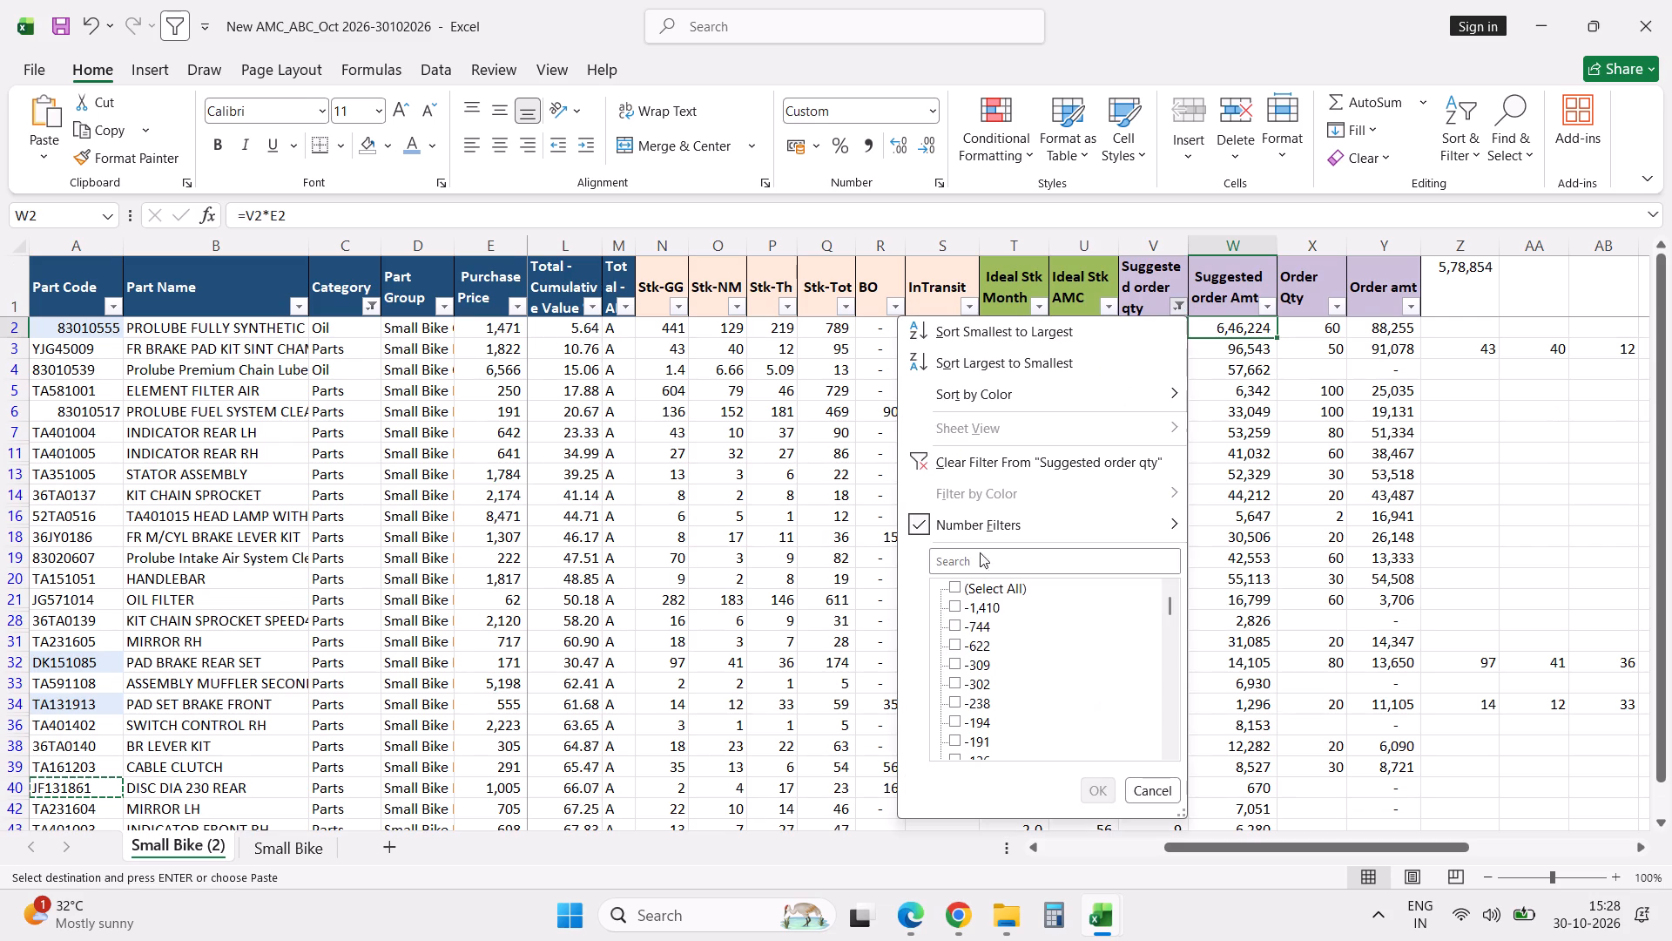
{"action": "left_click", "coordinate": [984, 590]}
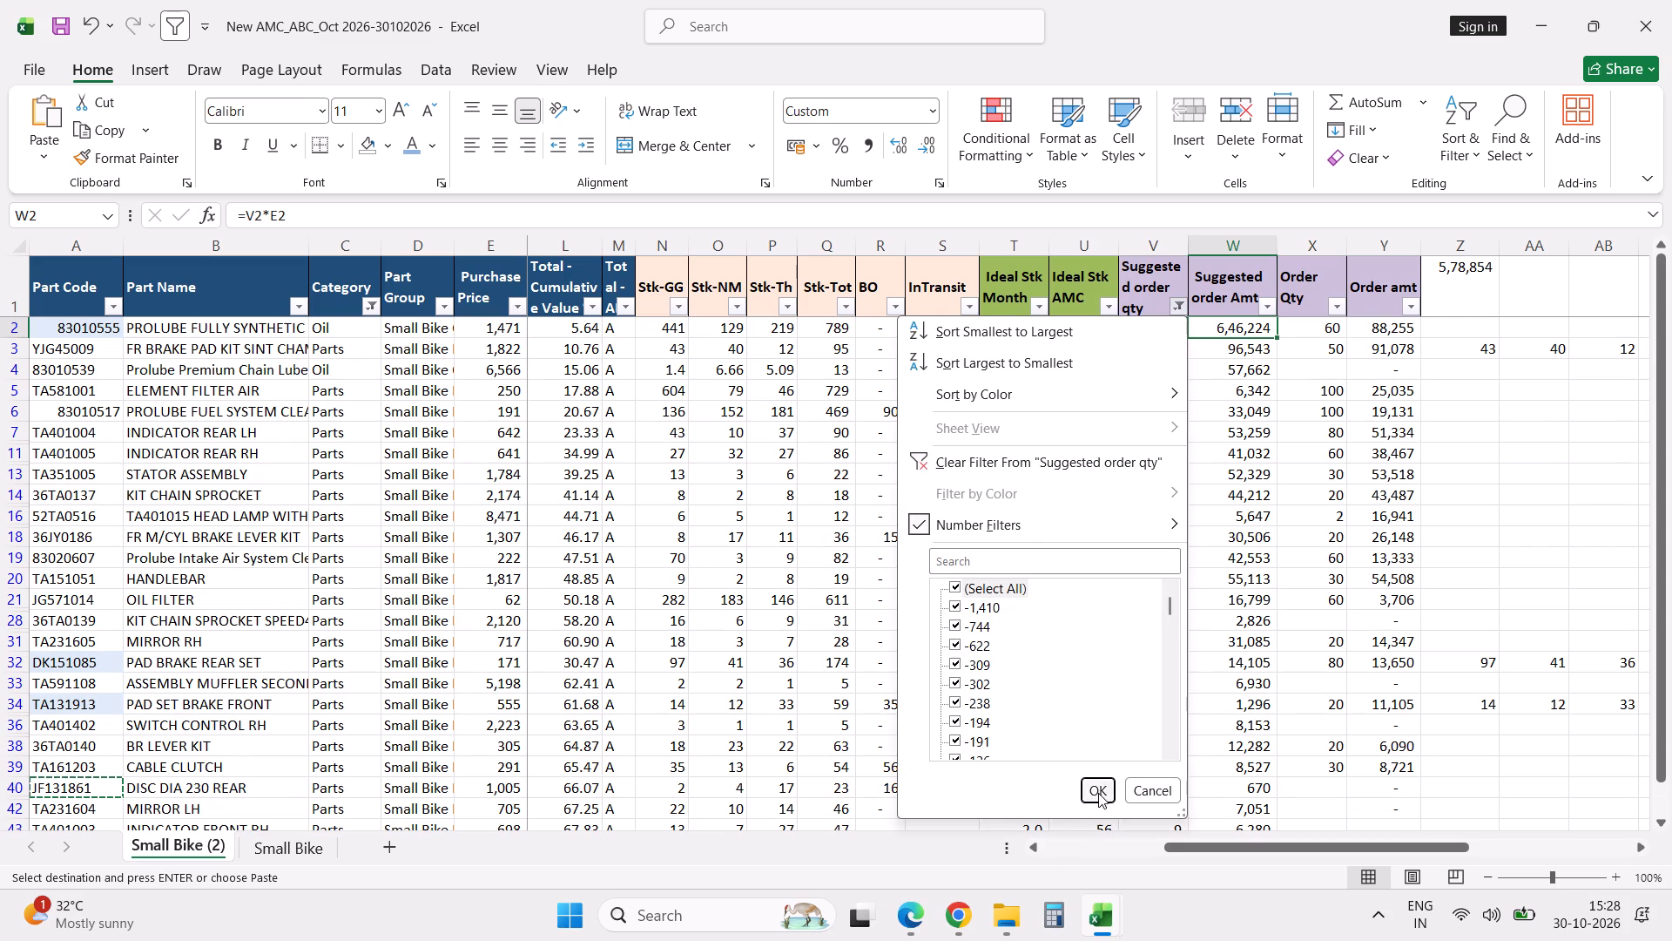
{"action": "left_click", "coordinate": [1098, 793]}
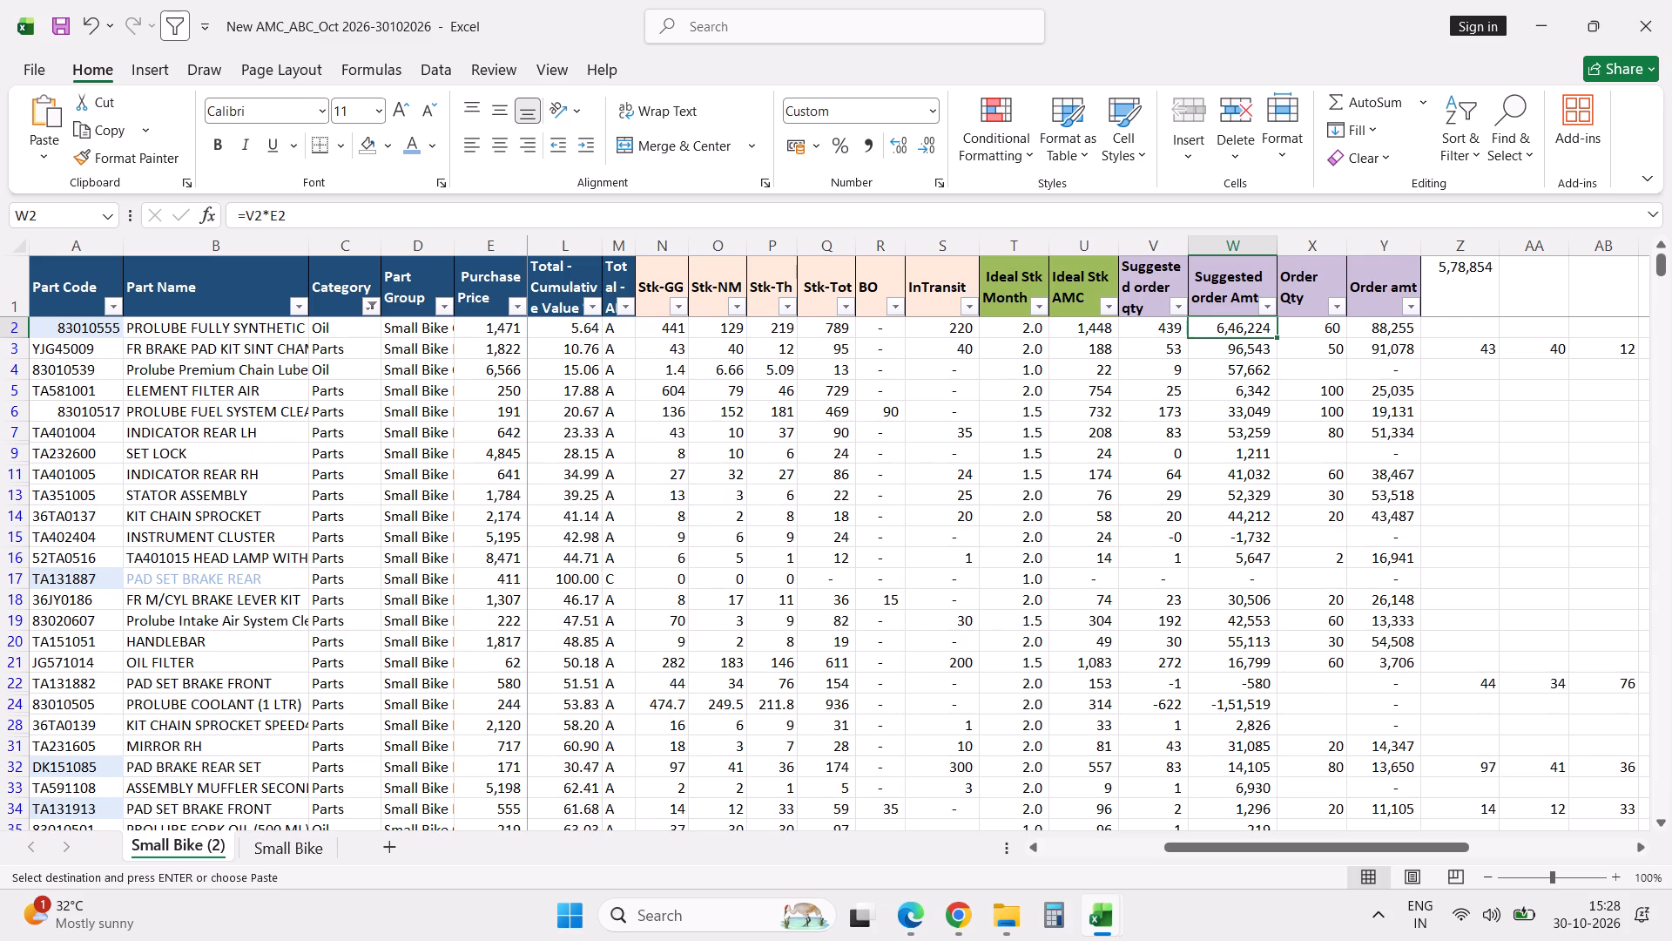
Filter the Part Name column to names containing "tank".
{"action": "left_click", "coordinate": [300, 316]}
{"action": "left_click", "coordinate": [299, 309]}
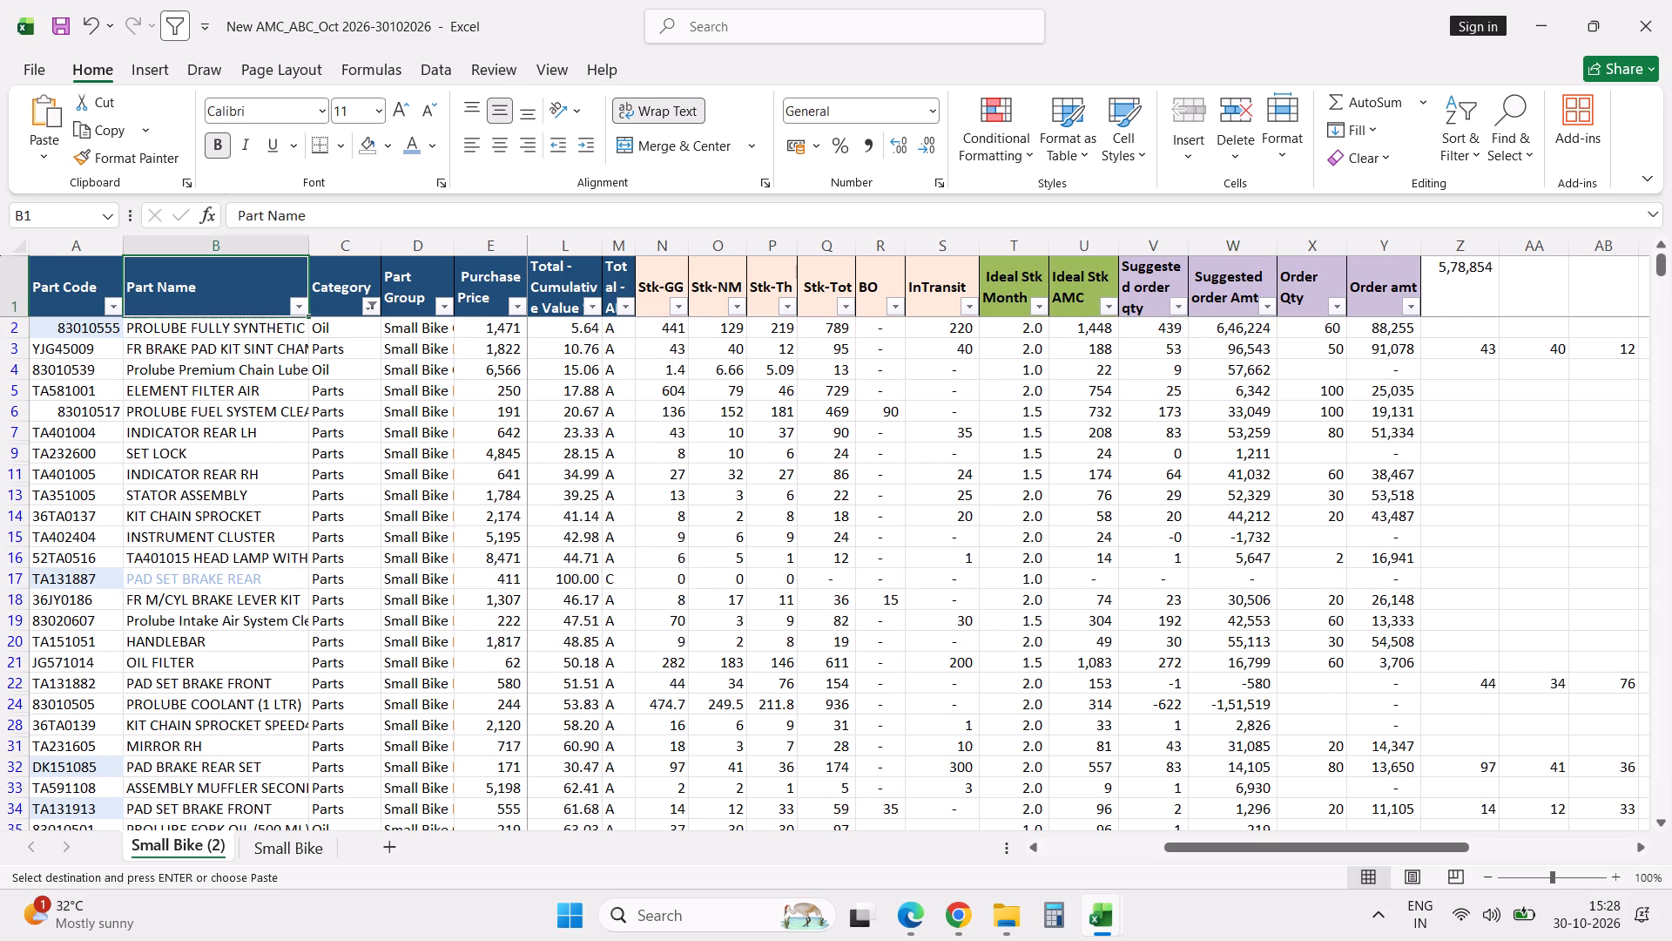
{"action": "left_click", "coordinate": [214, 562]}
{"action": "type", "text": "tank"}
{"action": "key", "text": "Return"}
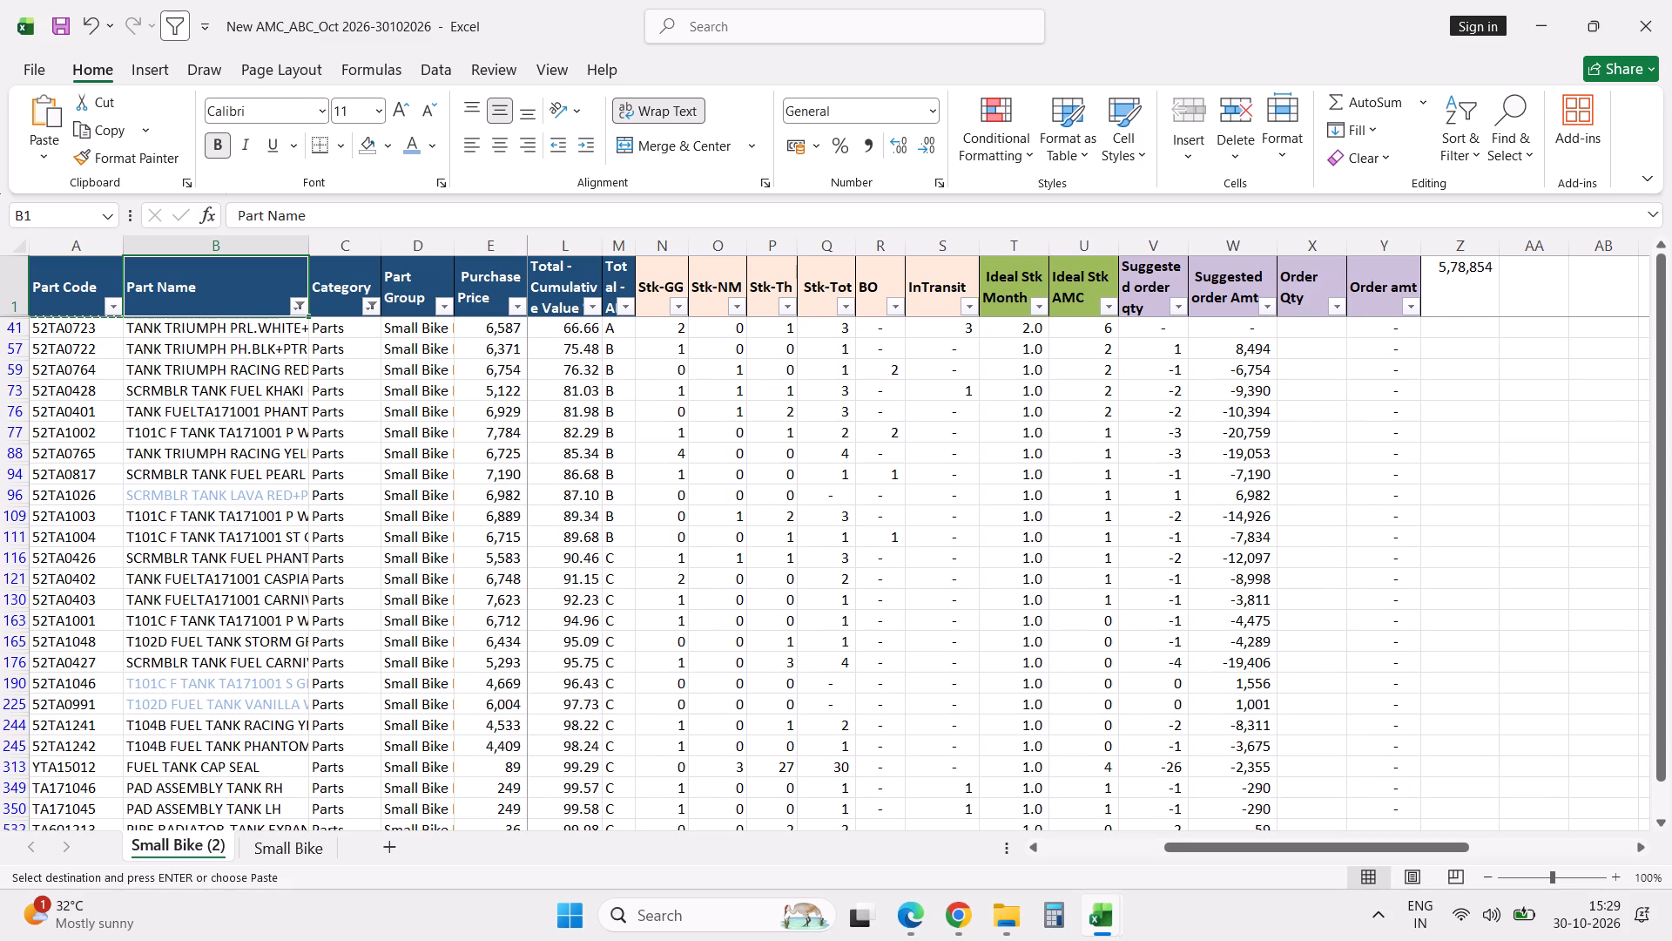
Inspect the Suggested order qty formula for part 52TA0723, leaving it unedited.
{"action": "scroll", "coordinate": [214, 562], "scroll_direction": "up", "scroll_amount": 2}
{"action": "scroll", "coordinate": [603, 382], "scroll_direction": "up", "scroll_amount": 3}
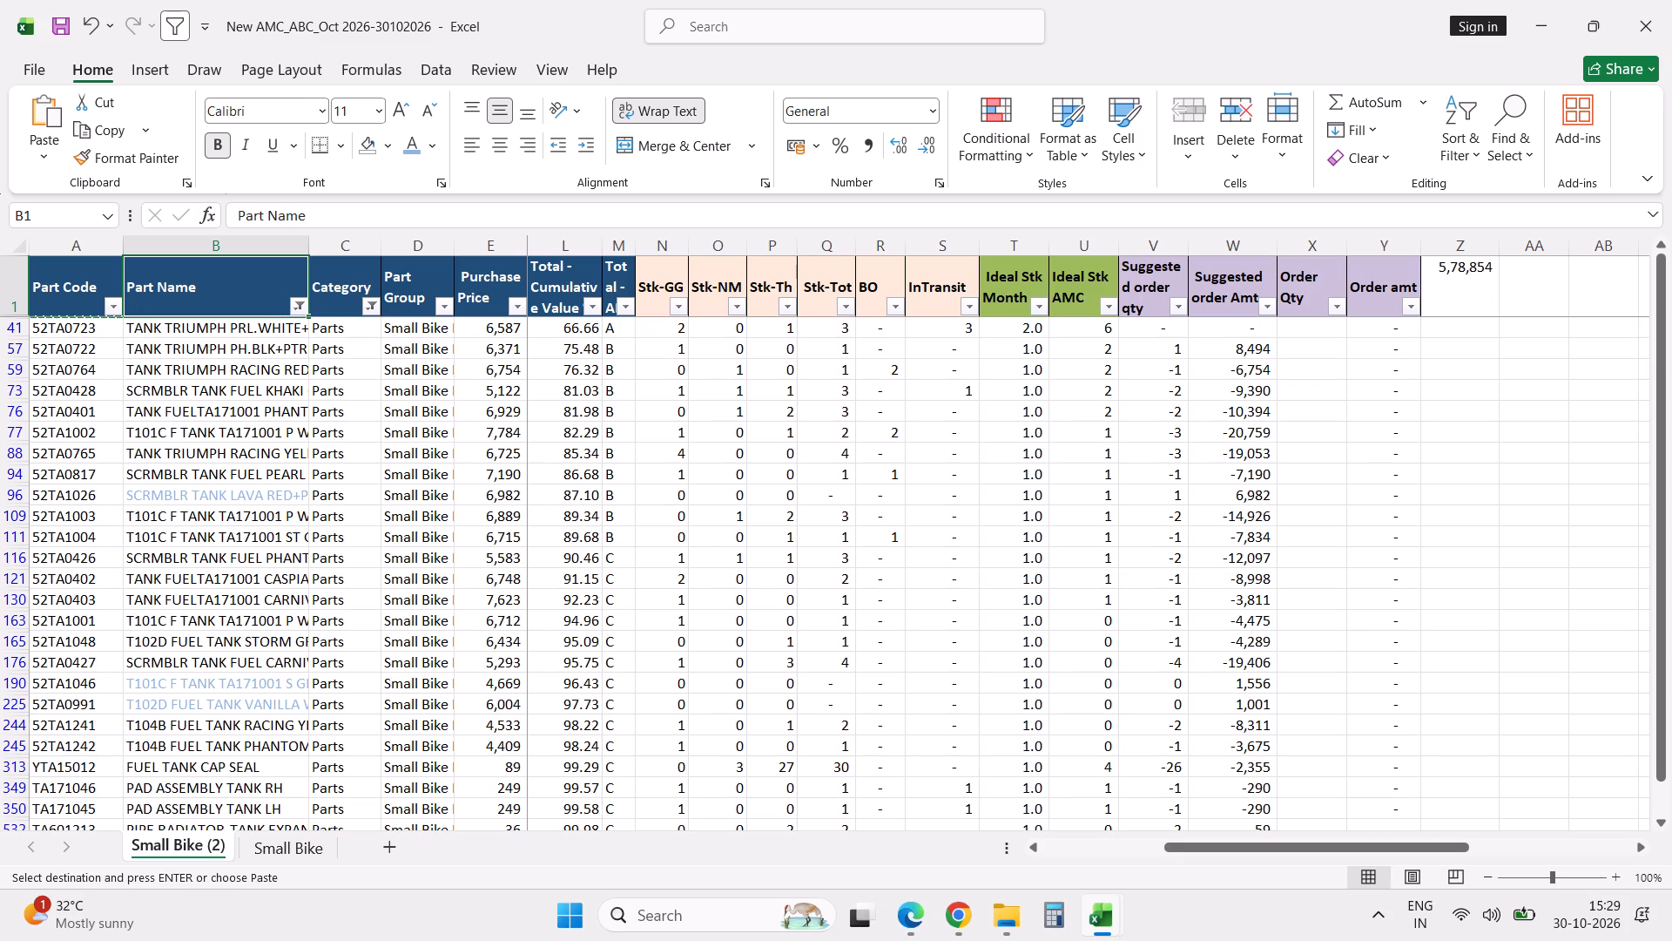
{"action": "left_click", "coordinate": [1157, 326]}
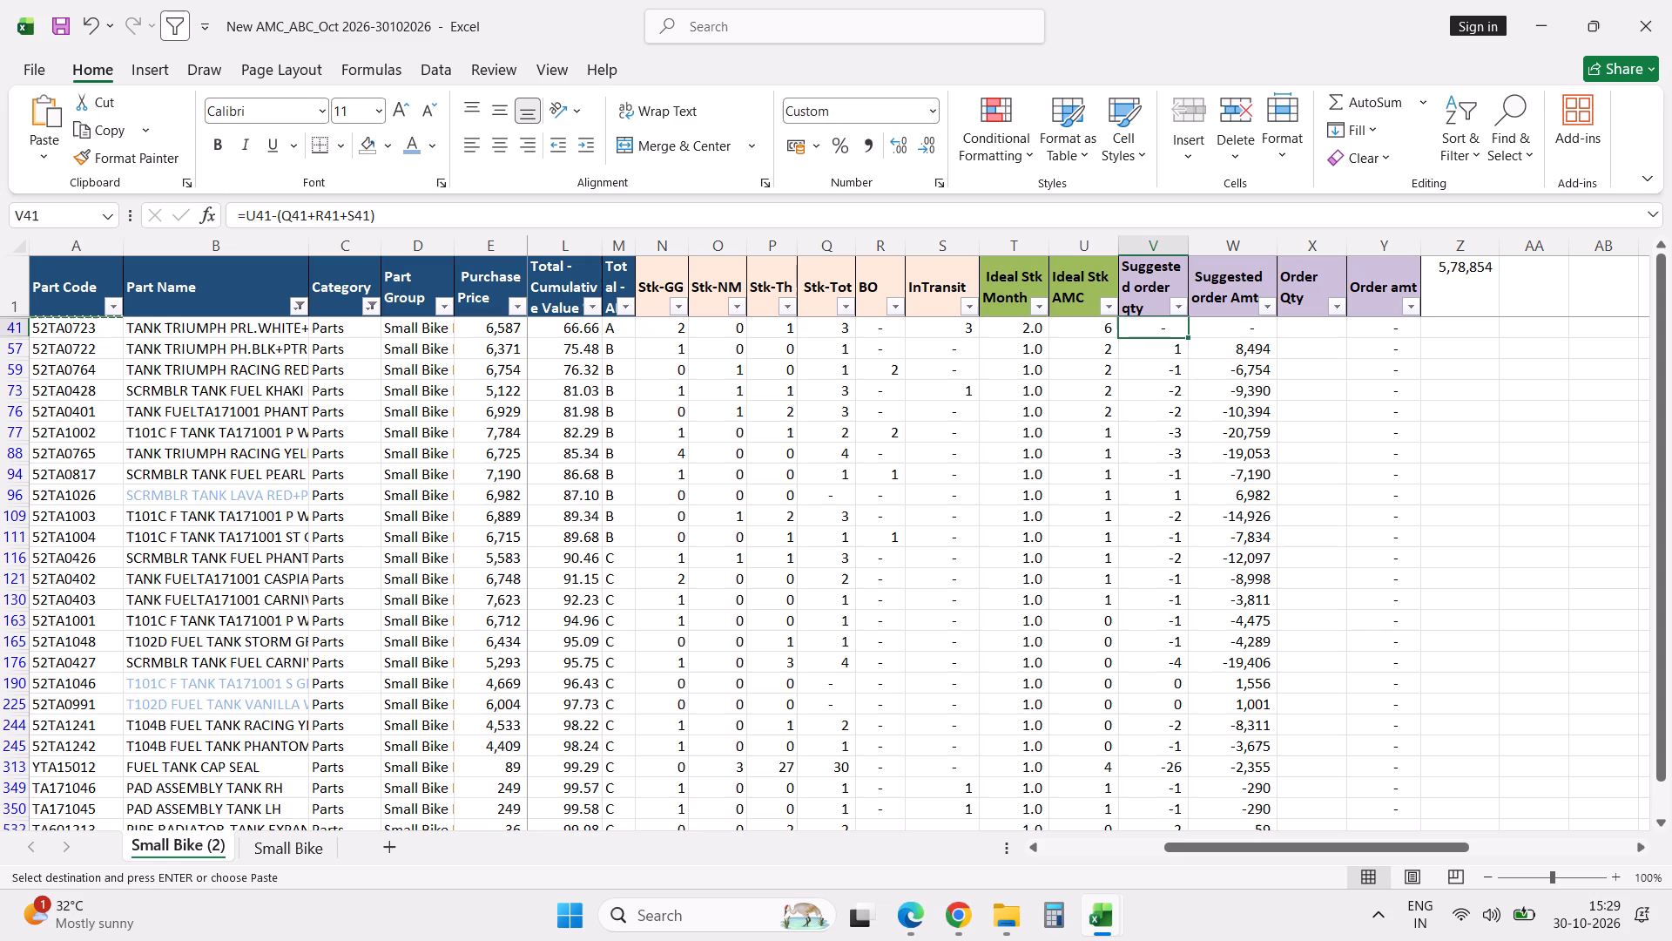
{"action": "key", "text": "F2"}
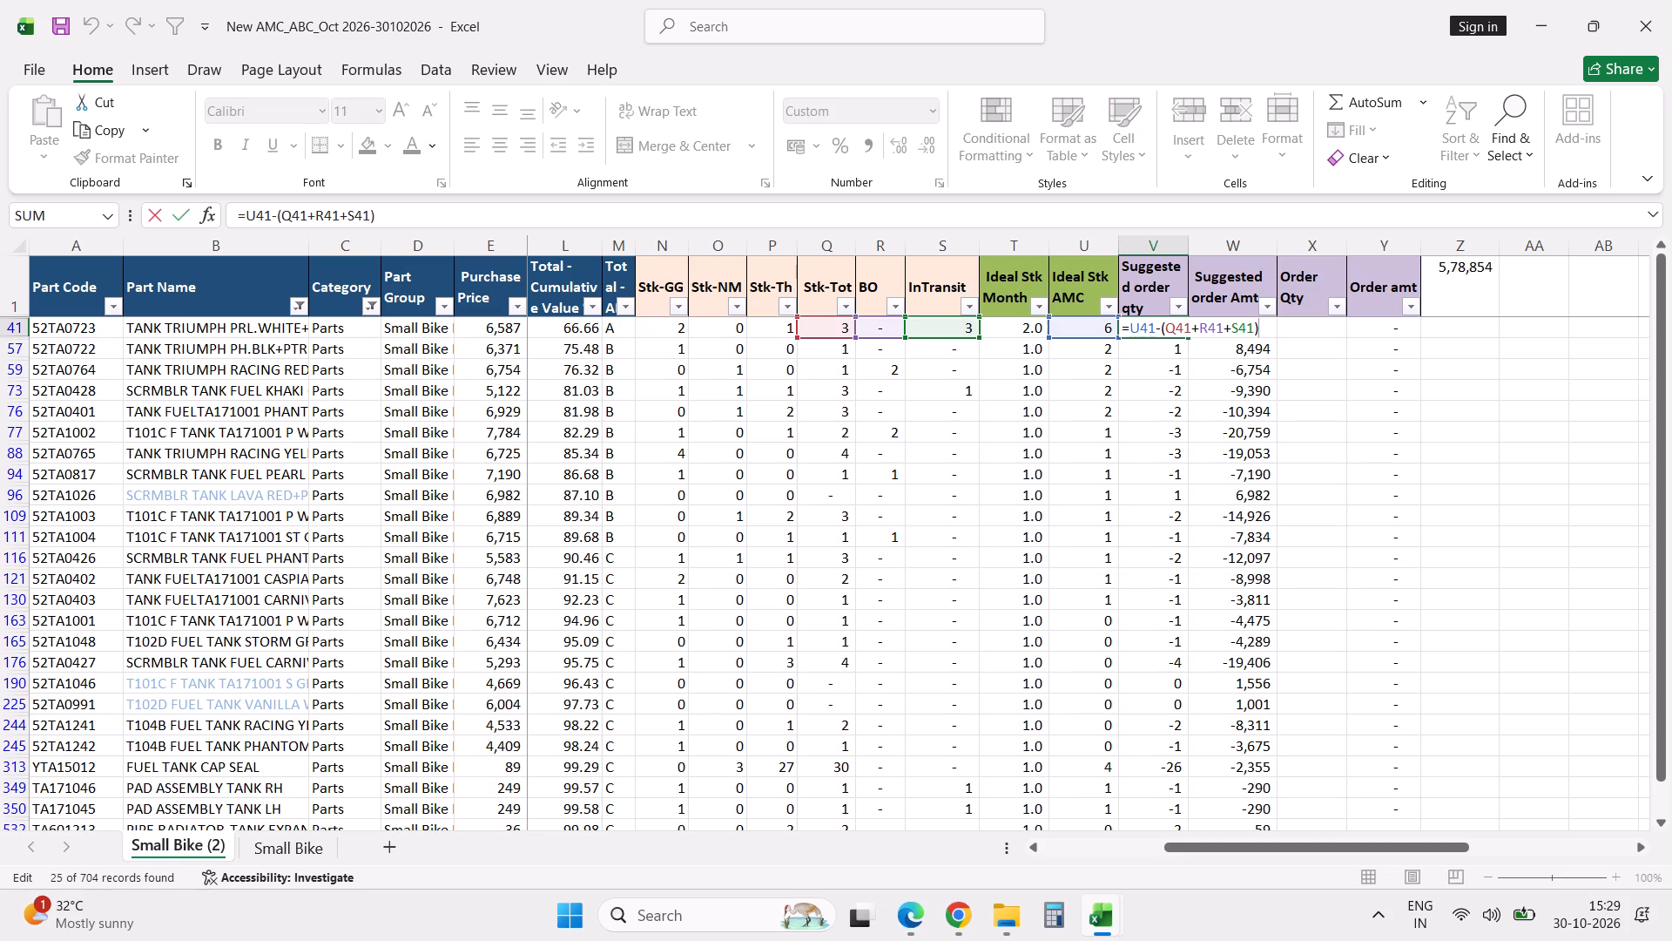
{"action": "key", "text": "Escape"}
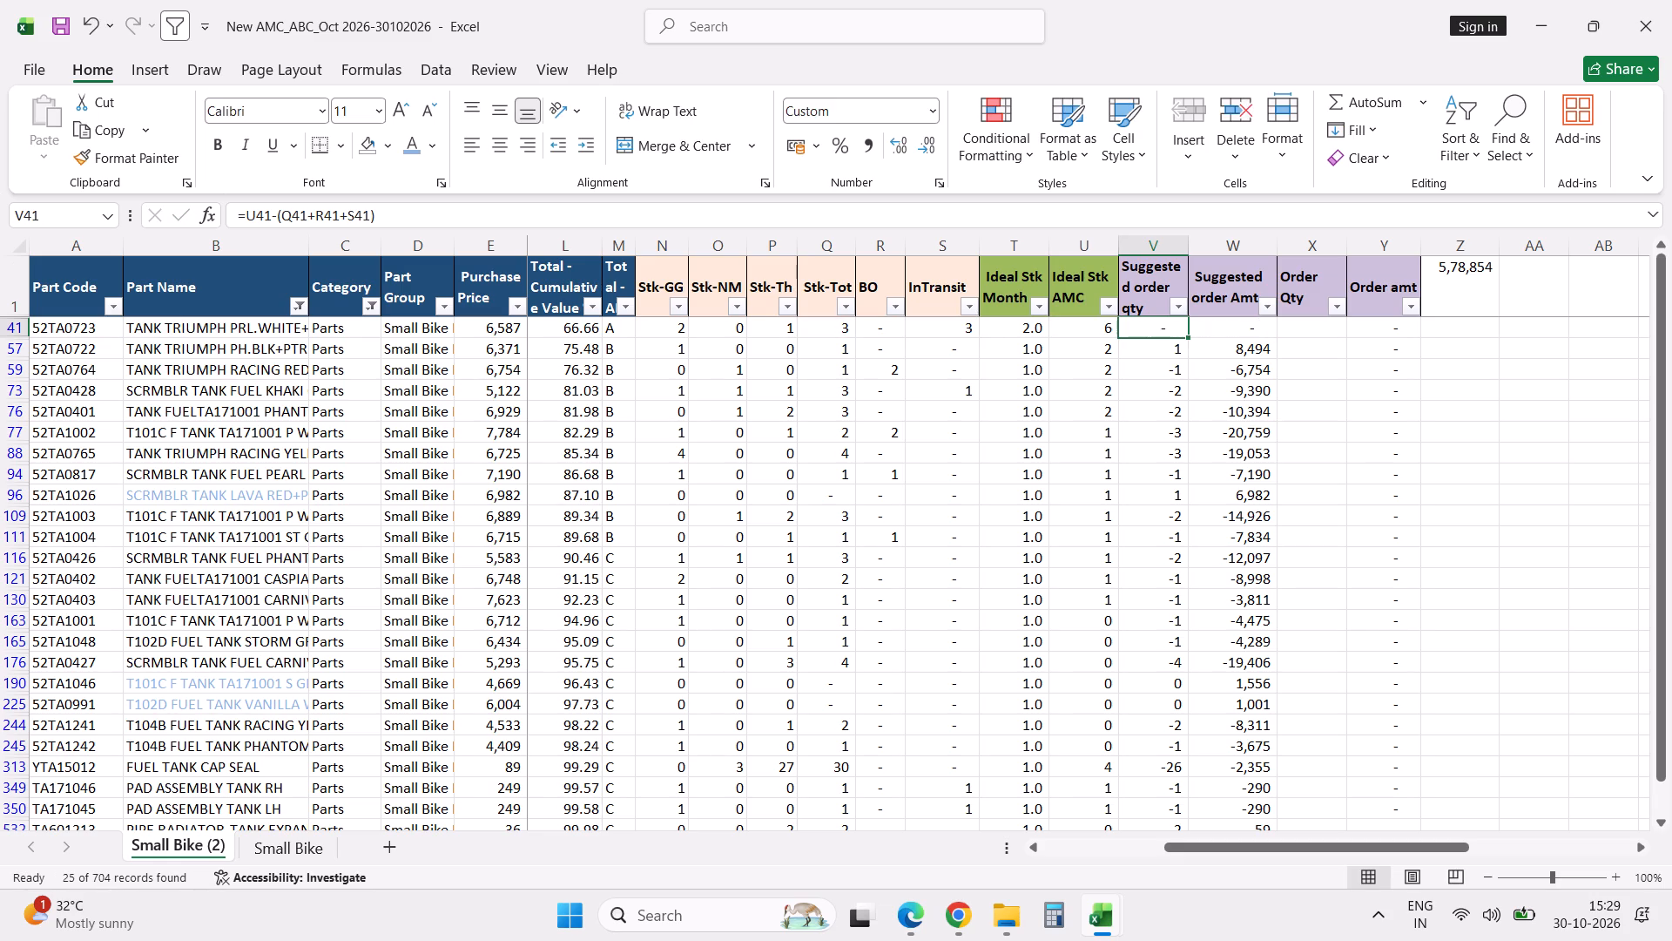
Filter the Total - ABC column to show only class B tank parts.
{"action": "left_click", "coordinate": [628, 310]}
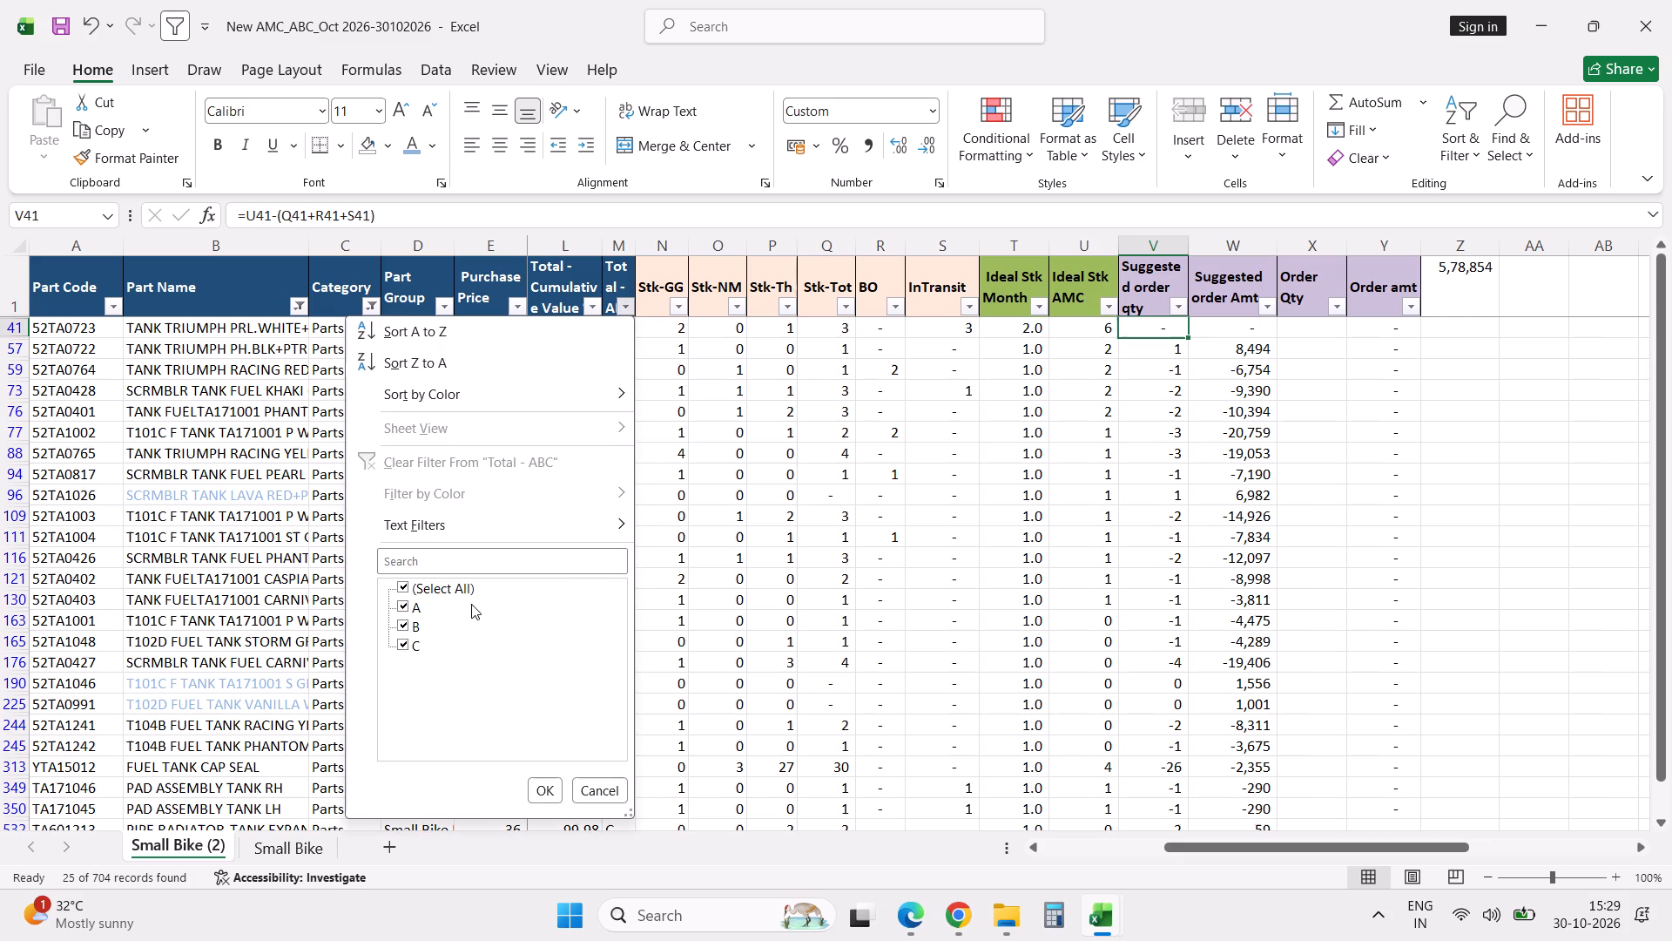
{"action": "left_click", "coordinate": [468, 589]}
{"action": "left_click", "coordinate": [401, 622]}
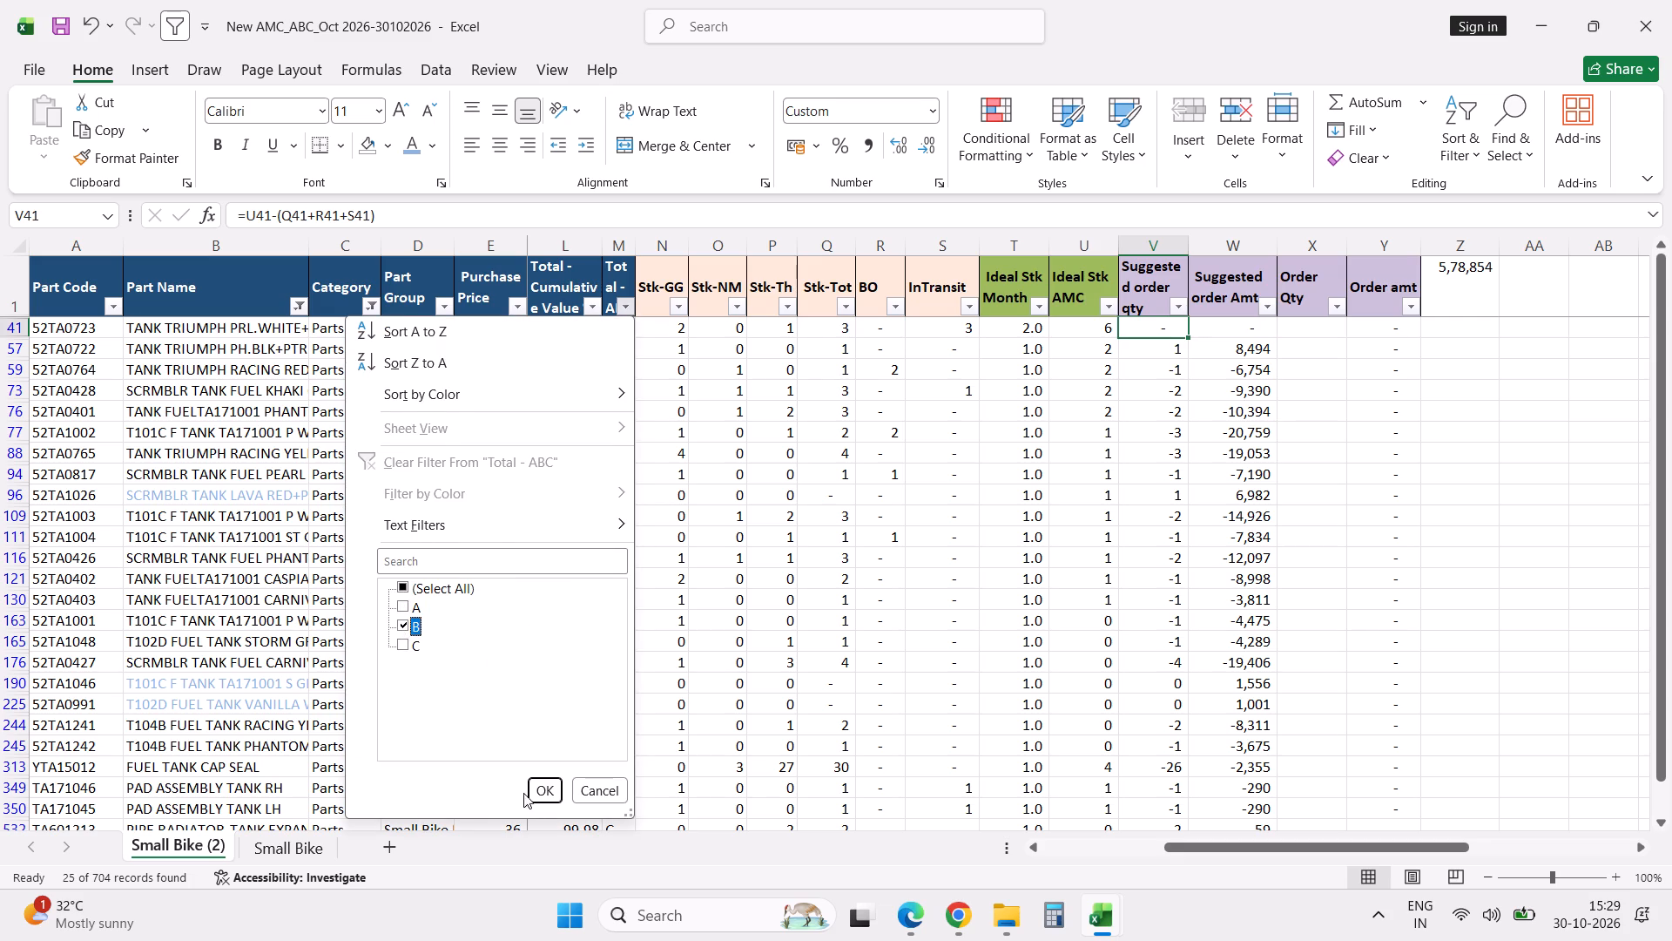
{"action": "left_click", "coordinate": [541, 789]}
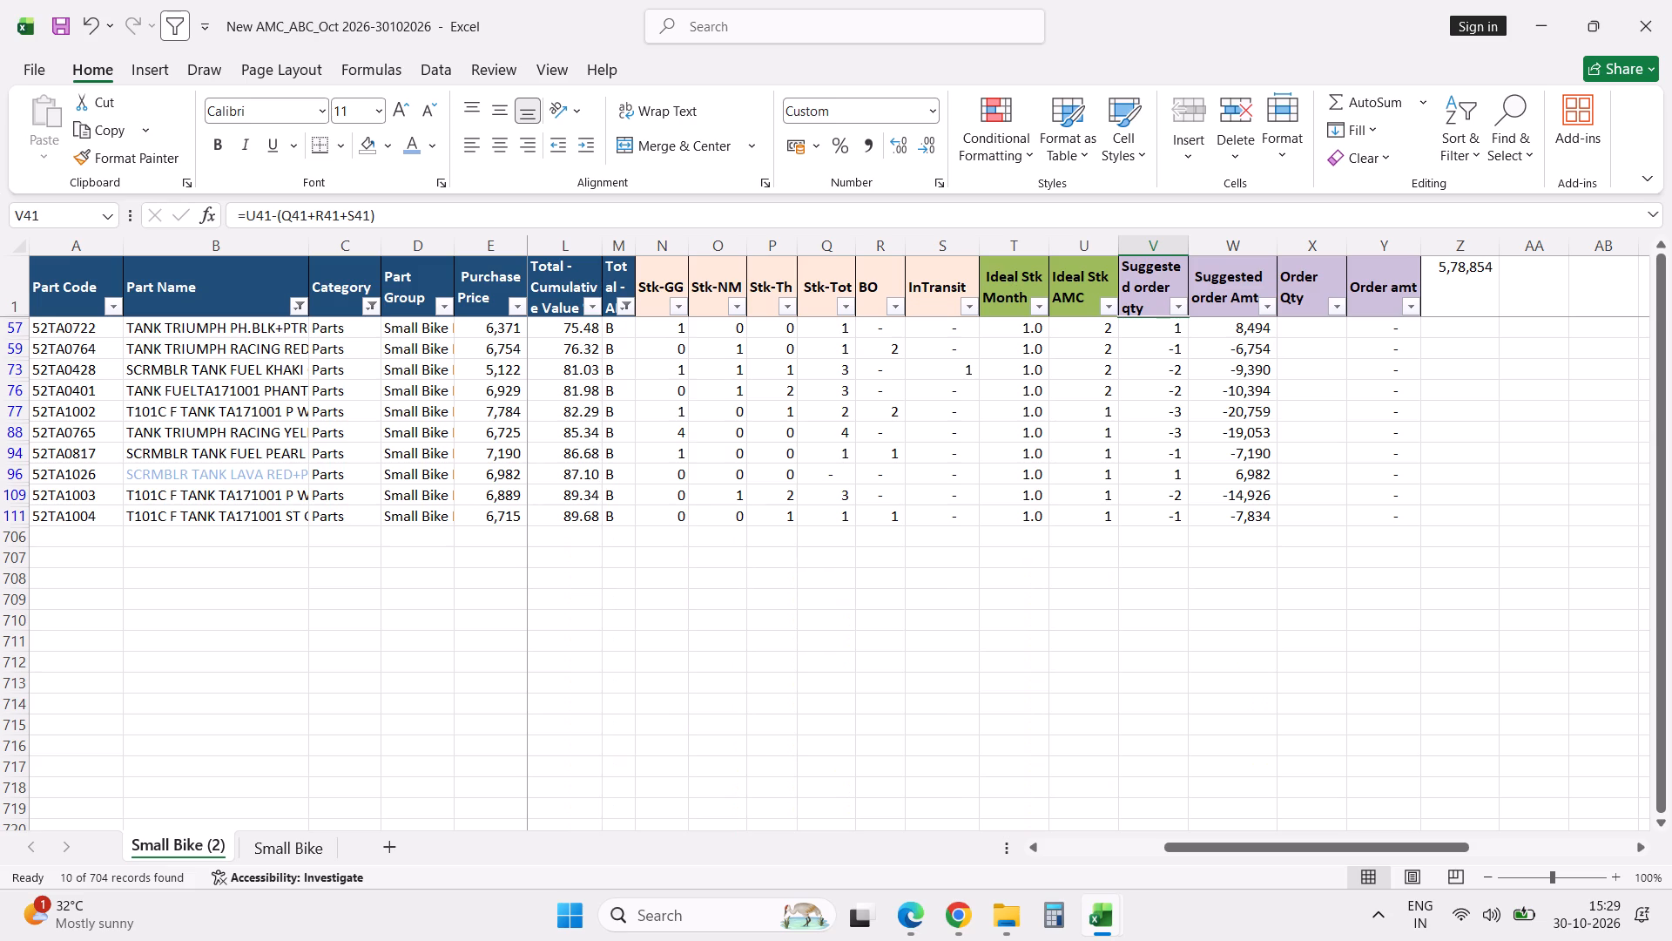
Enter an Order Qty of 2 for each of the filtered class B tanks, from 52TA0722 through 52TA1004.
{"action": "left_click", "coordinate": [1302, 331]}
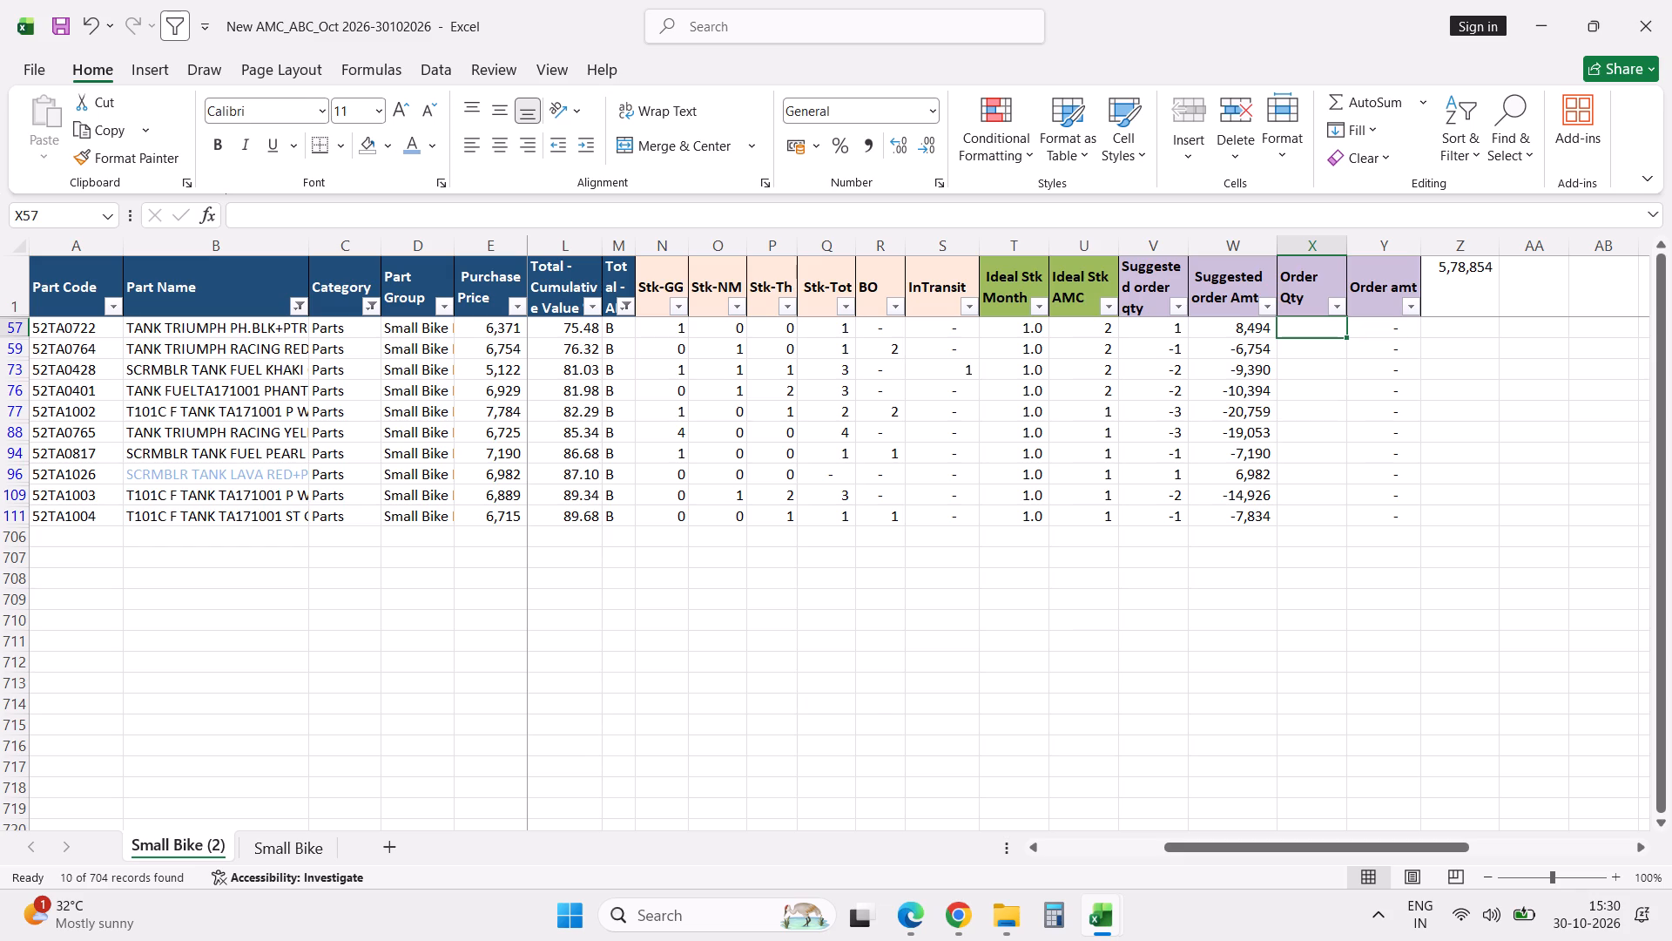
{"action": "key", "text": "2"}
{"action": "key", "text": "Return"}
{"action": "key", "text": "2"}
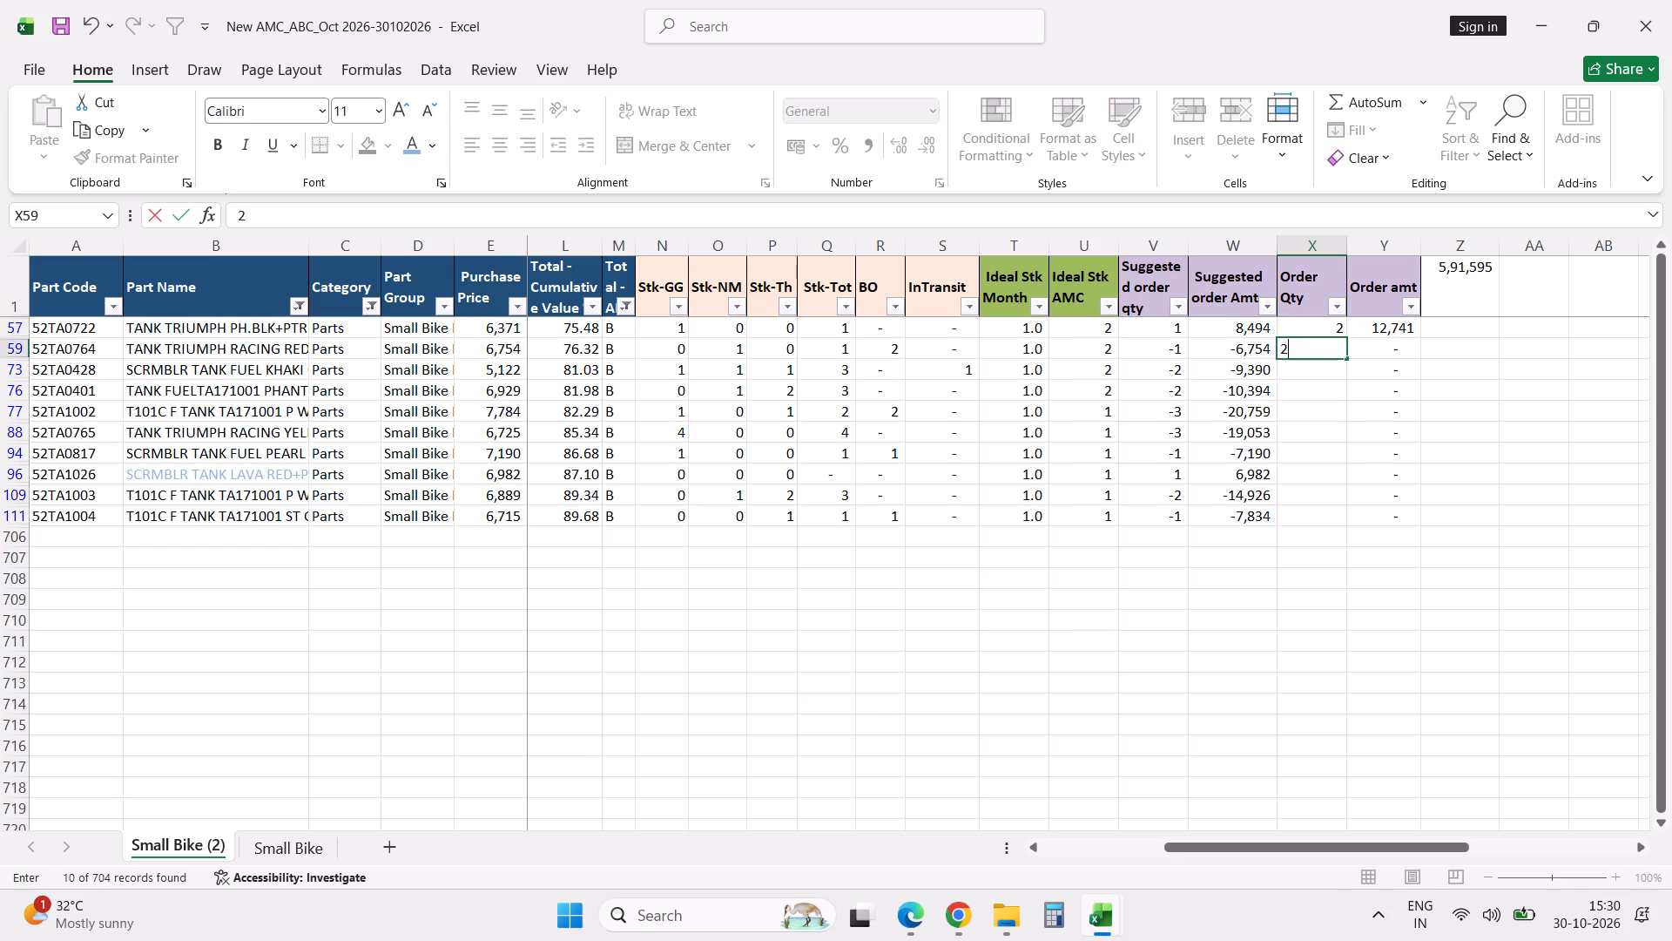
{"action": "key", "text": "Return"}
{"action": "key", "text": "2"}
{"action": "key", "text": "Return"}
{"action": "key", "text": "2"}
{"action": "key", "text": "Return"}
{"action": "key", "text": "2"}
{"action": "key", "text": "Return"}
{"action": "key", "text": "2"}
{"action": "key", "text": "Return"}
{"action": "key", "text": "2"}
{"action": "key", "text": "Return"}
{"action": "key", "text": "2"}
{"action": "key", "text": "Return"}
{"action": "key", "text": "2"}
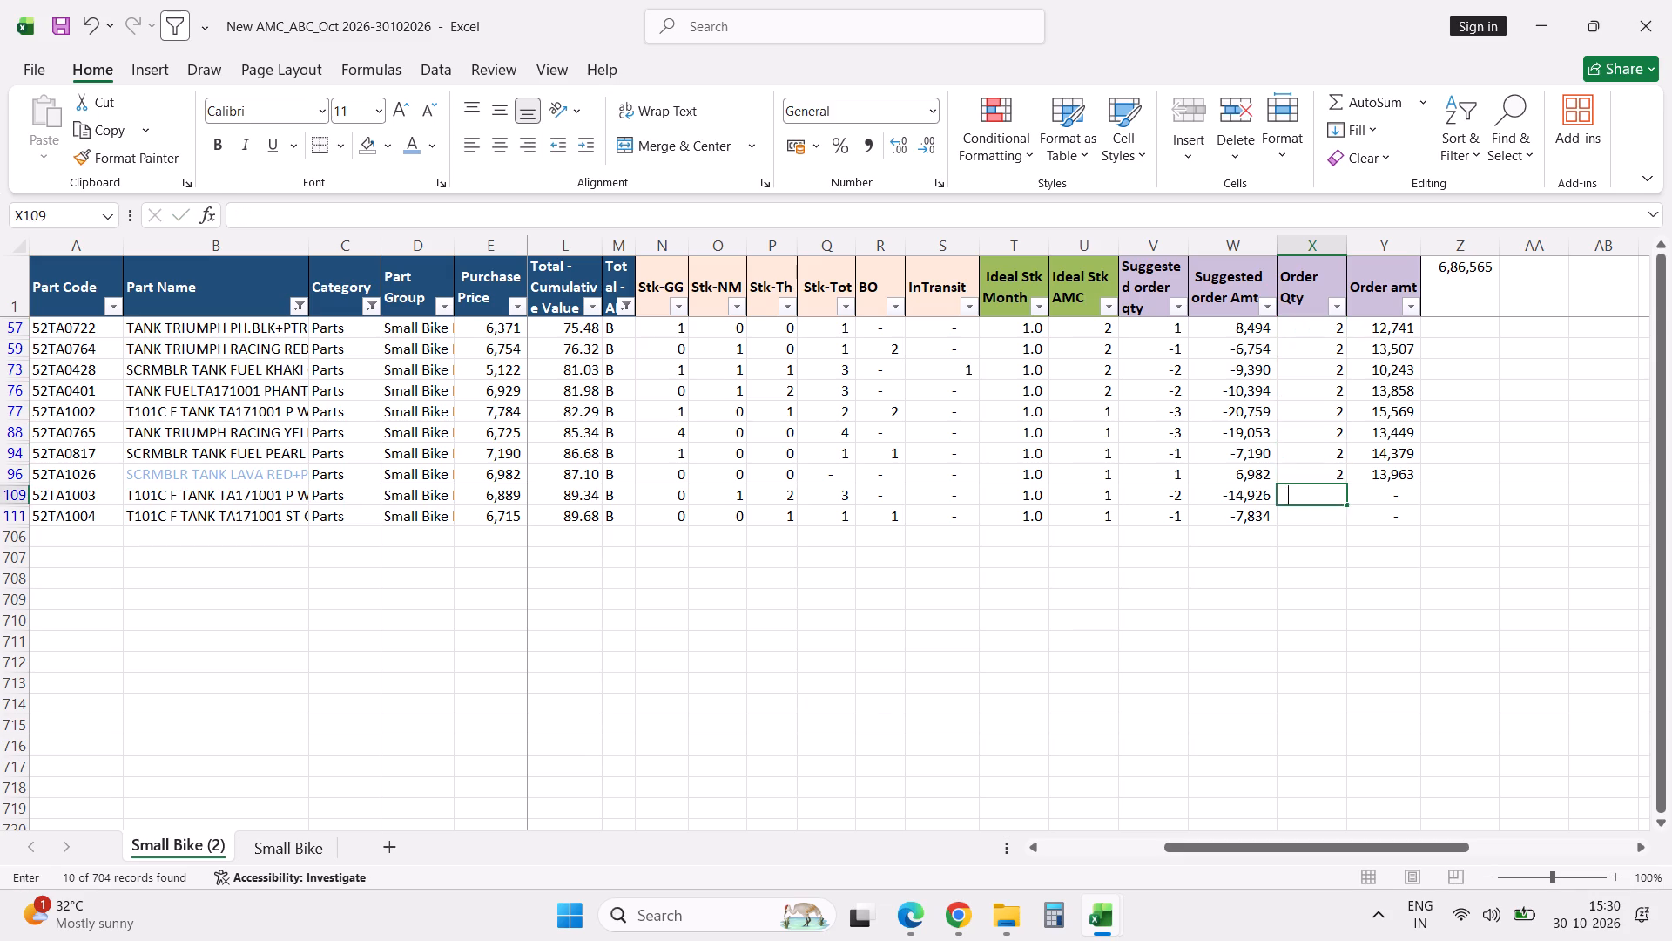
{"action": "key", "text": "Return"}
{"action": "key", "text": "2"}
{"action": "key", "text": "Return"}
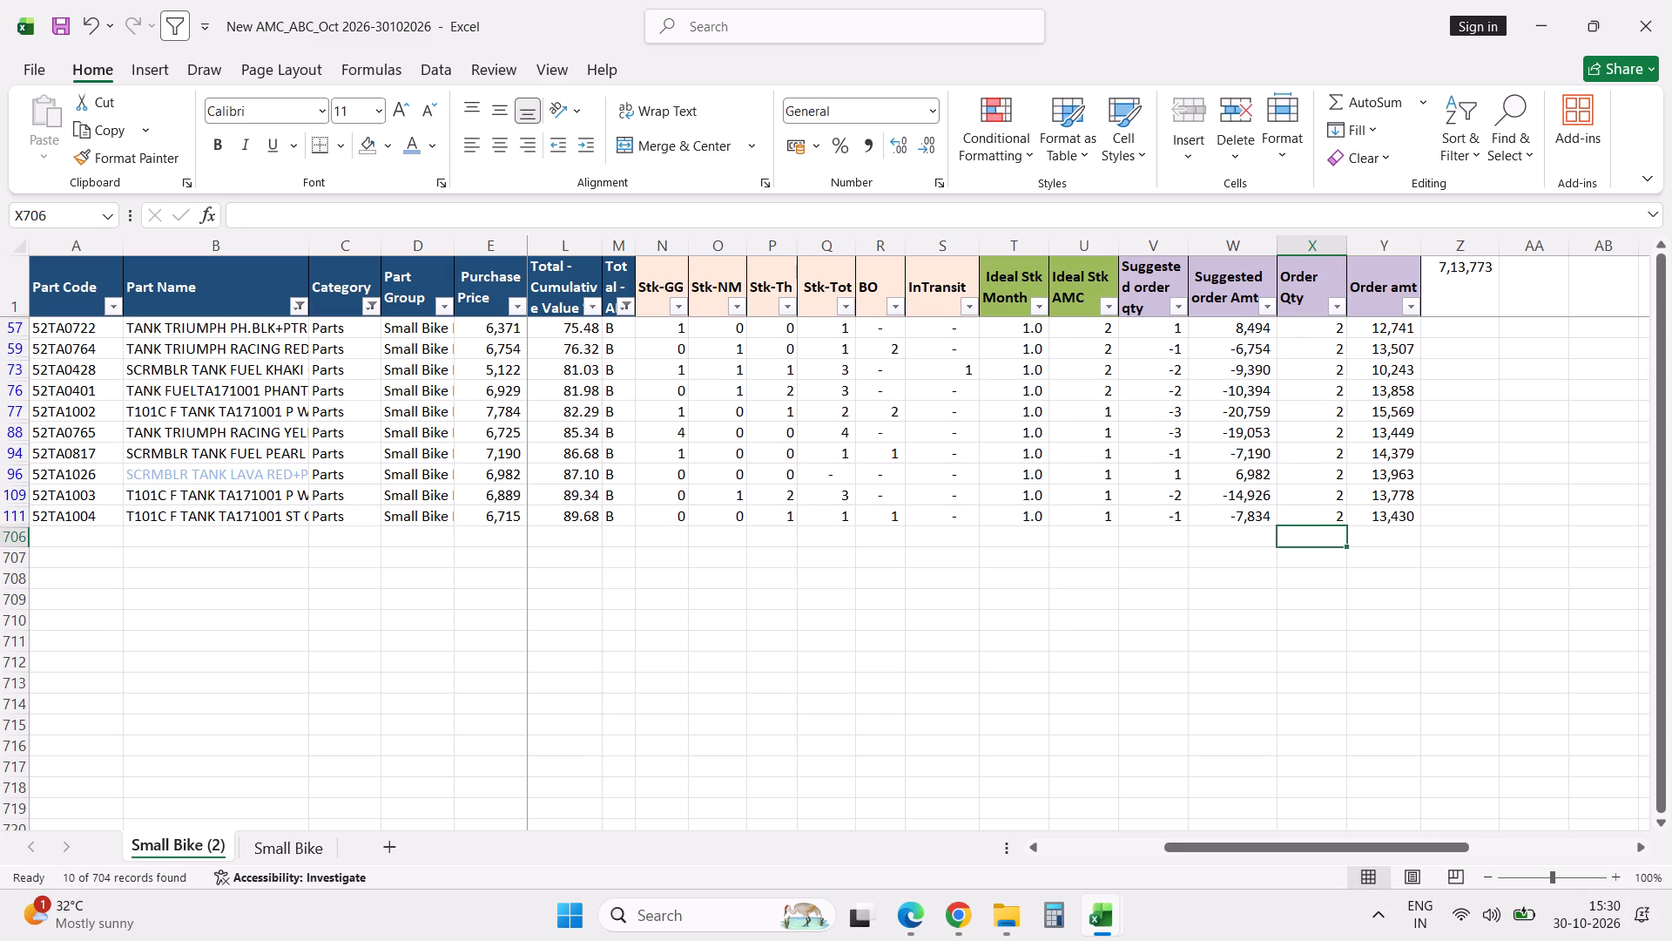
Check the combined Order amt of the filtered class B tanks.
{"action": "left_click", "coordinate": [1403, 322]}
{"action": "key", "text": "ctrl+shift+Down"}
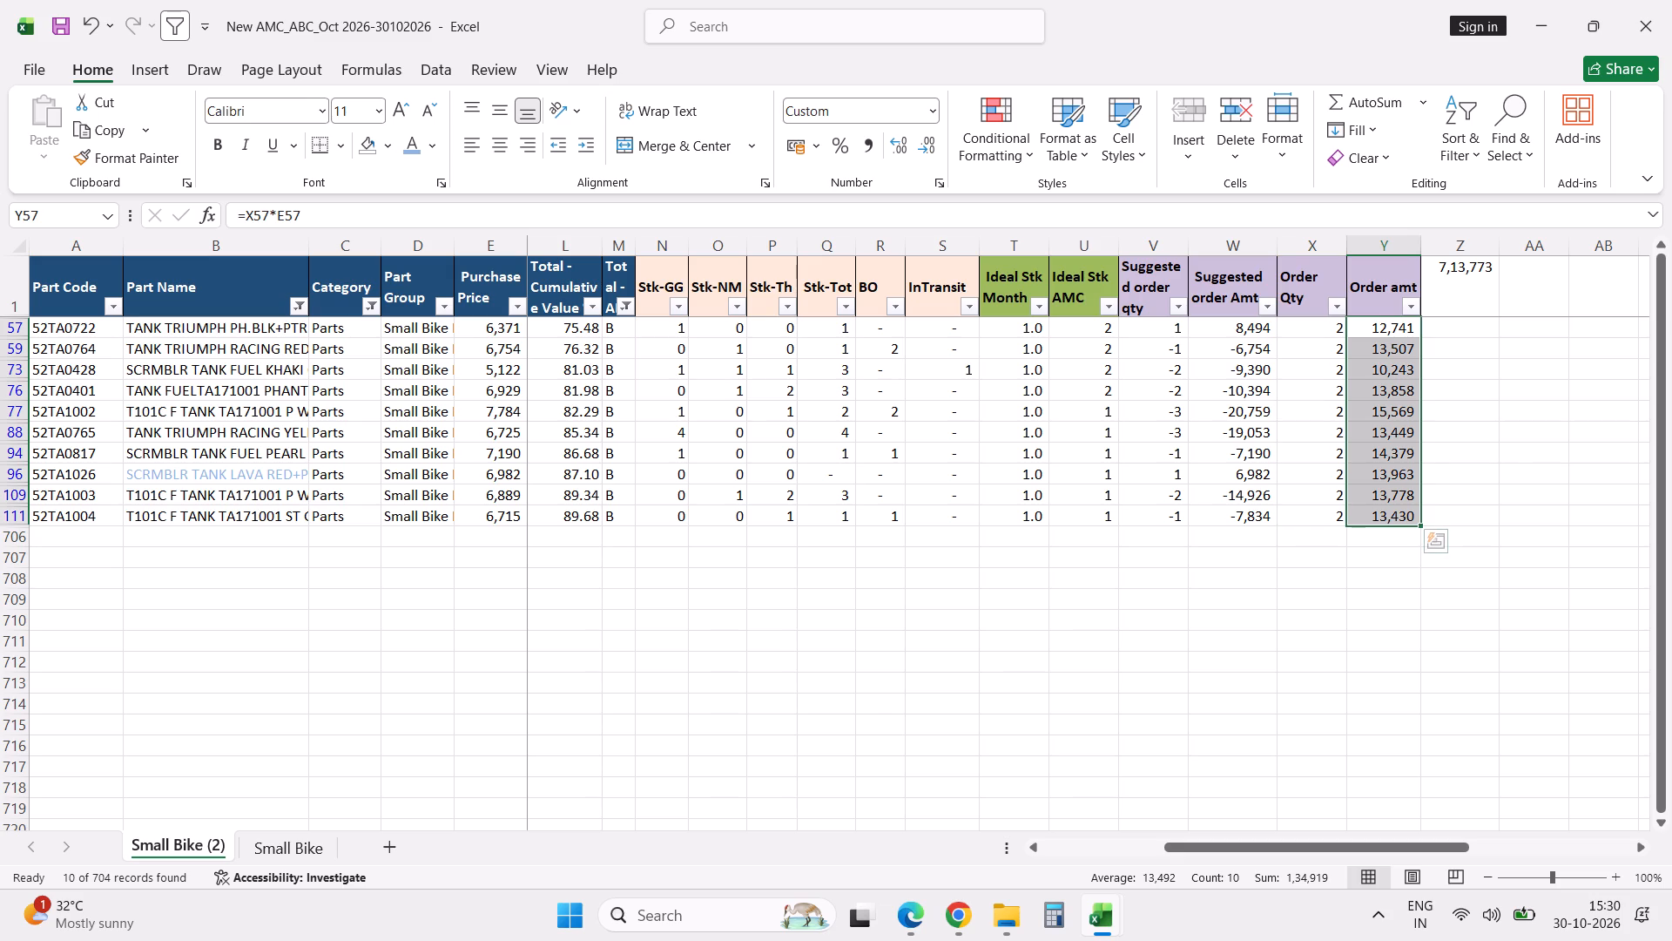
Clear the Order Qty for tank parts 52TA0764 and 52TA1002.
{"action": "left_click", "coordinate": [1332, 350]}
{"action": "key", "text": "Delete"}
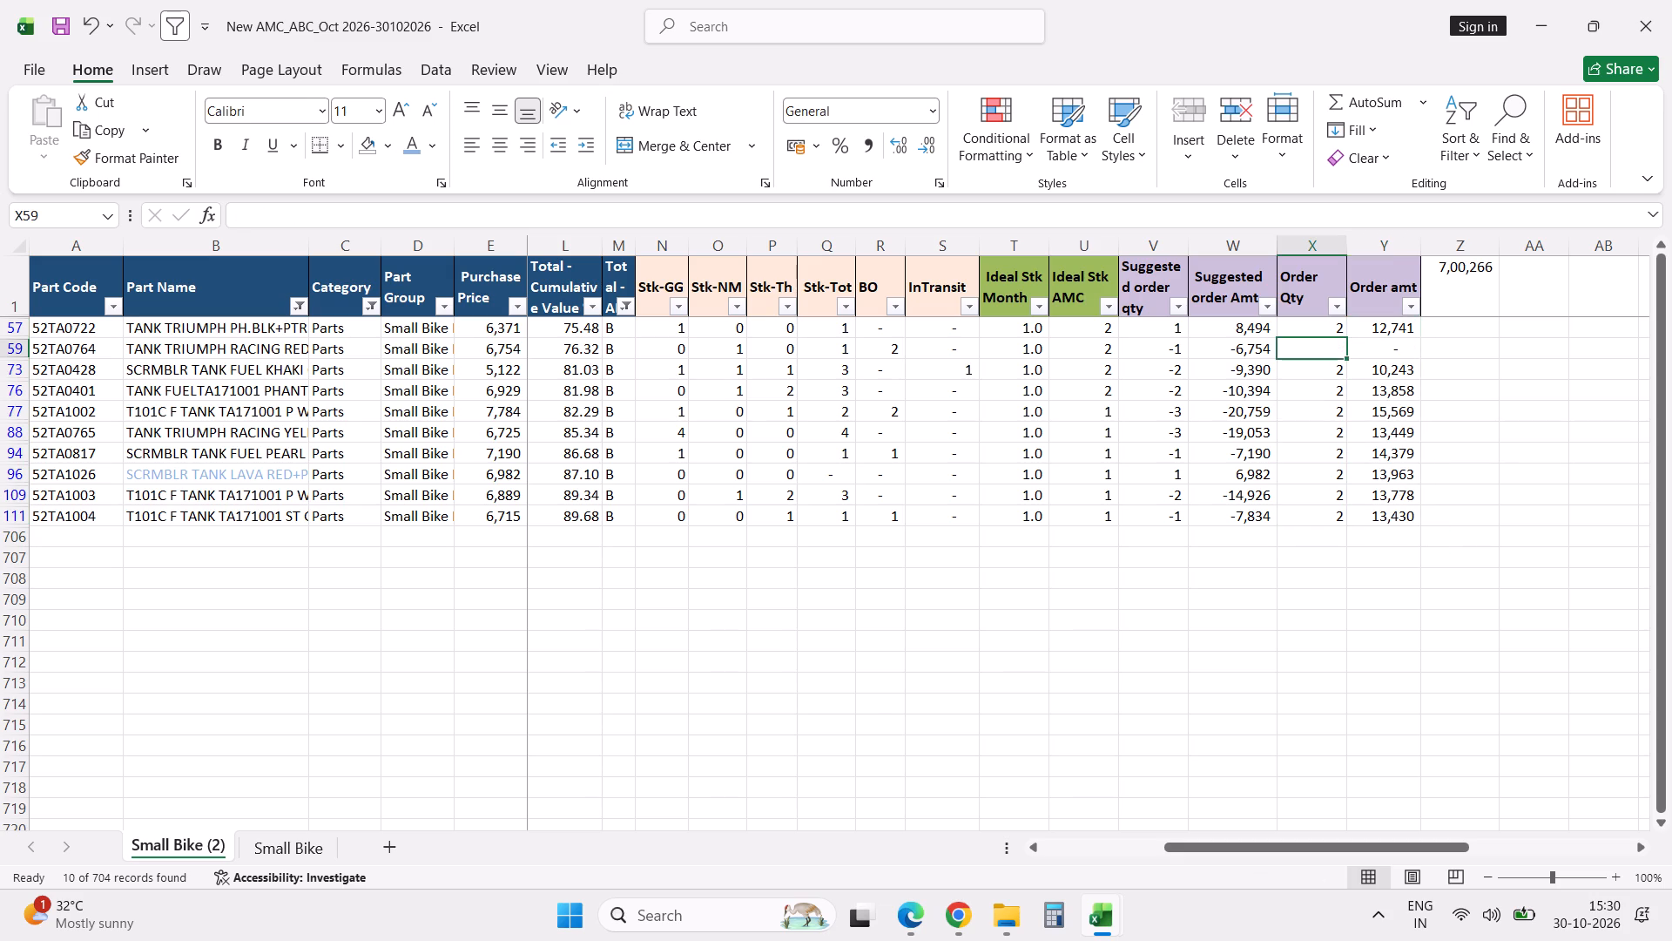
{"action": "left_click", "coordinate": [1331, 416]}
{"action": "key", "text": "Delete"}
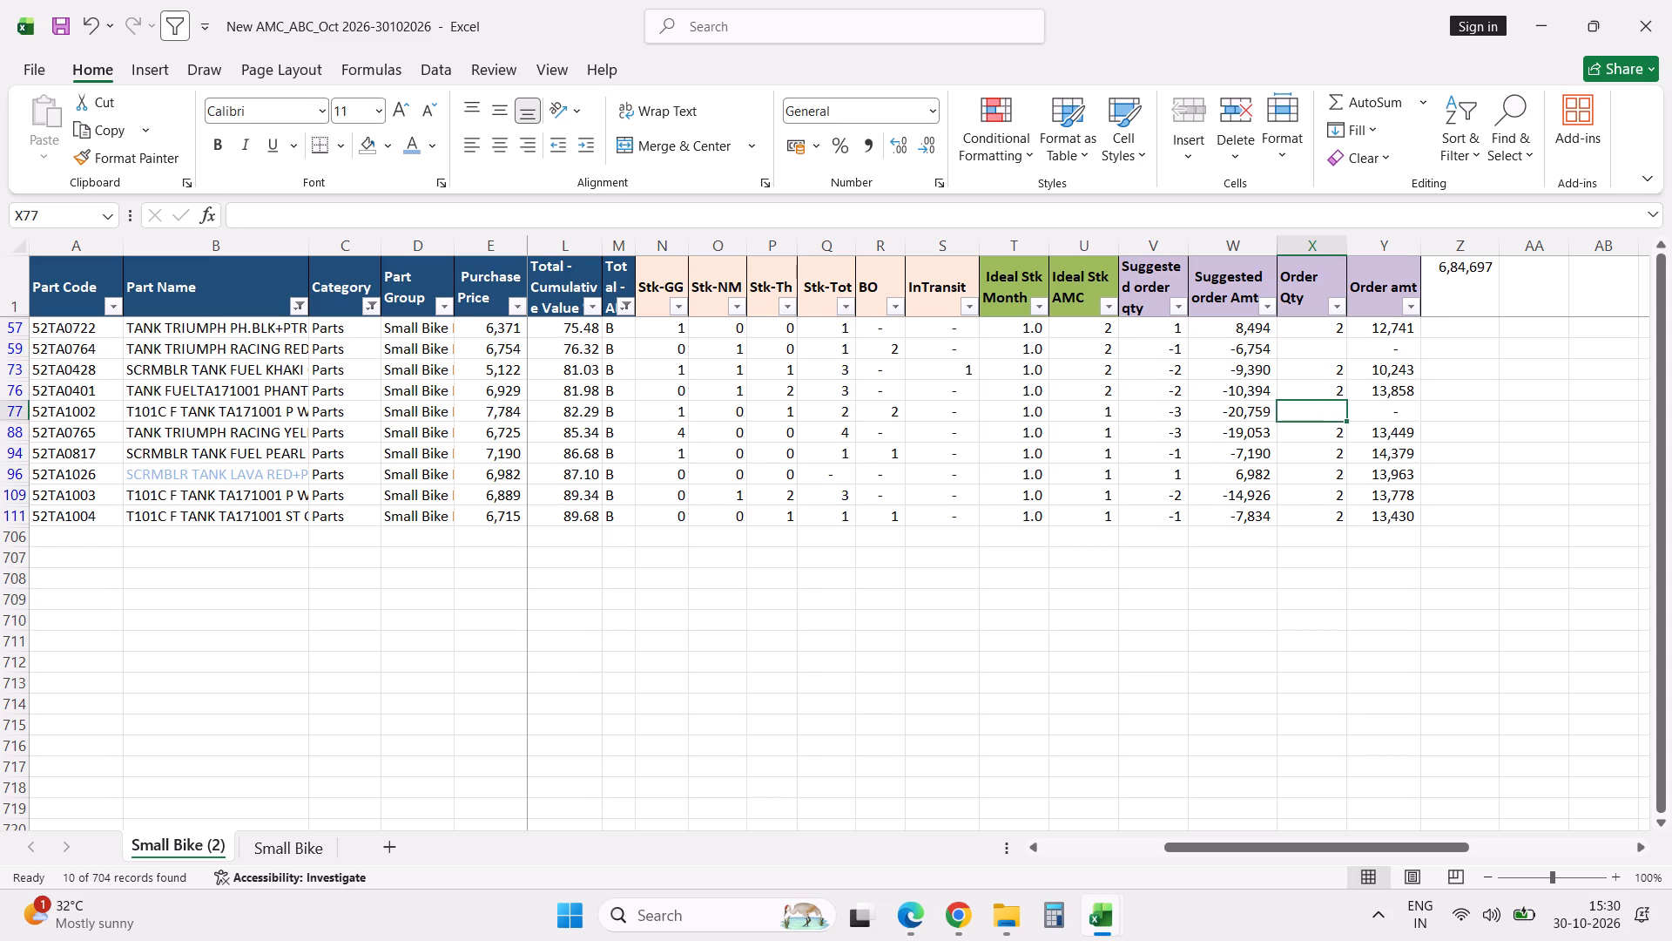
Set the Order Qty to 1 for tank parts 52TA0817, 52TA1004 and 52TA0428.
{"action": "left_click", "coordinate": [1325, 451]}
{"action": "key", "text": "1"}
{"action": "key", "text": "Return"}
{"action": "key", "text": "Return"}
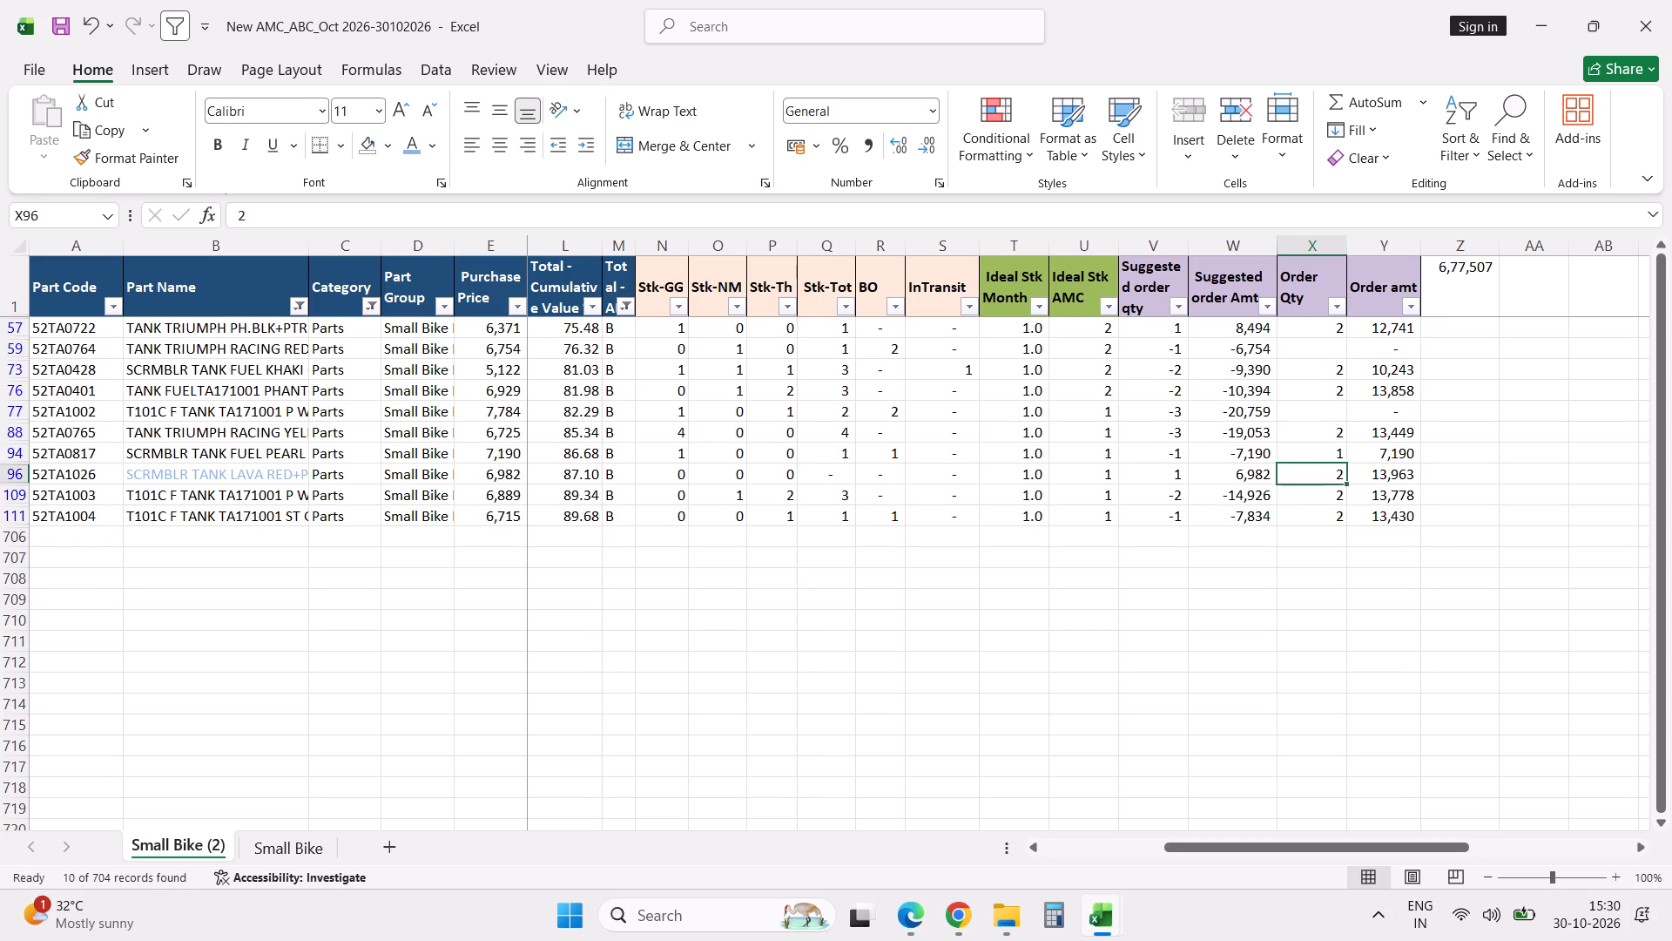
{"action": "key", "text": "Return"}
{"action": "key", "text": "1"}
{"action": "key", "text": "Return"}
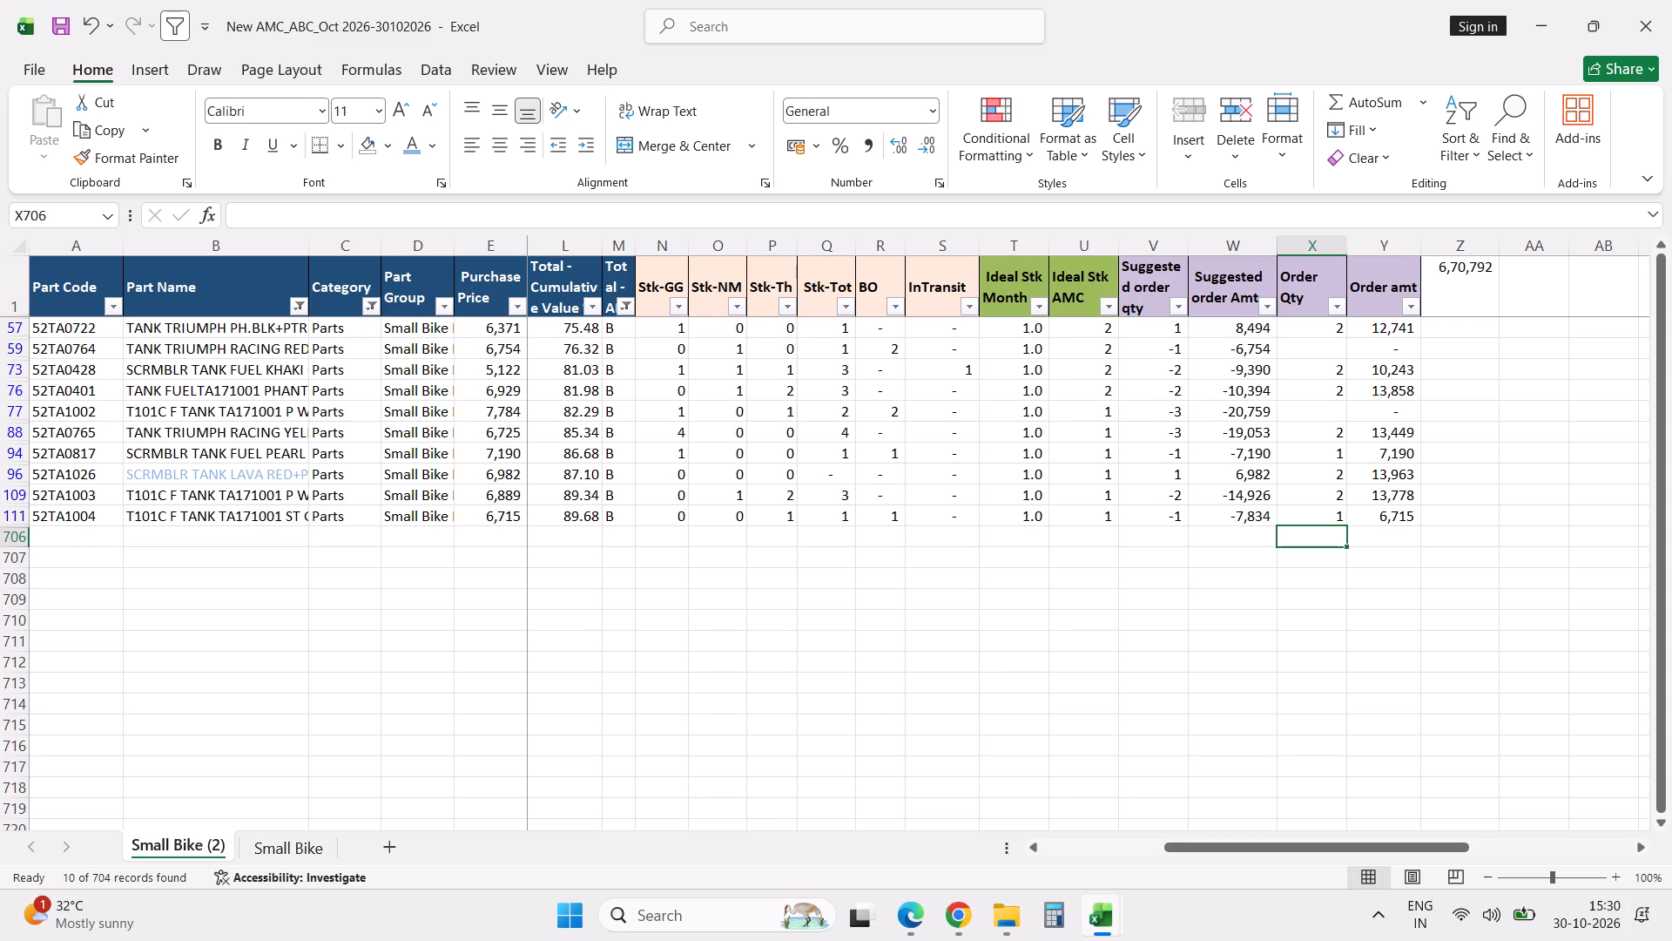
{"action": "left_click", "coordinate": [1318, 374]}
{"action": "key", "text": "1"}
{"action": "key", "text": "Return"}
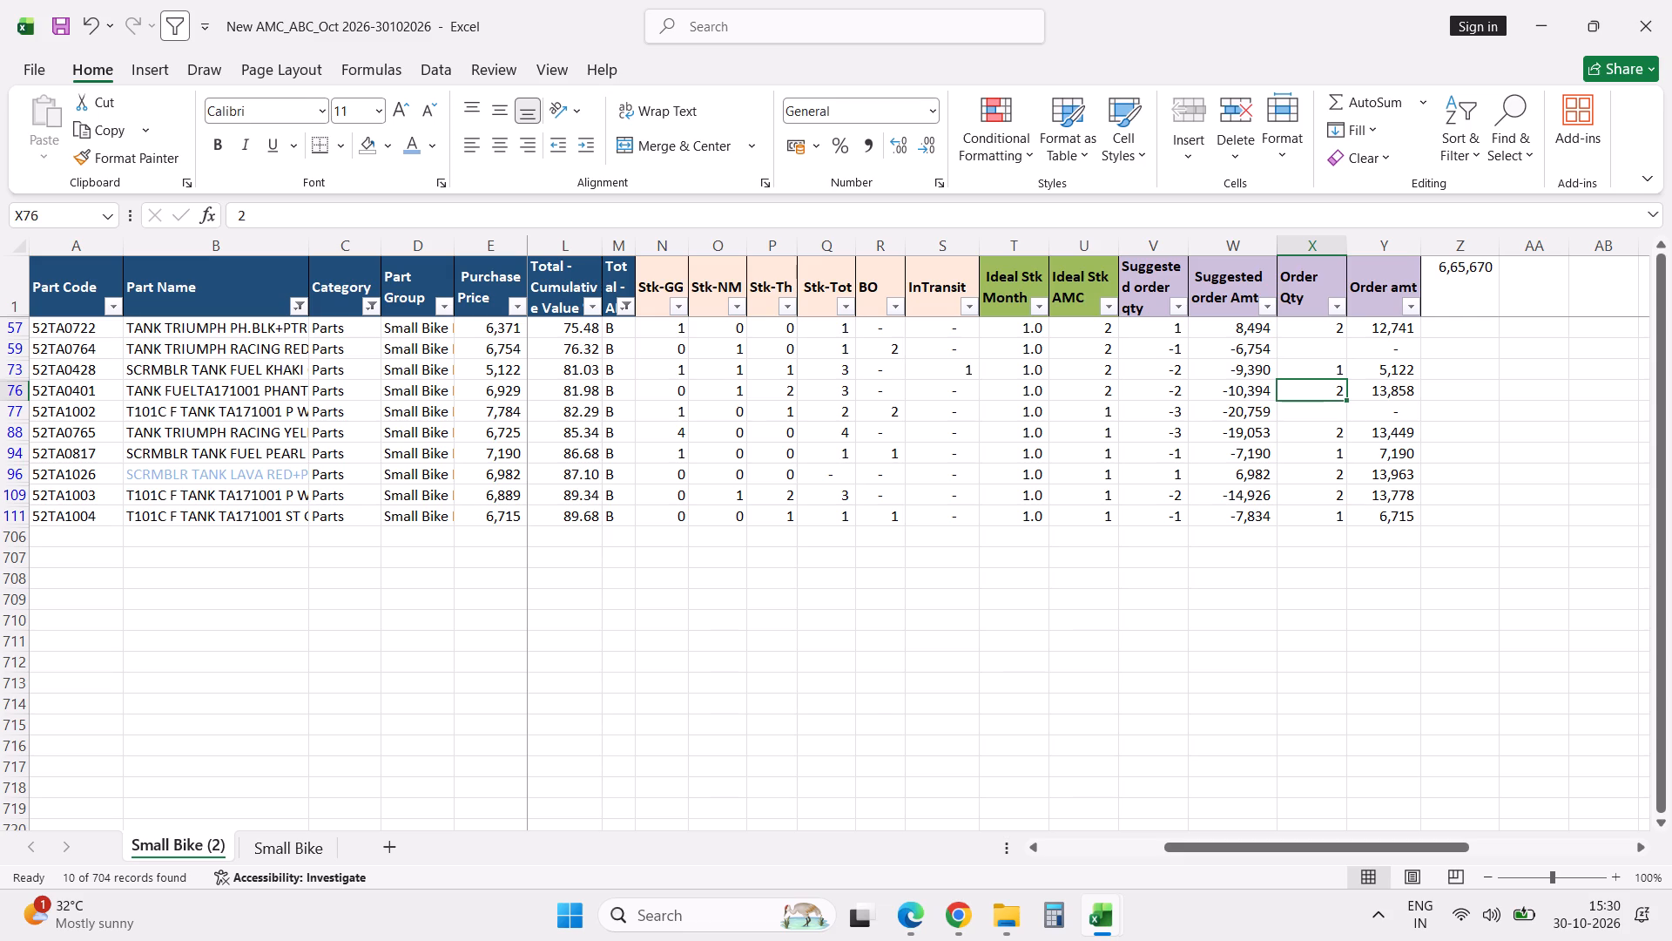
Save the workbook with the class B tank order quantities.
{"action": "left_click", "coordinate": [1325, 436]}
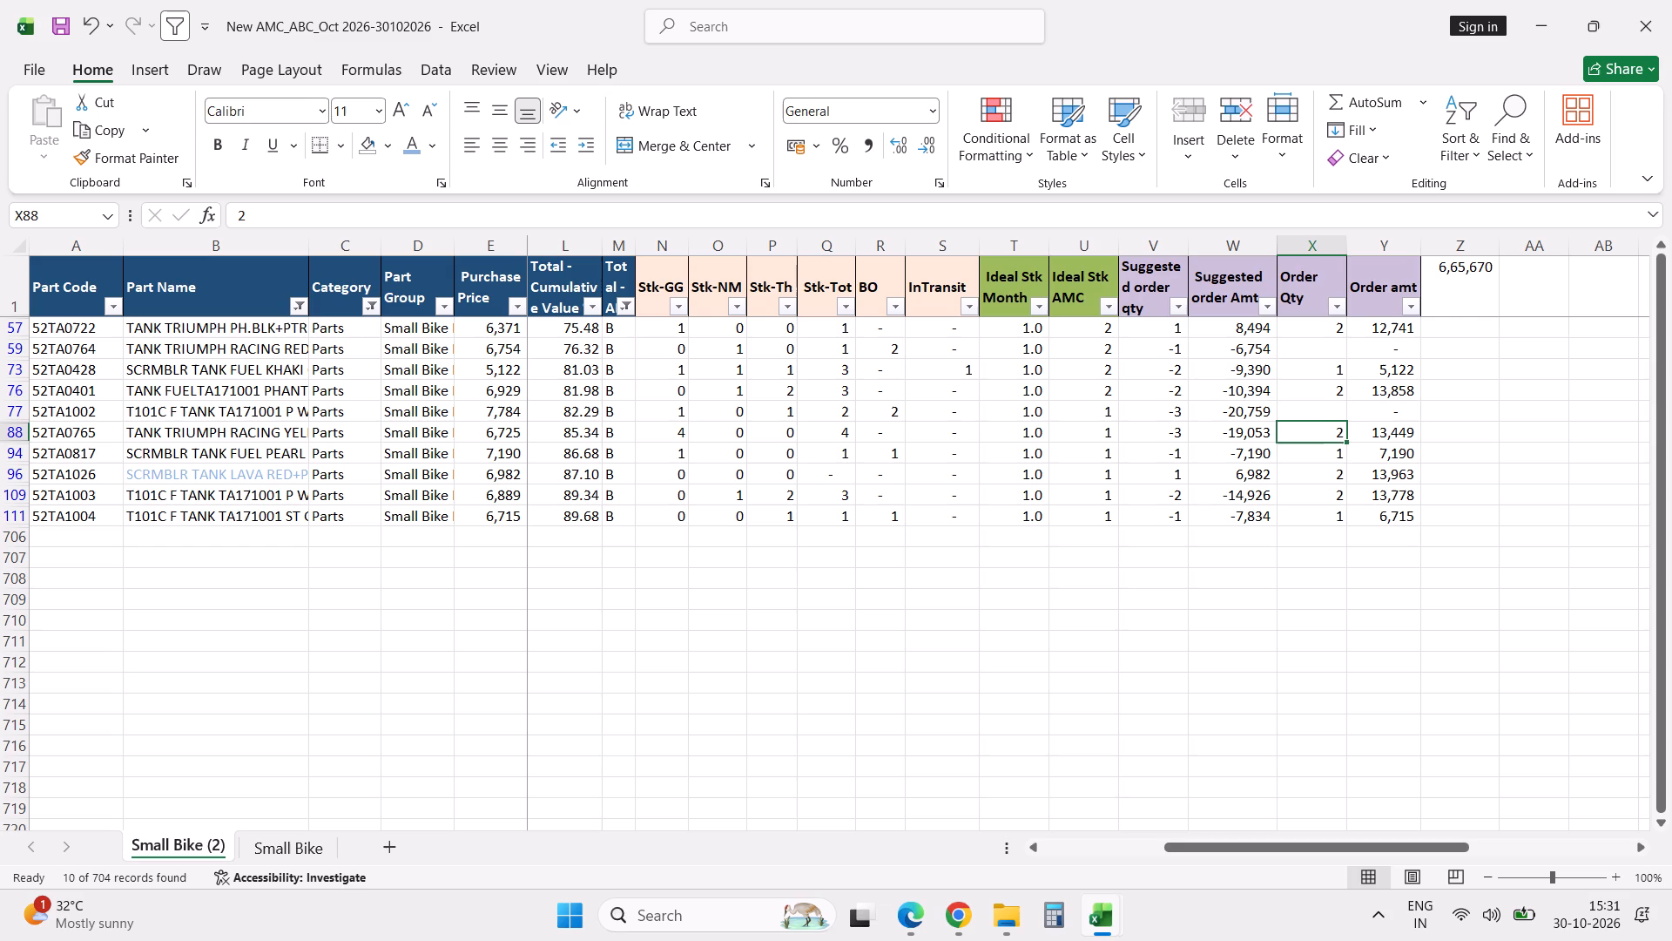
{"action": "key", "text": "ctrl+s"}
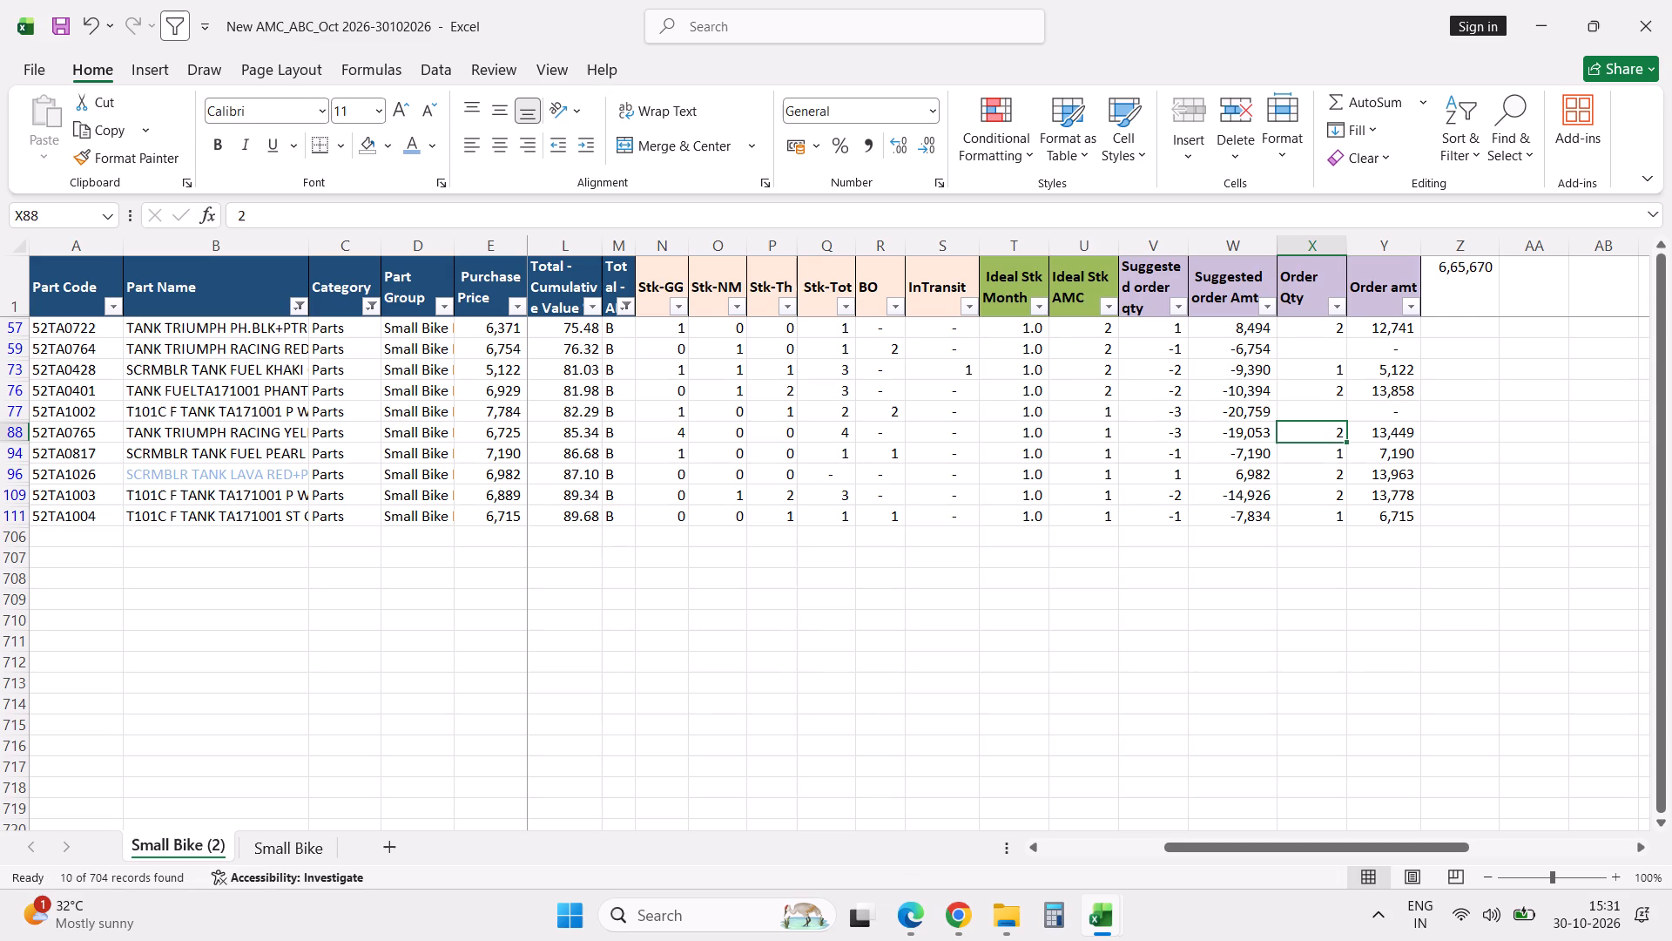
Change the Total - ABC filter to show only class C tank parts, and save the workbook.
{"action": "left_click", "coordinate": [626, 310]}
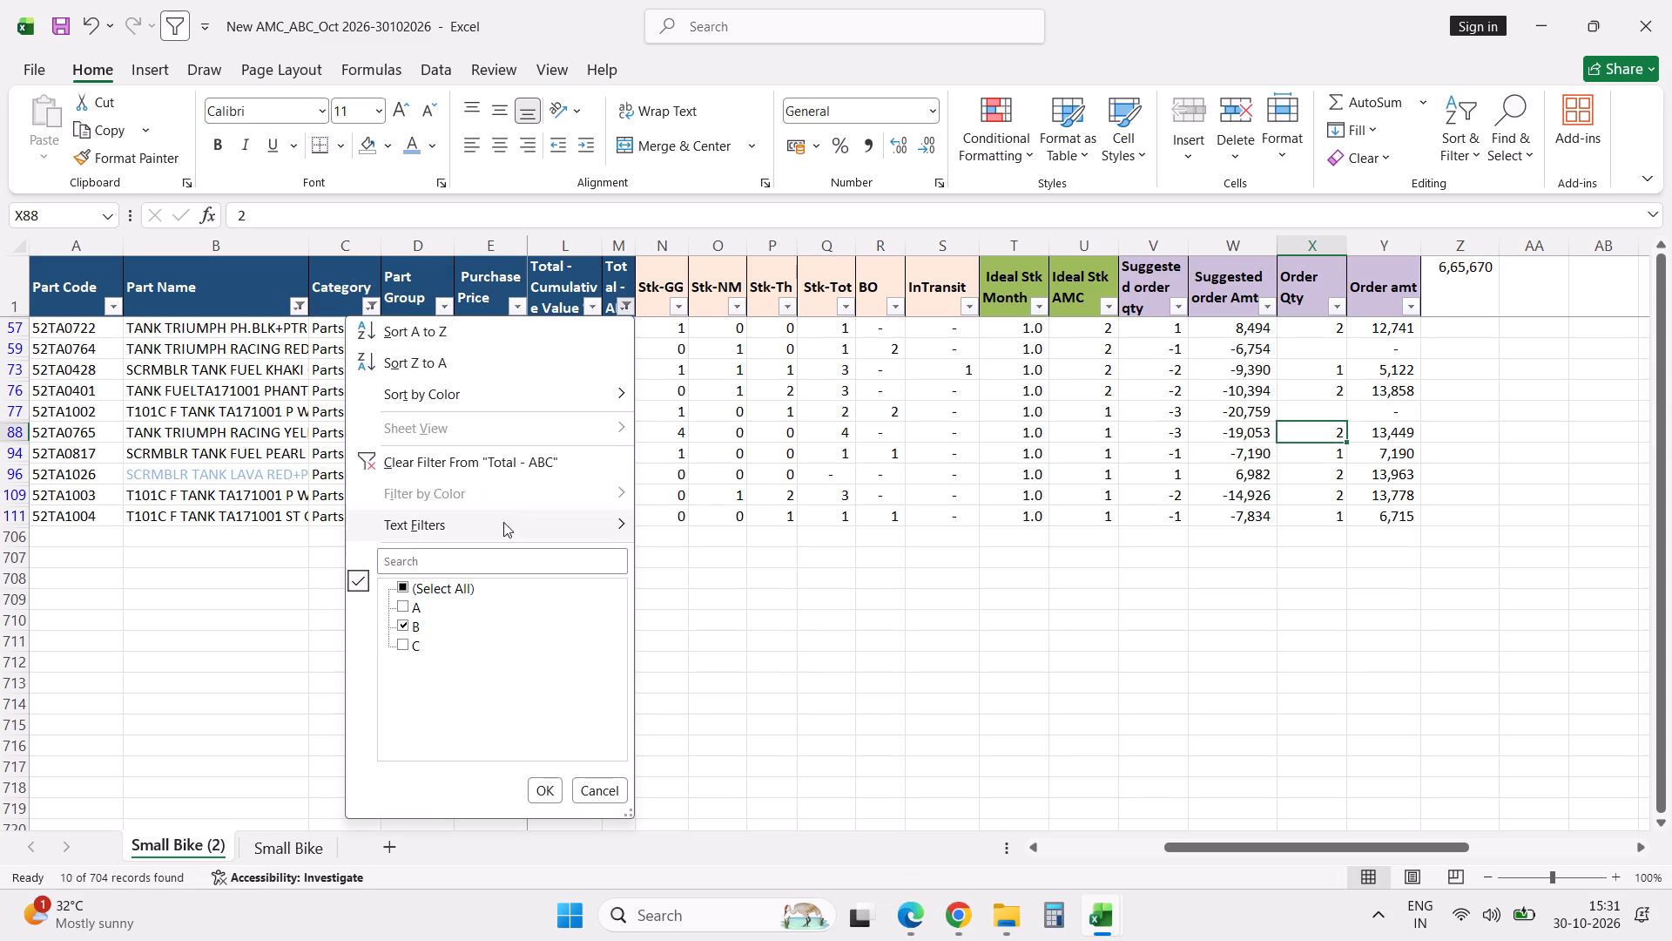
{"action": "left_click", "coordinate": [407, 628]}
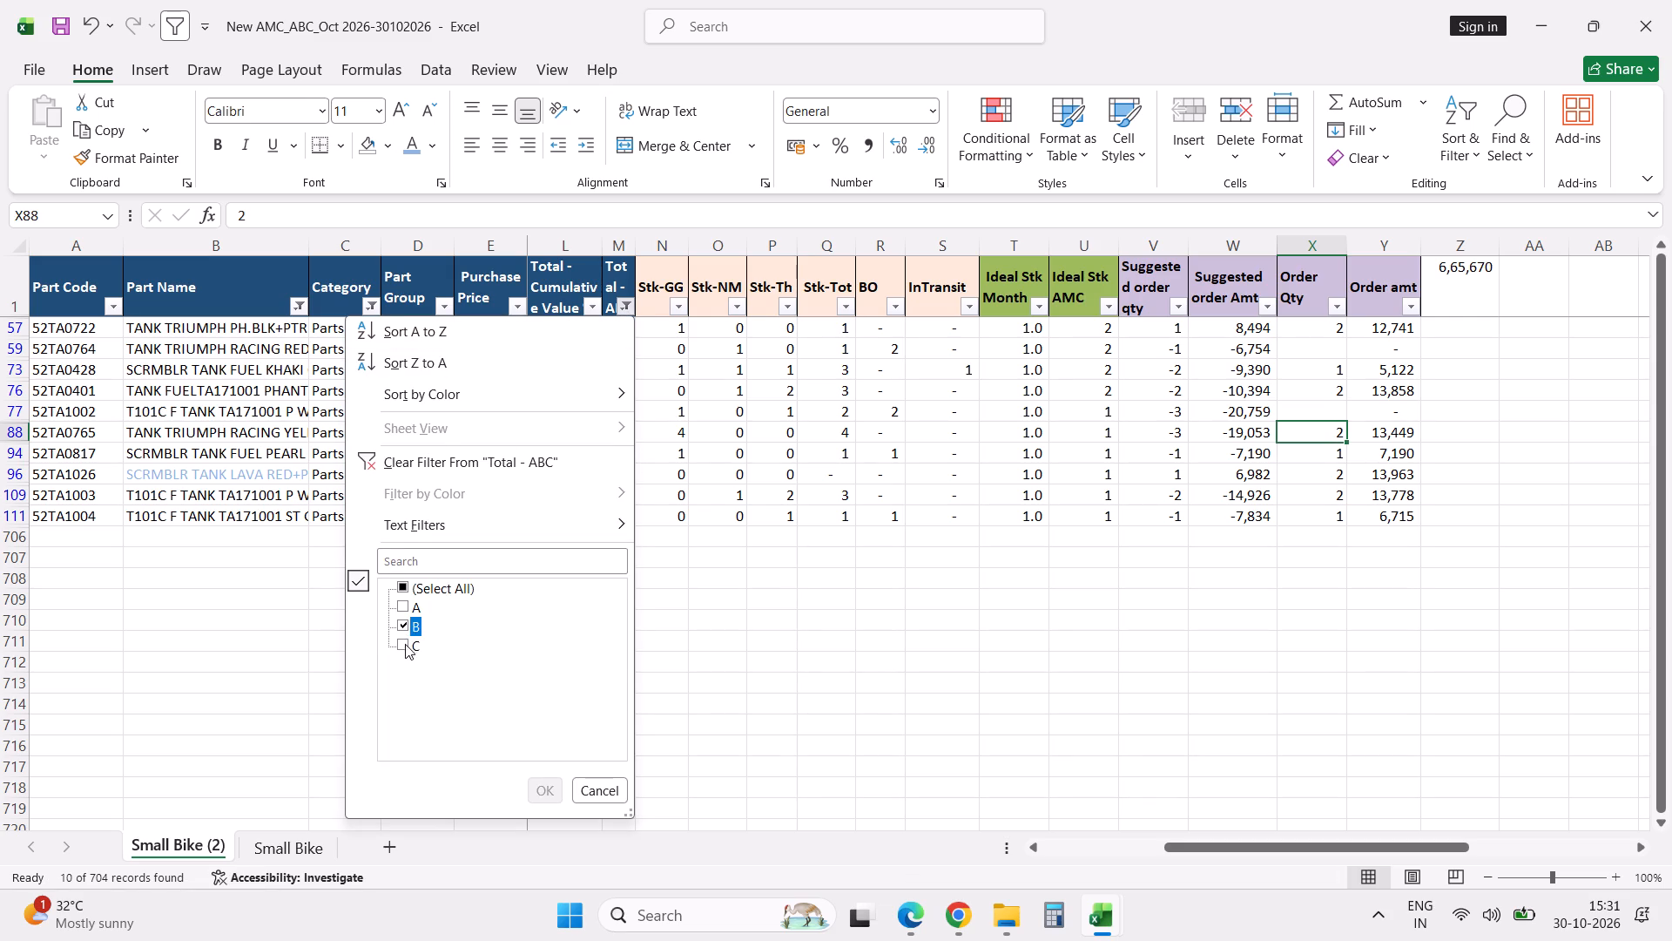
{"action": "left_click", "coordinate": [405, 646]}
{"action": "left_click", "coordinate": [542, 788]}
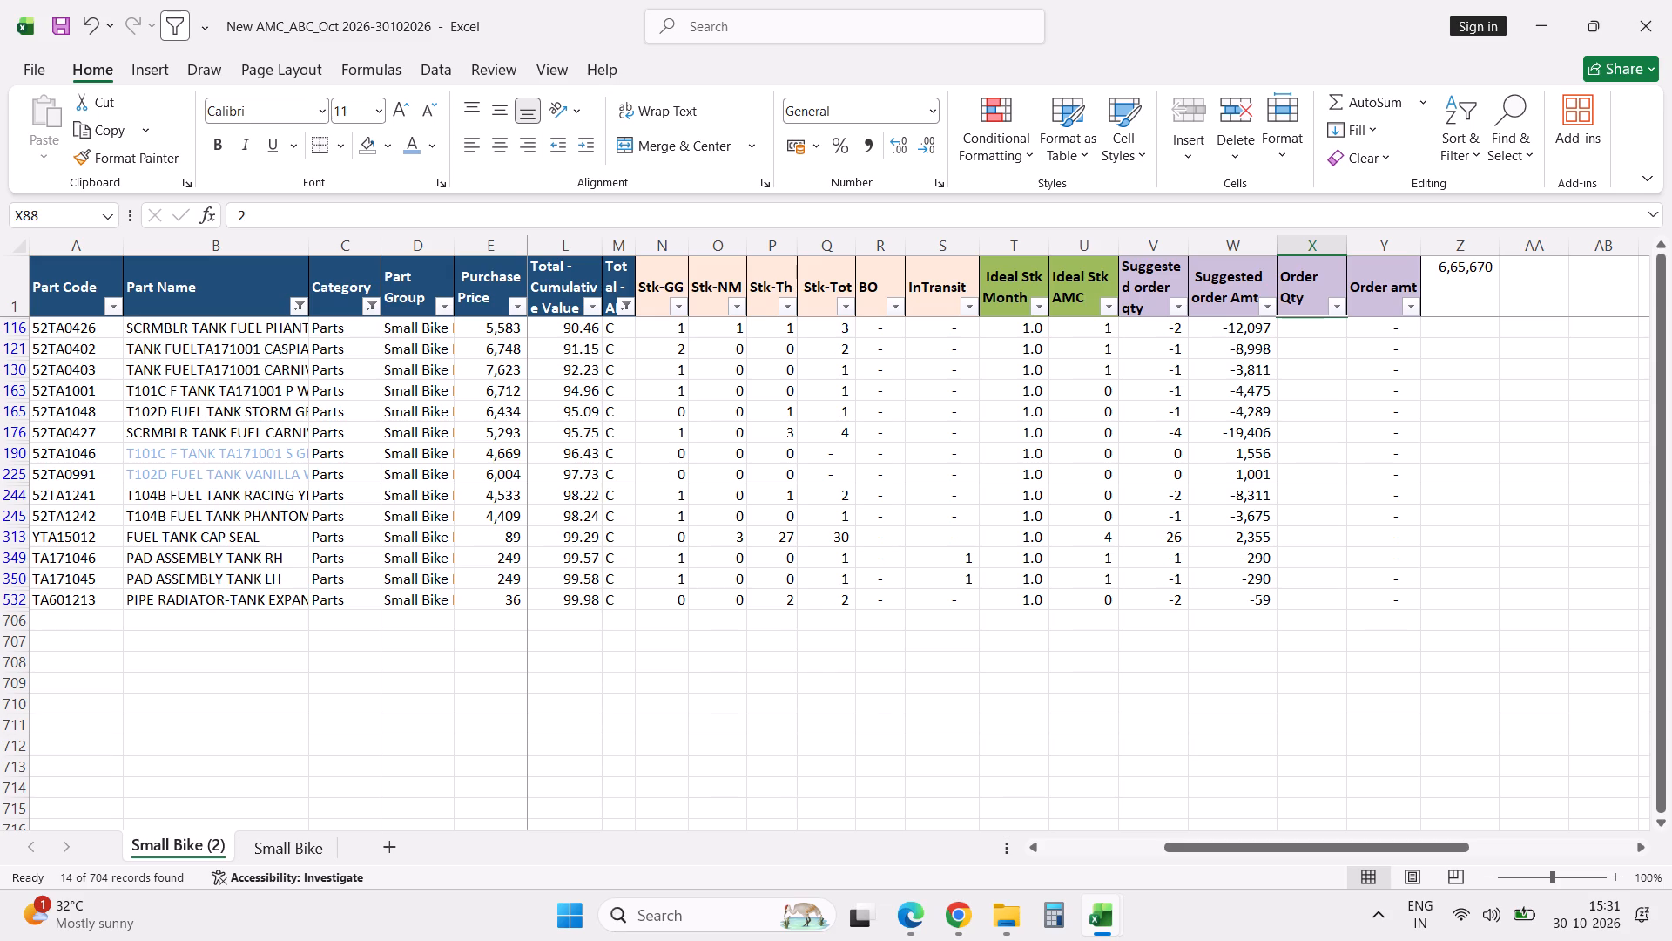
{"action": "key", "text": "ctrl+s"}
Reset the Part Name filter to include all parts, keeping the class C filter.
{"action": "left_click", "coordinate": [303, 311]}
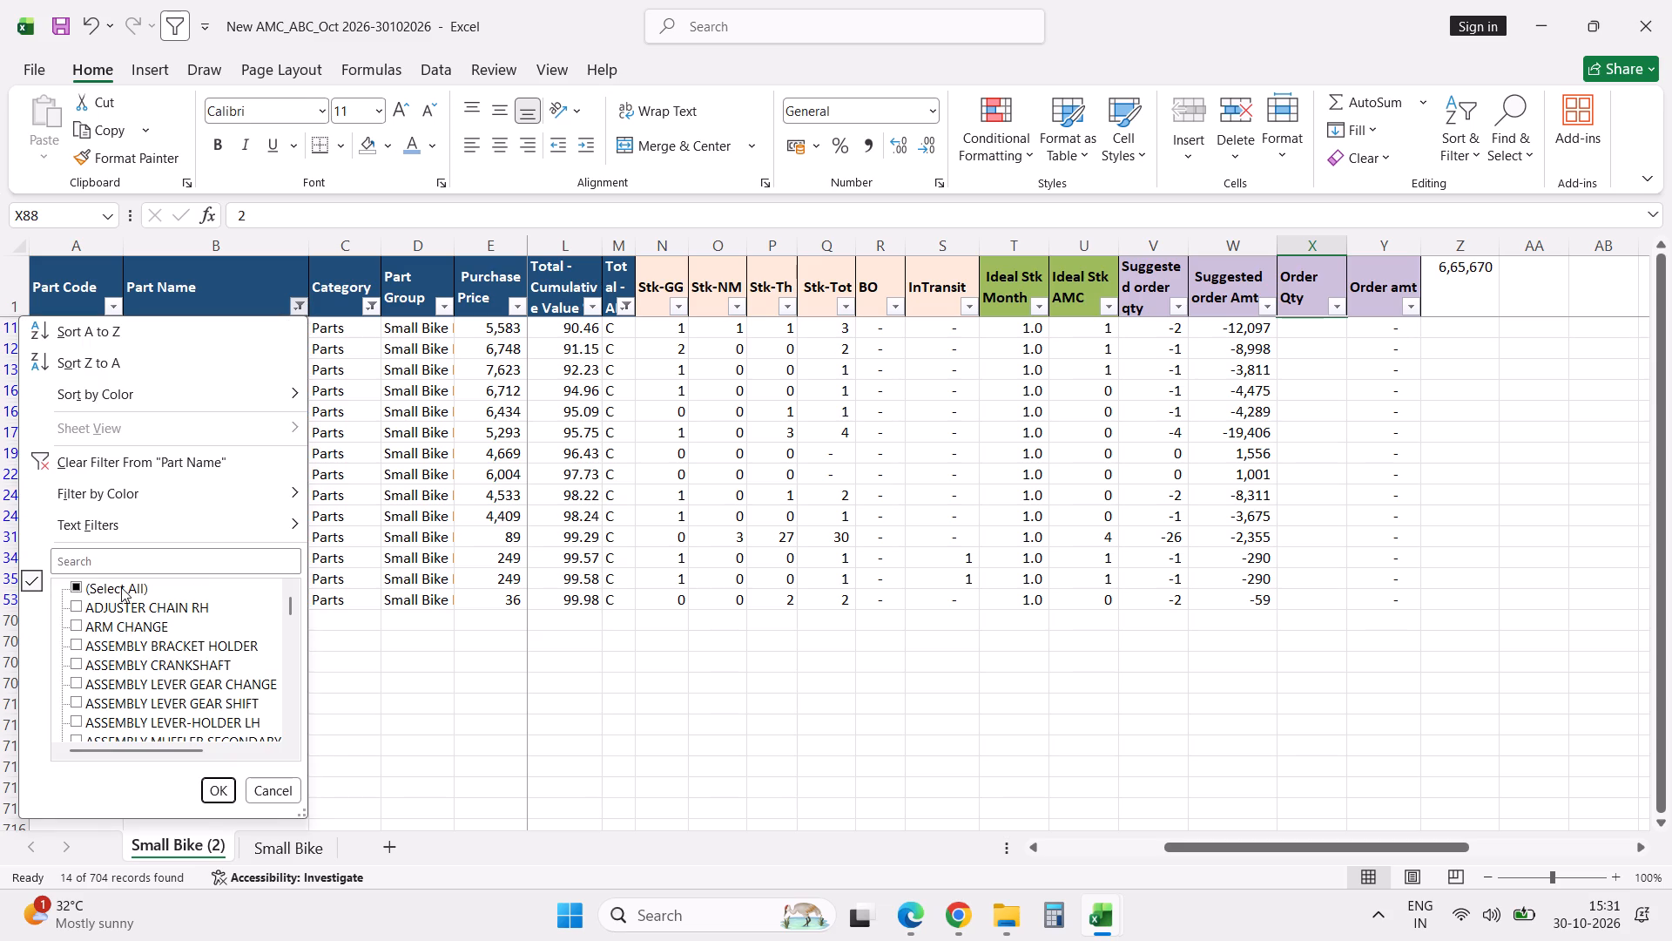
{"action": "left_click", "coordinate": [121, 587]}
{"action": "left_click", "coordinate": [218, 792]}
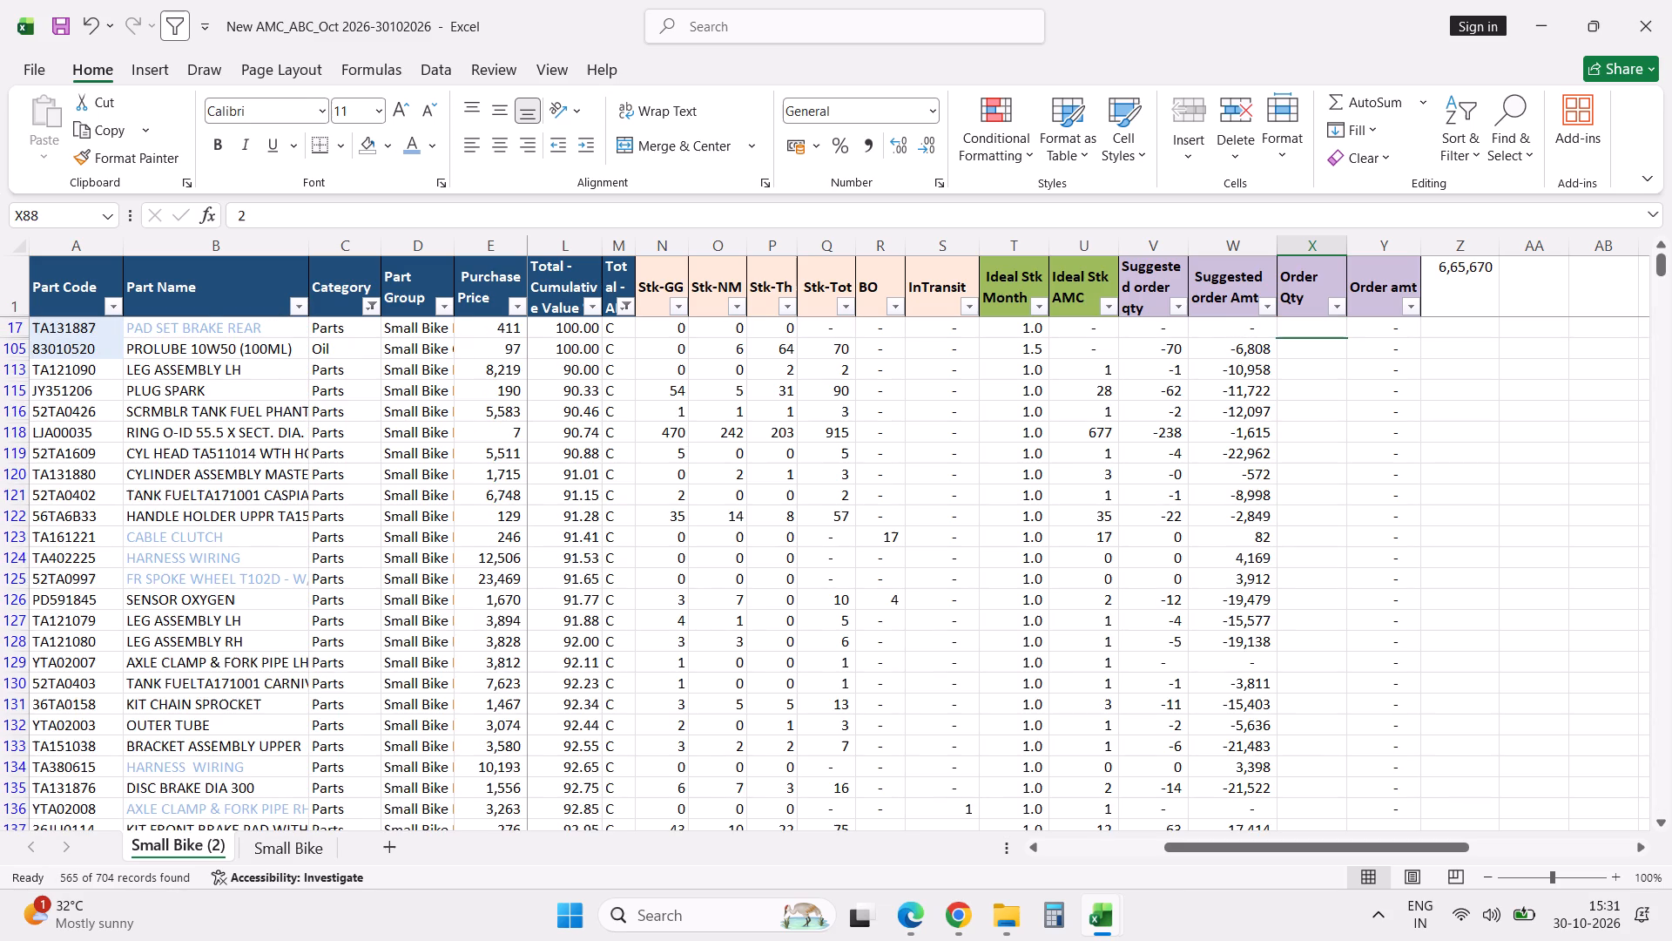
{"action": "scroll", "coordinate": [1043, 440], "scroll_direction": "up", "scroll_amount": 9}
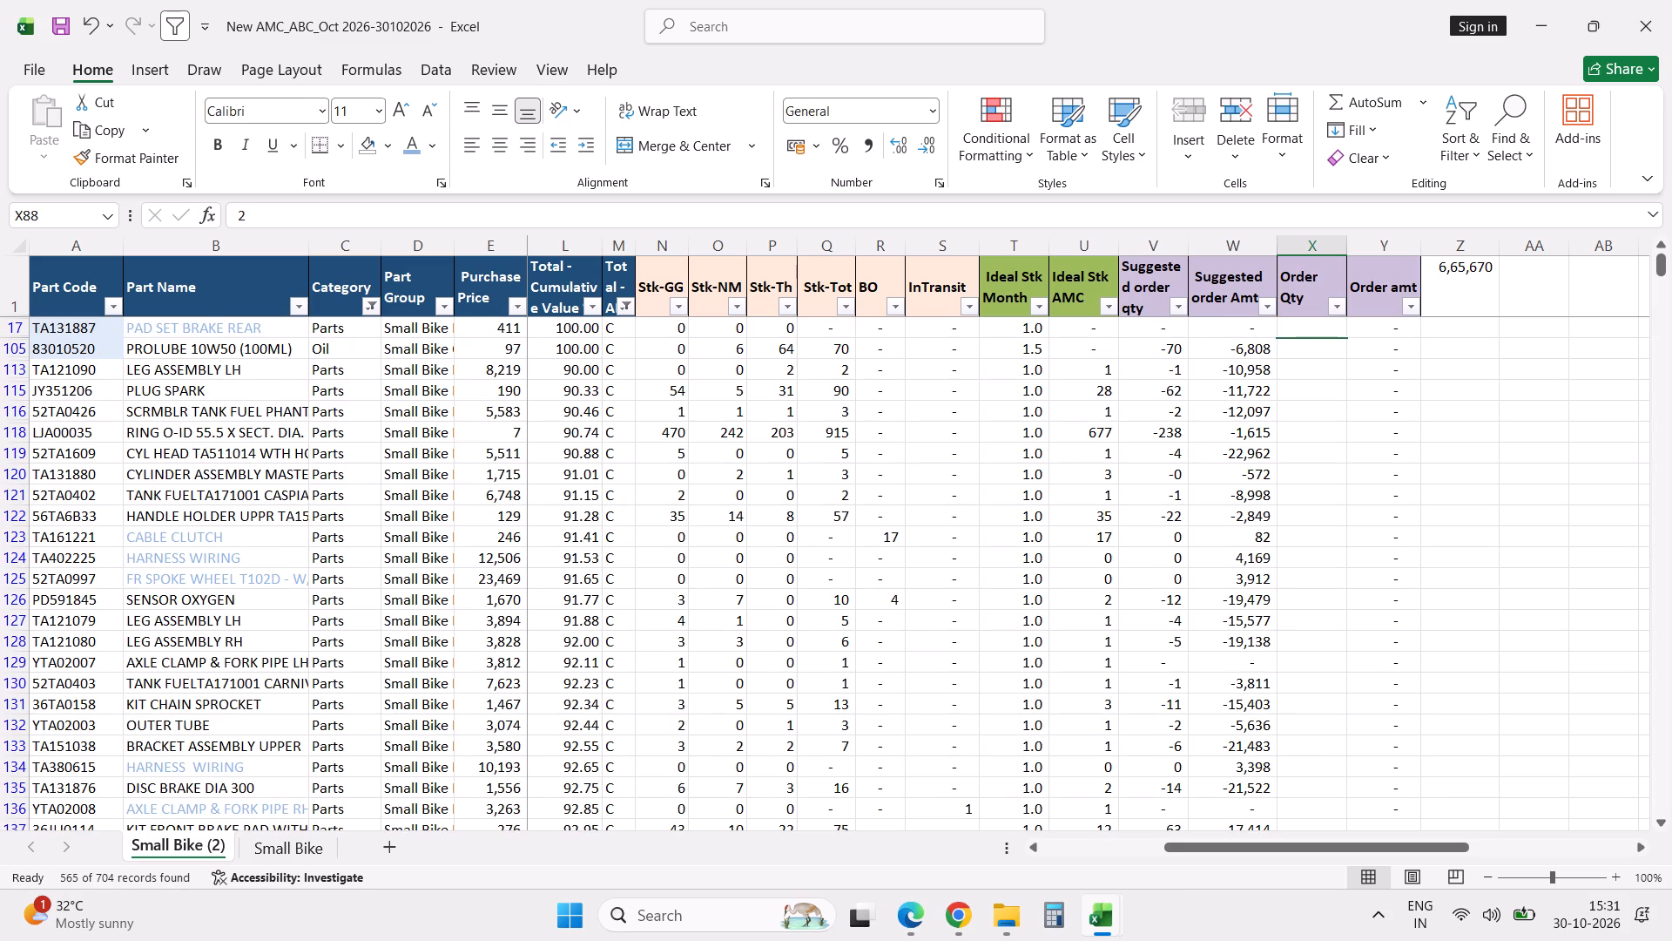
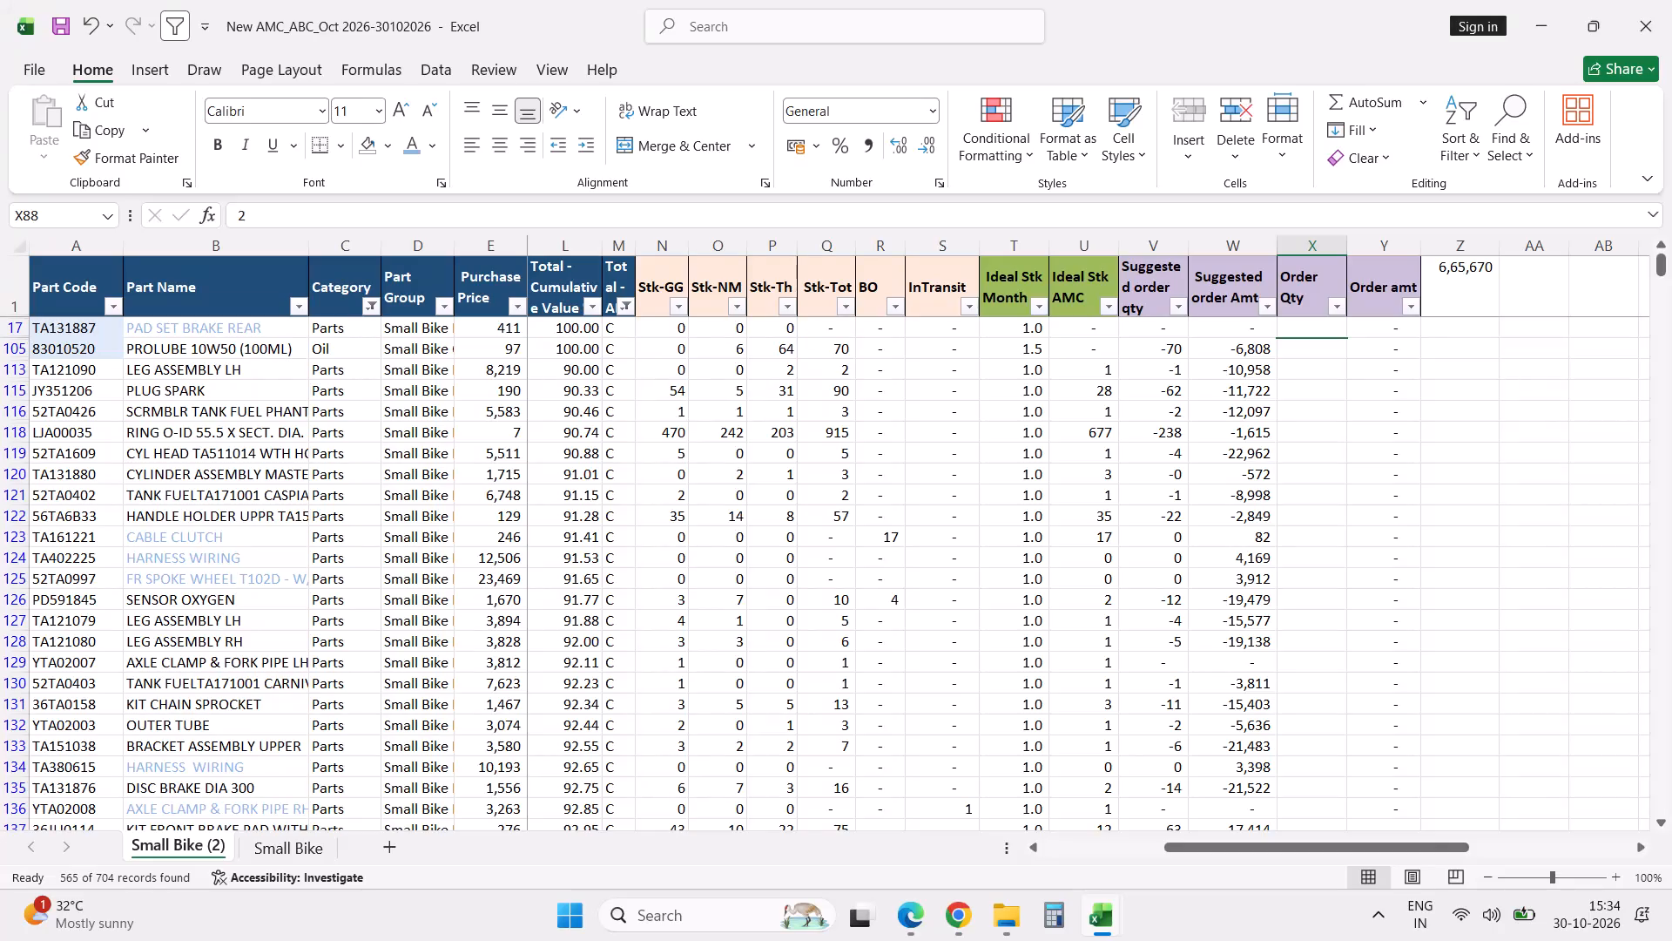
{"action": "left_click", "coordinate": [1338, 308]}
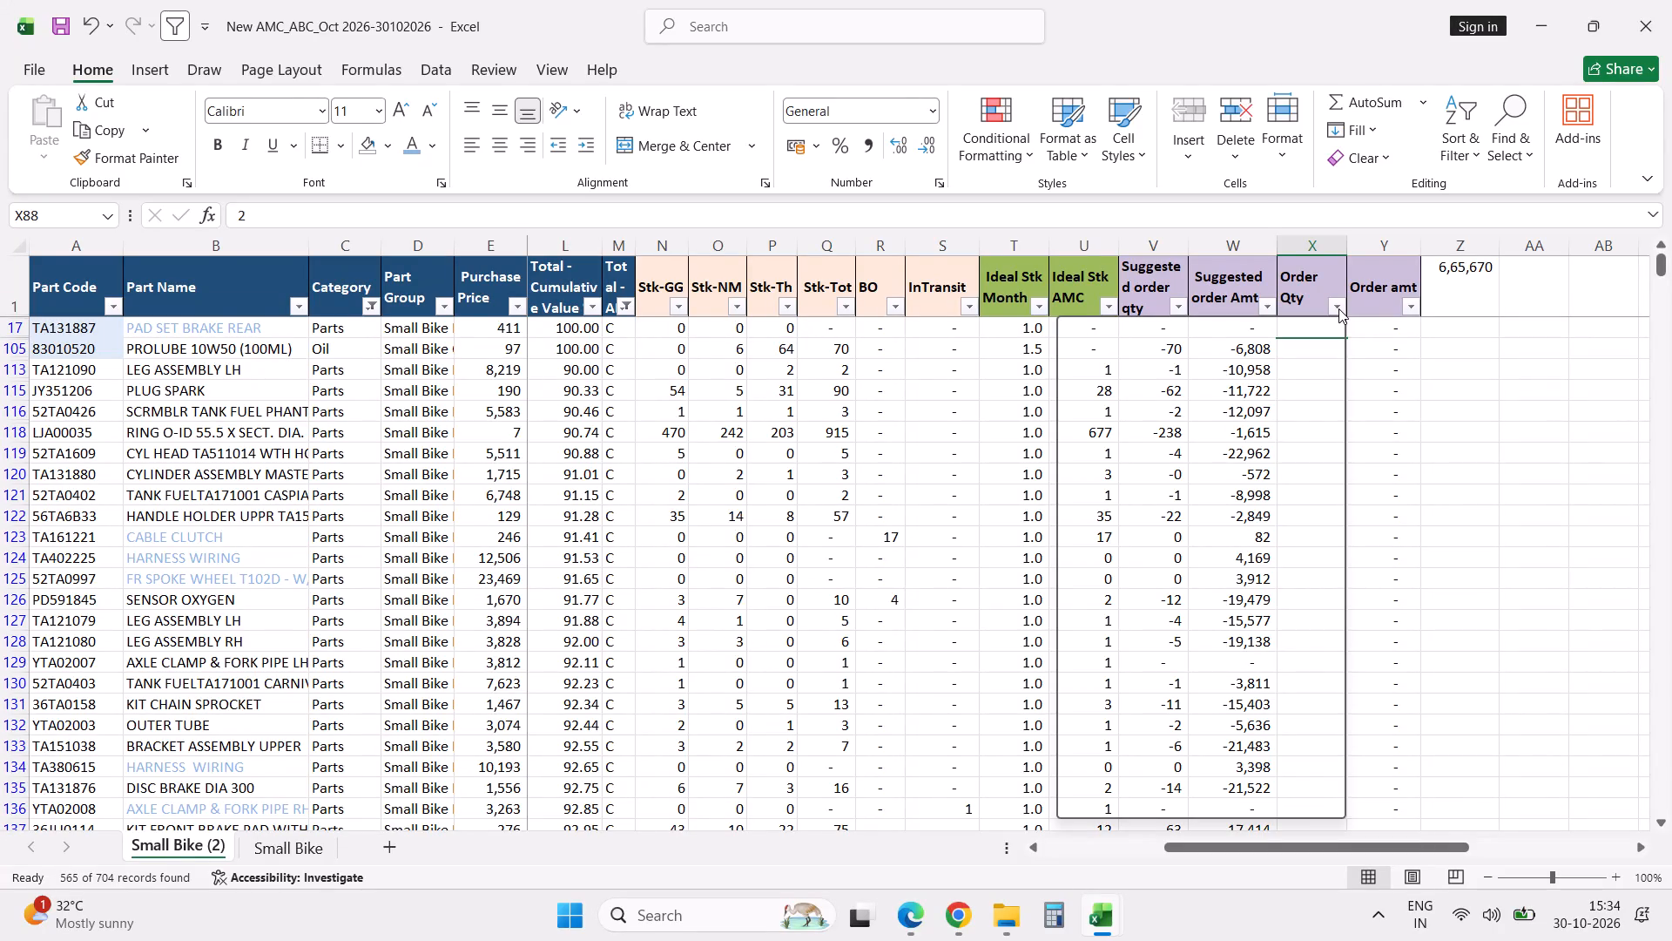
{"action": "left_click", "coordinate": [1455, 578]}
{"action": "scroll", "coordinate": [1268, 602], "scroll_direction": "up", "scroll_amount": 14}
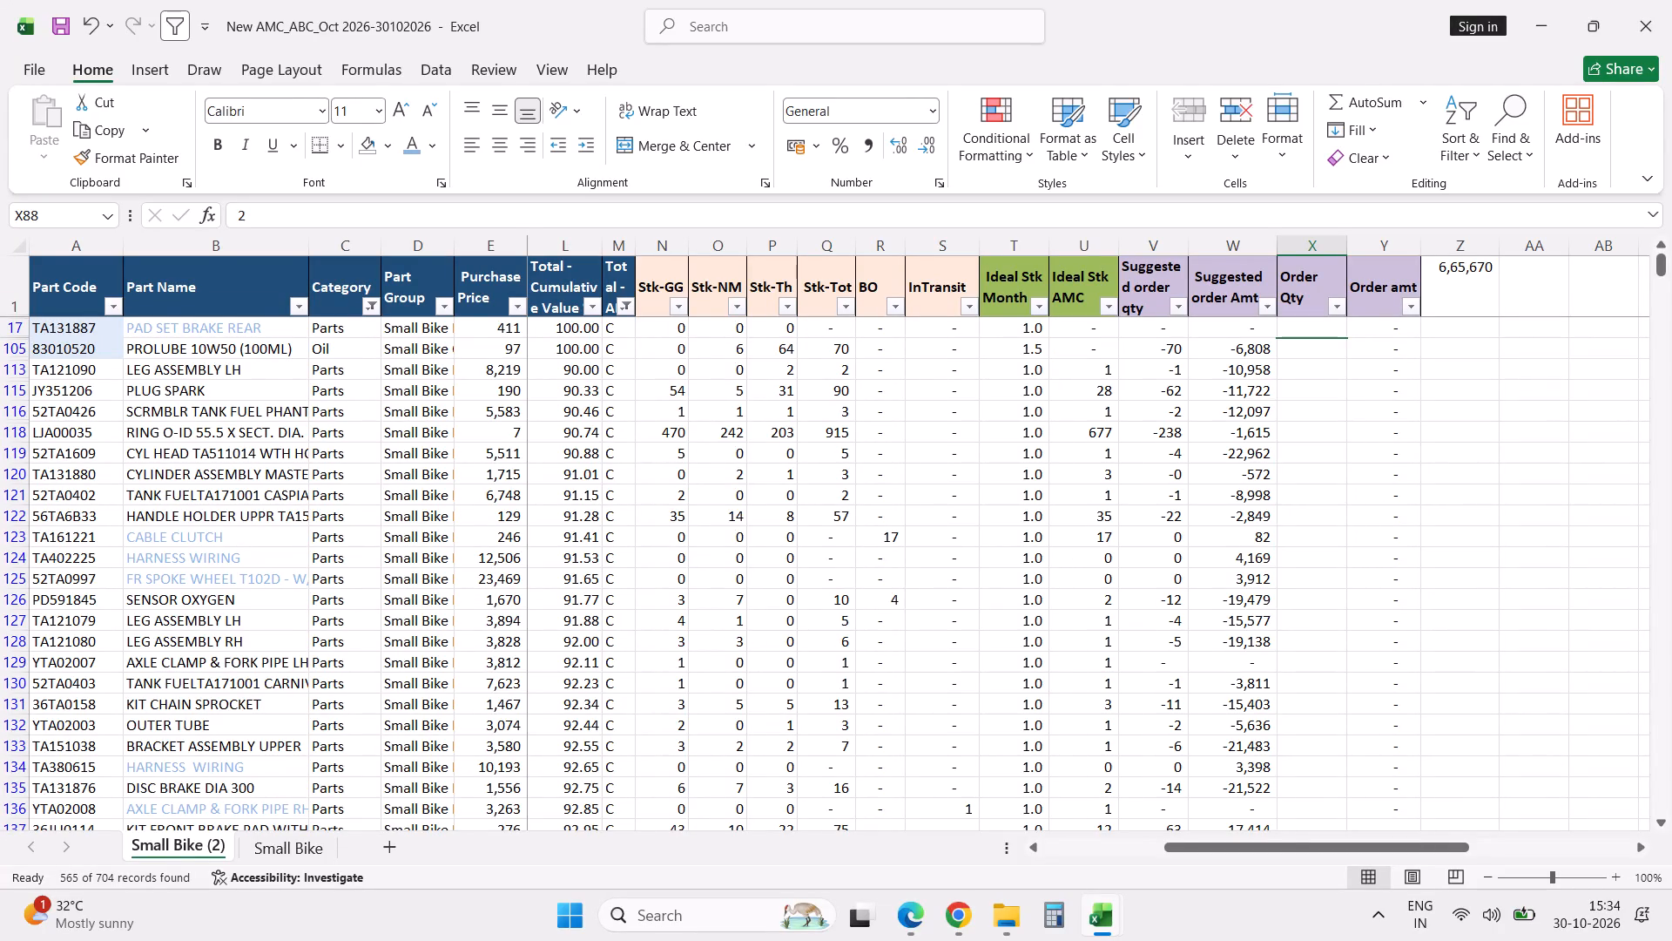
Reset the Total - ABC filter to include all classes.
{"action": "left_click", "coordinate": [627, 310]}
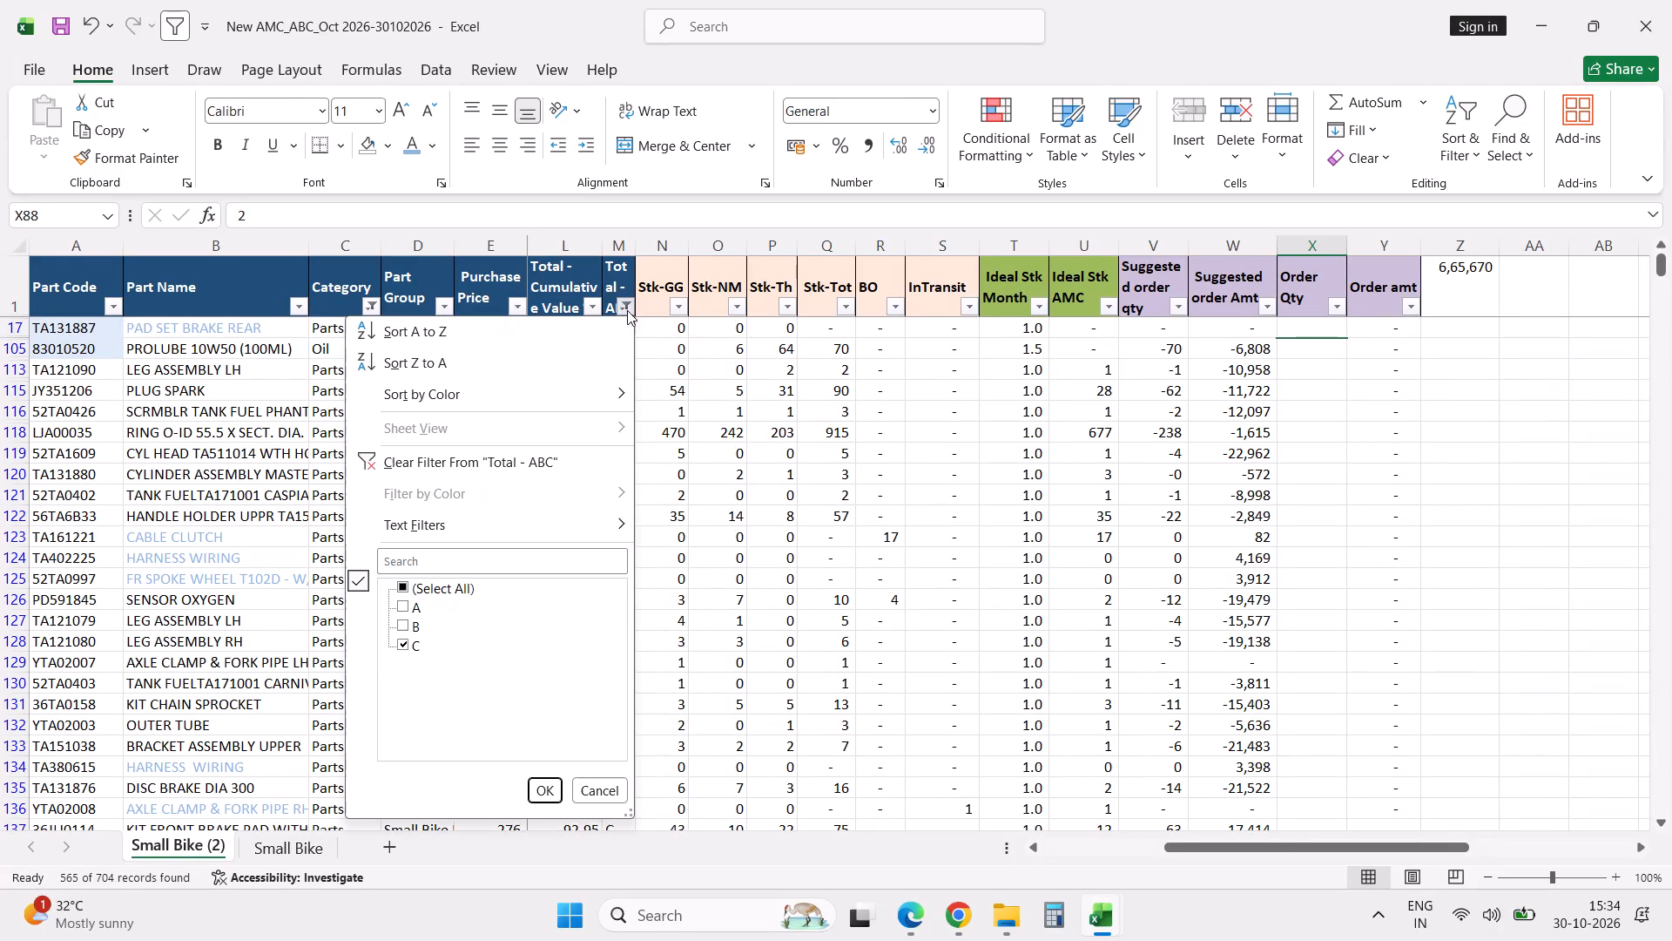
{"action": "left_click", "coordinate": [446, 587]}
{"action": "left_click", "coordinate": [552, 793]}
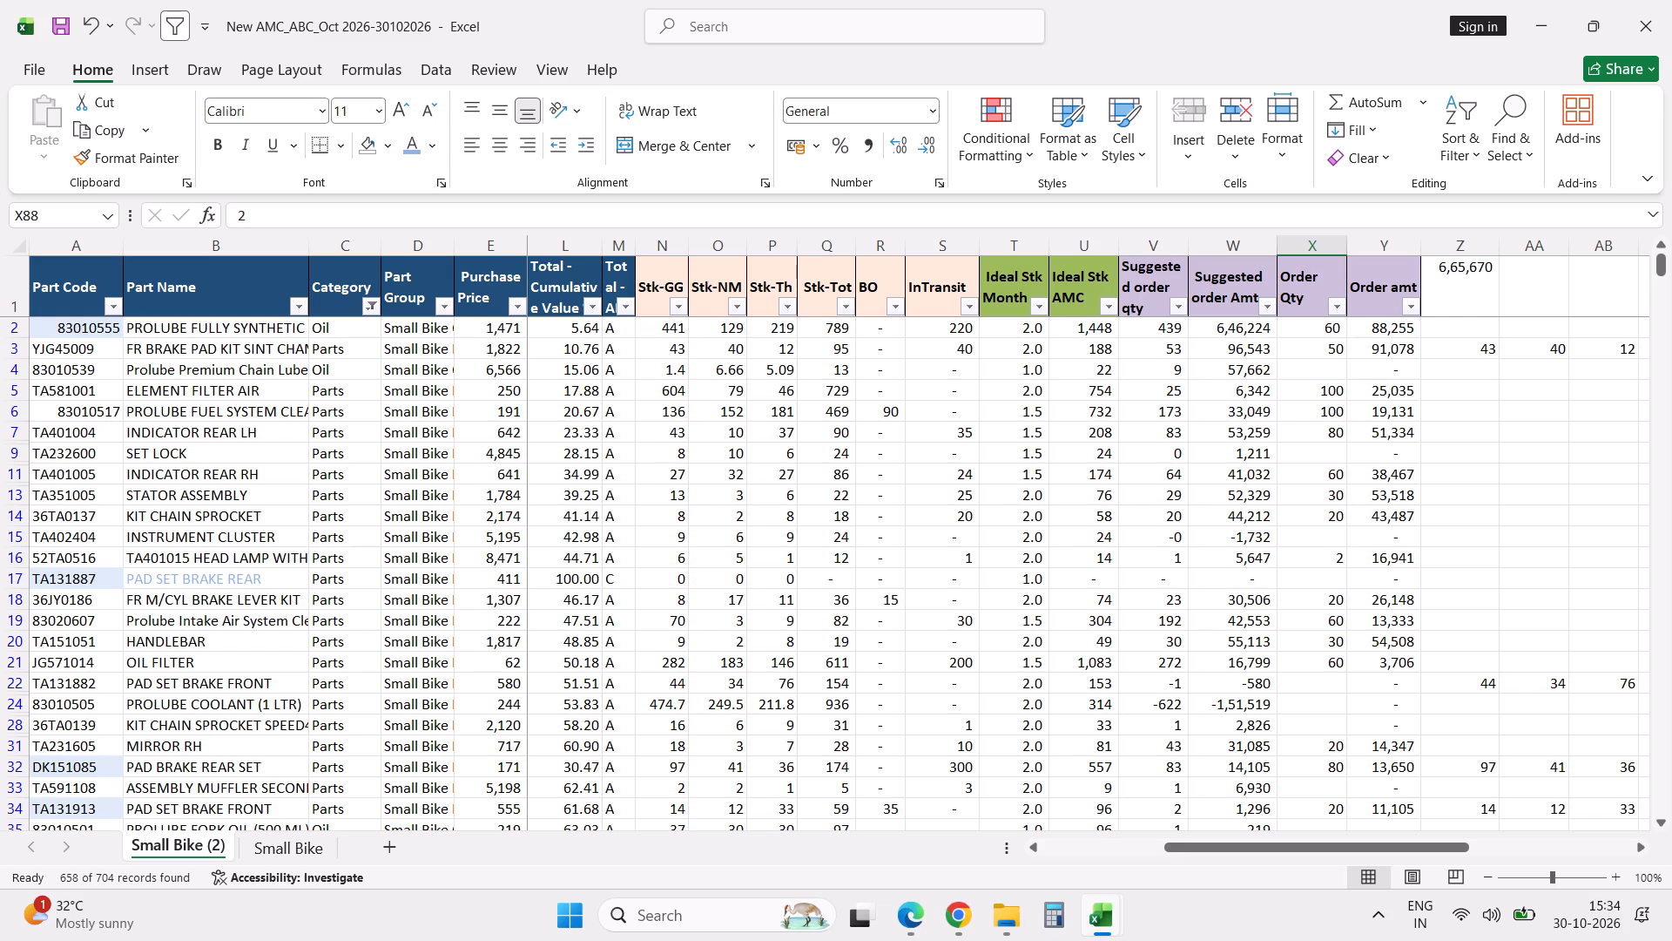
Filter the Order Qty column to exclude blanks and look over the parts with order quantities.
{"action": "left_click", "coordinate": [1338, 308]}
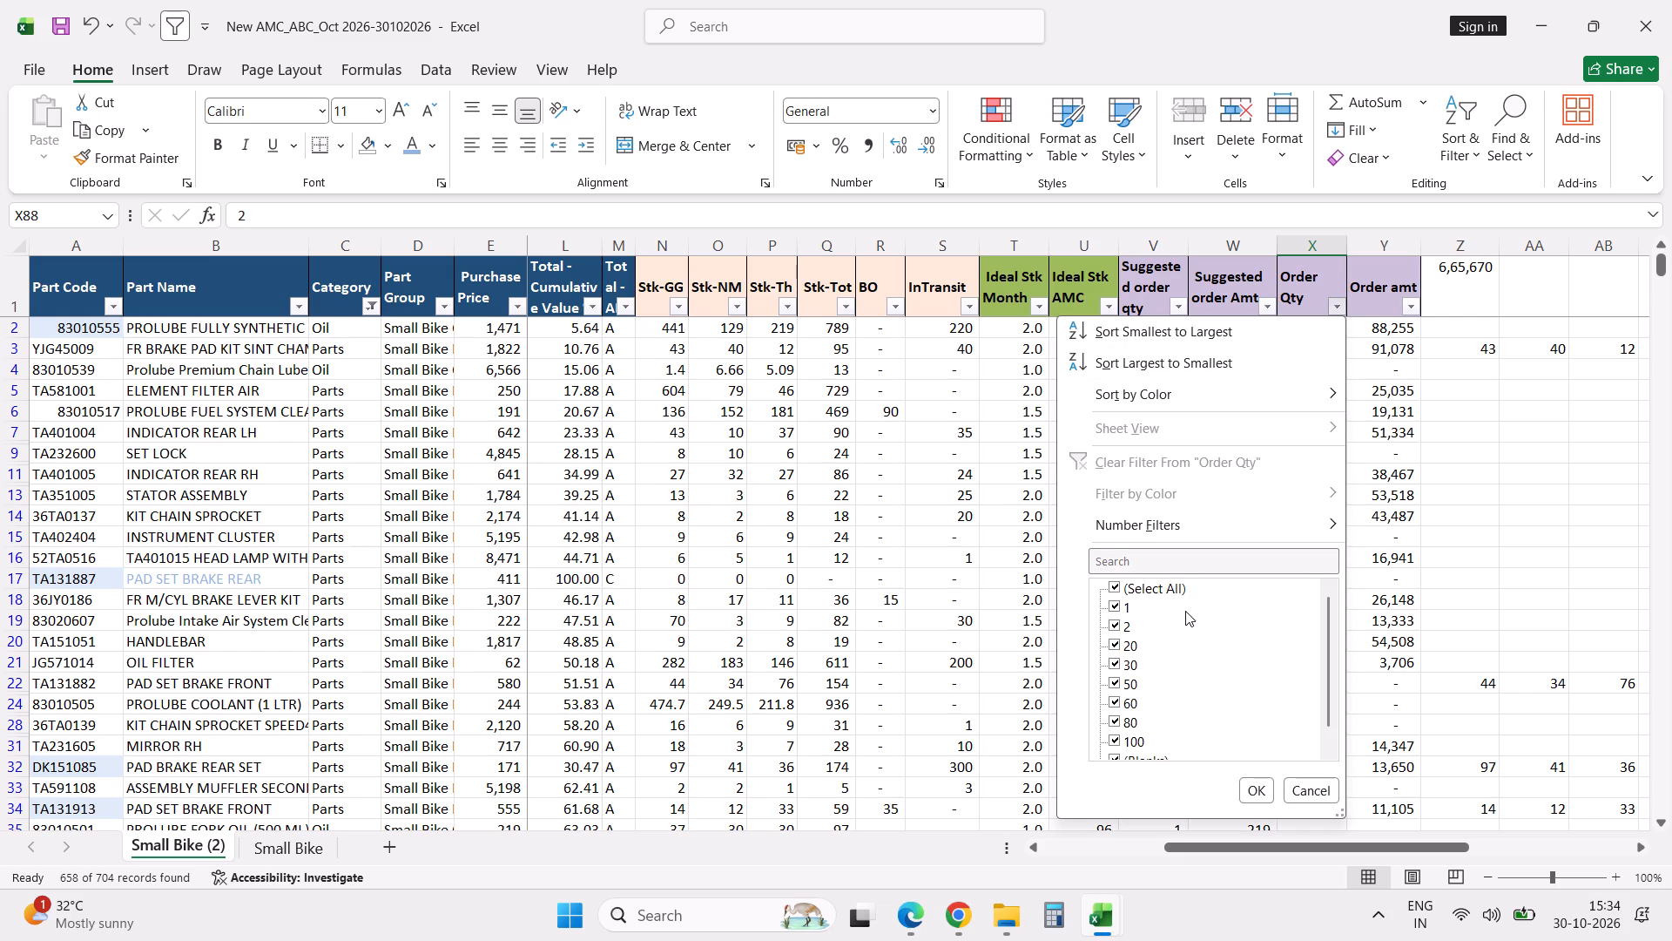
{"action": "triple_click", "coordinate": [1333, 751]}
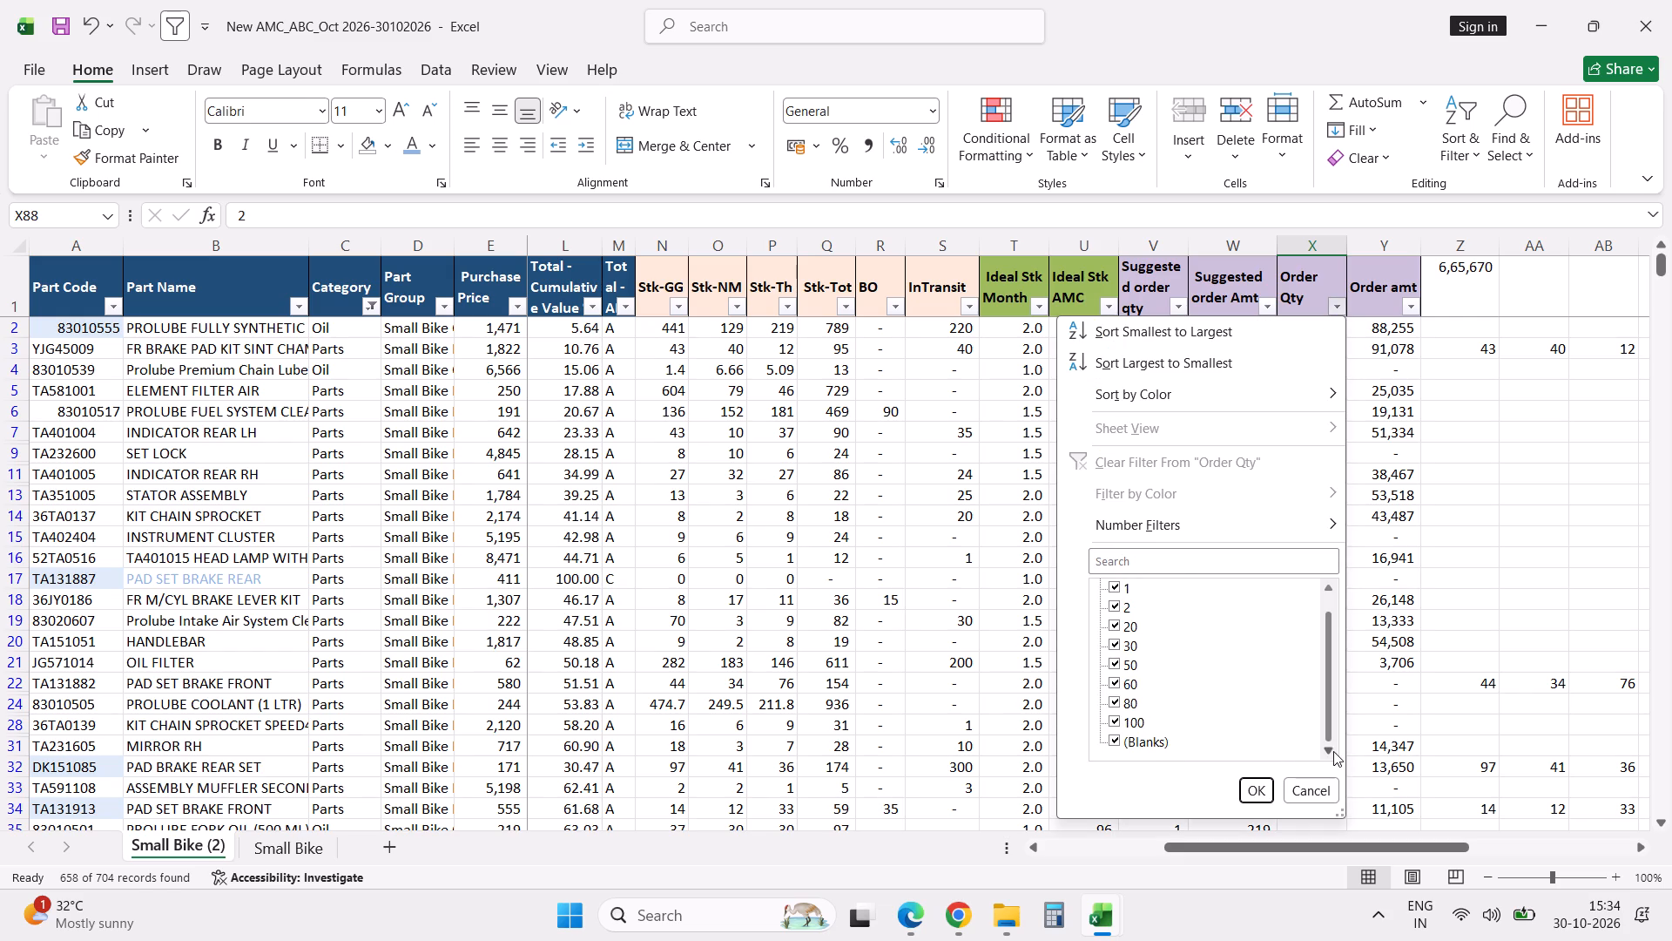
{"action": "left_click", "coordinate": [1120, 741]}
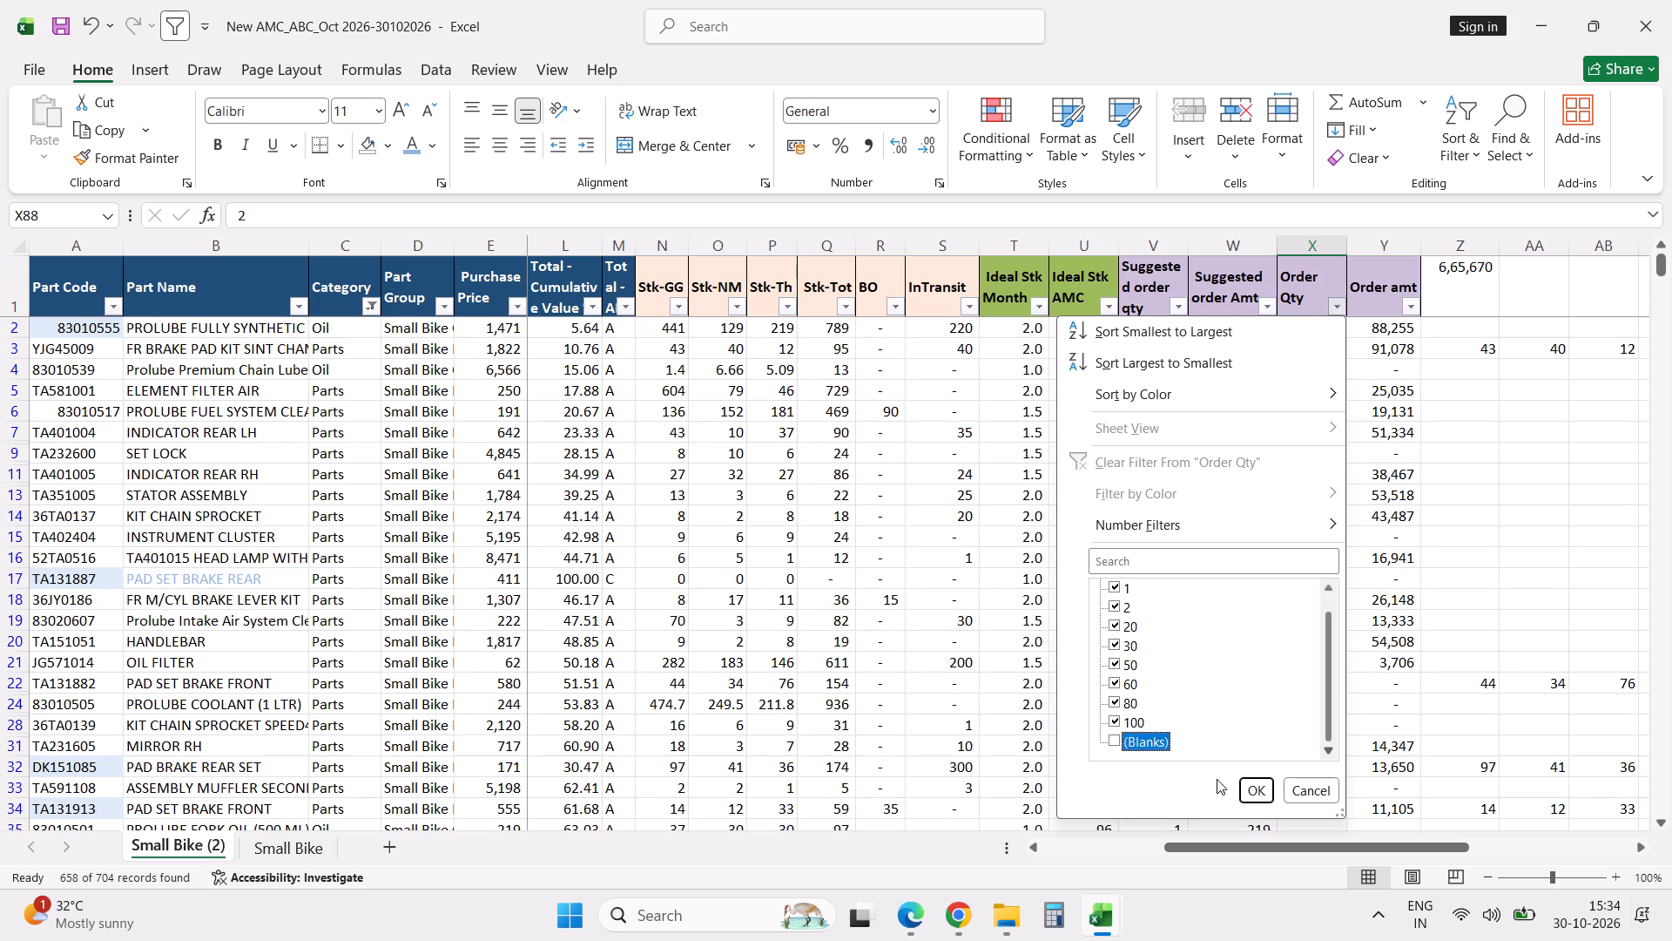
{"action": "left_click", "coordinate": [1226, 783]}
{"action": "left_click", "coordinate": [1251, 790]}
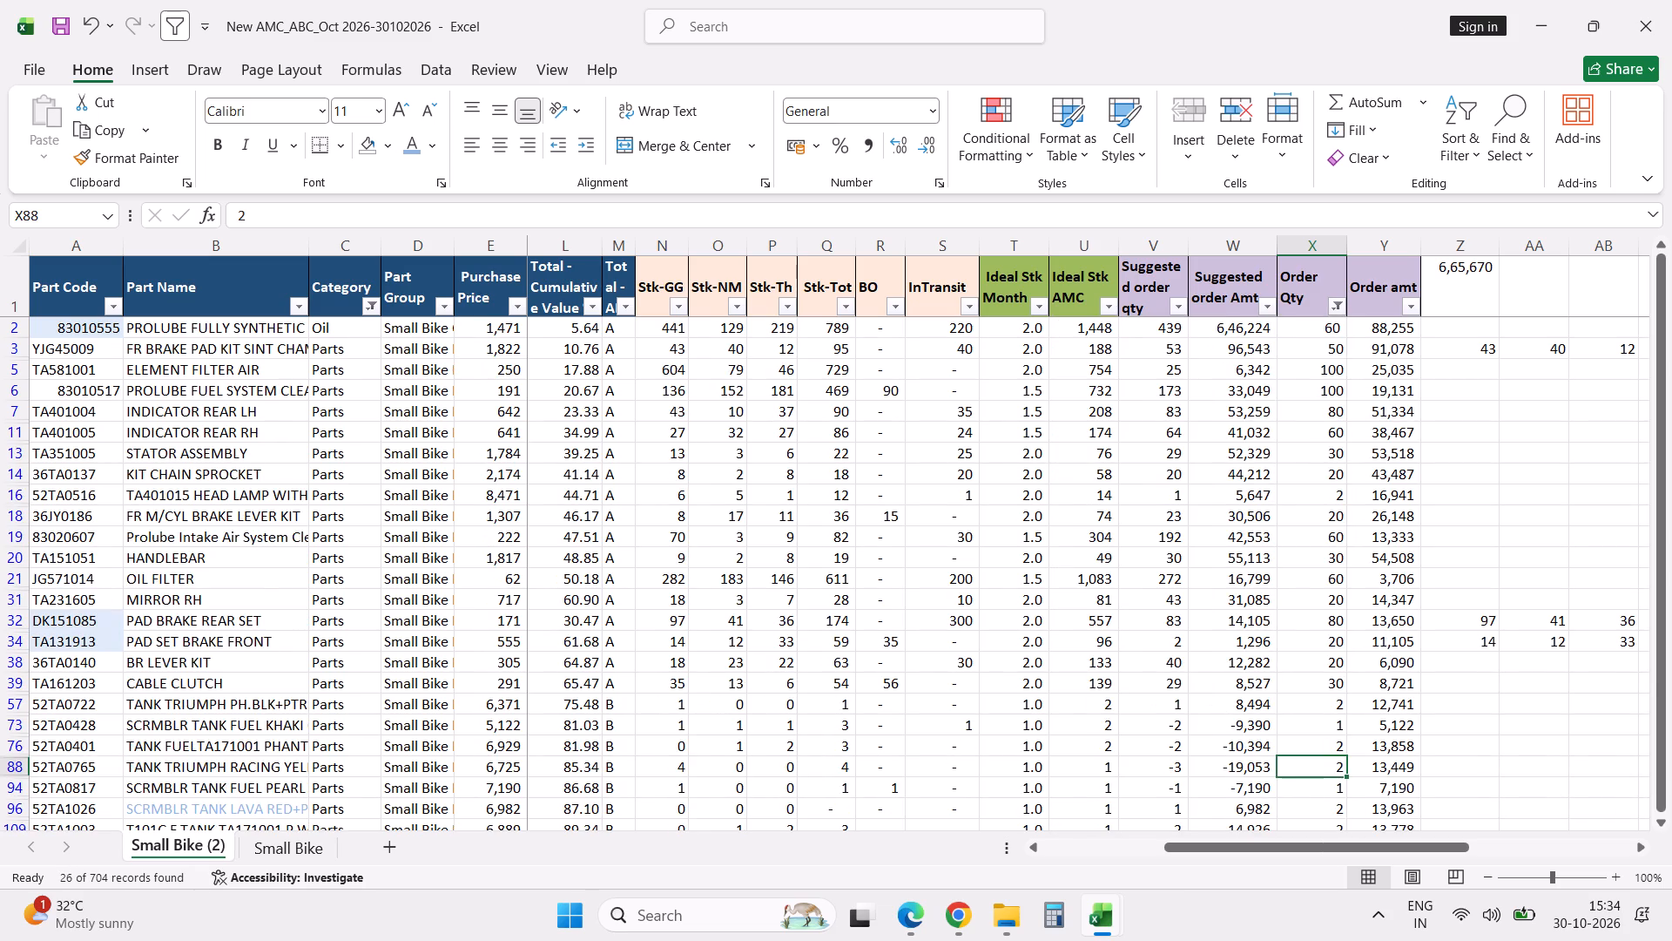
{"action": "scroll", "coordinate": [1168, 581], "scroll_direction": "down", "scroll_amount": 5}
{"action": "scroll", "coordinate": [1168, 581], "scroll_direction": "up", "scroll_amount": 5}
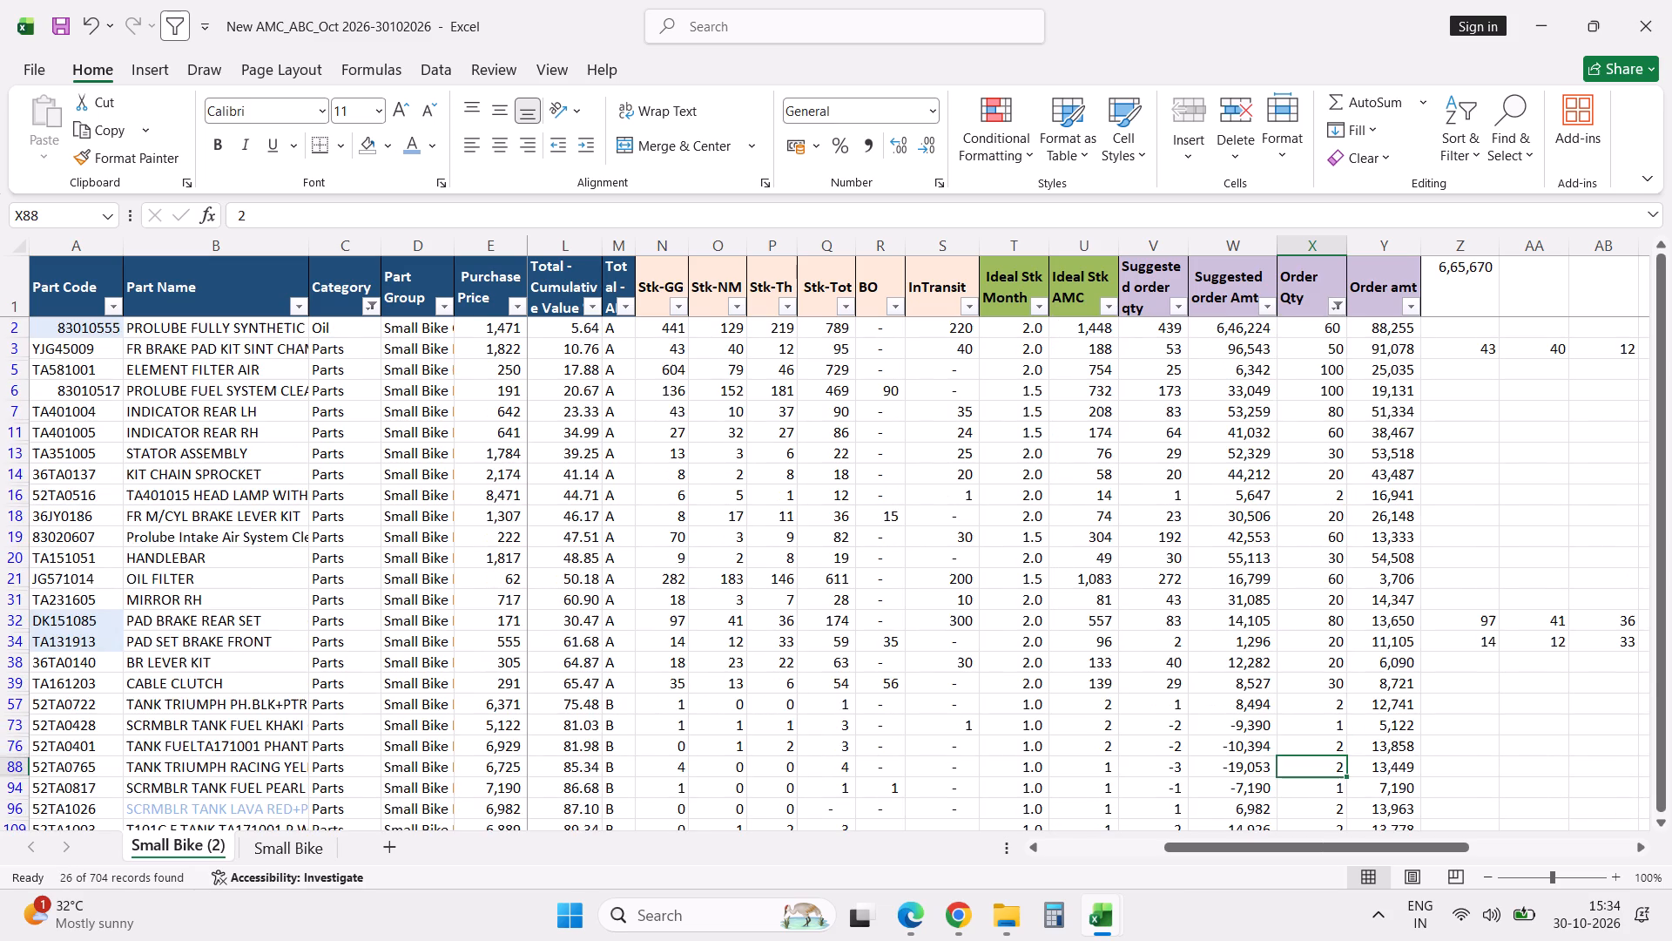
{"action": "scroll", "coordinate": [1168, 581], "scroll_direction": "up", "scroll_amount": 10}
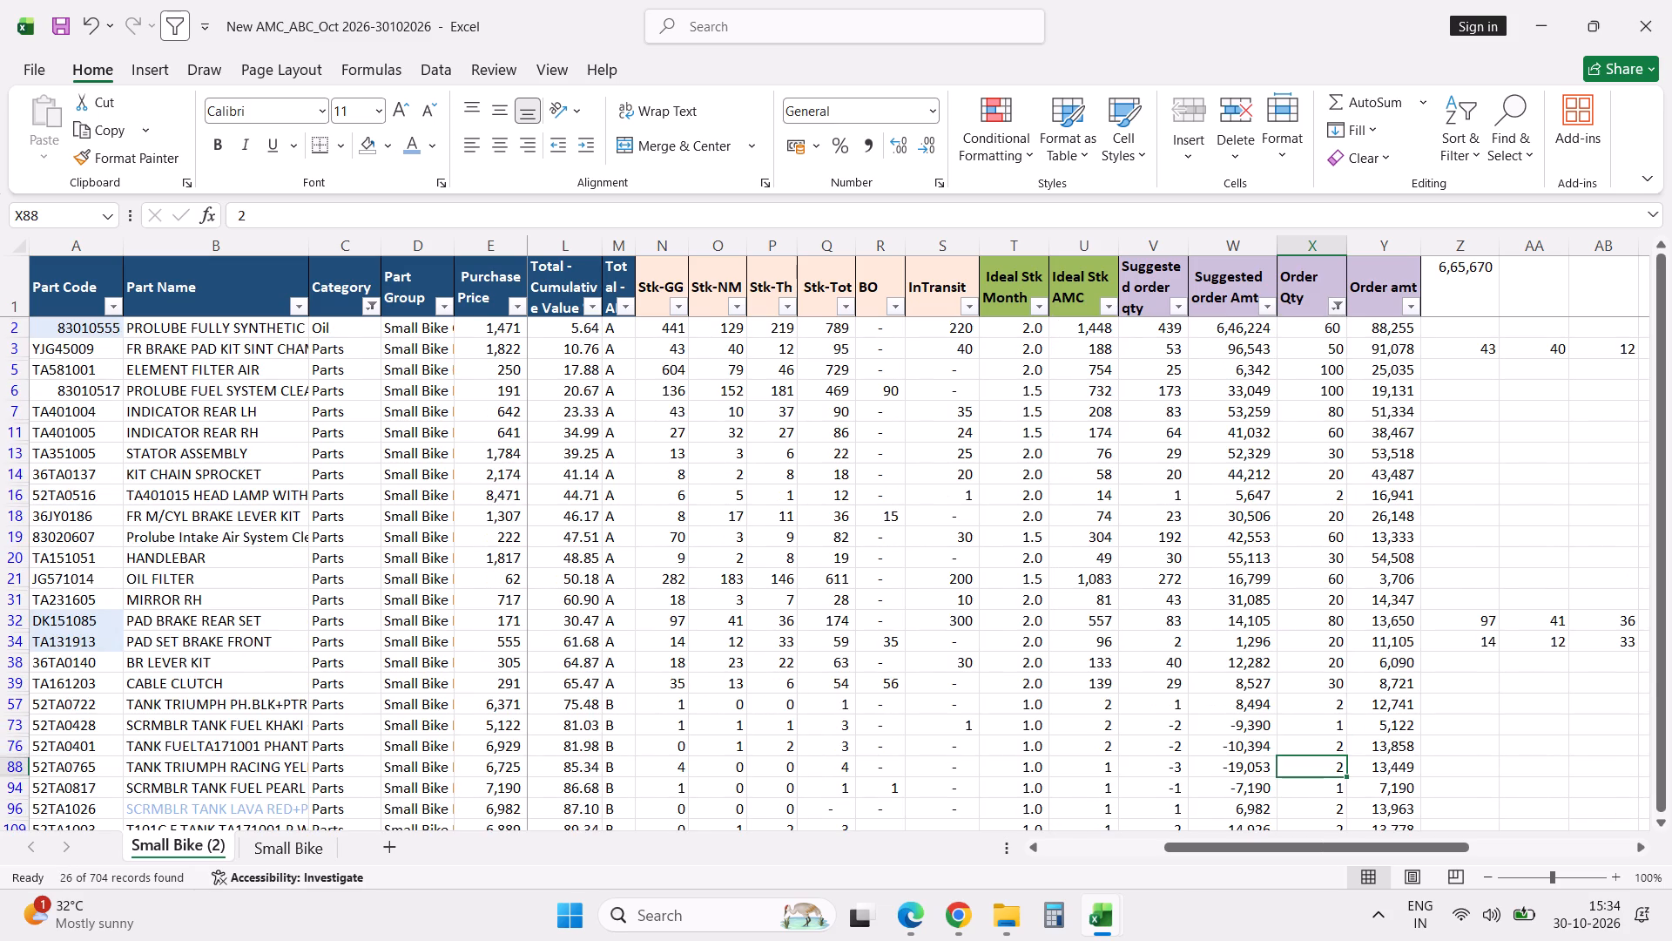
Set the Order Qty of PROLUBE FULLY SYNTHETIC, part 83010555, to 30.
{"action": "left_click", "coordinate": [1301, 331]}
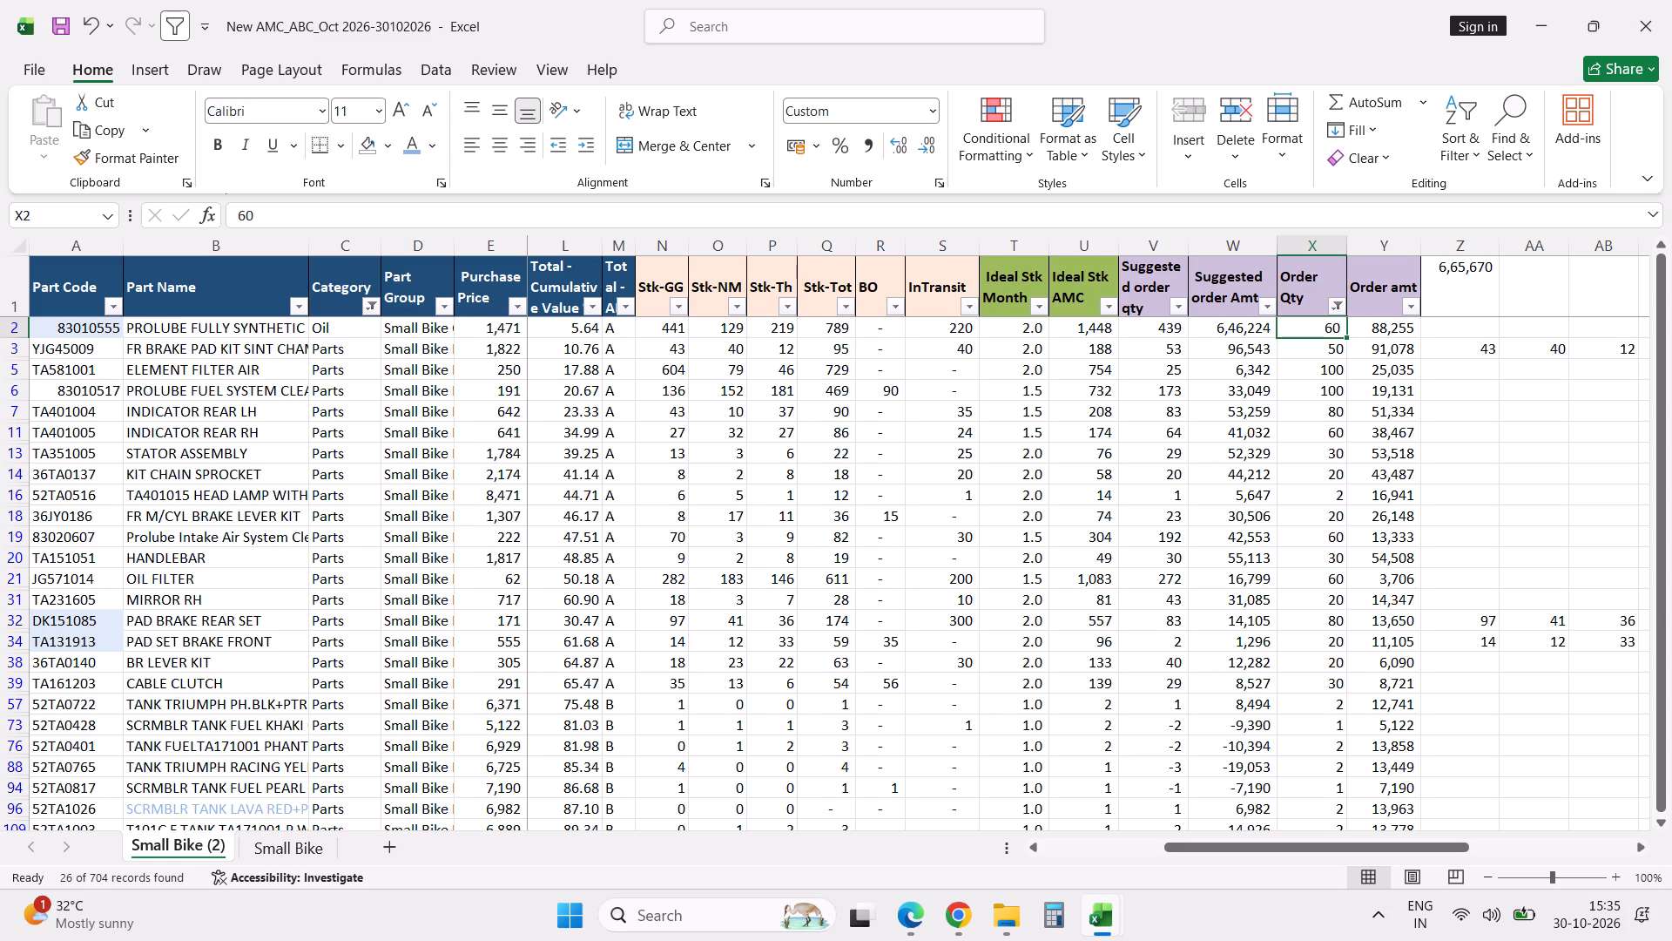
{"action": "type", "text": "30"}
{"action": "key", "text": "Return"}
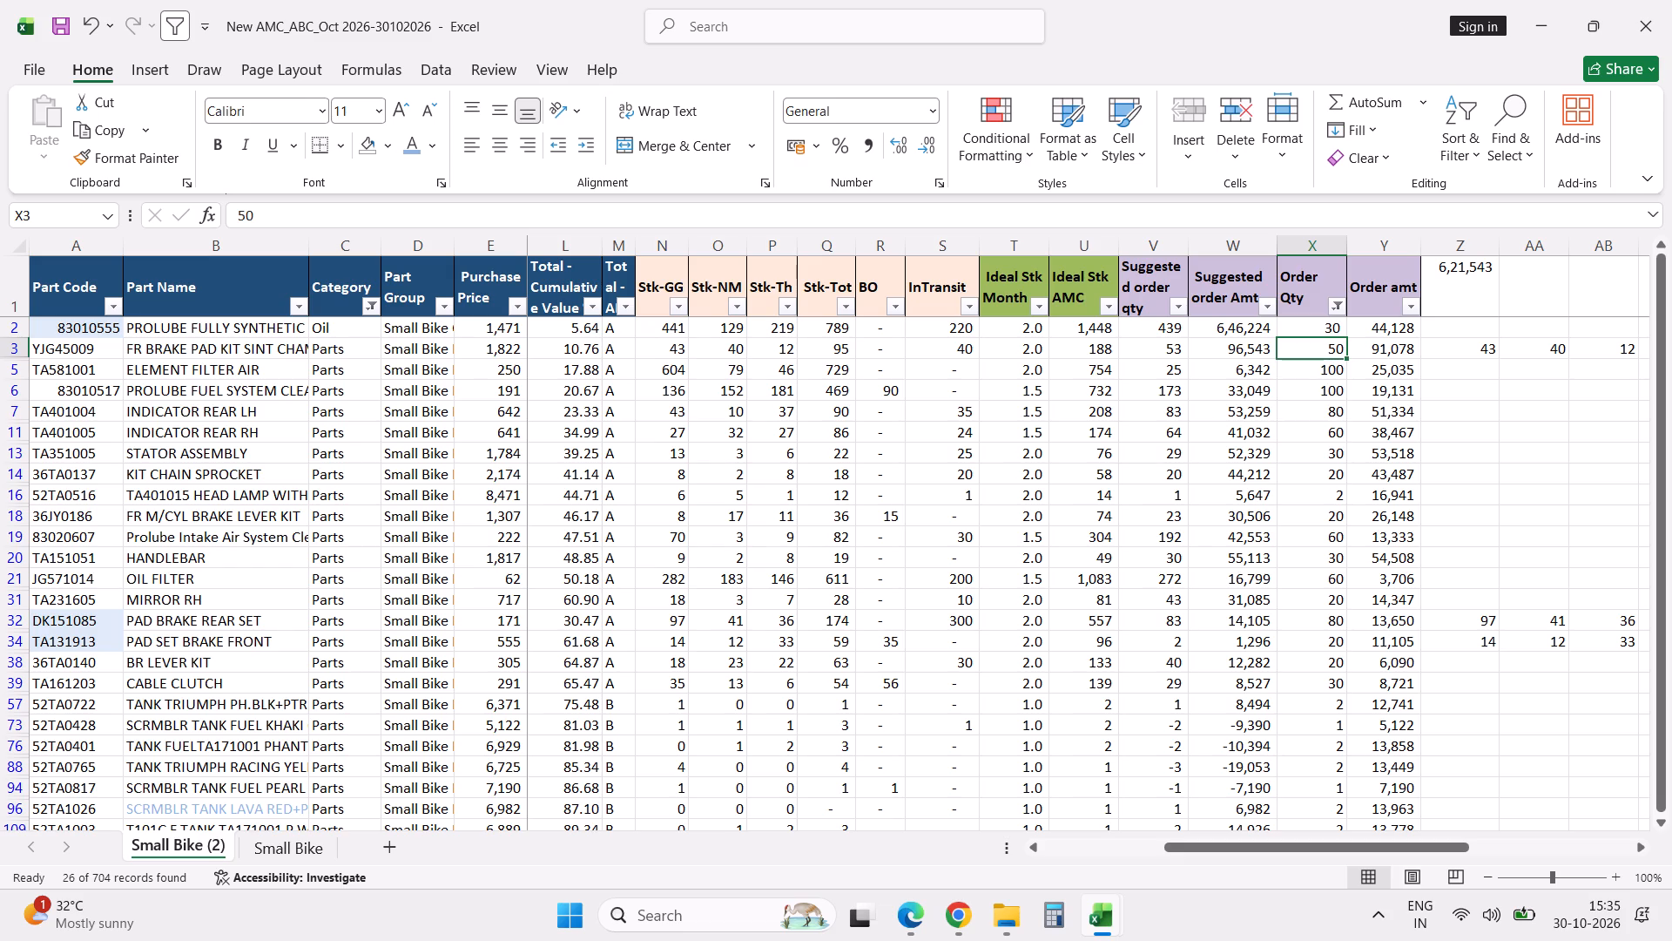
Set the Order Qty to 25 for brake pad kit YJG45009 and 50 for air filter element TA581001.
{"action": "type", "text": "25"}
{"action": "key", "text": "Return"}
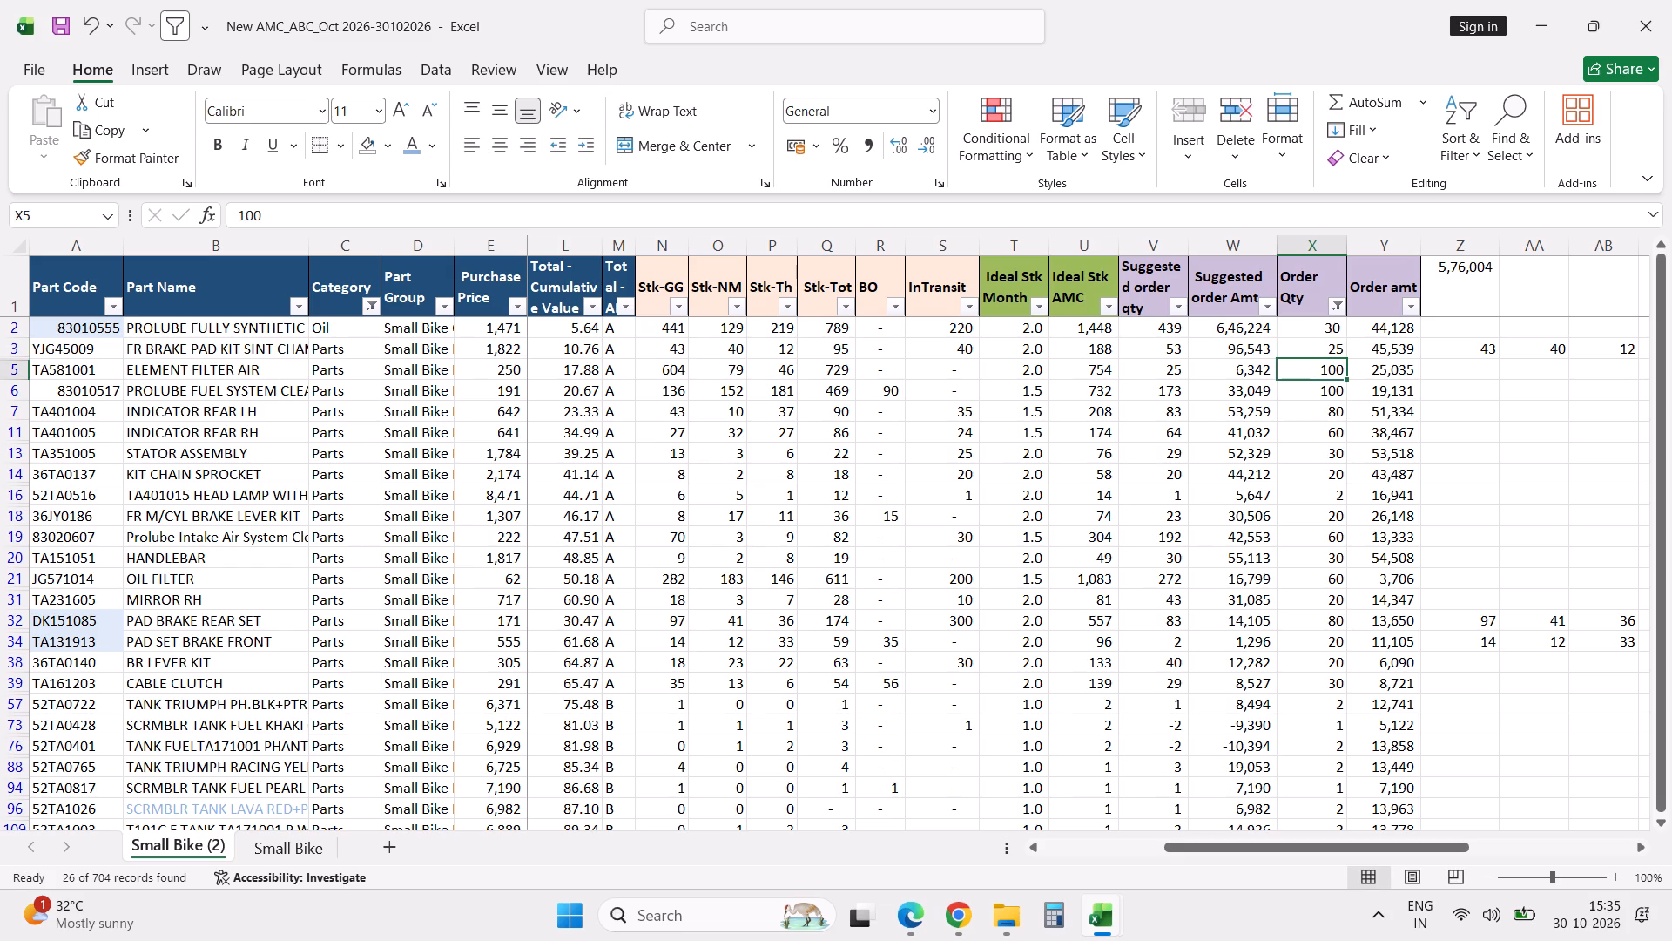
{"action": "type", "text": "50"}
{"action": "key", "text": "Return"}
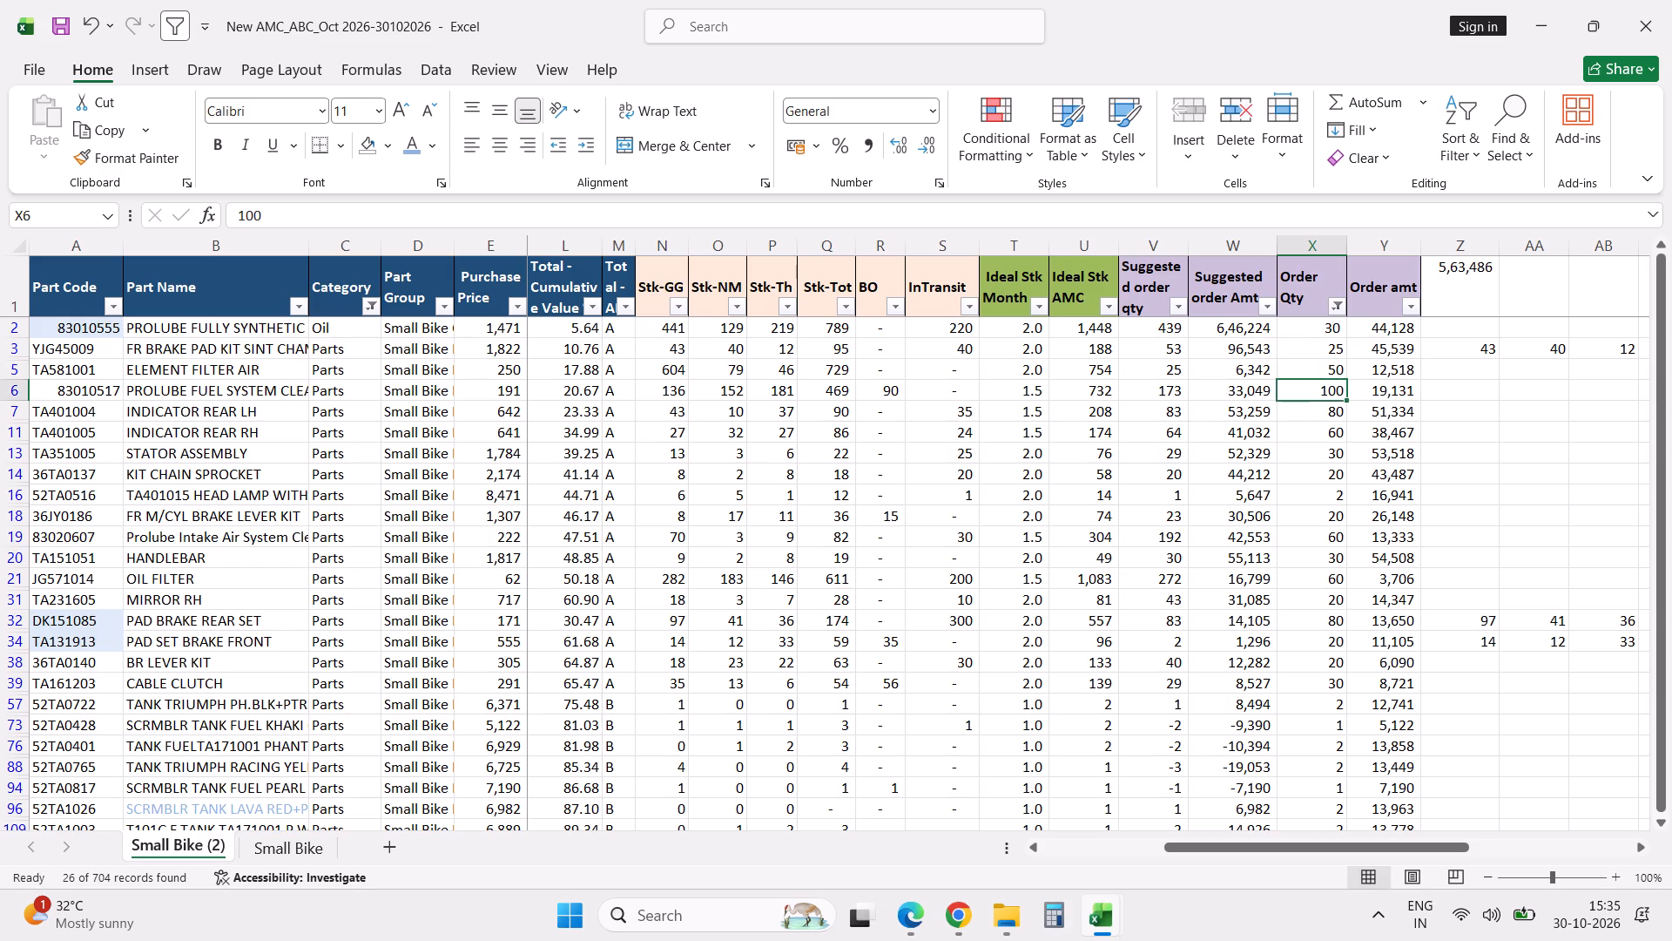
Clear the Order Qty of Prolube parts 83010517 and 83010555, and reapply the filter to drop the emptied rows.
{"action": "key", "text": "Delete"}
{"action": "left_click", "coordinate": [1291, 328]}
{"action": "key", "text": "Delete"}
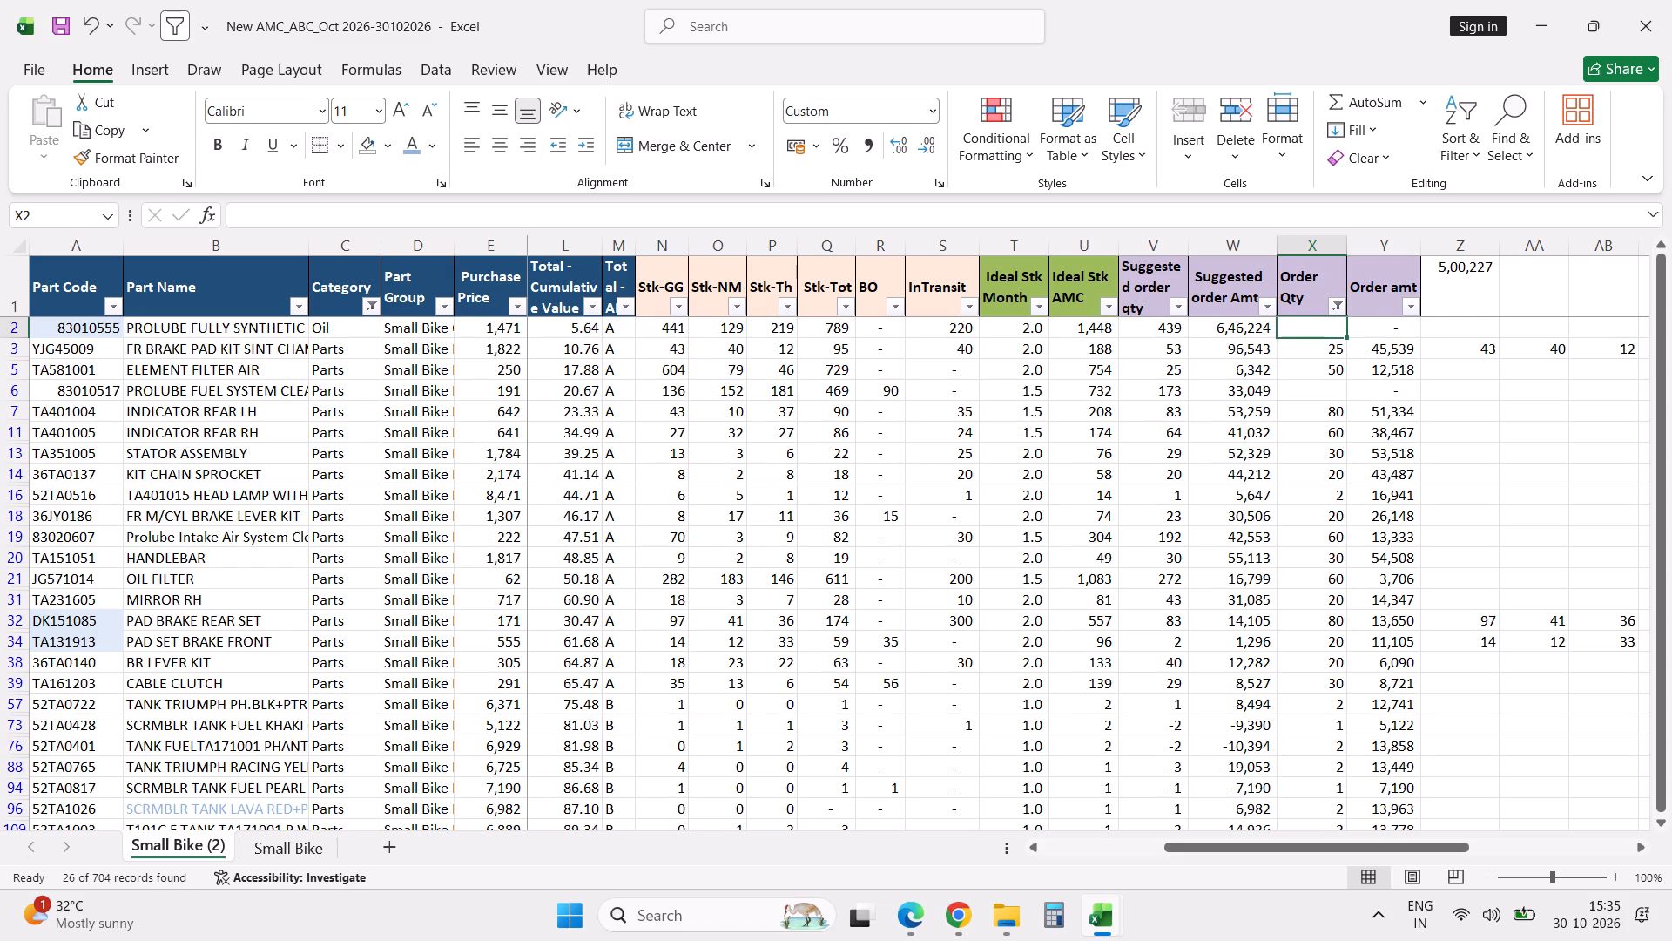
{"action": "left_click", "coordinate": [1269, 313]}
{"action": "left_click", "coordinate": [1184, 794]}
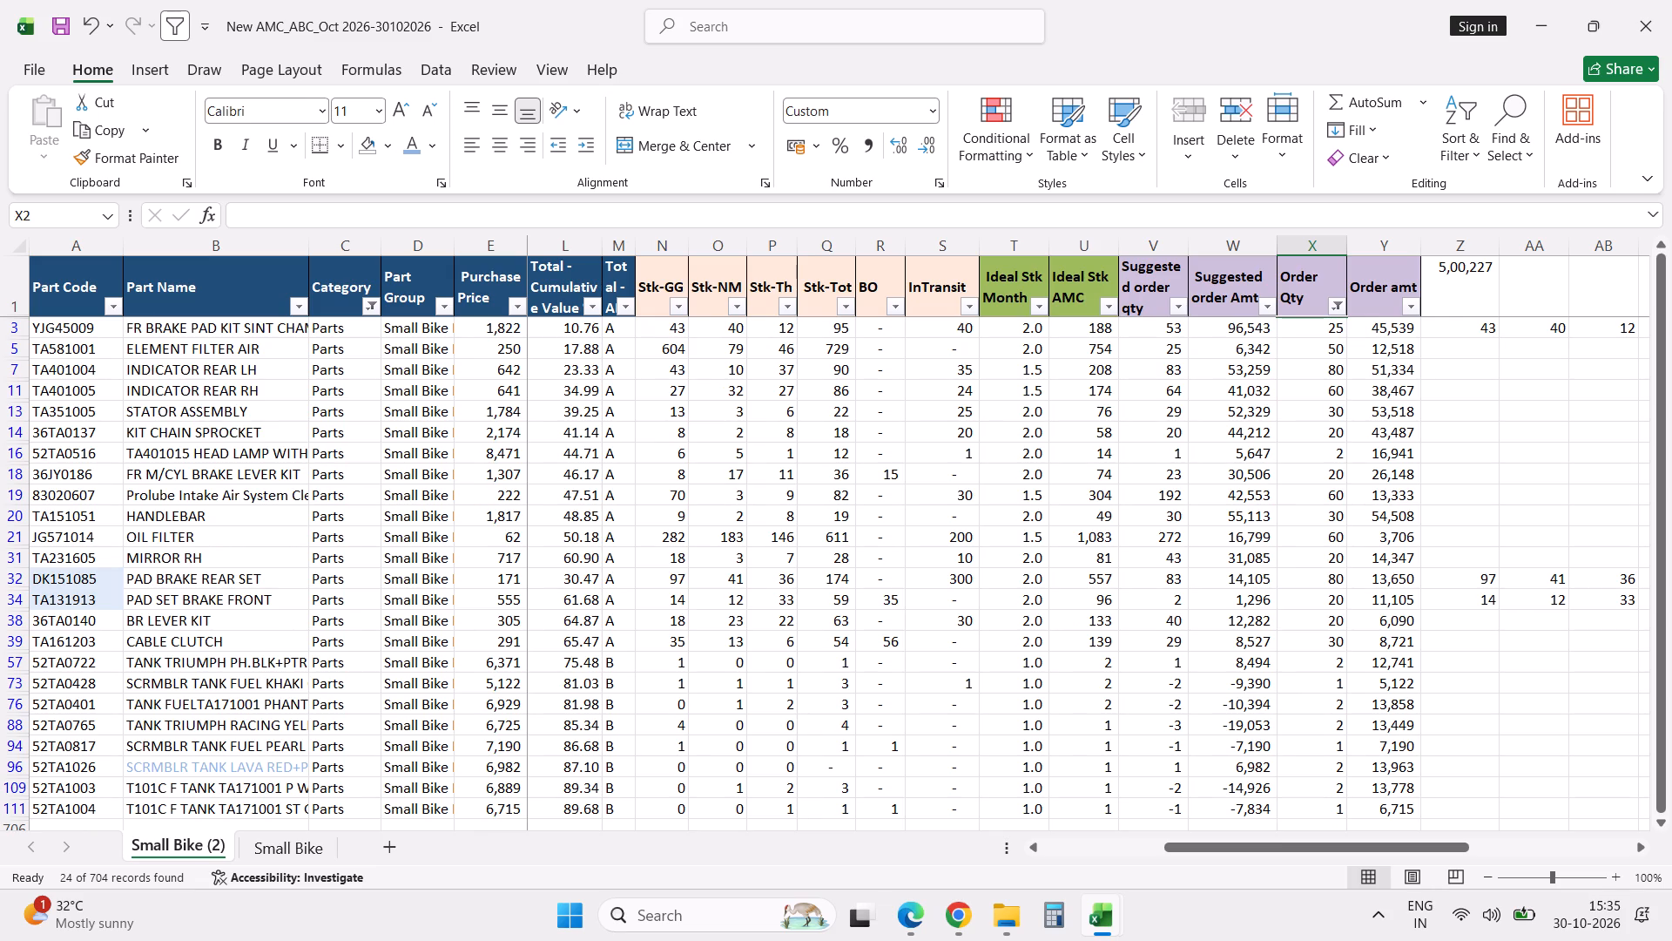
Hide the Stk-GG, Stk-NM and Stk-Th columns (N to P).
{"action": "left_click", "coordinate": [662, 248]}
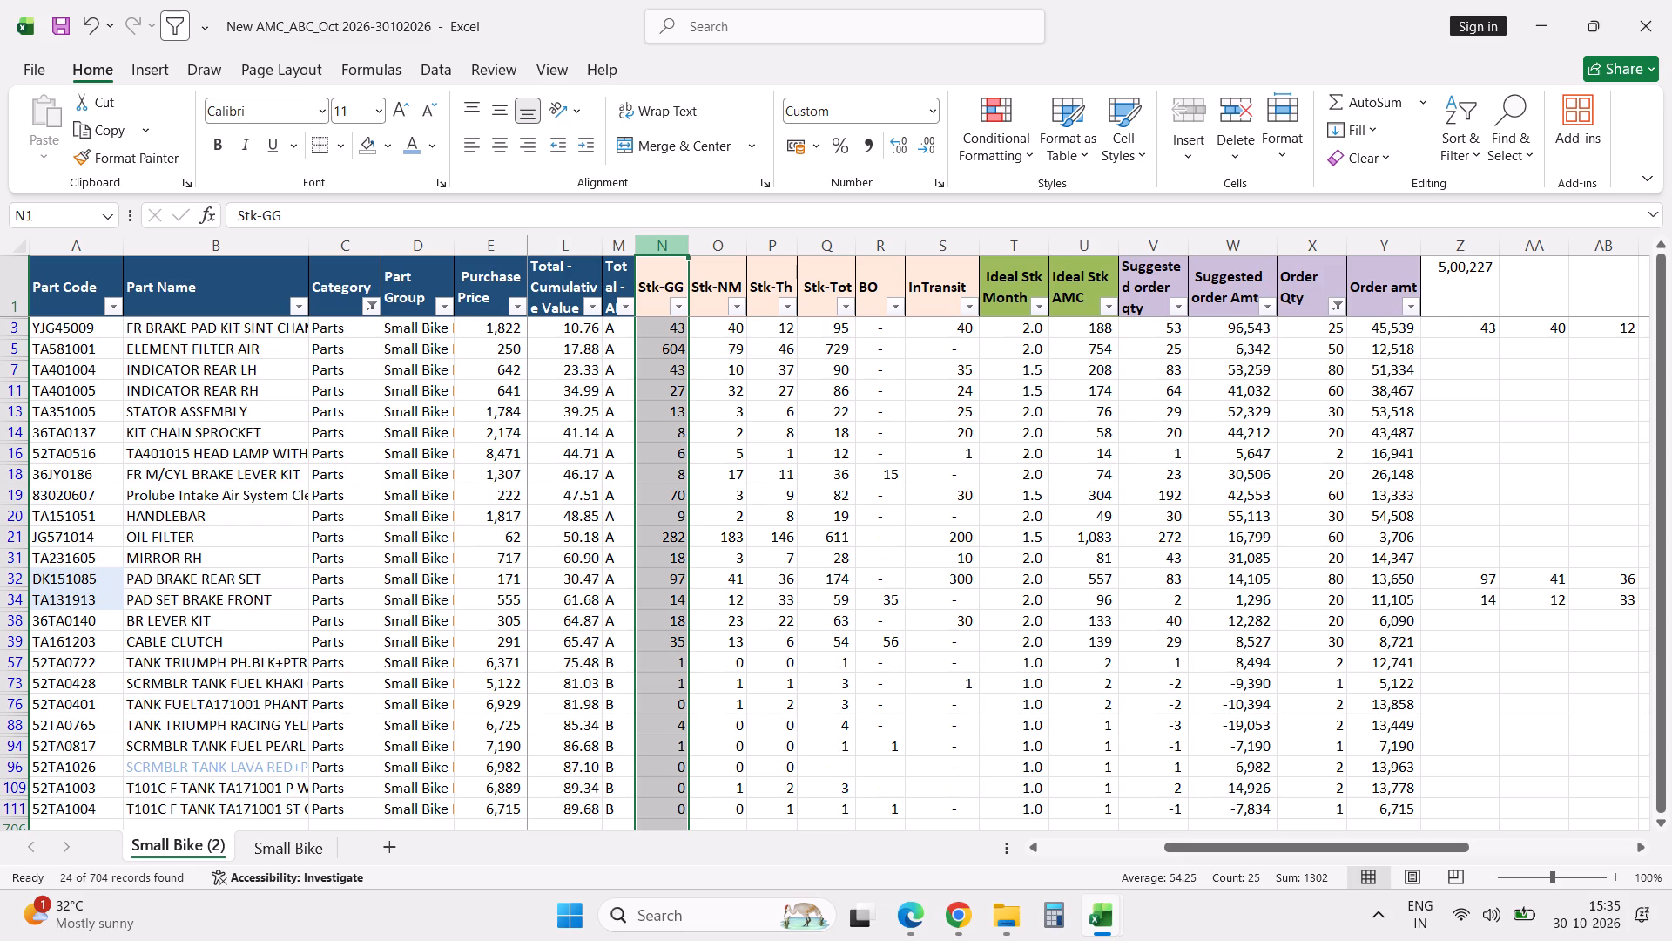
{"action": "key", "text": "shift+Right"}
{"action": "key", "text": "shift+Right"}
{"action": "right_click", "coordinate": [662, 248]}
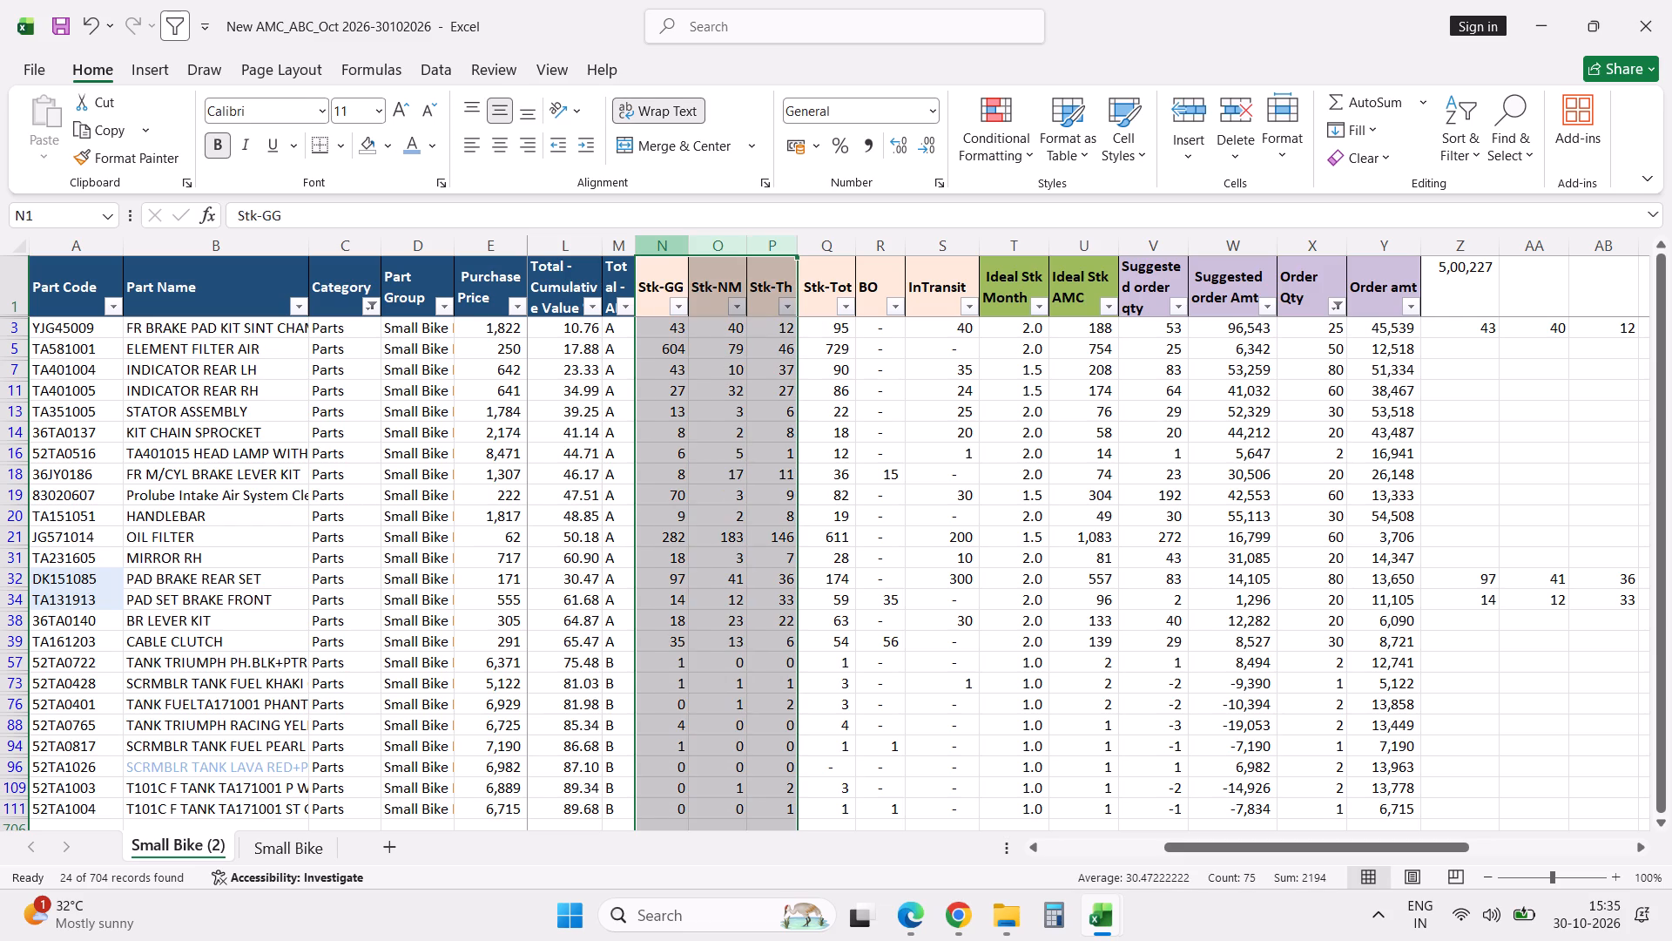
{"action": "left_click", "coordinate": [734, 632]}
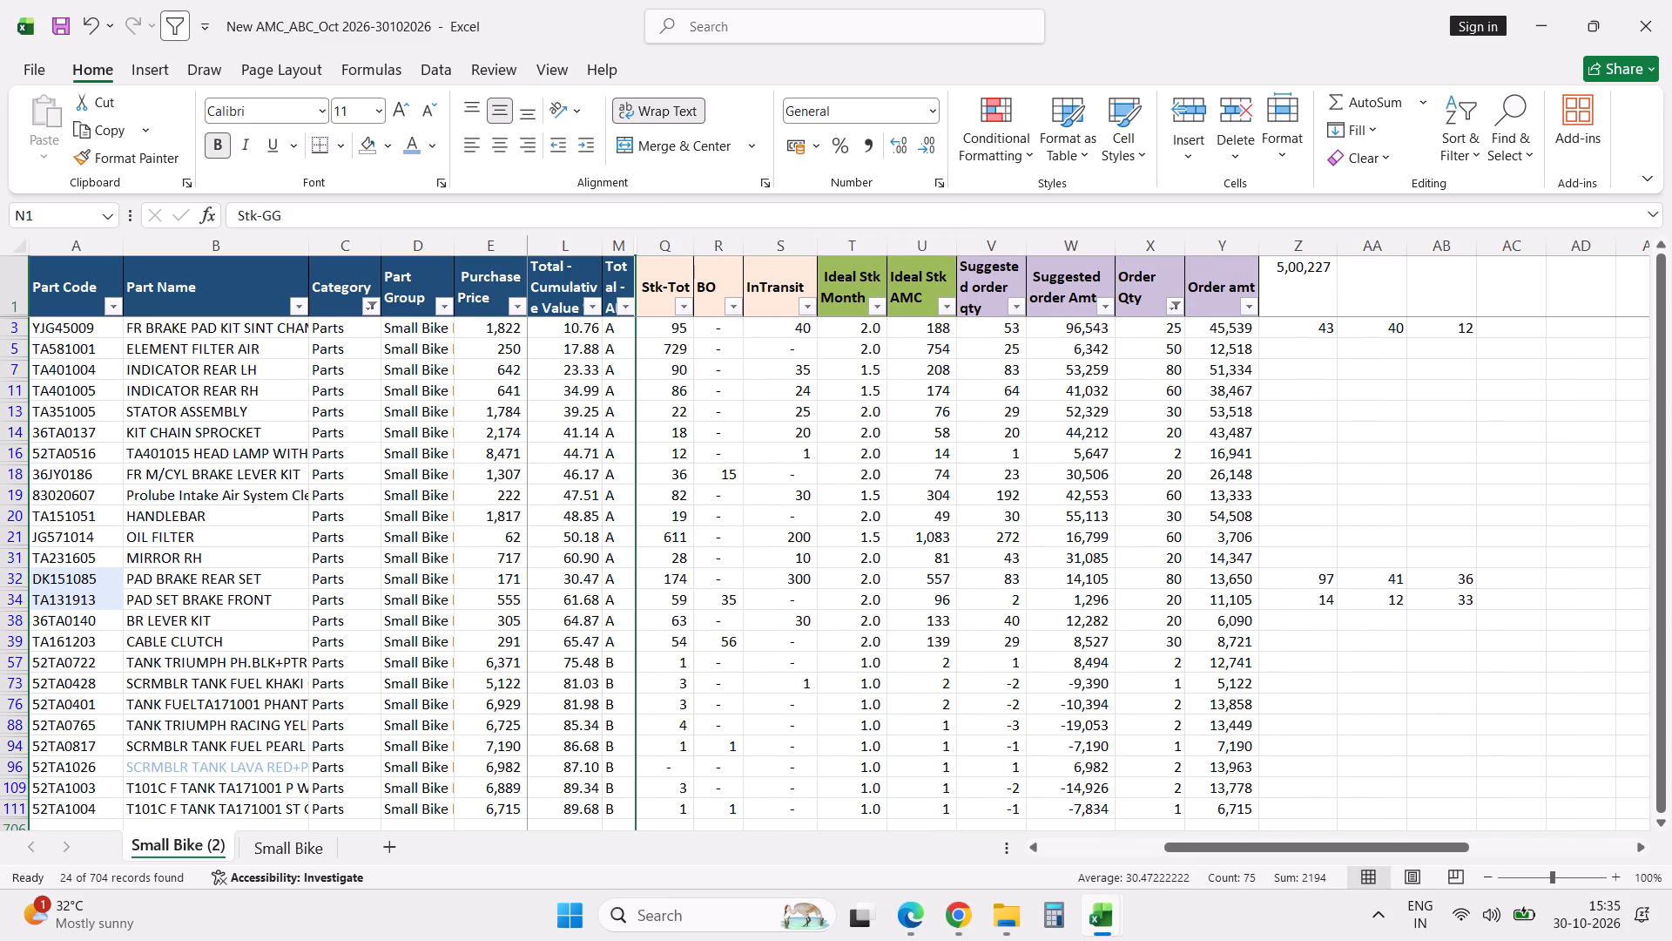
Delete the loose stock figures in columns Z to AB below the header row, keeping the order total.
{"action": "left_click", "coordinate": [1311, 320]}
{"action": "key", "text": "shift+Right"}
{"action": "key", "text": "shift+Right"}
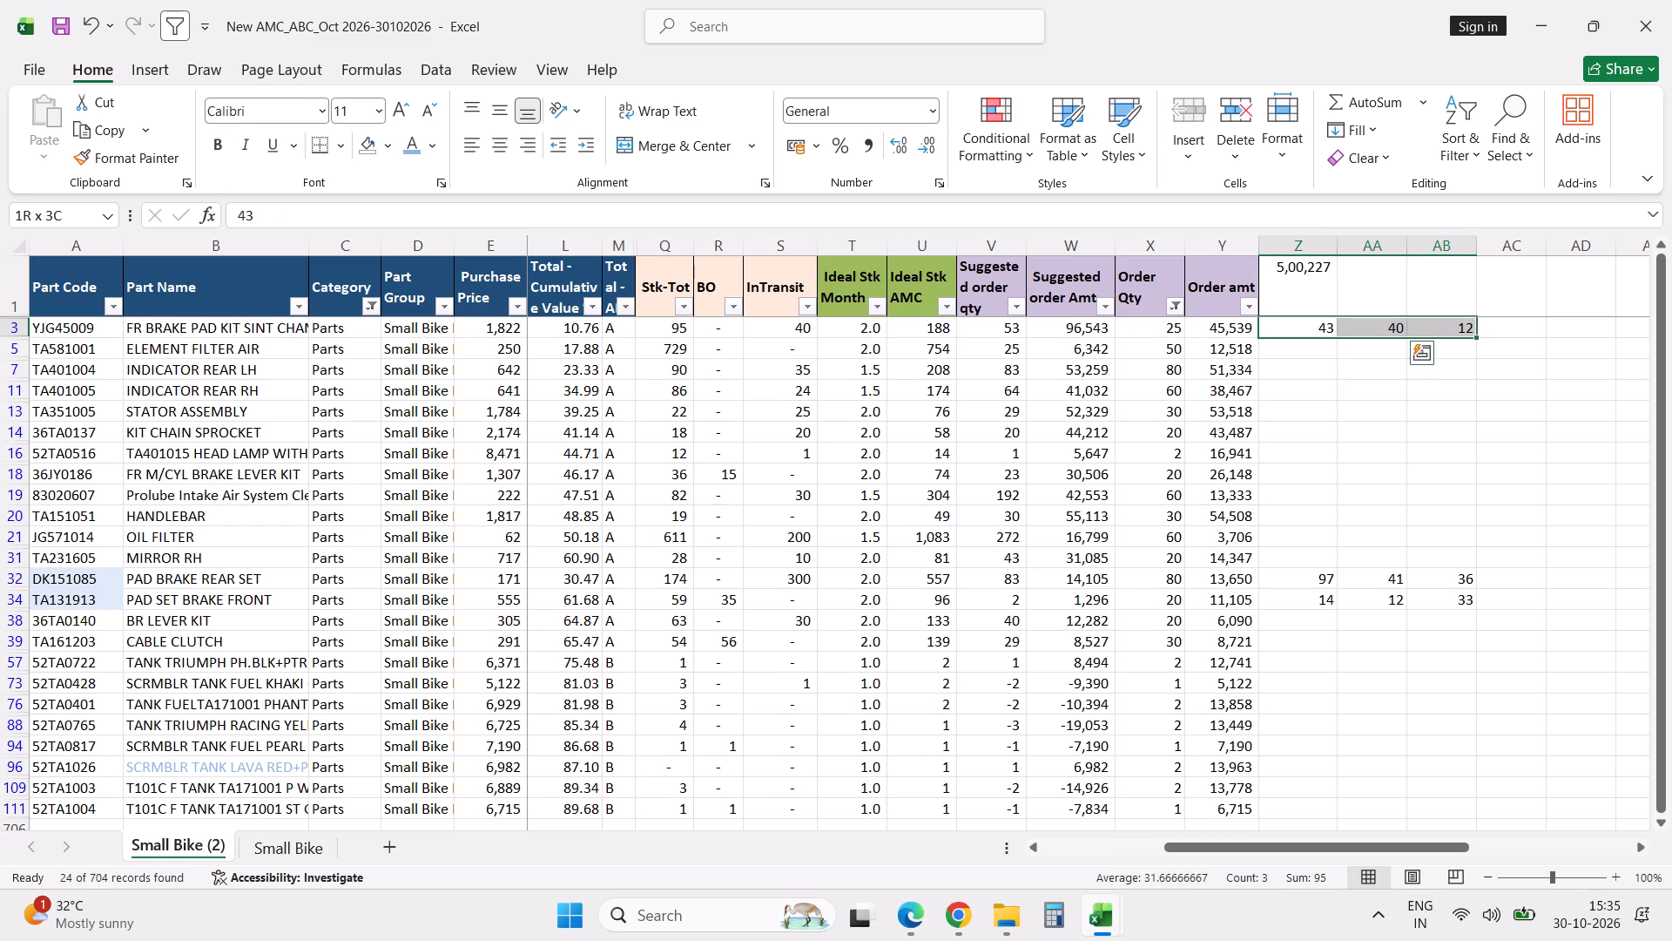
{"action": "key", "text": "ctrl+shift+Down"}
{"action": "key", "text": "ctrl+shift+Down"}
{"action": "key", "text": "ctrl+shift+Down"}
{"action": "key", "text": "Delete"}
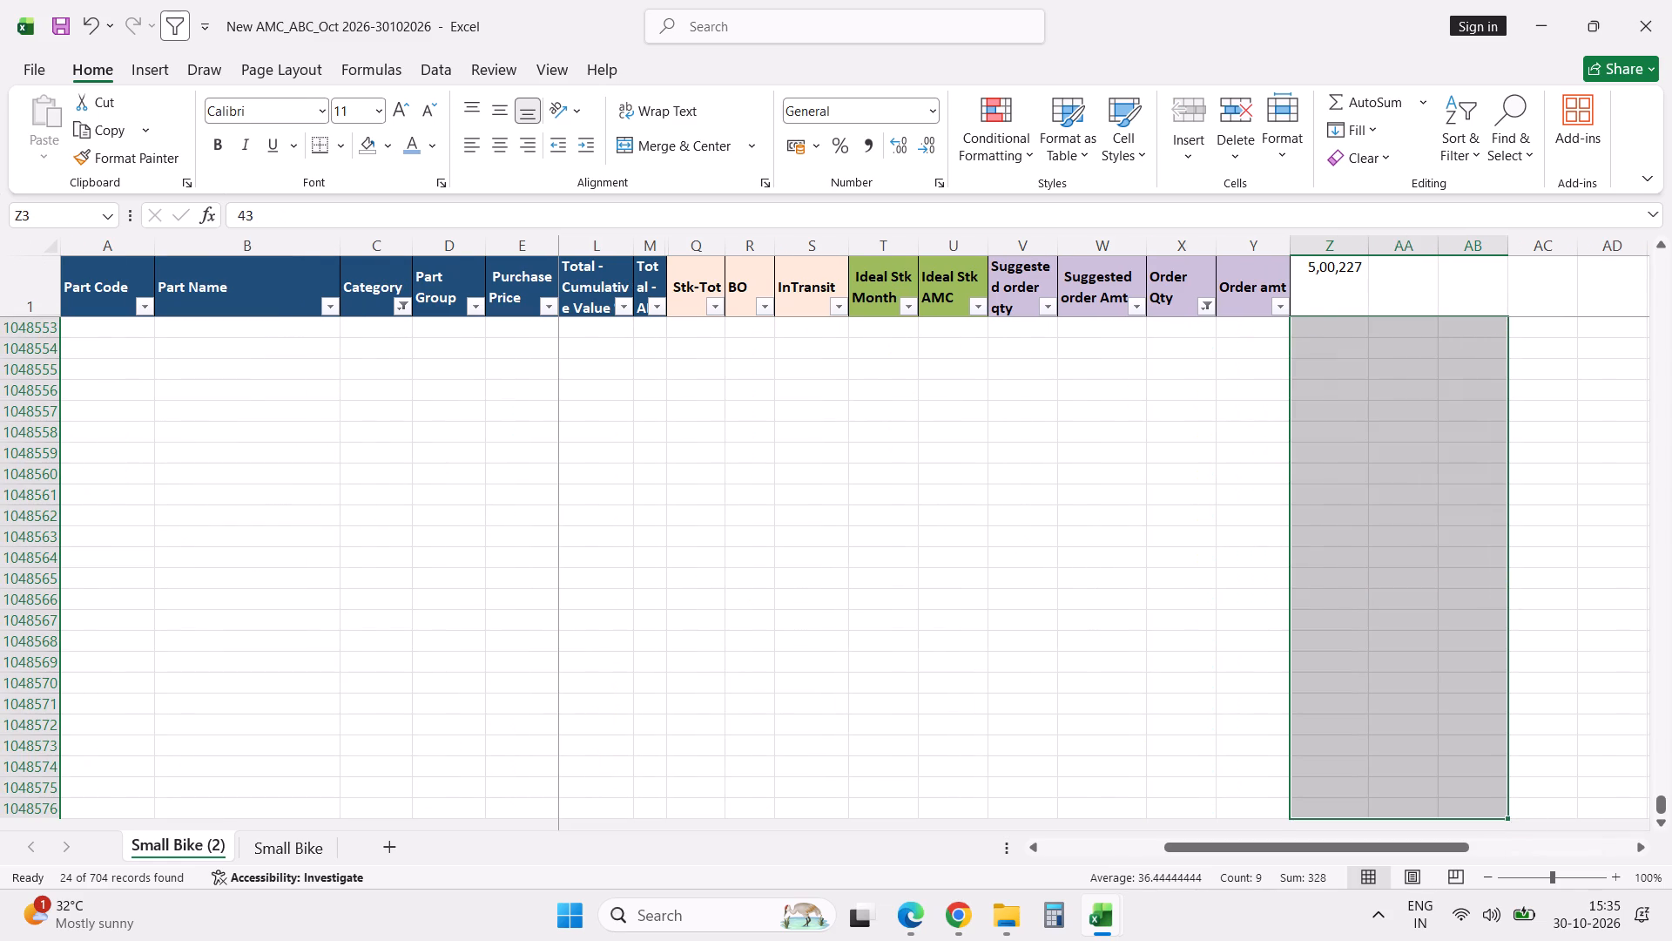
{"action": "key", "text": "Delete"}
{"action": "key", "text": "Up"}
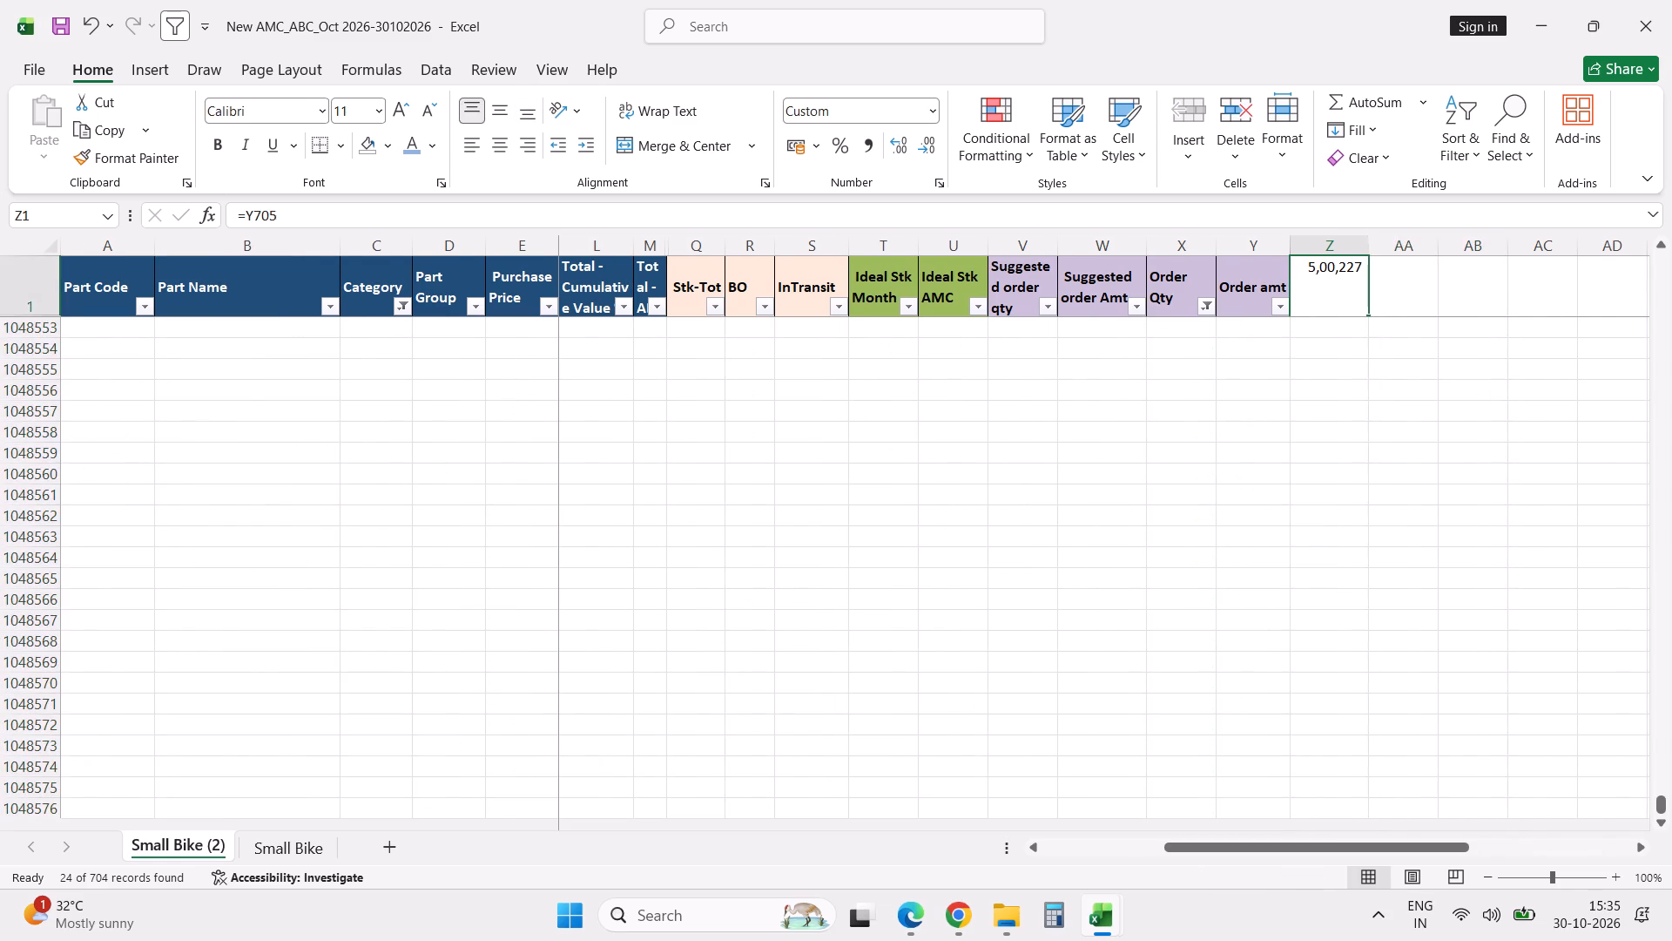
{"action": "key", "text": "Down"}
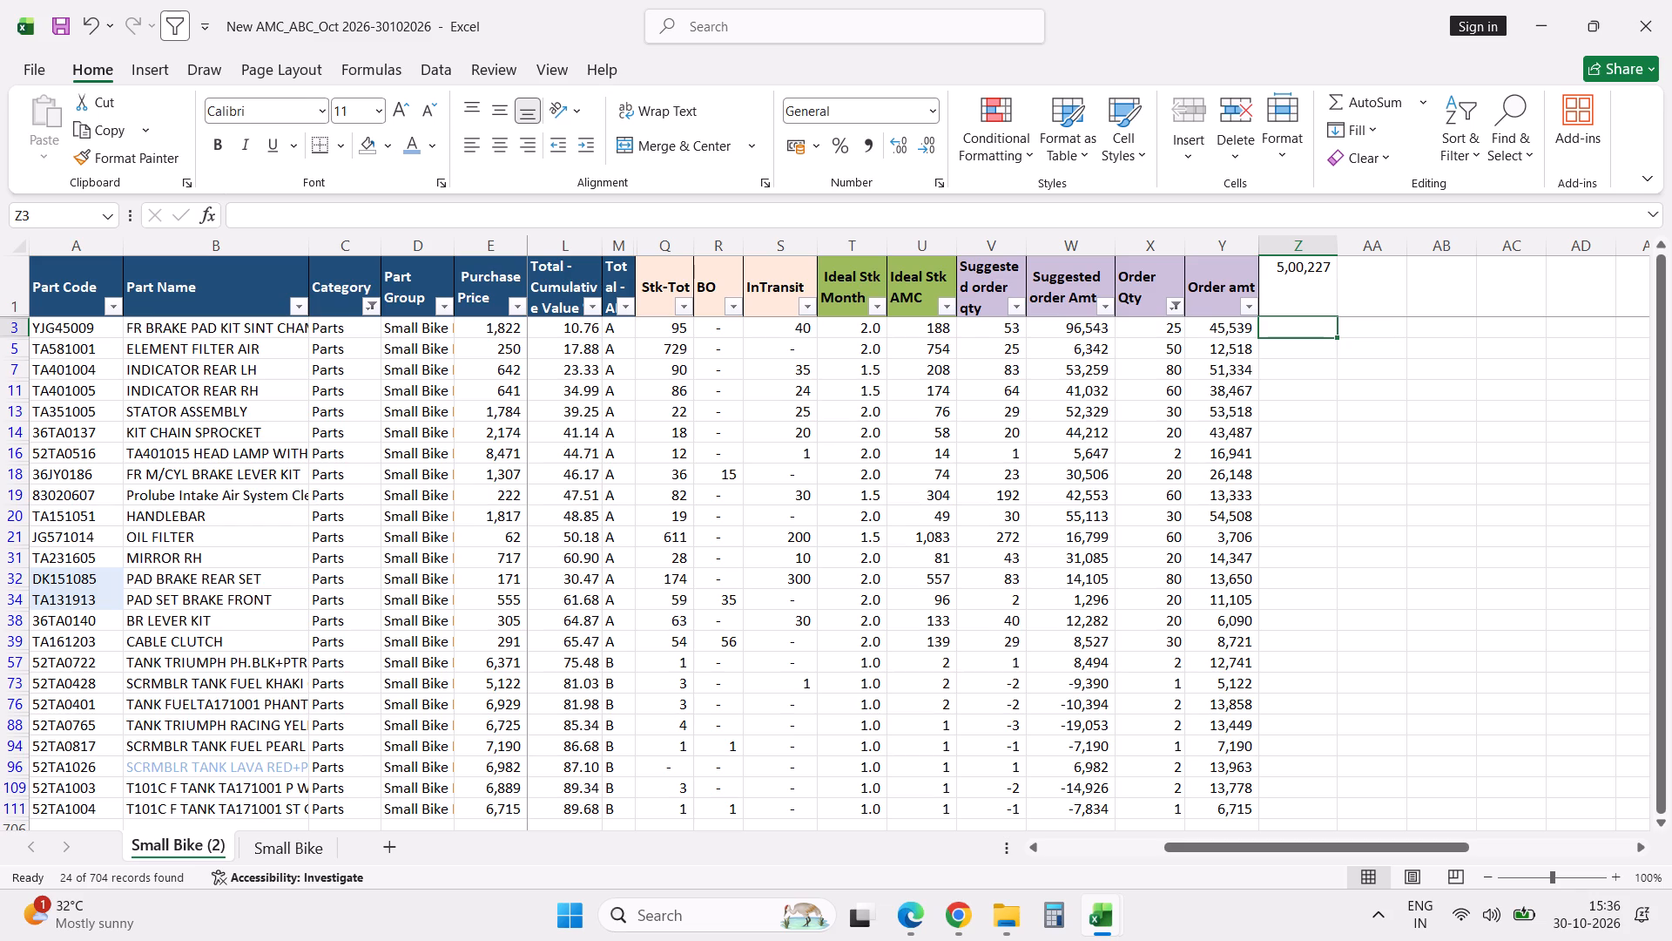
Set the Order Qty to 40 for TA401004, 30 for TA401005, 15 for TA351005 and 10 for 36TA0137.
{"action": "left_click", "coordinate": [1171, 369]}
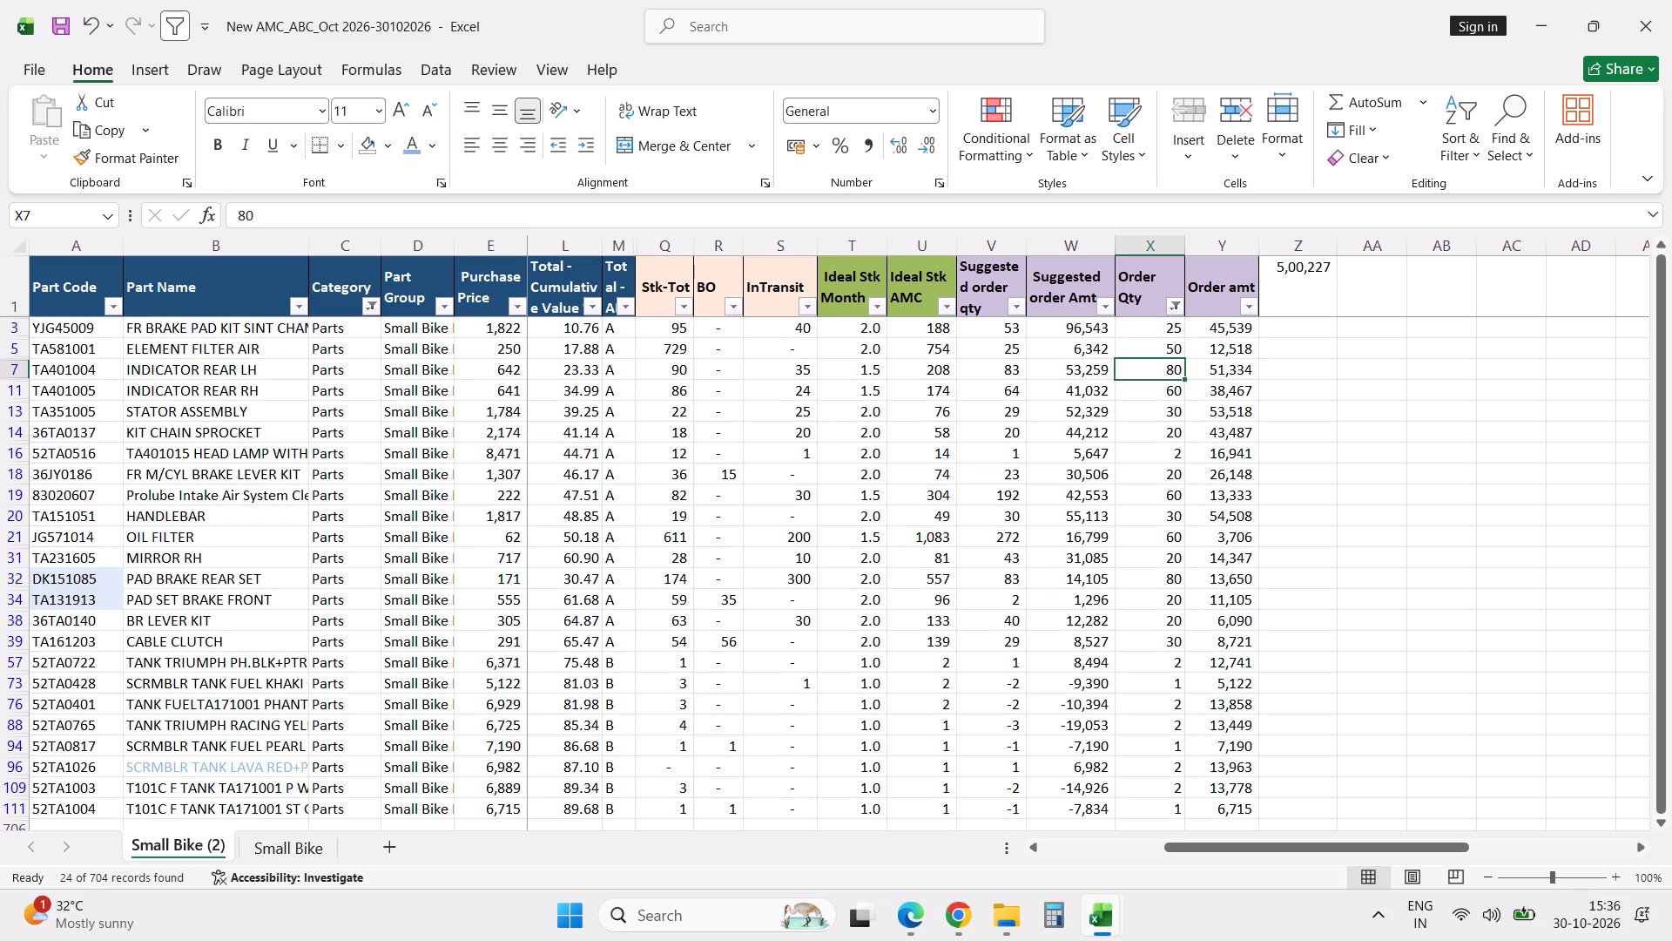
{"action": "type", "text": "40"}
{"action": "key", "text": "Return"}
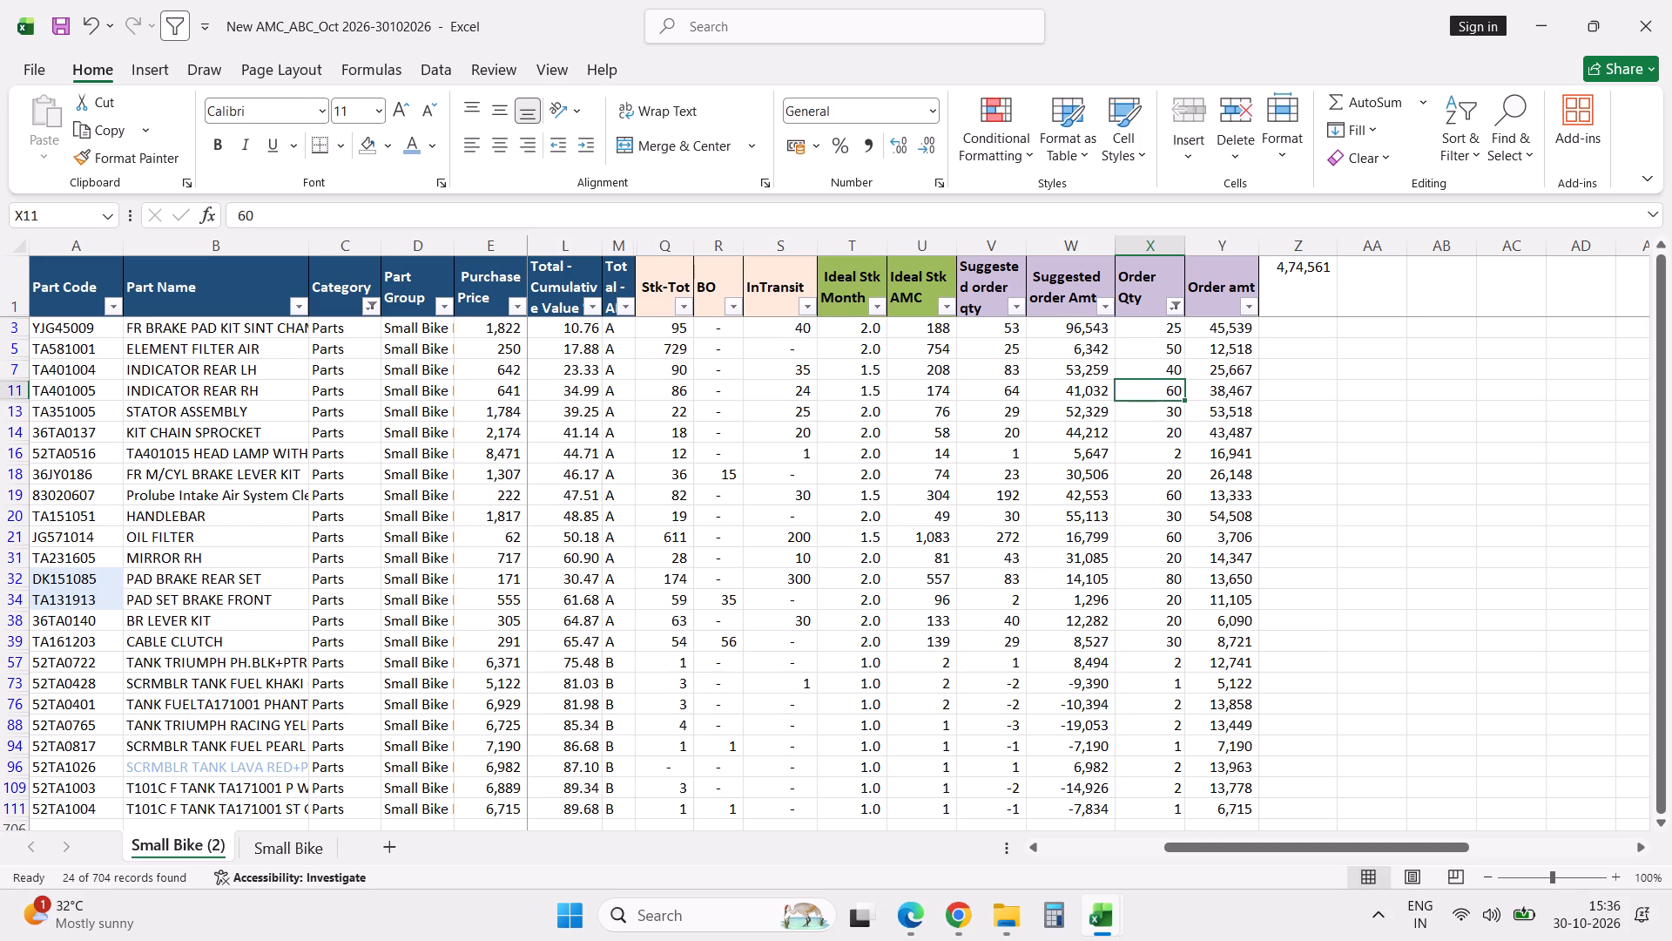
{"action": "type", "text": "30"}
{"action": "key", "text": "Return"}
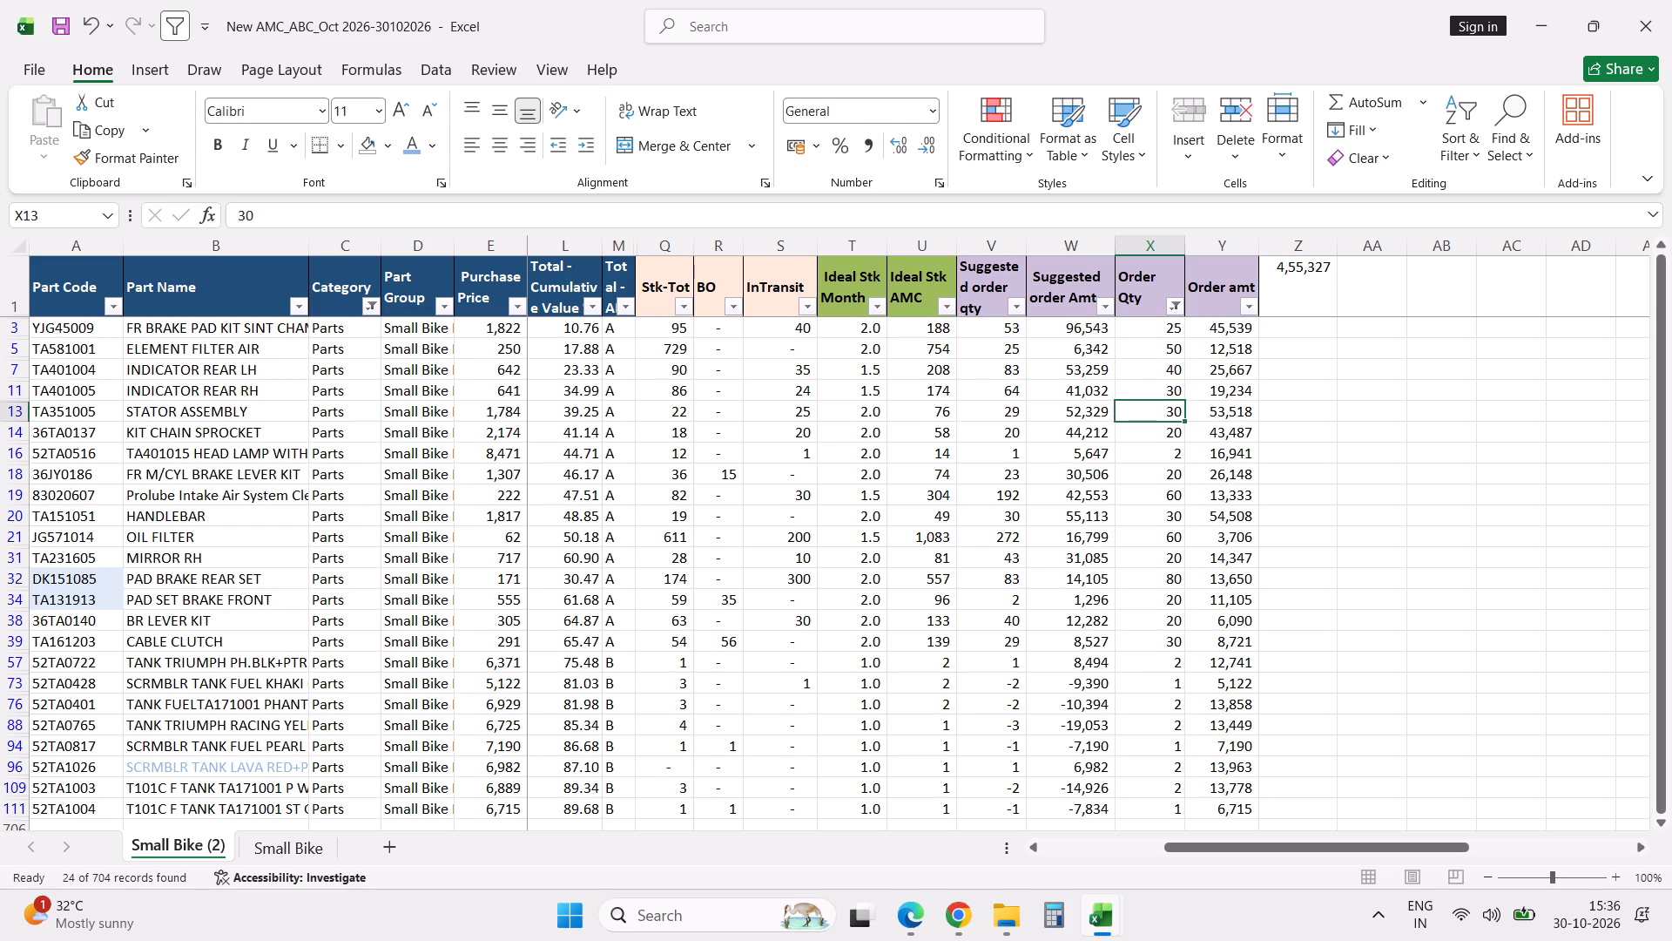
{"action": "type", "text": "15"}
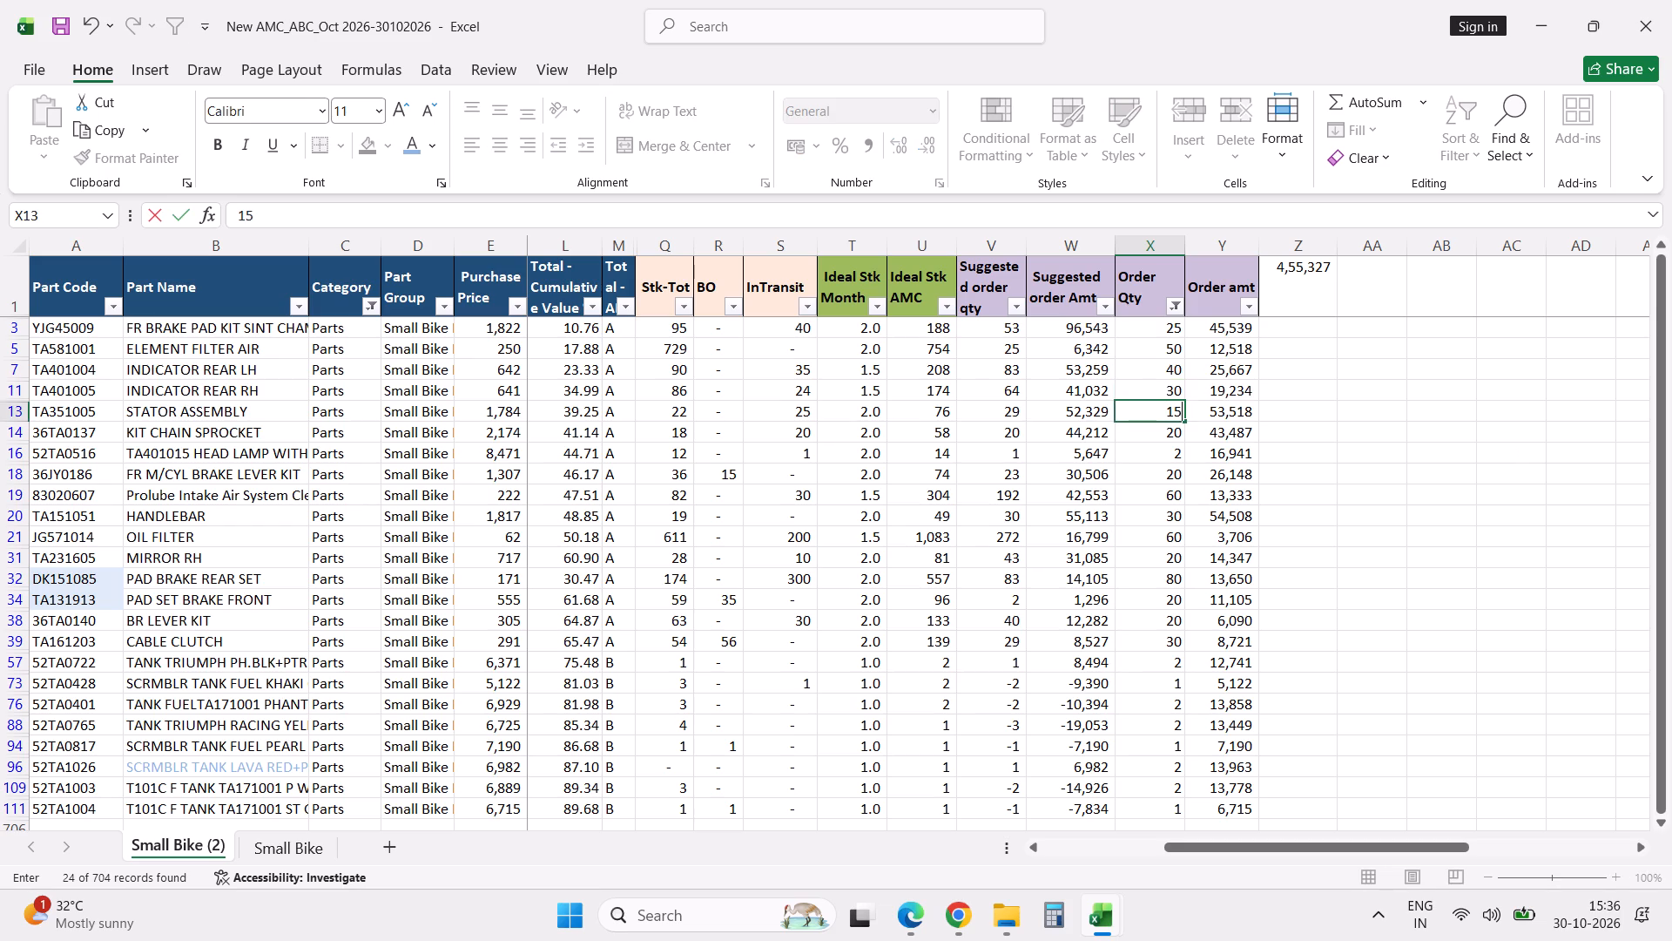
{"action": "key", "text": "Return"}
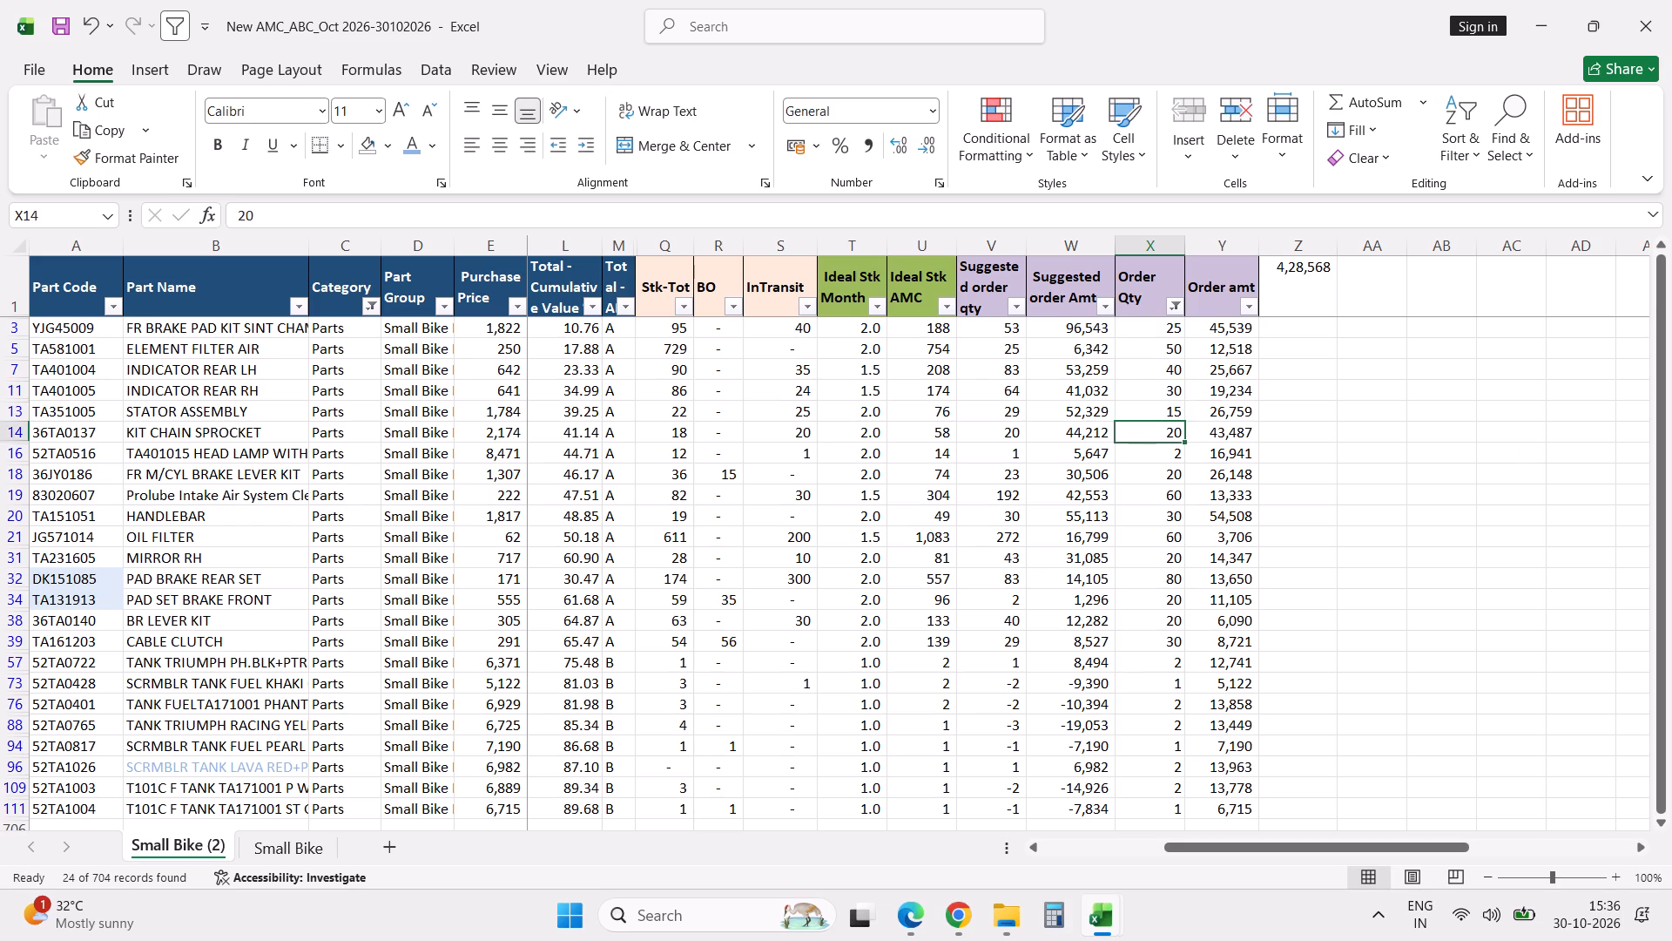
{"action": "type", "text": "10"}
{"action": "key", "text": "Return"}
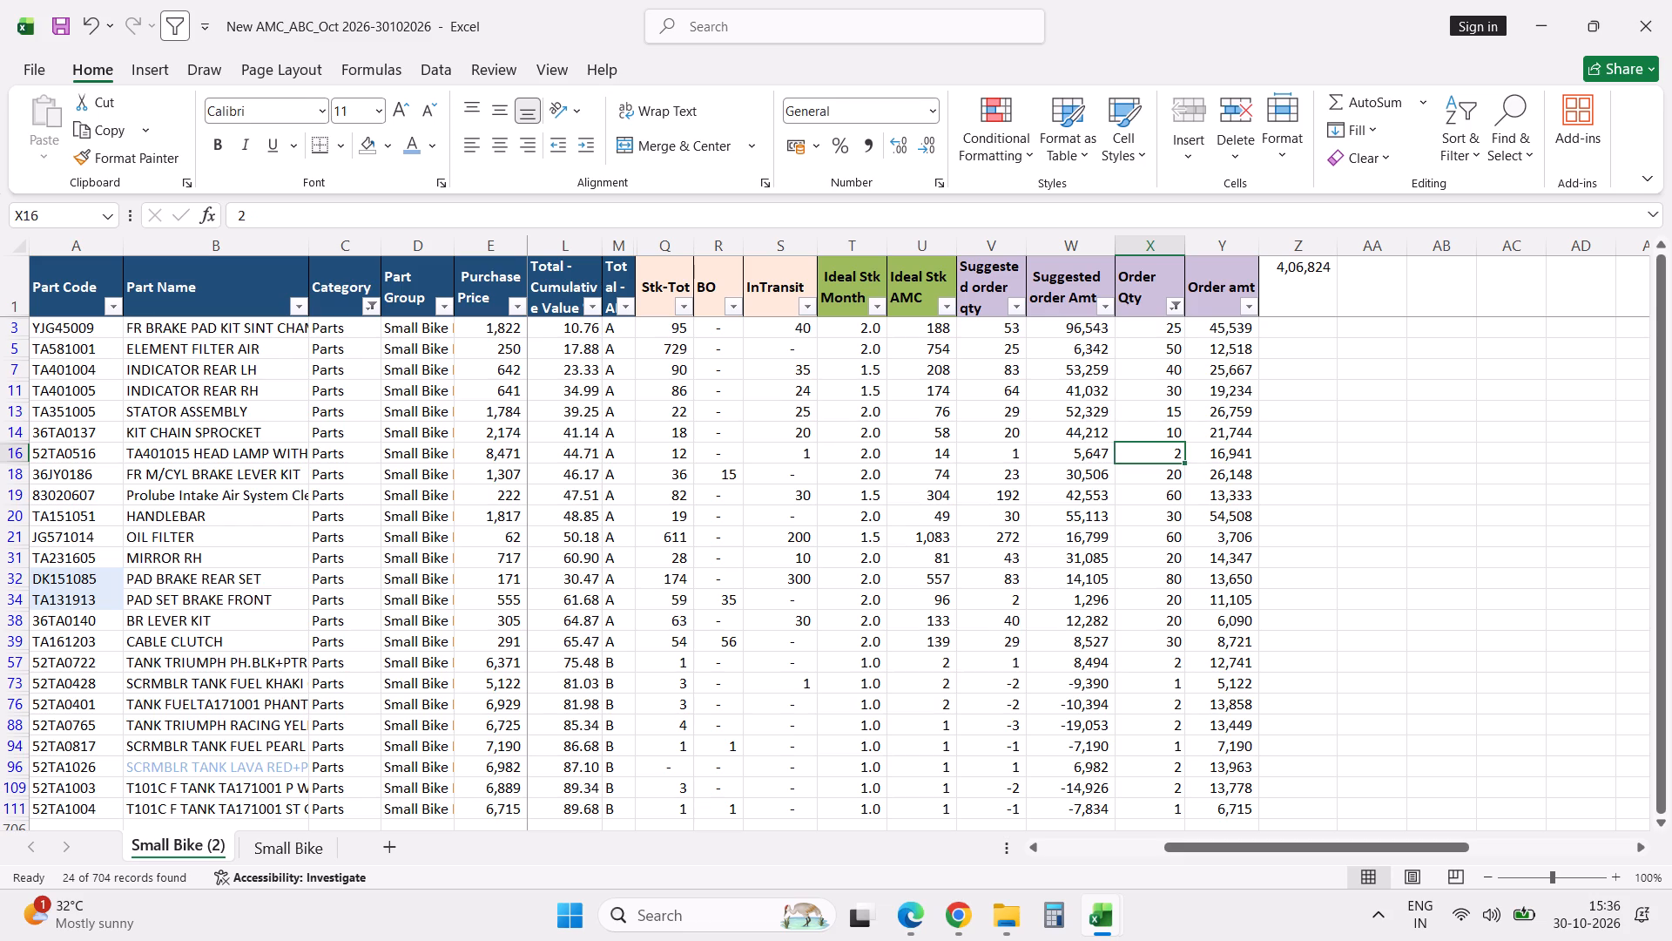
{"action": "key", "text": "Return"}
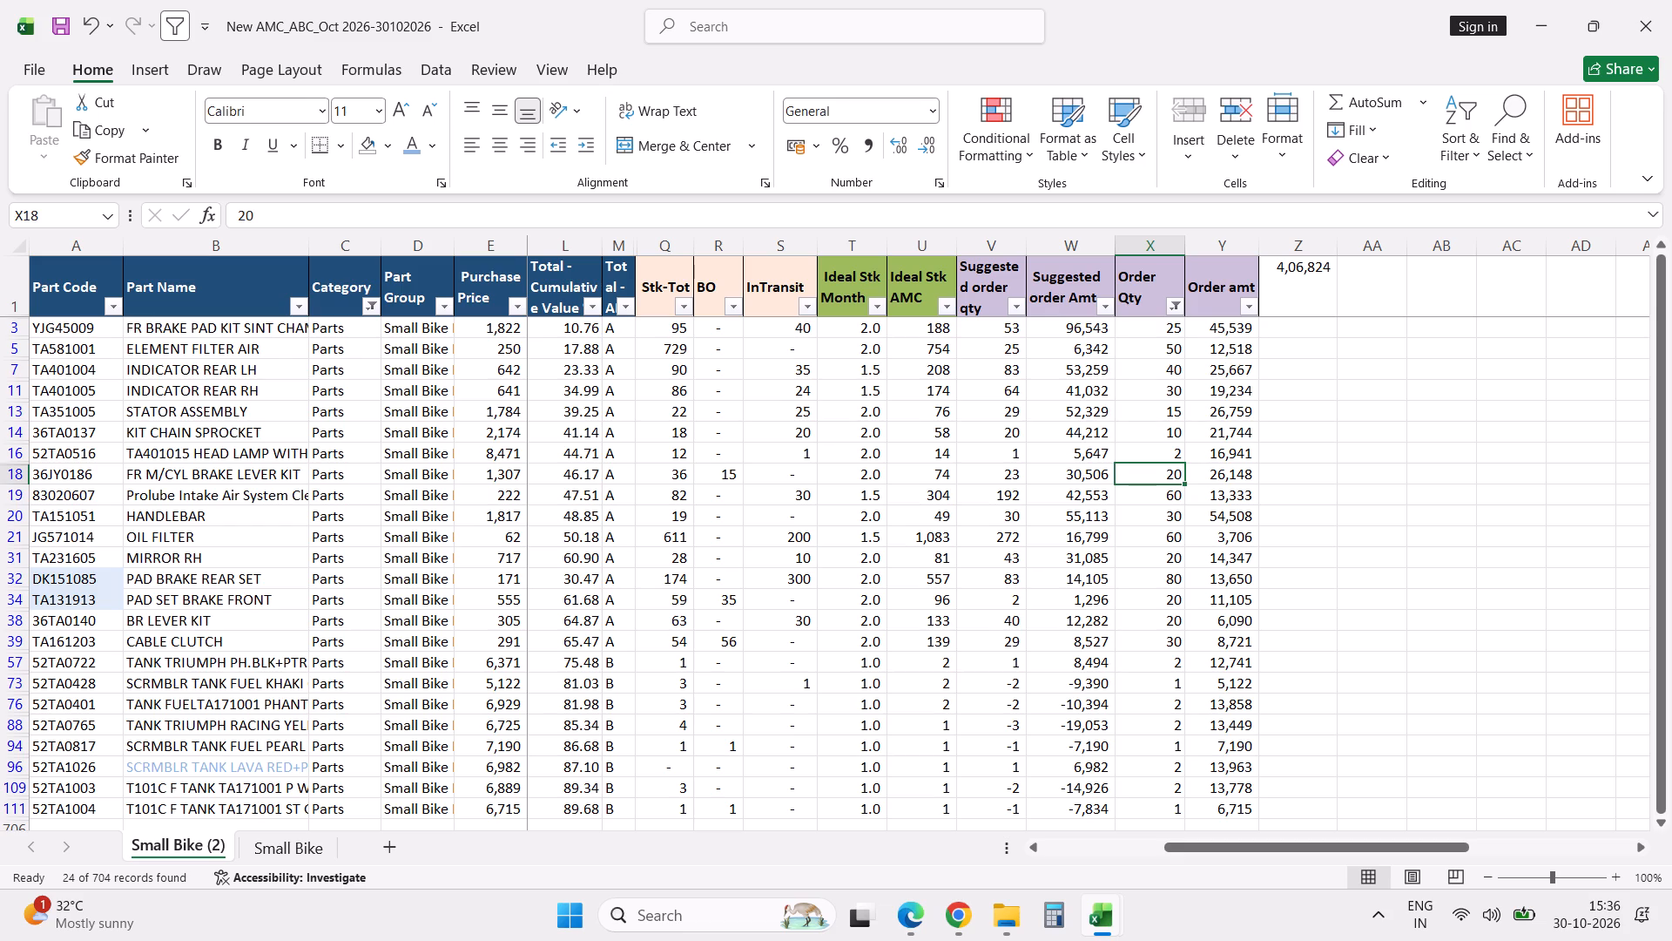
Compare the order quantities on the Small Bike sheet with those on Small Bike (2).
{"action": "left_click", "coordinate": [300, 848]}
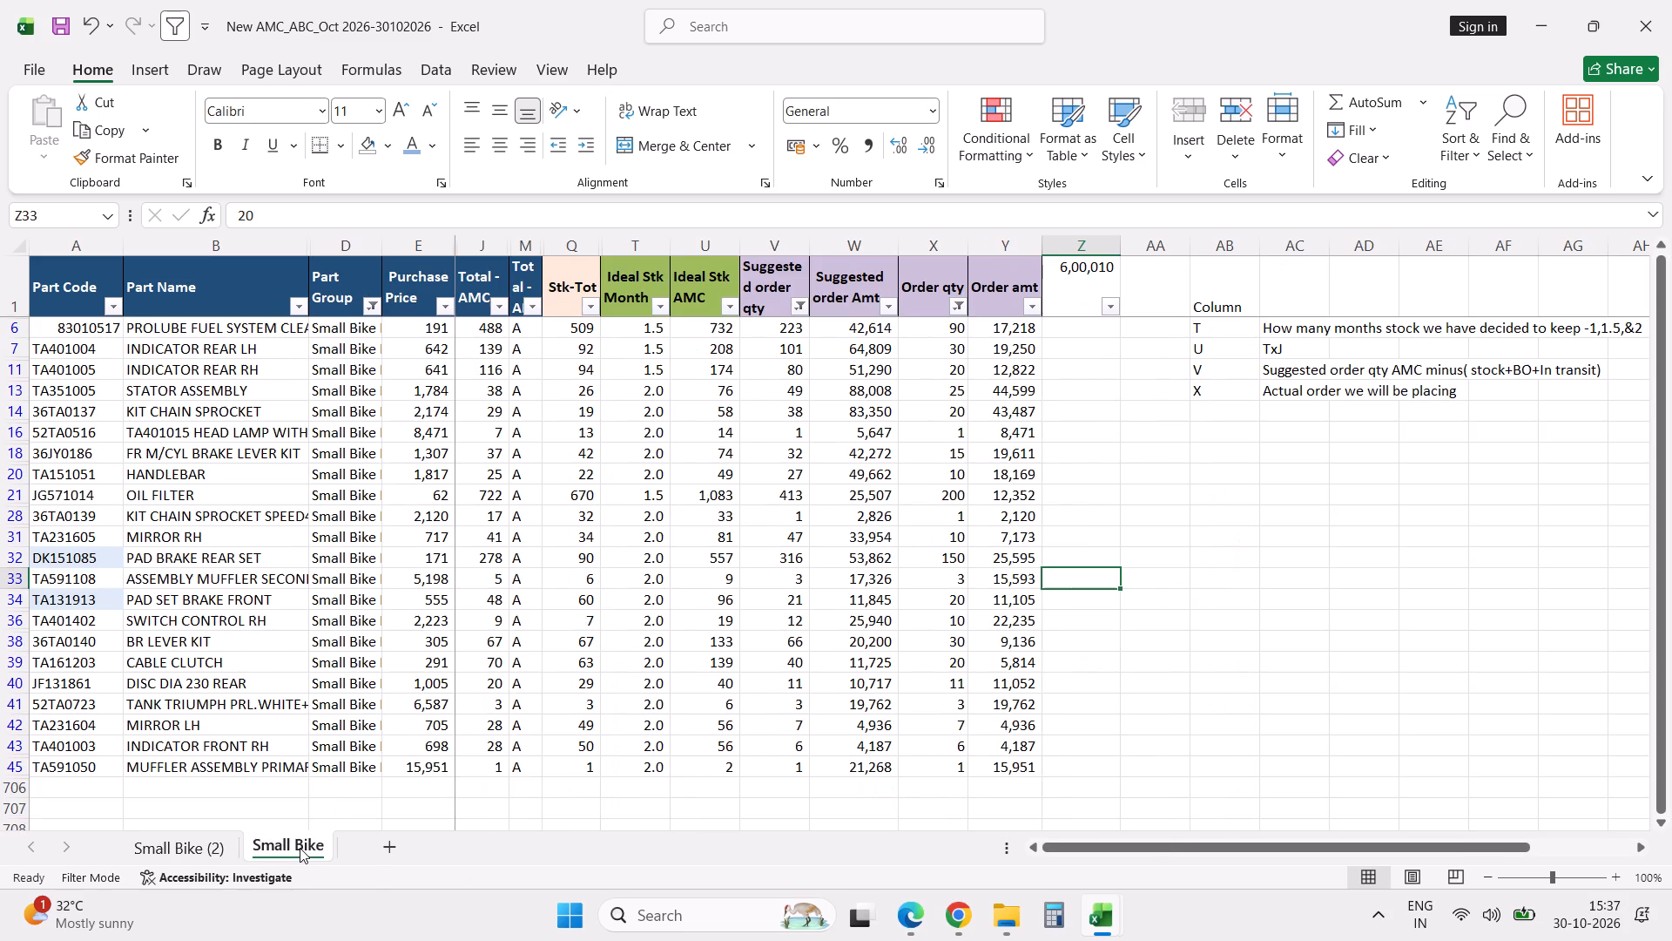
{"action": "left_click", "coordinate": [208, 852]}
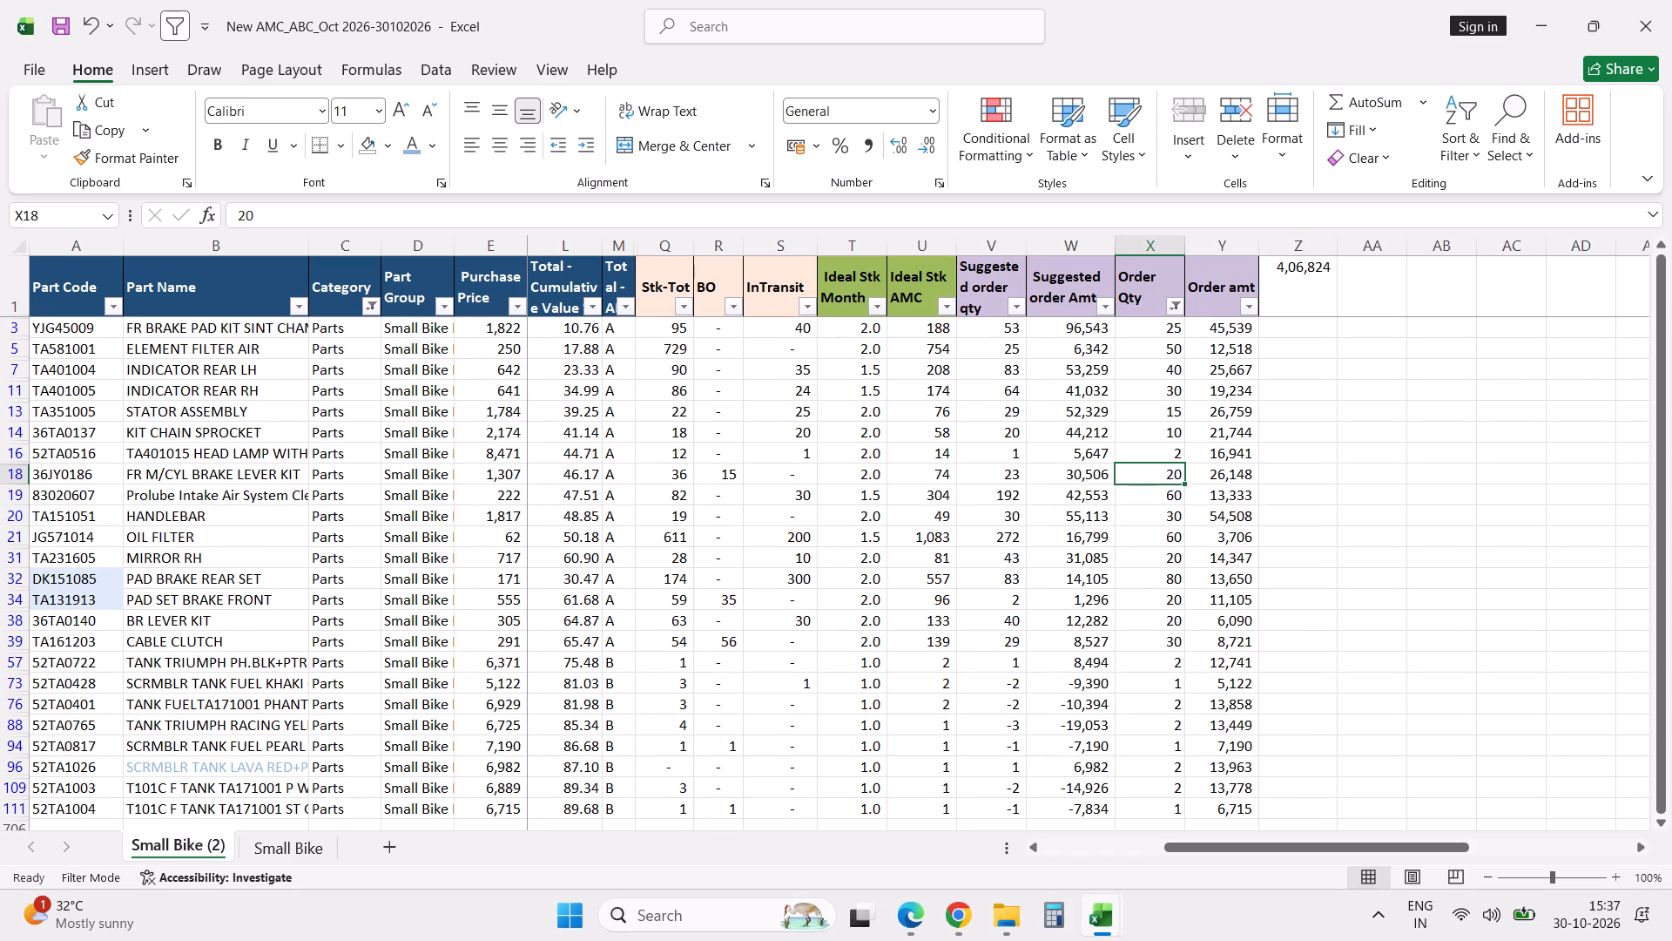
{"action": "left_click", "coordinate": [313, 856]}
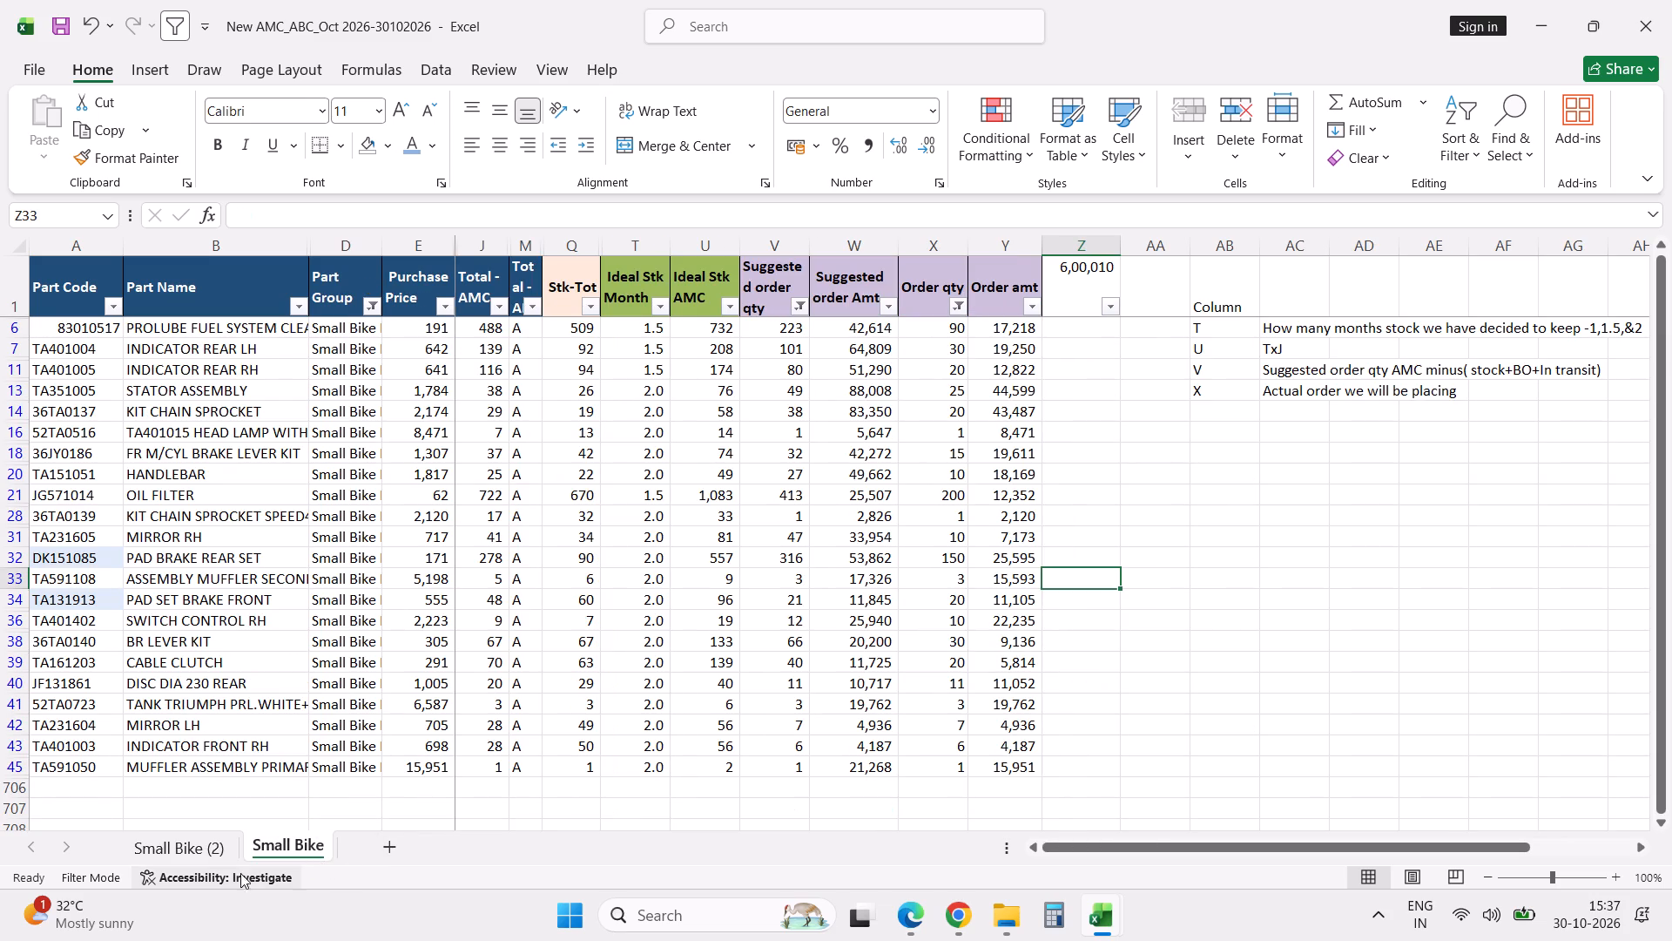
{"action": "left_click", "coordinate": [203, 846]}
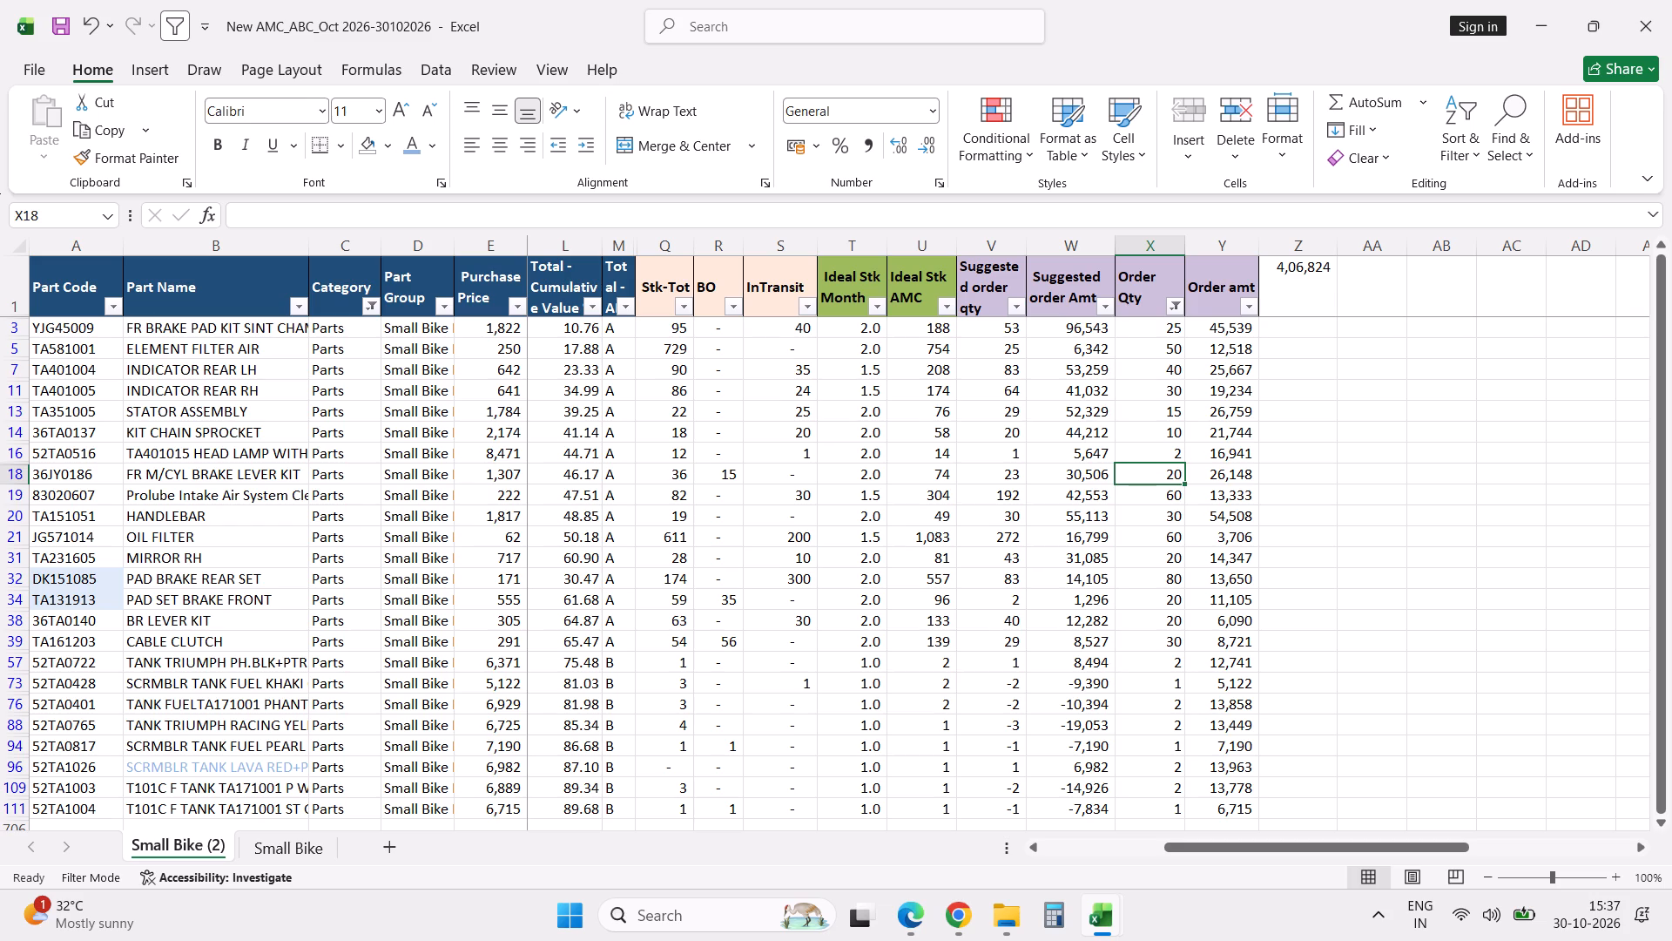
Set the Order Qty to 30 for 83020607 and 15 for TA151051.
{"action": "key", "text": "Return"}
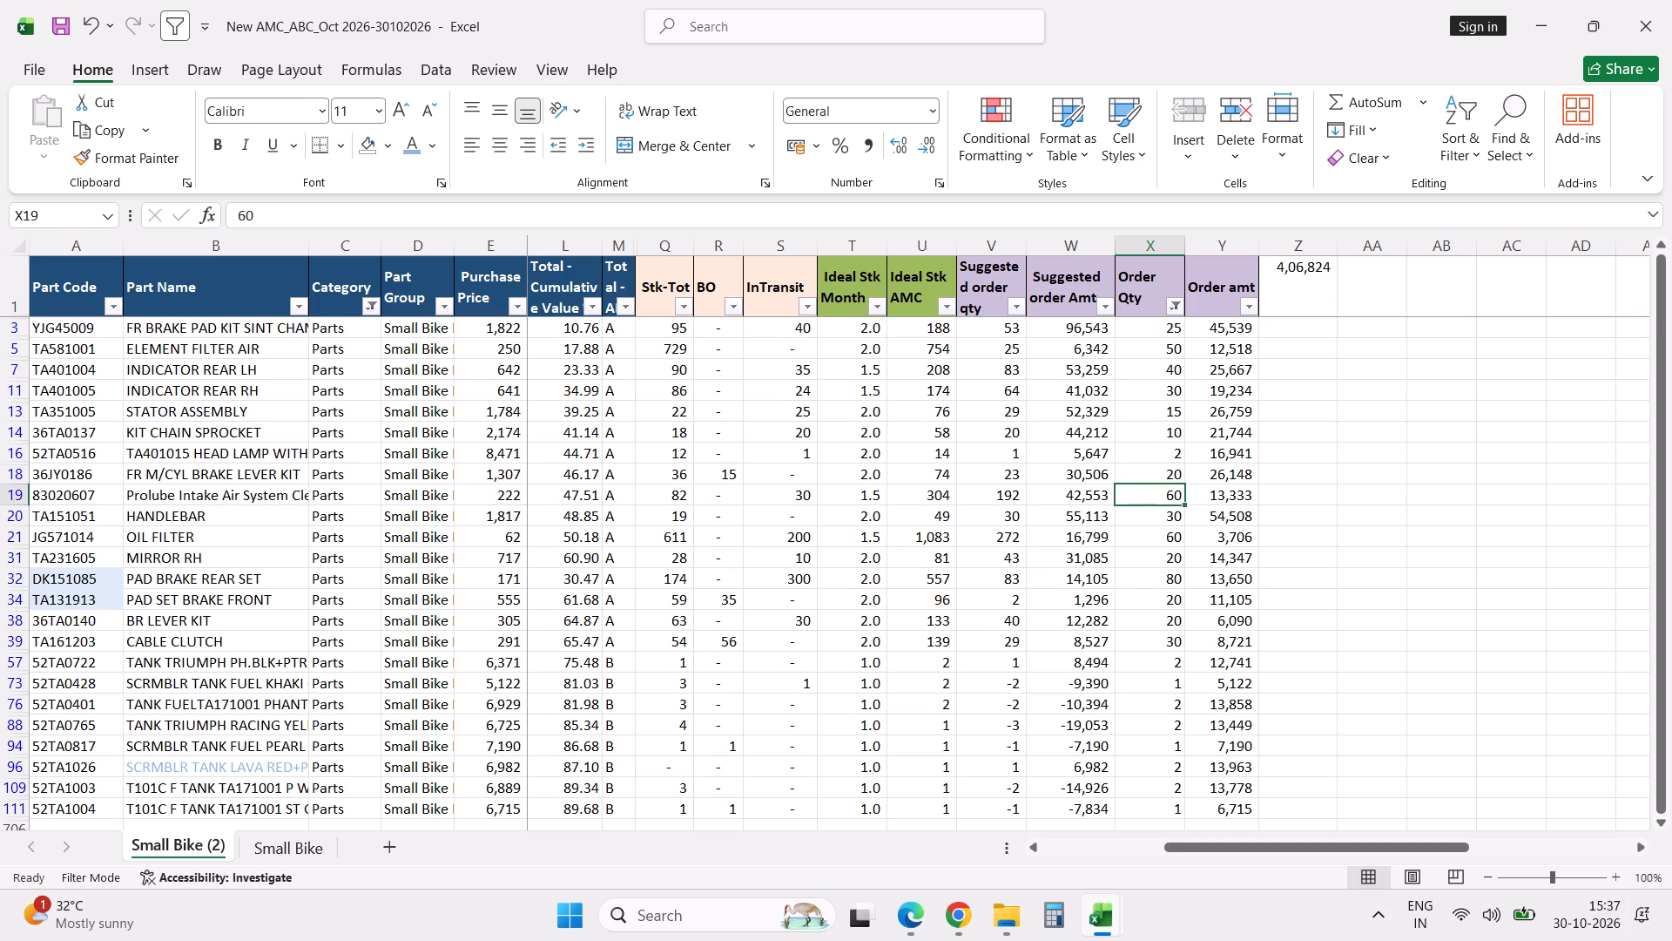
{"action": "type", "text": "30"}
{"action": "key", "text": "Return"}
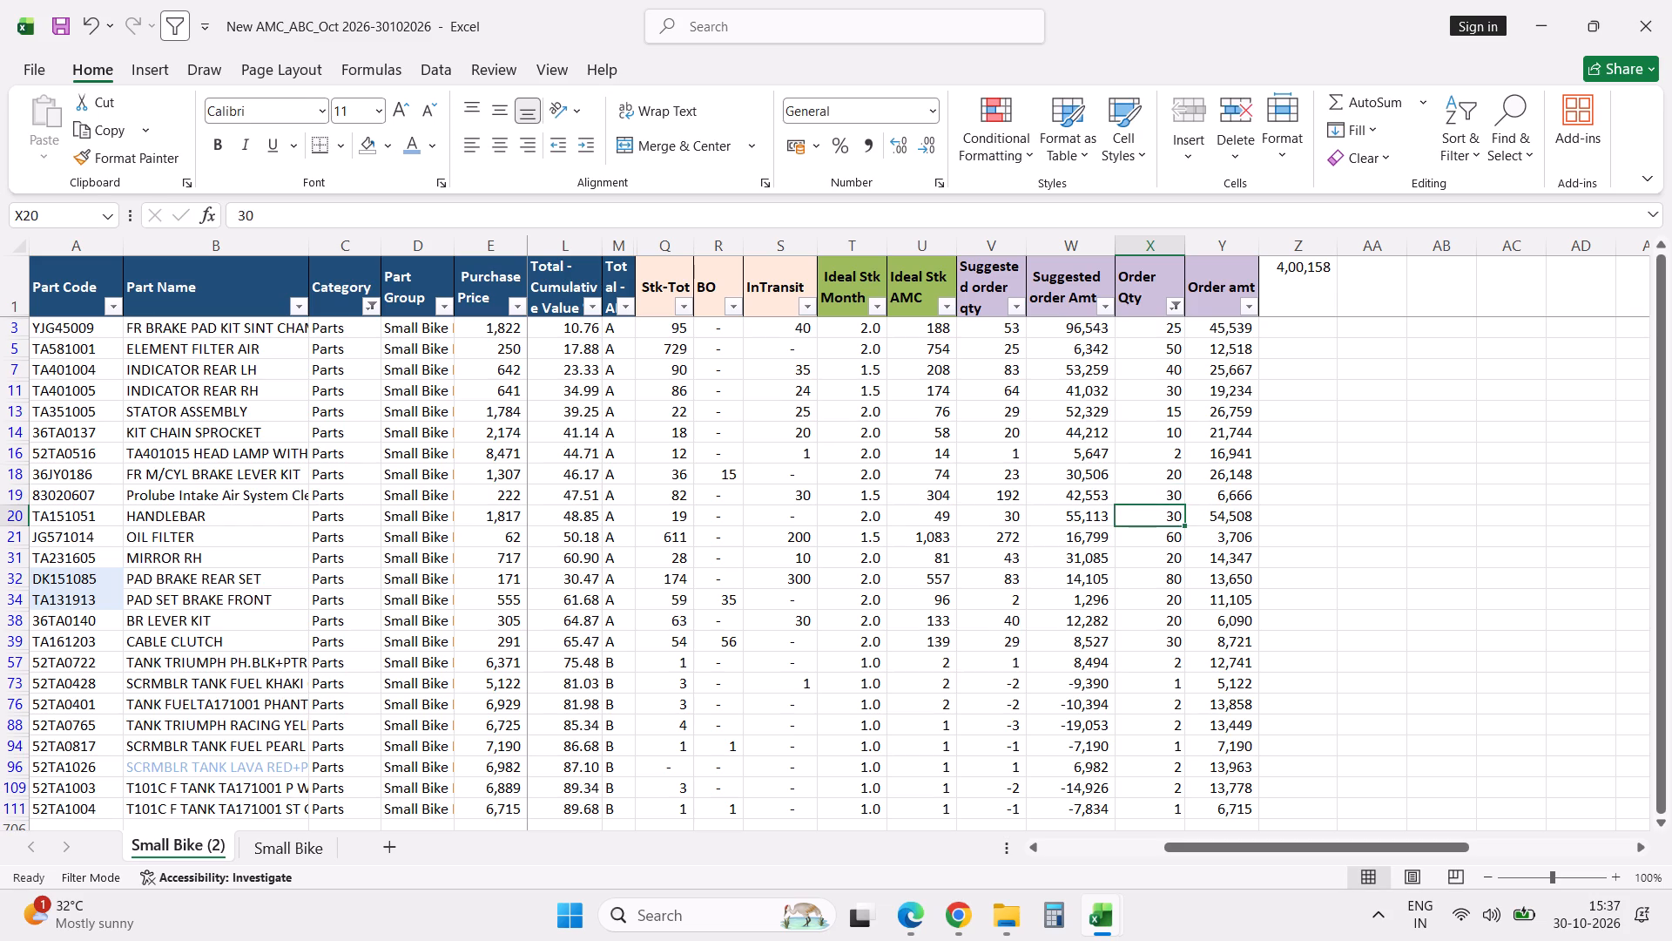
{"action": "type", "text": "15"}
{"action": "key", "text": "Return"}
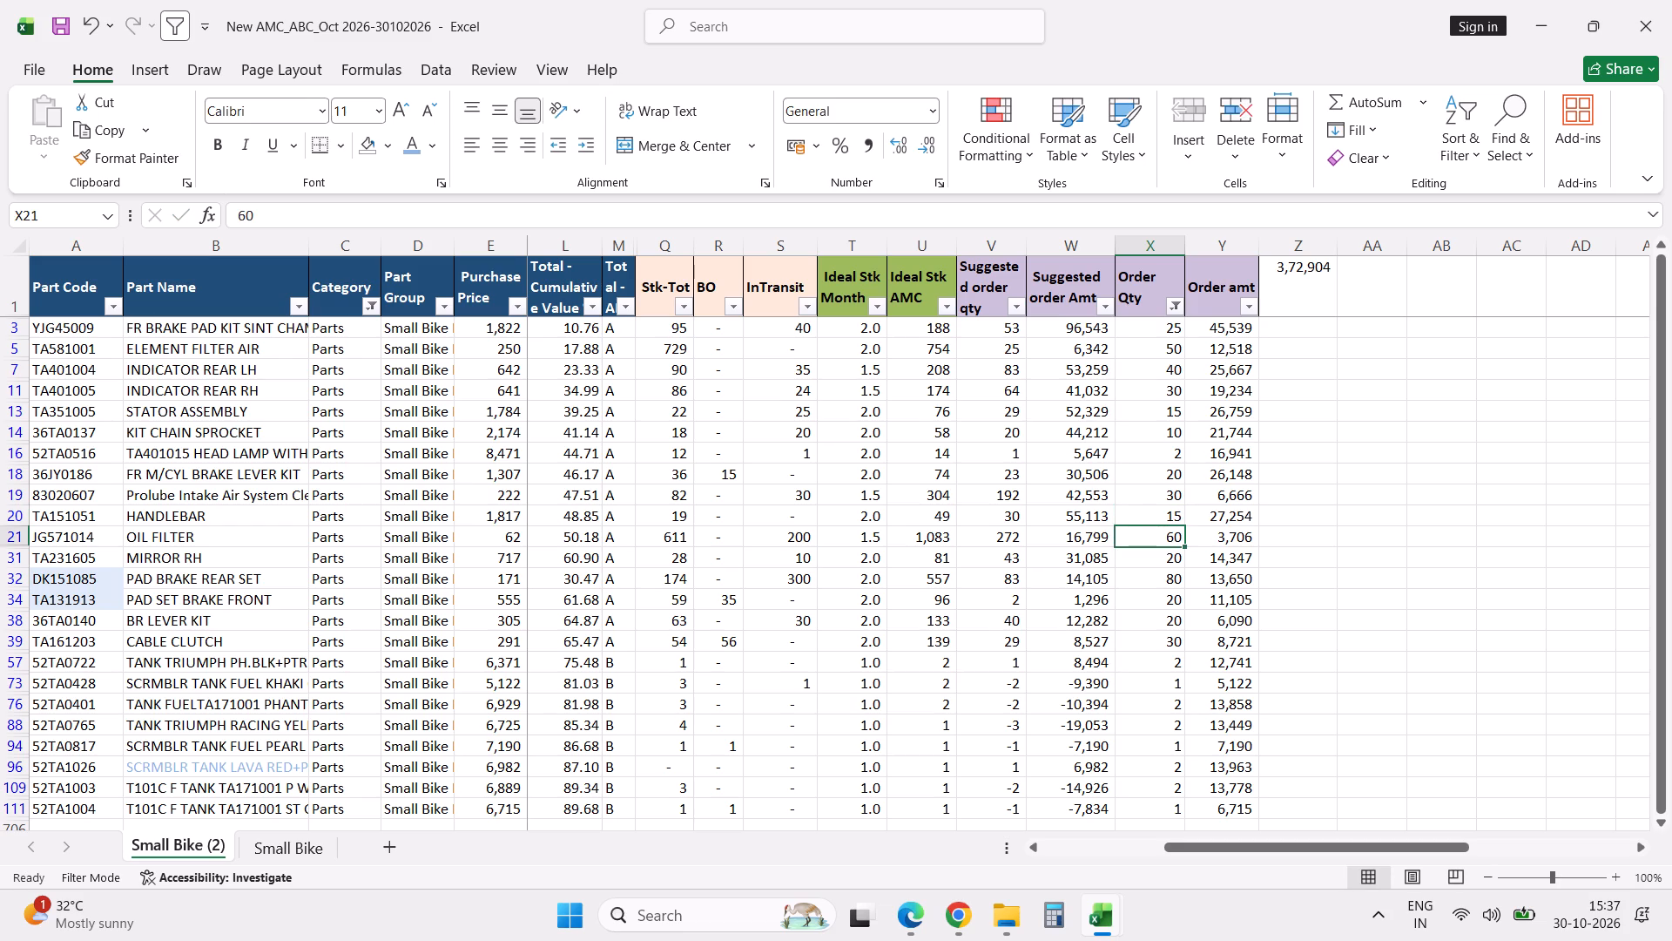
Clear the Order Qty for JG571014 and reapply the filter so that only rows with an order quantity are listed.
{"action": "key", "text": "Delete"}
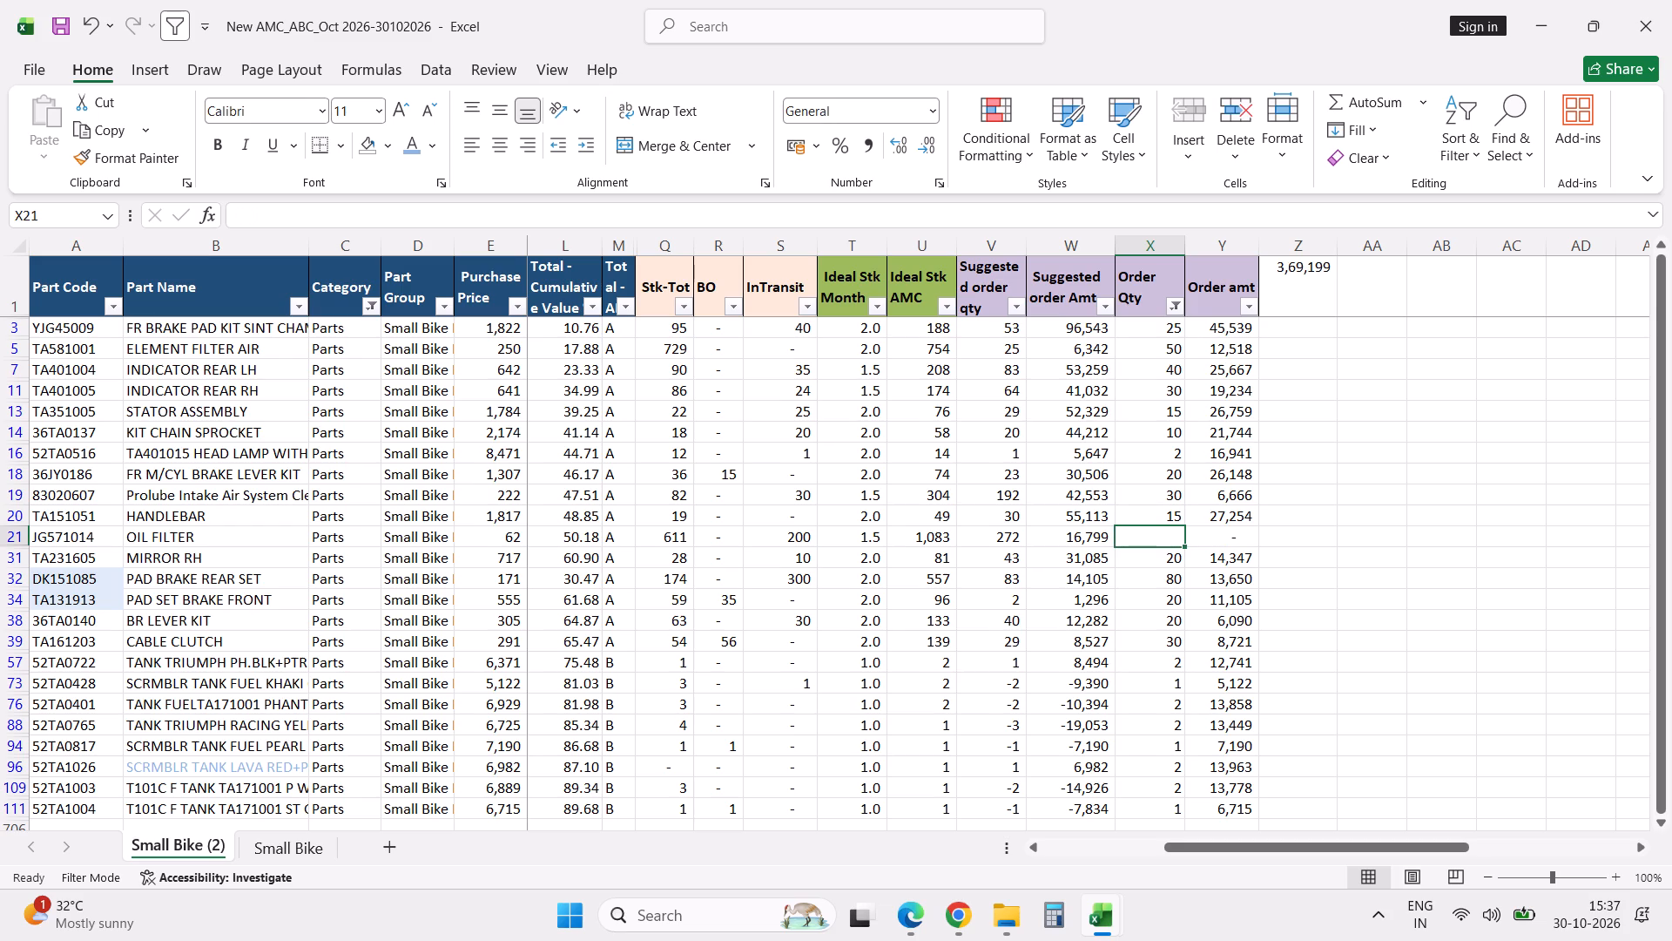
{"action": "left_click", "coordinate": [1015, 313]}
{"action": "left_click", "coordinate": [931, 798]}
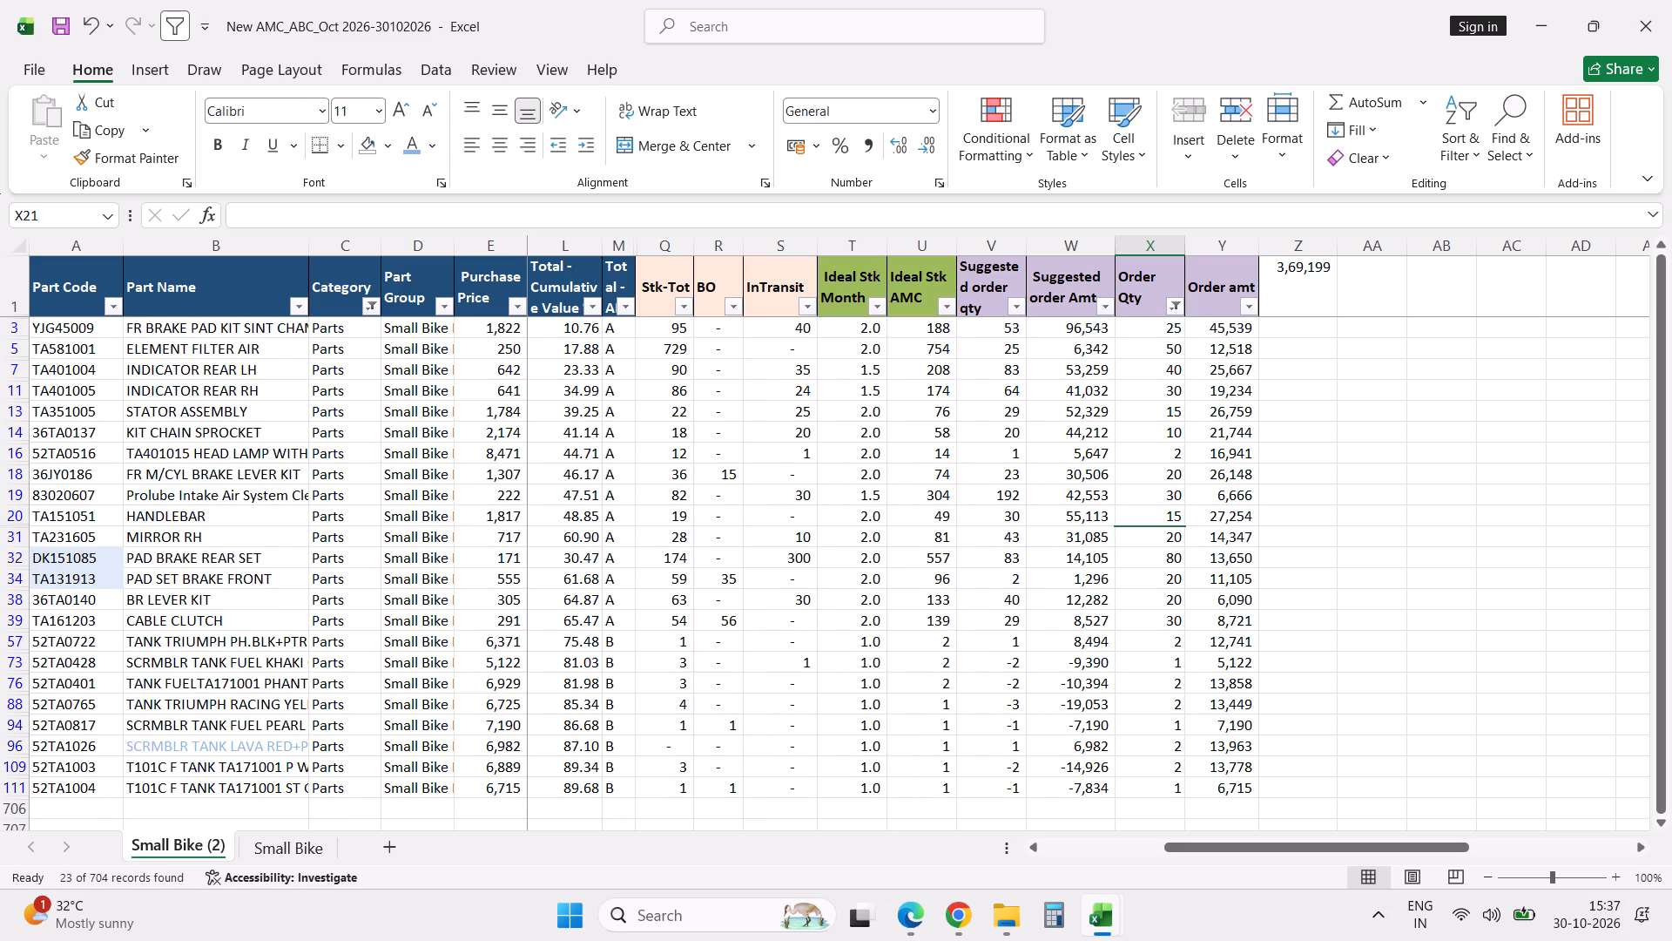
Check the combined order amount of the class B tank rows, from 52TA0722 down to 52TA1004.
{"action": "left_click", "coordinate": [1147, 556]}
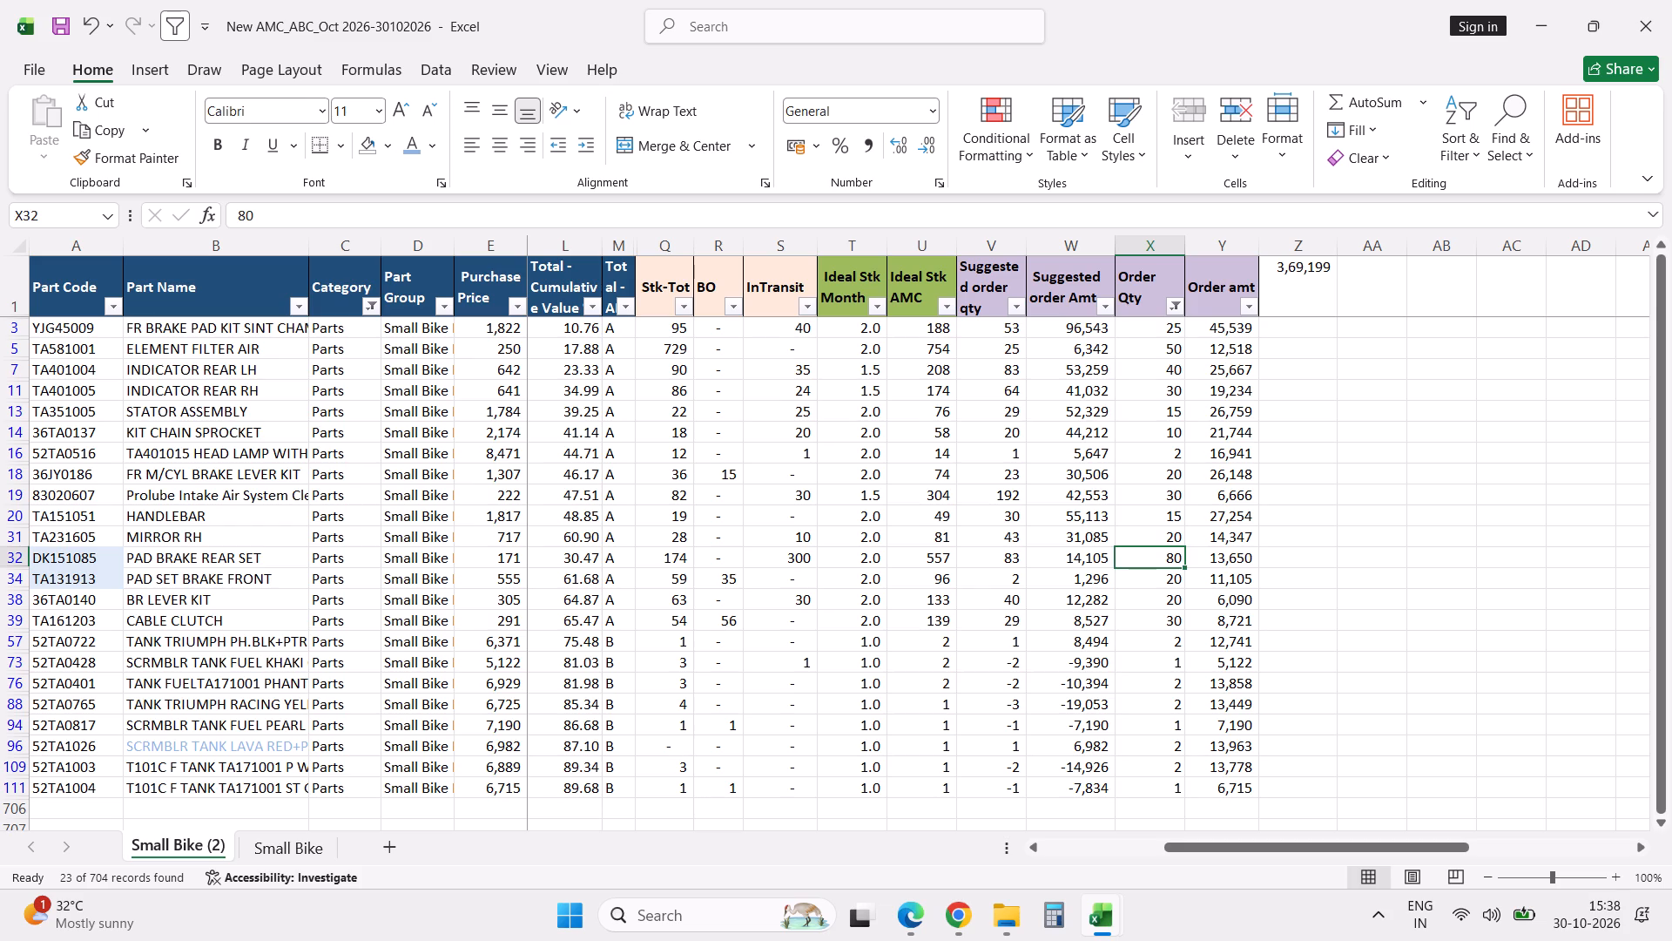
{"action": "key", "text": "Down"}
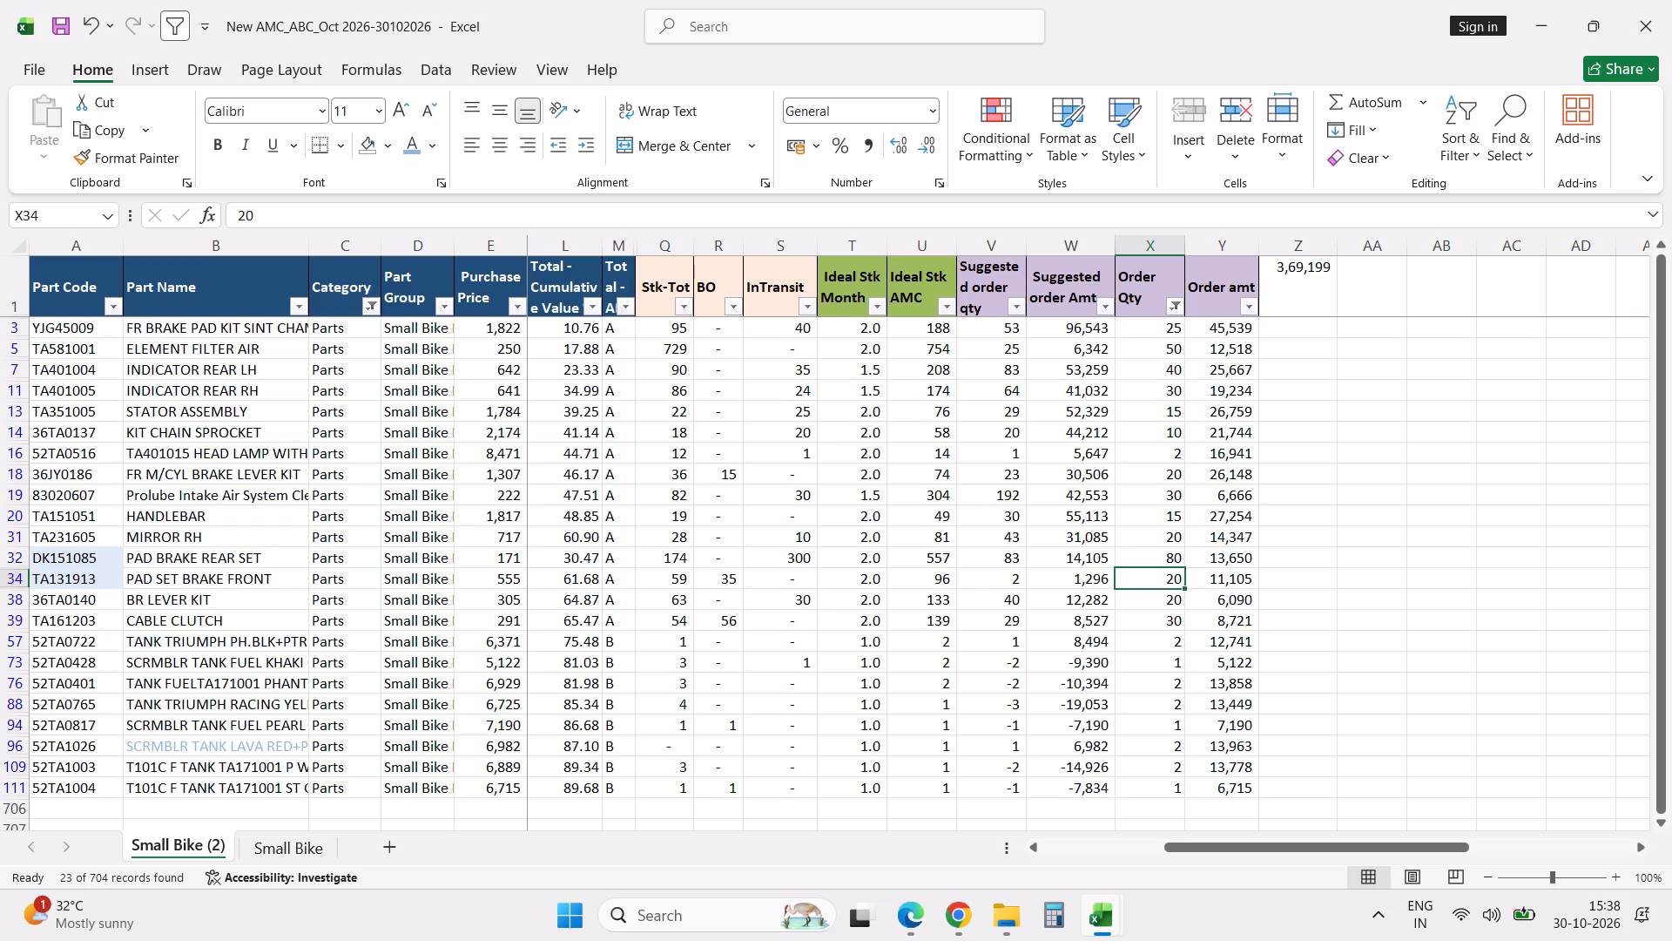
{"action": "left_click", "coordinate": [1241, 647]}
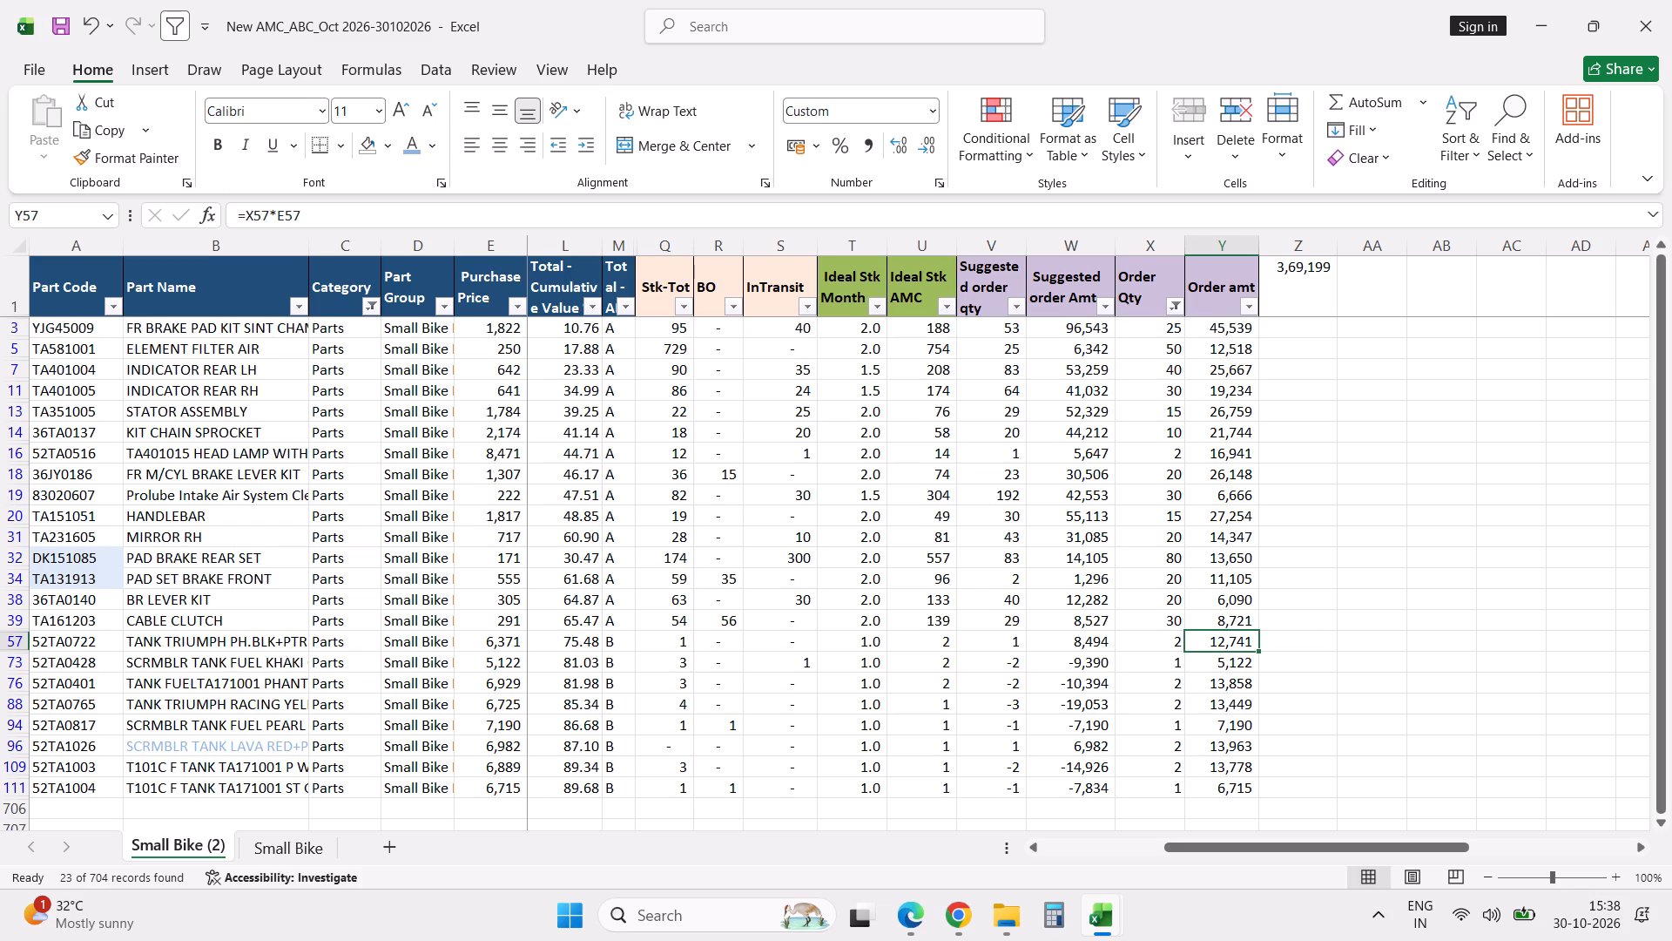
{"action": "key", "text": "shift+Down"}
{"action": "key", "text": "shift+Down"}
{"action": "key", "text": "shift+Down"}
{"action": "key", "text": "shift+Down"}
{"action": "key", "text": "shift+Down"}
{"action": "key", "text": "shift+Down"}
{"action": "key", "text": "shift+Down"}
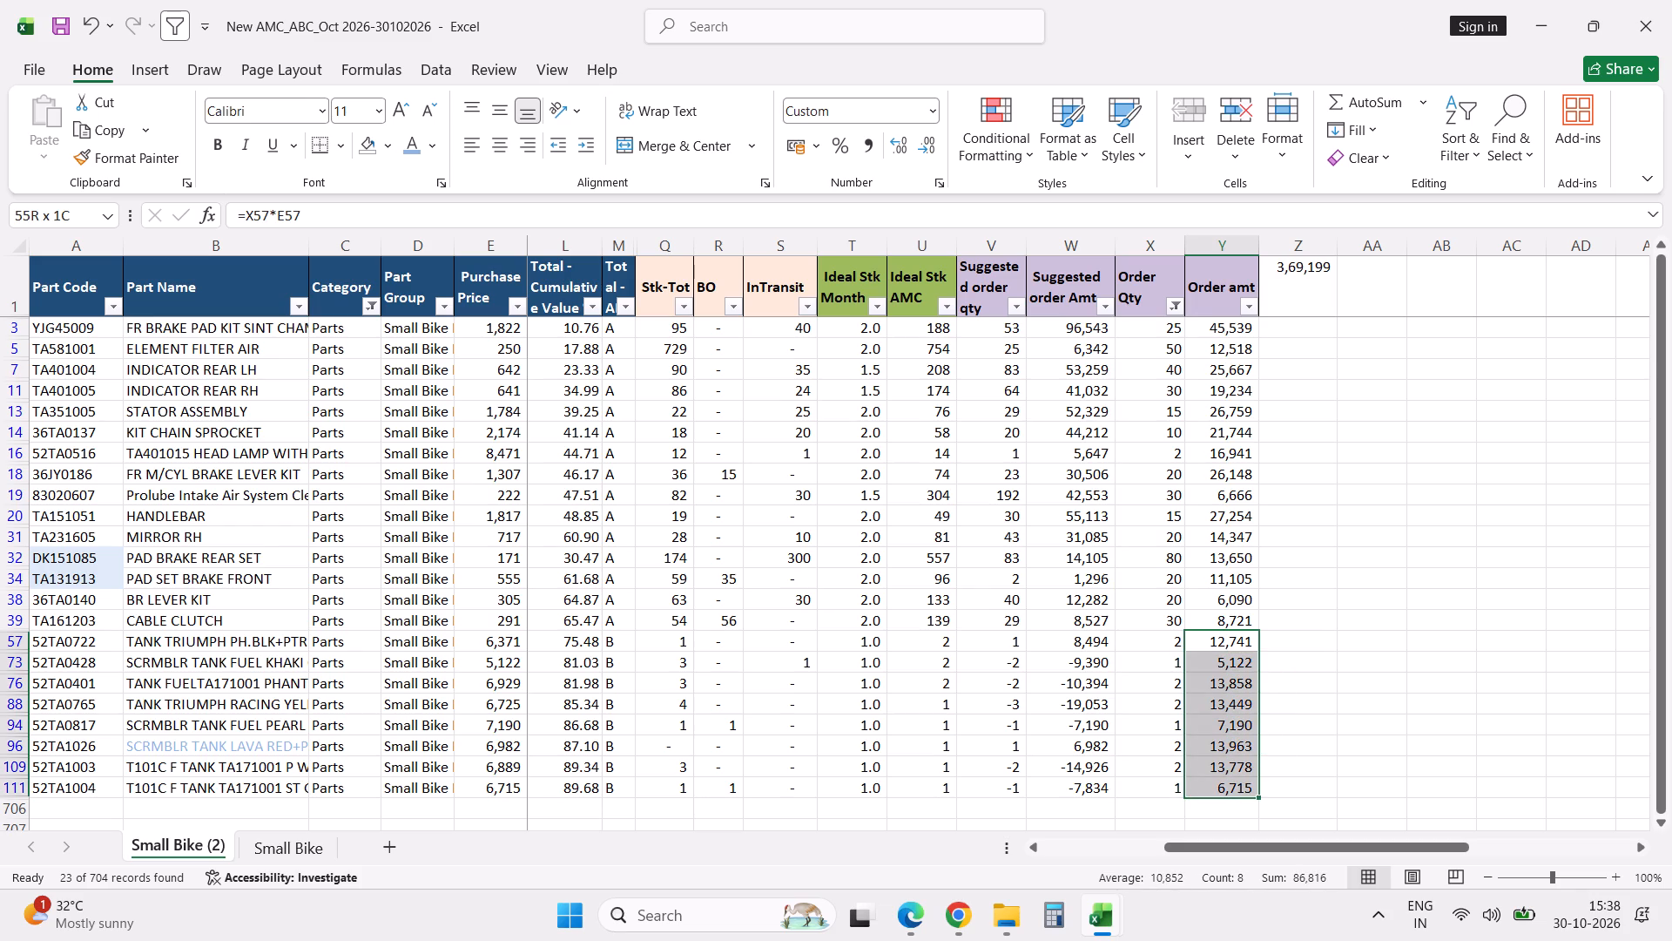
Set the Order Qty to 1 for the tanks 52TA0722 and 52TA1026.
{"action": "key", "text": "Up"}
{"action": "key", "text": "Left"}
{"action": "key", "text": "Down"}
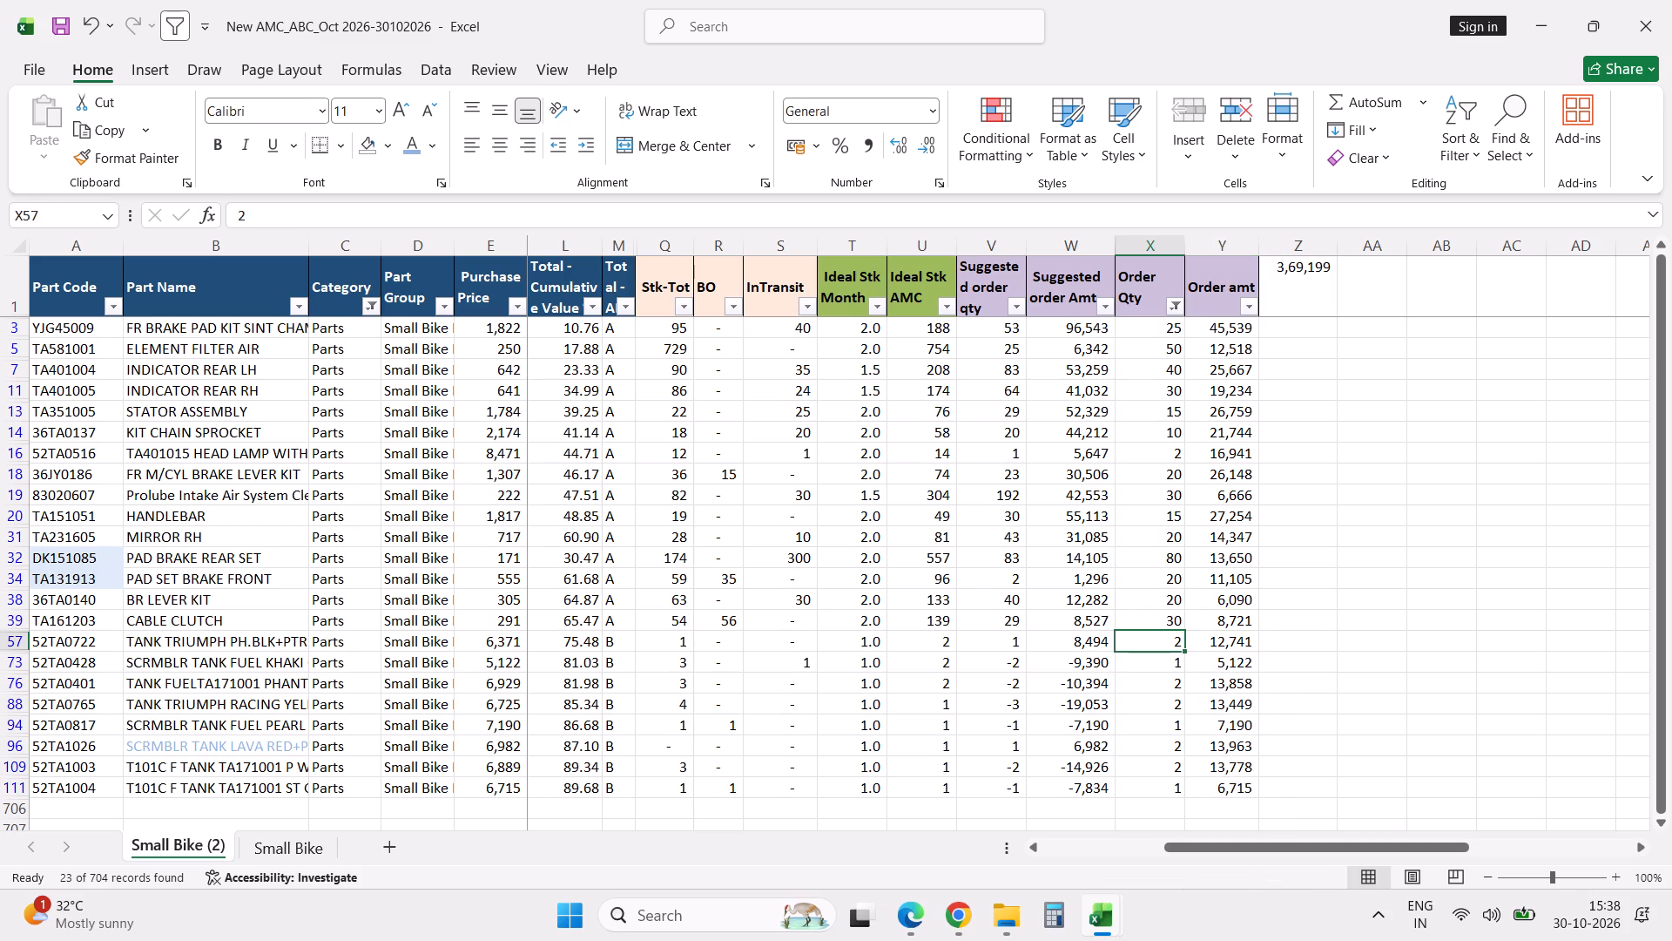
{"action": "key", "text": "1"}
{"action": "key", "text": "Return"}
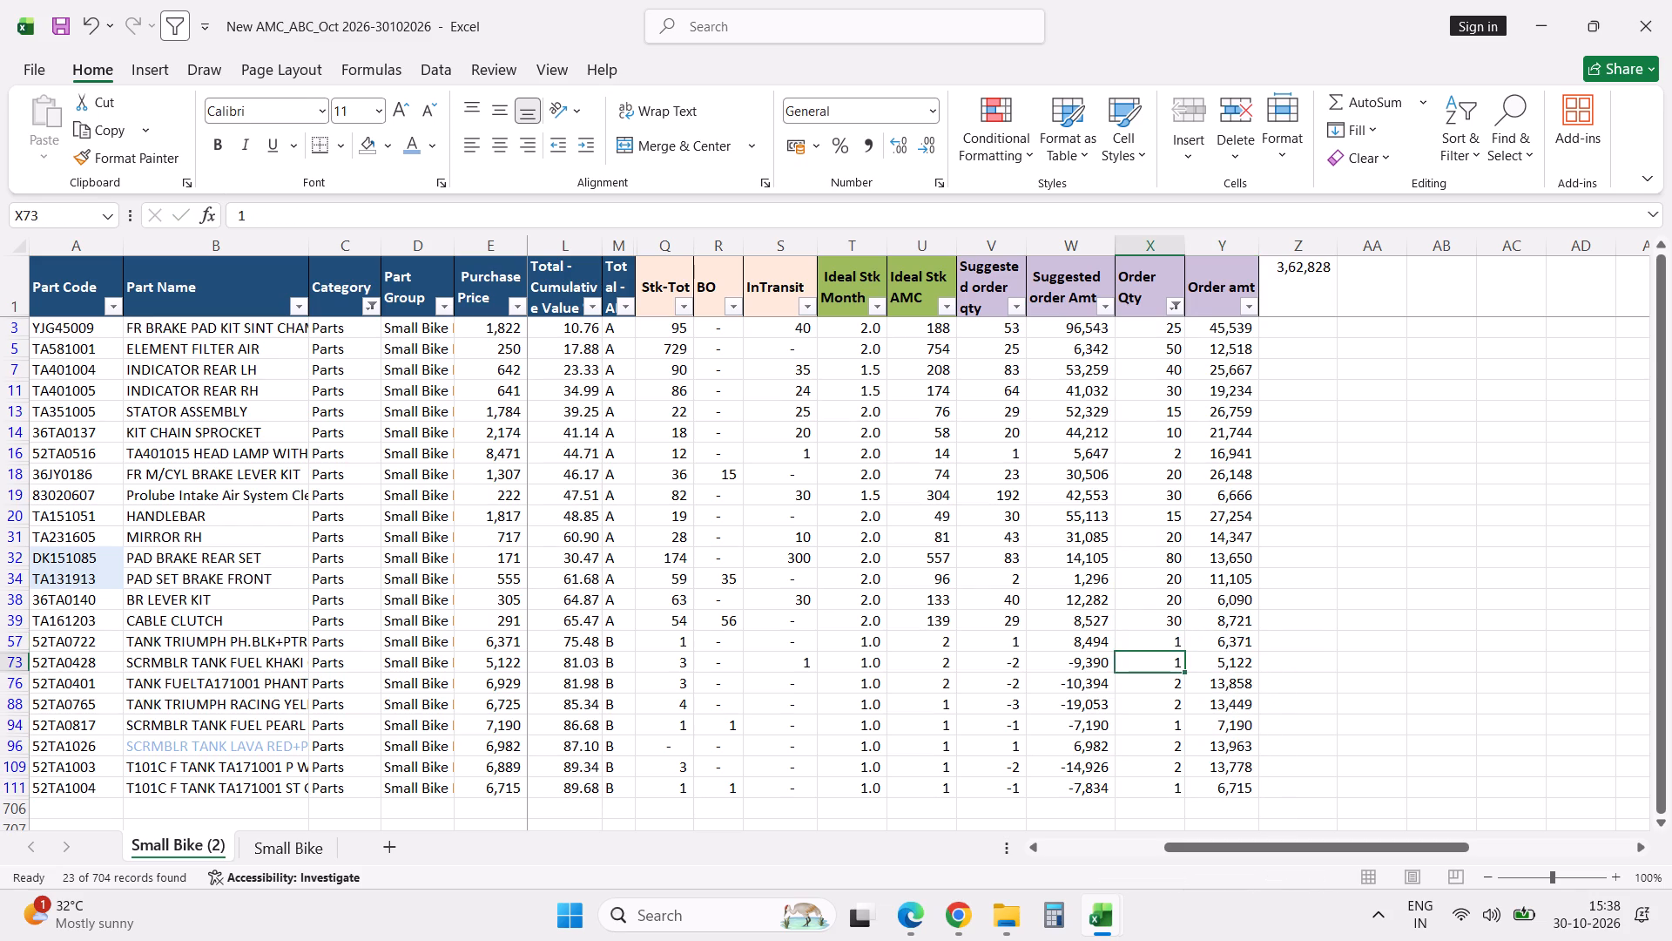
{"action": "key", "text": "Return"}
{"action": "key", "text": "Return"}
{"action": "key", "text": "Return"}
{"action": "key", "text": "Return"}
{"action": "key", "text": "1"}
{"action": "key", "text": "Return"}
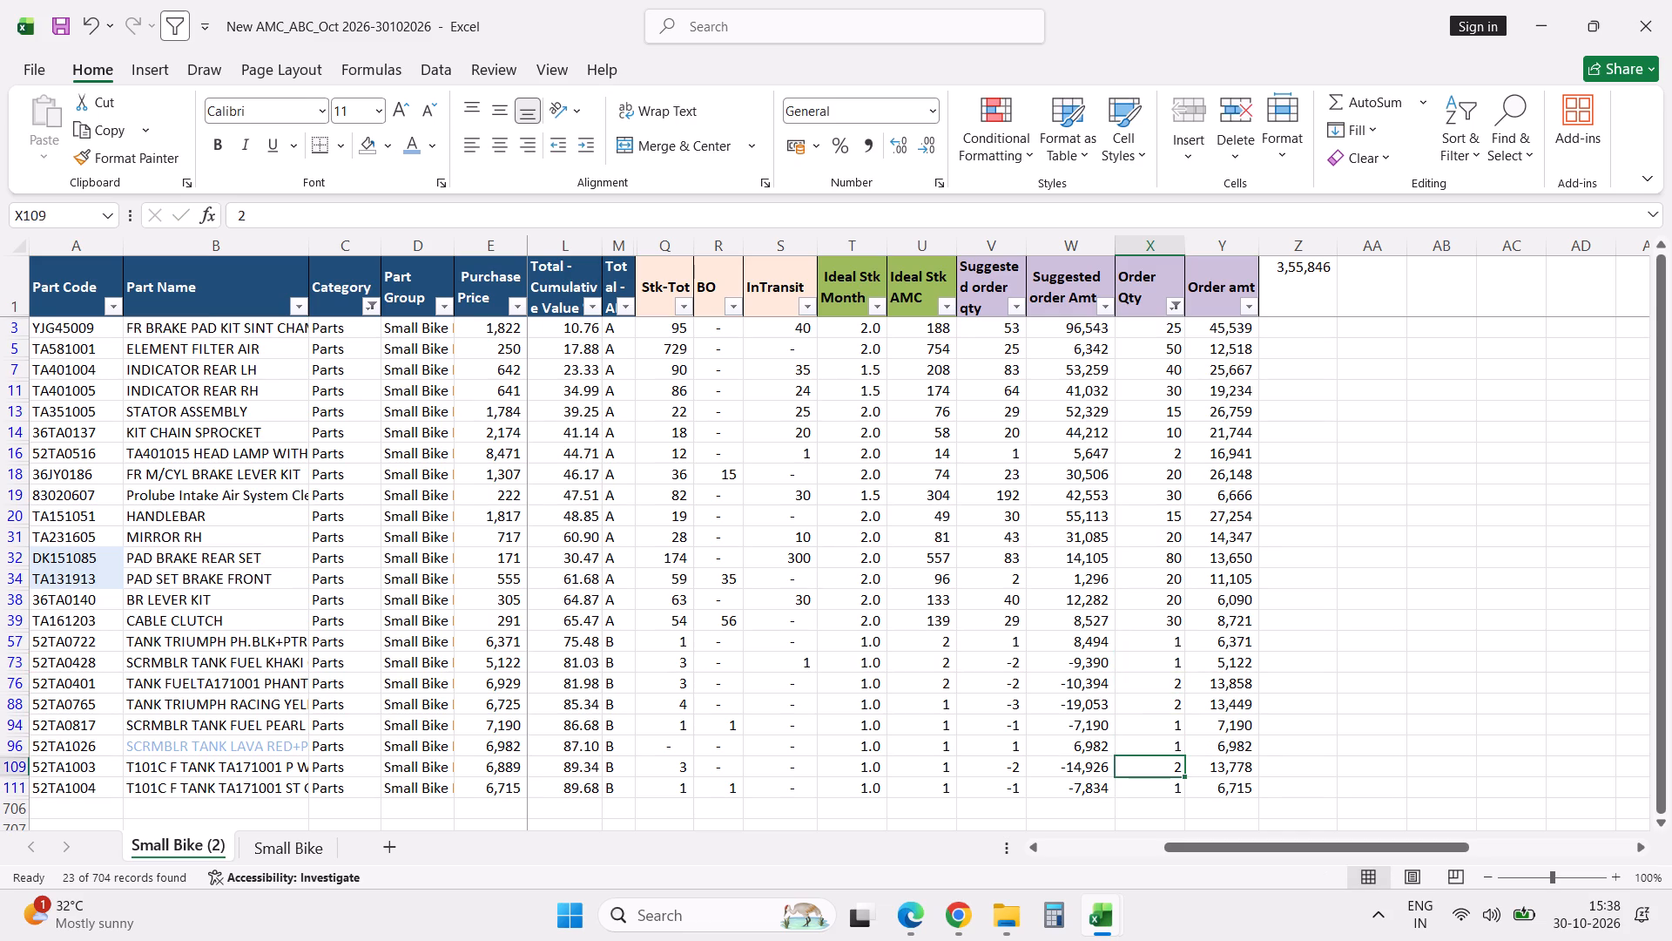
Clear the Order Qty for 52TA0428, 52TA0401, 52TA0765, 52TA0817, 52TA1003 and 52TA1004, and reapply the filter to hide the emptied rows.
{"action": "key", "text": "Up"}
{"action": "key", "text": "Up"}
{"action": "key", "text": "Up"}
{"action": "key", "text": "Up"}
{"action": "key", "text": "Up"}
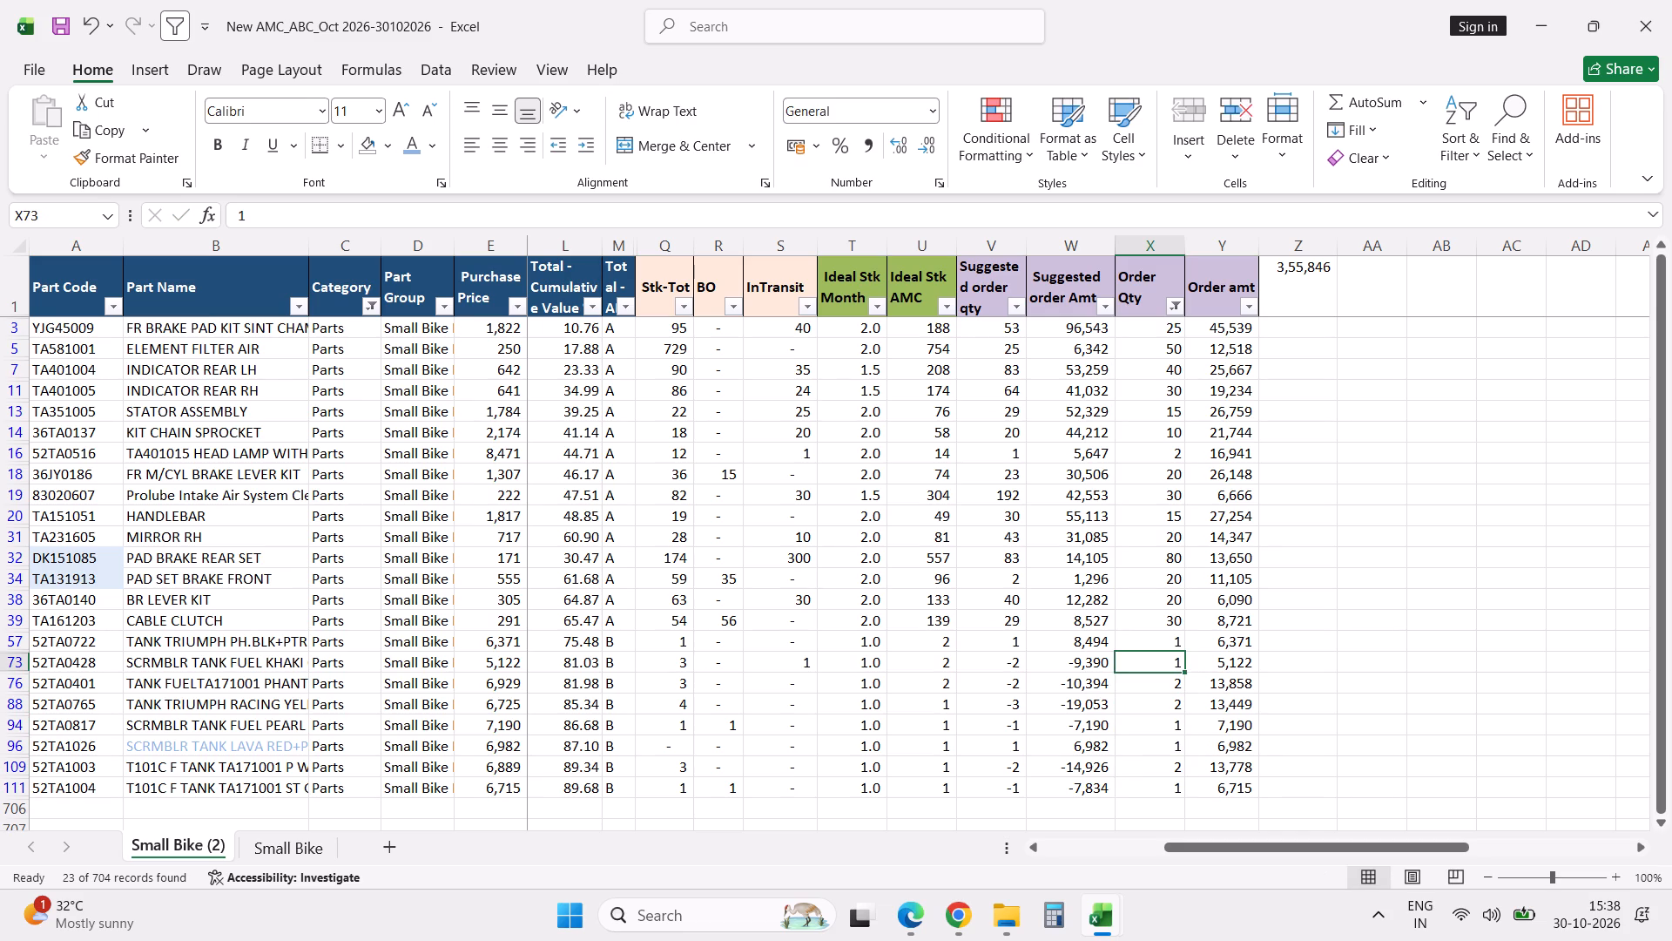
{"action": "key", "text": "Delete"}
{"action": "key", "text": "Down"}
{"action": "key", "text": "Delete"}
{"action": "key", "text": "Down"}
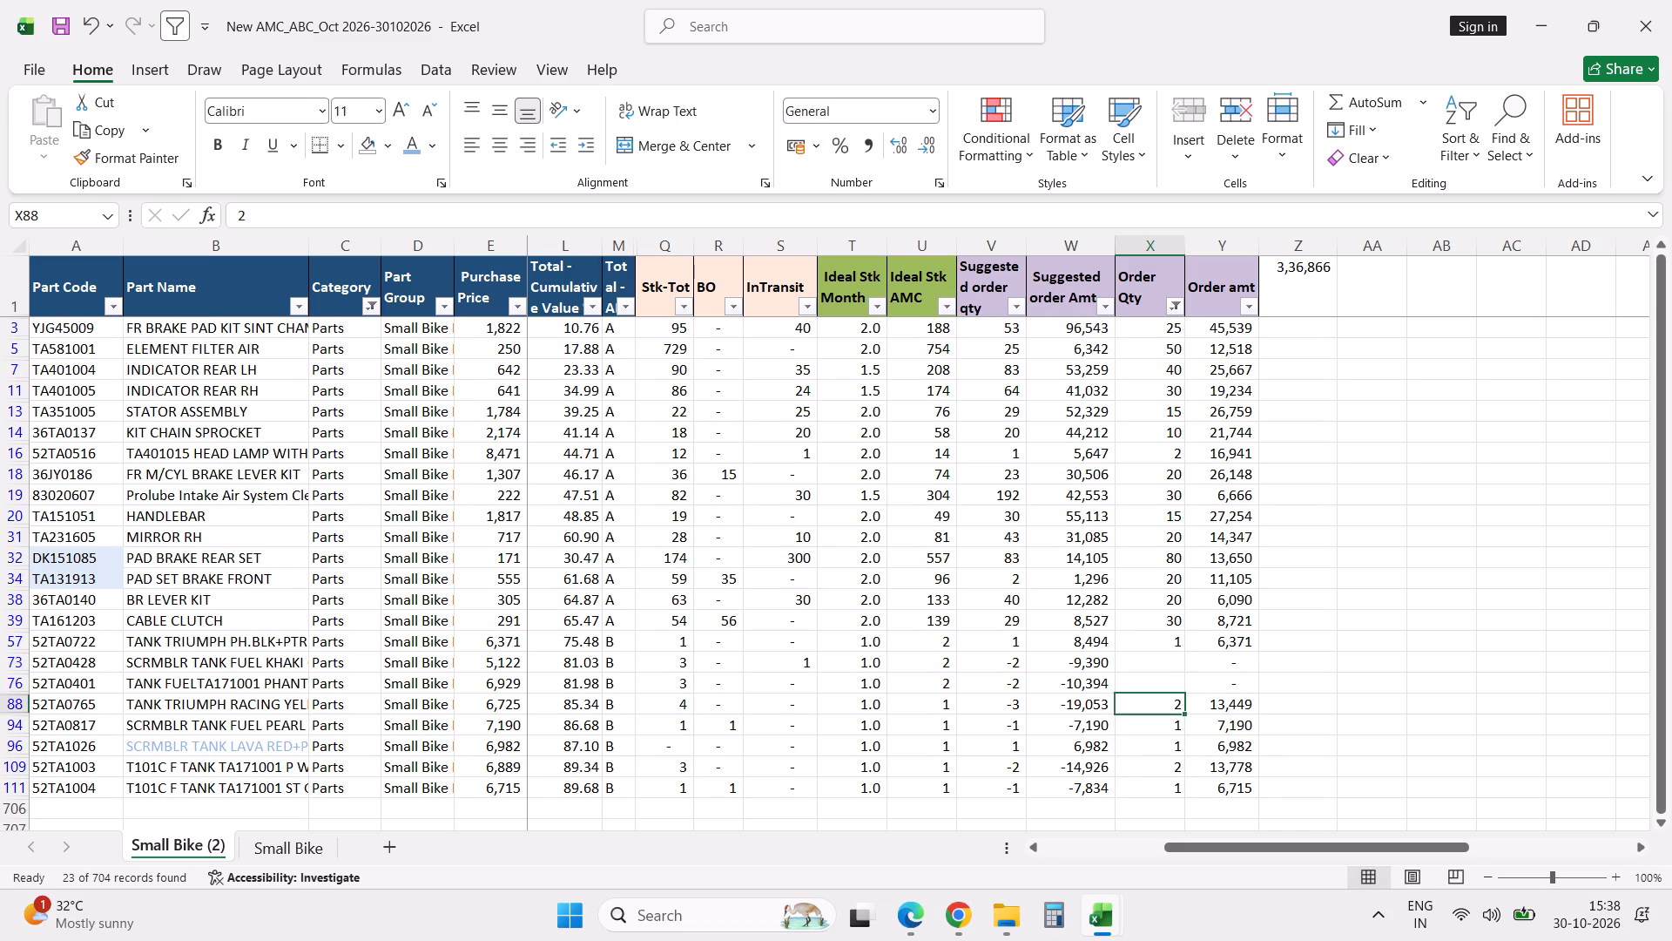
{"action": "key", "text": "Delete"}
{"action": "key", "text": "Down"}
{"action": "key", "text": "Delete"}
{"action": "key", "text": "Down"}
{"action": "key", "text": "Down"}
{"action": "key", "text": "Delete"}
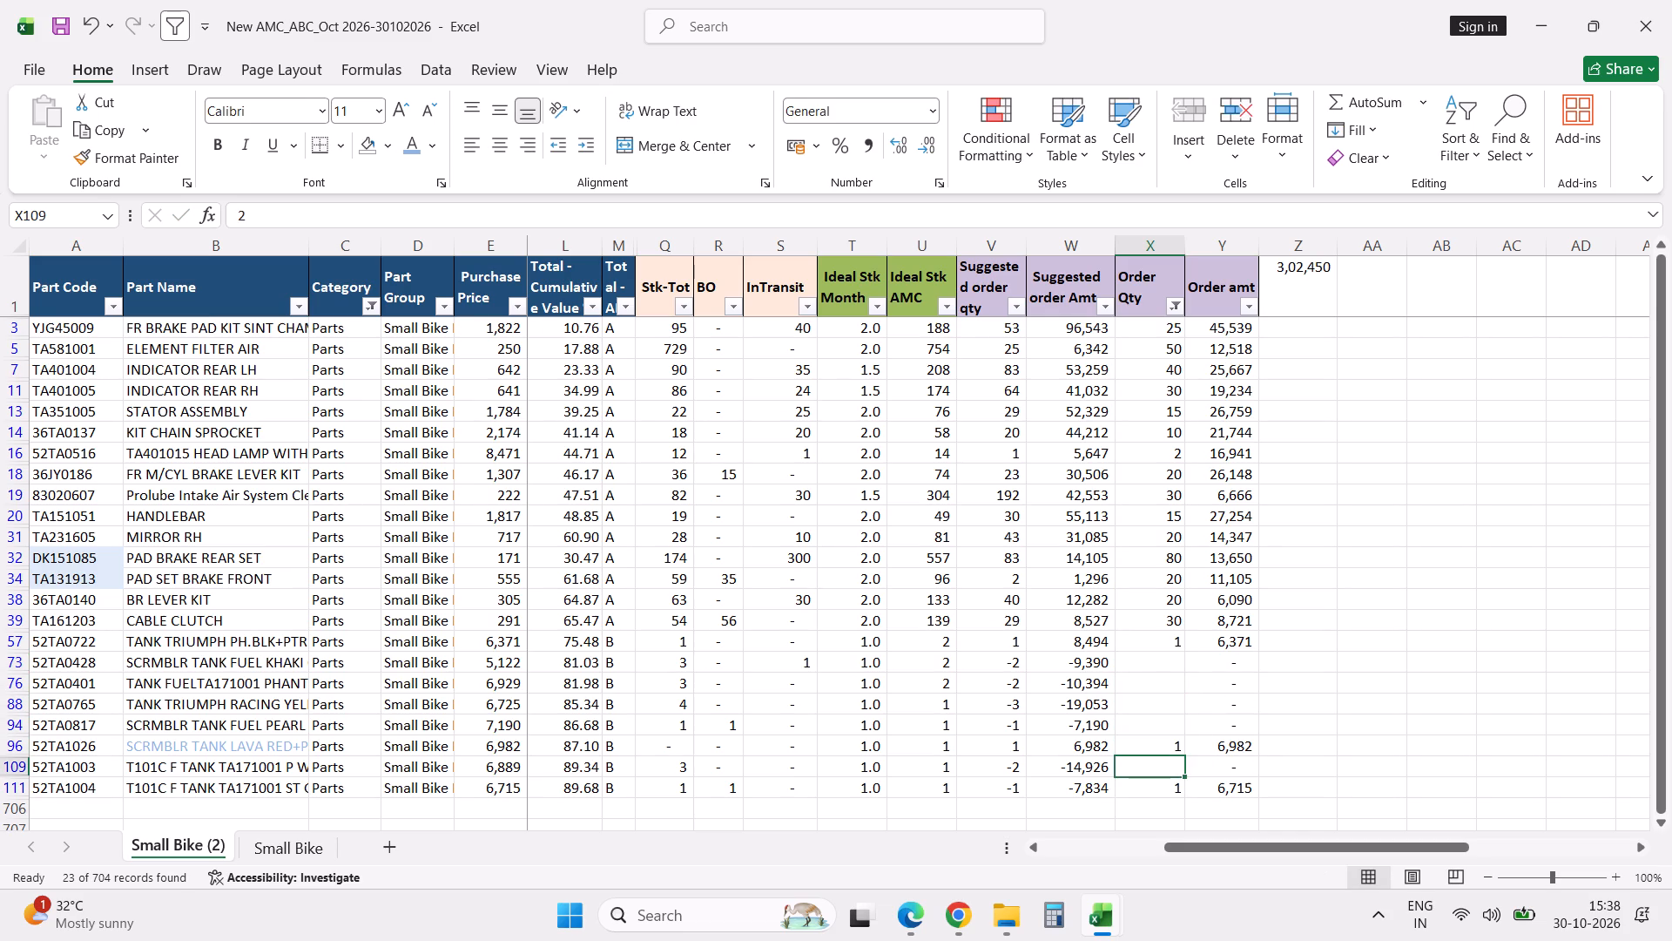
{"action": "key", "text": "Down"}
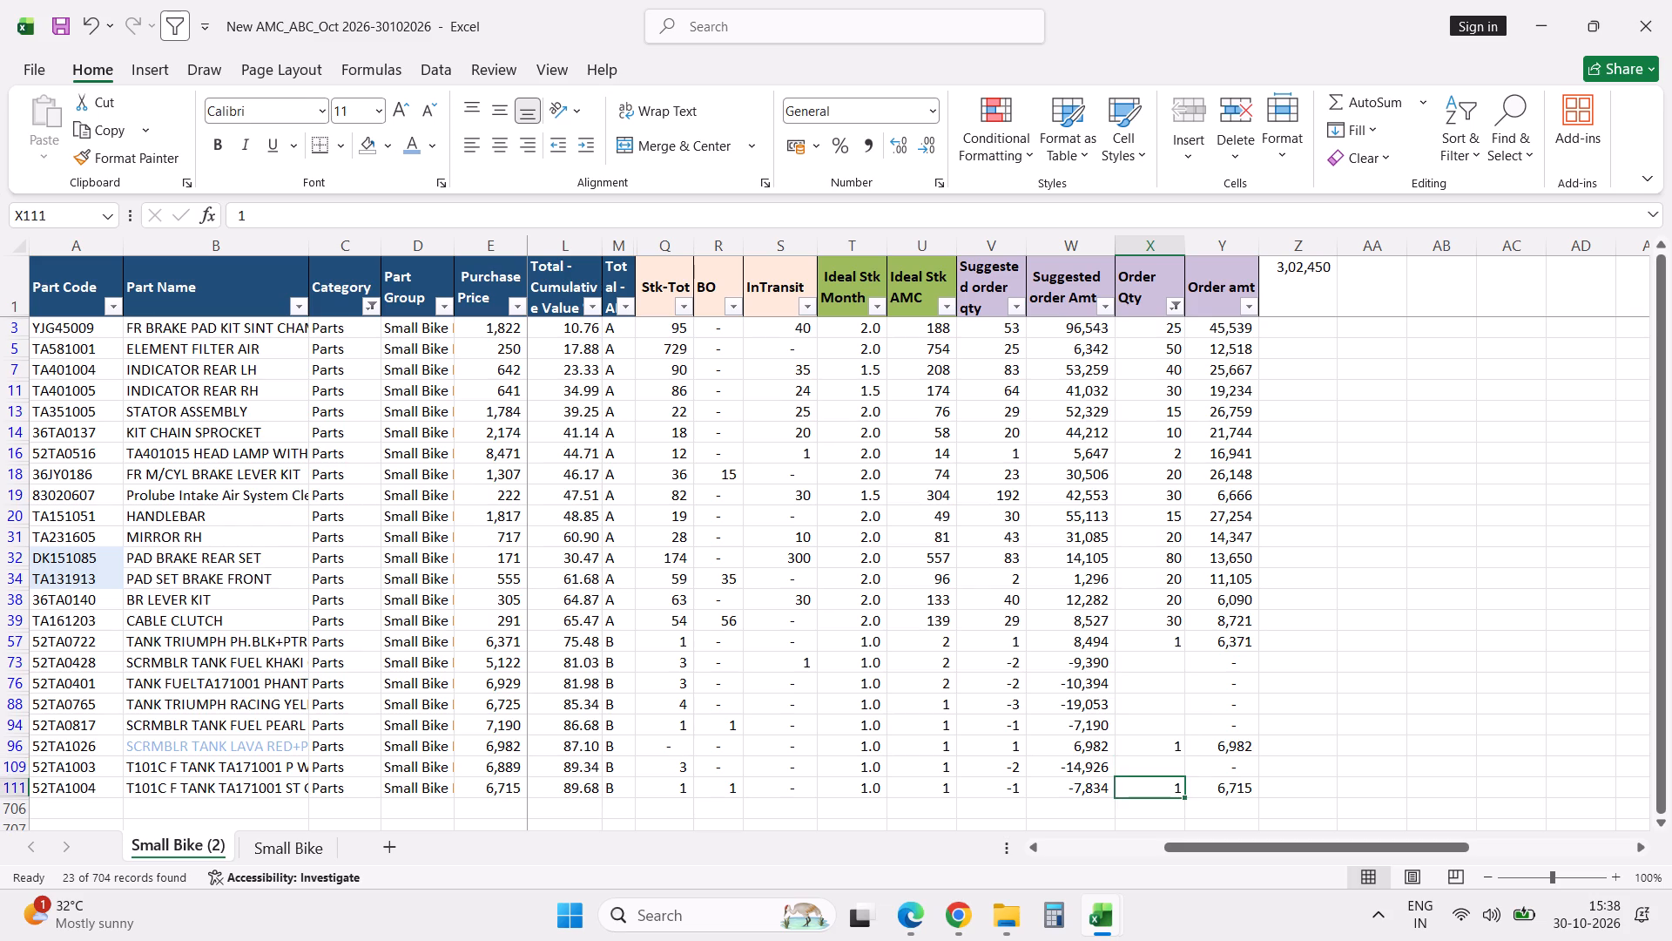
{"action": "key", "text": "Delete"}
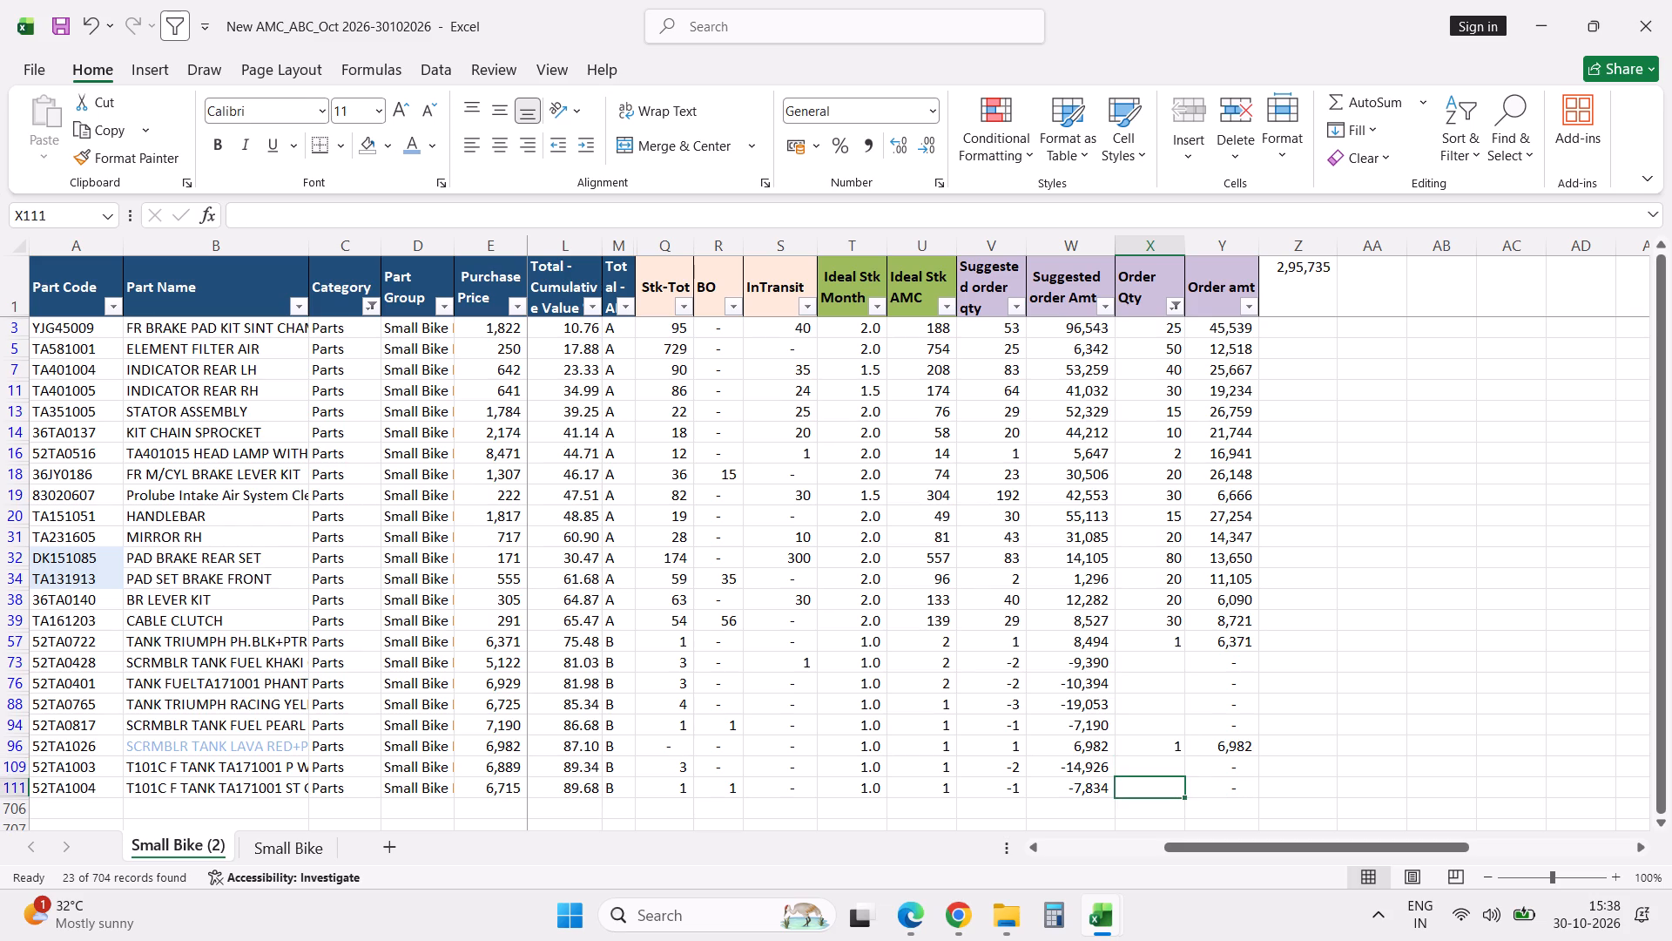
{"action": "left_click", "coordinate": [949, 314]}
{"action": "left_click", "coordinate": [871, 787]}
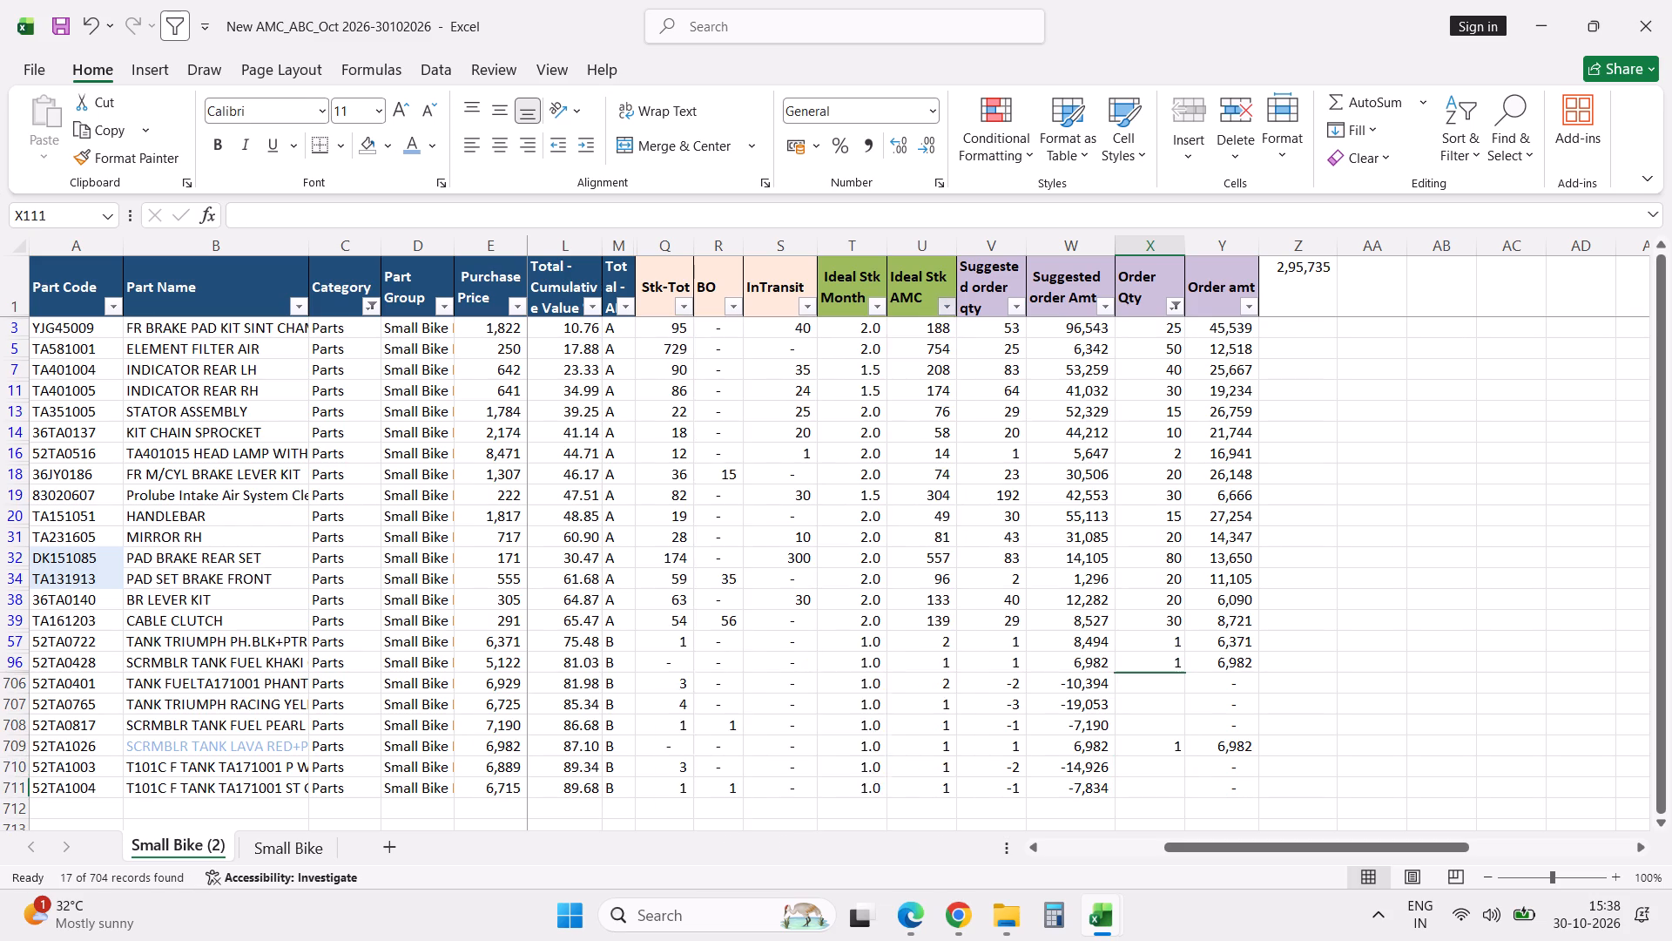
{"action": "left_click", "coordinate": [990, 736]}
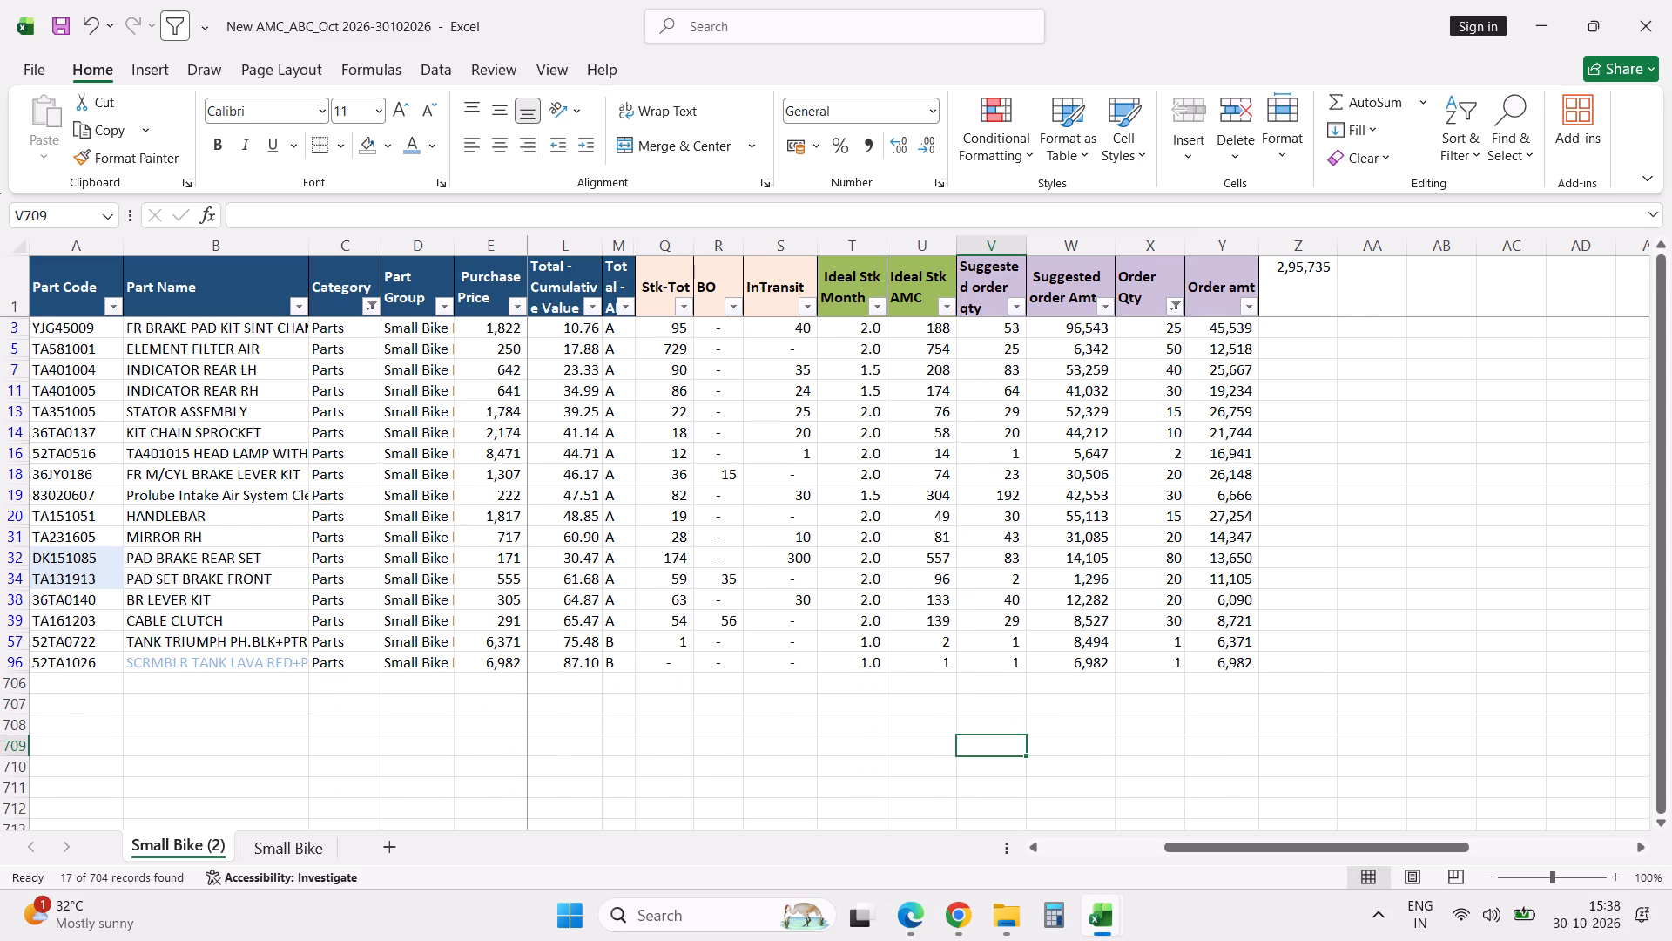
Remove the filter on Order Qty so that rows without an order quantity are listed again.
{"action": "left_click", "coordinate": [1166, 455]}
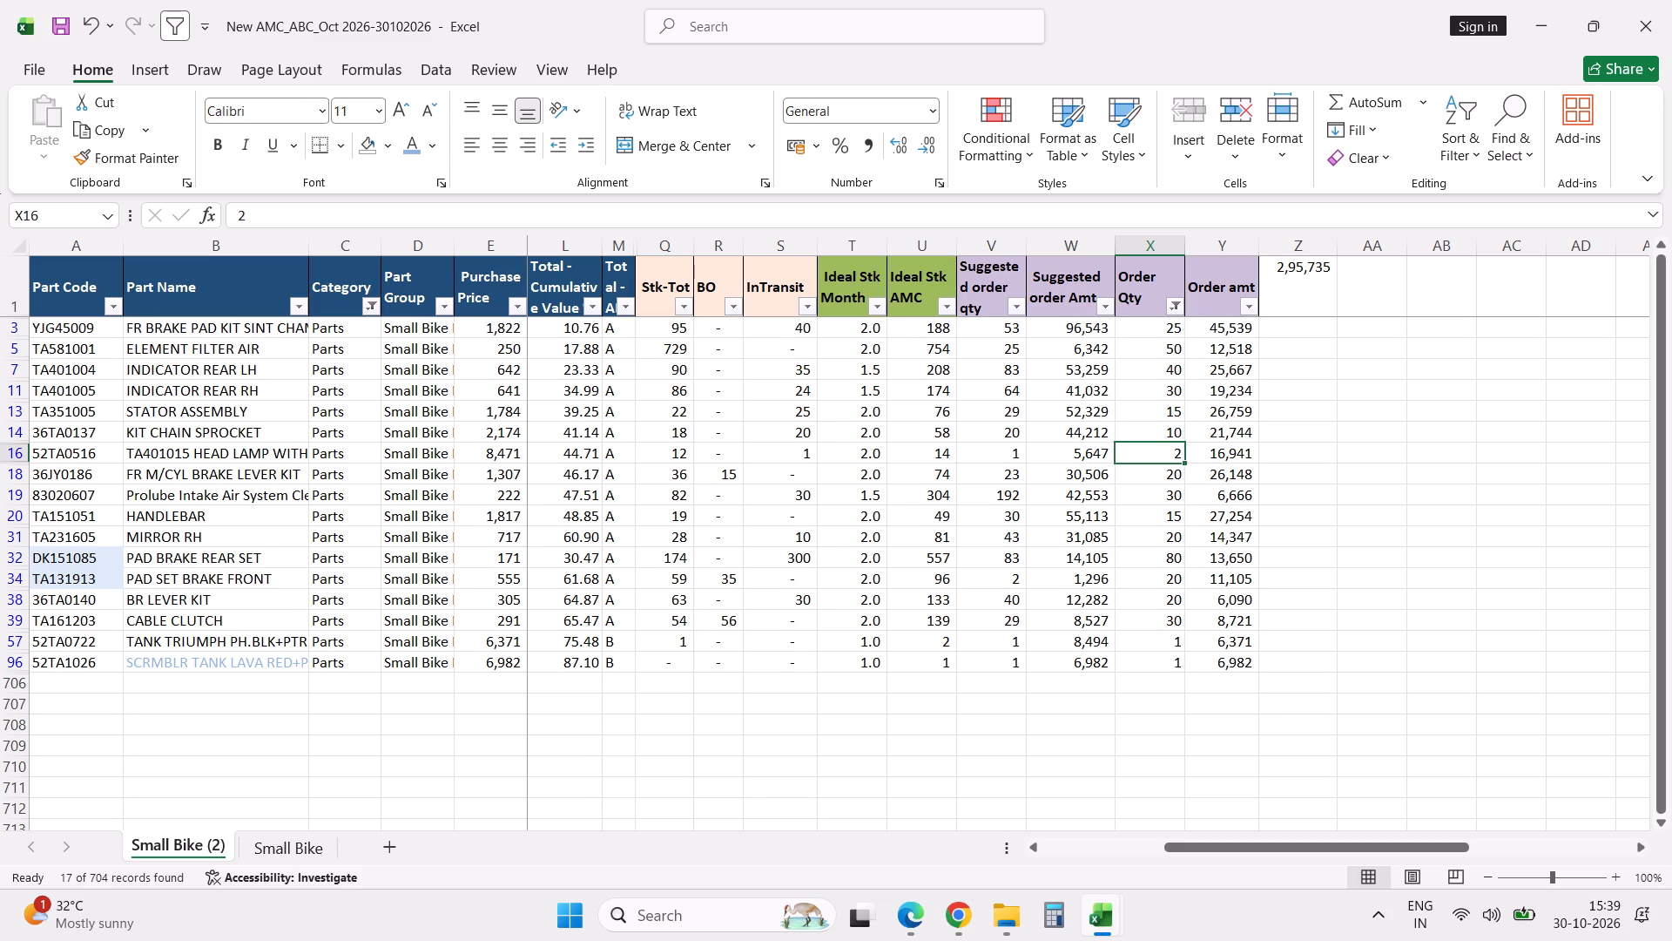
{"action": "left_click", "coordinate": [1179, 308]}
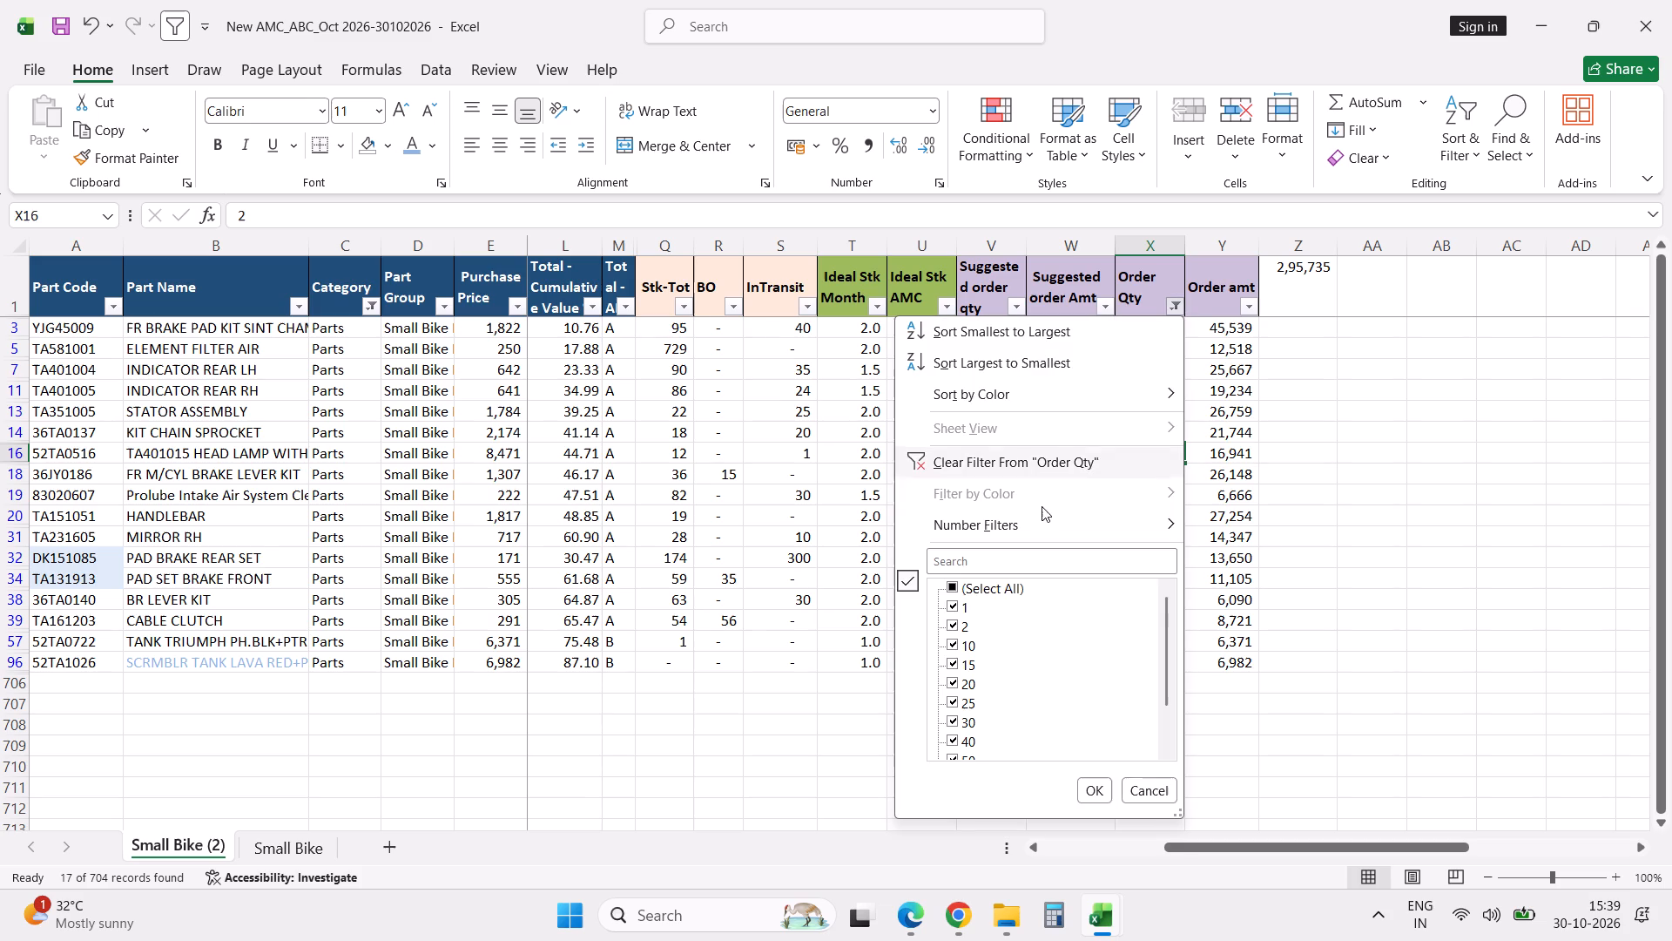
{"action": "left_click", "coordinate": [966, 595]}
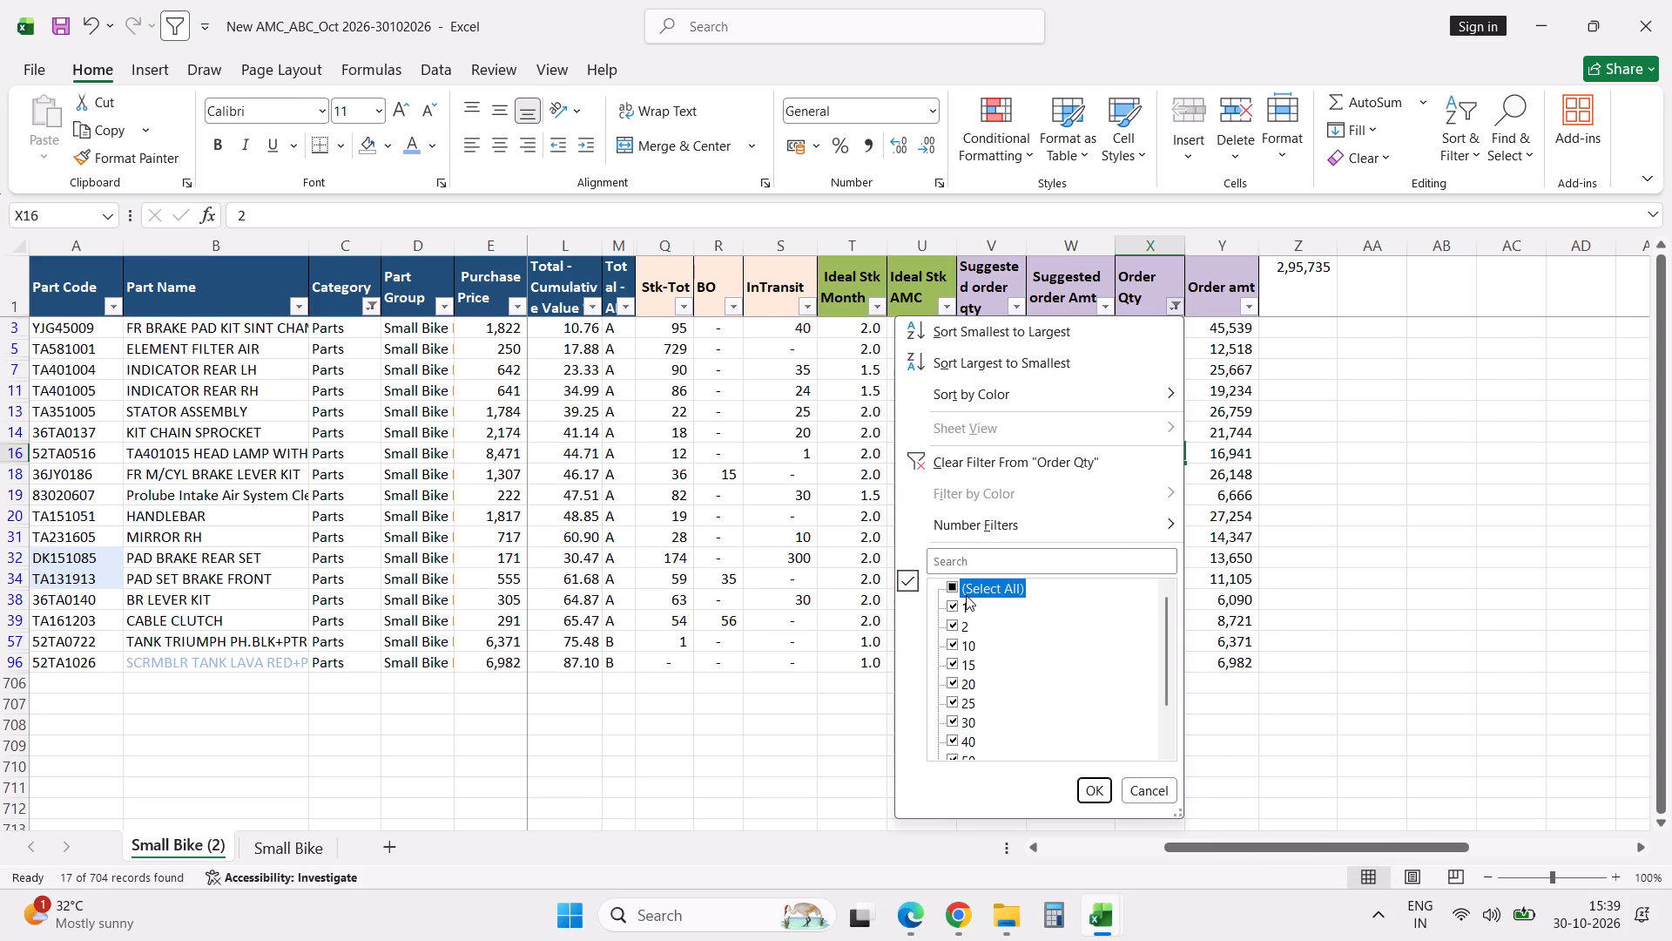
{"action": "left_click", "coordinate": [1091, 795]}
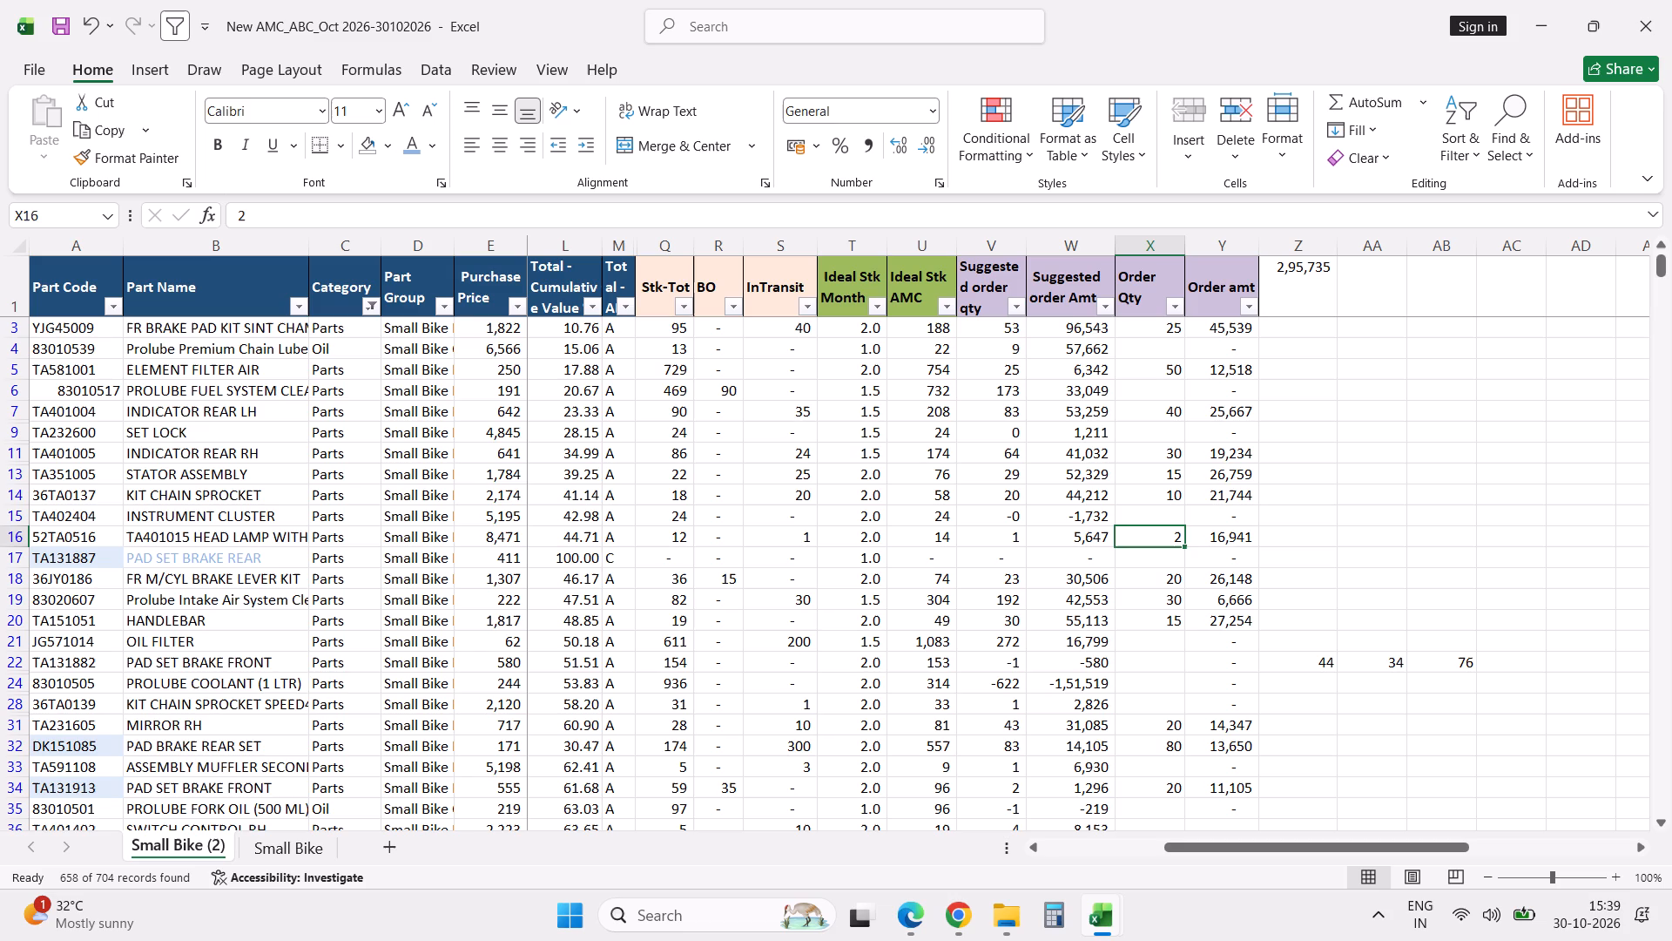
Filter the Part Code column to 52TA1002 to examine its stock and order figures, and show all part codes again.
{"action": "left_click", "coordinate": [111, 307]}
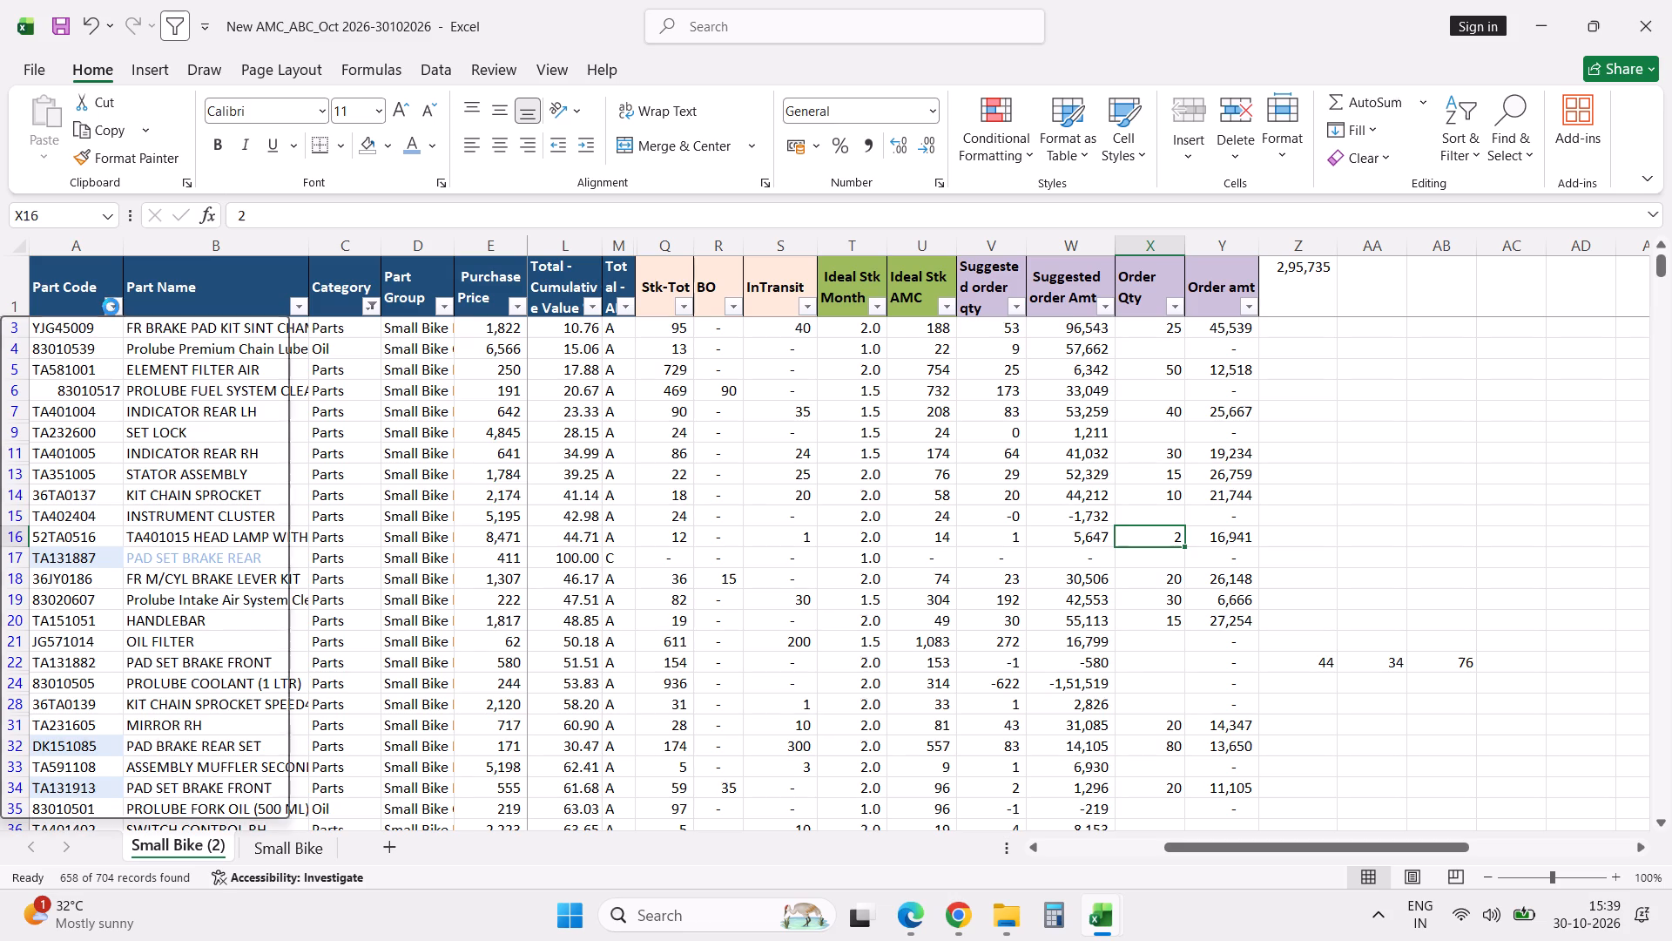
{"action": "left_click", "coordinate": [153, 561]}
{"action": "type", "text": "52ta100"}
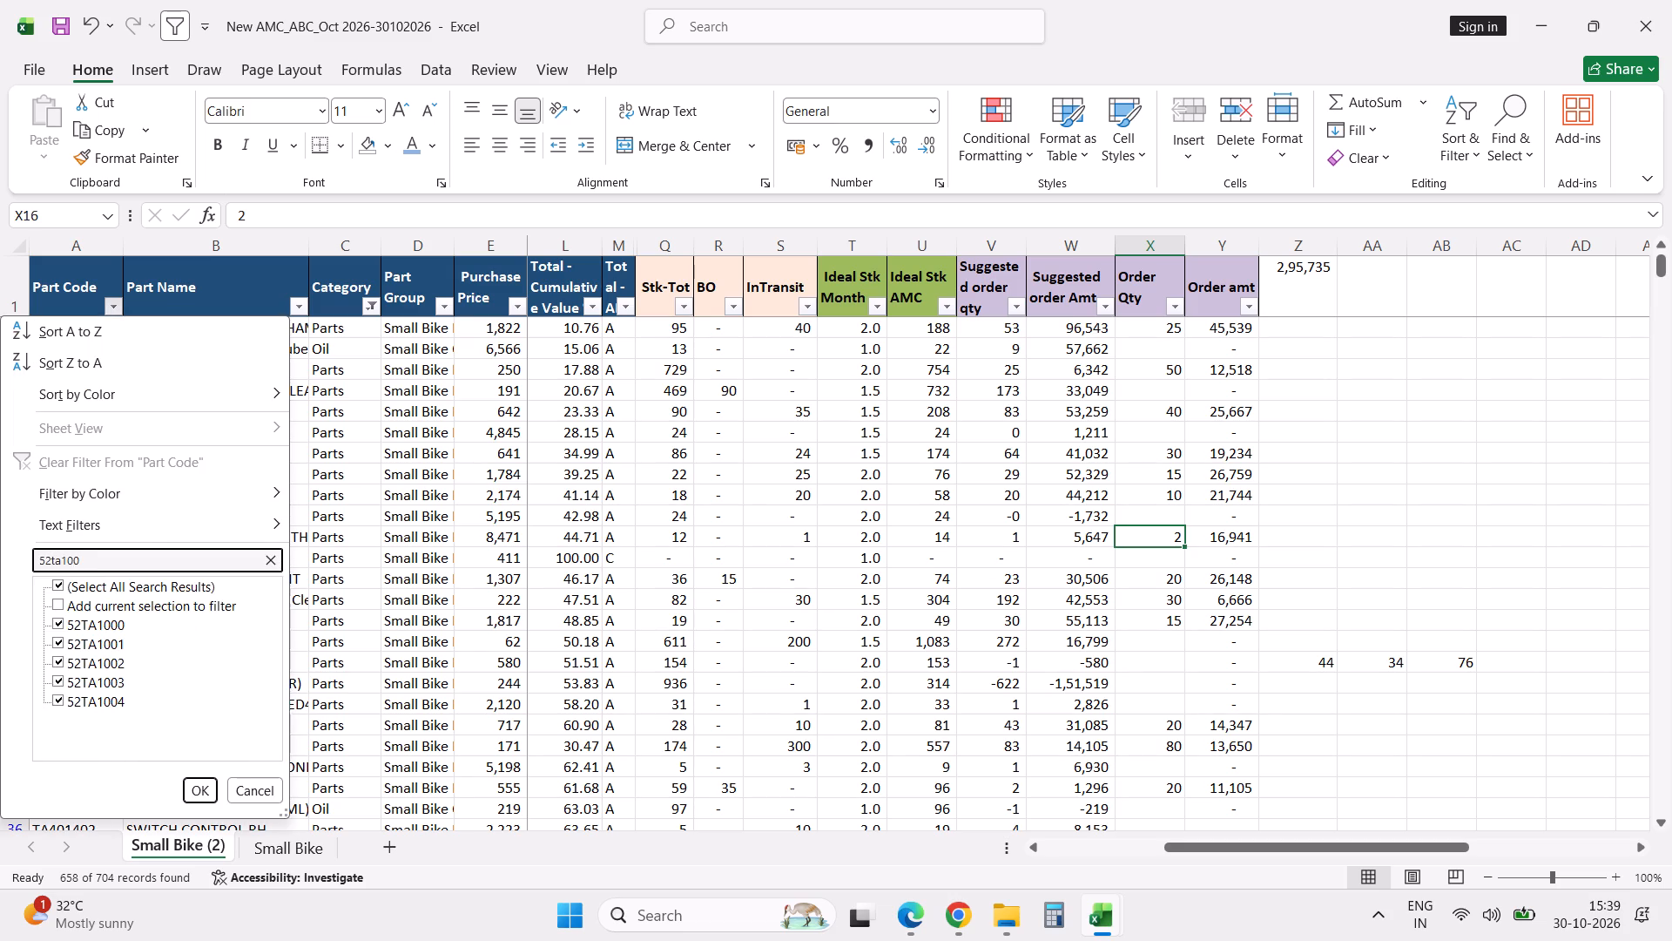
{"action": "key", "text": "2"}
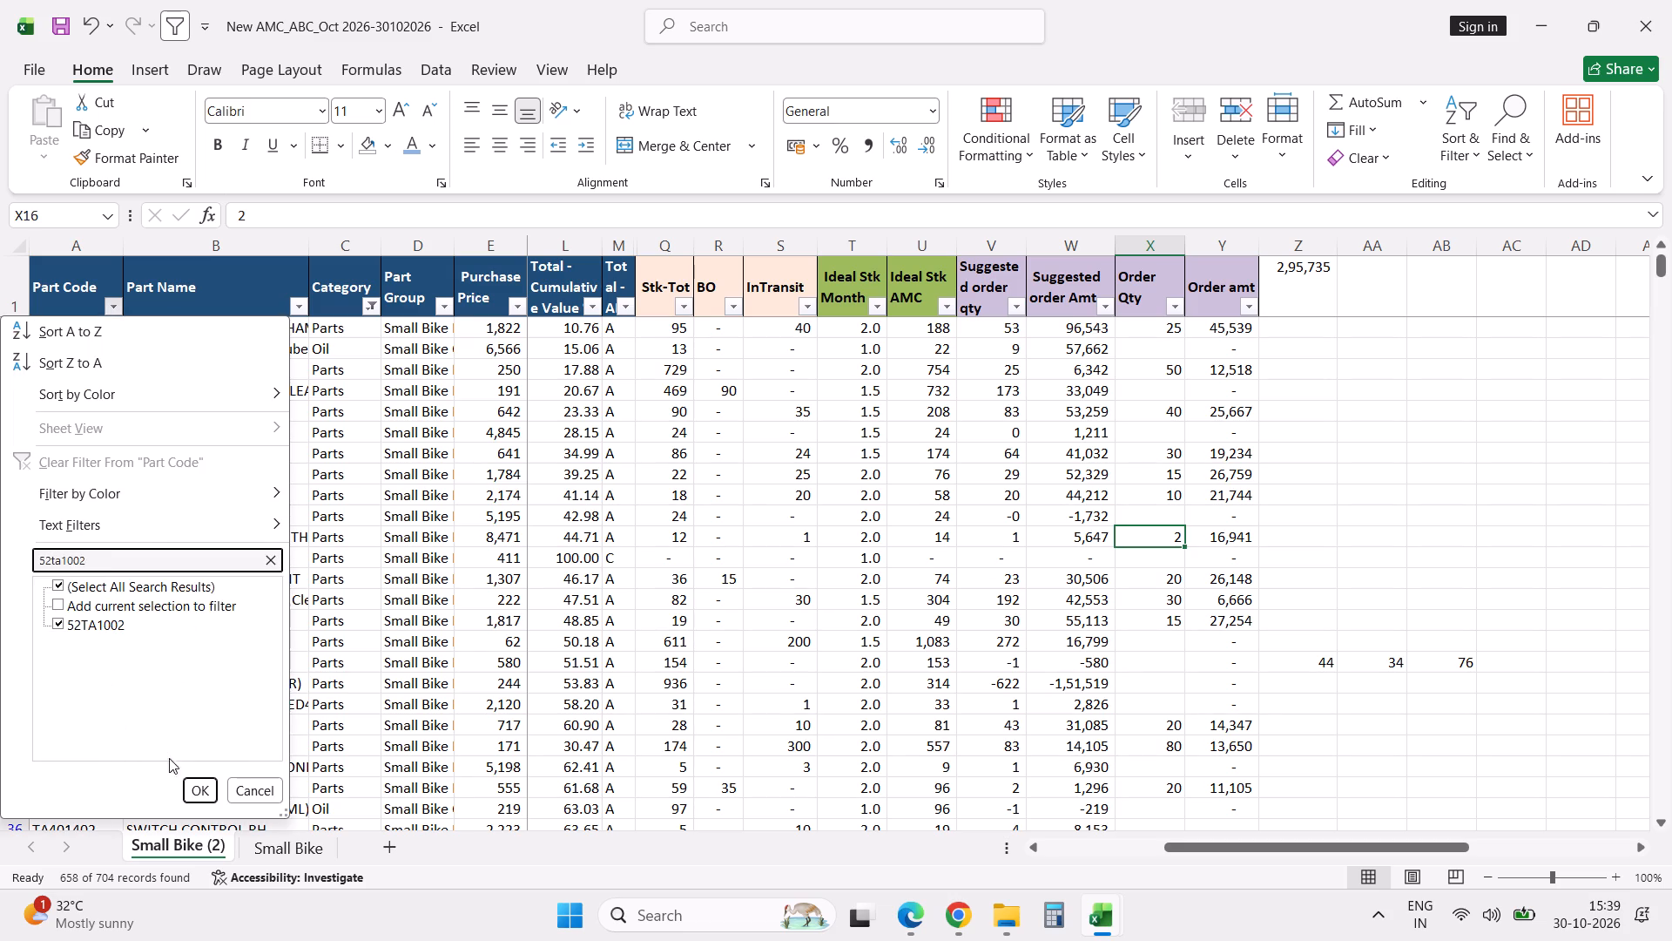
{"action": "left_click", "coordinate": [199, 790]}
{"action": "scroll", "coordinate": [872, 633], "scroll_direction": "up", "scroll_amount": 1}
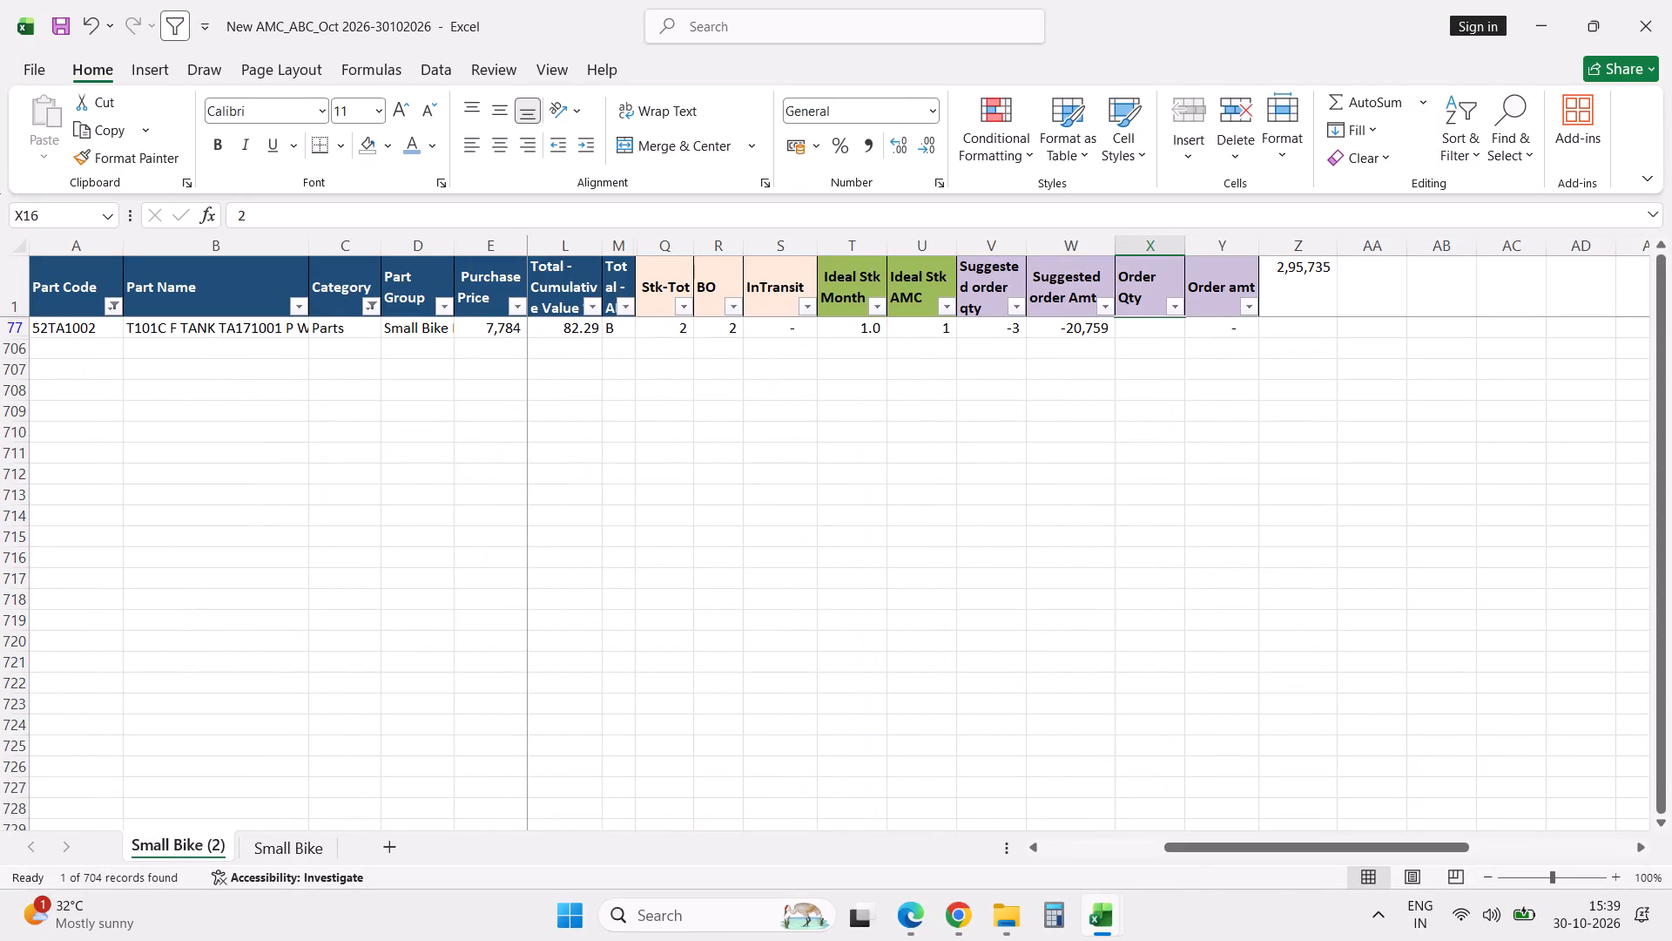
{"action": "scroll", "coordinate": [872, 633], "scroll_direction": "up", "scroll_amount": 11}
{"action": "left_click", "coordinate": [114, 305]}
{"action": "left_click", "coordinate": [98, 587]}
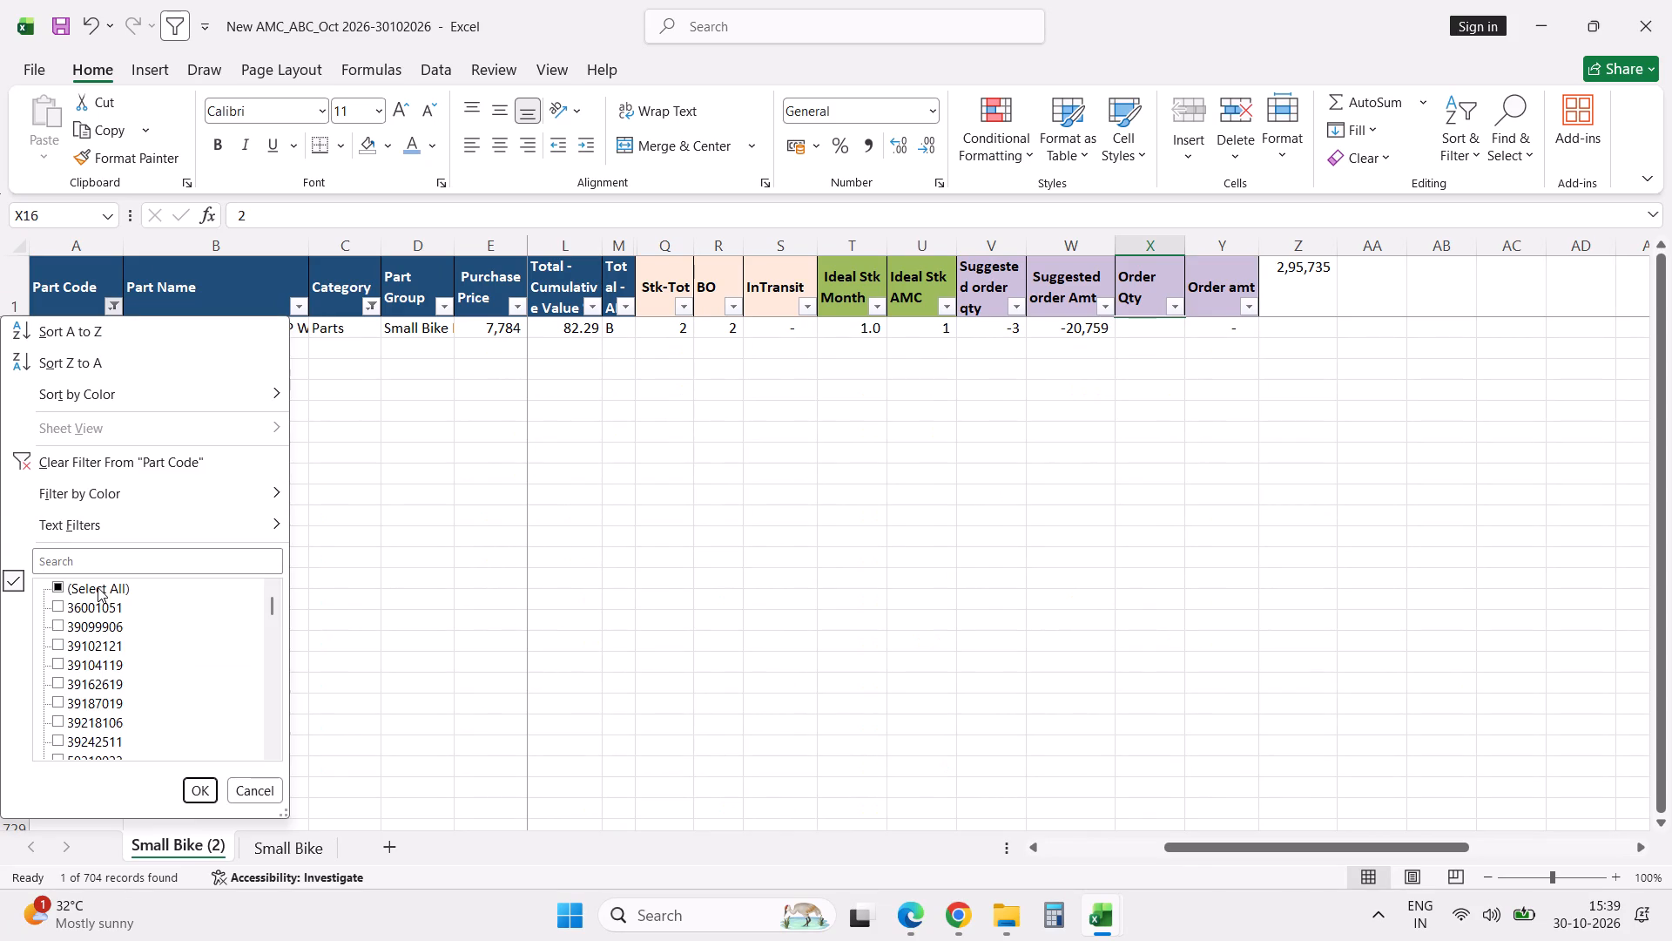
{"action": "left_click", "coordinate": [201, 788]}
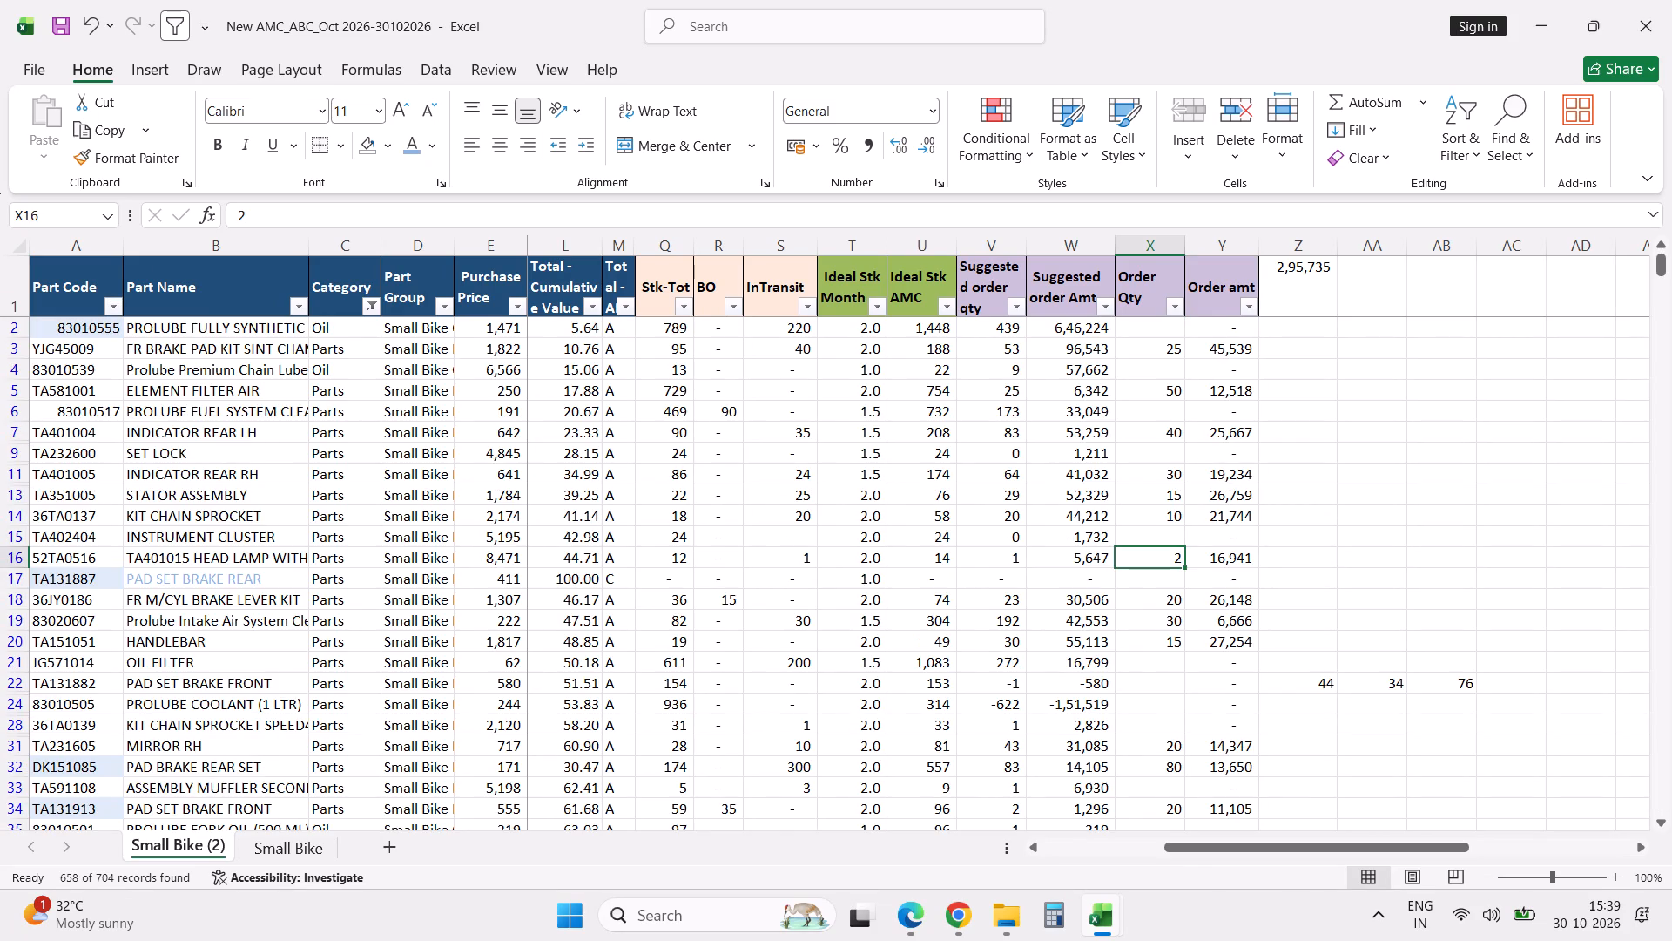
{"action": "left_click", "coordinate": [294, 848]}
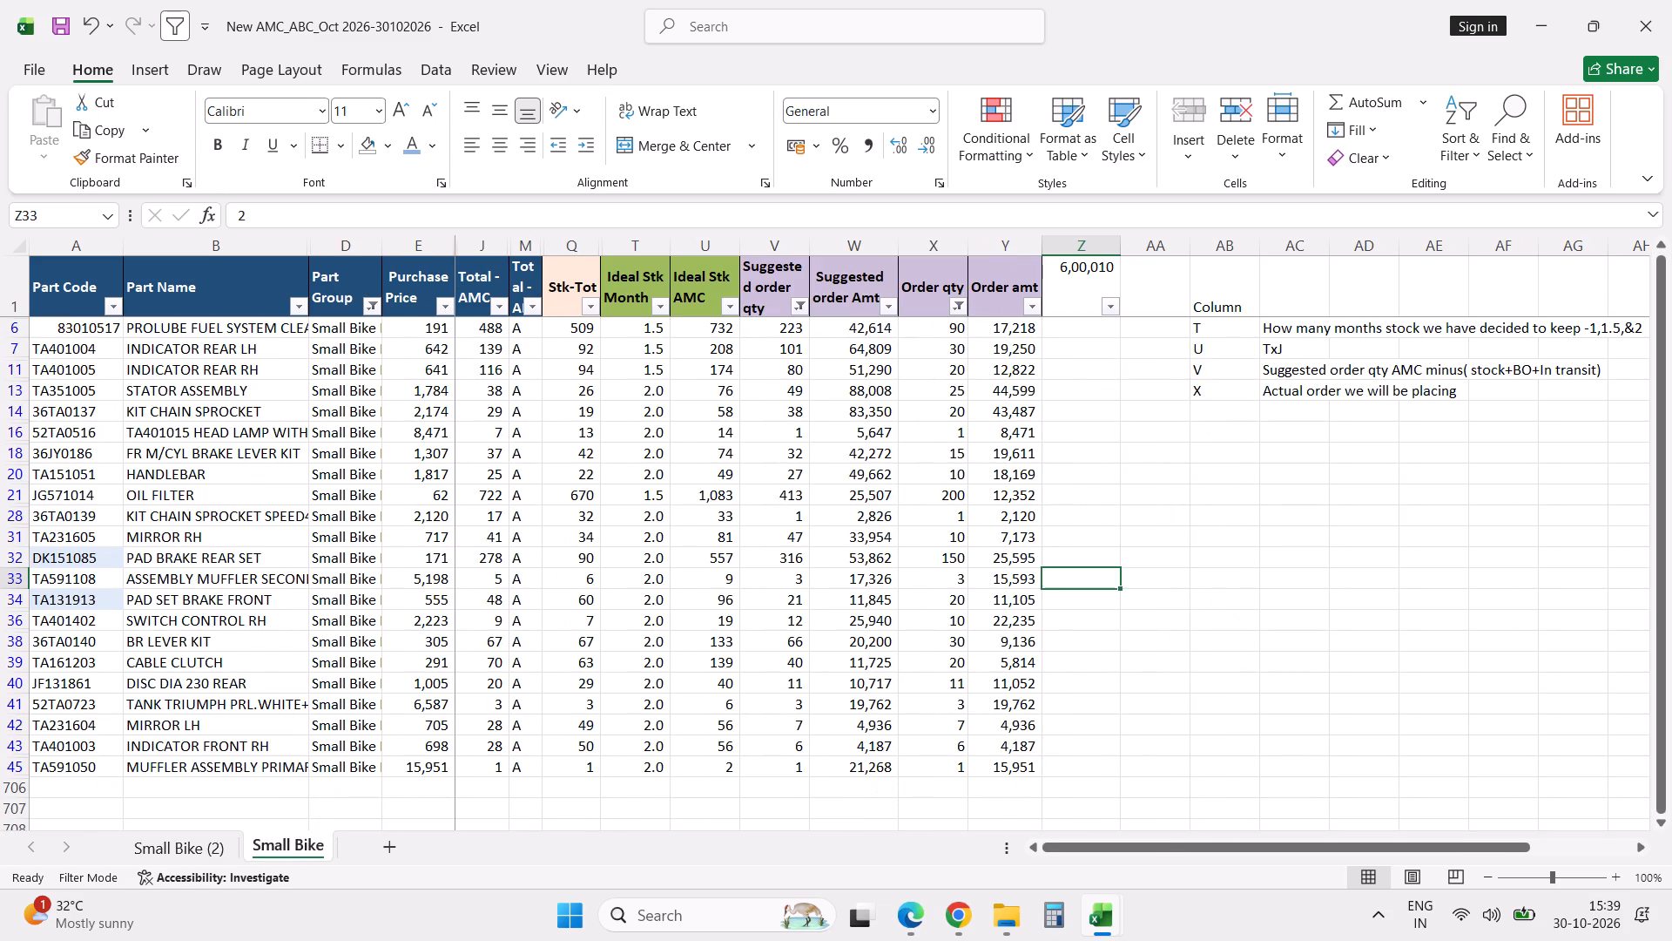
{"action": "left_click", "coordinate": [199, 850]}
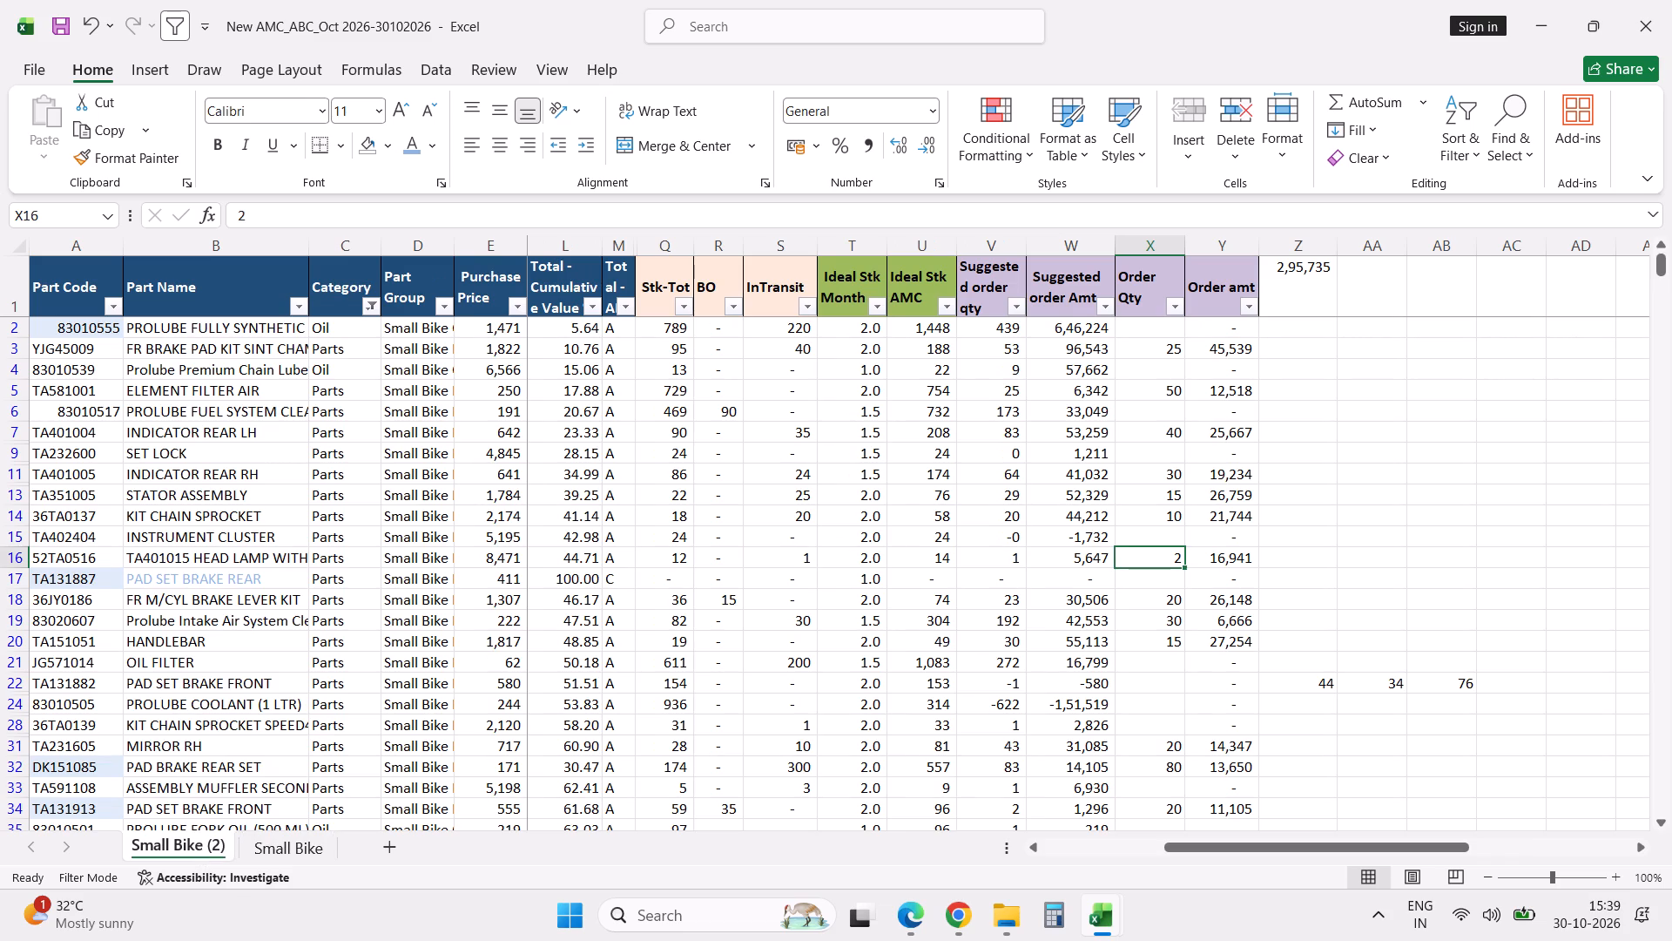
Delete the loose figures in columns Z to AB beside part TA131882 on the Small Bike (2) sheet.
{"action": "left_click", "coordinate": [1317, 652]}
{"action": "key", "text": "shift+Down"}
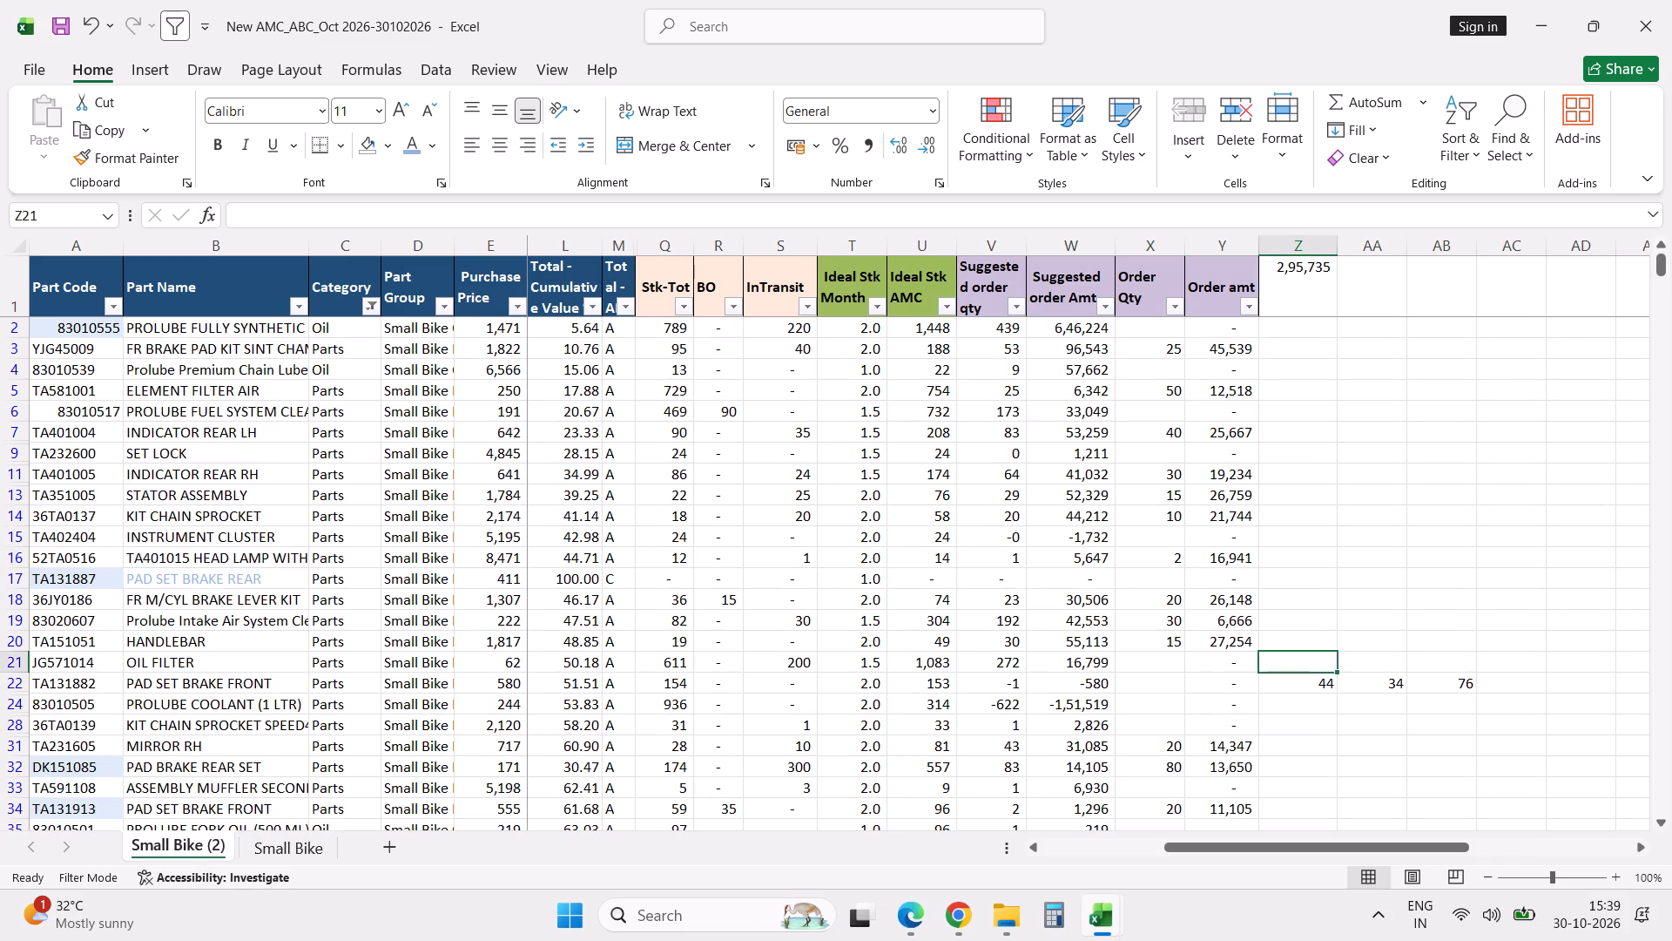
{"action": "key", "text": "shift+Down"}
{"action": "key", "text": "shift+Right"}
{"action": "key", "text": "shift+Right"}
{"action": "key", "text": "Delete"}
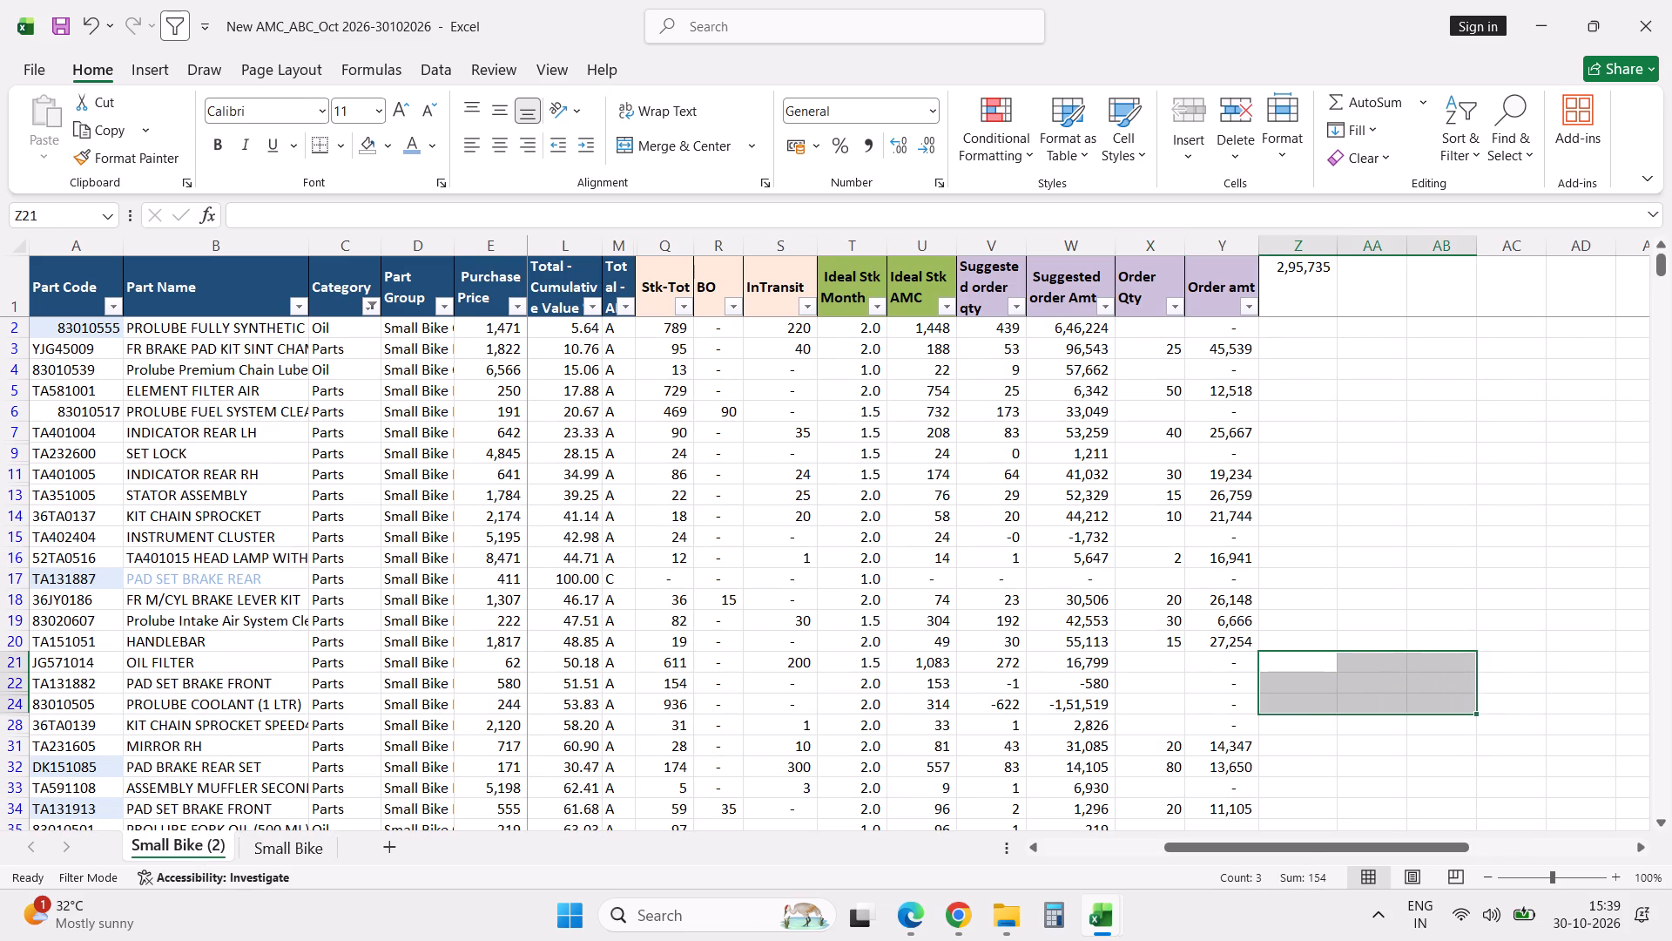
Filter the Order Qty column to exclude blanks so that only parts with an order quantity are listed.
{"action": "left_click", "coordinate": [1173, 311]}
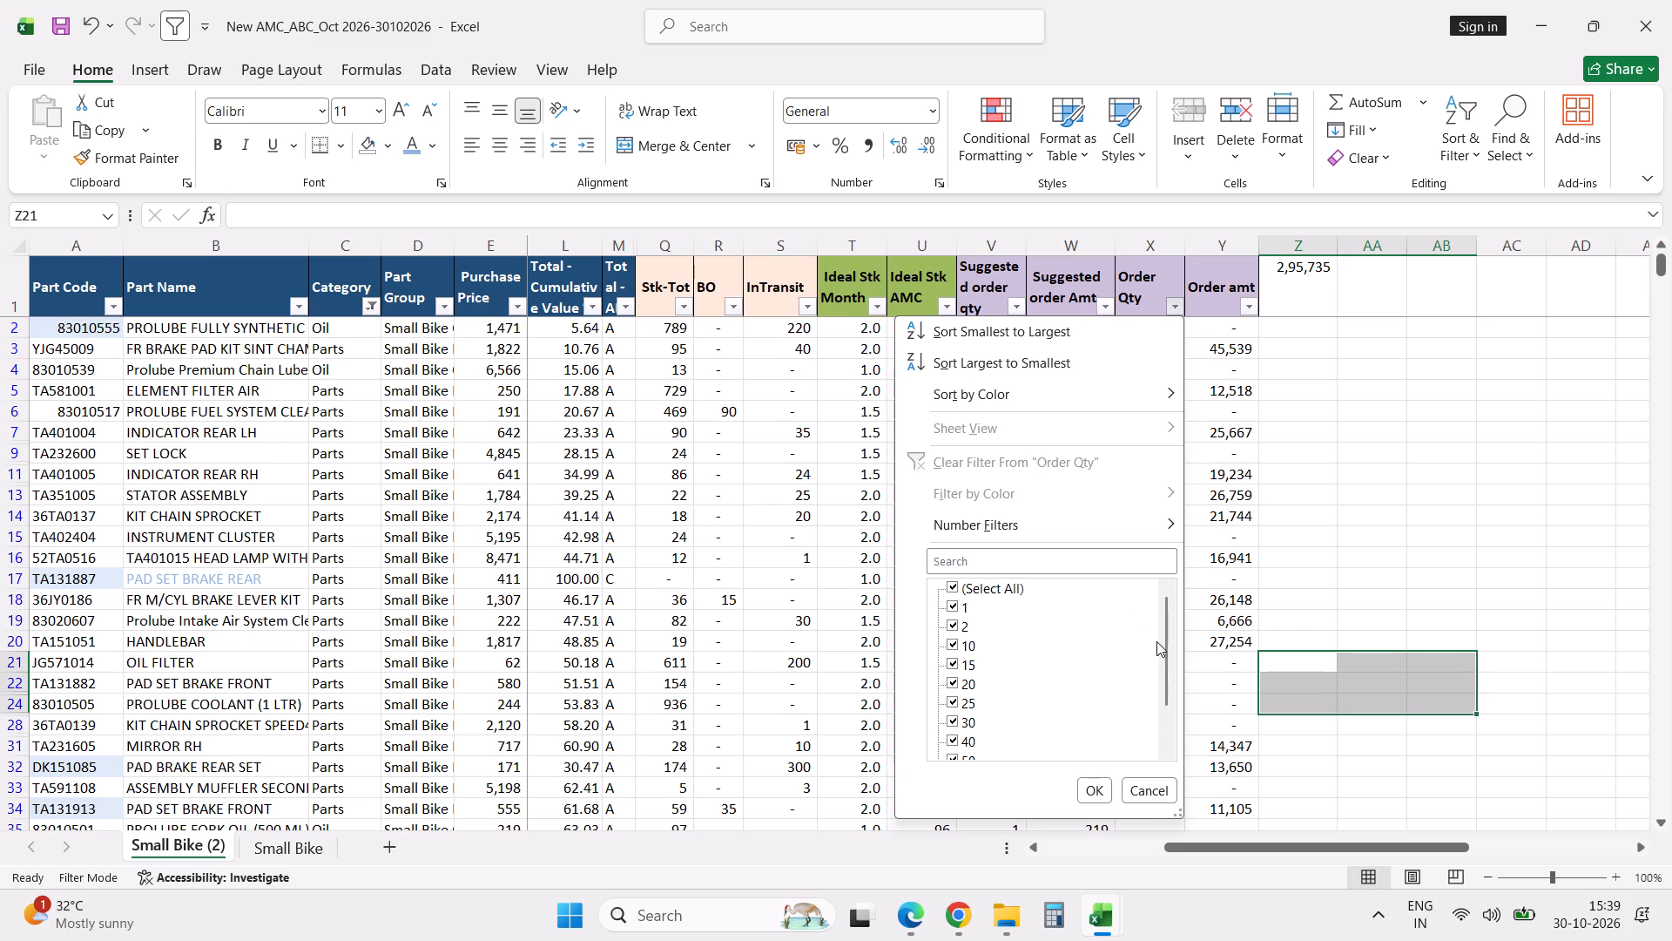
{"action": "left_click_drag", "start_coordinate": [1166, 643], "coordinate": [1173, 728]}
{"action": "left_click", "coordinate": [976, 741]}
{"action": "left_click", "coordinate": [1097, 792]}
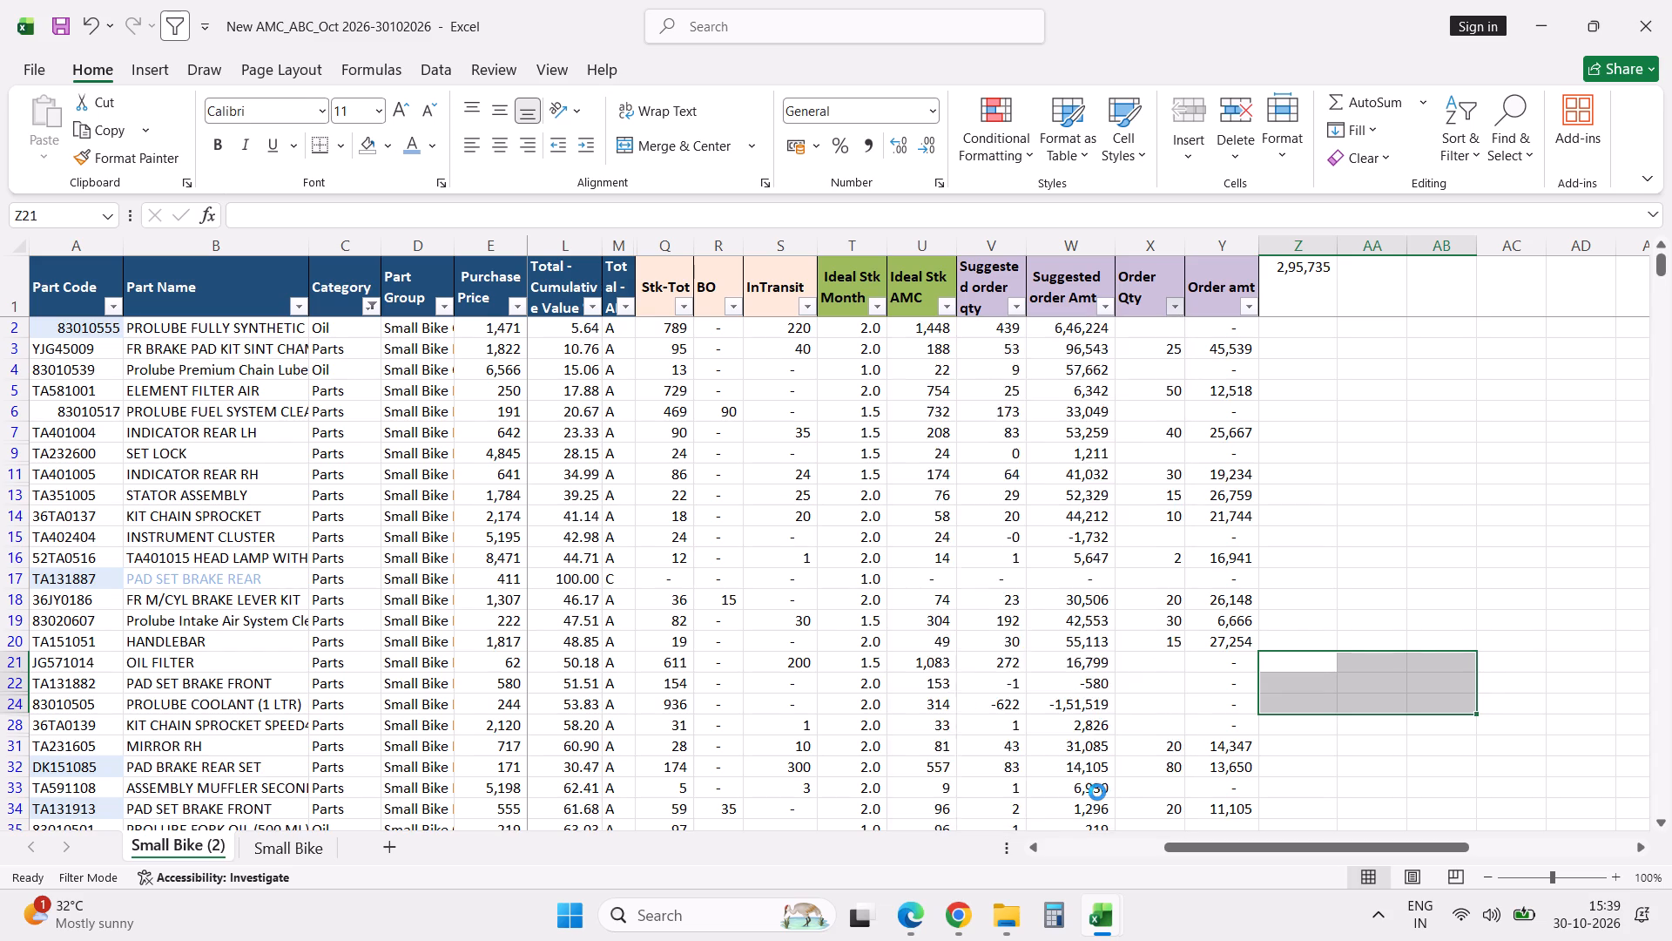
{"action": "left_click", "coordinate": [1091, 775]}
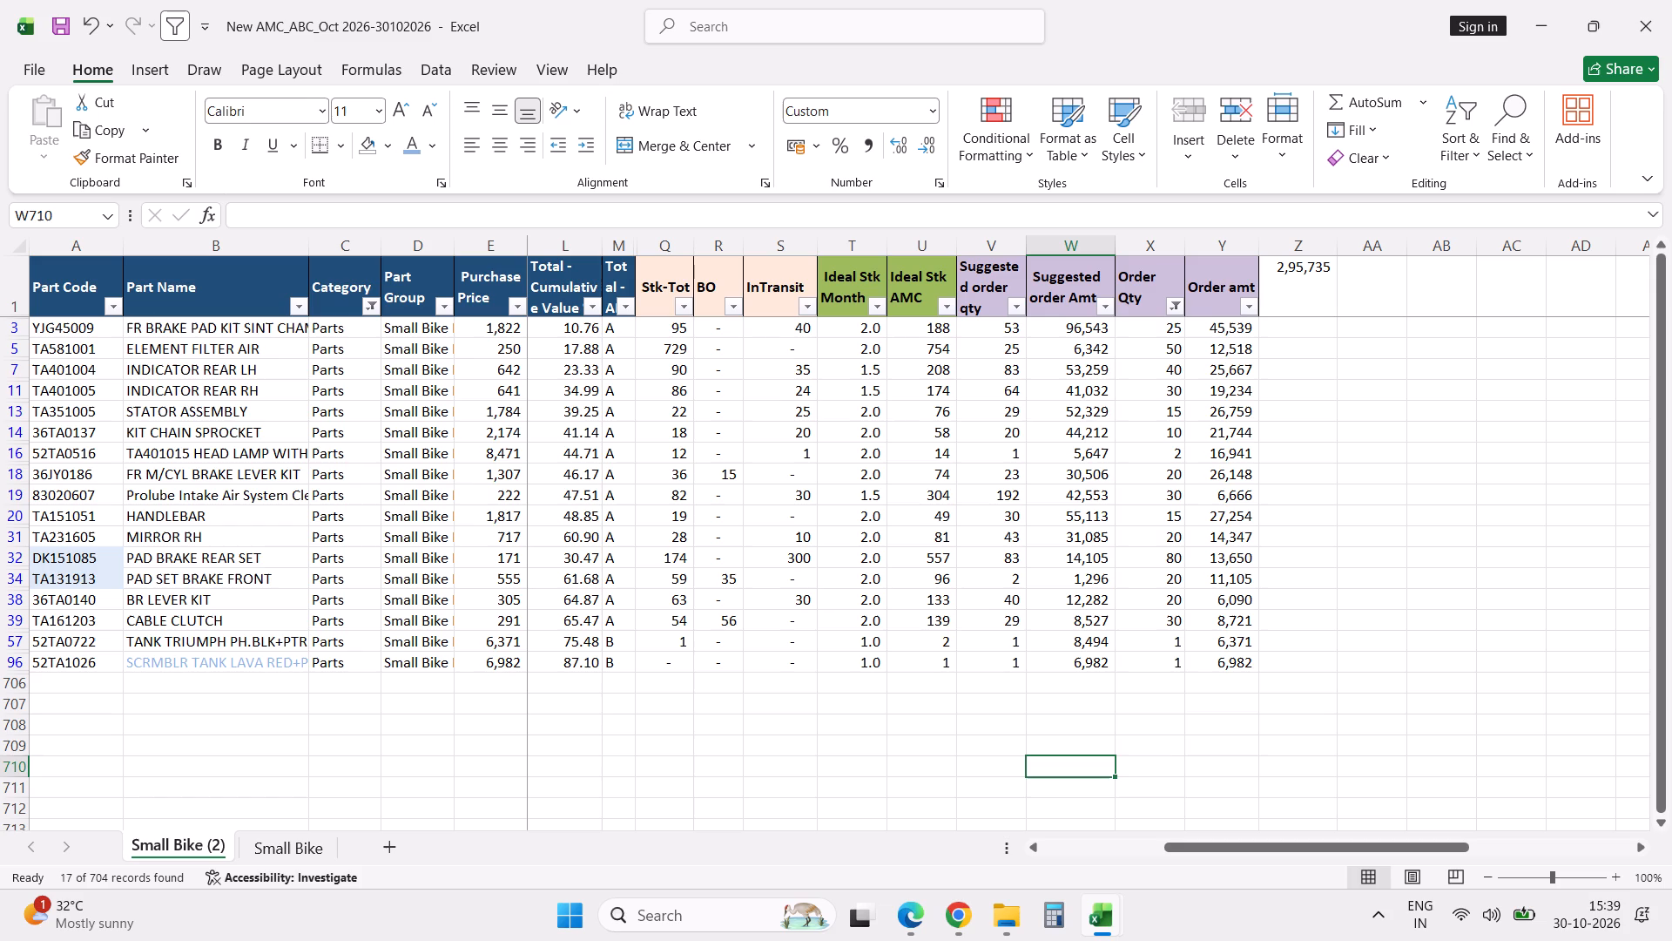
Examine the stock and suggested order figures of the listed parts, including DK151085, TA131913, TA231605 and 36TA0140.
{"action": "left_click", "coordinate": [25, 552]}
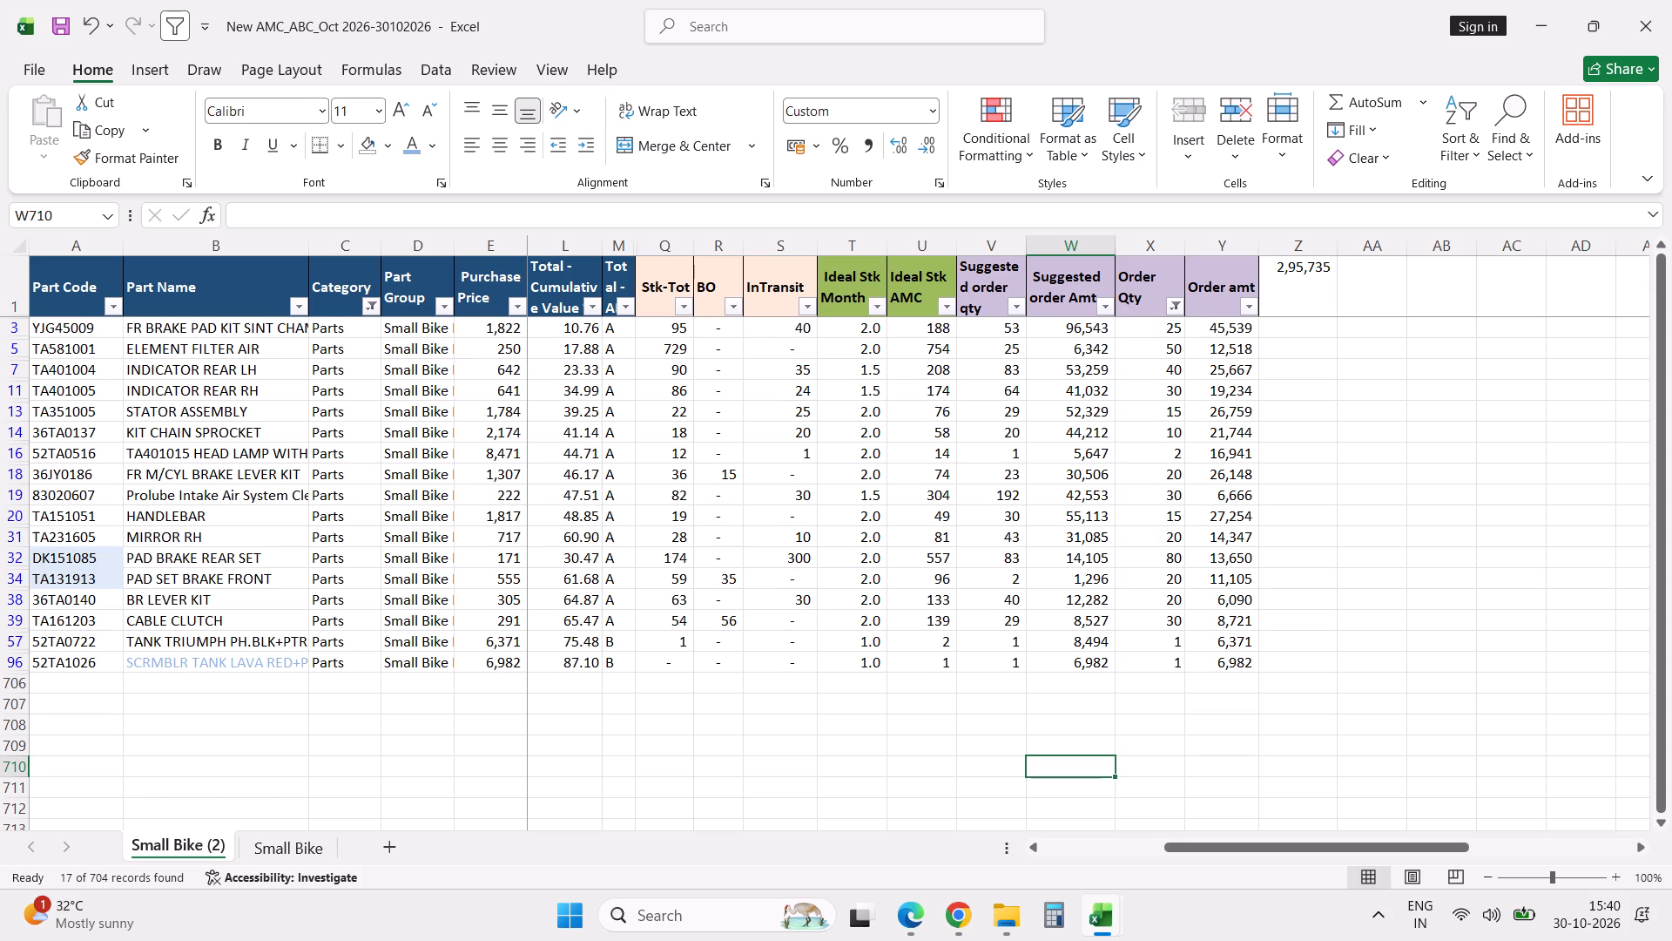
{"action": "left_click", "coordinate": [23, 557]}
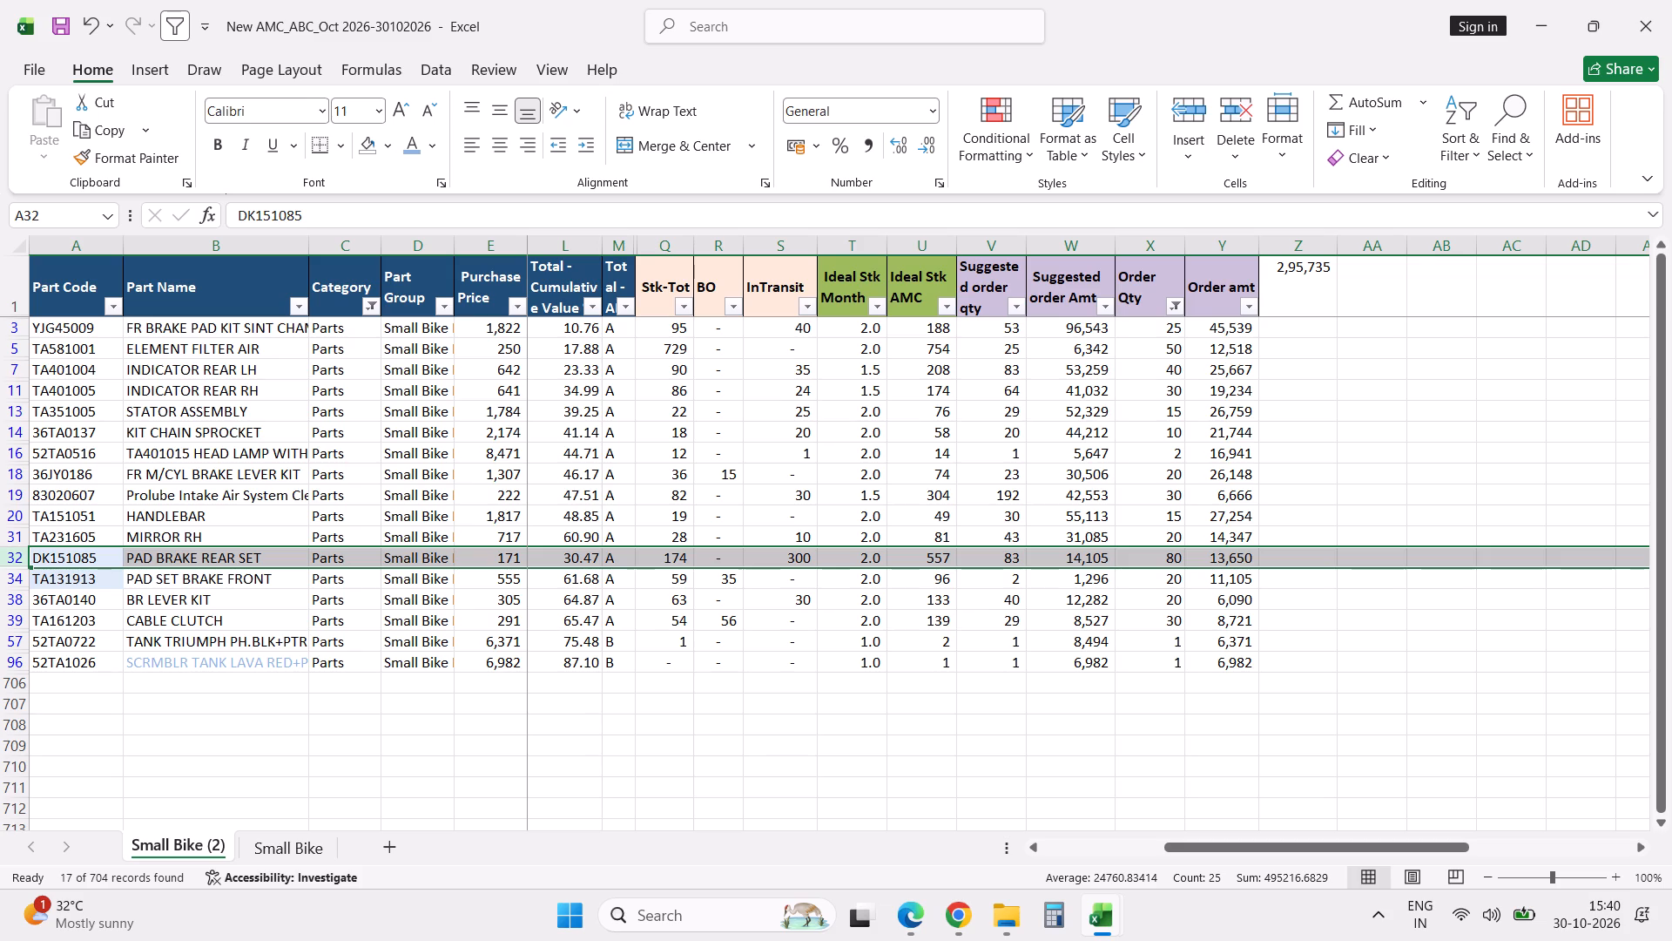
{"action": "left_click", "coordinate": [1400, 593]}
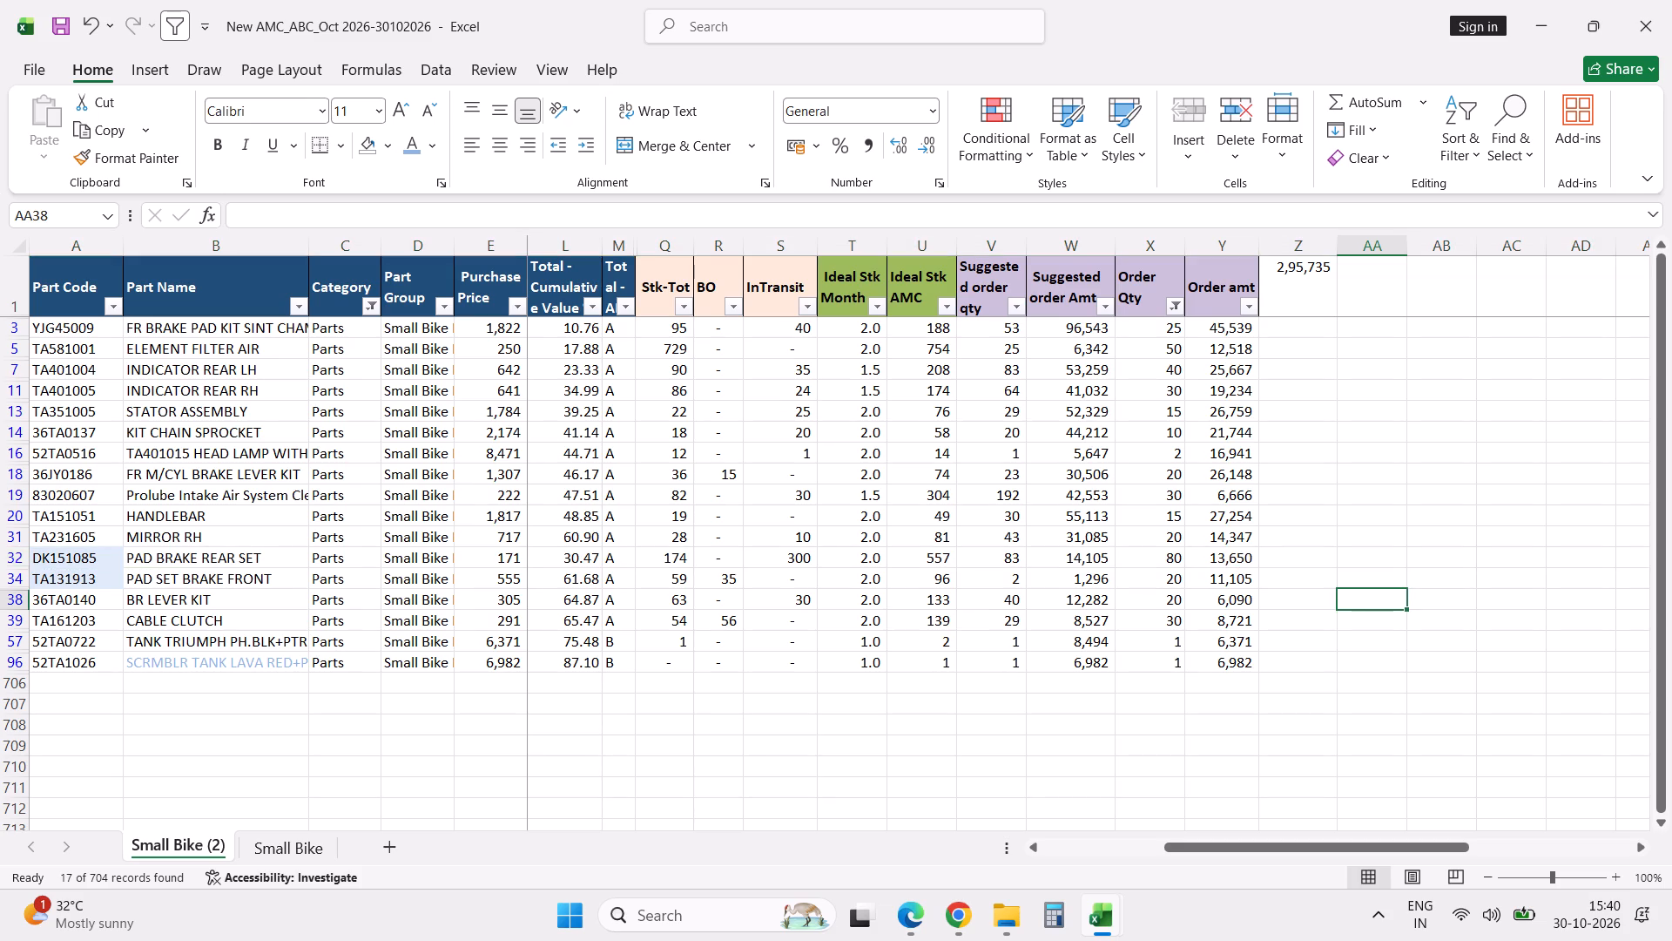
{"action": "left_click", "coordinate": [994, 334]}
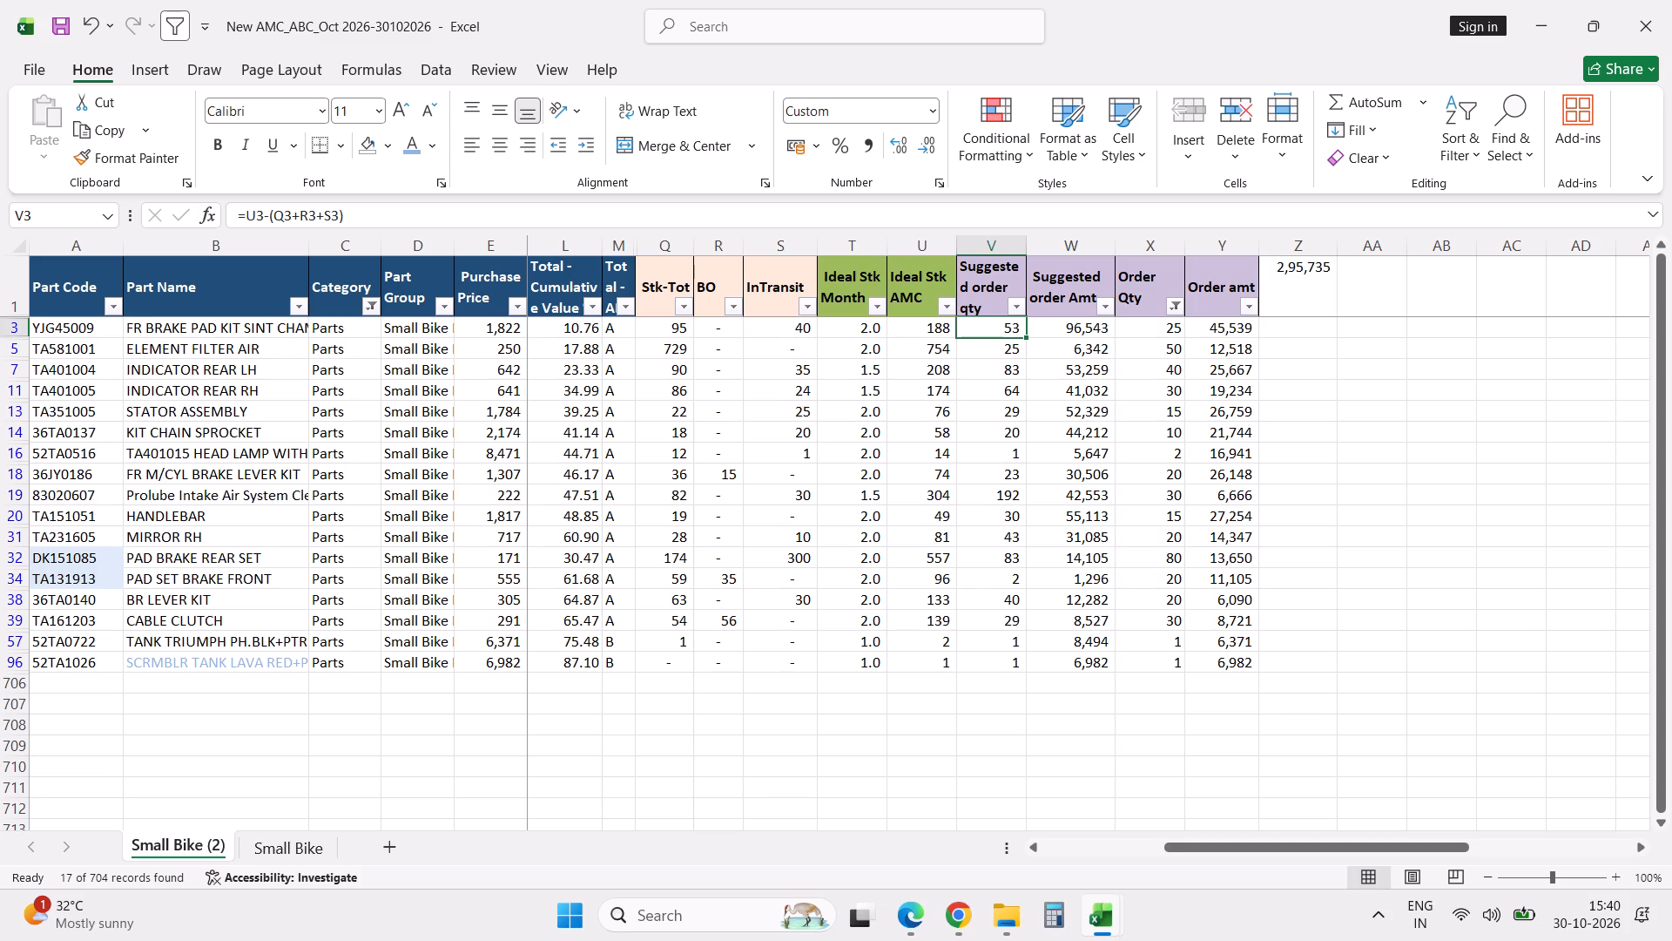
{"action": "left_click", "coordinate": [1004, 537]}
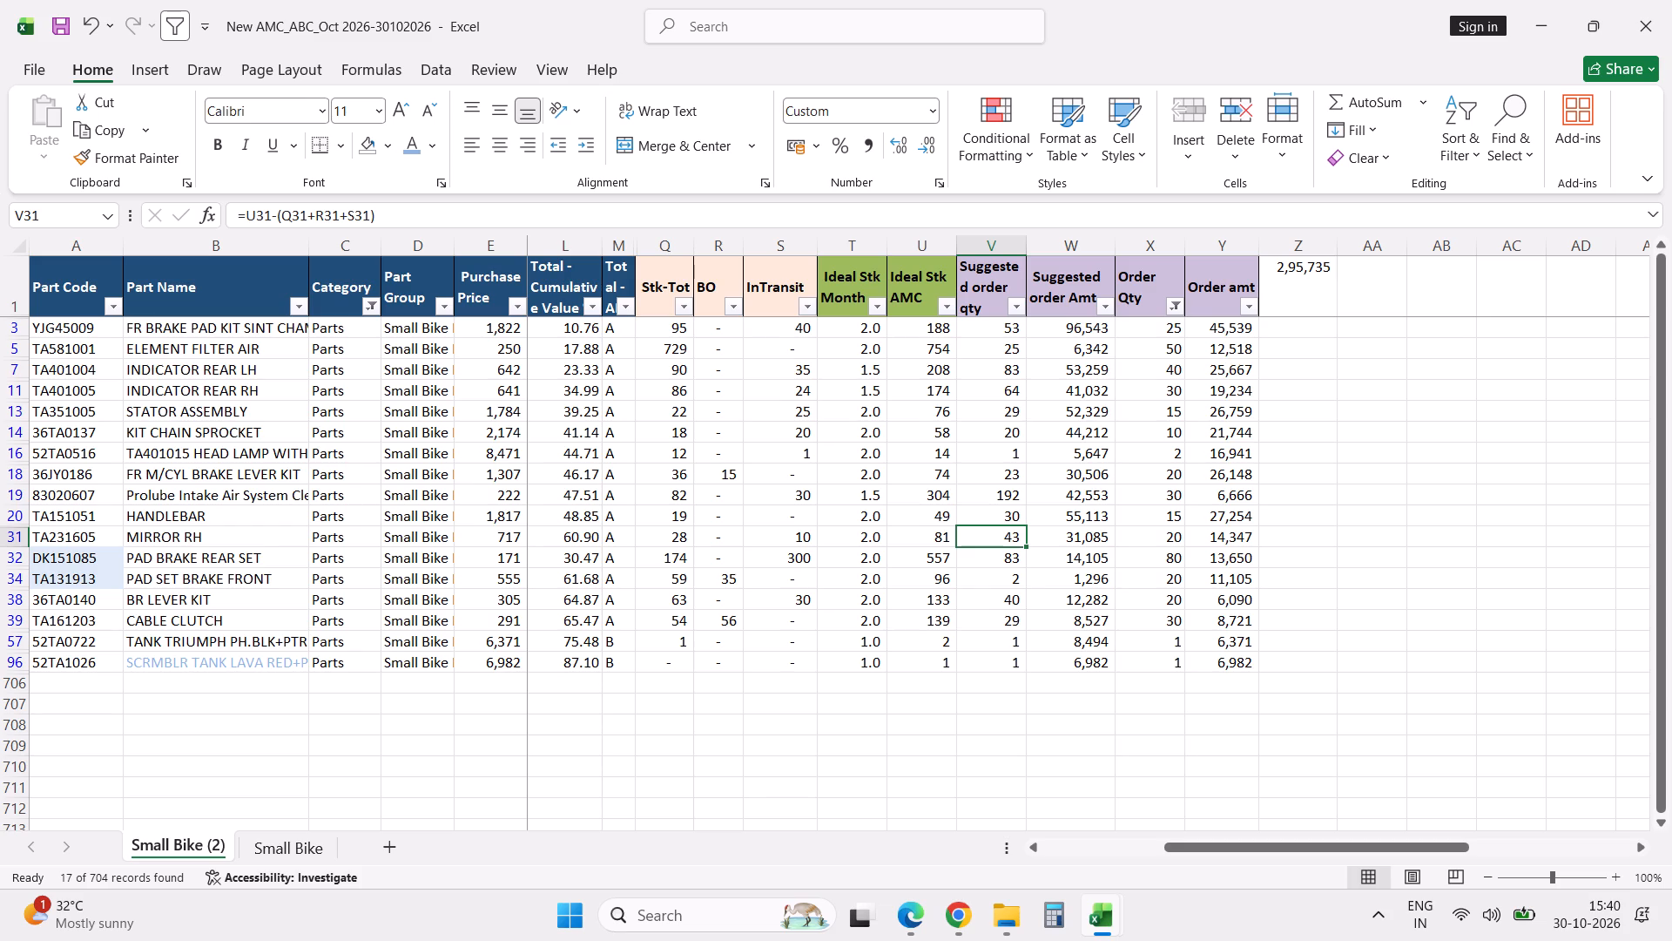
{"action": "left_click", "coordinate": [1008, 576]}
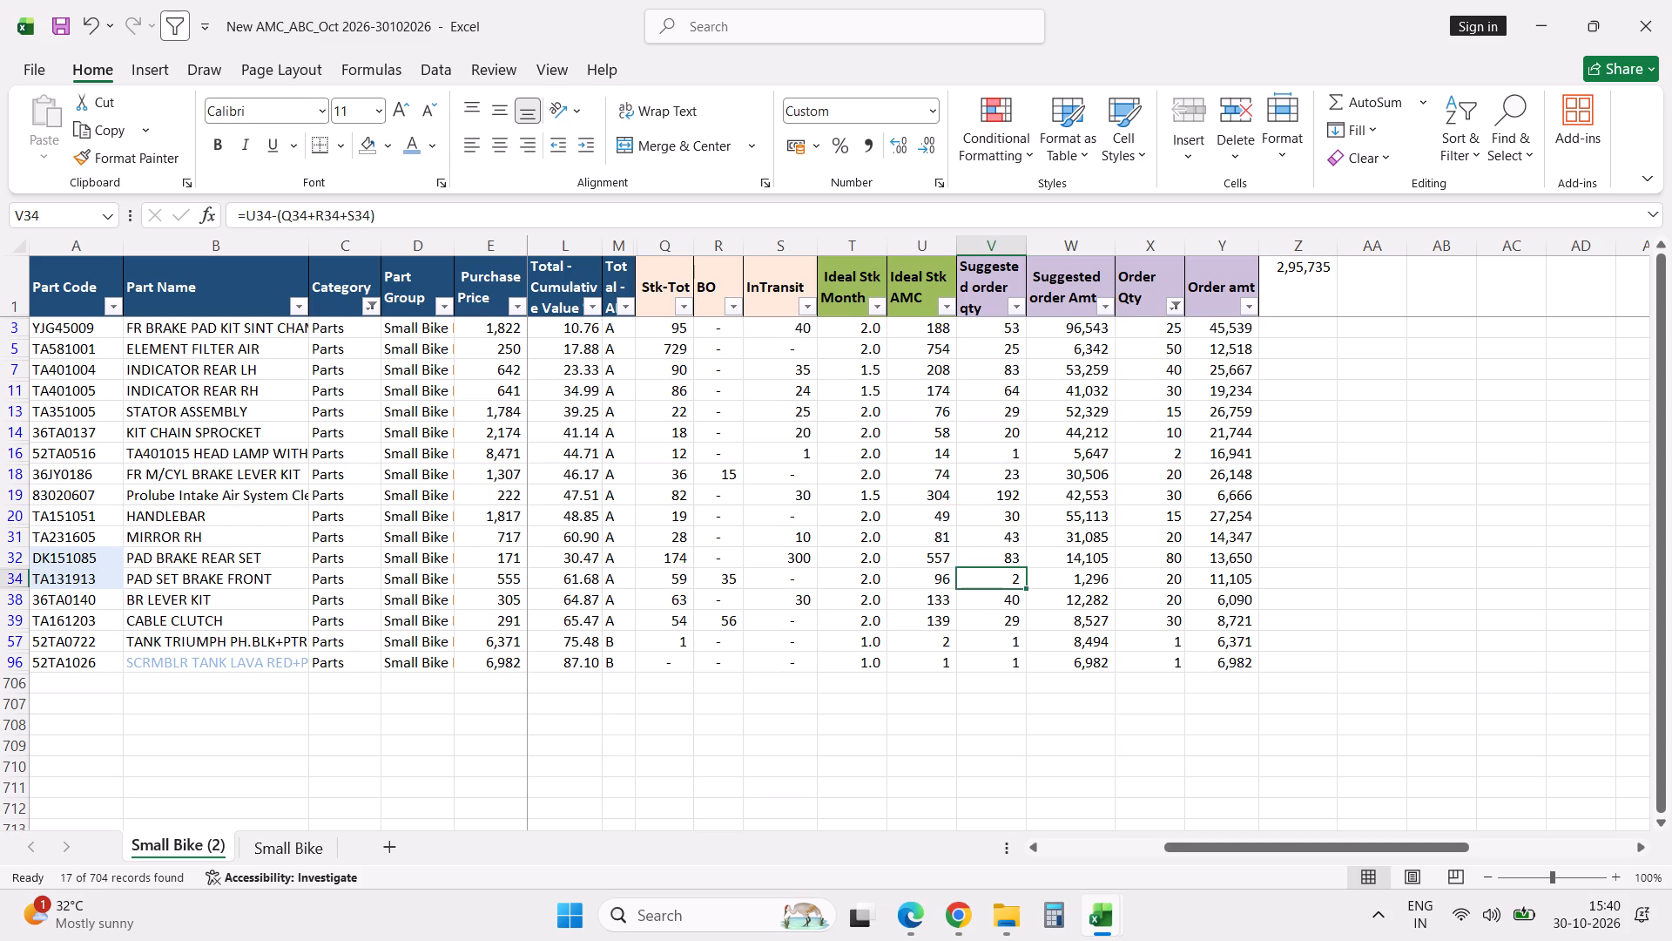
{"action": "left_click", "coordinate": [17, 576]}
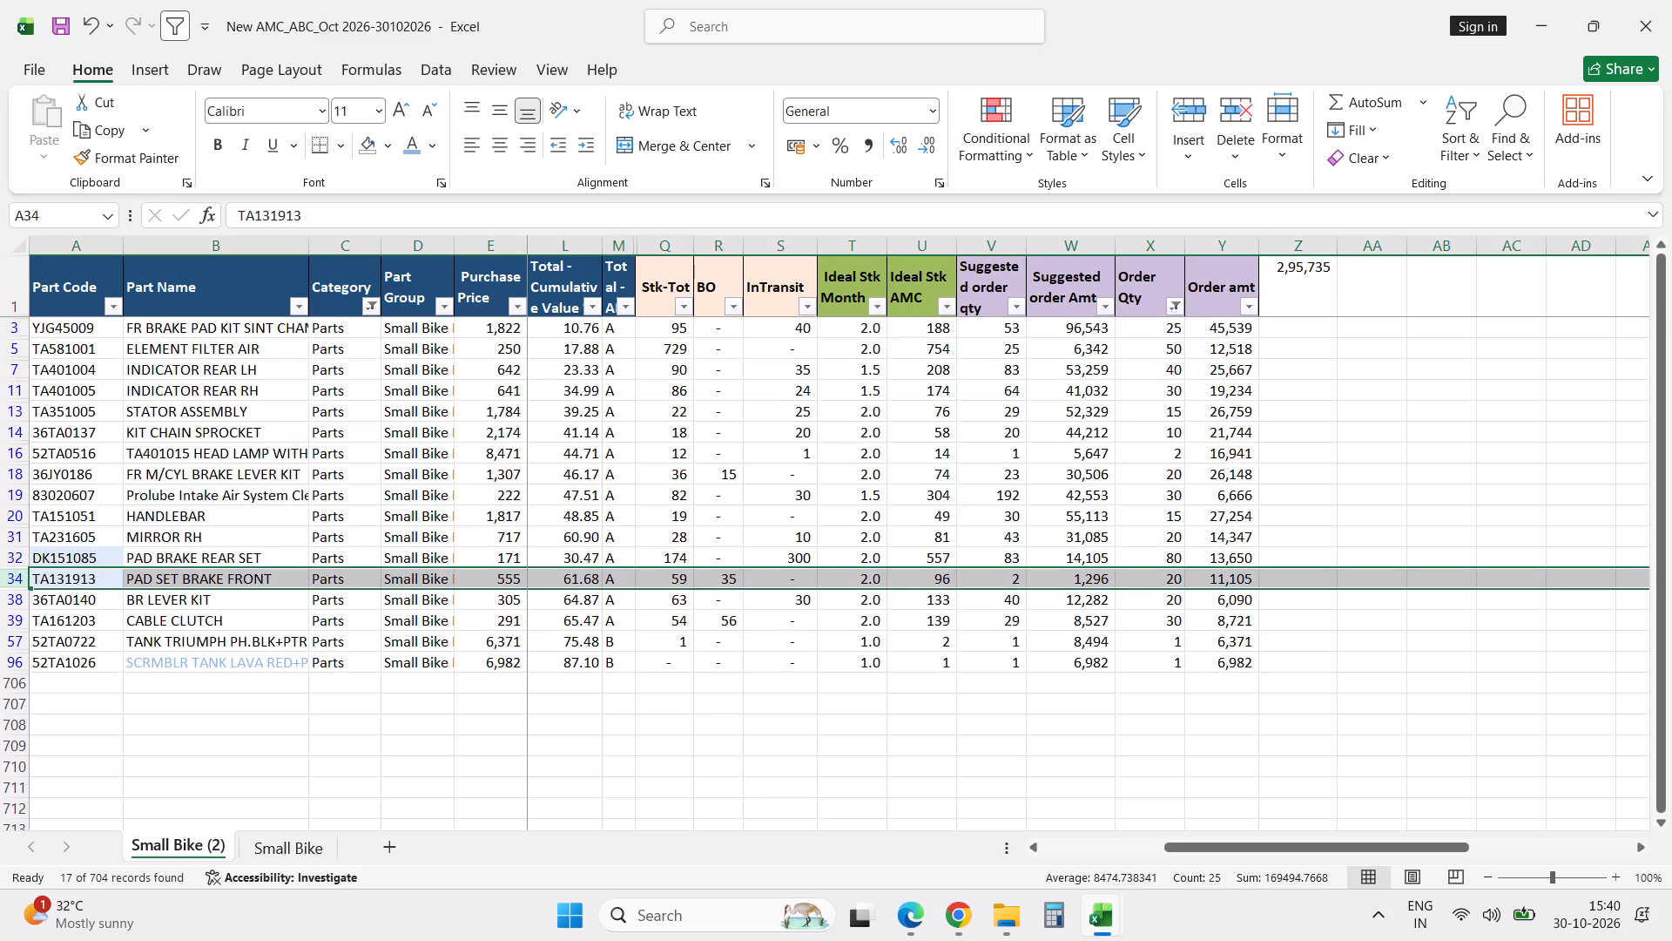
{"action": "left_click", "coordinate": [1015, 586]}
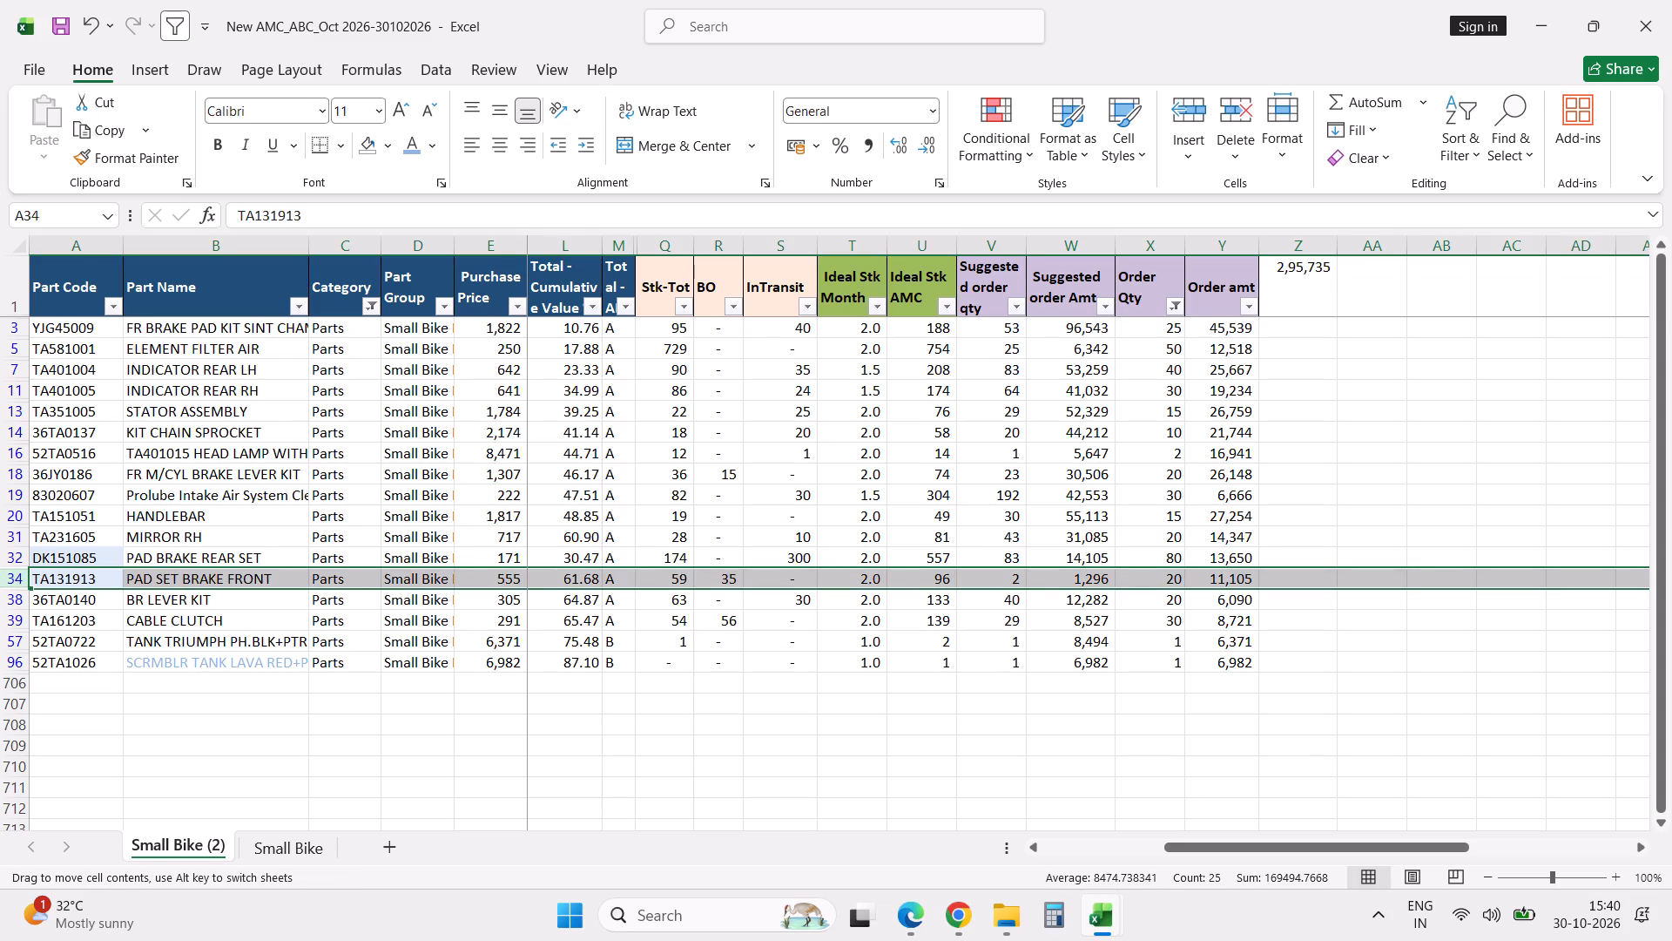
{"action": "left_click", "coordinate": [1007, 579]}
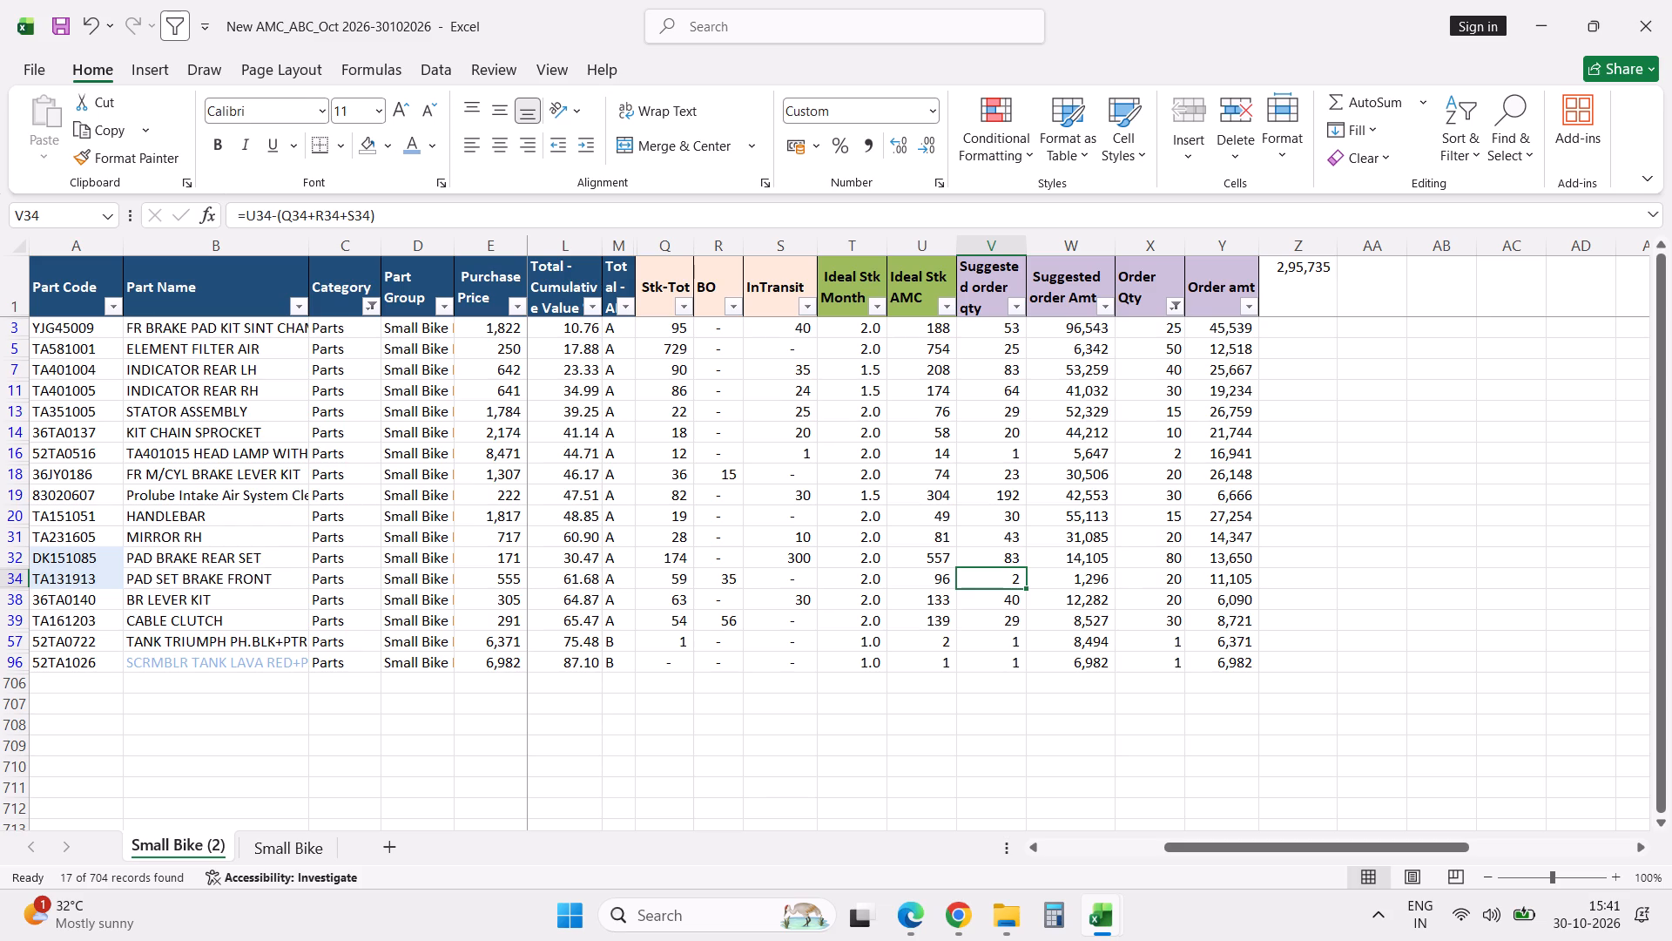
{"action": "left_click", "coordinate": [683, 603]}
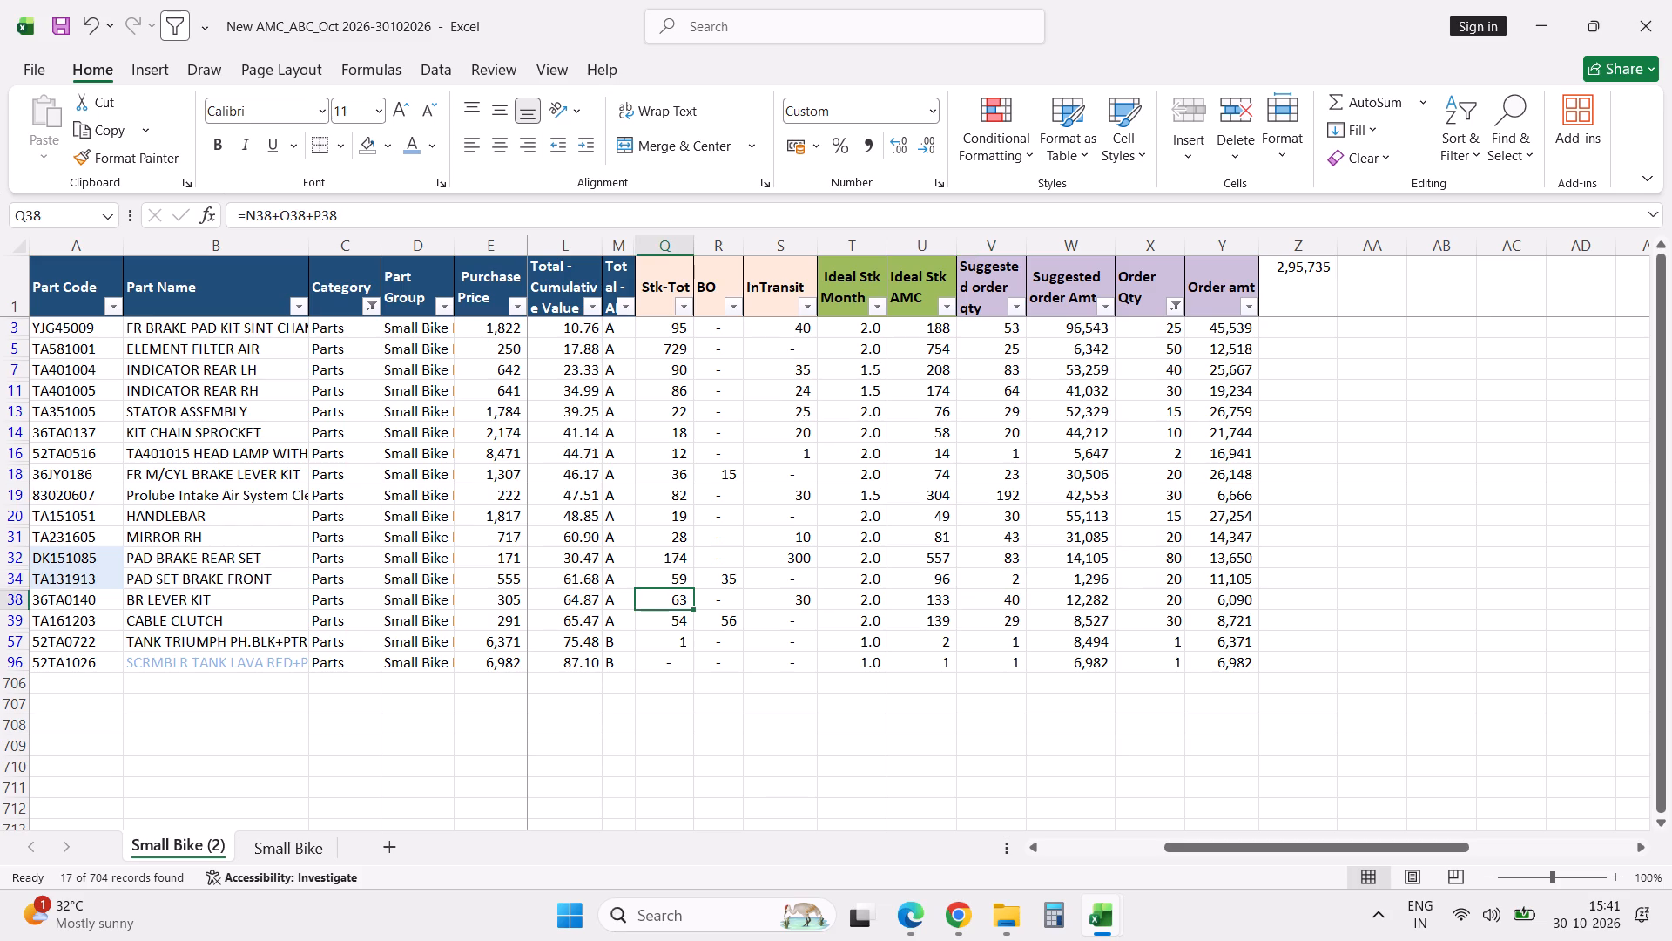
Hide the BO and InTransit columns on the Small Bike (2) sheet and save the workbook.
{"action": "left_click", "coordinate": [721, 251]}
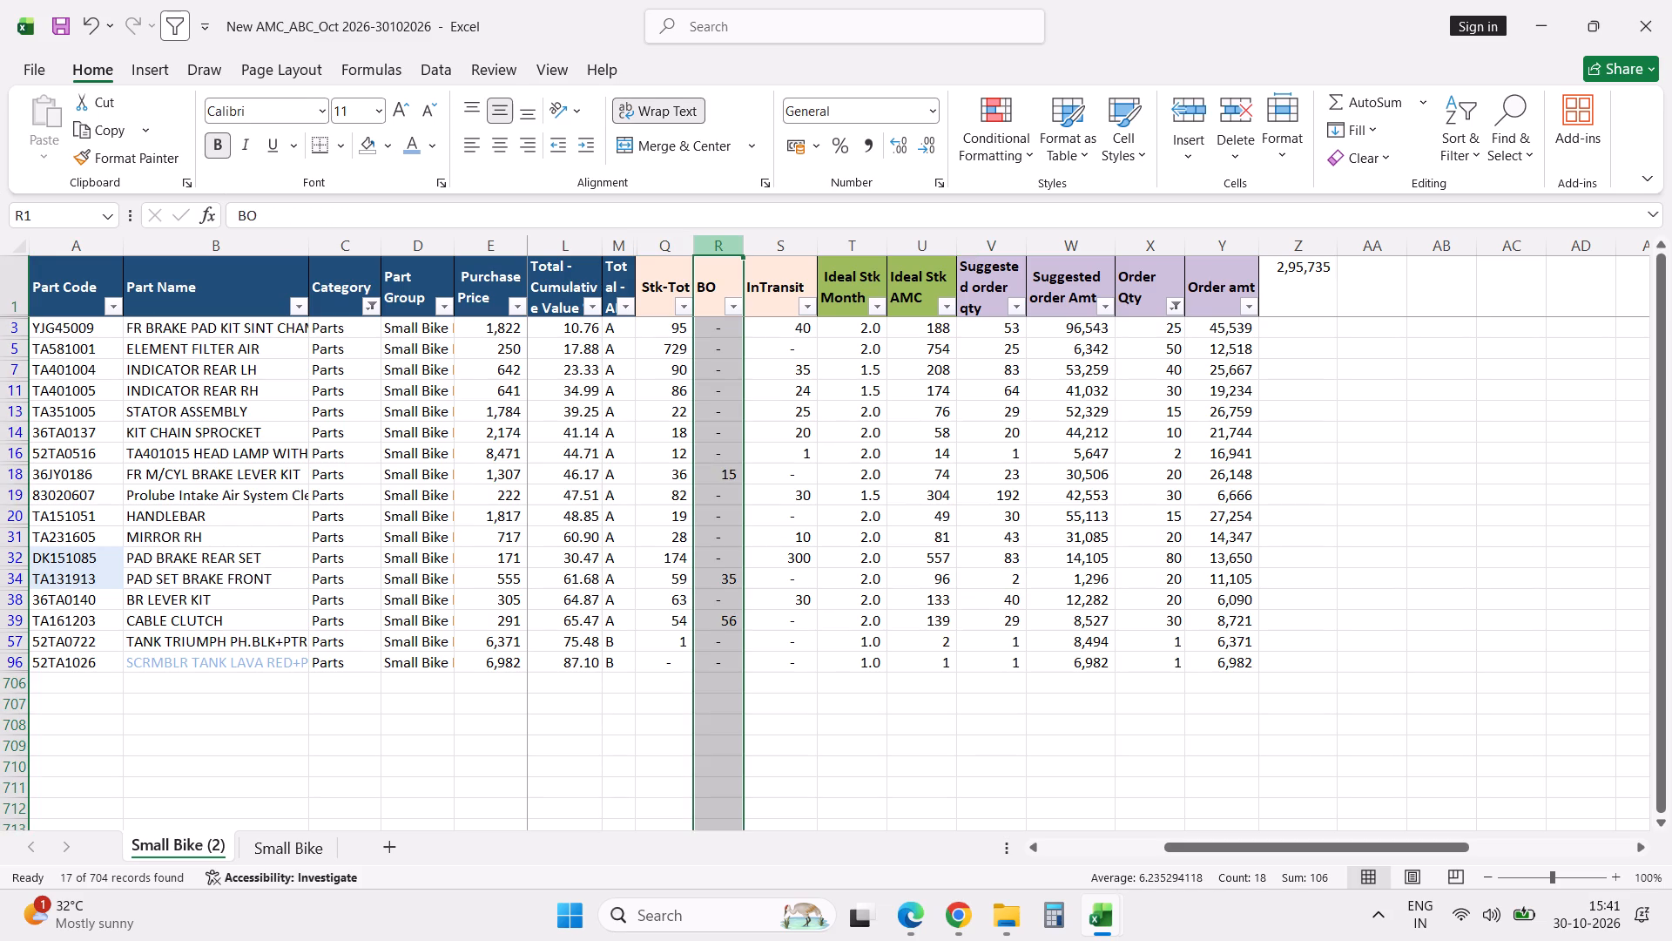
{"action": "key", "text": "shift+Right"}
{"action": "right_click", "coordinate": [721, 251]}
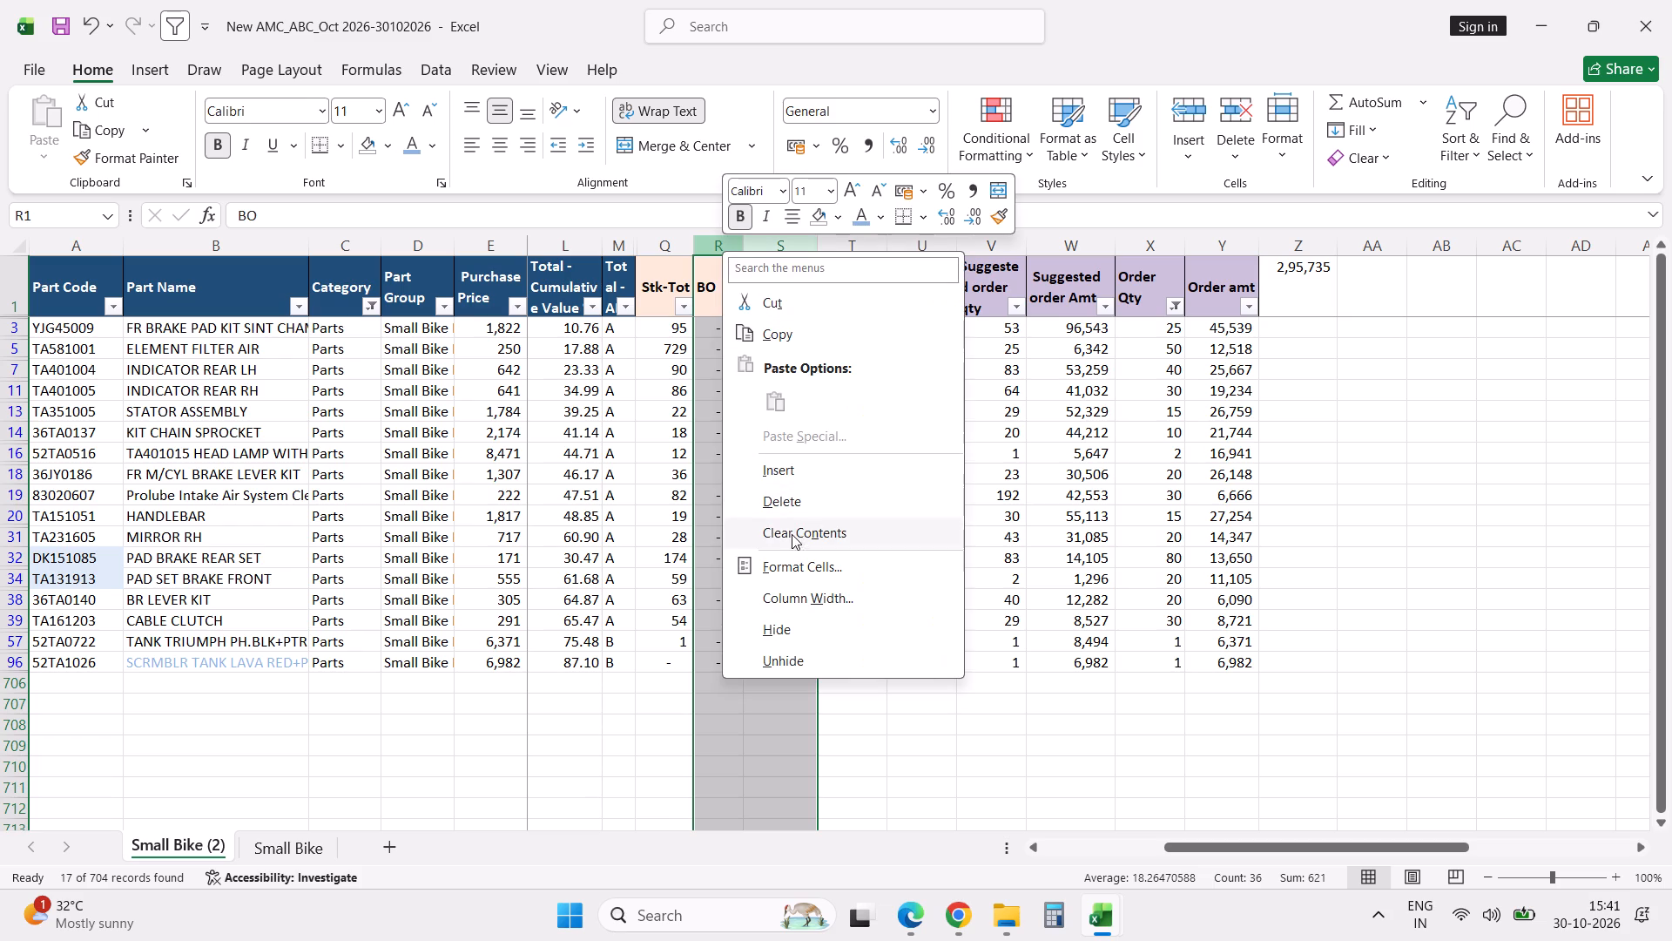
{"action": "left_click", "coordinate": [790, 627]}
{"action": "left_click", "coordinate": [790, 627]}
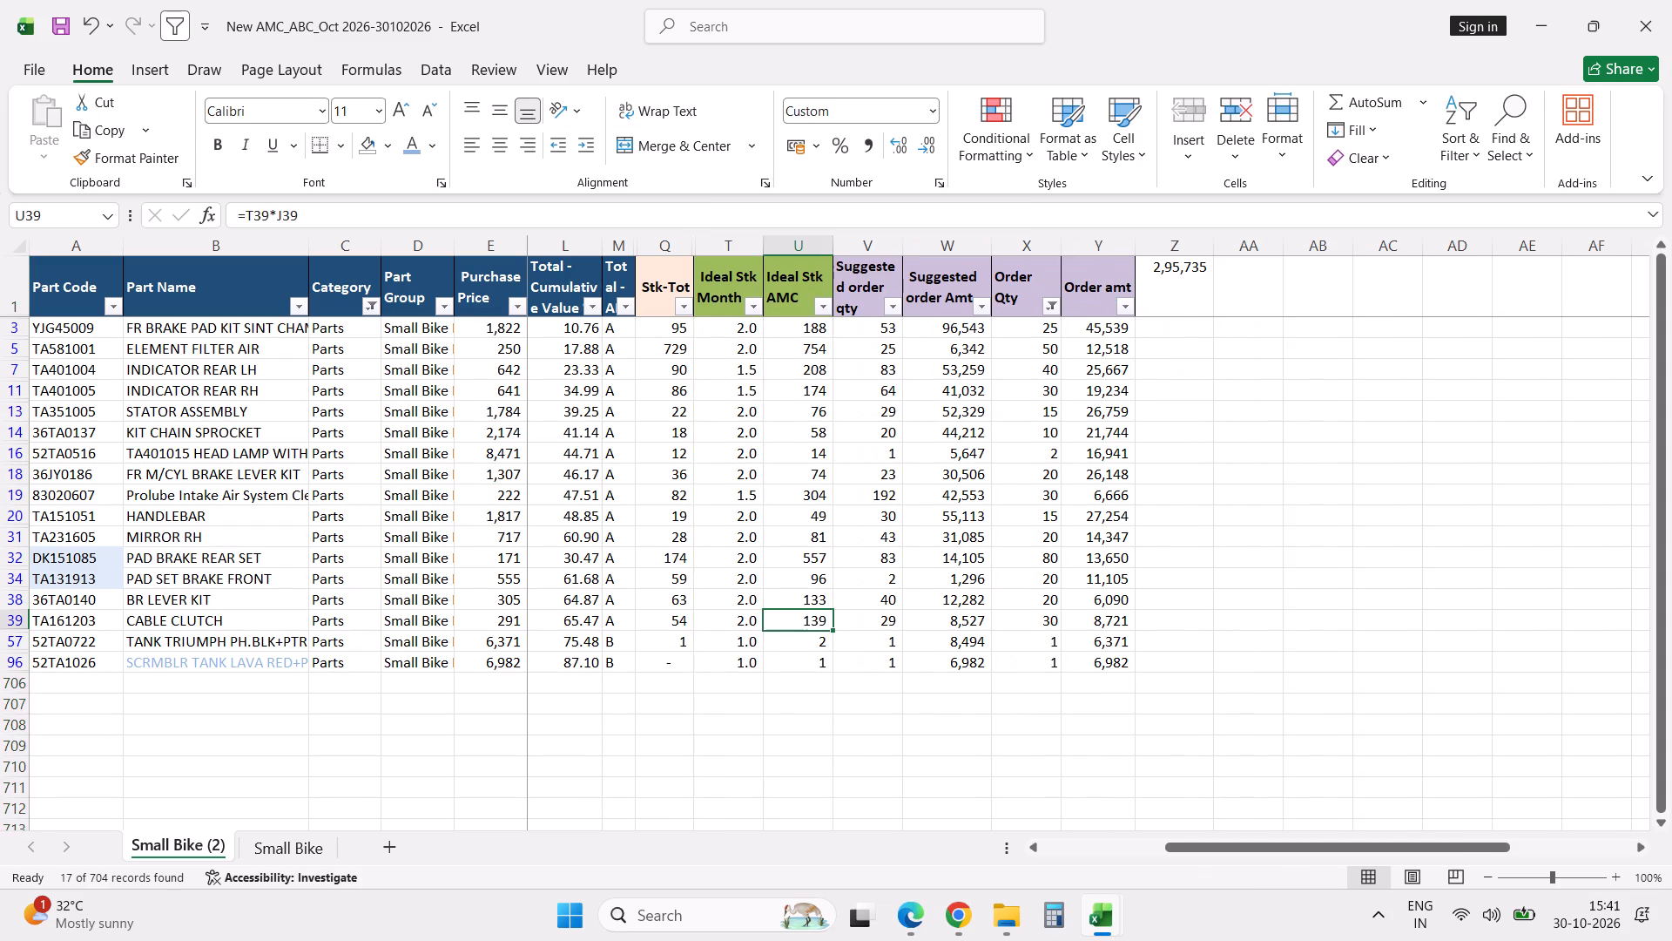
{"action": "left_click", "coordinate": [799, 443]}
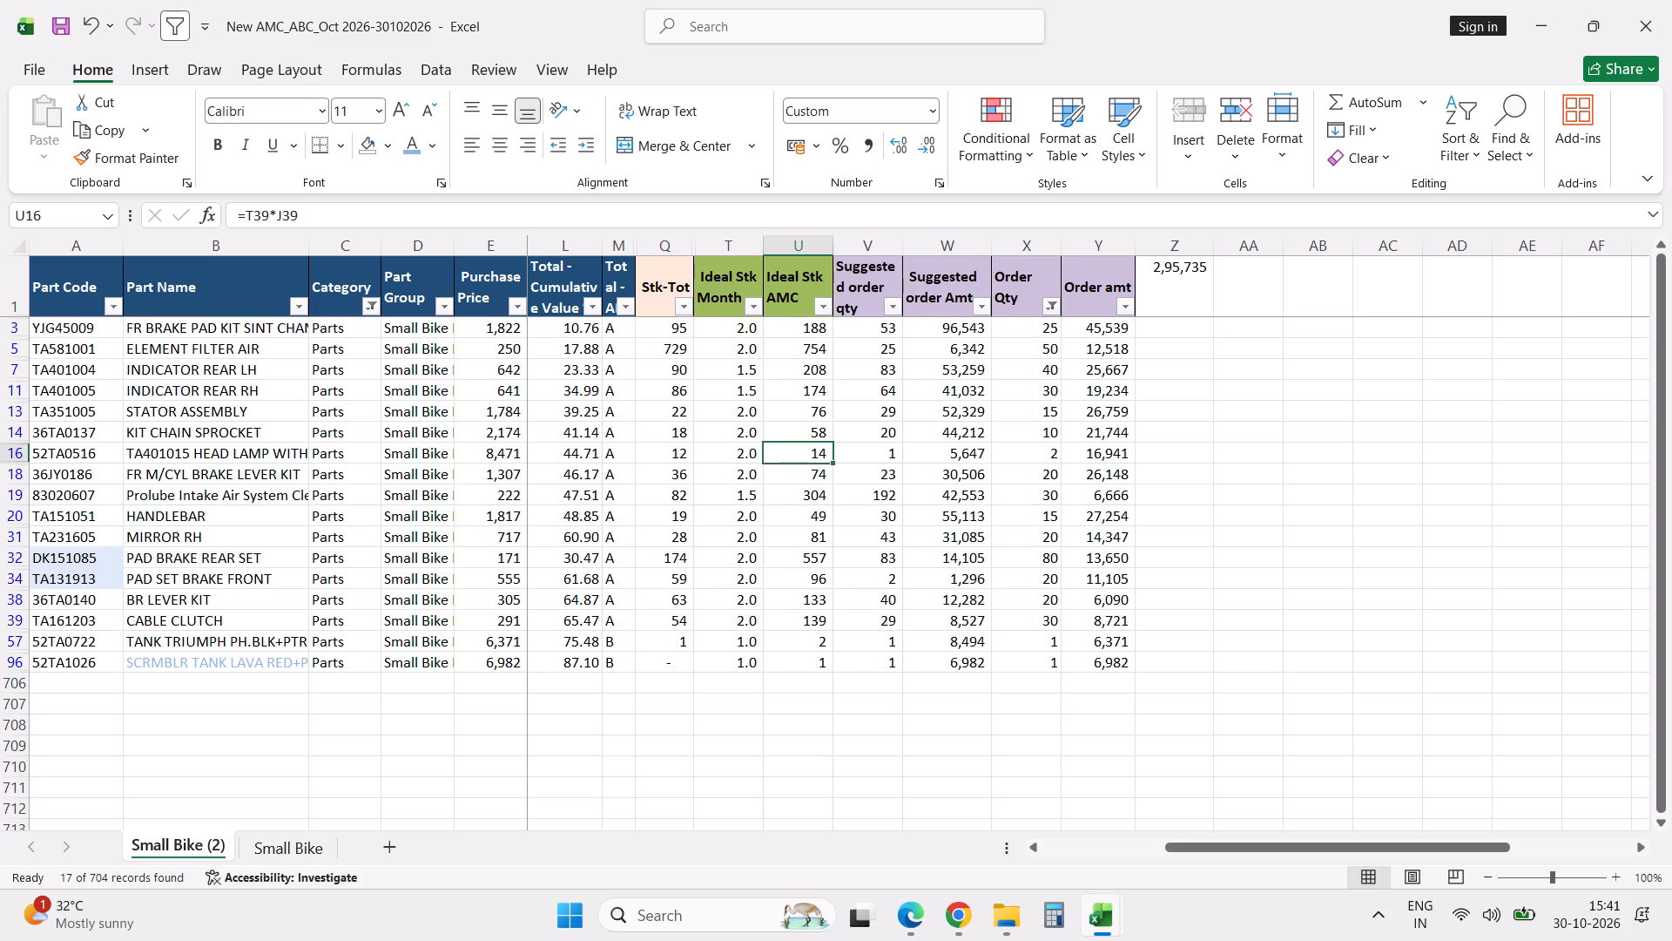
{"action": "left_click", "coordinate": [788, 328]}
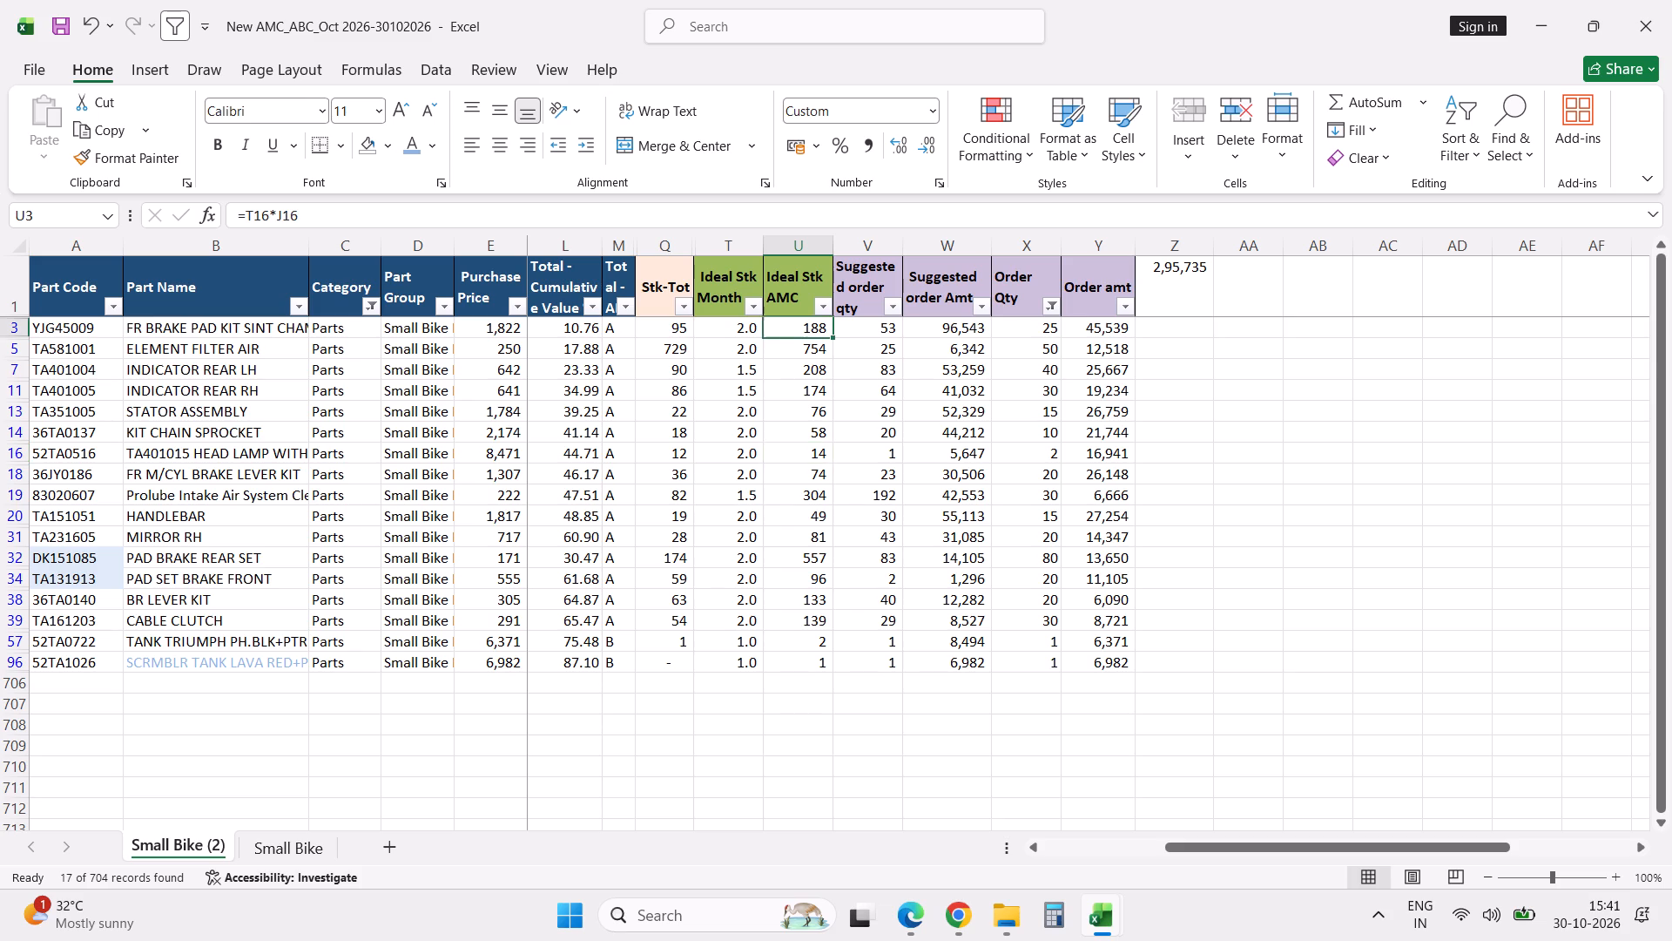
{"action": "key", "text": "ctrl+s"}
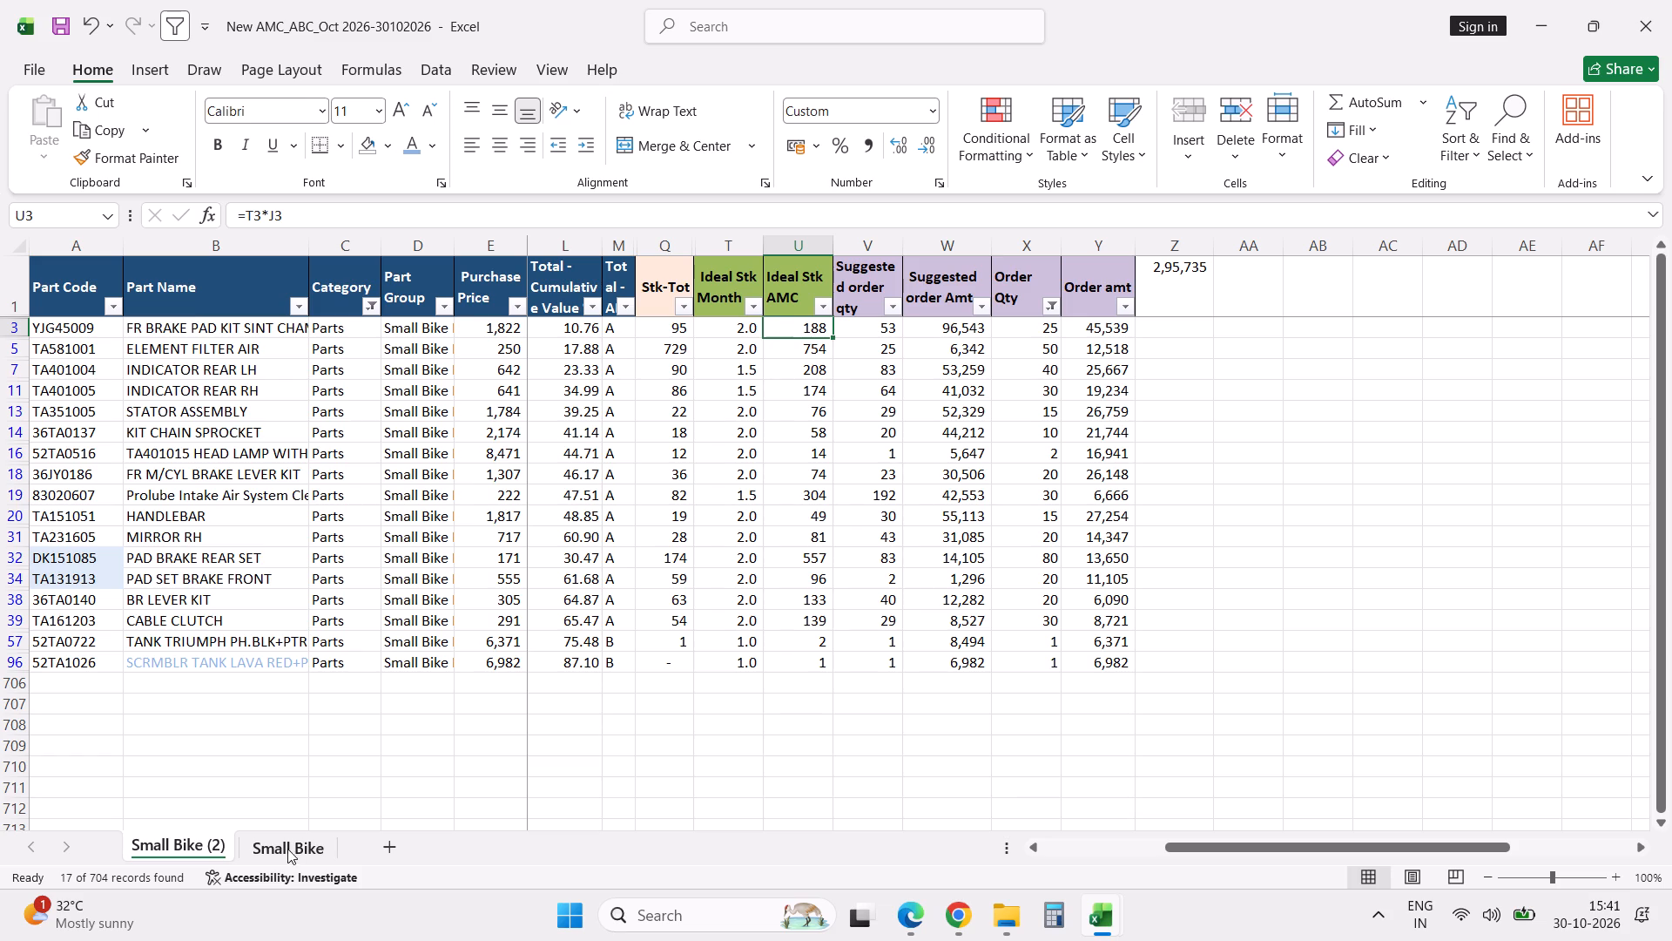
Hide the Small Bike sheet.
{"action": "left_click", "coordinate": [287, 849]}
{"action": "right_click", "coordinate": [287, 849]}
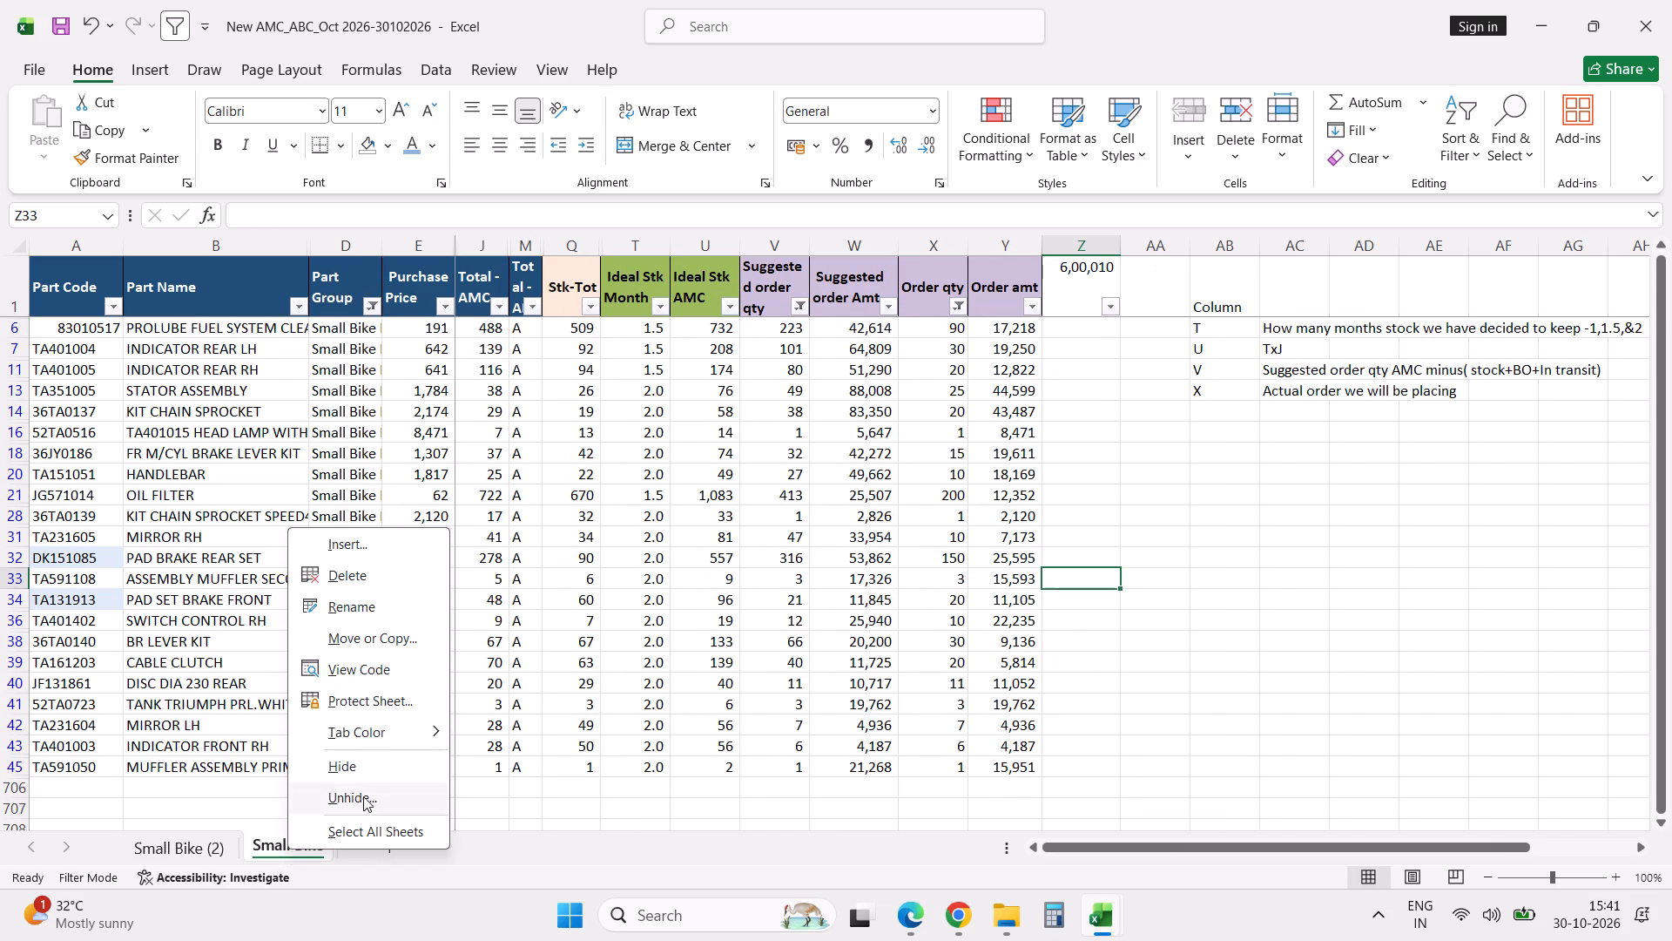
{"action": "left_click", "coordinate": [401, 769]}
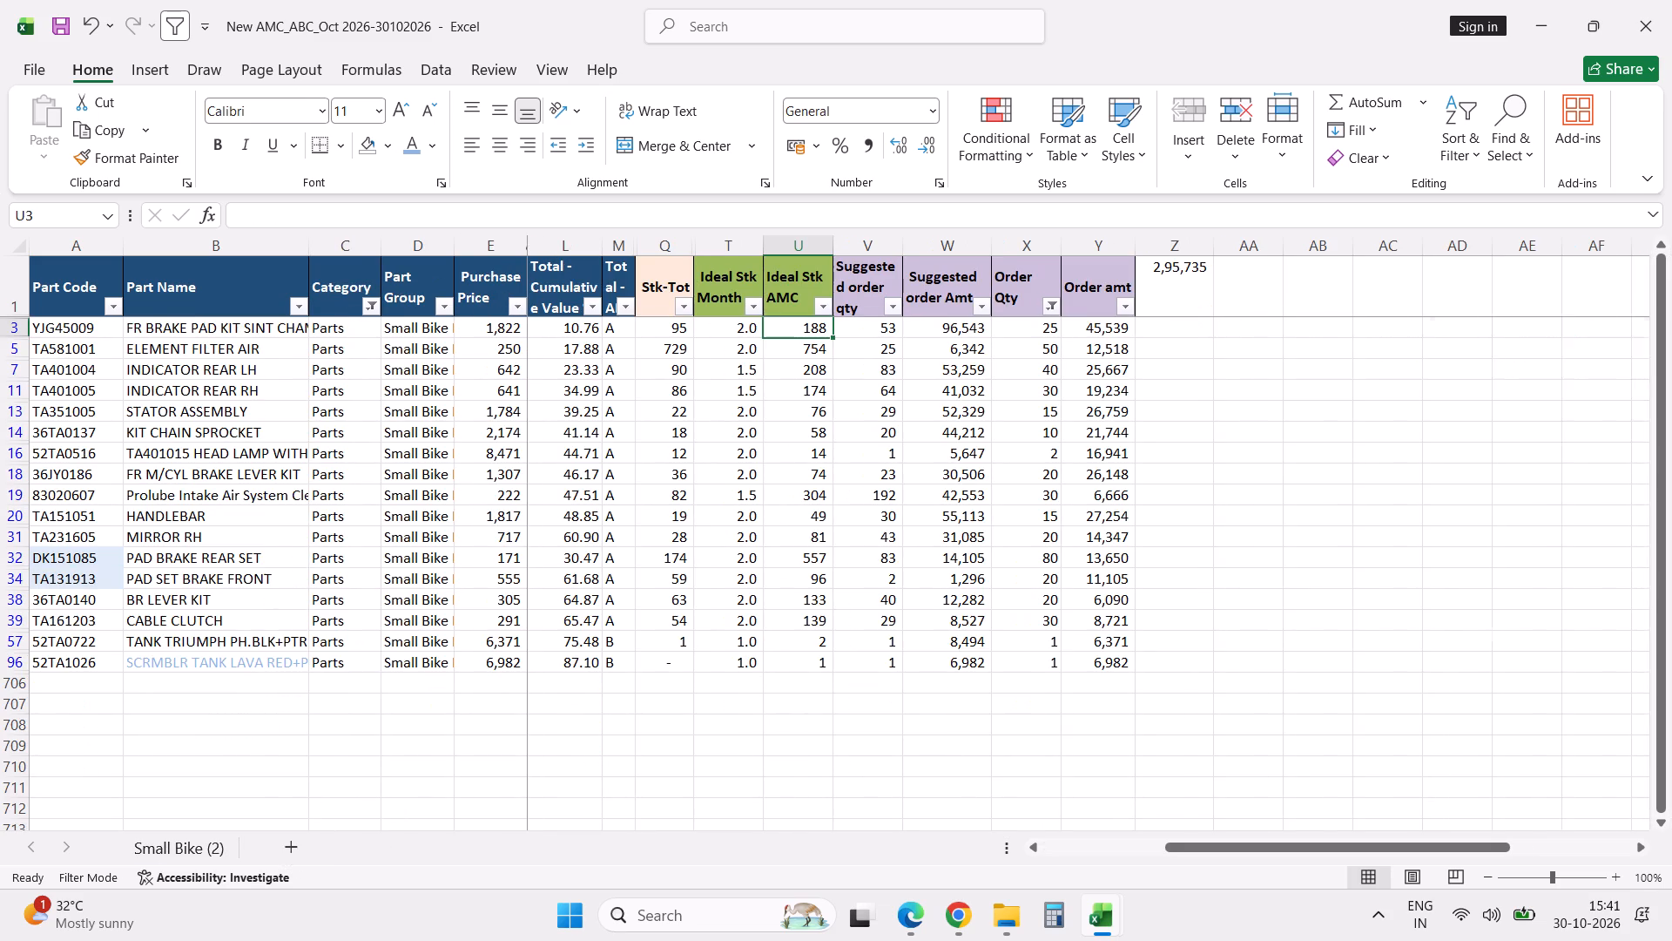
Rename the Small Bike (2) sheet as Small Bike 30 Oct Order and save the workbook.
{"action": "double_click", "coordinate": [215, 850]}
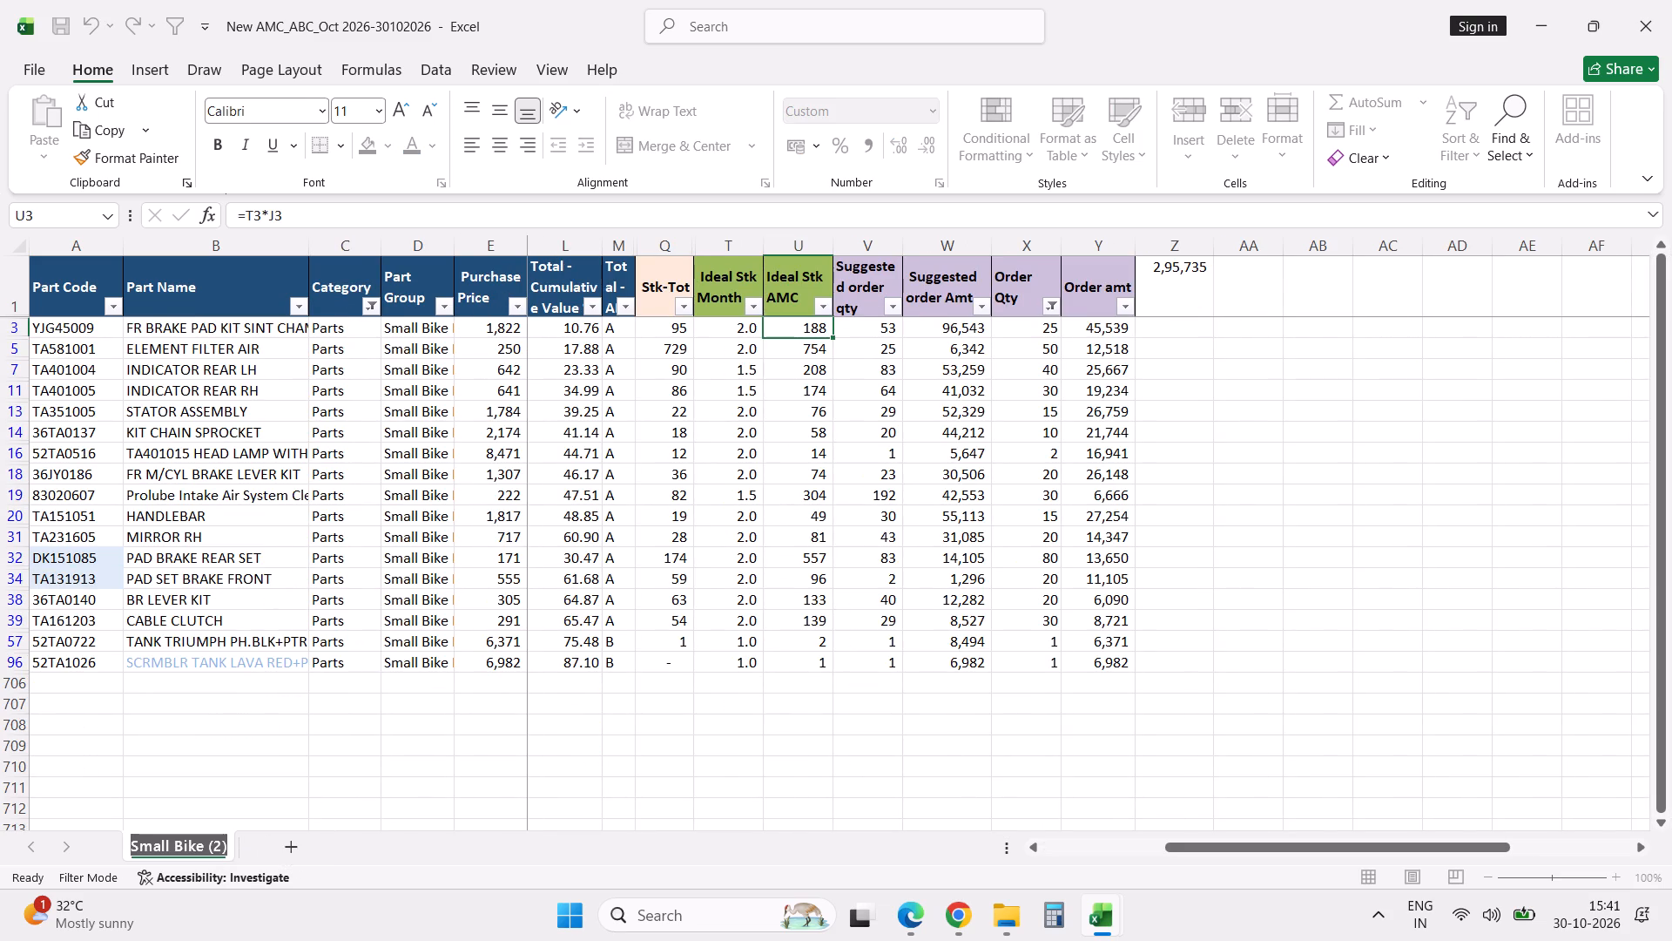
{"action": "key", "text": "Right"}
{"action": "key", "text": "BackSpace"}
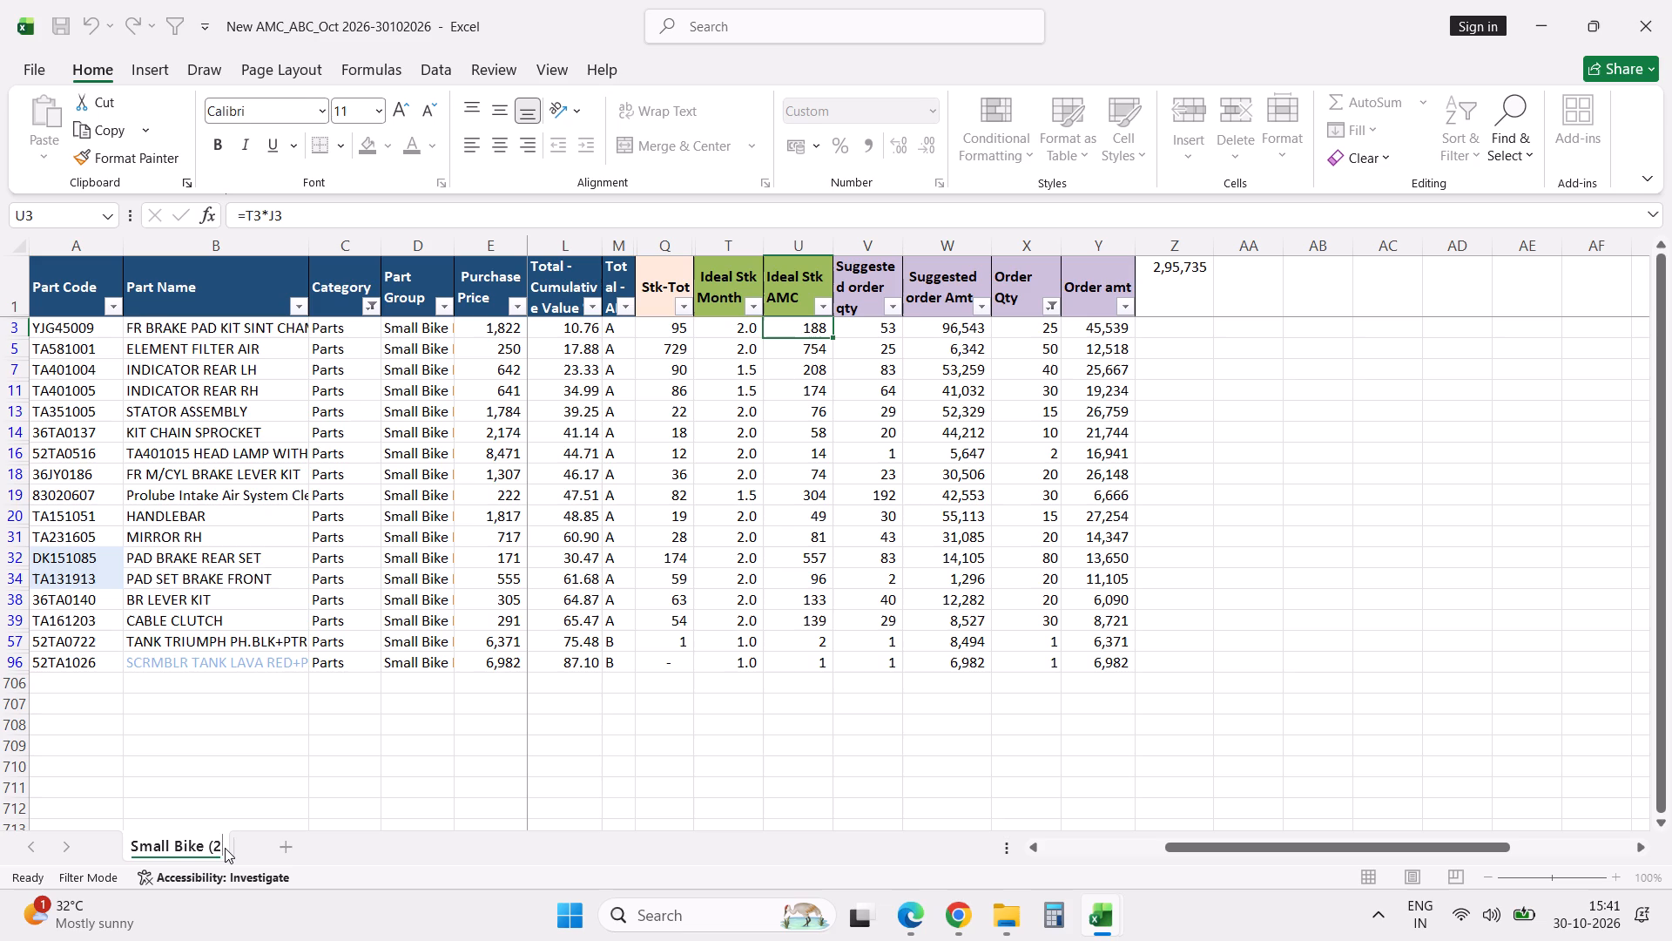
{"action": "key", "text": "BackSpace"}
{"action": "key", "text": "BackSpace"}
{"action": "type", "text": "30 Oct"}
{"action": "key", "text": "space"}
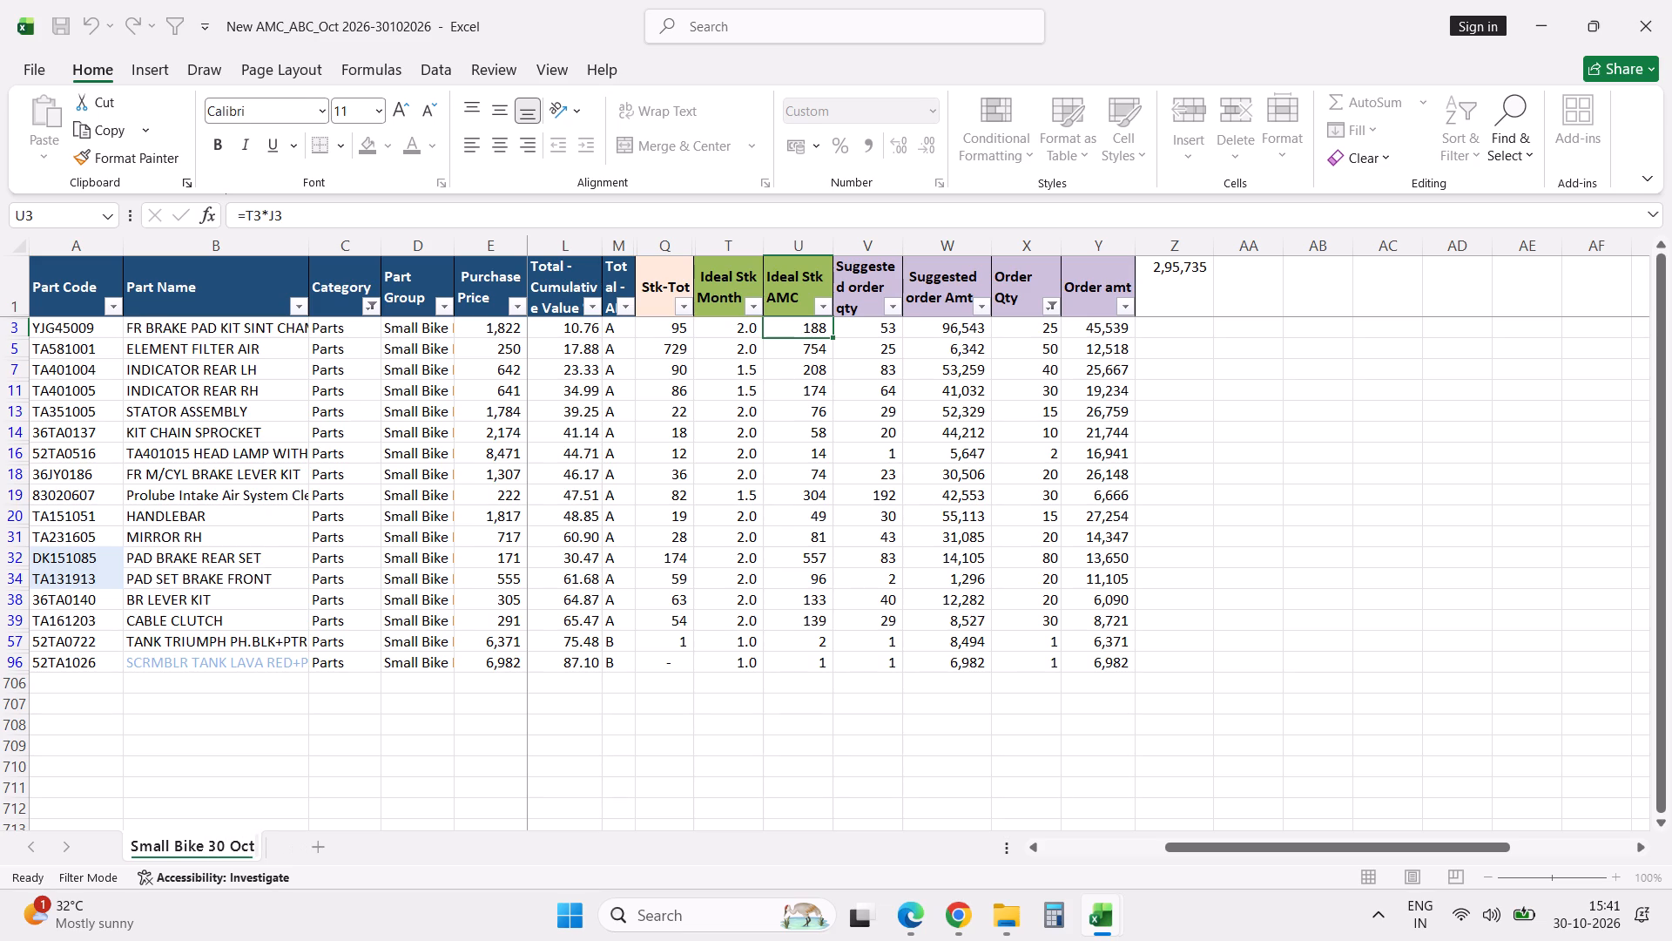
{"action": "type", "text": "Order"}
{"action": "left_click", "coordinate": [510, 735]}
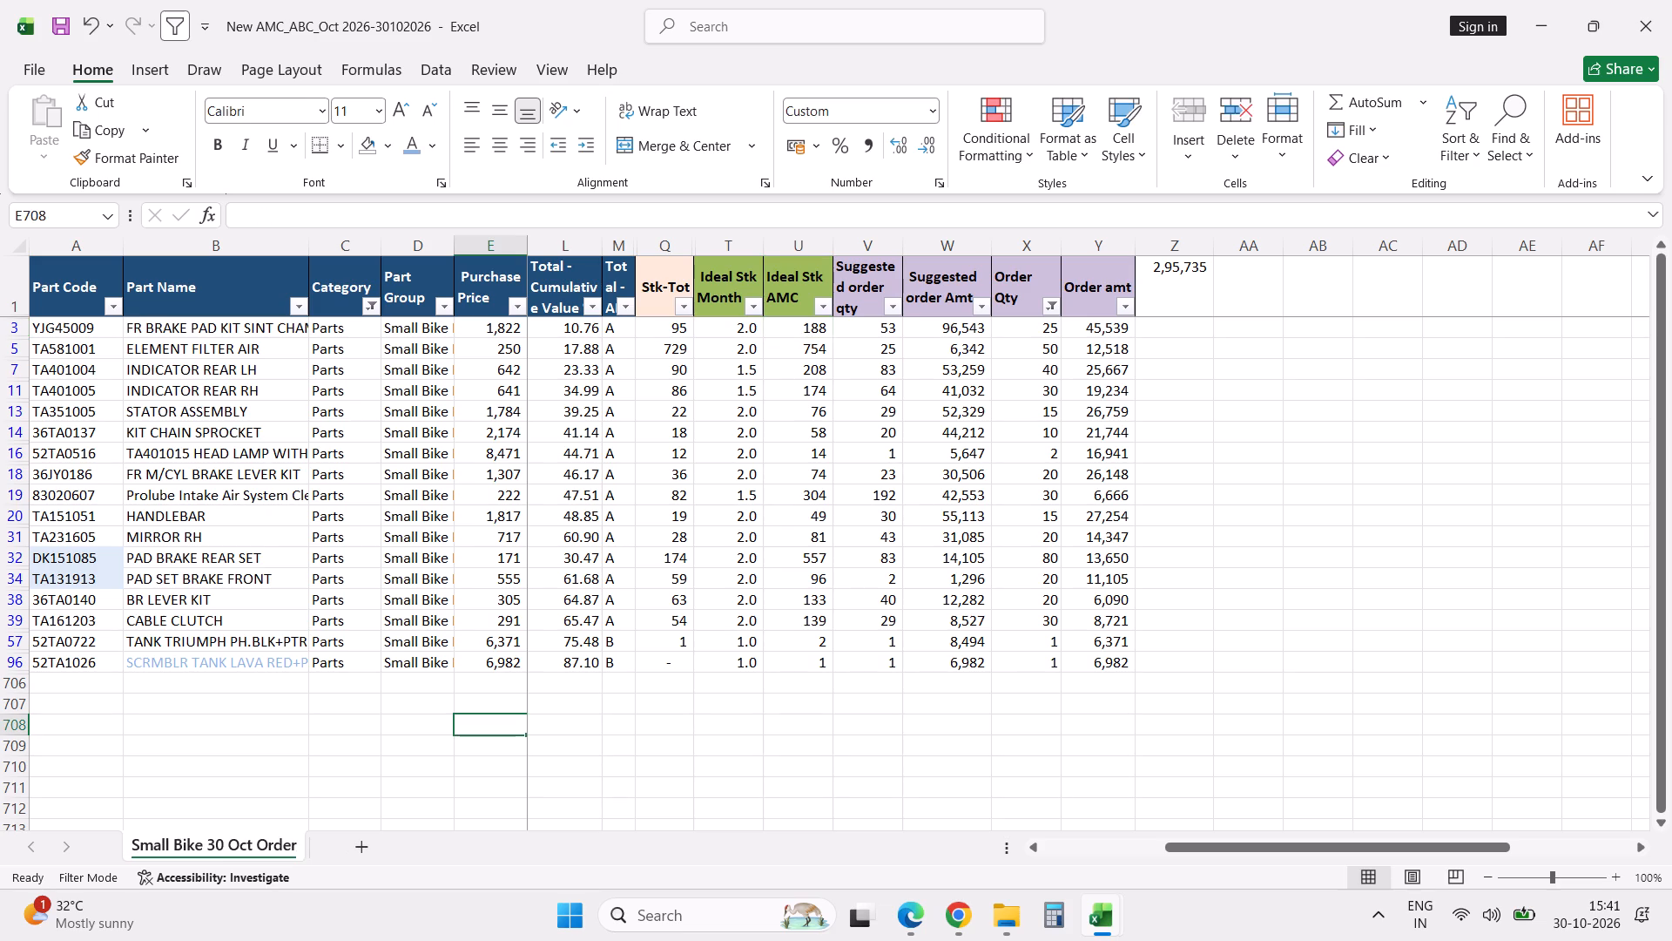
{"action": "key", "text": "ctrl+s"}
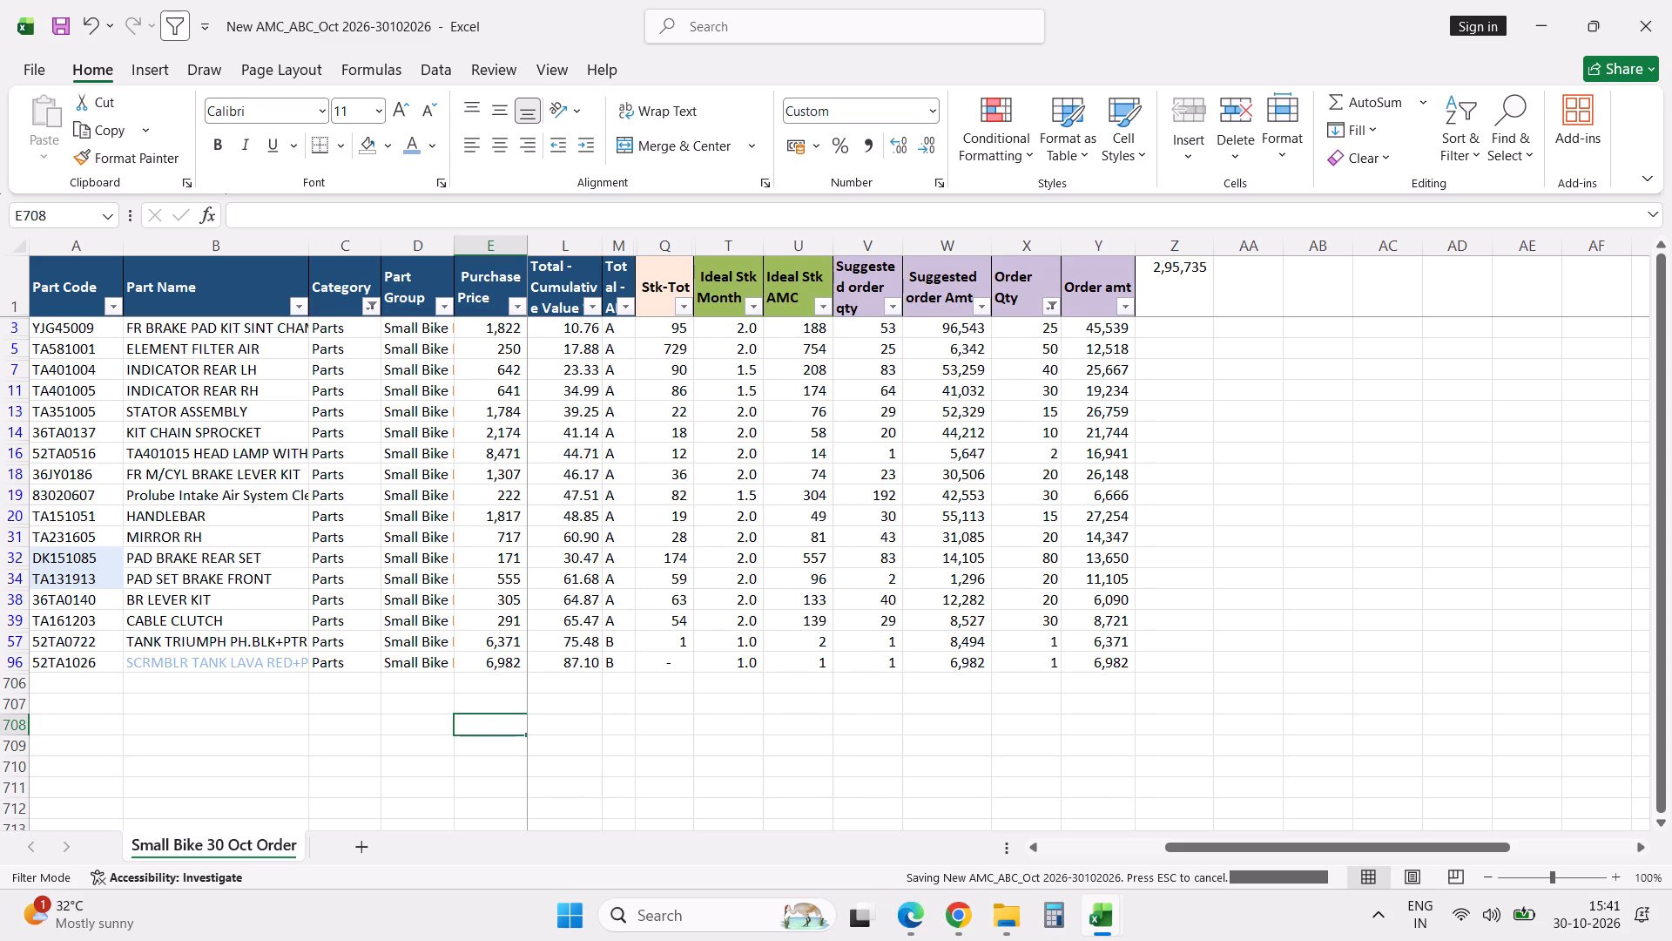
{"action": "scroll", "coordinate": [763, 714], "scroll_direction": "up", "scroll_amount": 9}
{"action": "key", "text": "ctrl+s"}
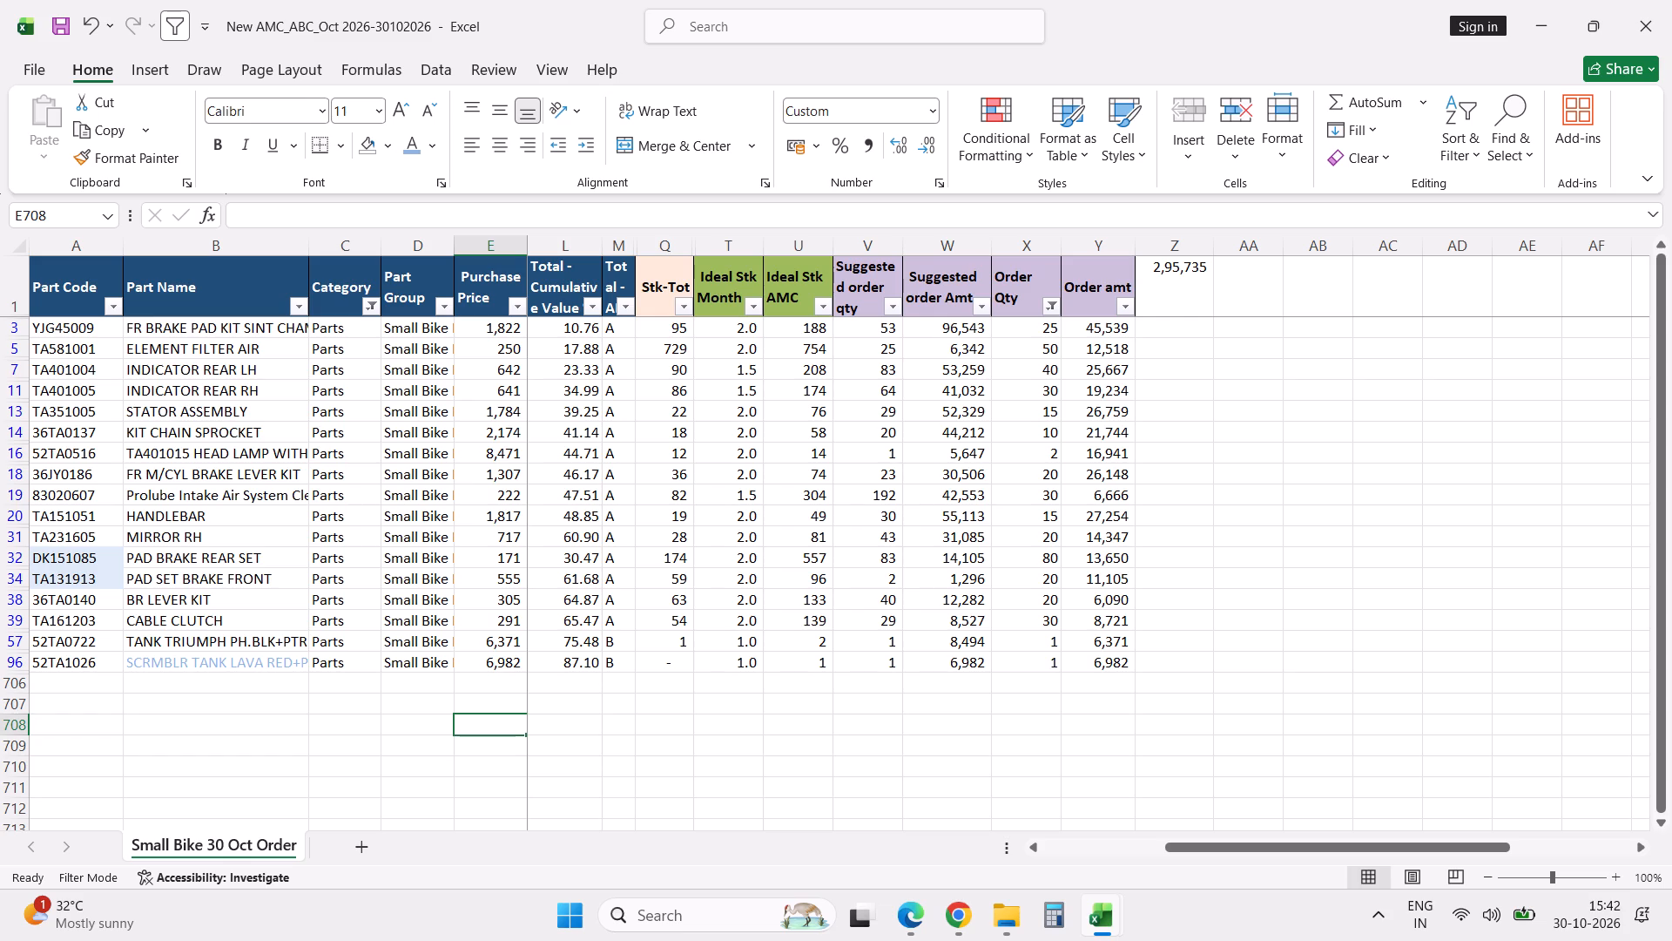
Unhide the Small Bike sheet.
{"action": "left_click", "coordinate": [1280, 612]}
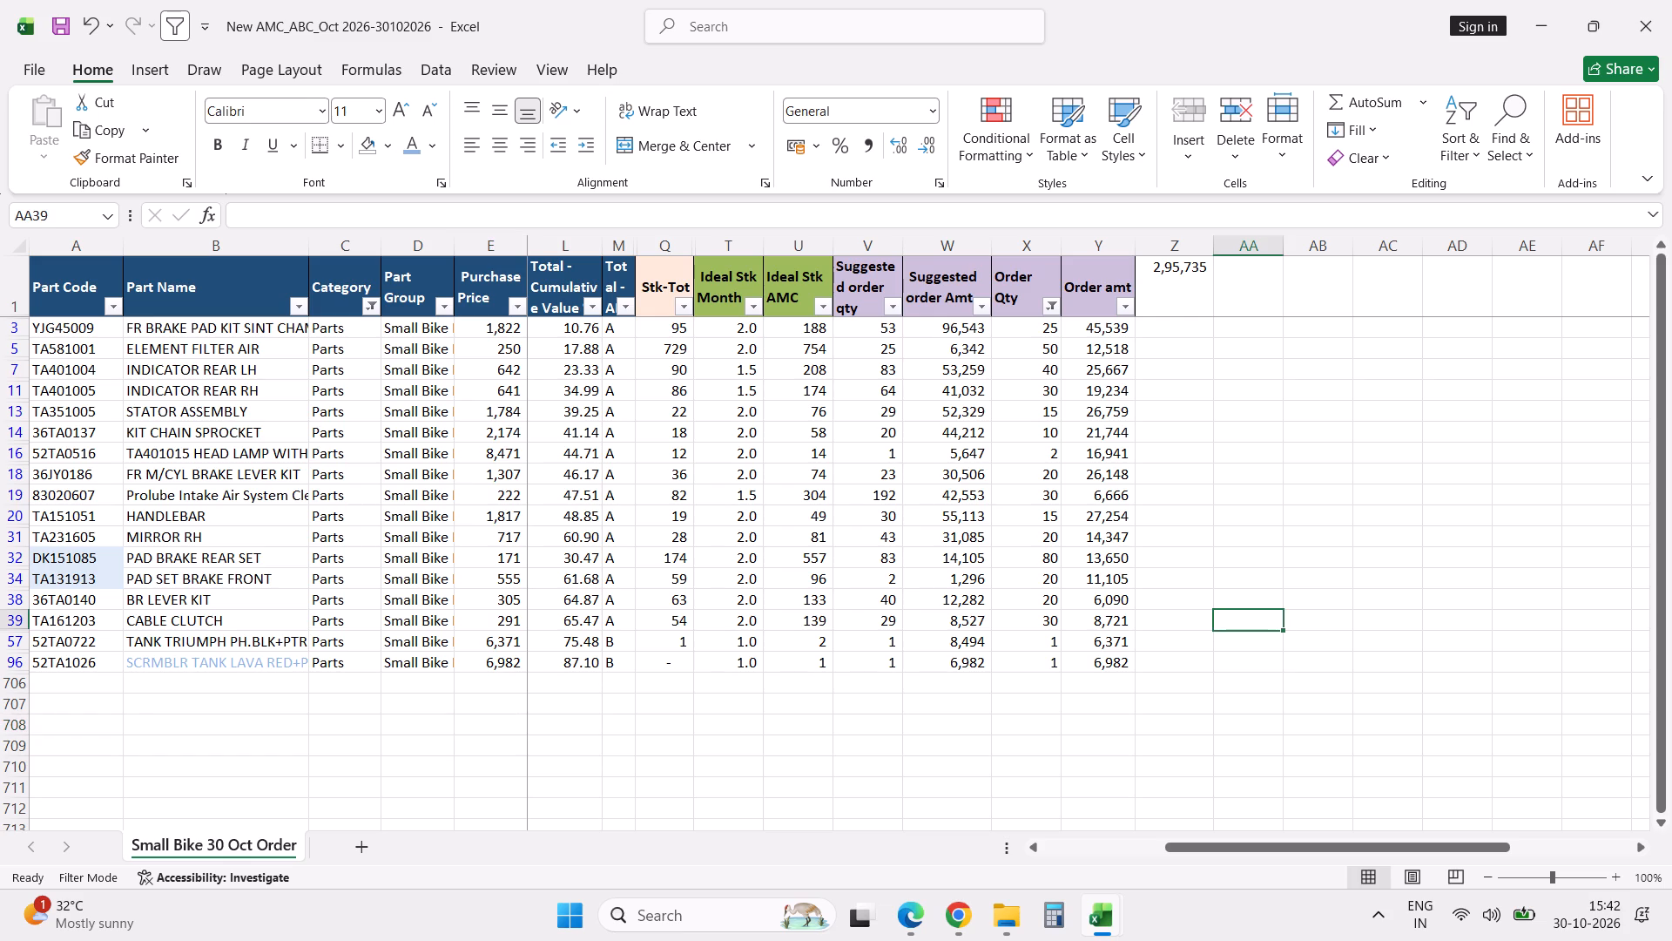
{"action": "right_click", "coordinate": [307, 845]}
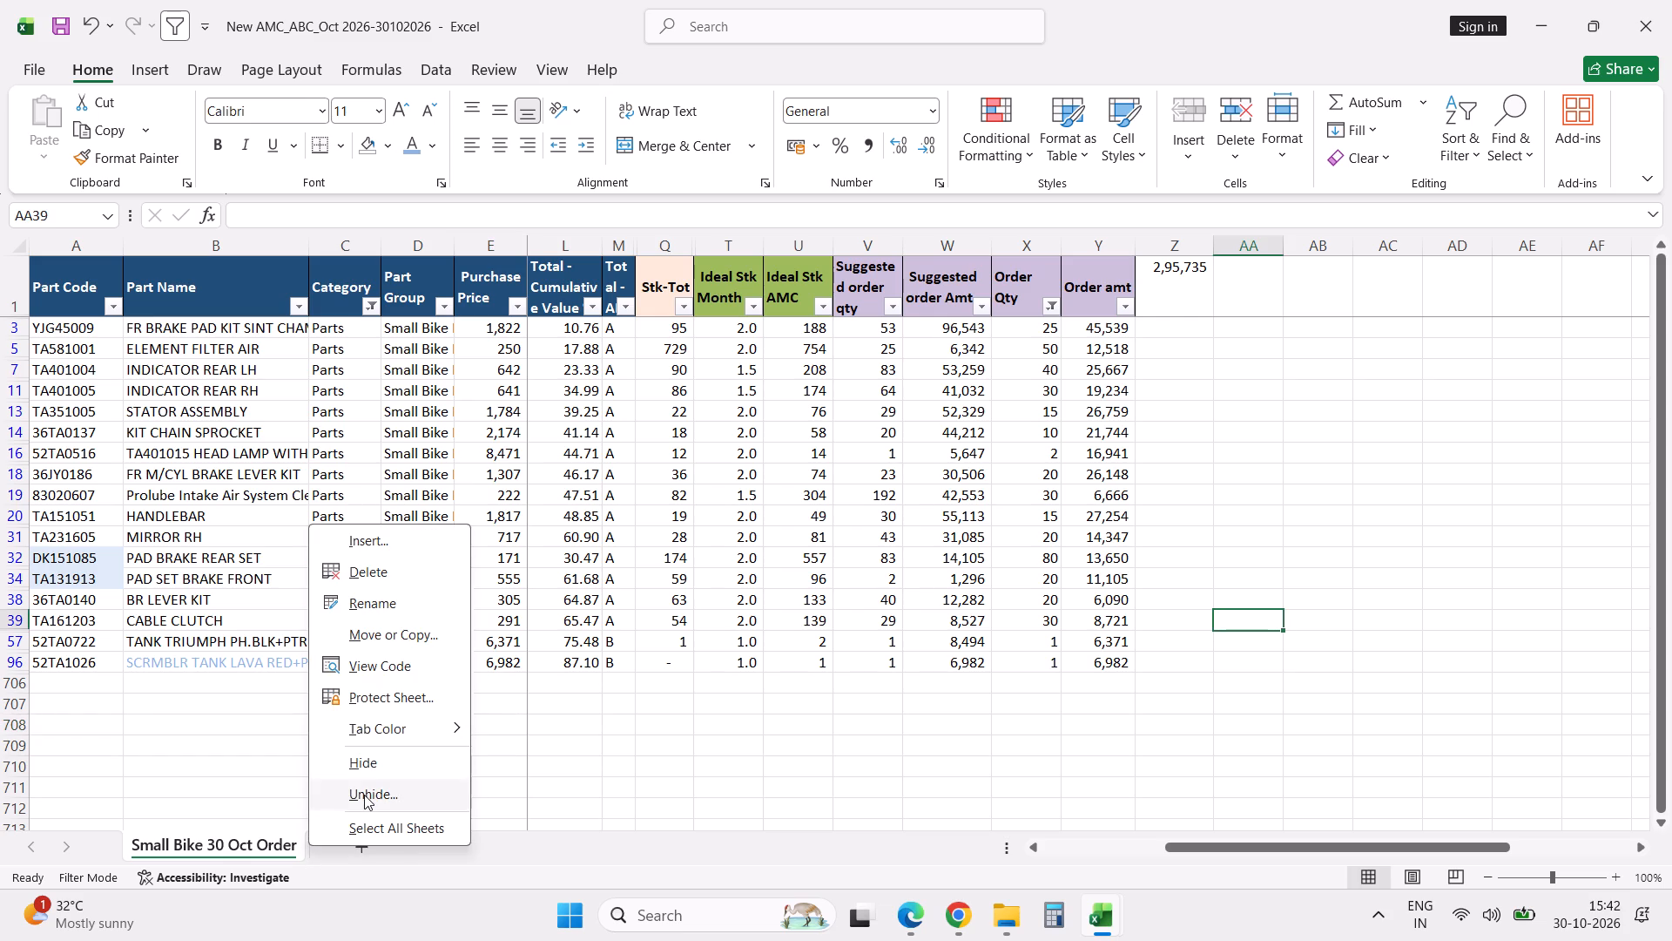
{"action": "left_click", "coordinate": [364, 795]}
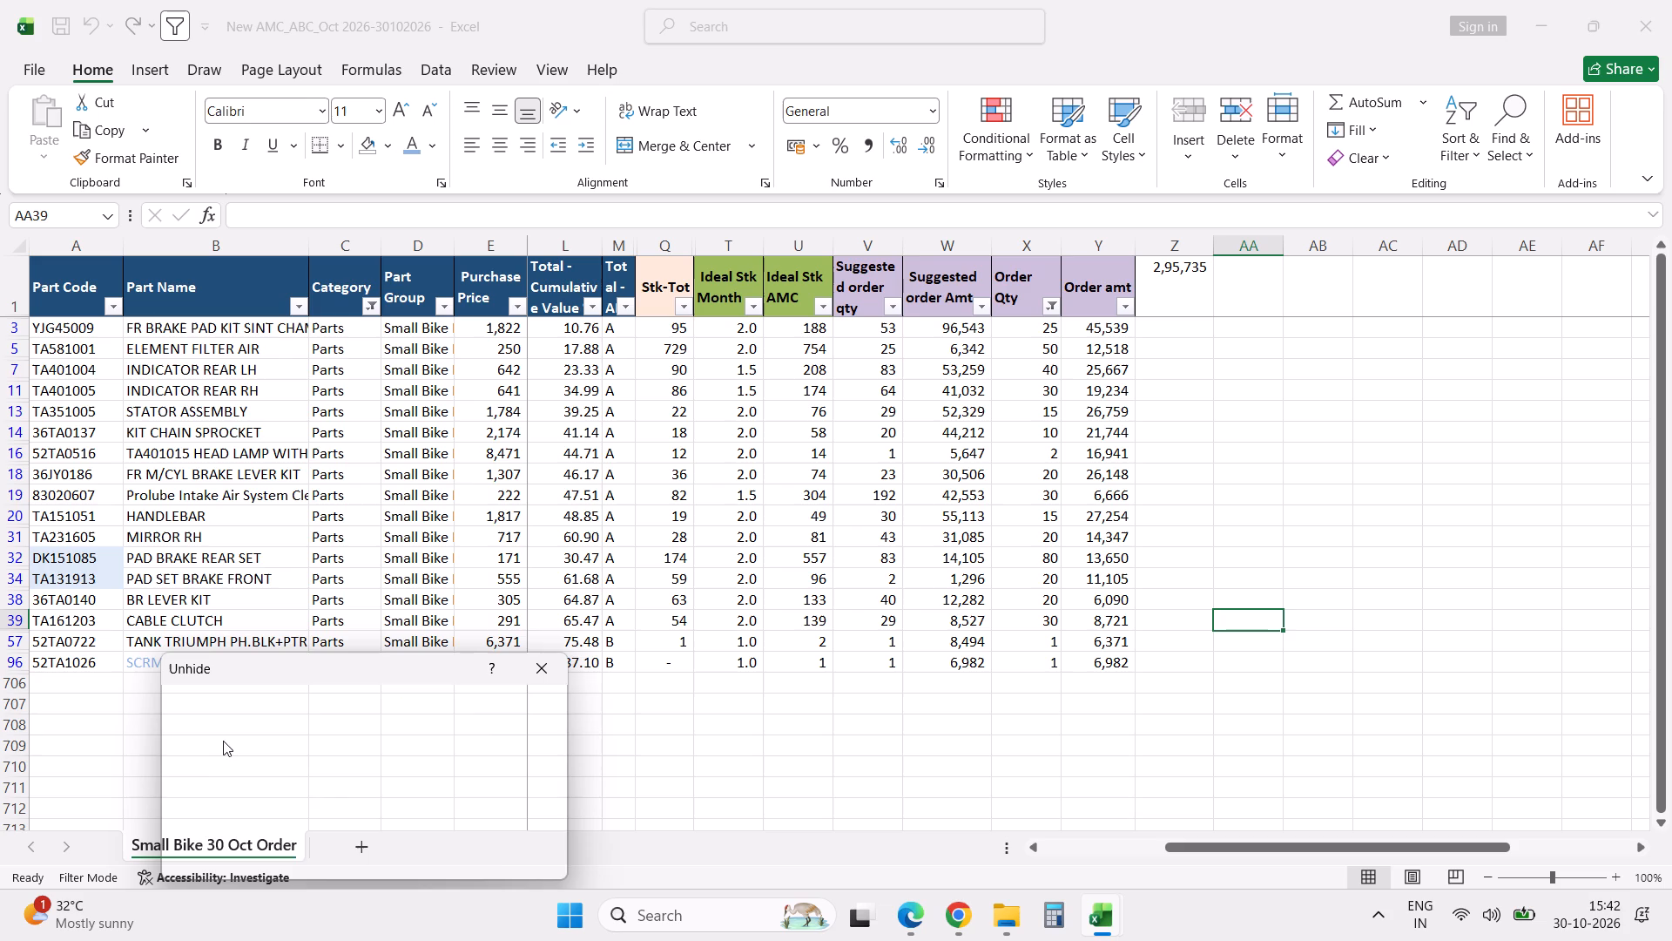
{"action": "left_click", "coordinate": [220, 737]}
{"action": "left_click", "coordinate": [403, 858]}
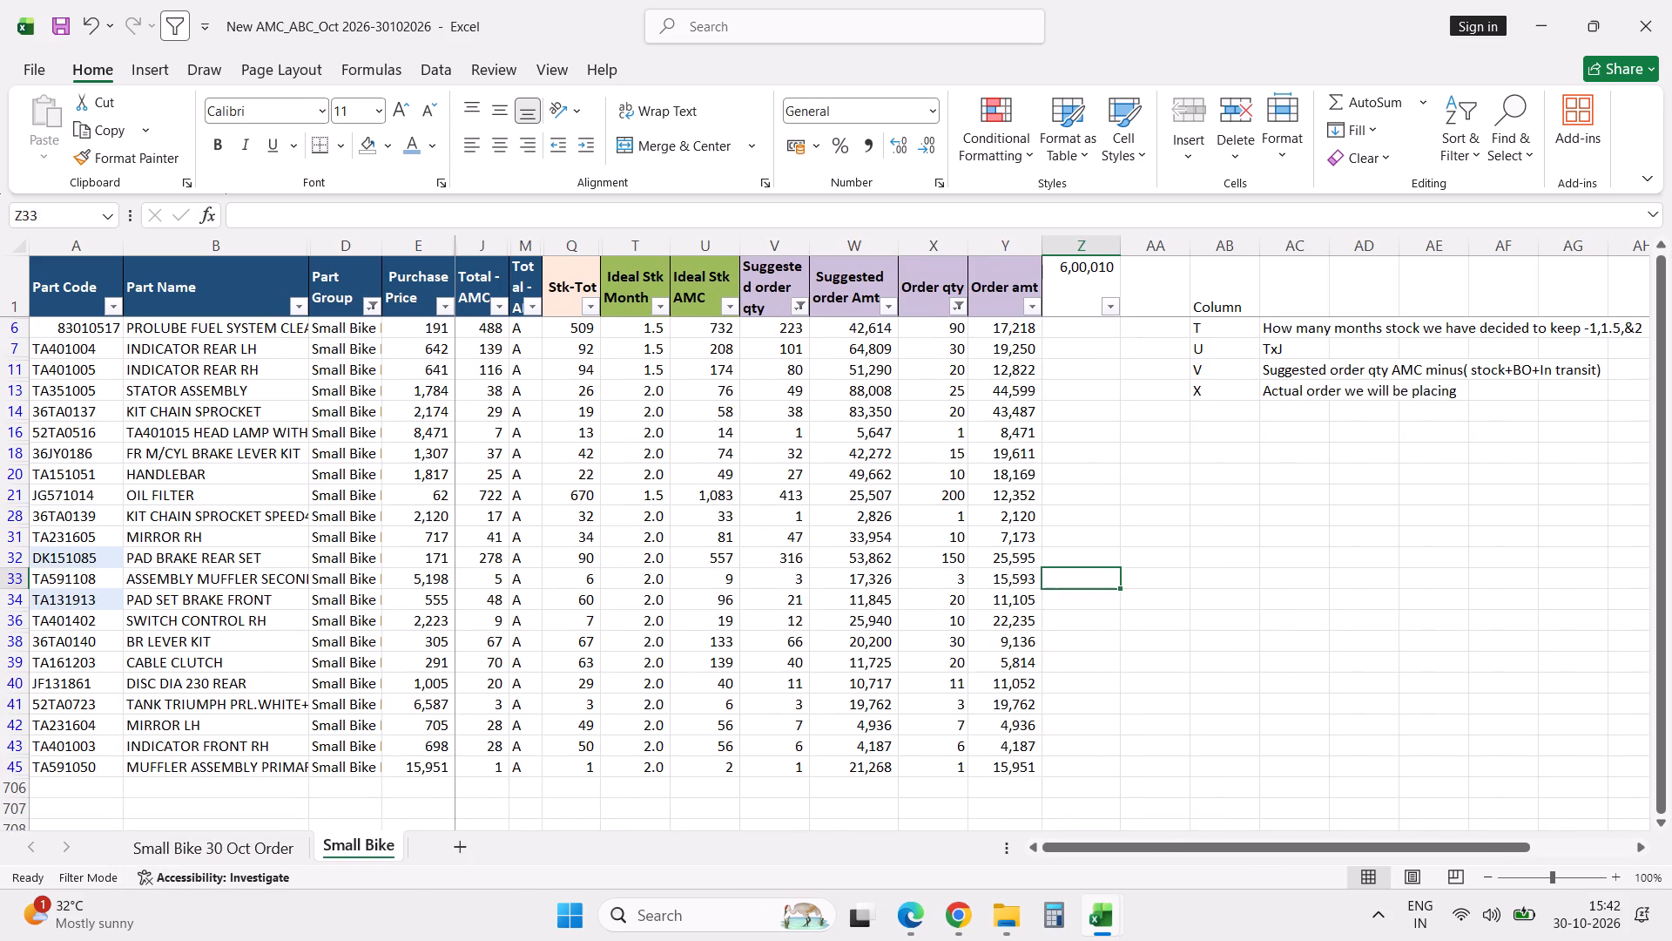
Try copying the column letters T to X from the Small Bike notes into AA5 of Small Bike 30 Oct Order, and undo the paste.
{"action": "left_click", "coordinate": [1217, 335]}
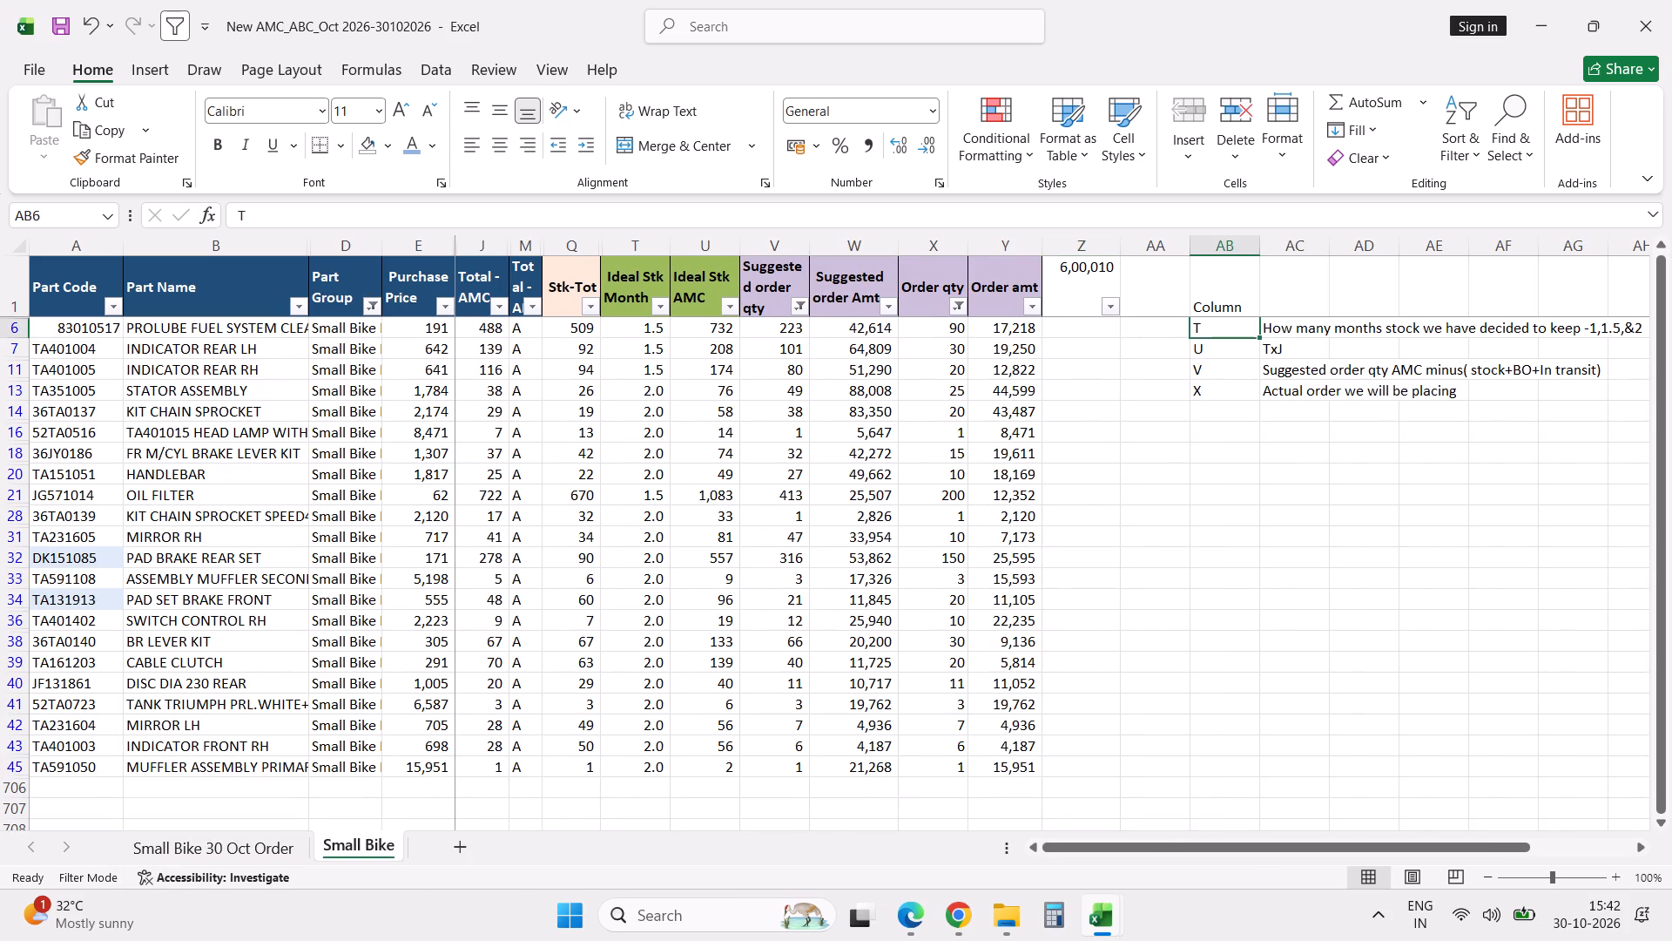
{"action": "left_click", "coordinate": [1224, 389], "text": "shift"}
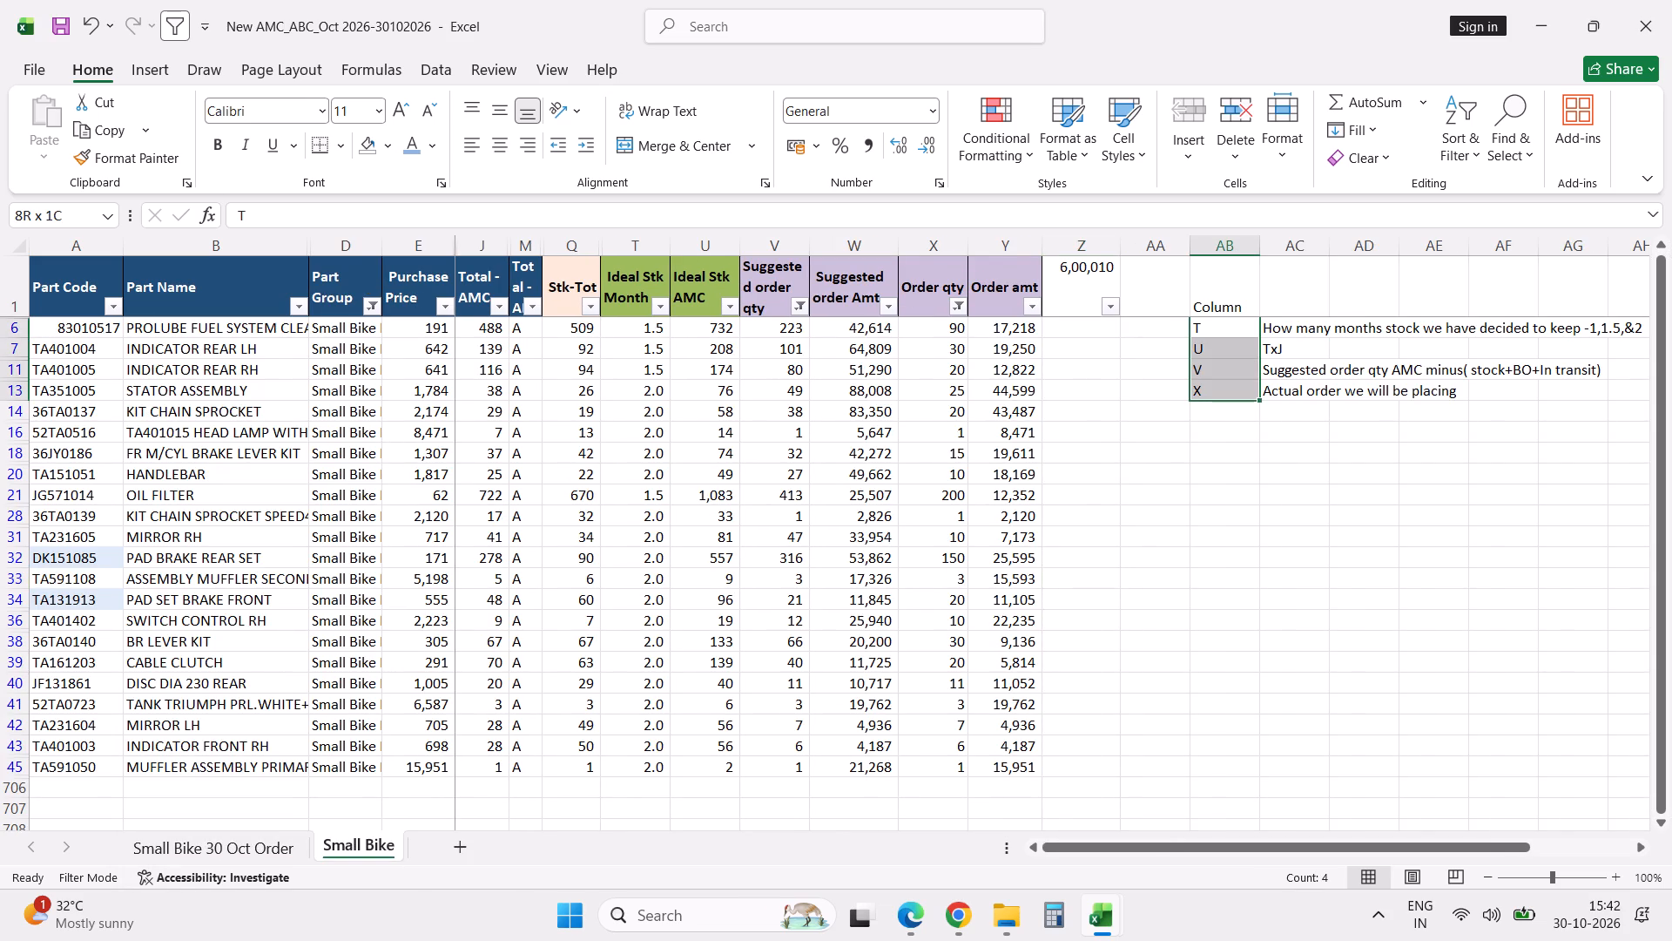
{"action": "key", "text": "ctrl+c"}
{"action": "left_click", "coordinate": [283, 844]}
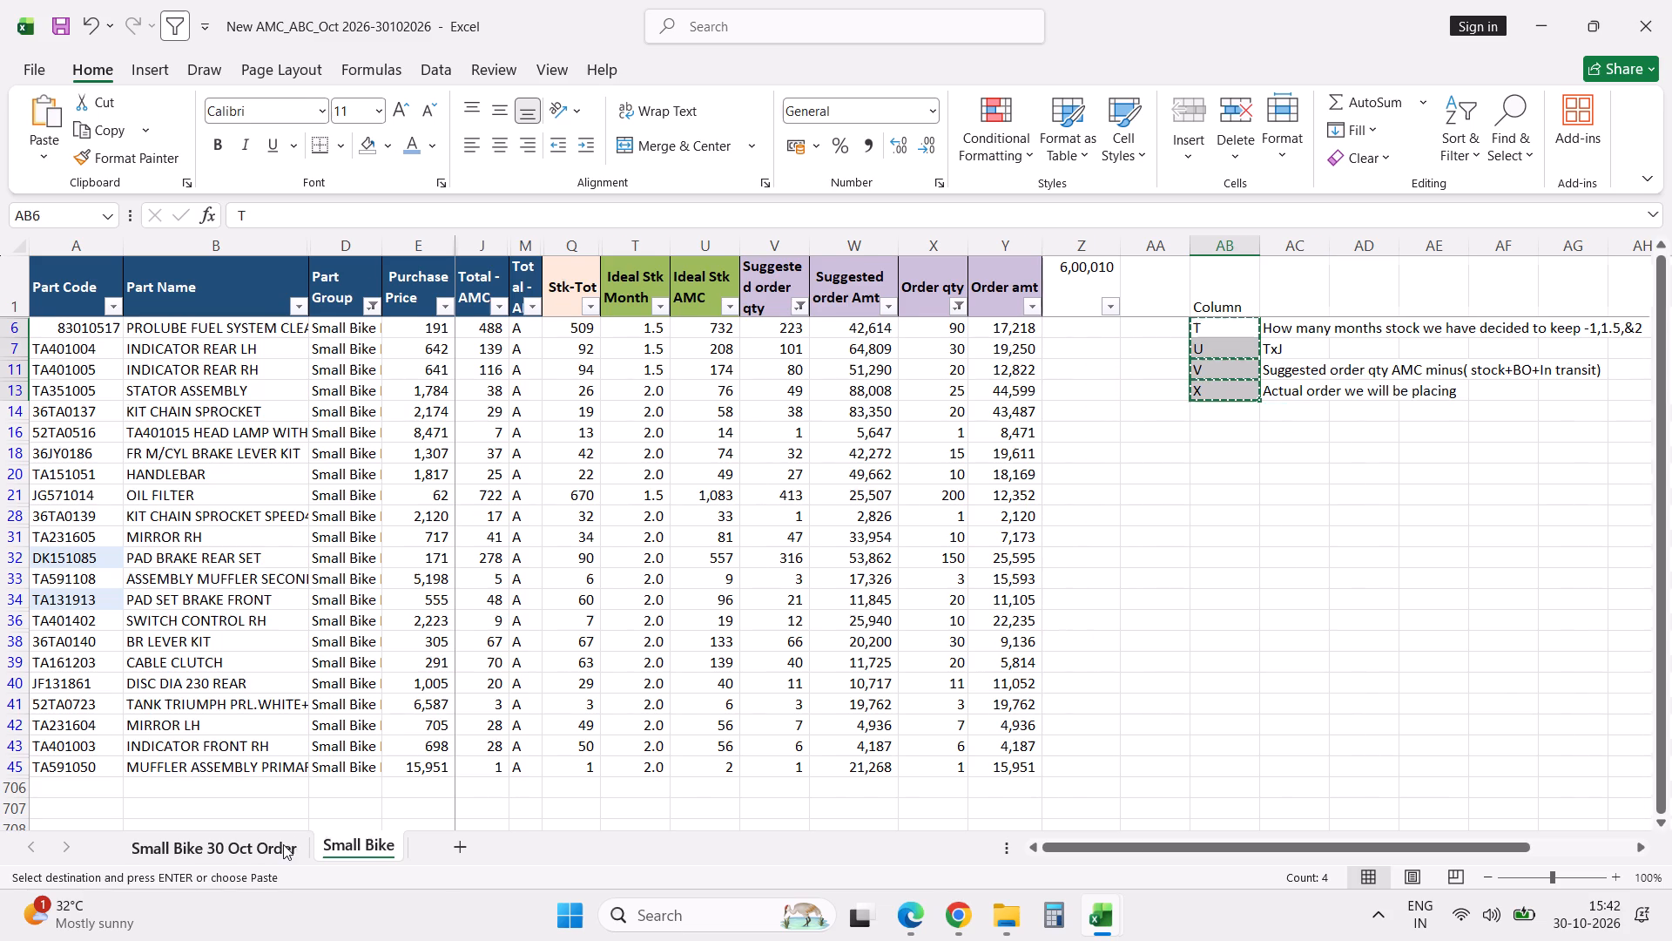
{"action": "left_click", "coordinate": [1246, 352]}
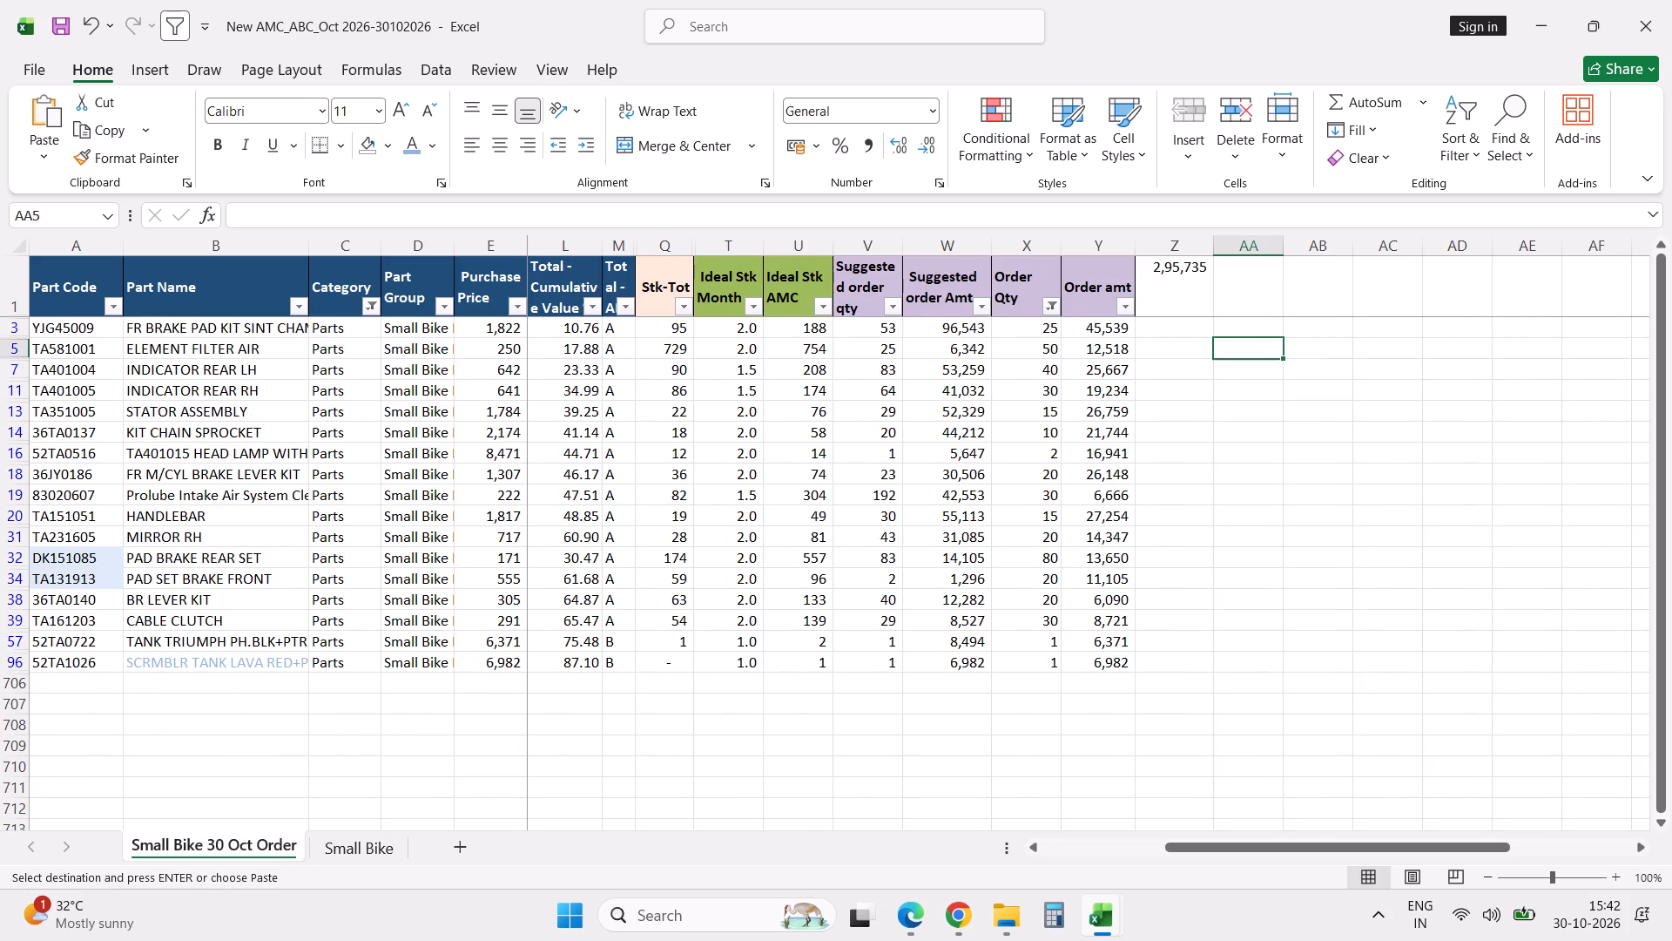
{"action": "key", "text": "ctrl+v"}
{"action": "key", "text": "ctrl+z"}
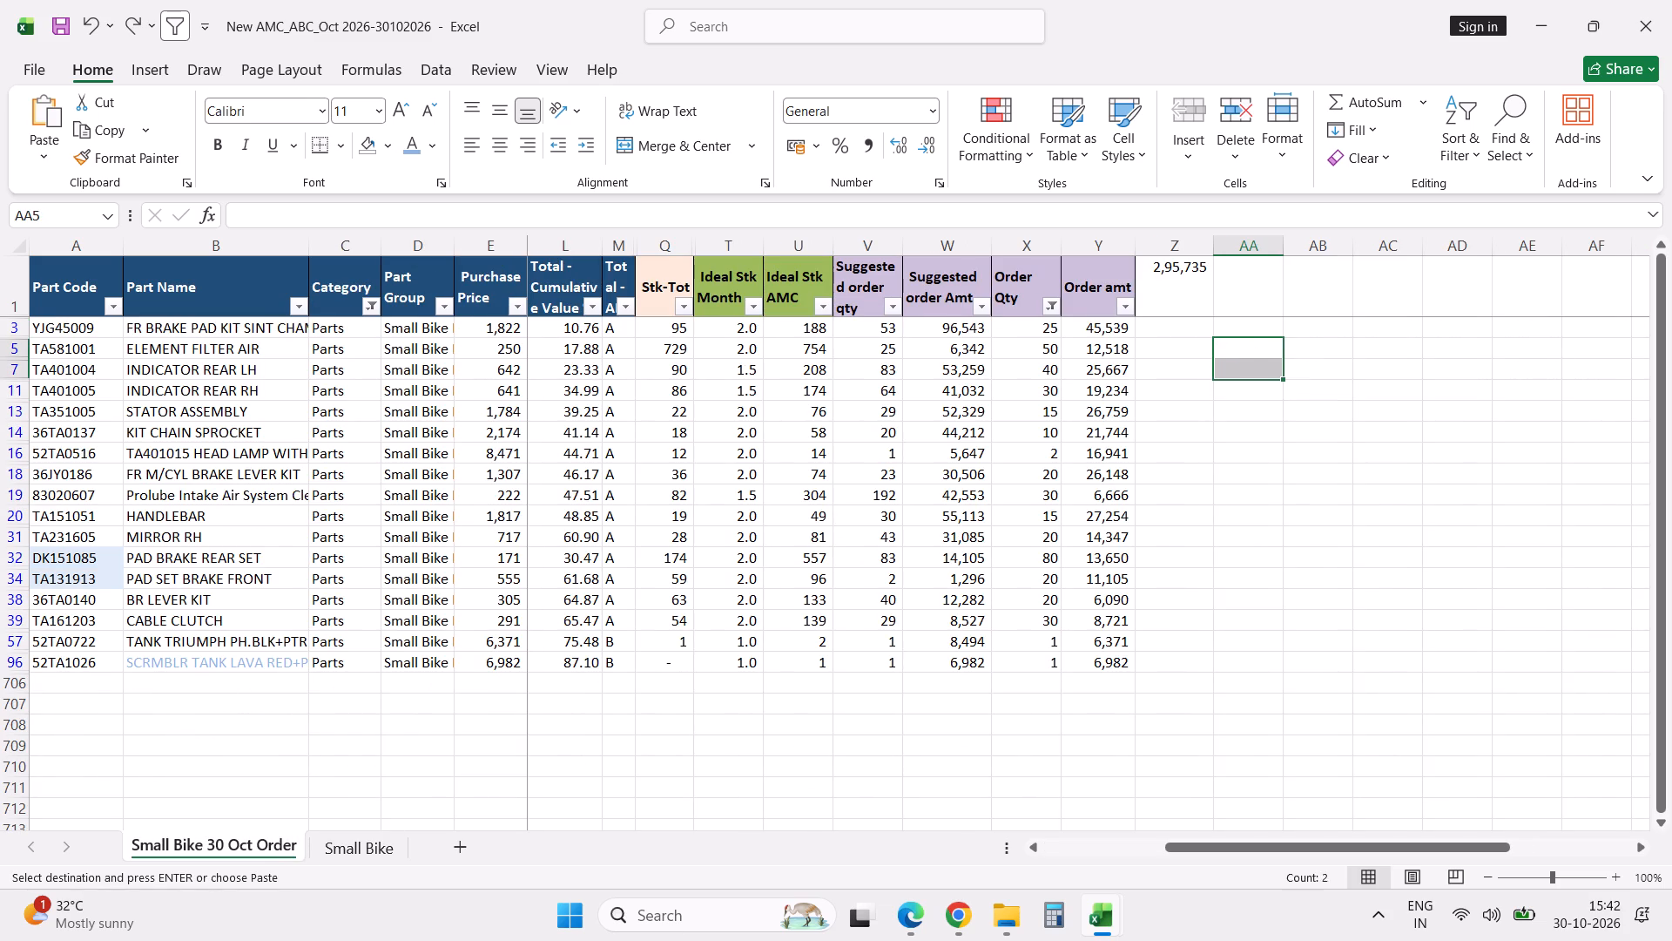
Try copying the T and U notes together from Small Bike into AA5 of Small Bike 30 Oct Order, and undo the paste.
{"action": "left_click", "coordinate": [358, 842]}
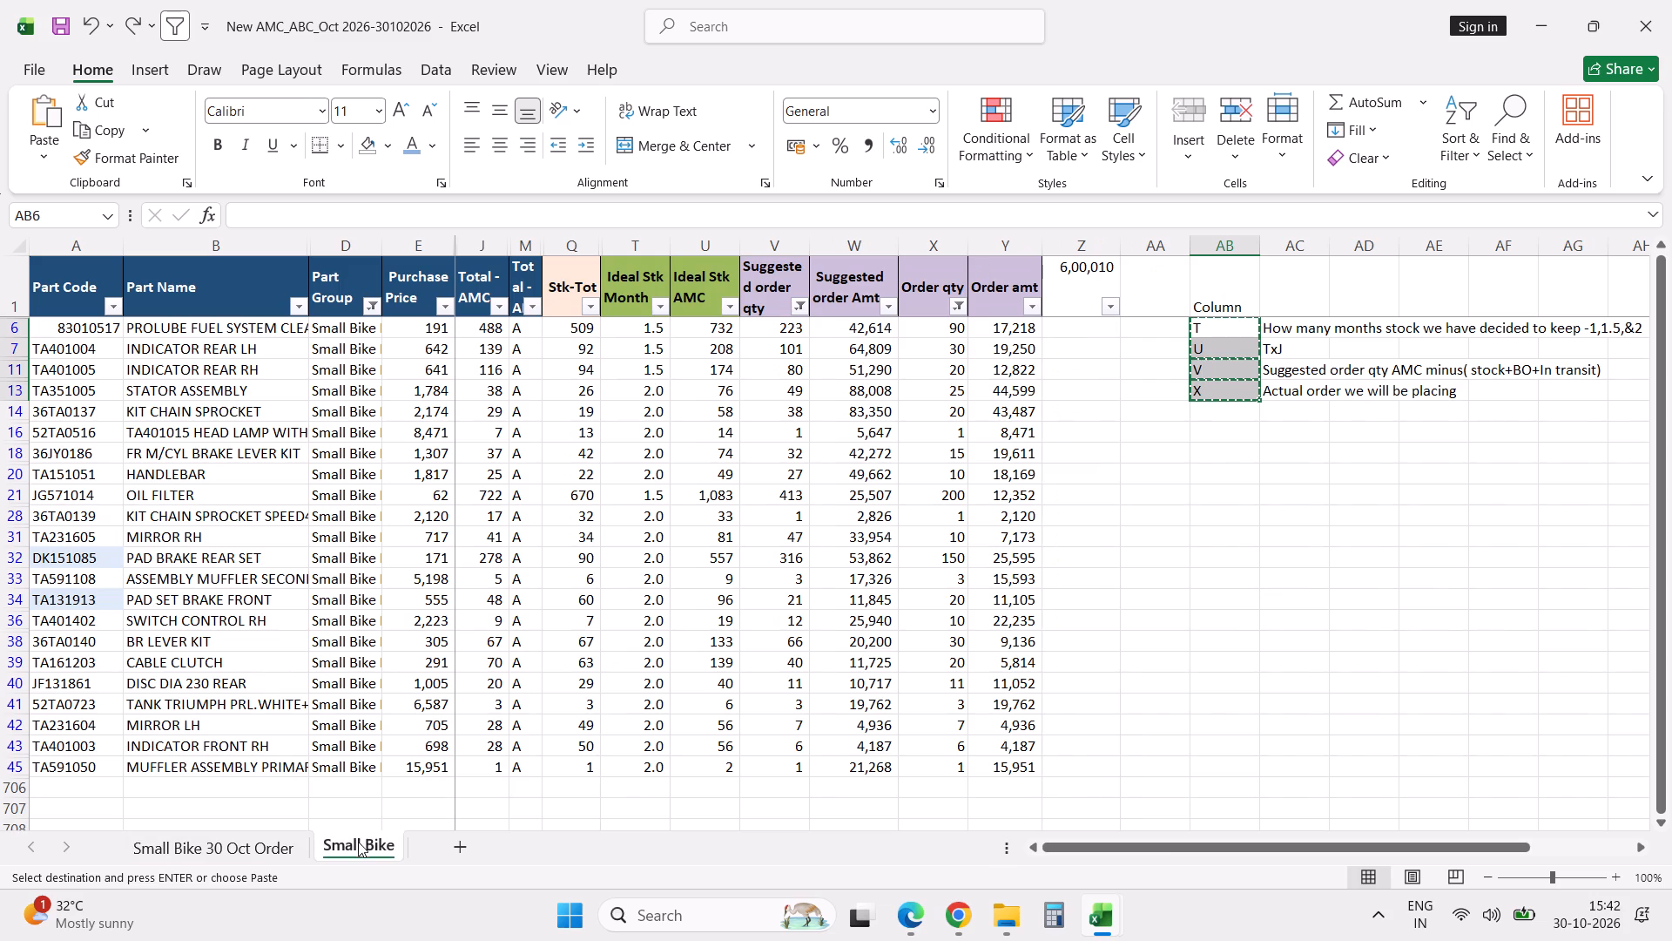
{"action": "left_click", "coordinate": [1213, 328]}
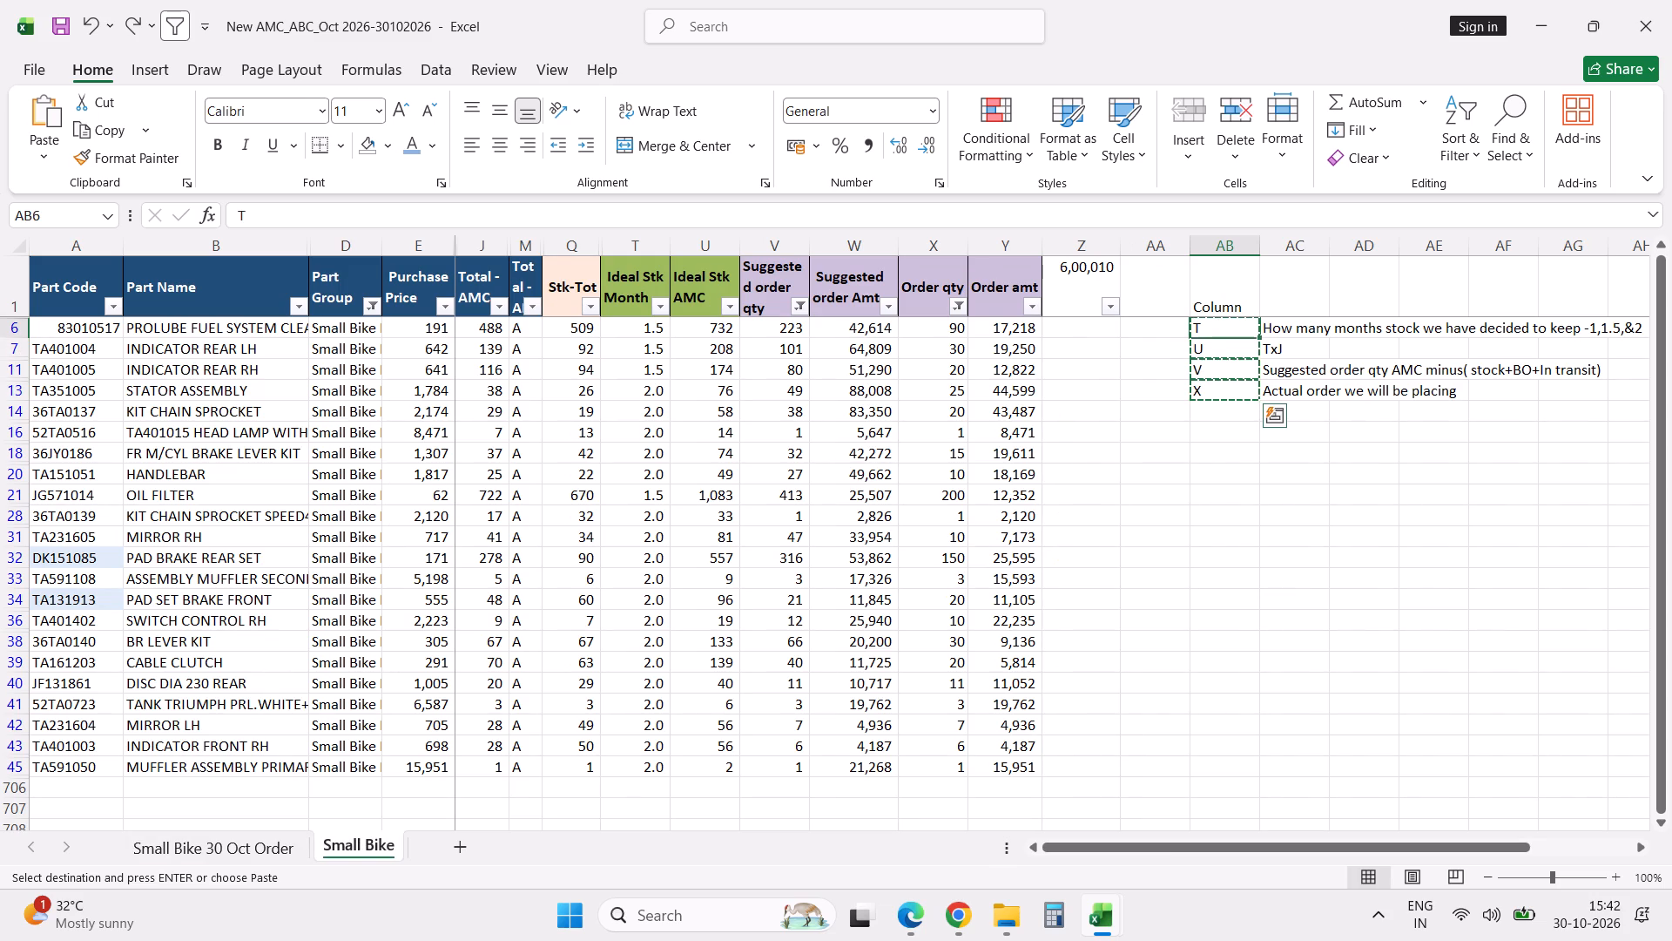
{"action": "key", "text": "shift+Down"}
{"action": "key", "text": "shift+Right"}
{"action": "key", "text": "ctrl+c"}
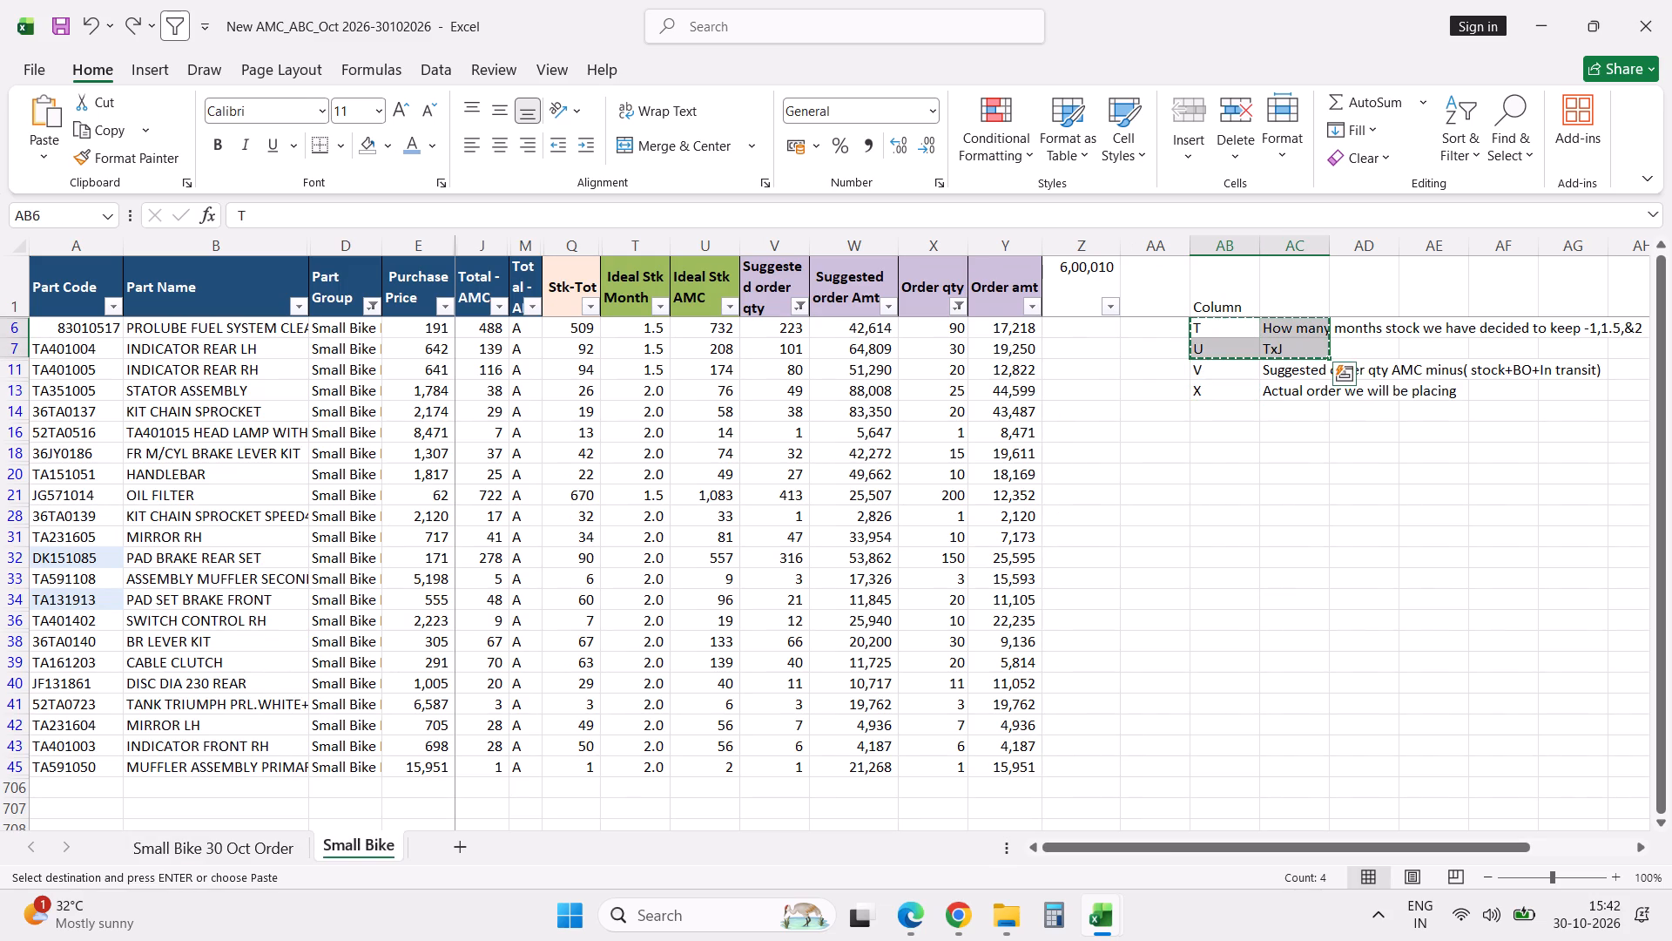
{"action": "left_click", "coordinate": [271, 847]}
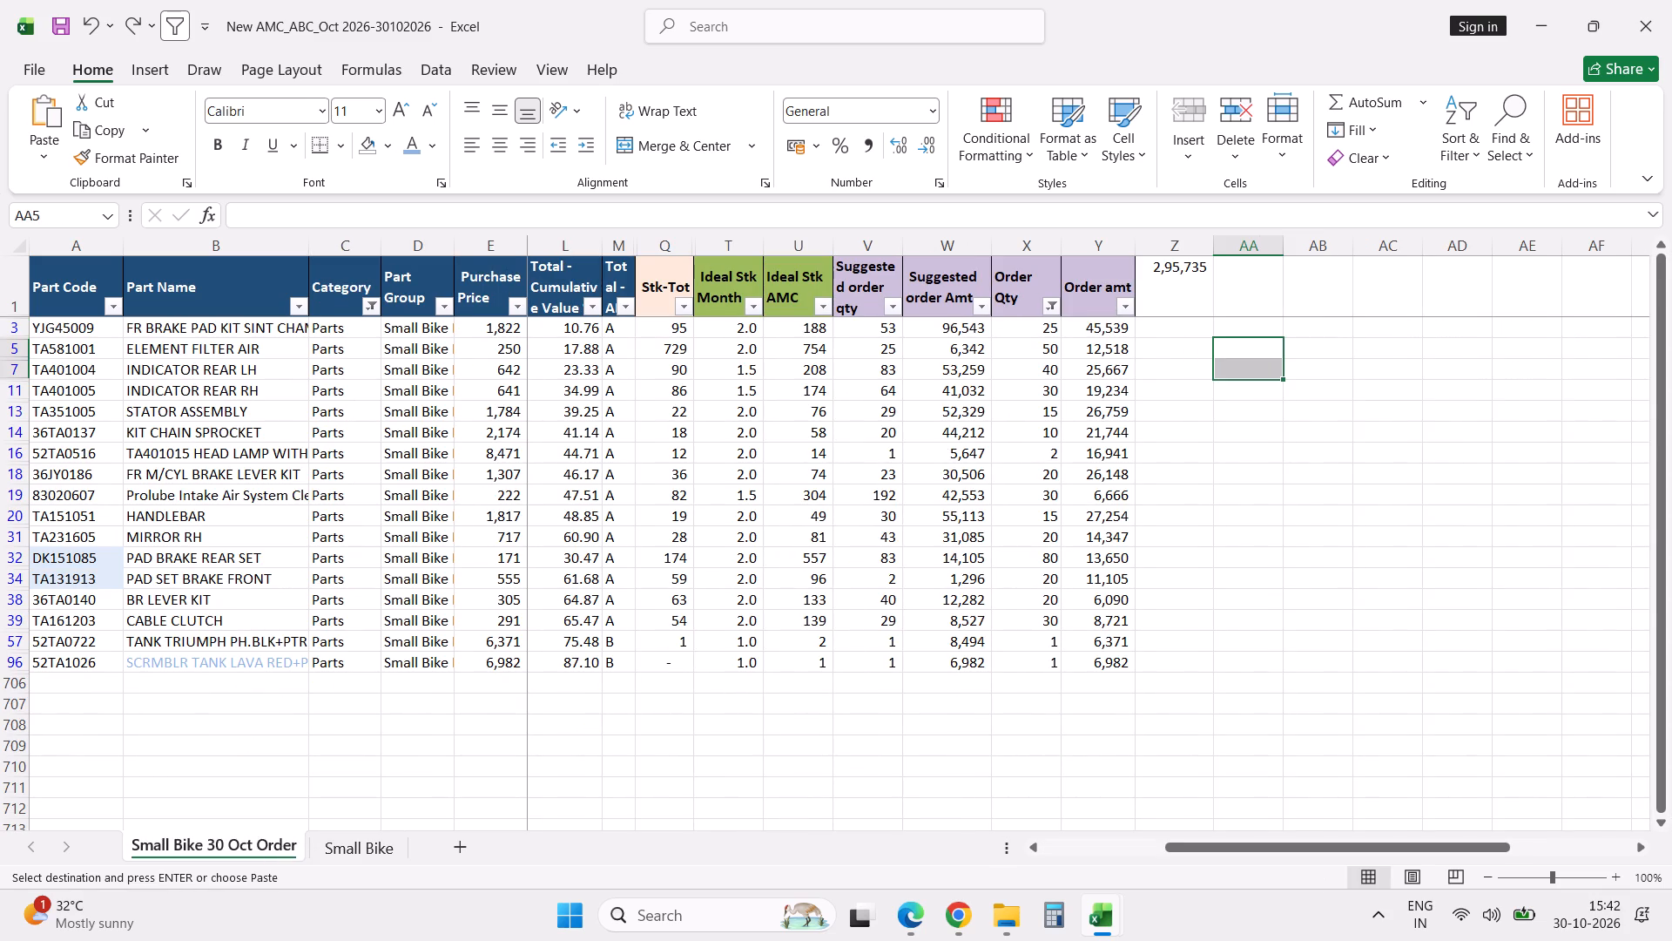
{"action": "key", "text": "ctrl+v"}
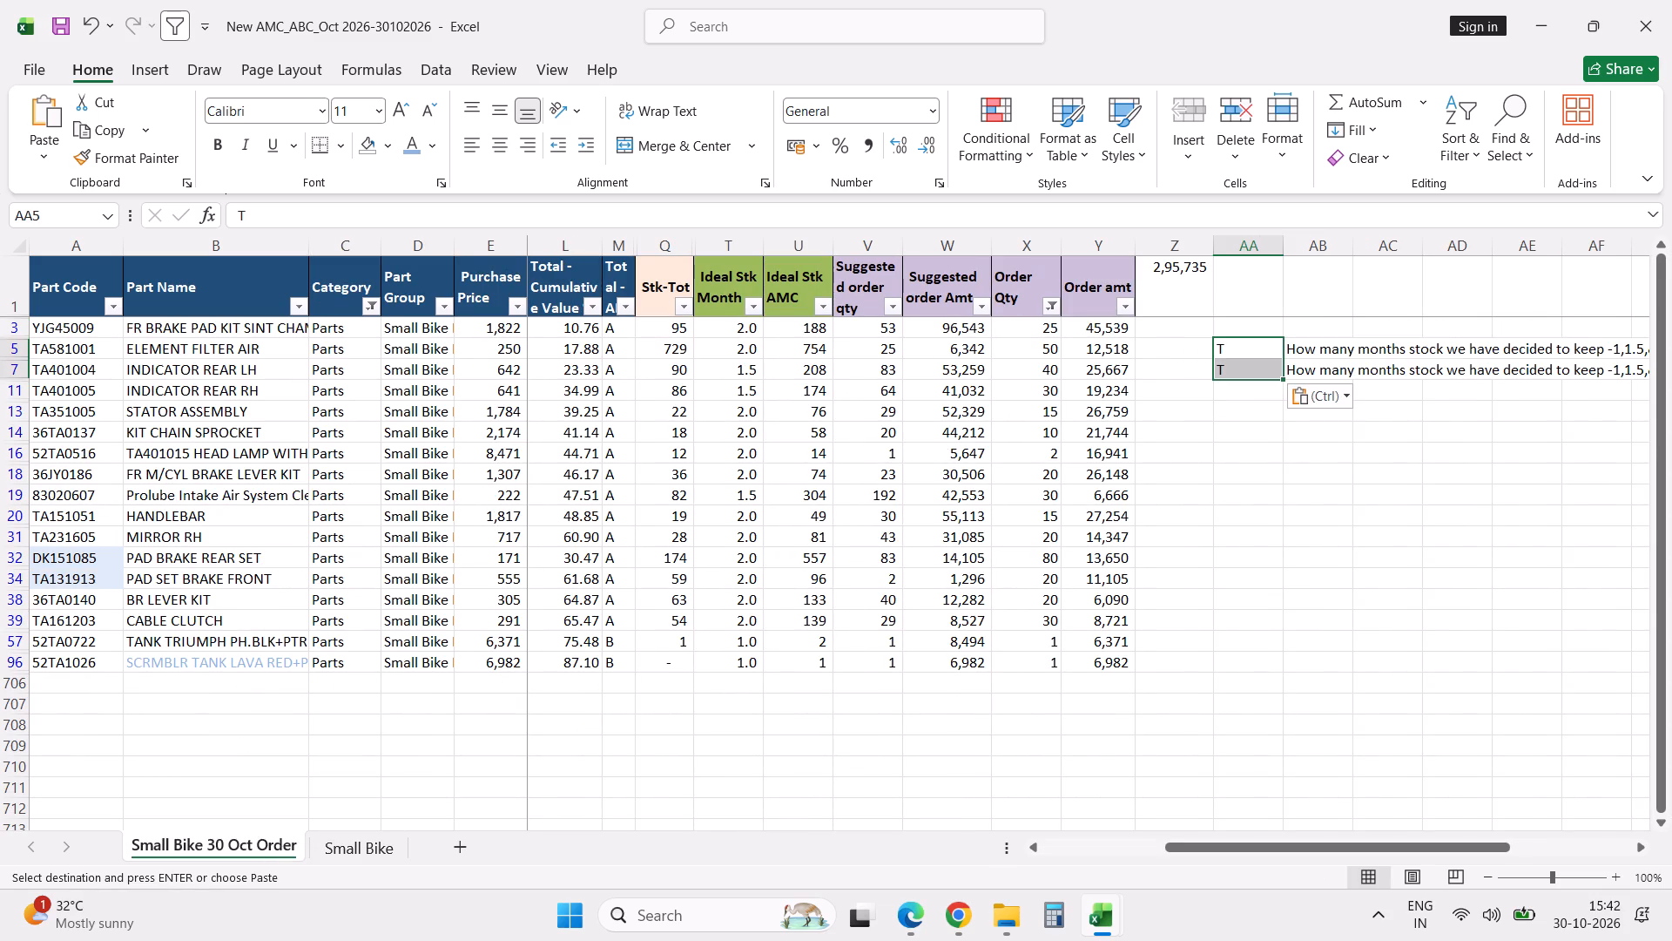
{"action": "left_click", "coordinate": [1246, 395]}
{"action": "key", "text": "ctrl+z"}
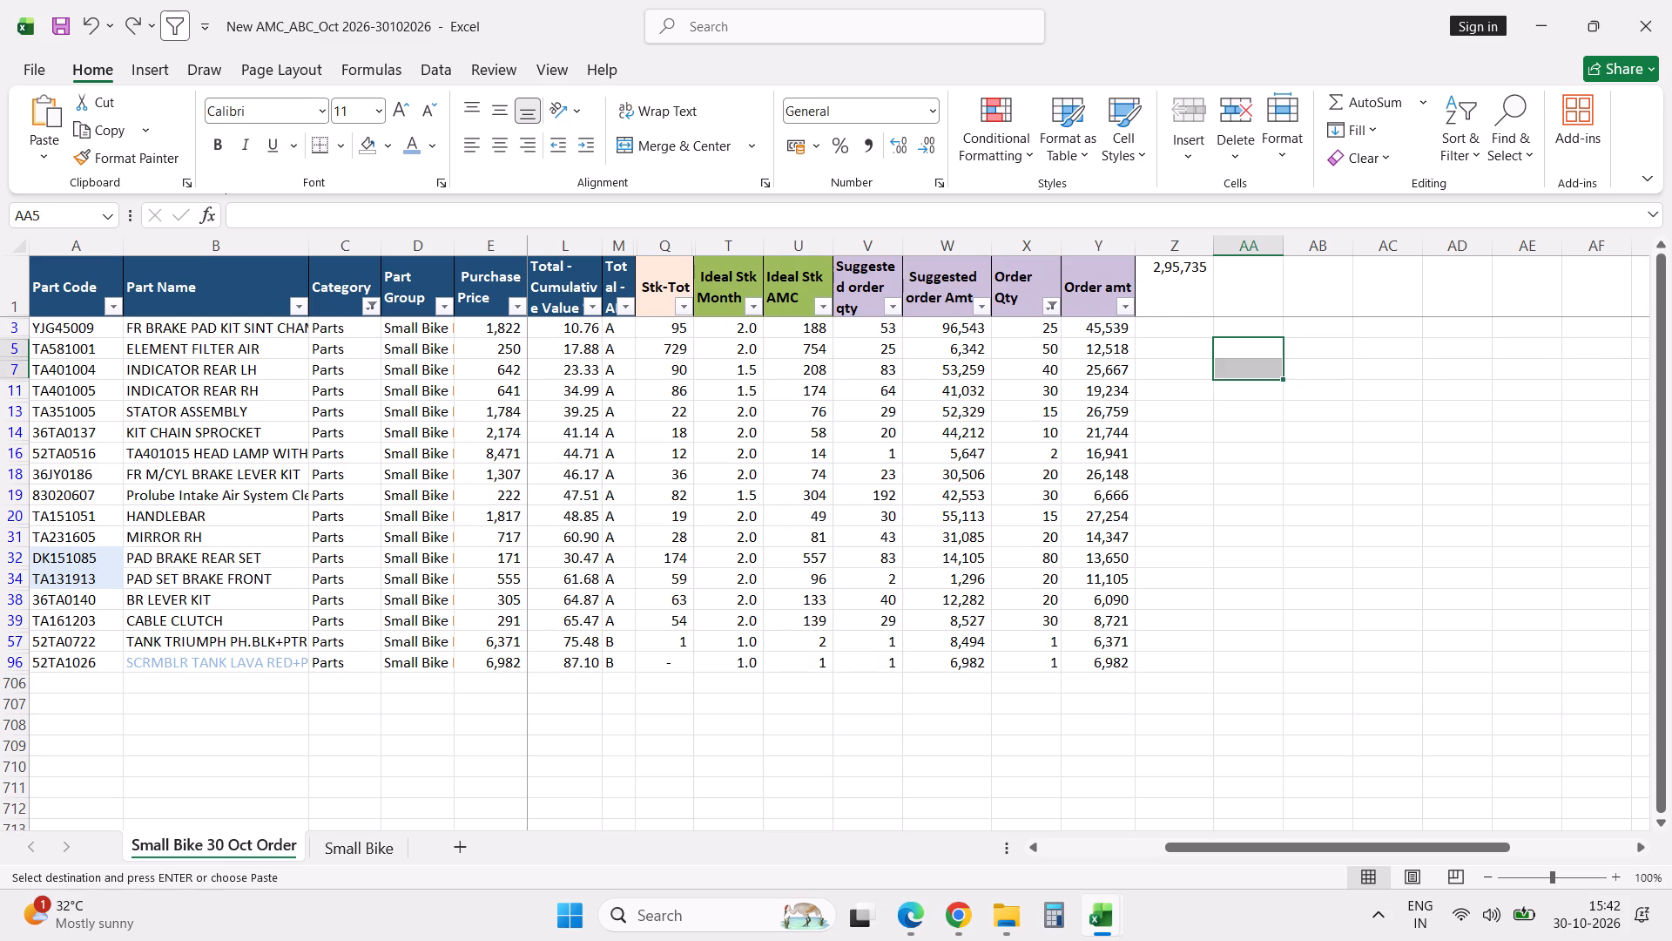
Copy only the column T letter and its stock-months explanation from Small Bike into AA5 of Small Bike 30 Oct Order.
{"action": "left_click", "coordinate": [1250, 356]}
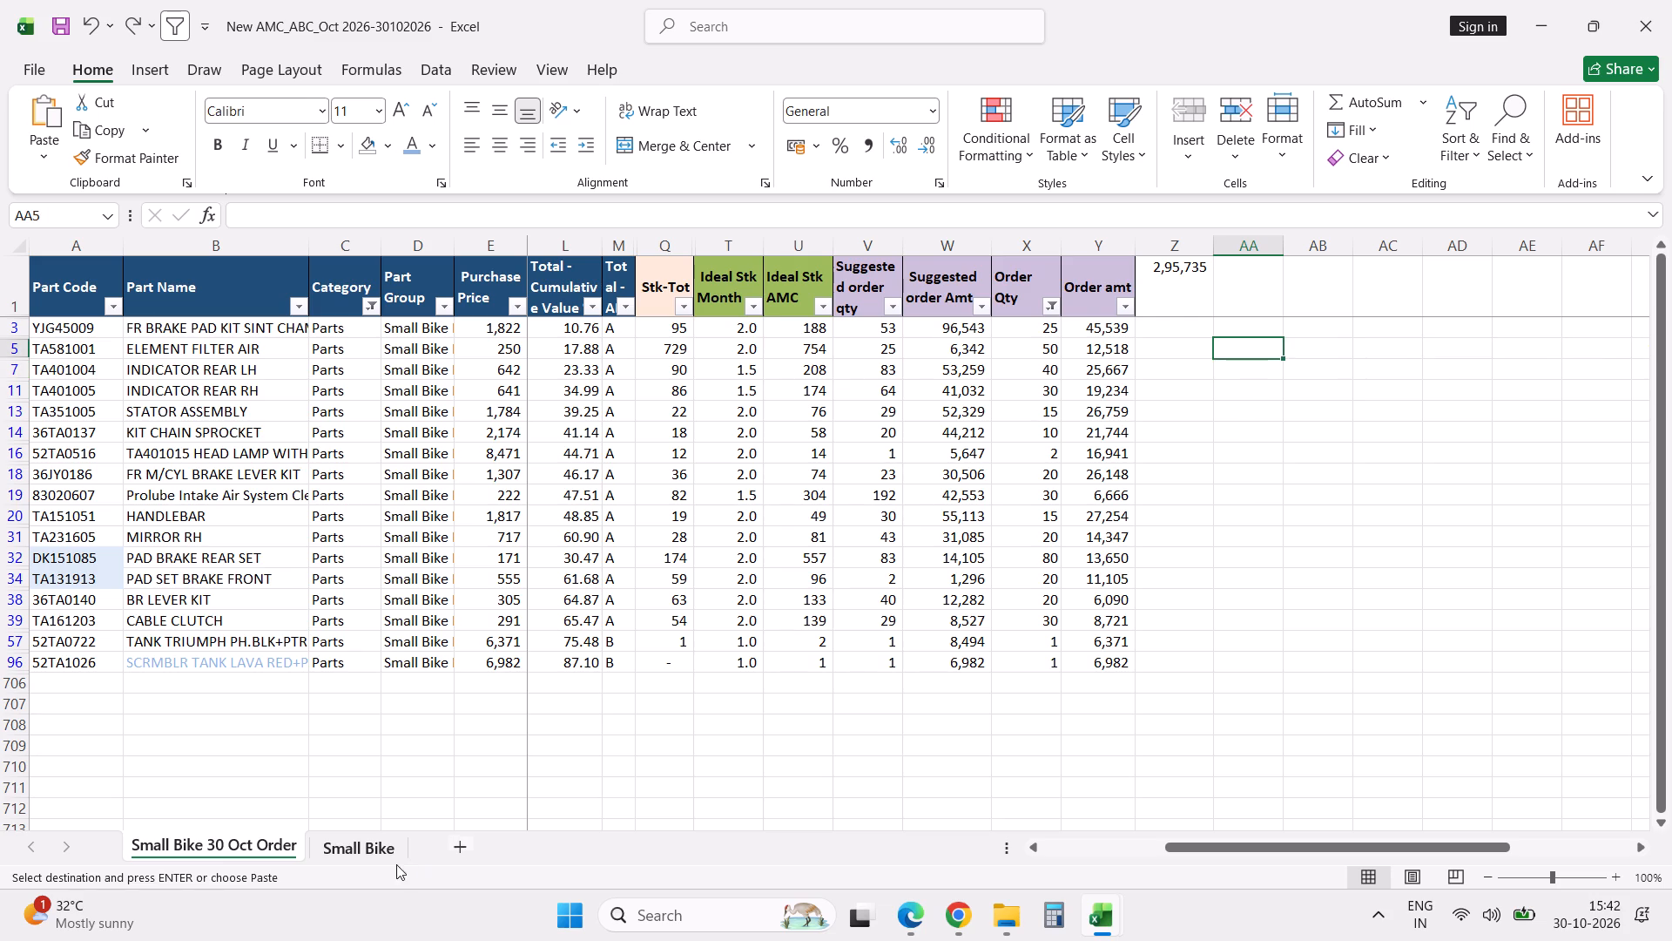
{"action": "left_click", "coordinate": [381, 850]}
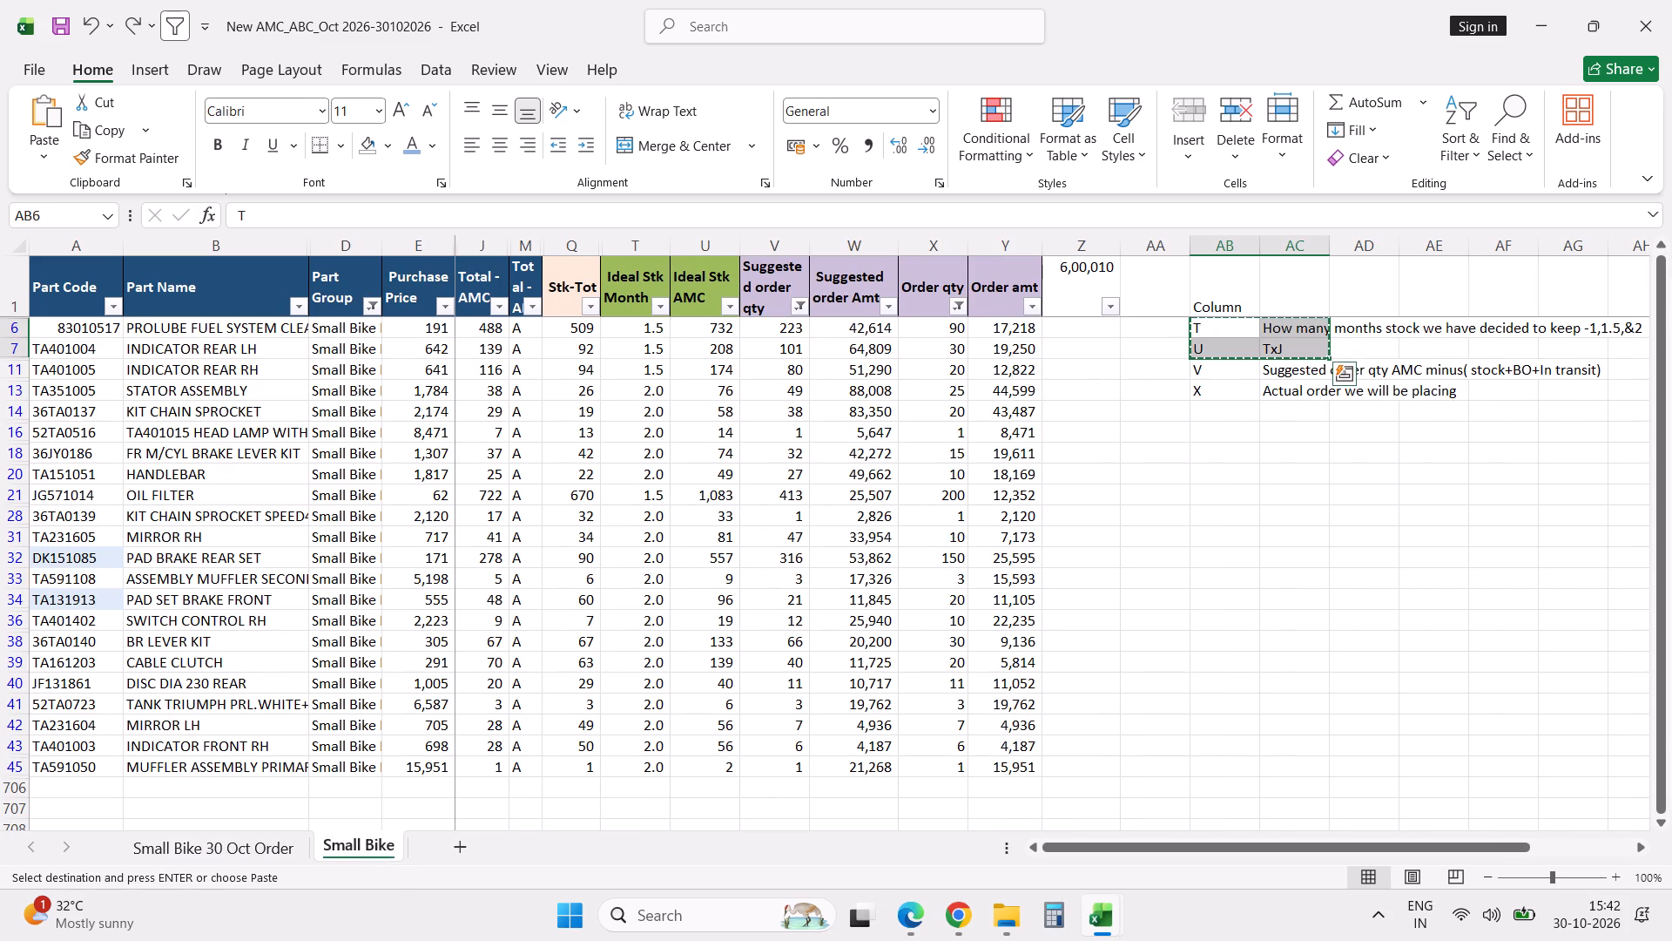
{"action": "left_click", "coordinate": [1217, 328]}
{"action": "key", "text": "shift+Right"}
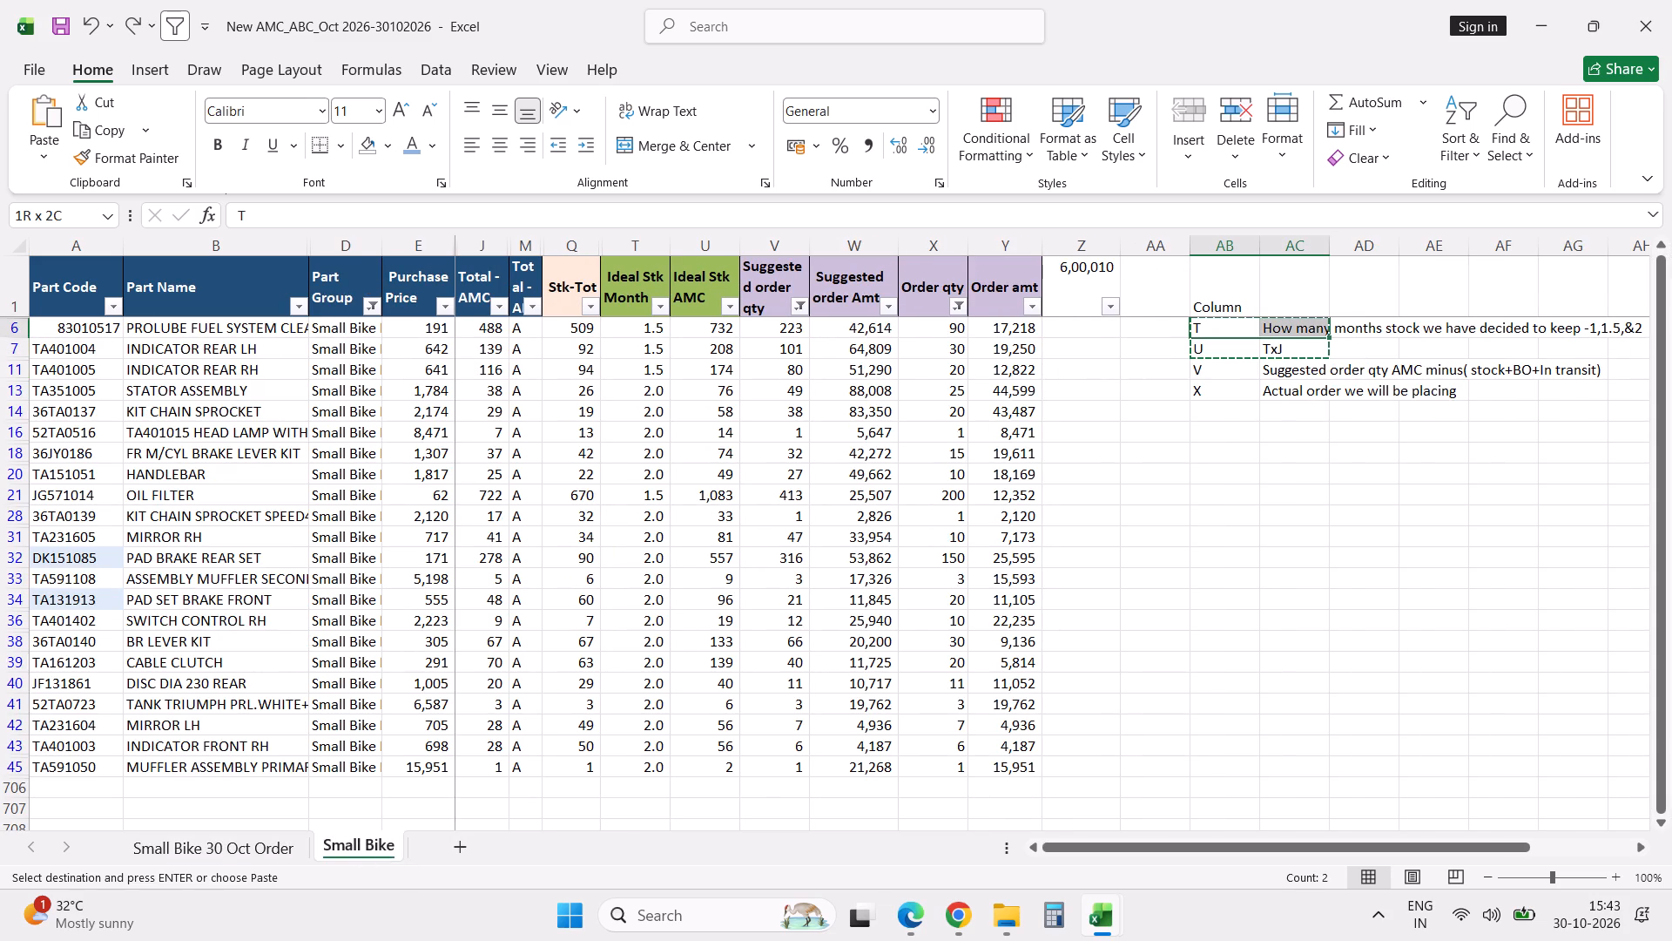
{"action": "key", "text": "ctrl+c"}
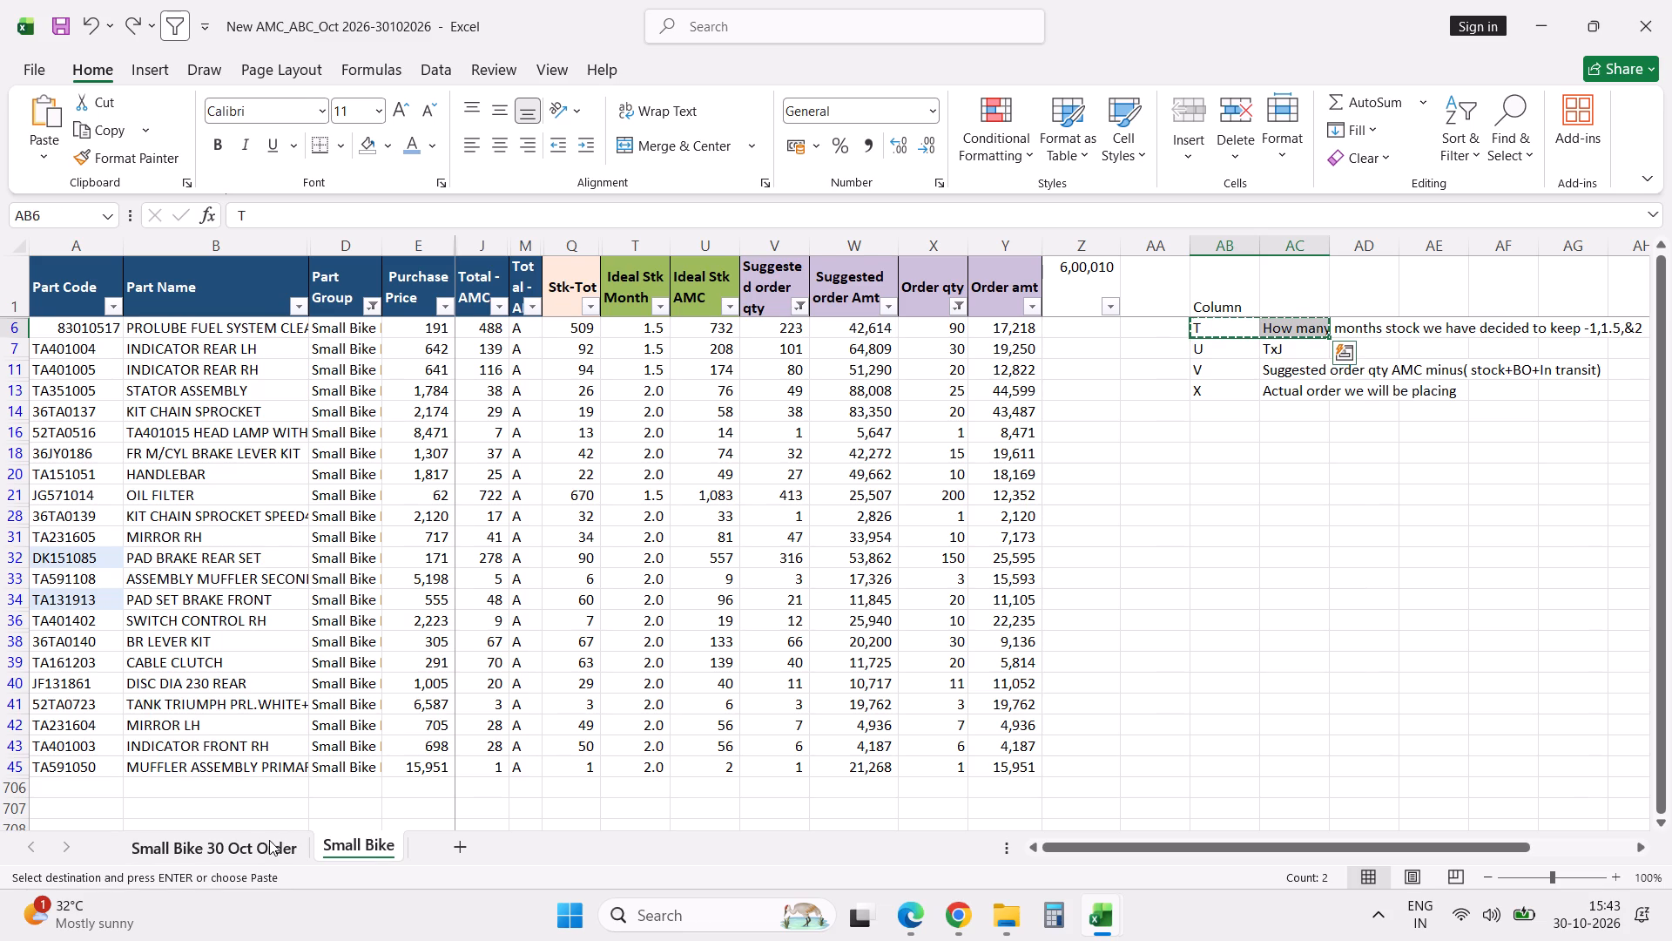
{"action": "left_click", "coordinate": [269, 840]}
{"action": "key", "text": "ctrl+v"}
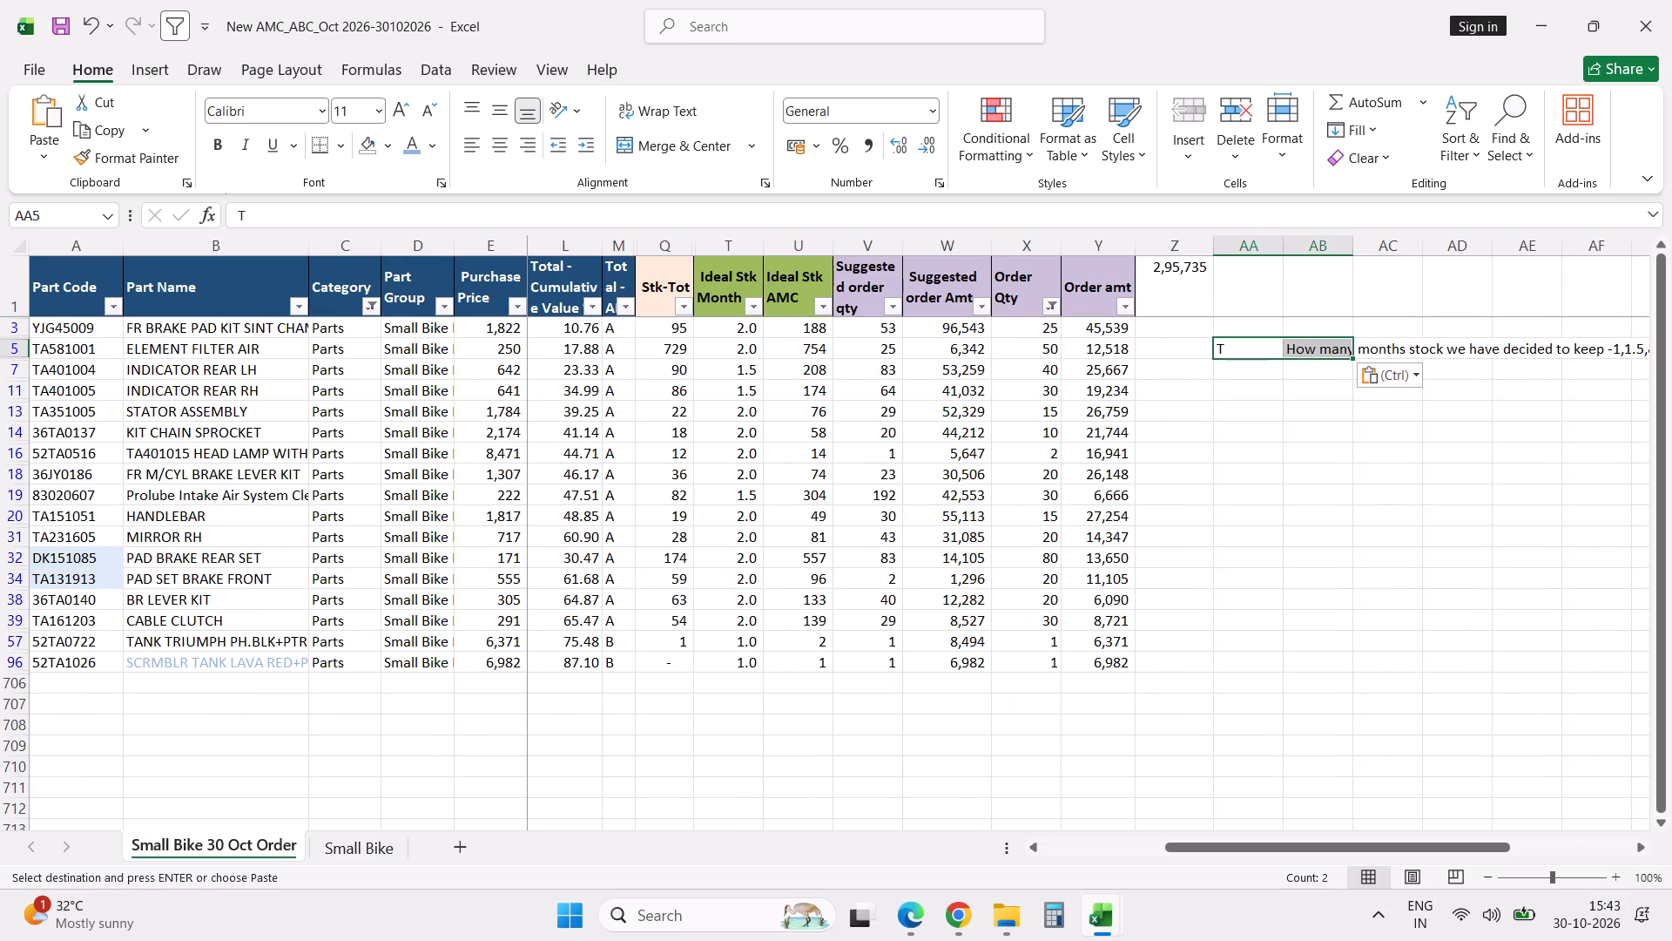
Copy the column U letter and its TxJ explanation from Small Bike into AA7 of Small Bike 30 Oct Order.
{"action": "left_click", "coordinate": [1257, 370]}
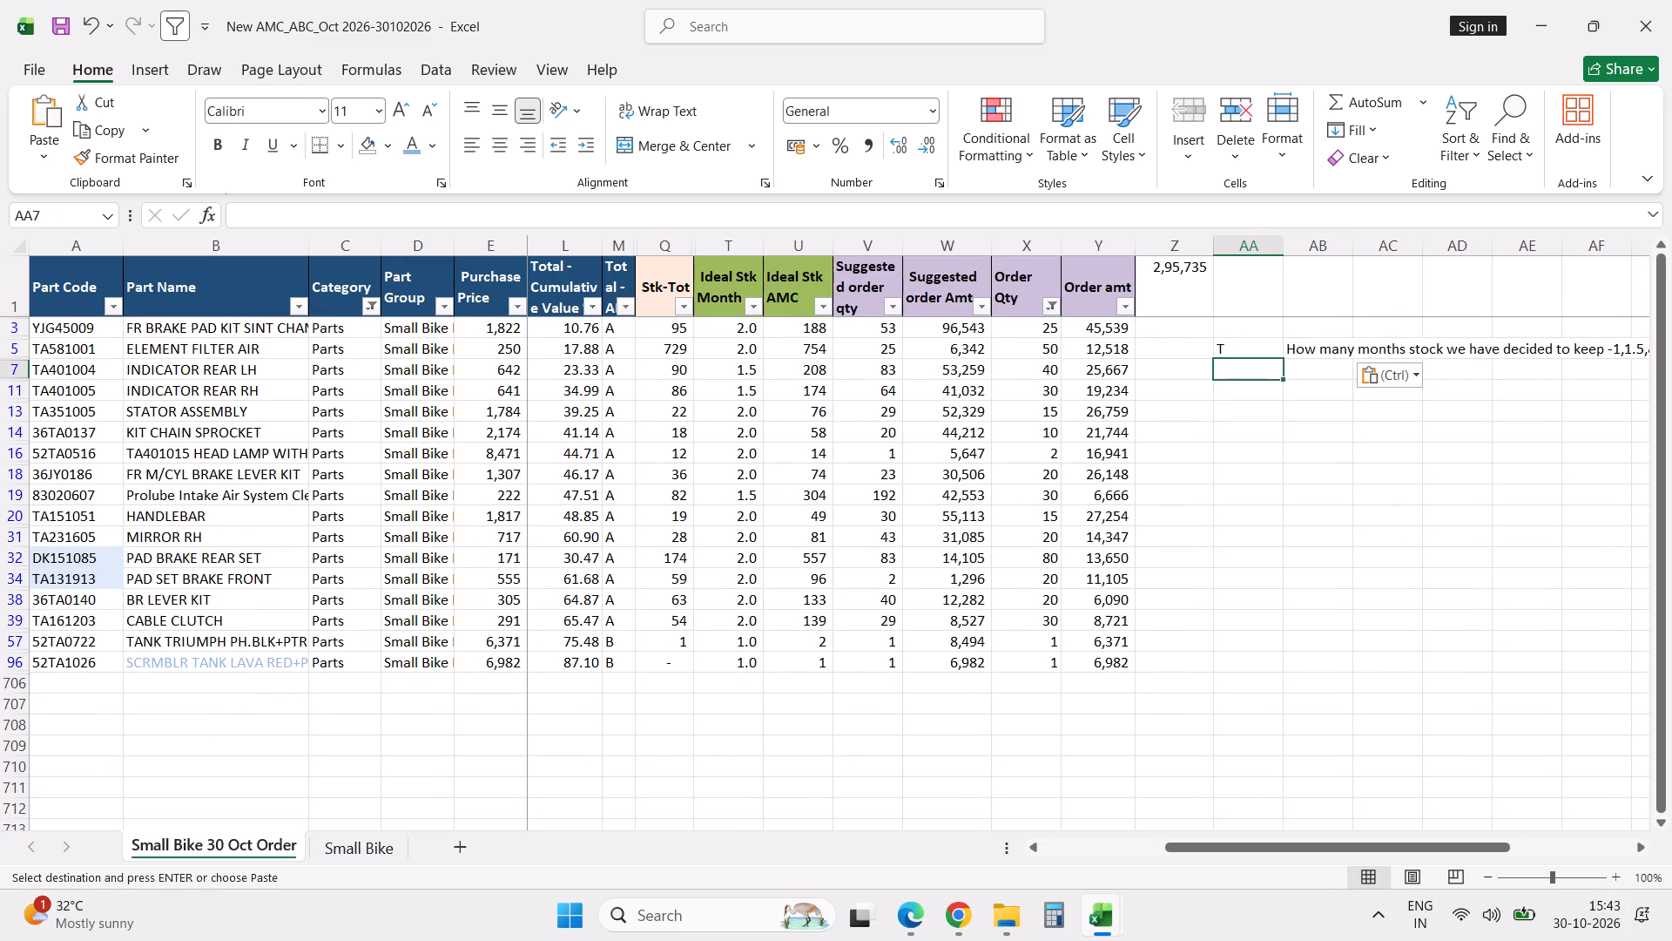
{"action": "left_click", "coordinate": [354, 845]}
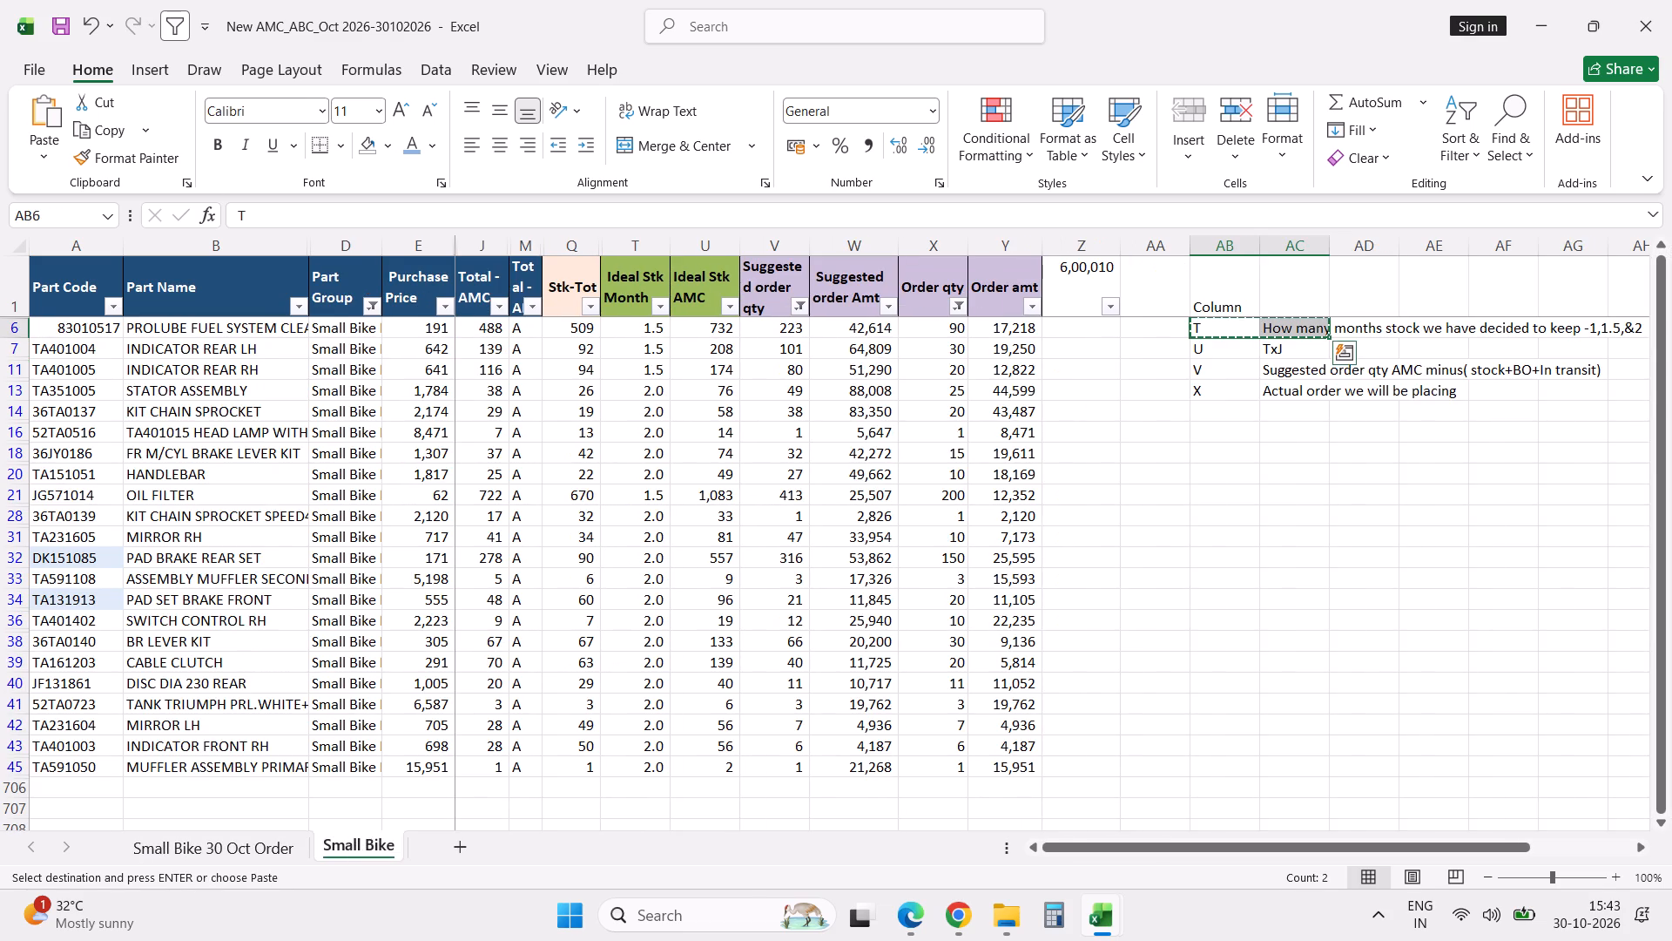
{"action": "left_click", "coordinate": [1222, 351]}
{"action": "key", "text": "shift+Right"}
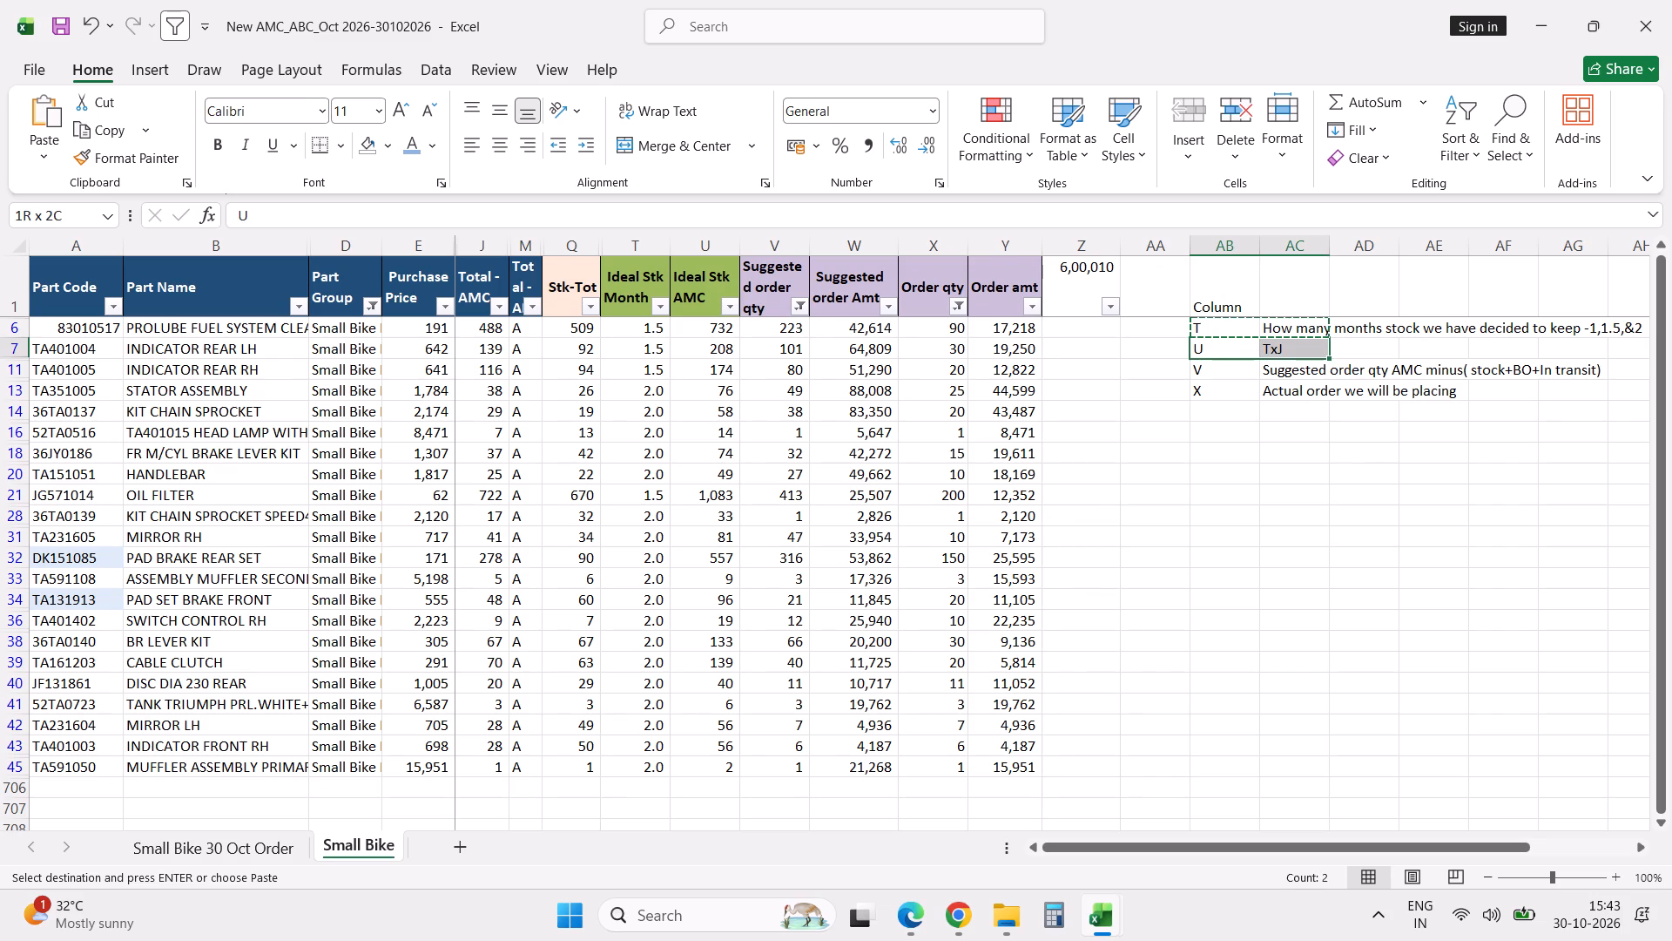
{"action": "key", "text": "ctrl+c"}
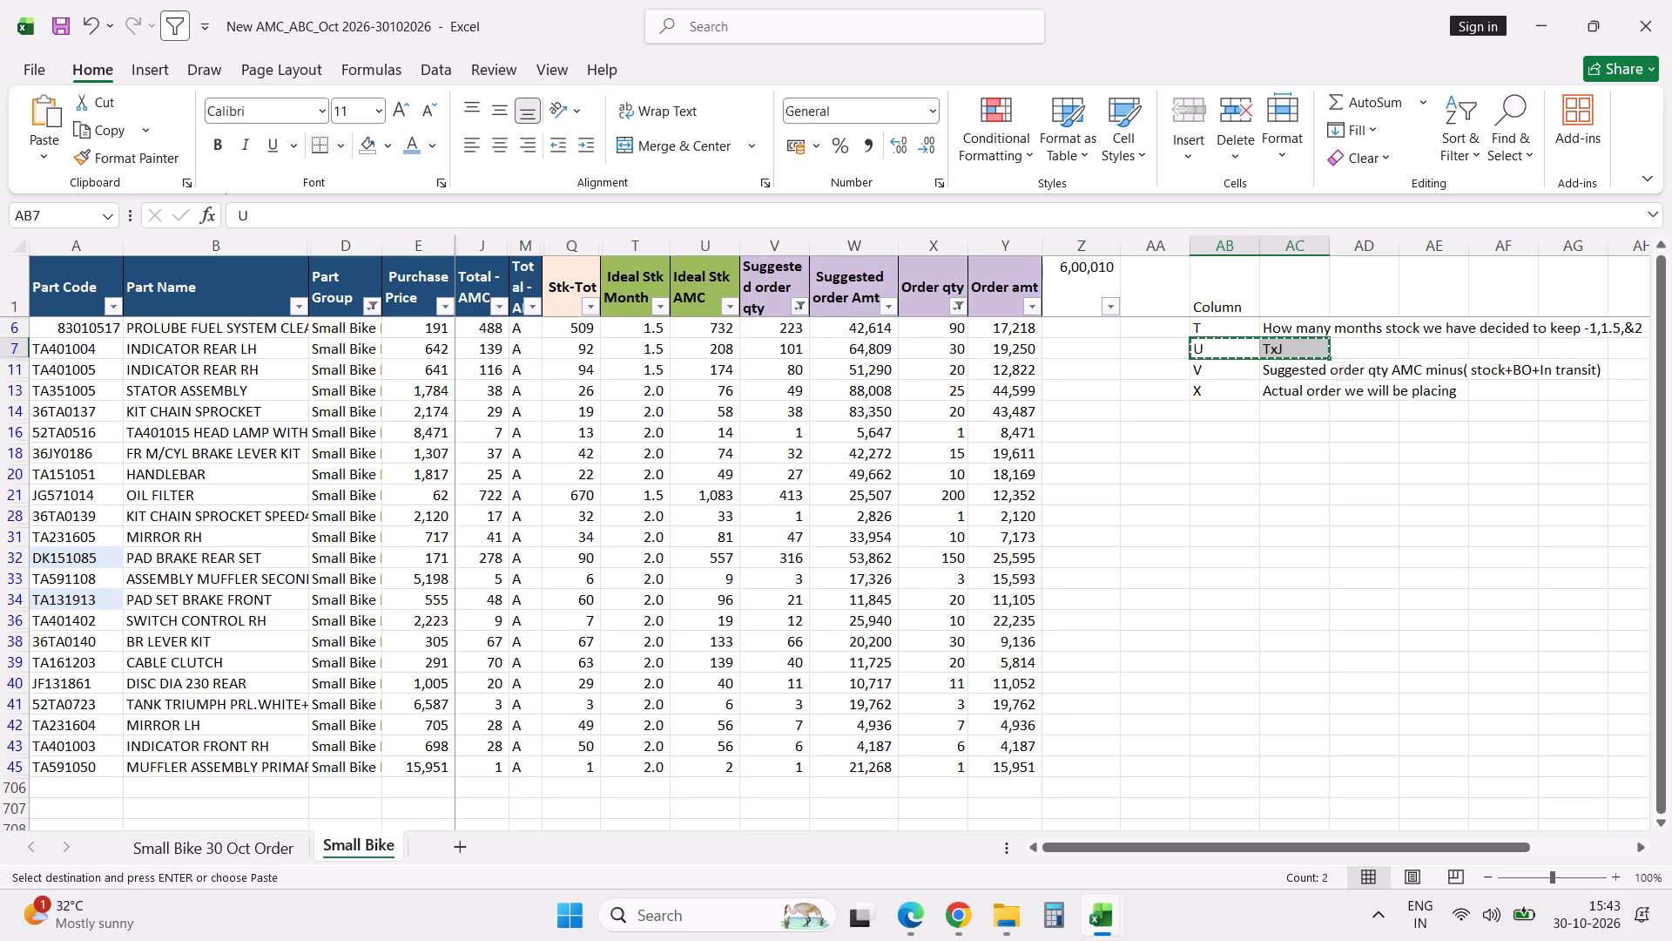
{"action": "left_click", "coordinate": [270, 849]}
{"action": "key", "text": "ctrl+v"}
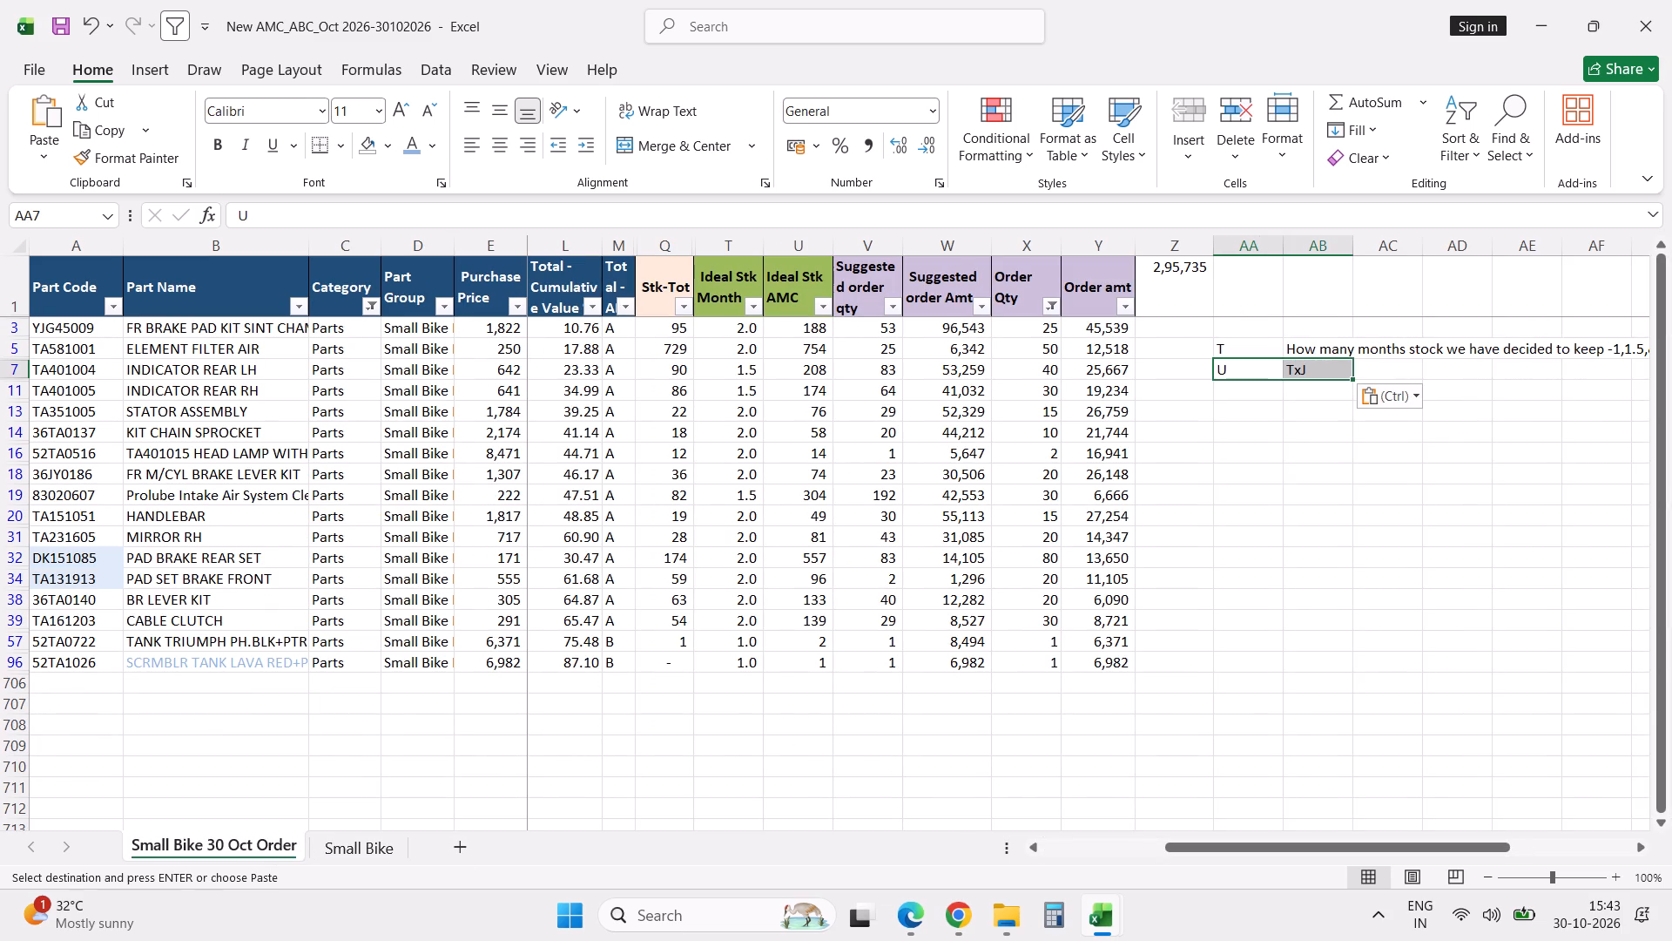
Copy the column V letter and its suggested order quantity explanation from Small Bike into AA11 of Small Bike 30 Oct Order.
{"action": "left_click", "coordinate": [1236, 392]}
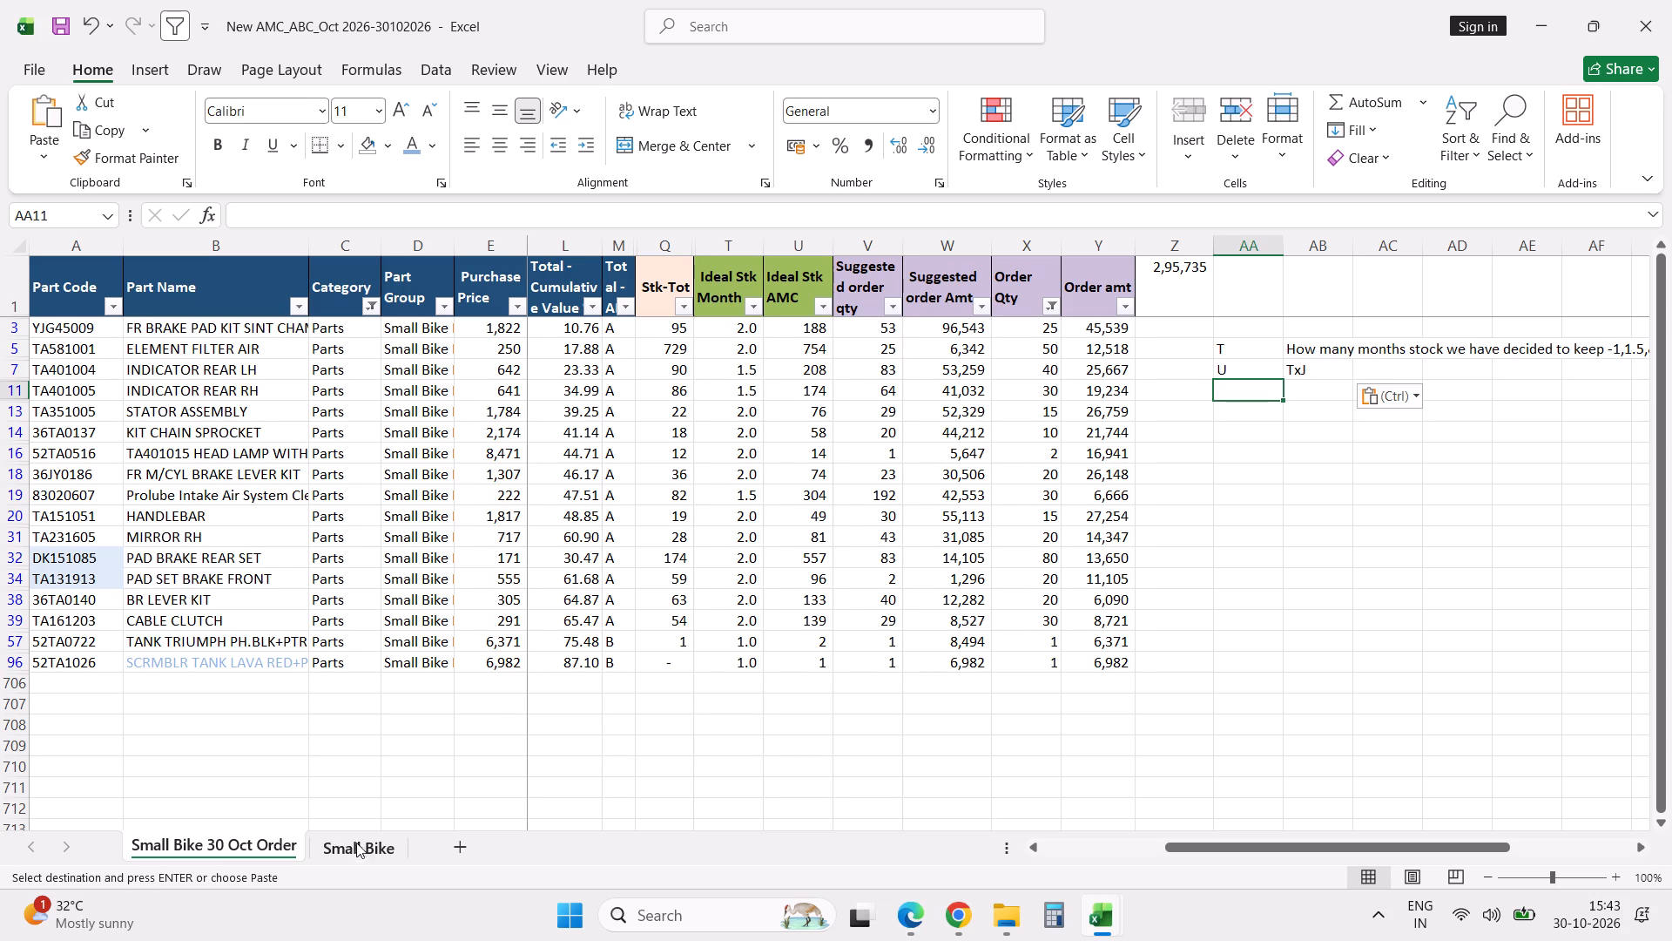
{"action": "left_click", "coordinate": [348, 848]}
{"action": "left_click", "coordinate": [1224, 369]}
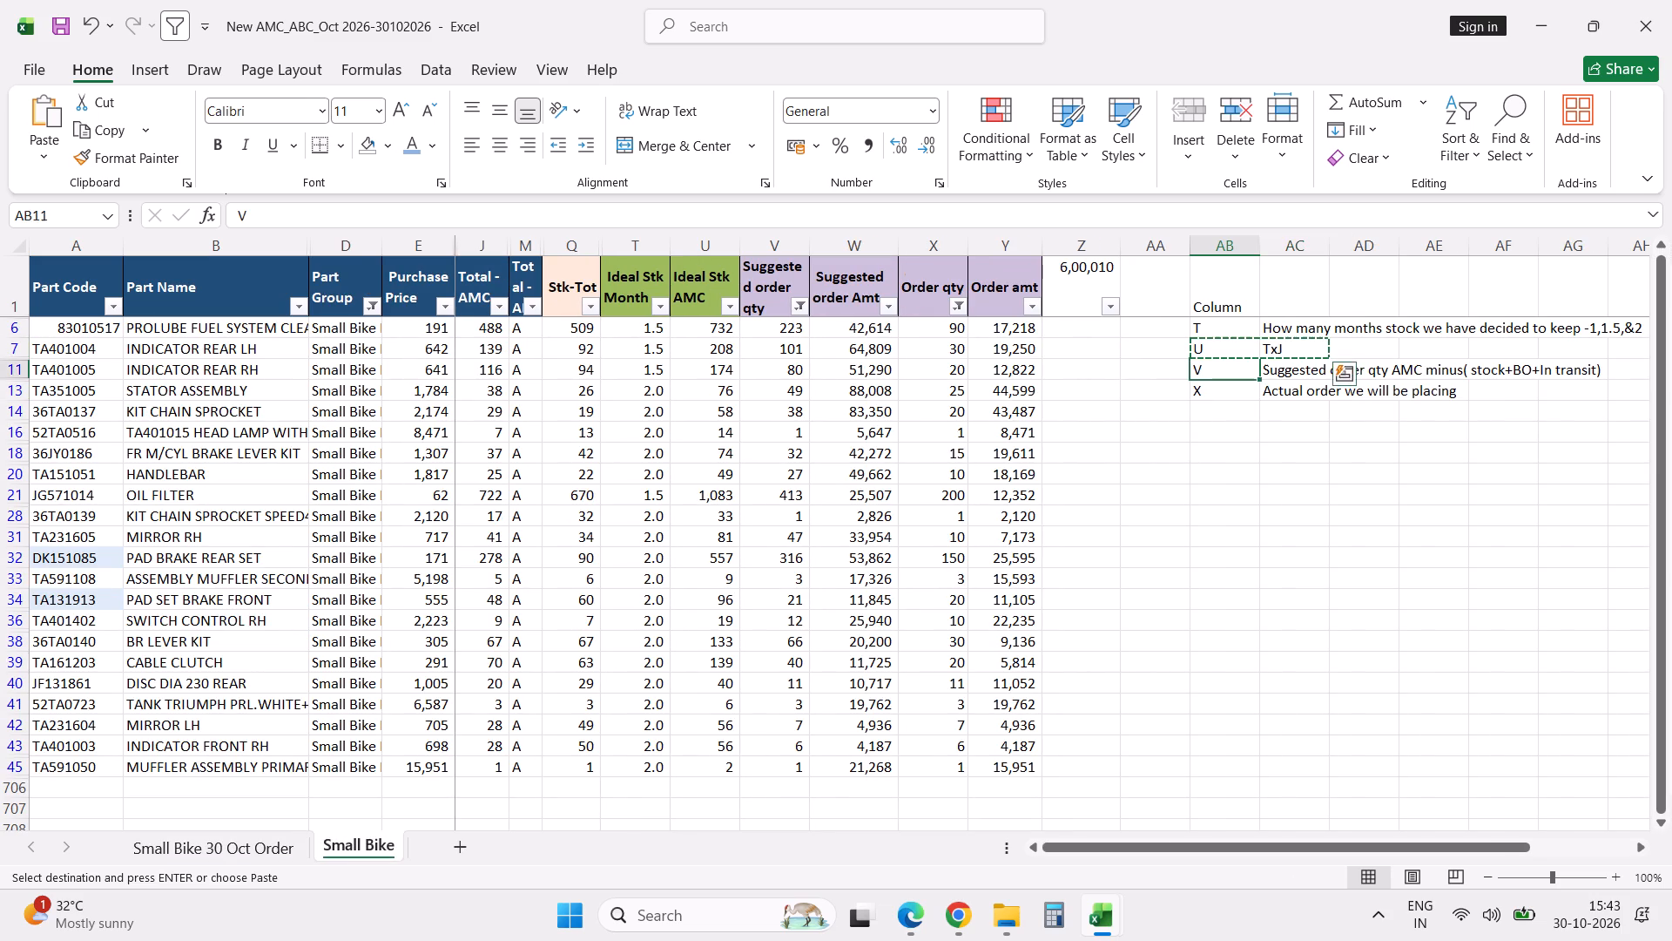
{"action": "key", "text": "shift+Right"}
{"action": "key", "text": "ctrl+c"}
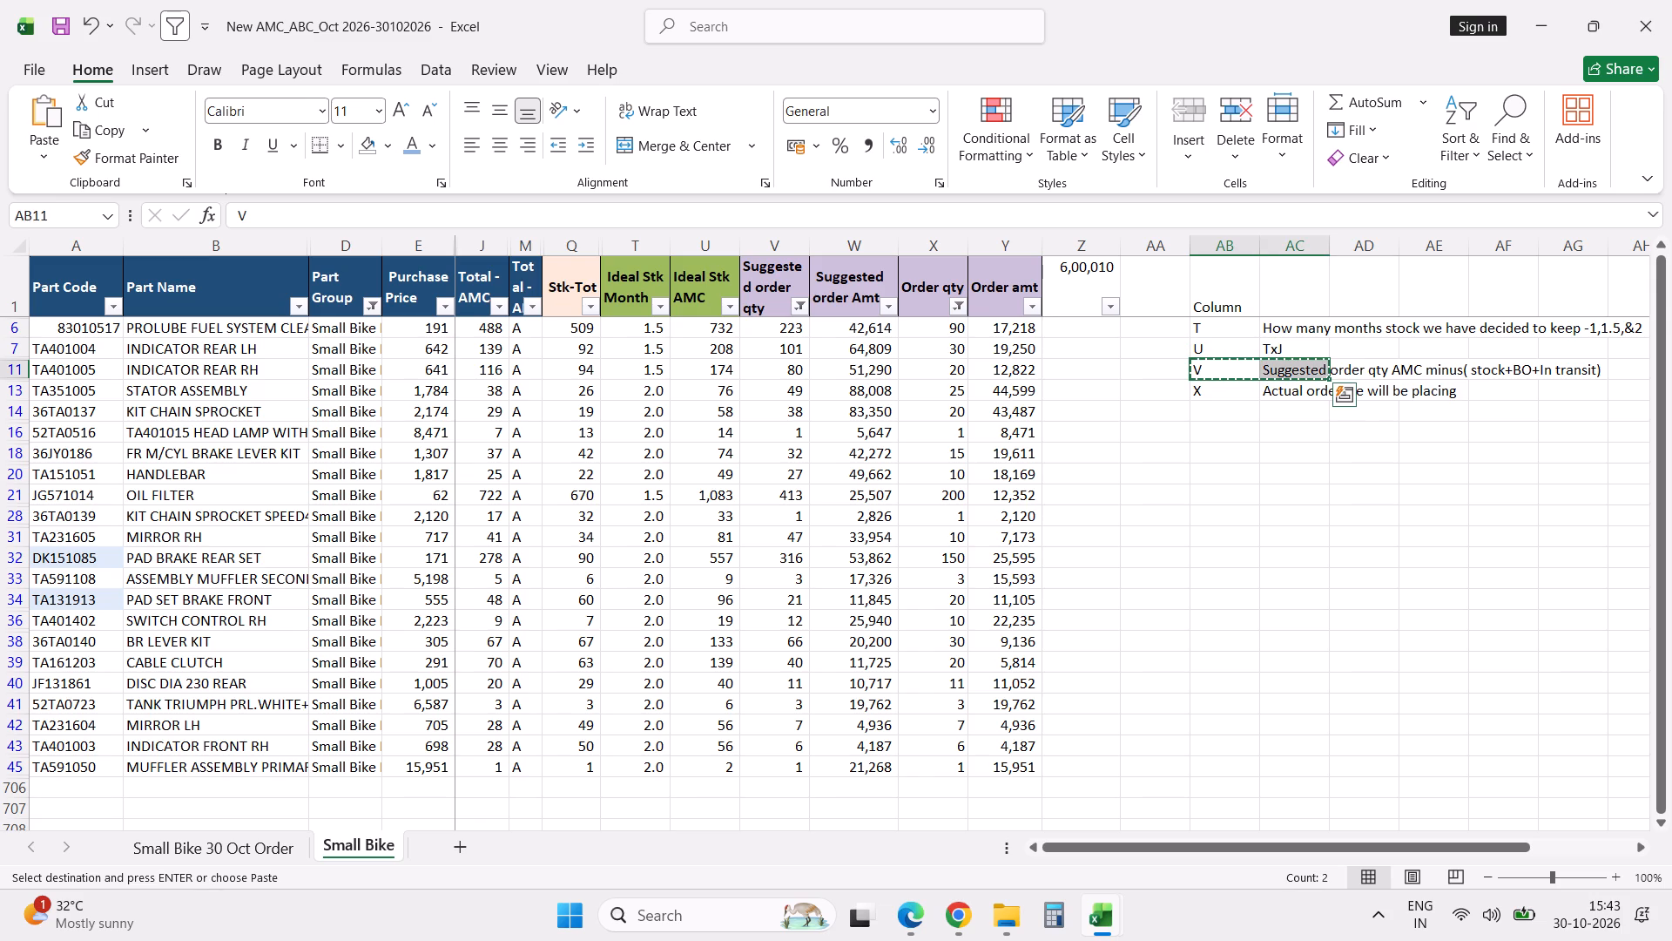
{"action": "left_click", "coordinate": [232, 852]}
{"action": "key", "text": "ctrl+v"}
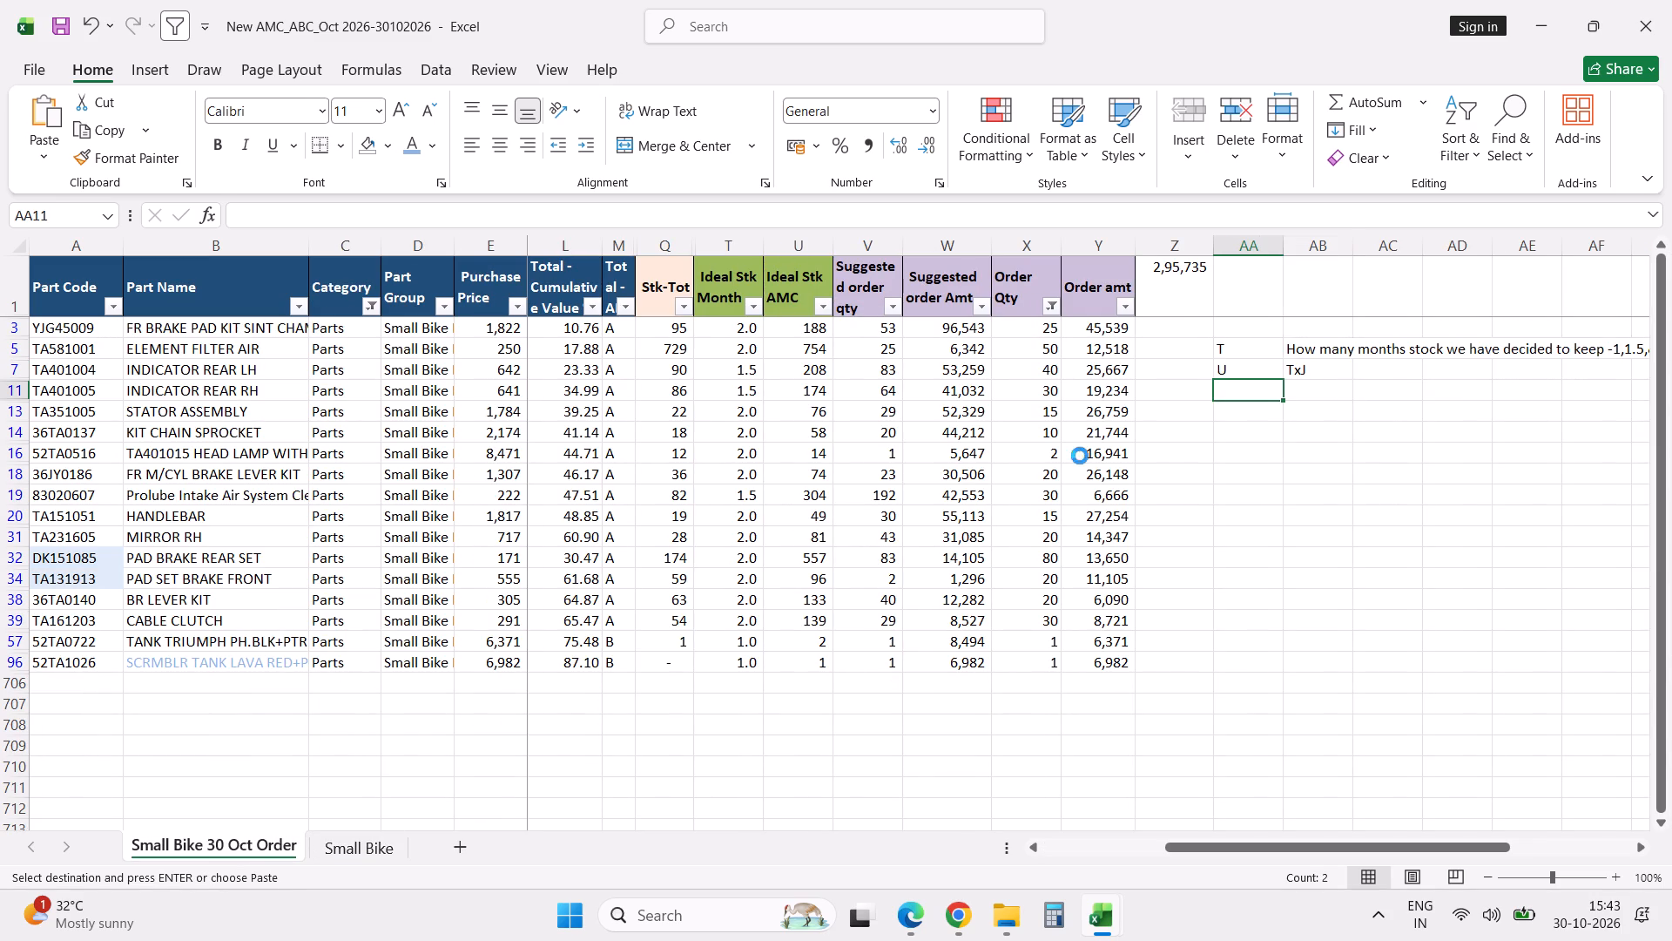
Copy the column X letter and its actual order explanation from Small Bike into AA13 of Small Bike 30 Oct Order, and save the workbook.
{"action": "left_click", "coordinate": [1264, 411]}
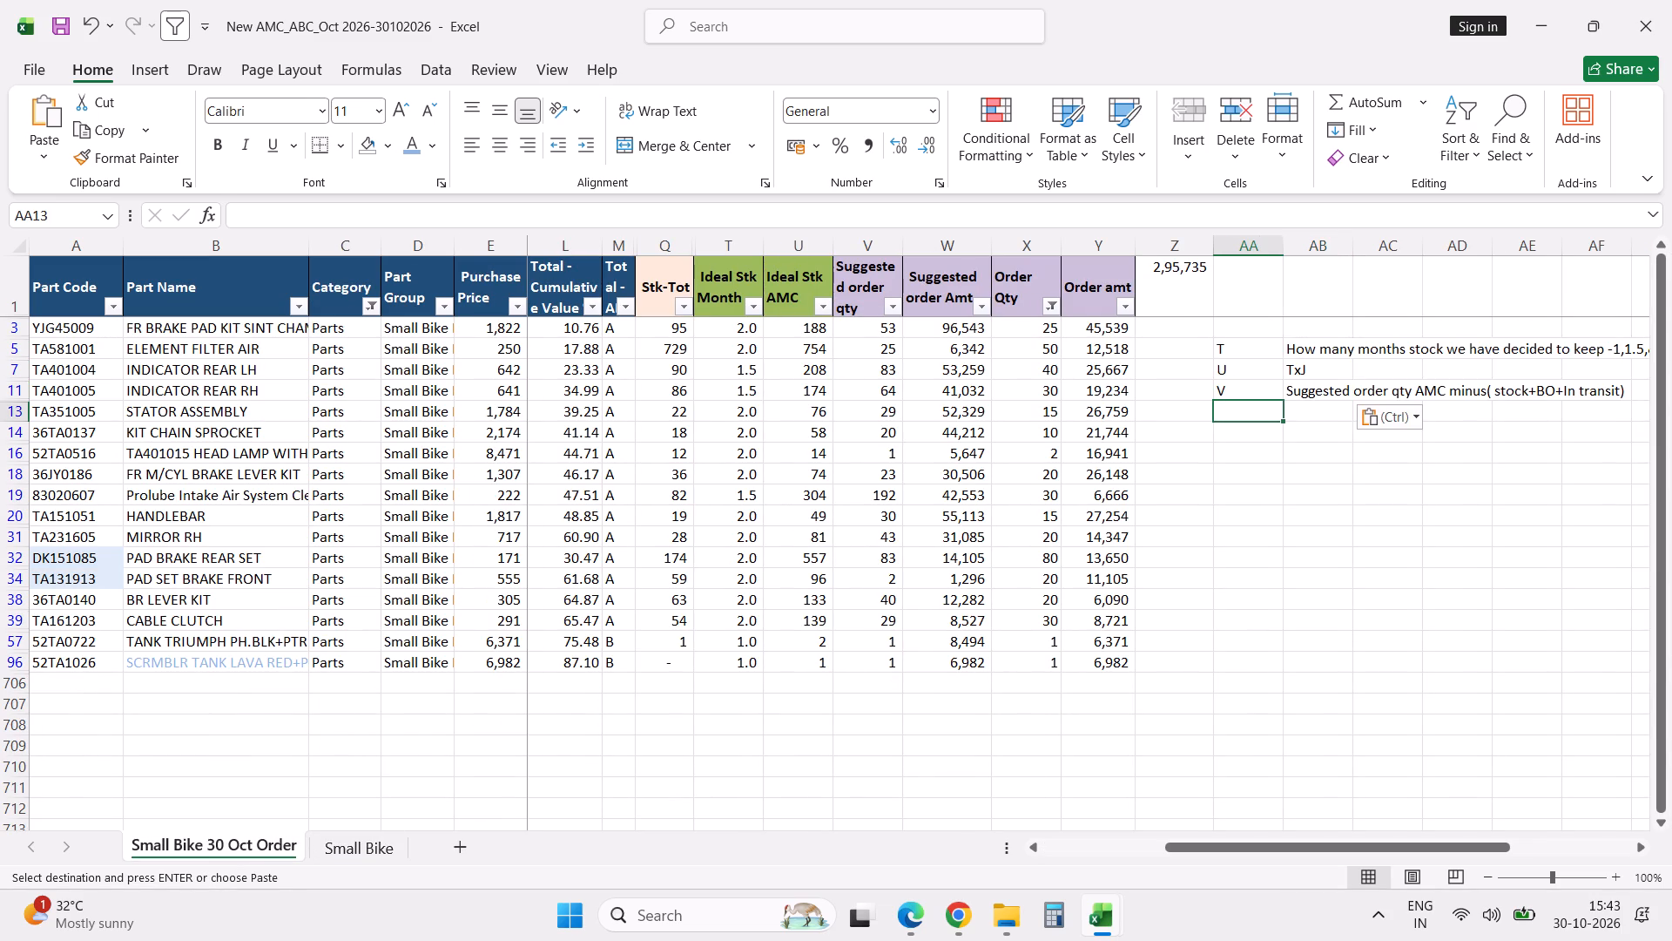
{"action": "left_click", "coordinate": [377, 843]}
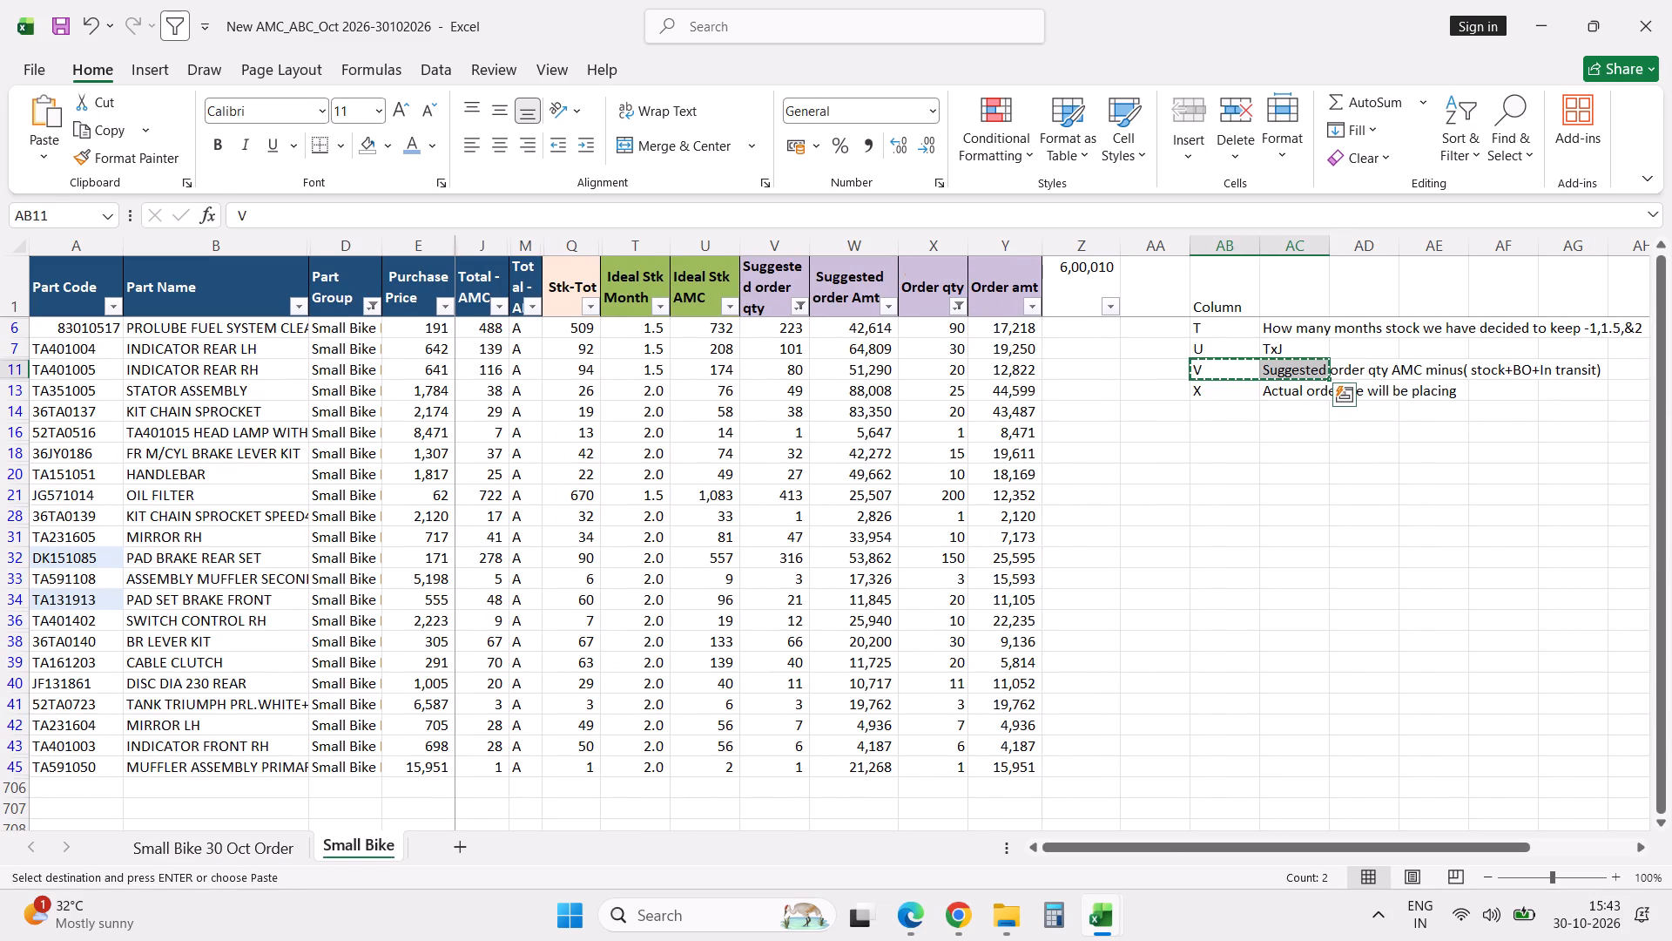
{"action": "left_click", "coordinate": [1235, 391]}
{"action": "key", "text": "shift+Right"}
{"action": "key", "text": "ctrl+c"}
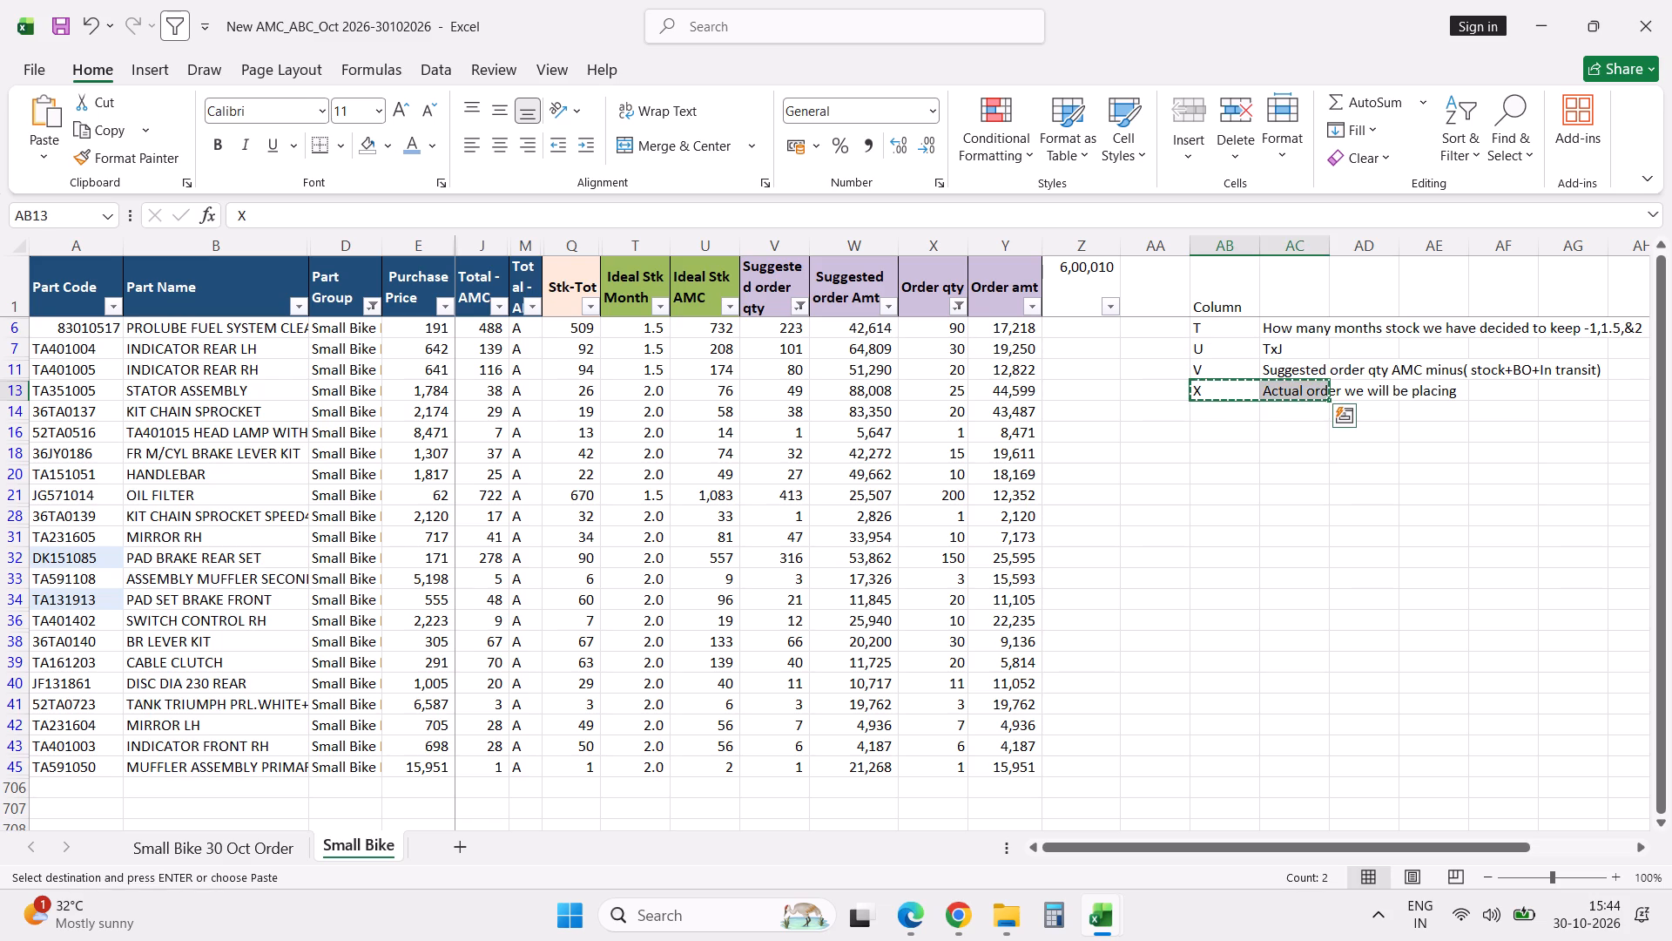
{"action": "left_click", "coordinate": [246, 852]}
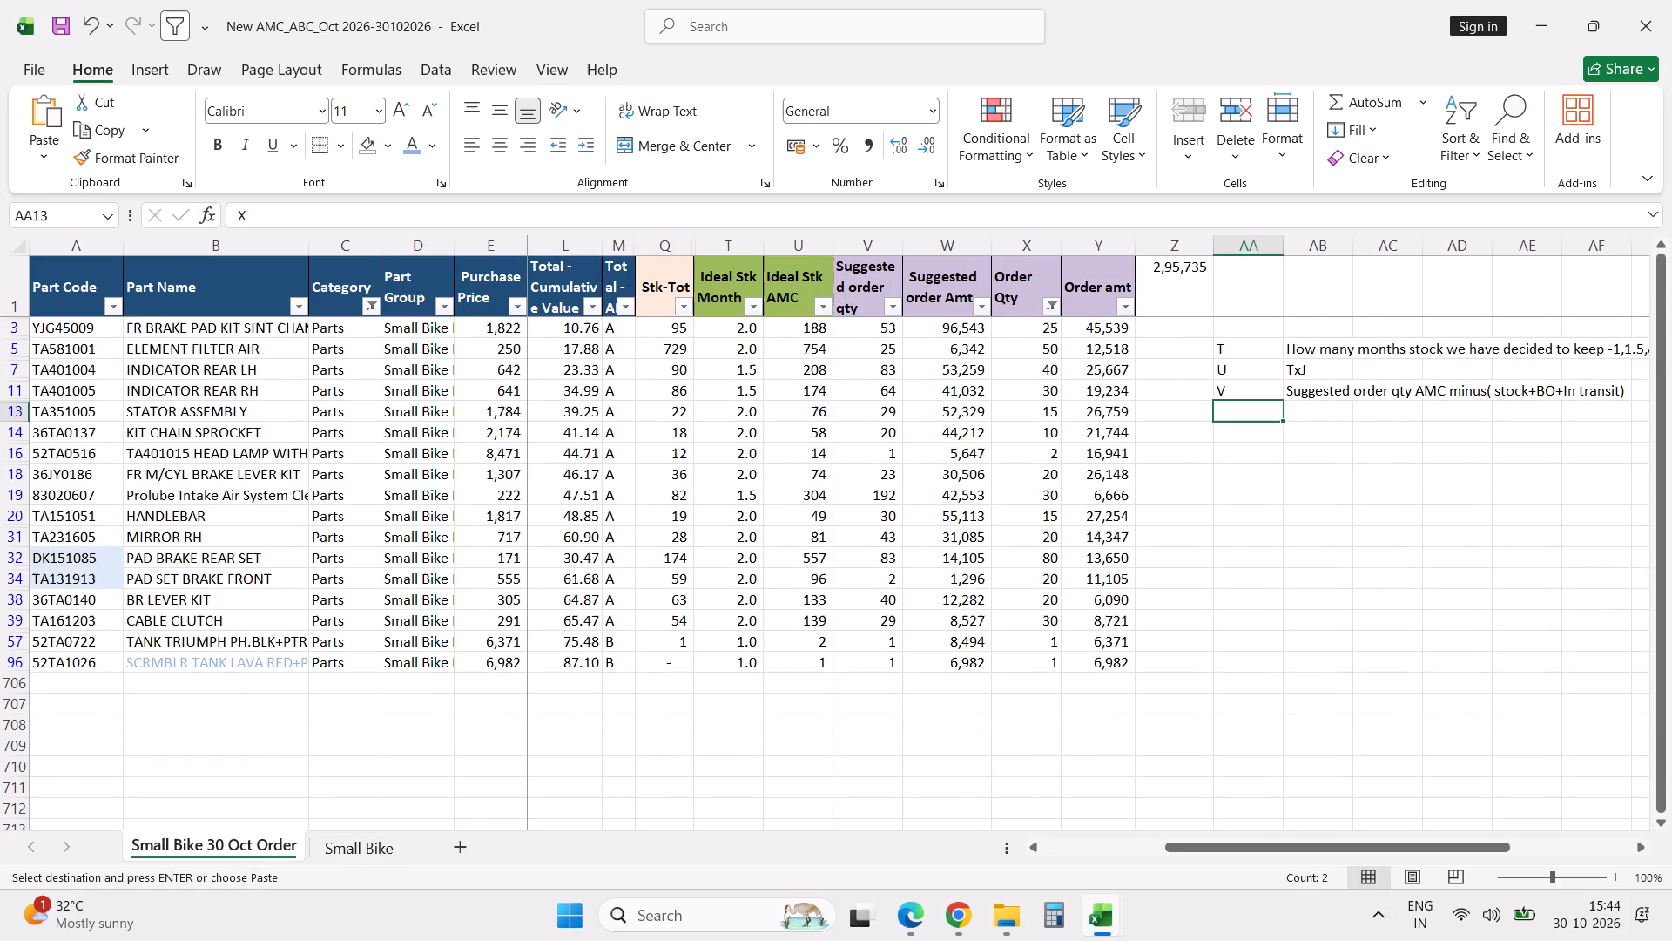
{"action": "key", "text": "ctrl+v"}
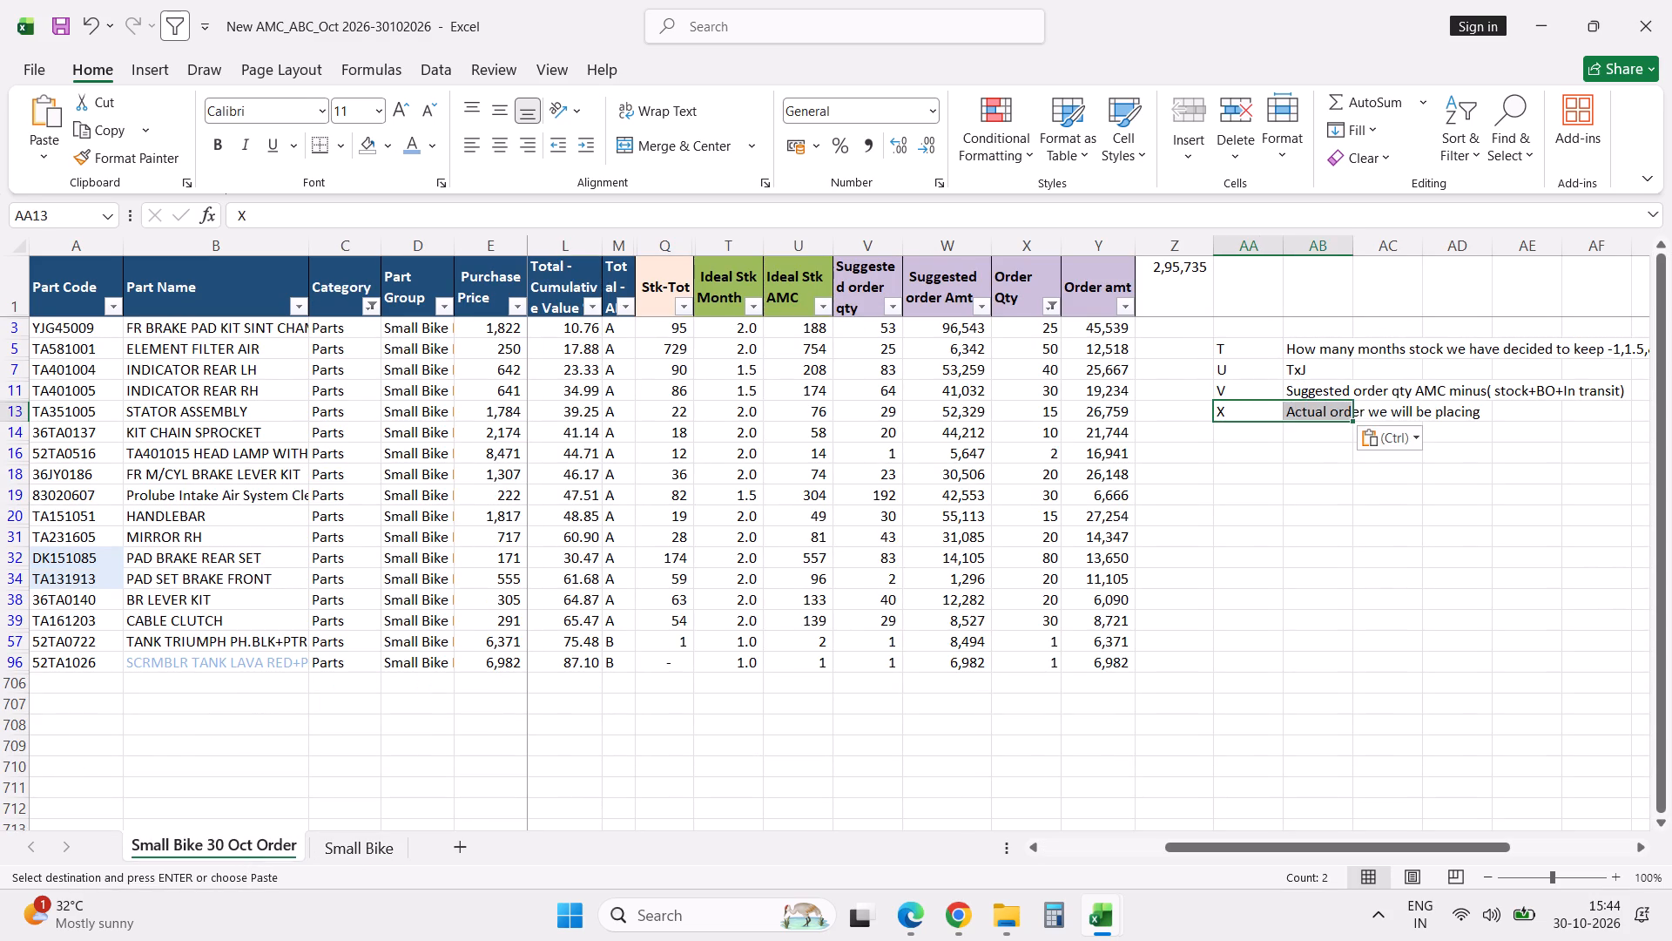
{"action": "left_click", "coordinate": [1404, 641]}
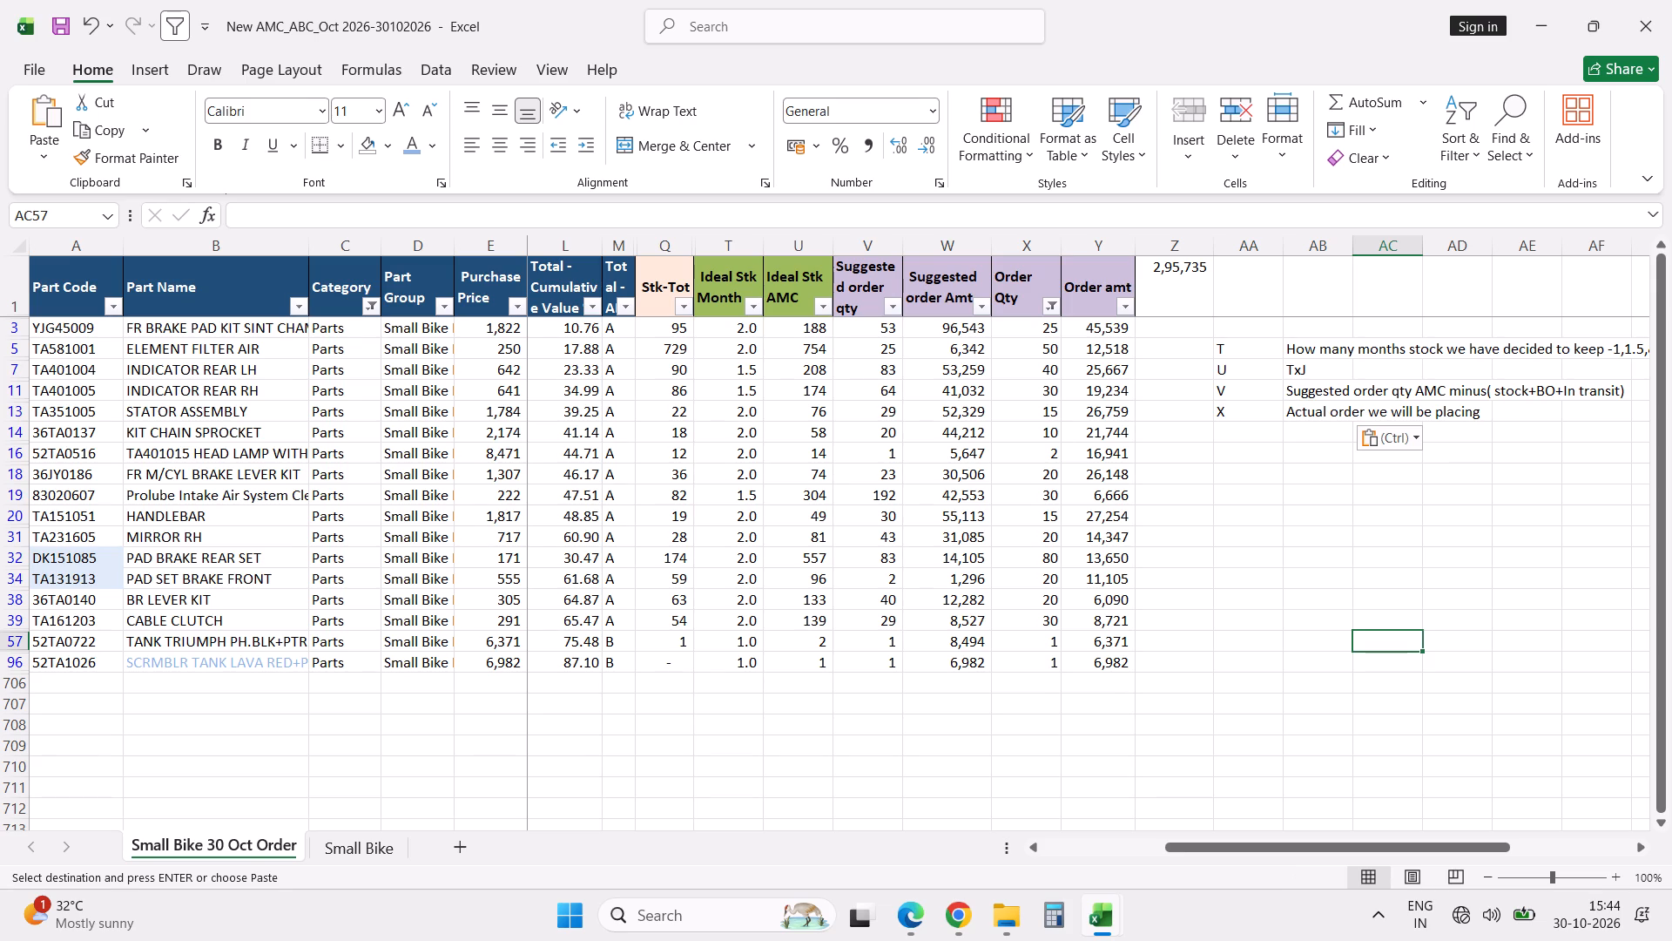
{"action": "key", "text": "ctrl+s"}
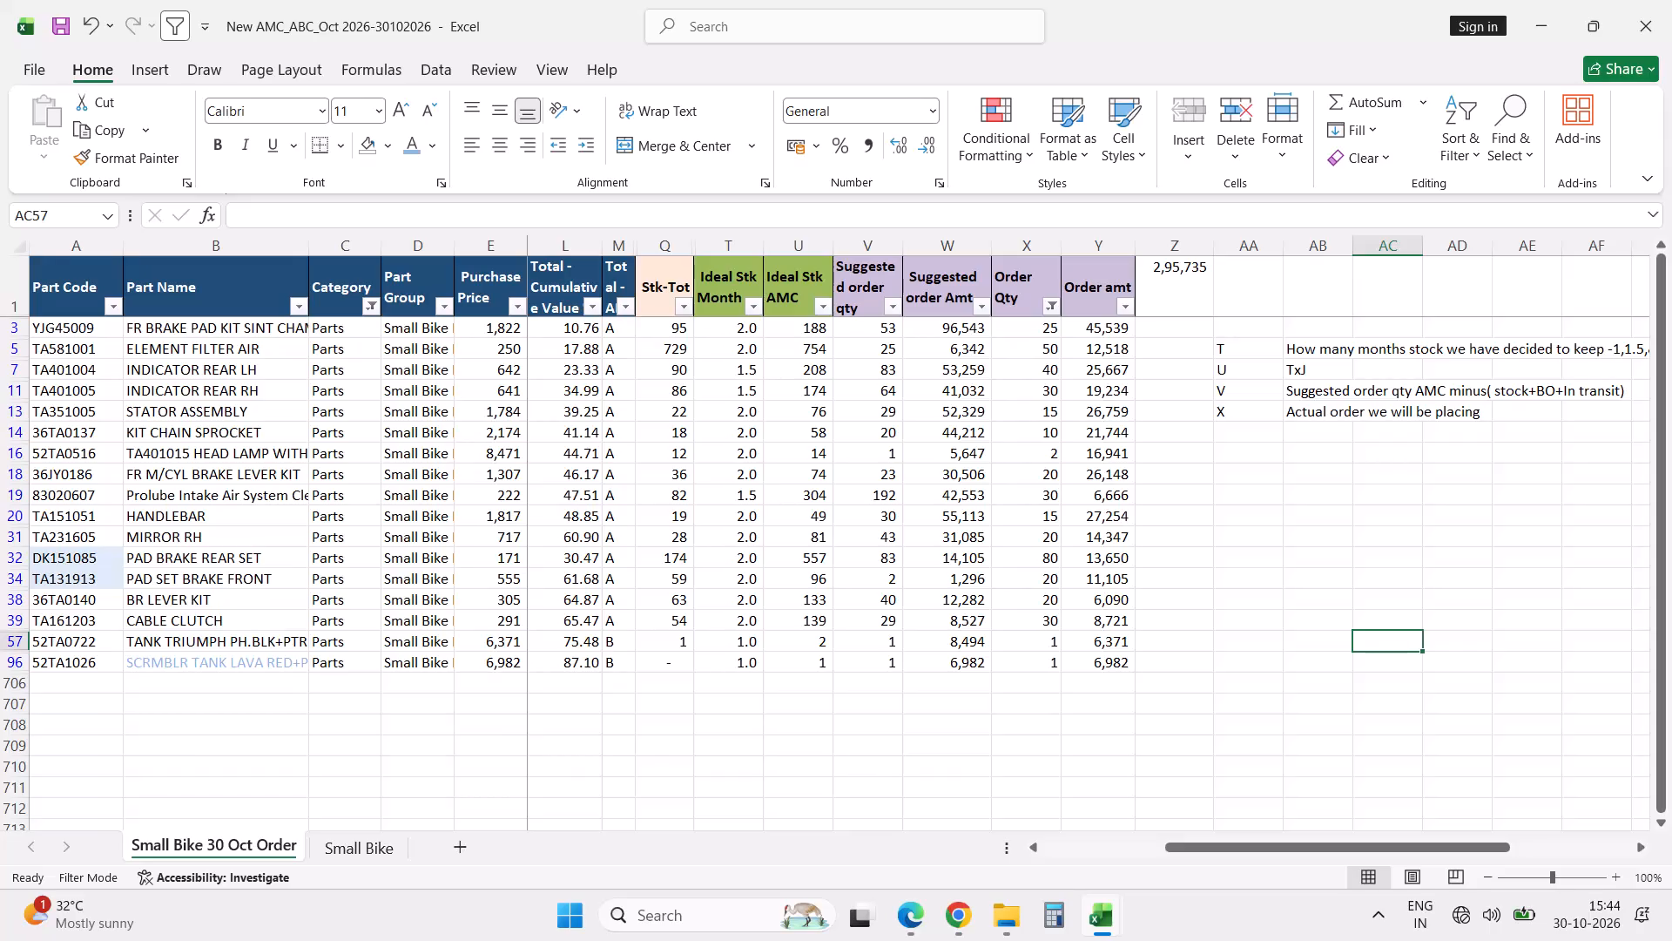
Hide the Small Bike sheet.
{"action": "left_click", "coordinate": [362, 854]}
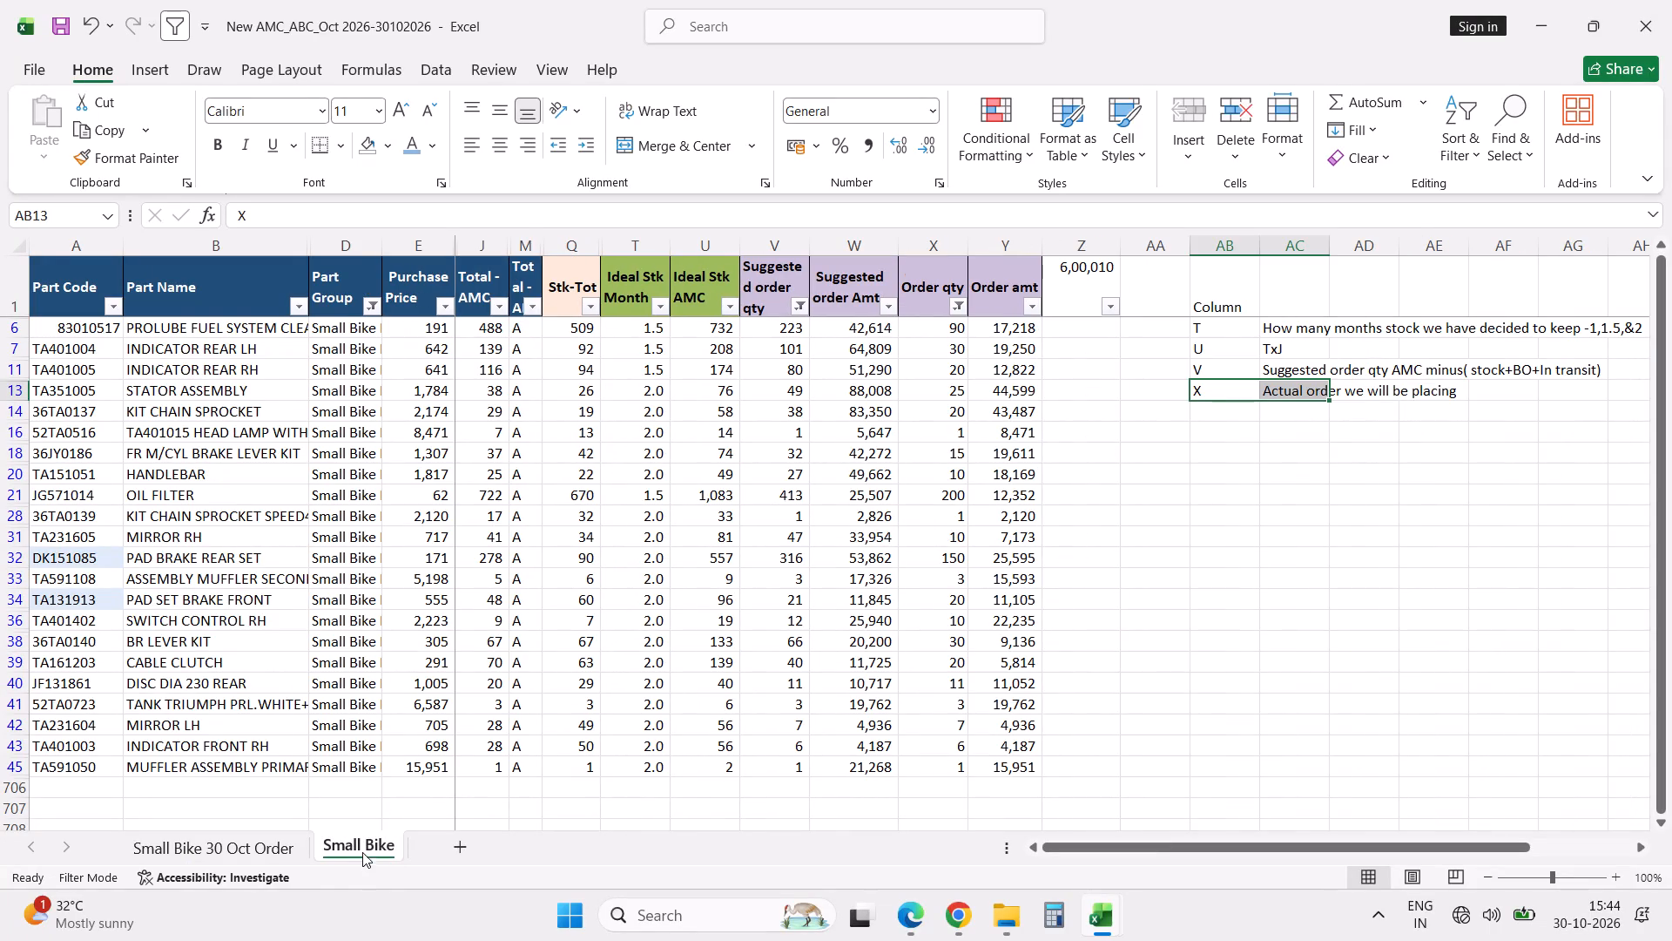
{"action": "right_click", "coordinate": [365, 843]}
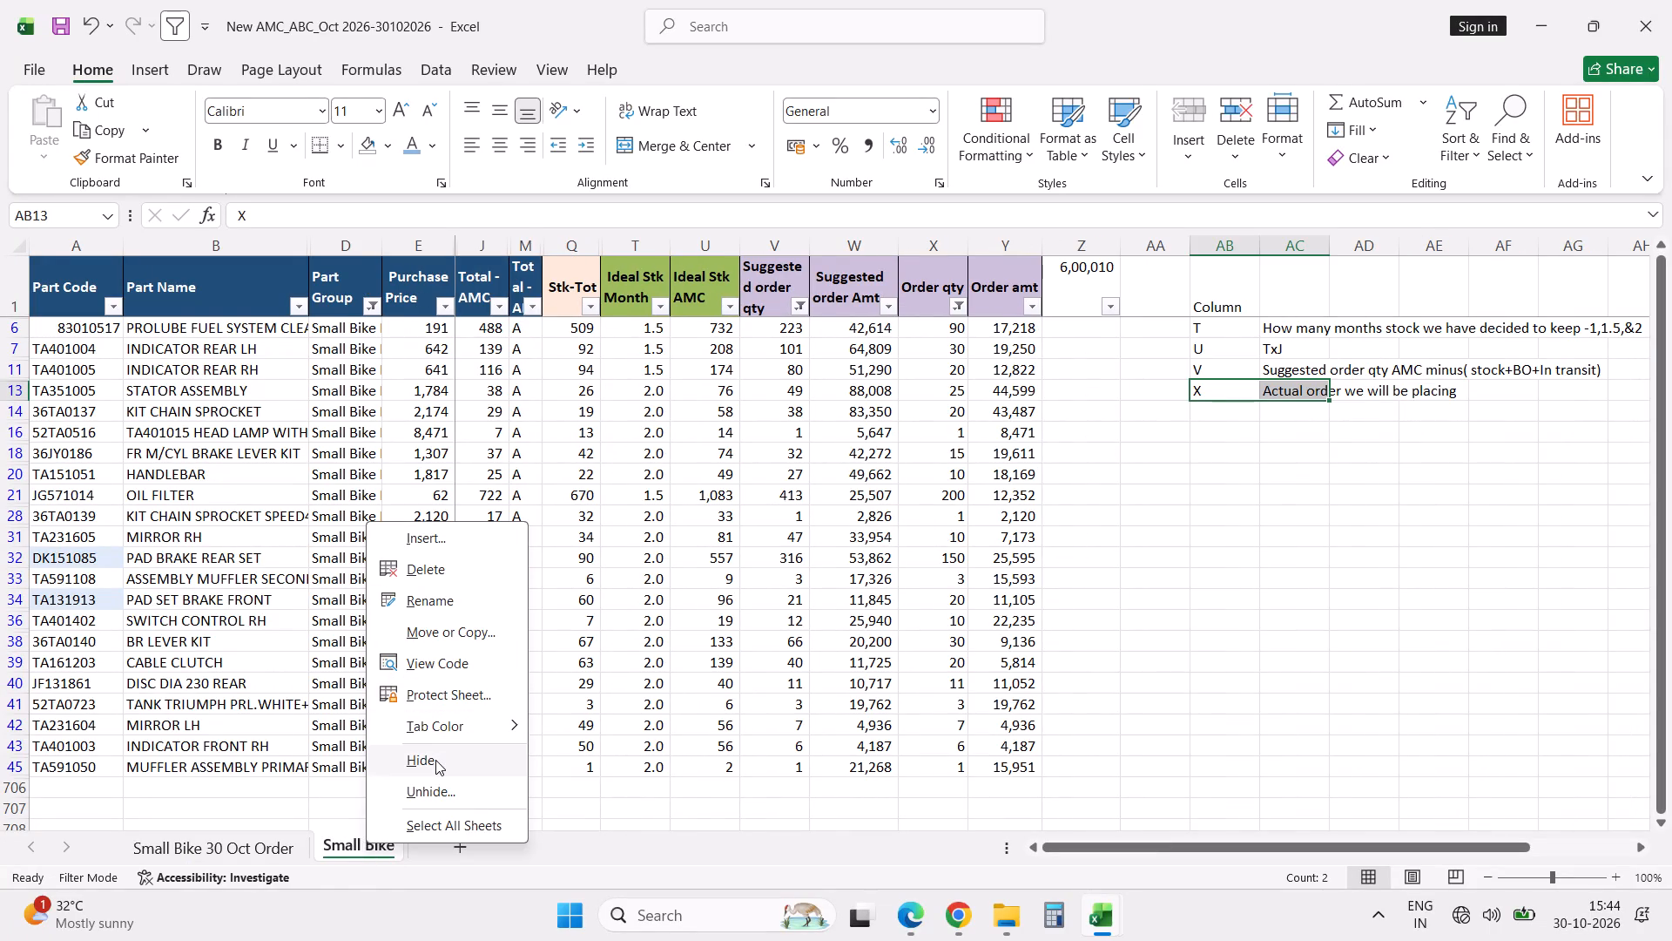
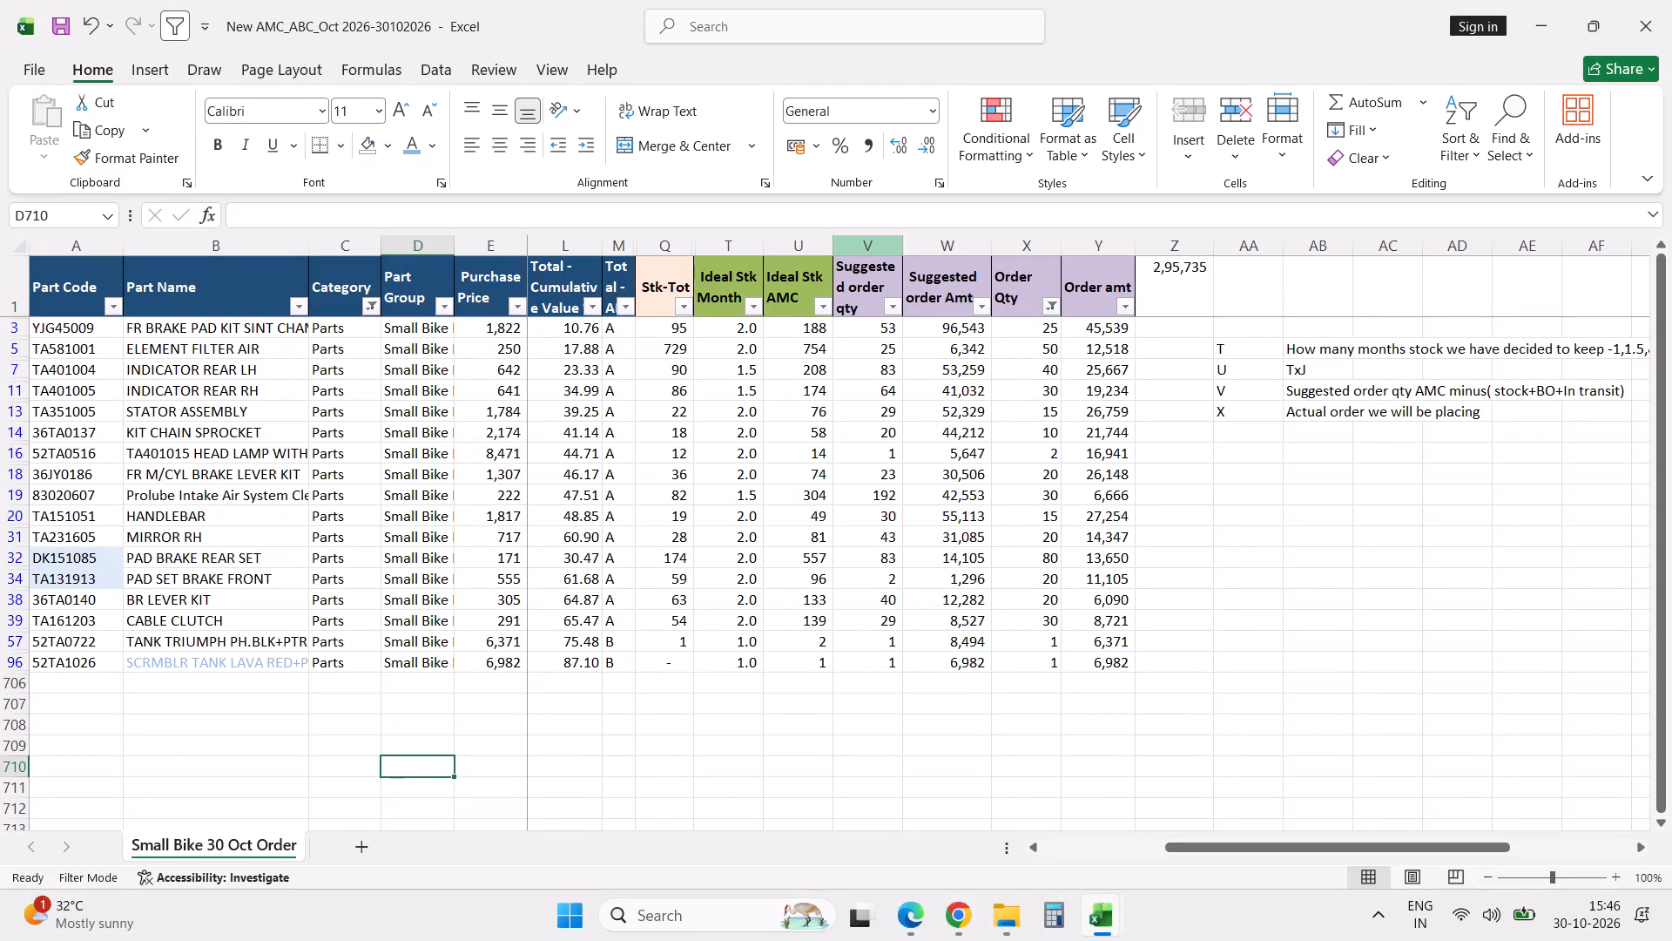
Set the order quantity of the FR BRAKE PAD KIT SINT part to 50 and save the workbook.
{"action": "left_click", "coordinate": [1042, 335]}
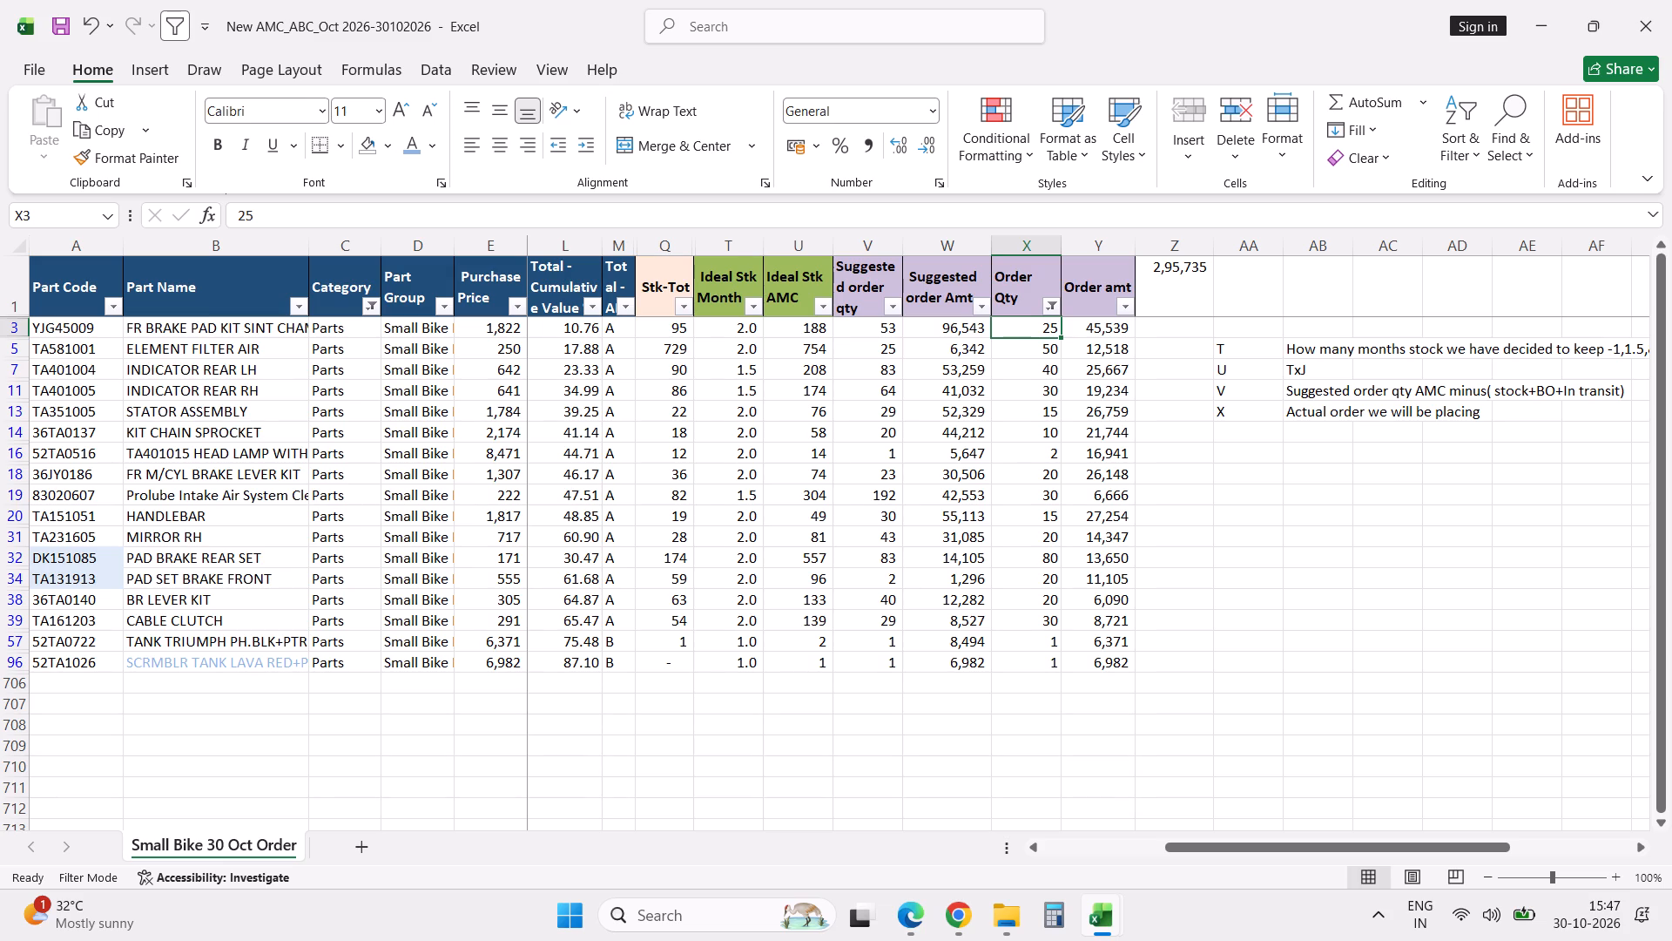
{"action": "type", "text": "50"}
{"action": "key", "text": "Return"}
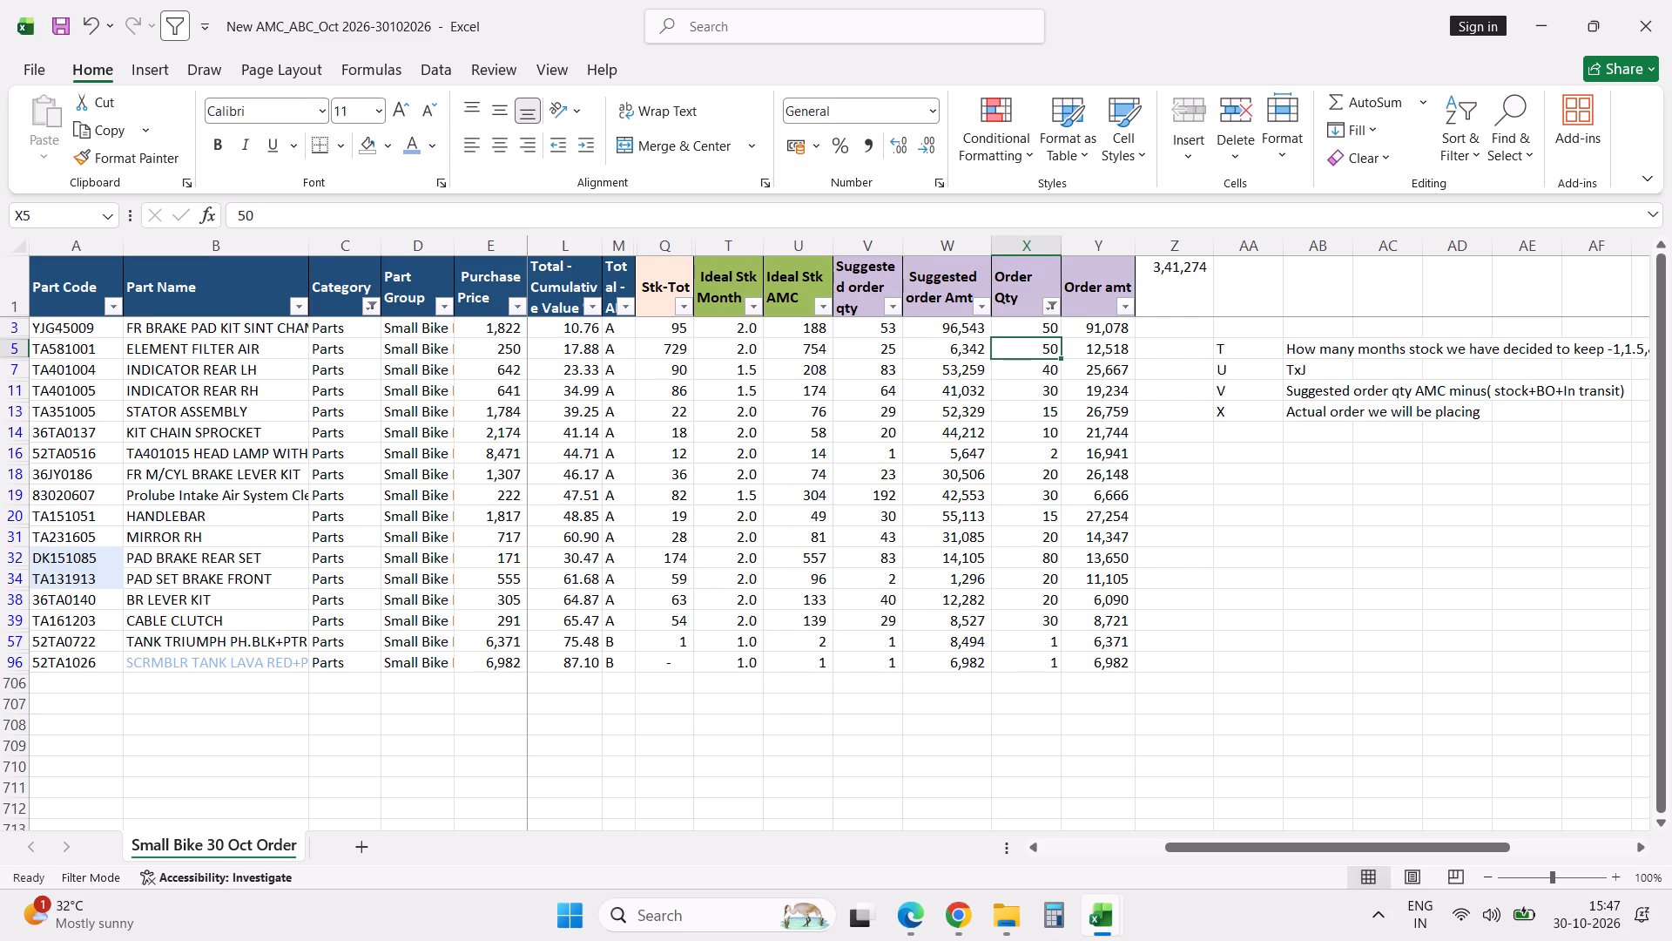
{"action": "left_click", "coordinate": [23, 576]}
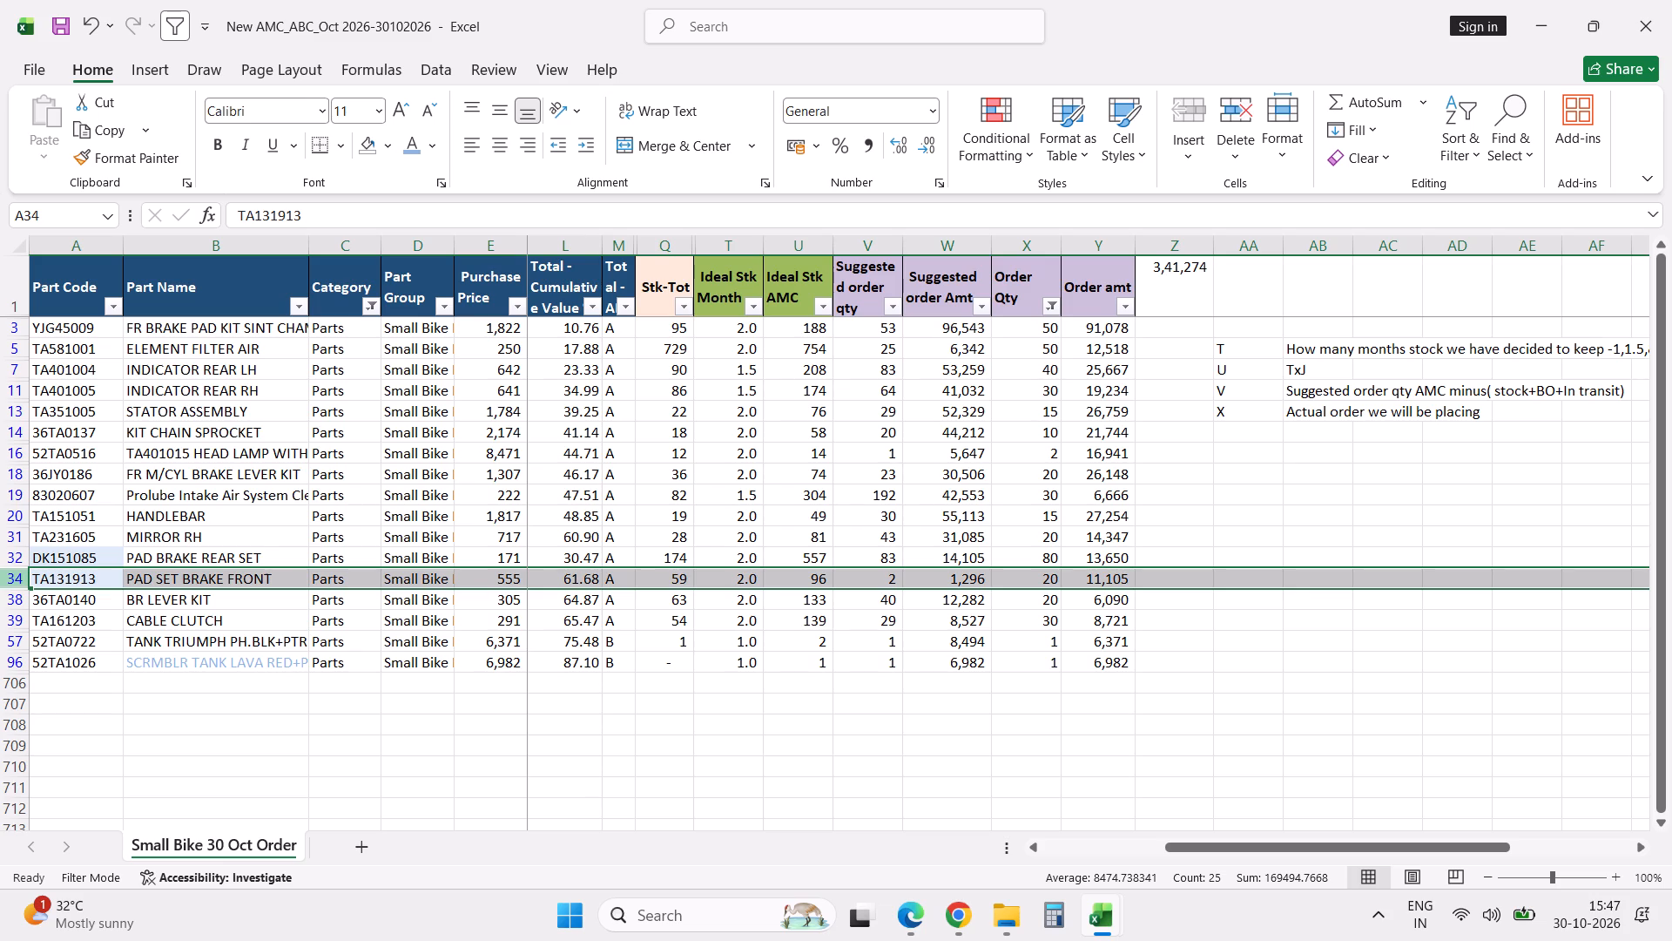
{"action": "left_click", "coordinate": [1291, 605]}
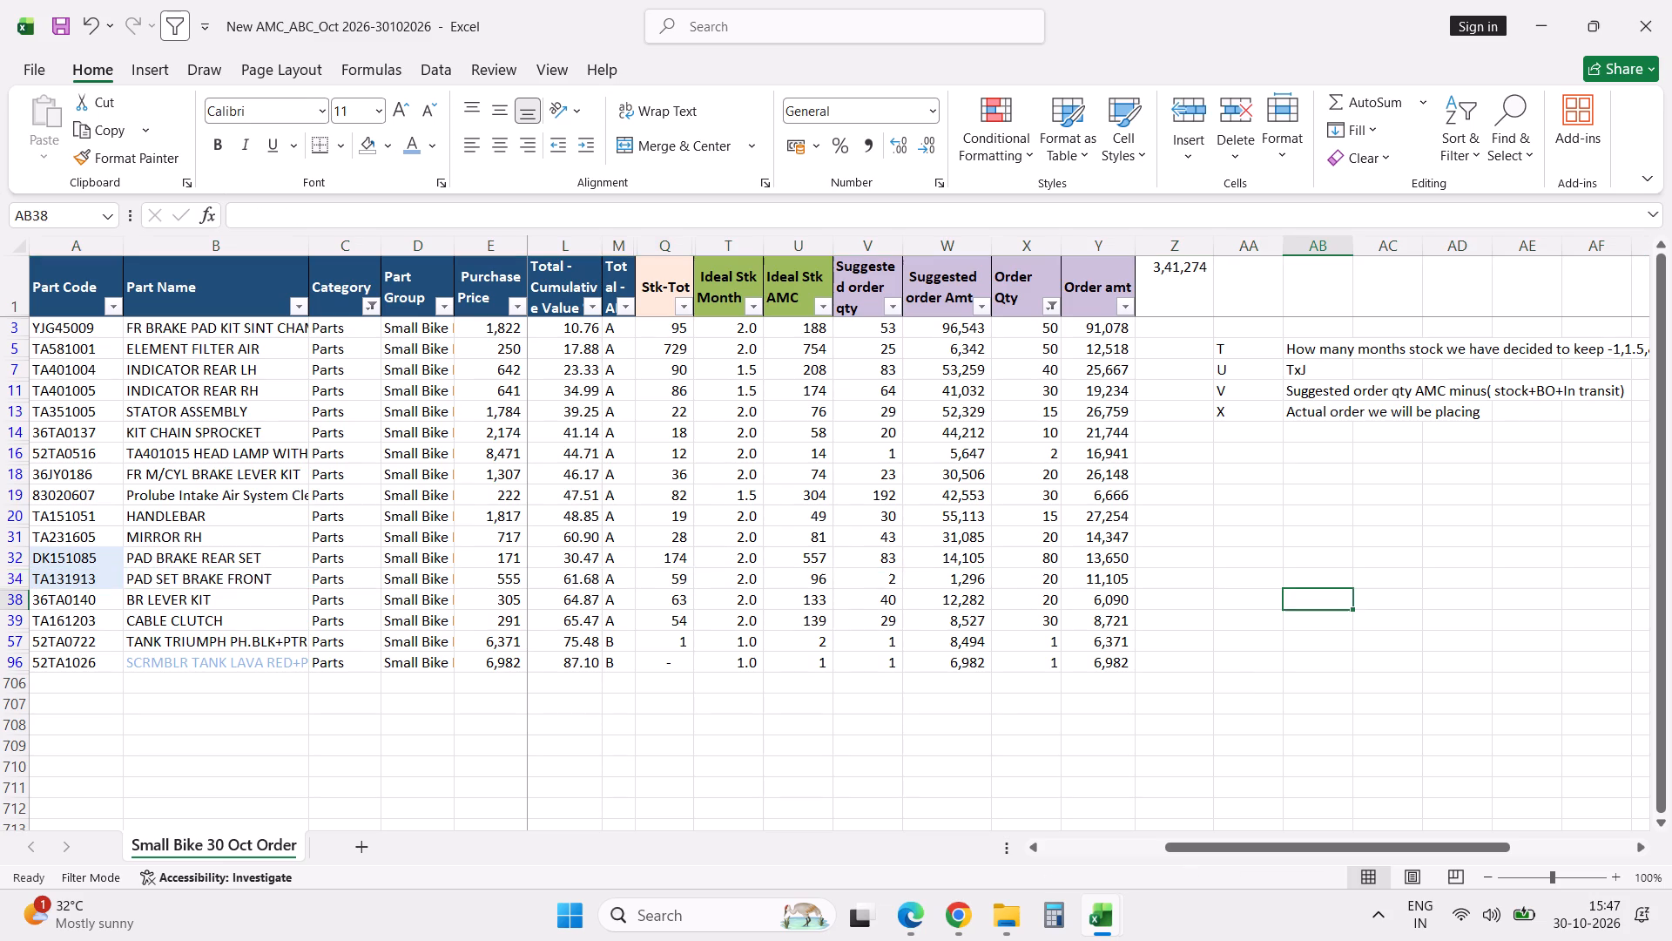
{"action": "key", "text": "ctrl+s"}
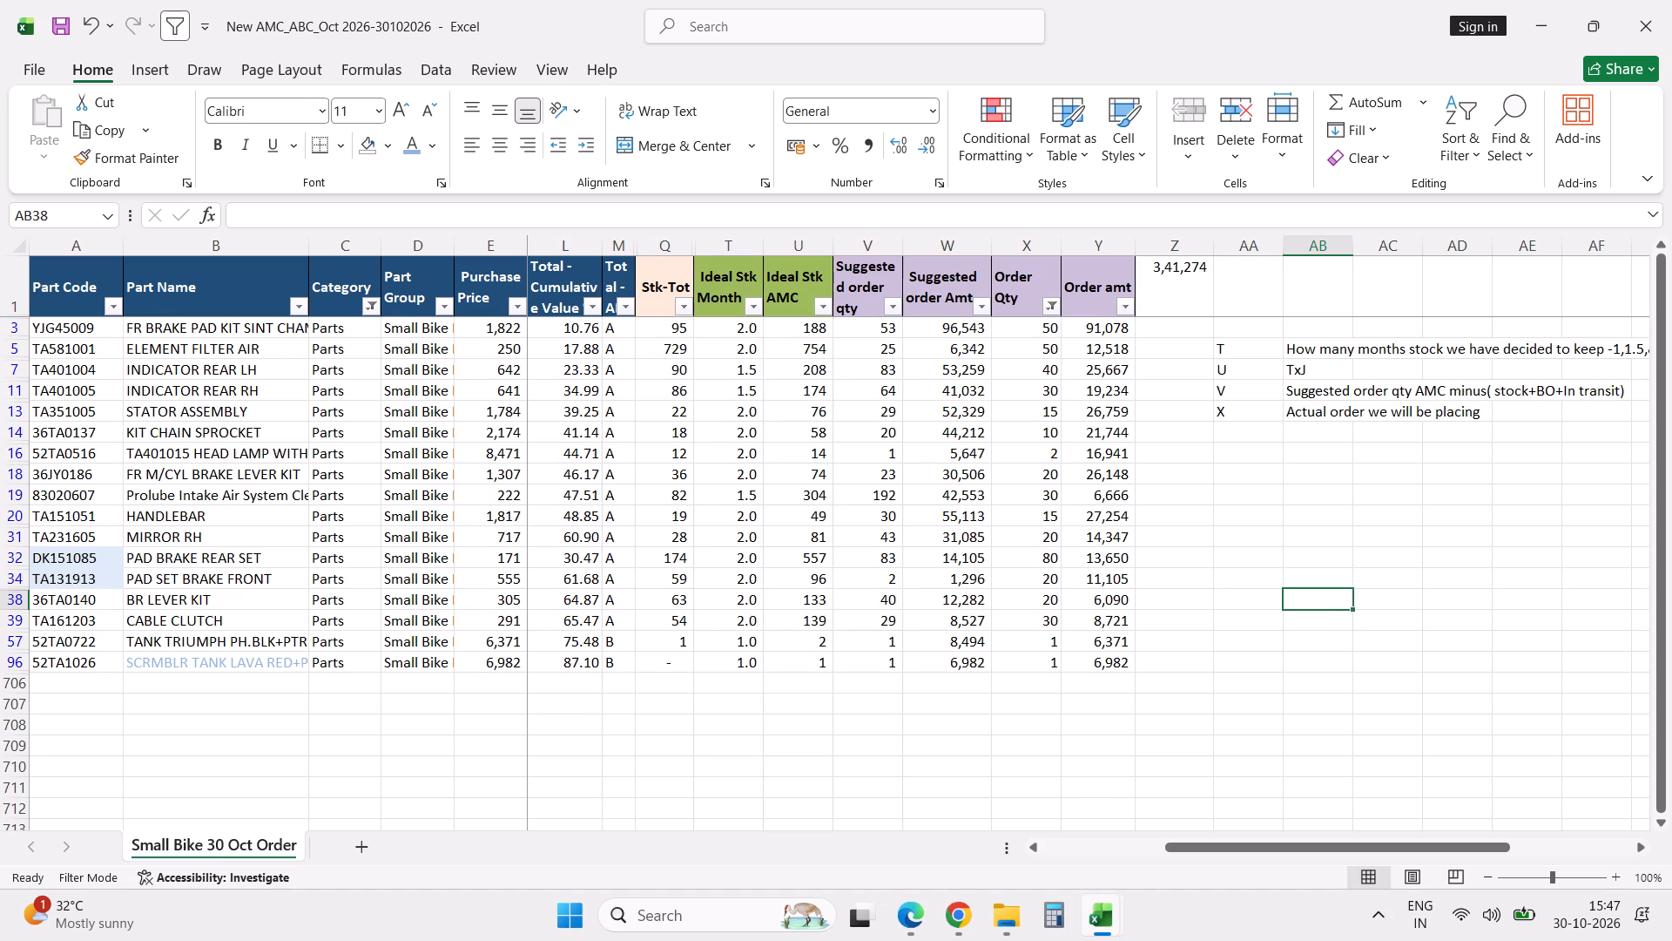
Unhide the Stk-GG, Stk-NM and Stk-Th columns before the Stk-Tot column.
{"action": "left_click", "coordinate": [662, 246]}
{"action": "double_click", "coordinate": [637, 246]}
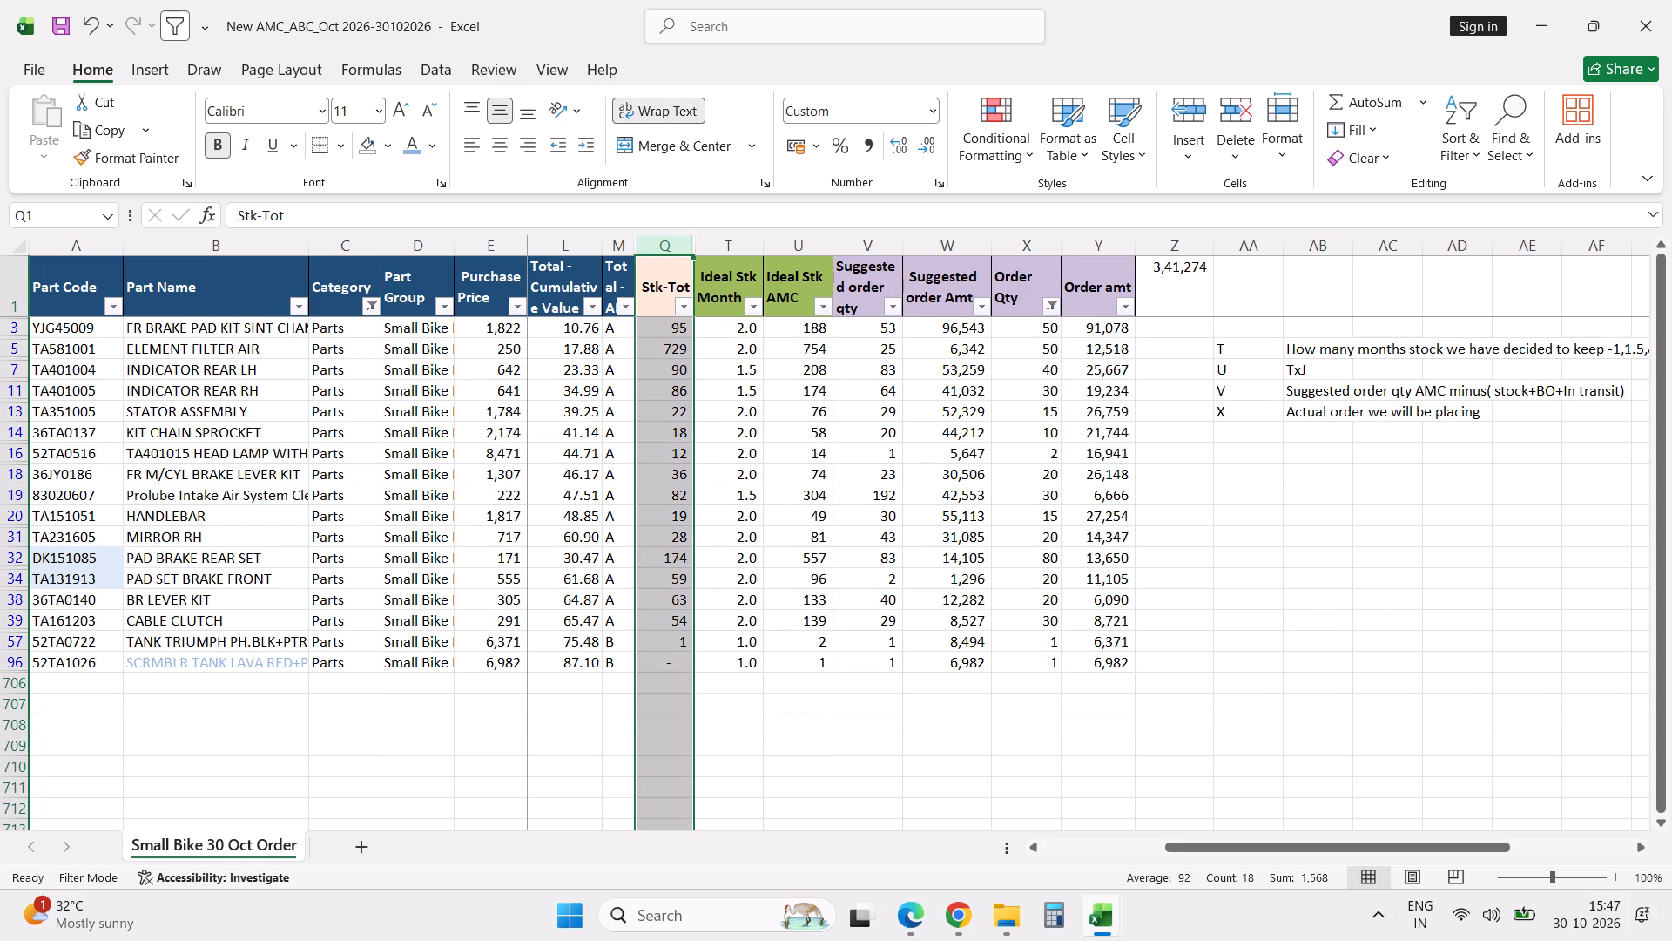
{"action": "double_click", "coordinate": [637, 246]}
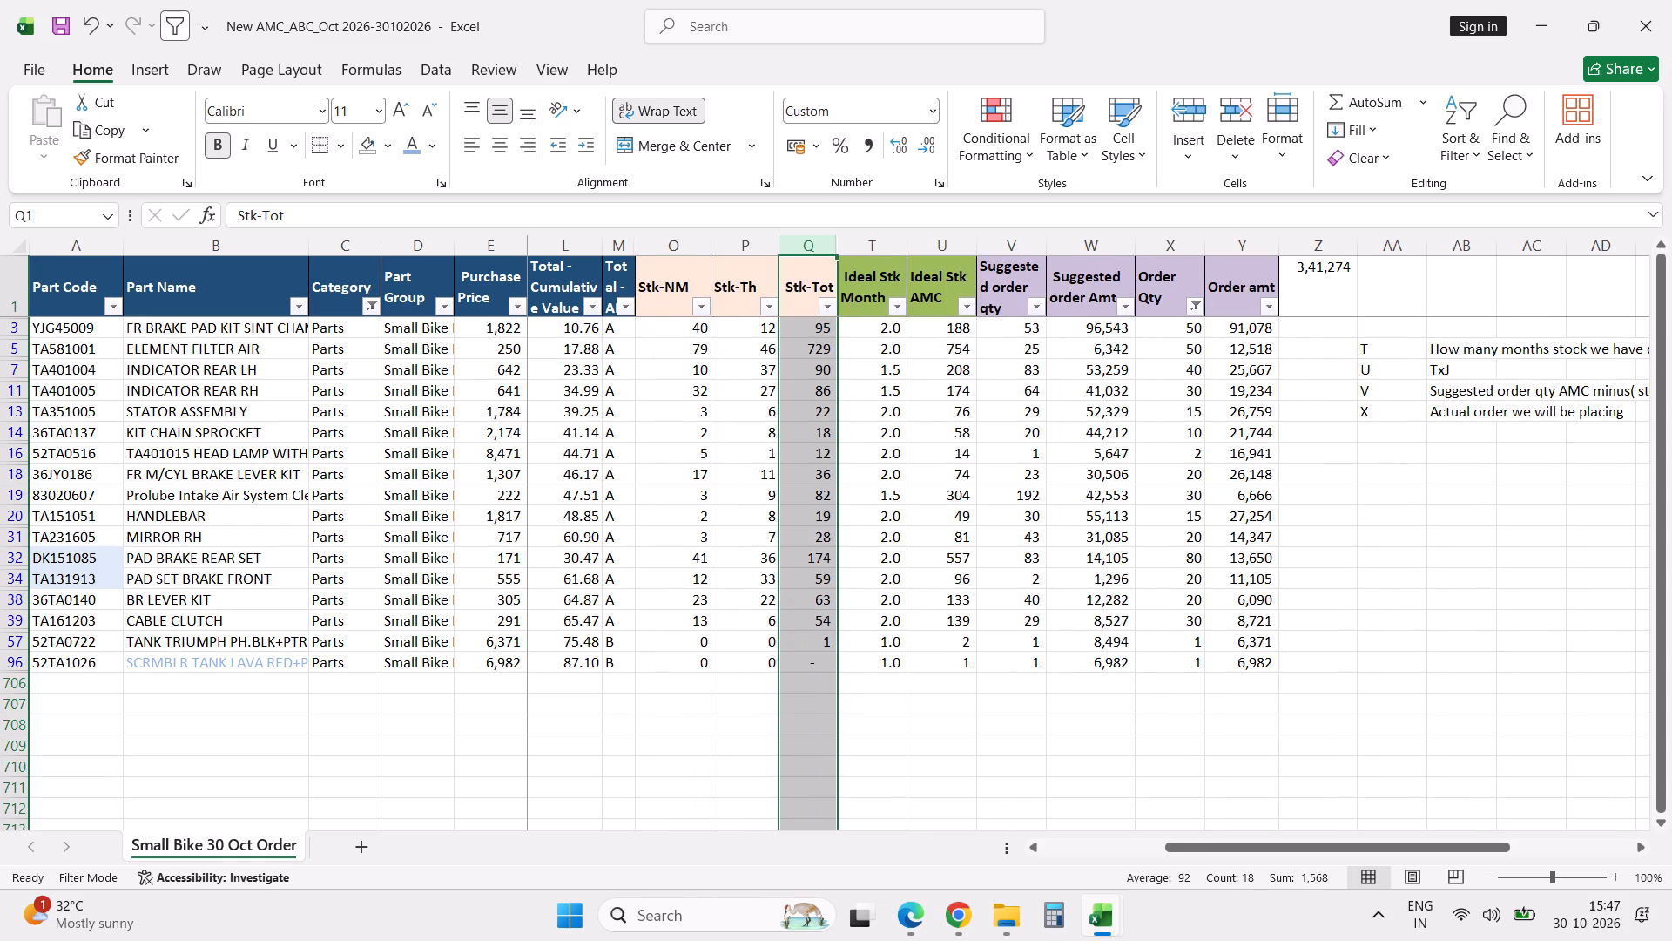
{"action": "double_click", "coordinate": [637, 246]}
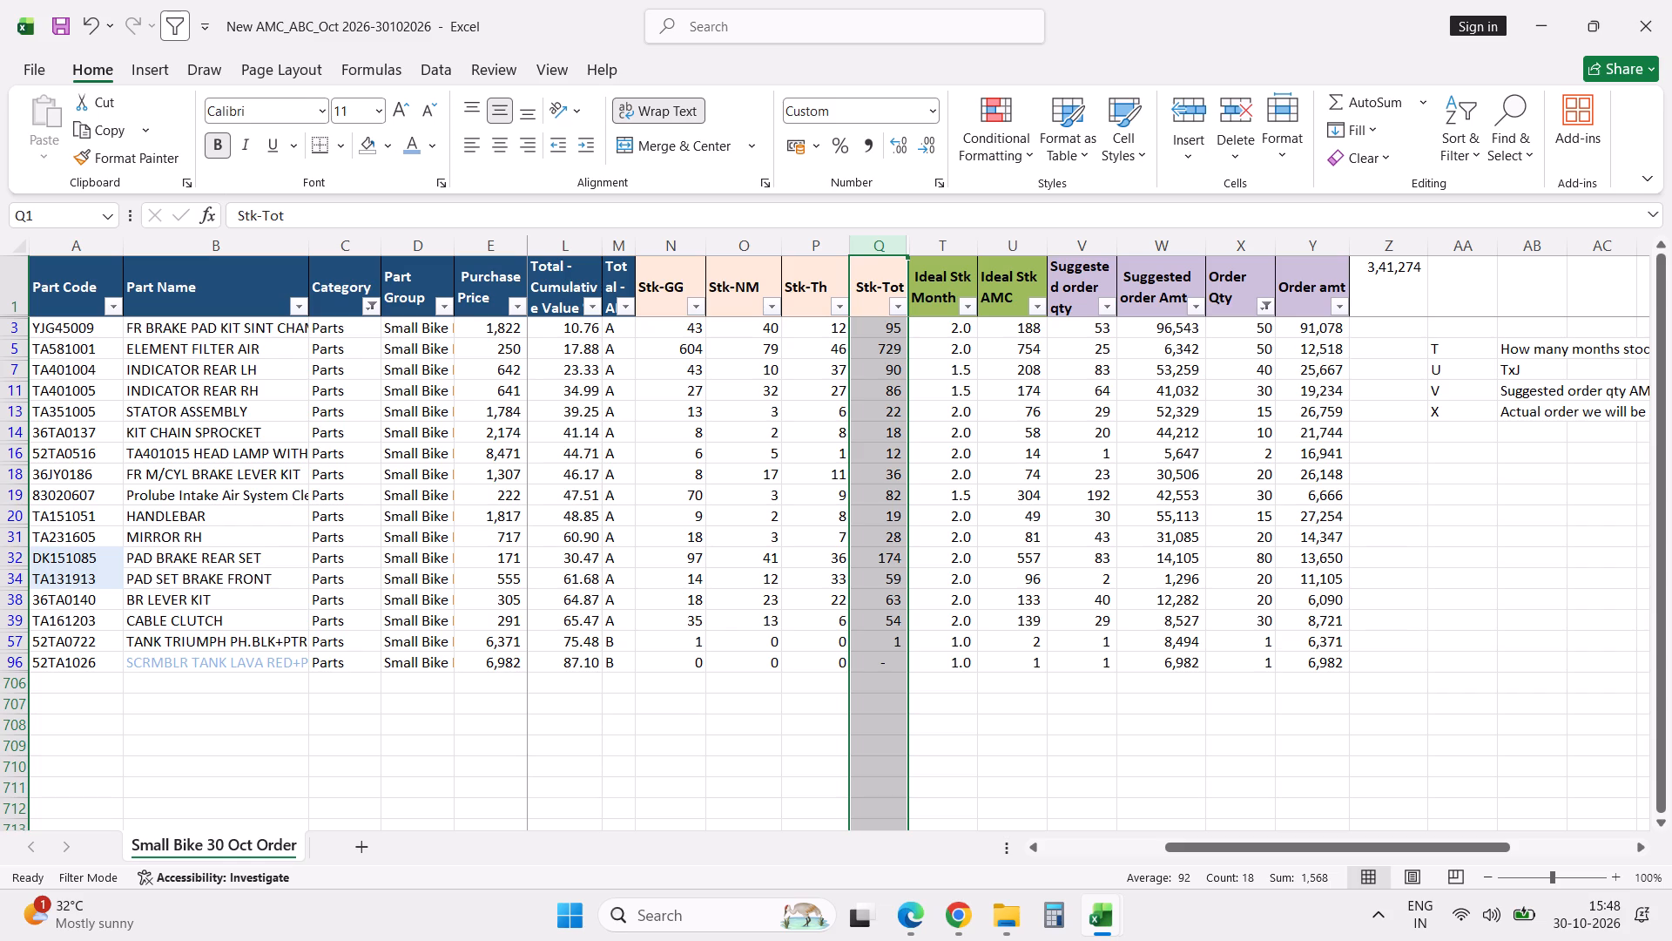
{"action": "left_click", "coordinate": [676, 334]}
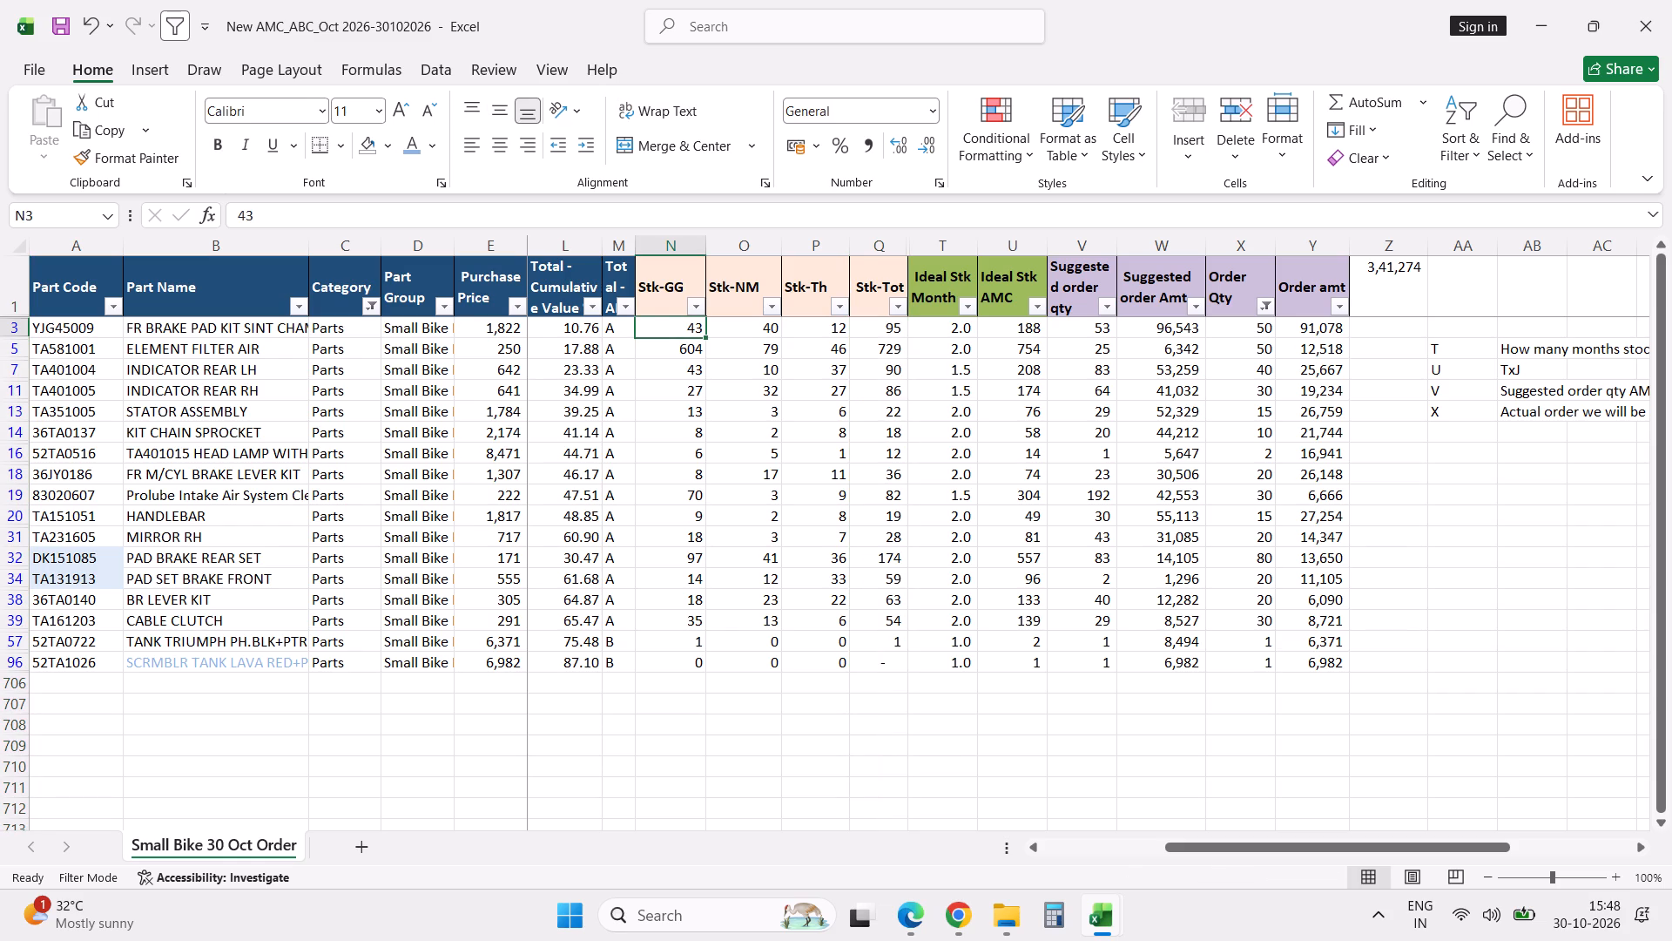
Insert two blank columns at AA, ahead of the column explanation notes.
{"action": "left_click", "coordinate": [1370, 330]}
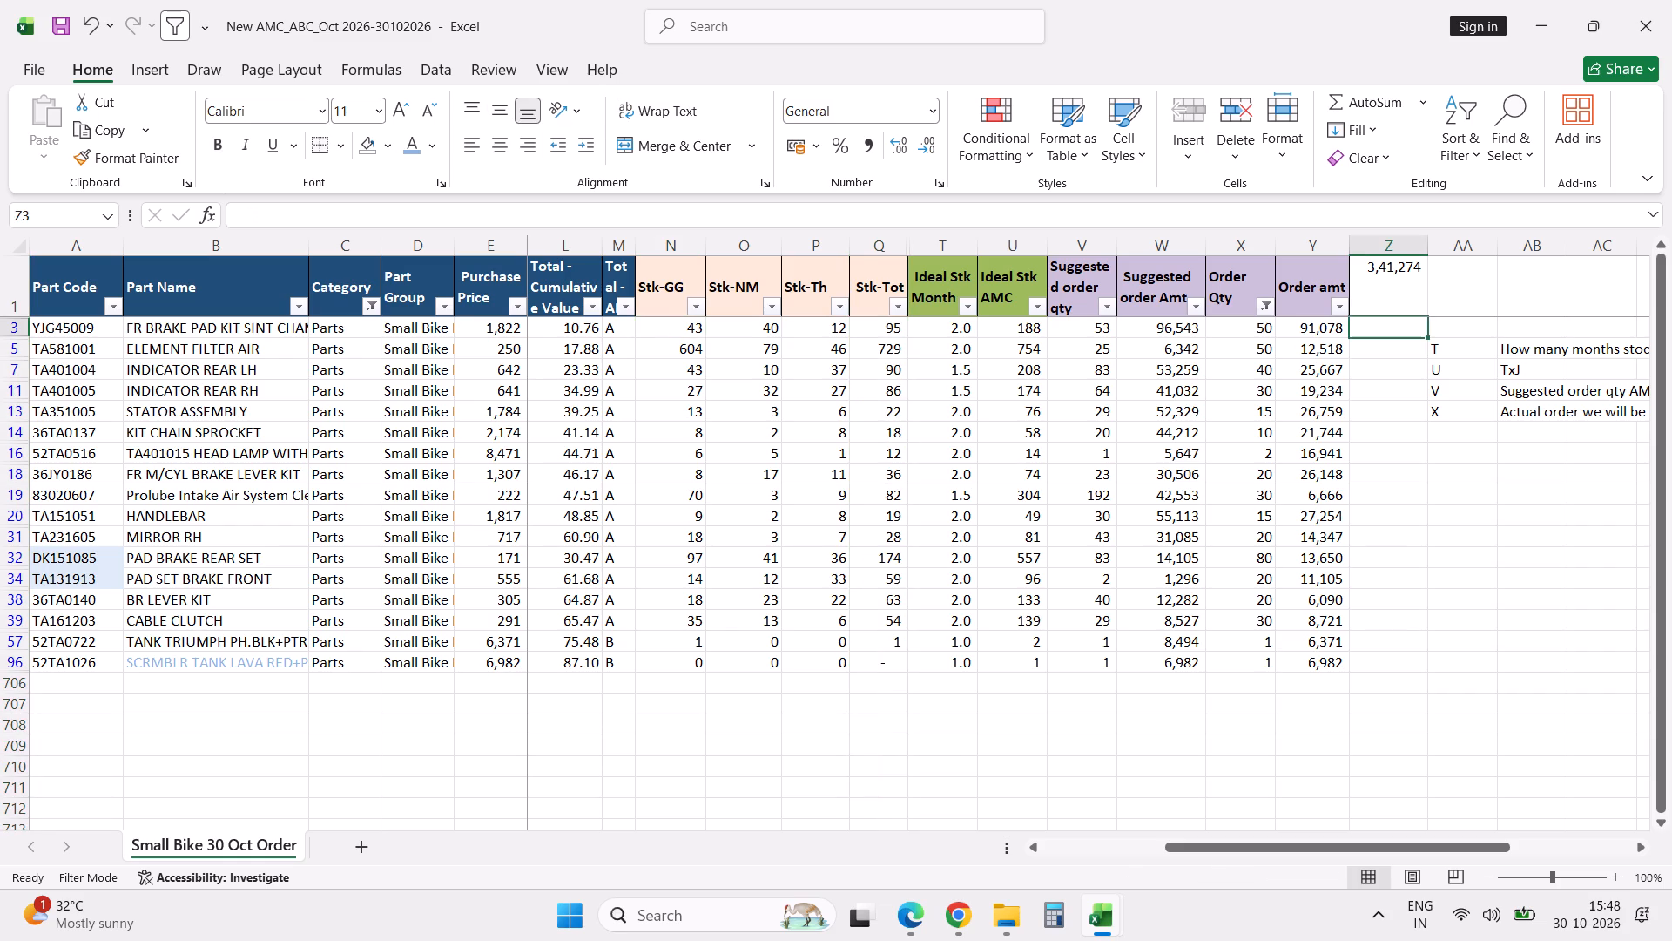
{"action": "left_click", "coordinate": [1446, 249]}
{"action": "key", "text": "ctrl+plus"}
{"action": "key", "text": "ctrl+plus"}
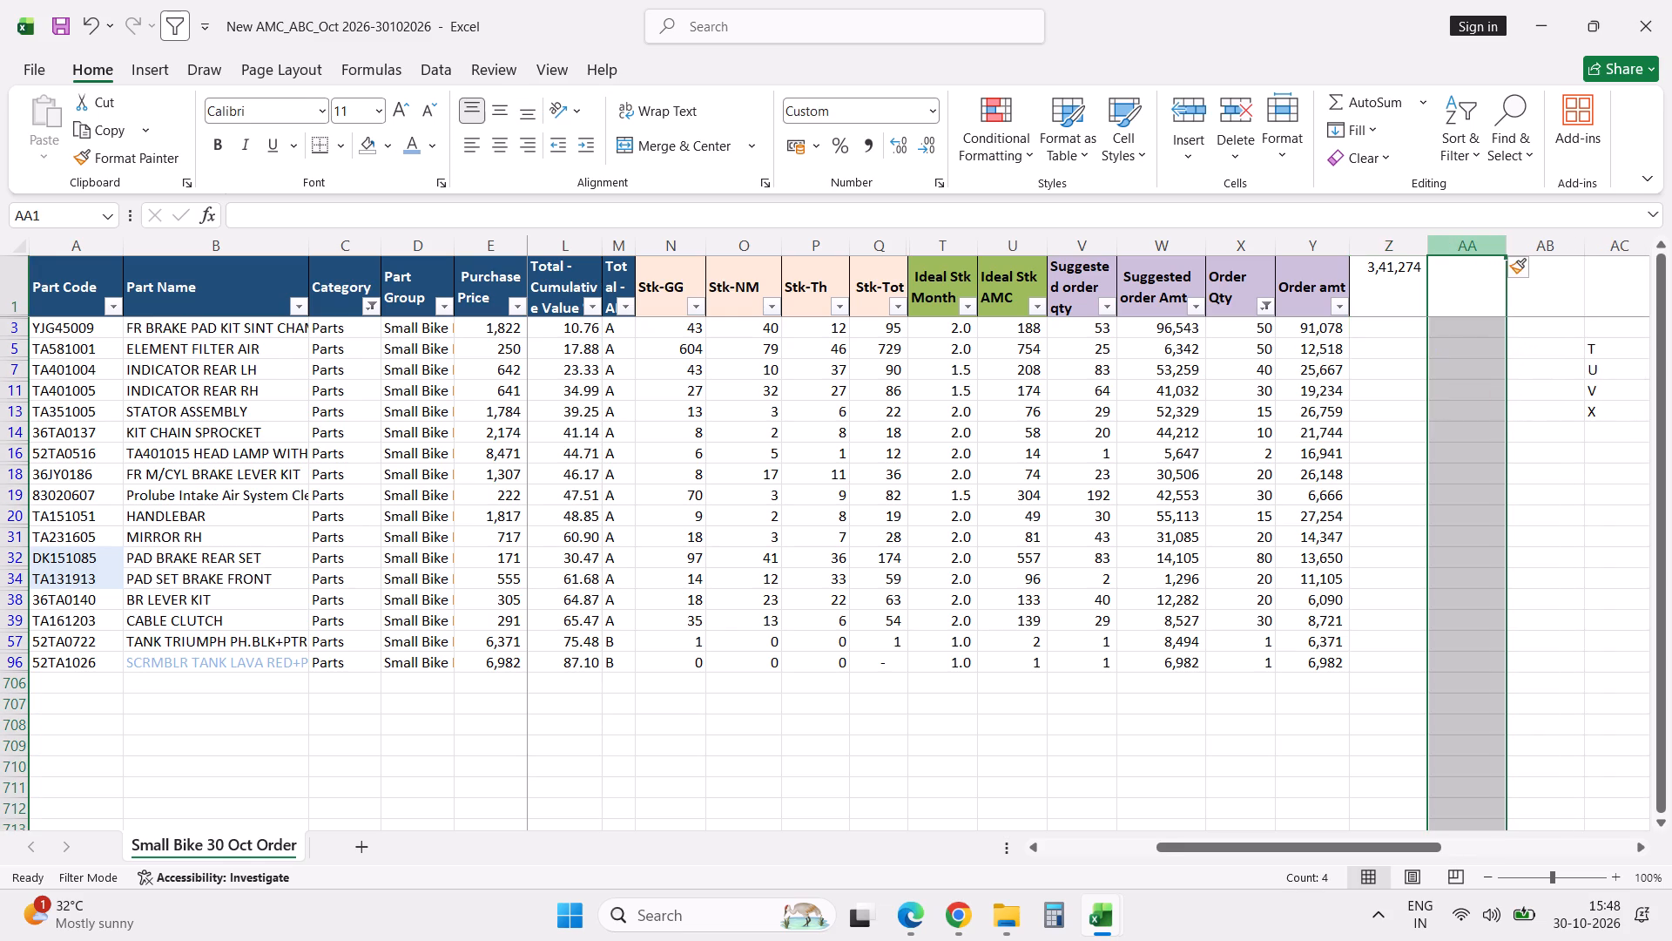
Enter the brake pad kit's quantity split in row 3 as 10 in Z, 20 in AA and 20 in AB.
{"action": "left_click", "coordinate": [1388, 332]}
{"action": "type", "text": "10"}
{"action": "key", "text": "Tab"}
{"action": "type", "text": "20"}
{"action": "key", "text": "Tab"}
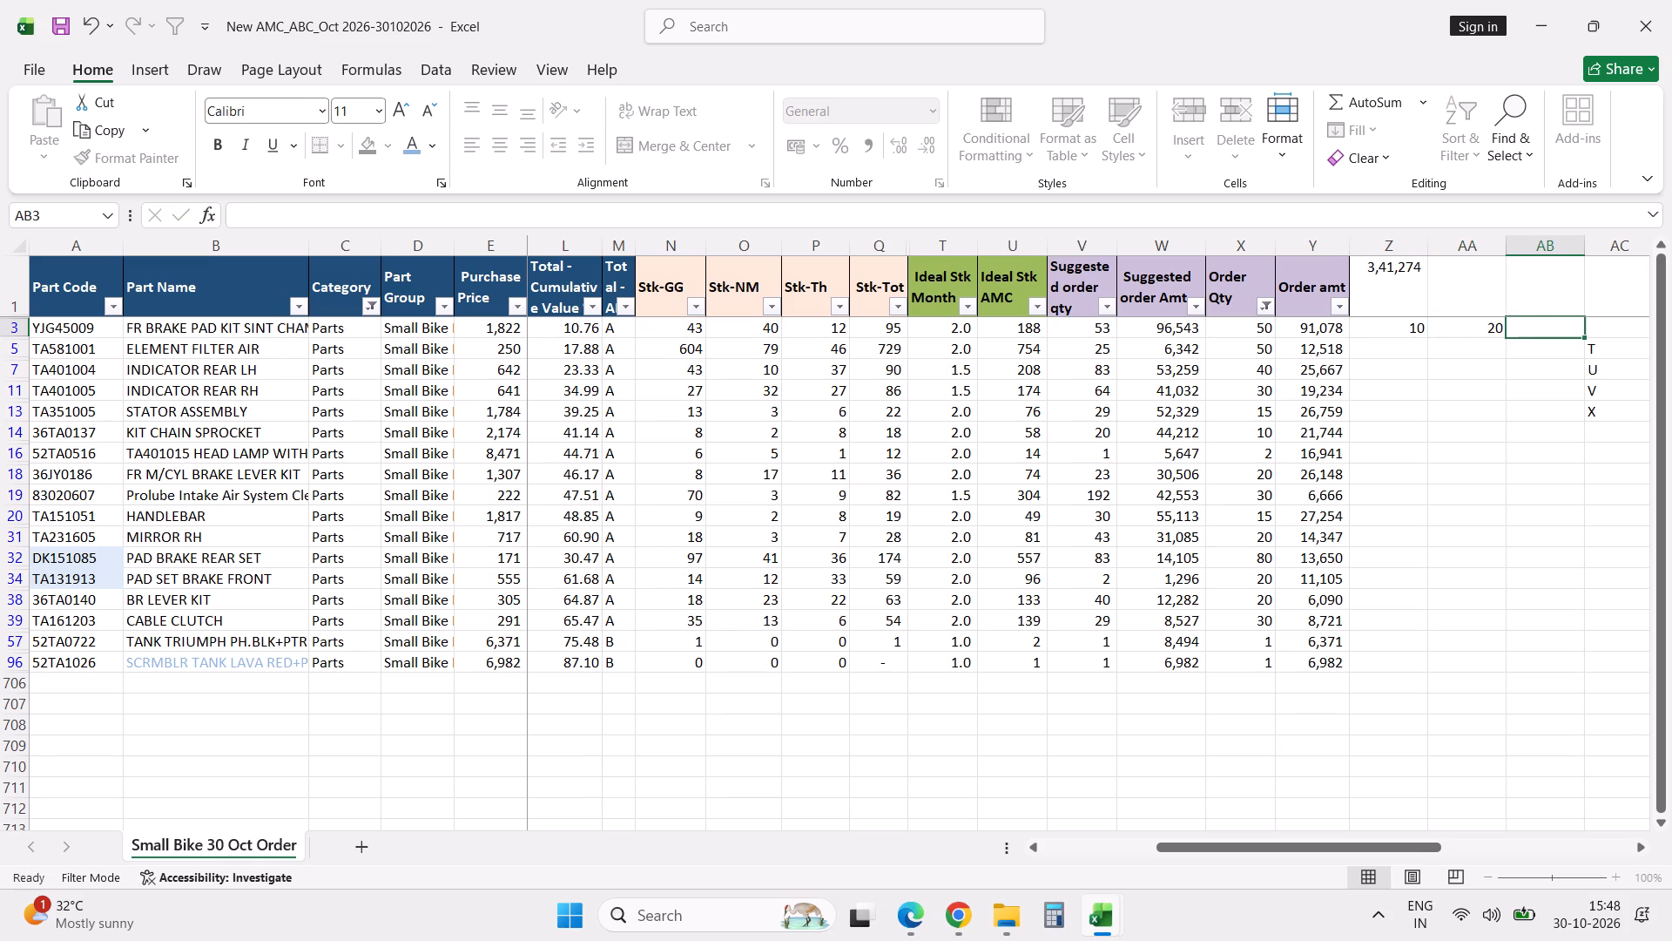
{"action": "type", "text": "20"}
{"action": "key", "text": "Tab"}
Enter the ELEMENT FILTER AIR split in row 5 as 10 in AA and 40 in AB, leaving Z blank.
{"action": "key", "text": "Left"}
{"action": "key", "text": "Left"}
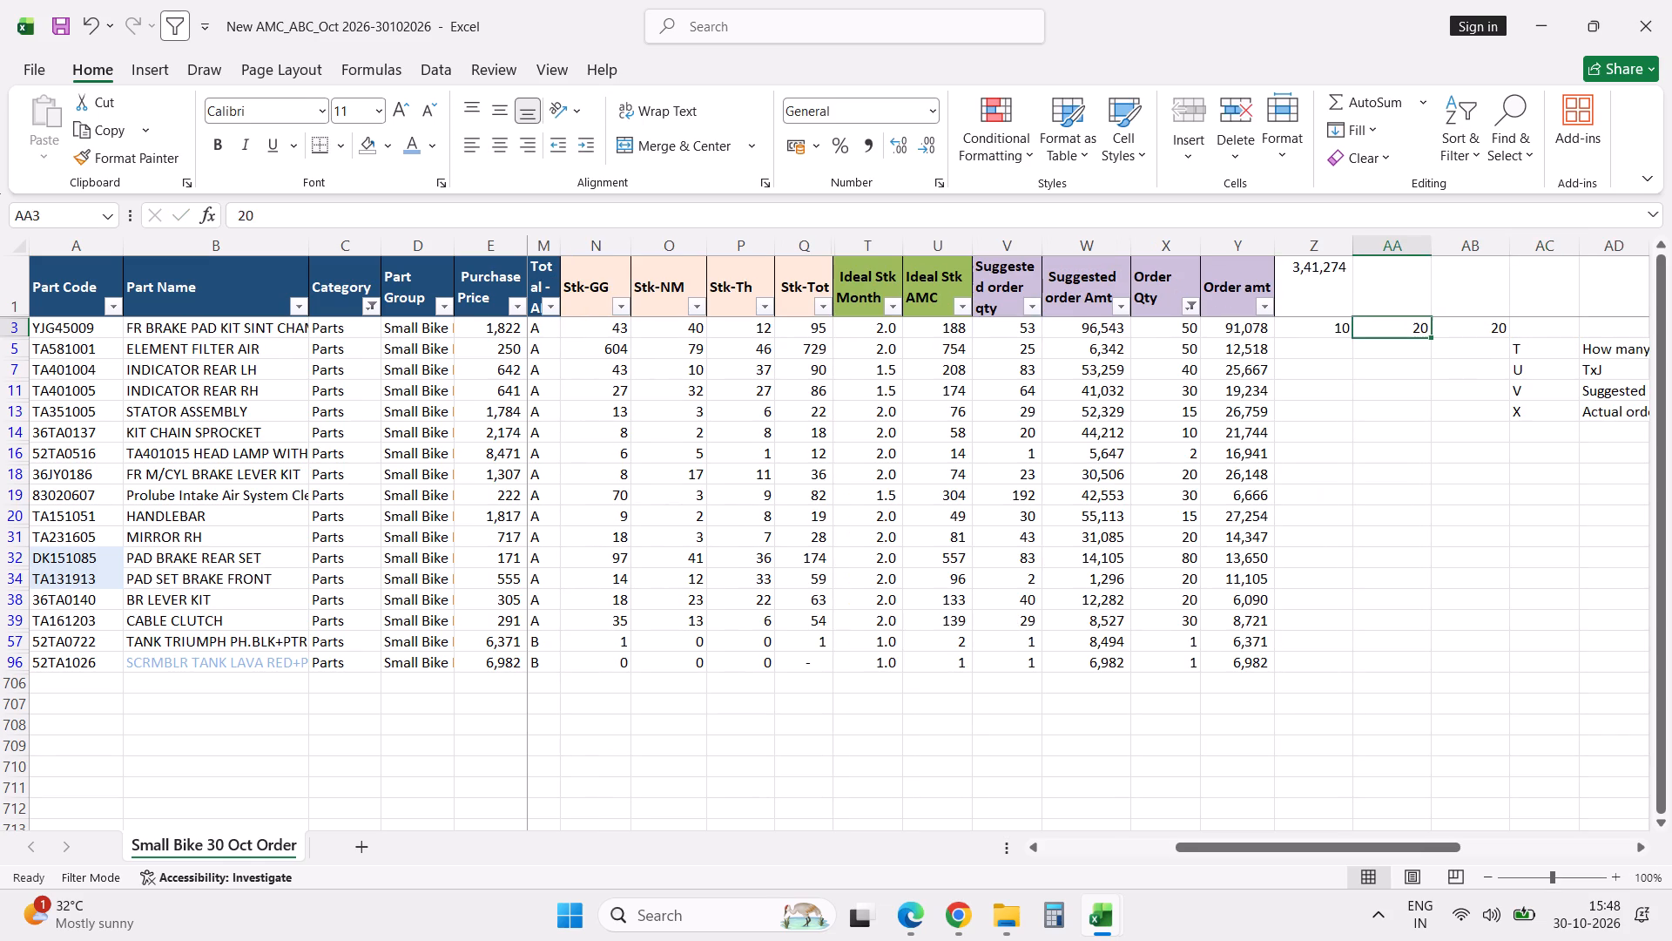
{"action": "key", "text": "Left"}
{"action": "key", "text": "Left"}
{"action": "key", "text": "0"}
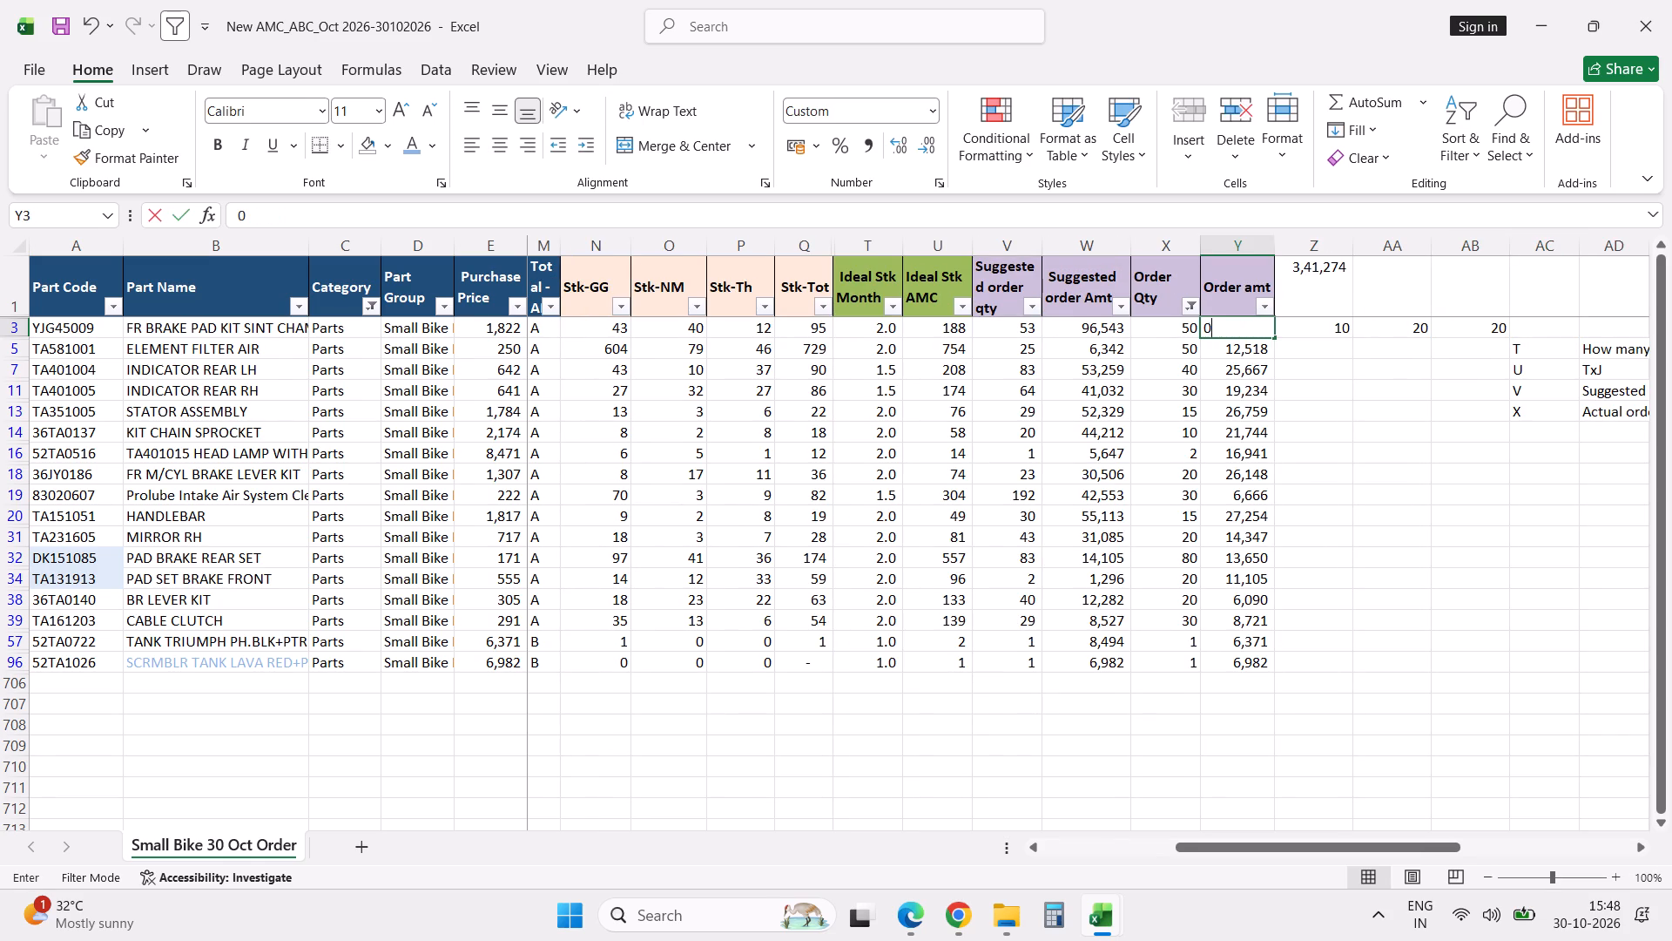
{"action": "key", "text": "Escape"}
{"action": "key", "text": "Right"}
{"action": "key", "text": "Down"}
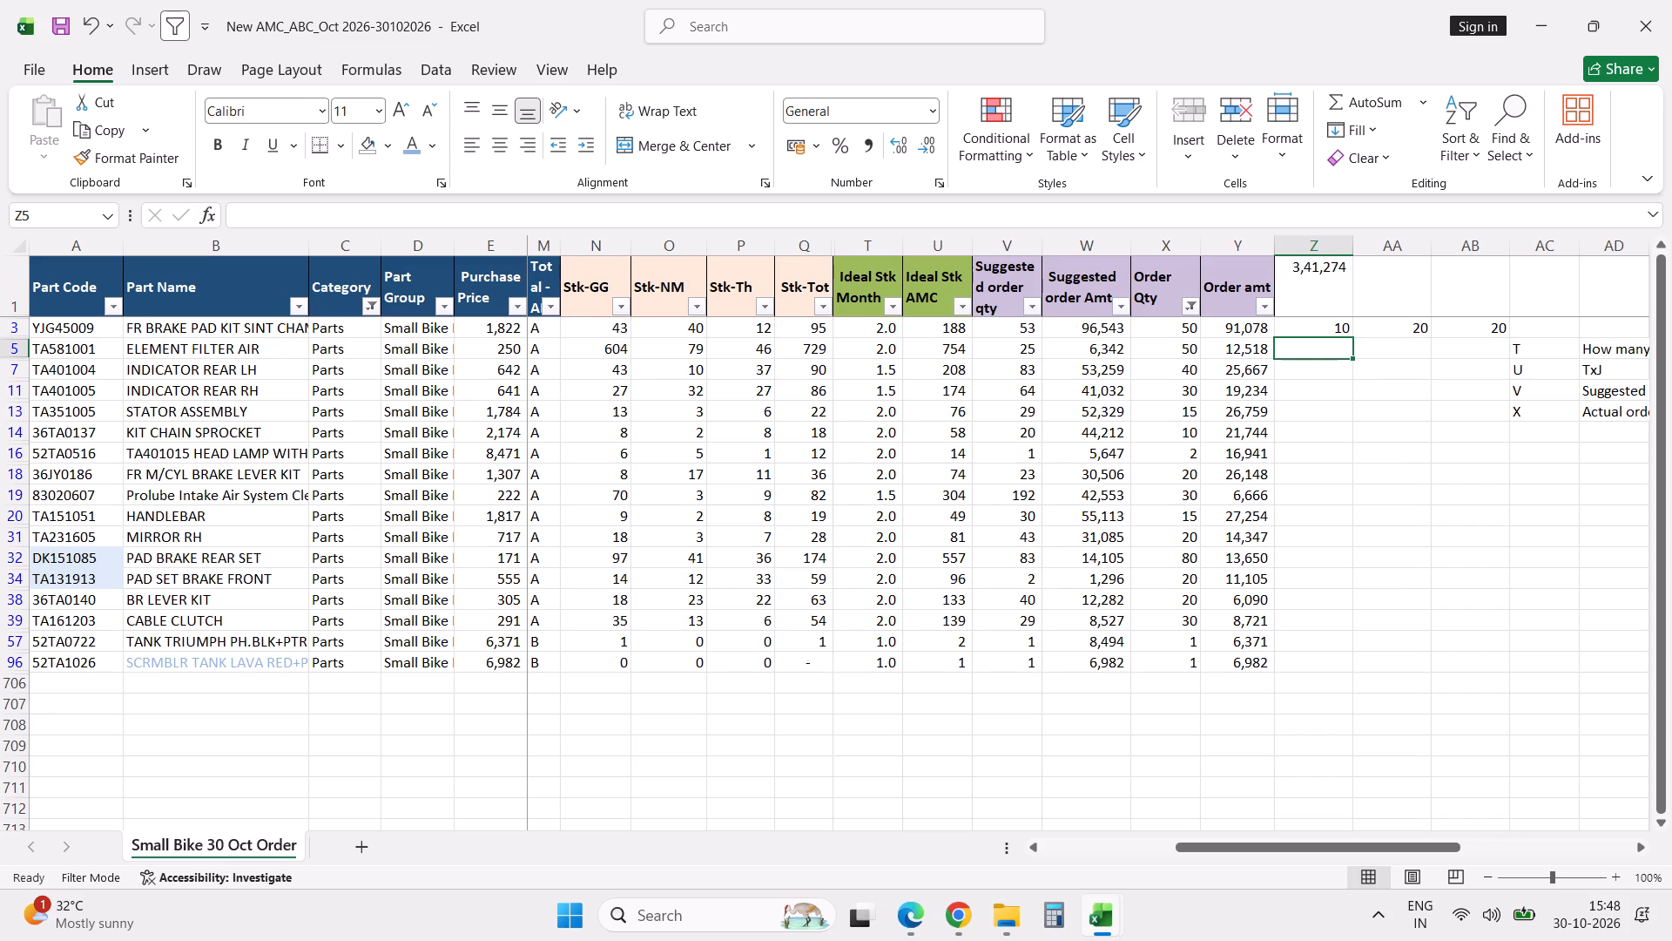
{"action": "key", "text": "Tab"}
{"action": "key", "text": "Tab"}
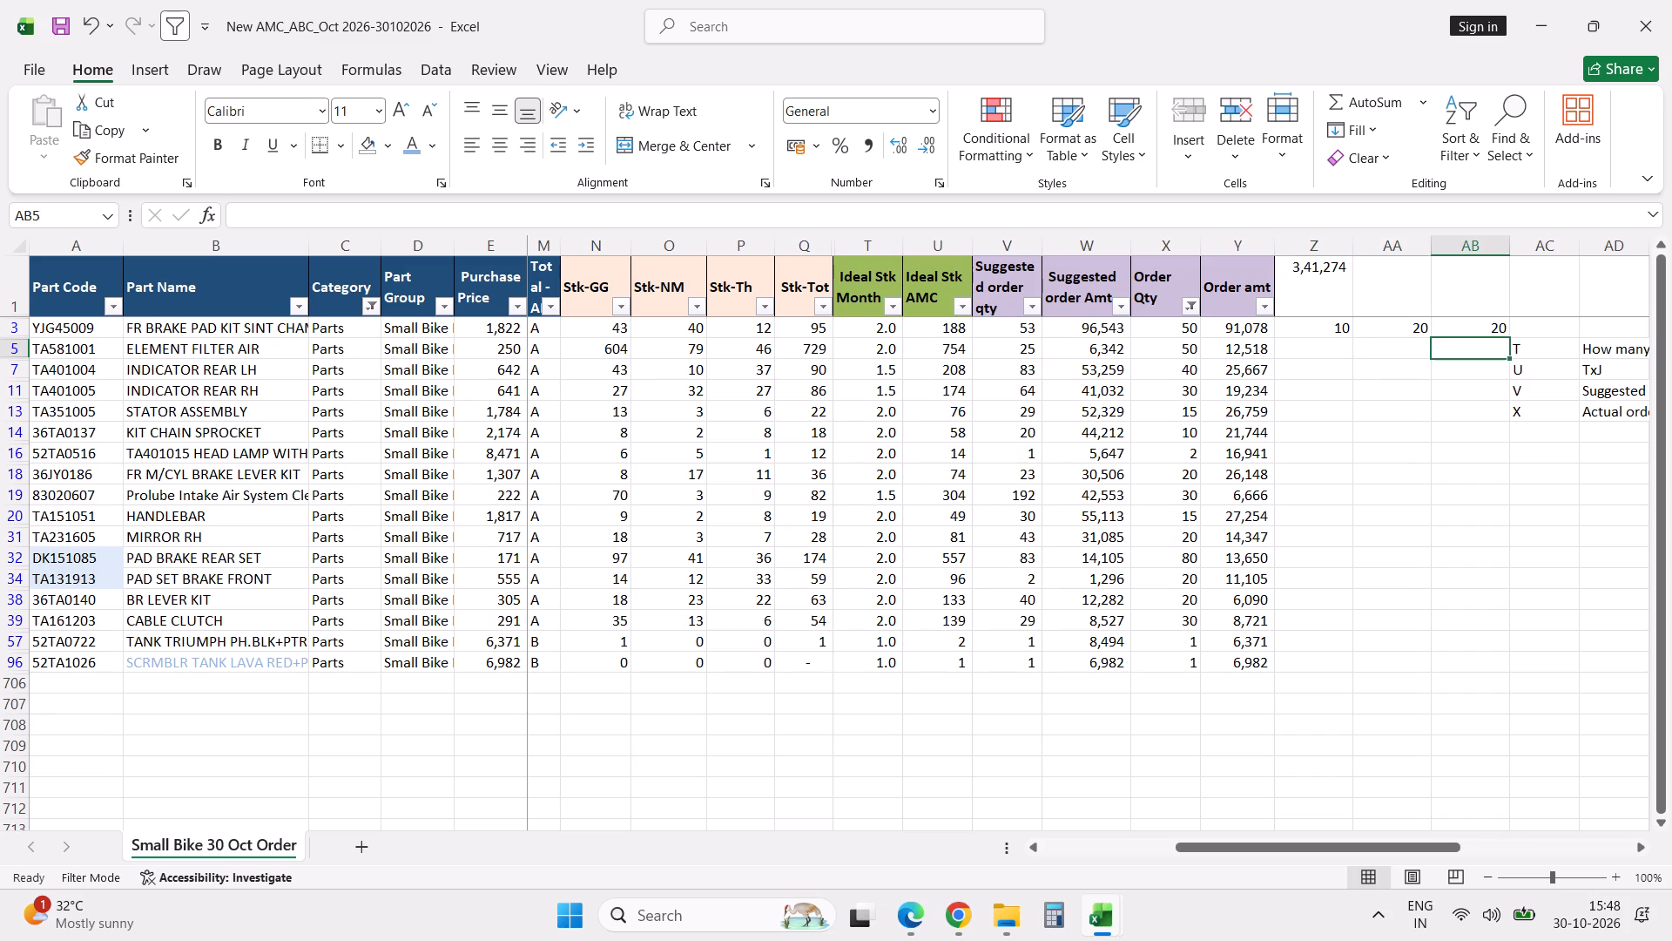
{"action": "type", "text": "40"}
{"action": "key", "text": "Left"}
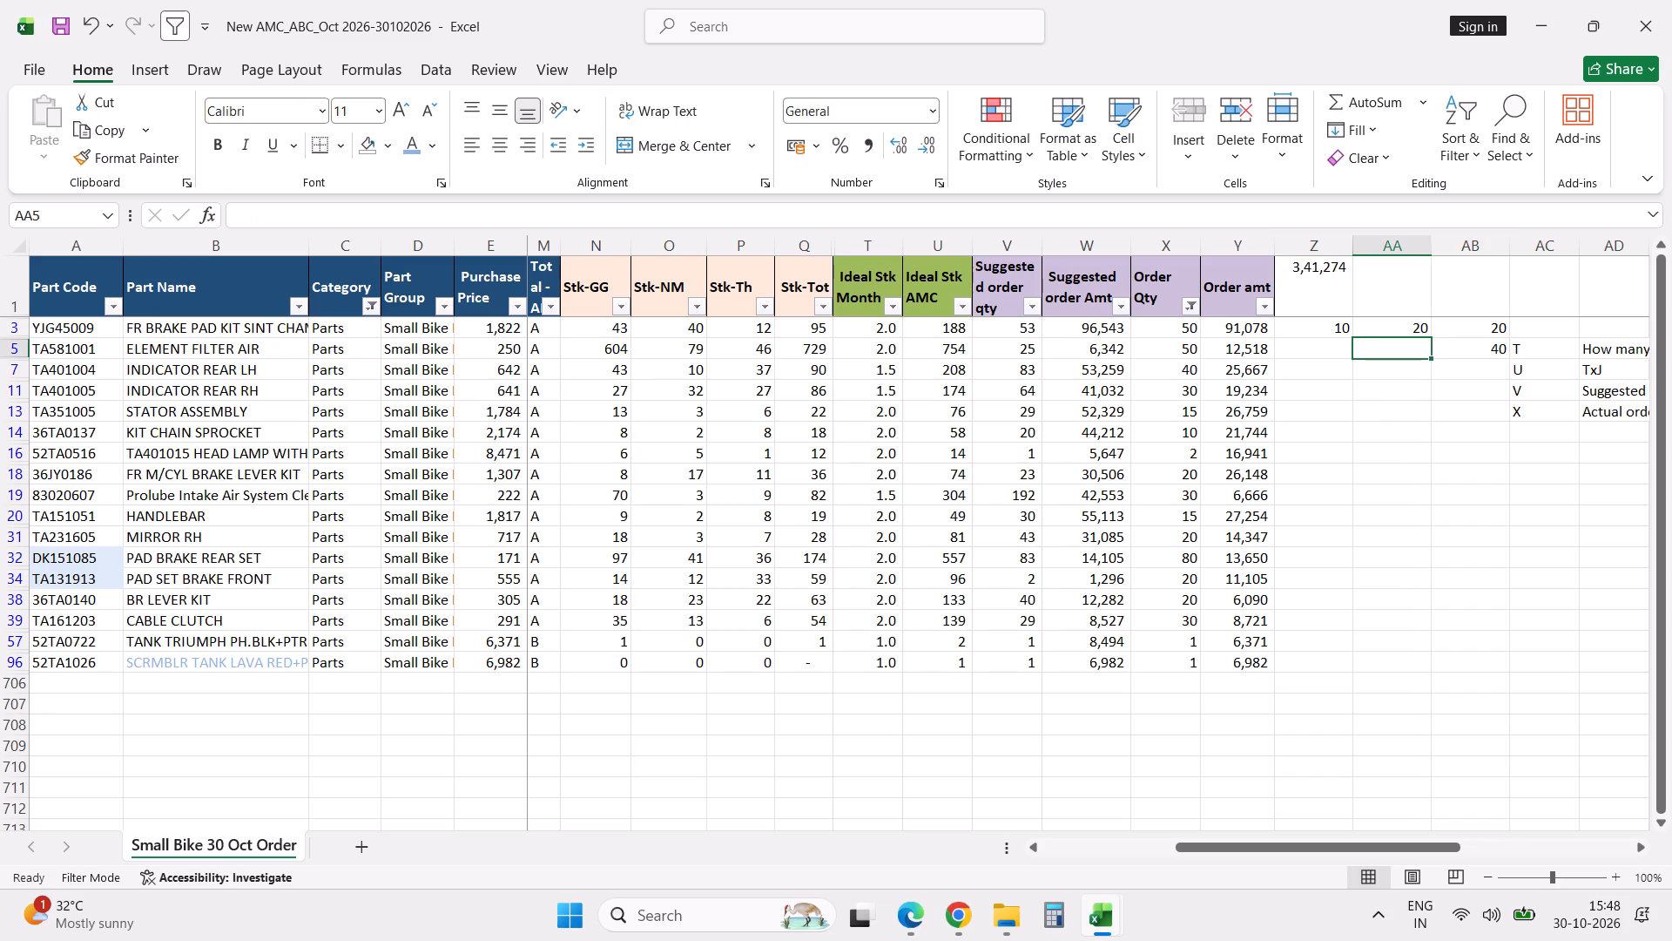
{"action": "type", "text": "10"}
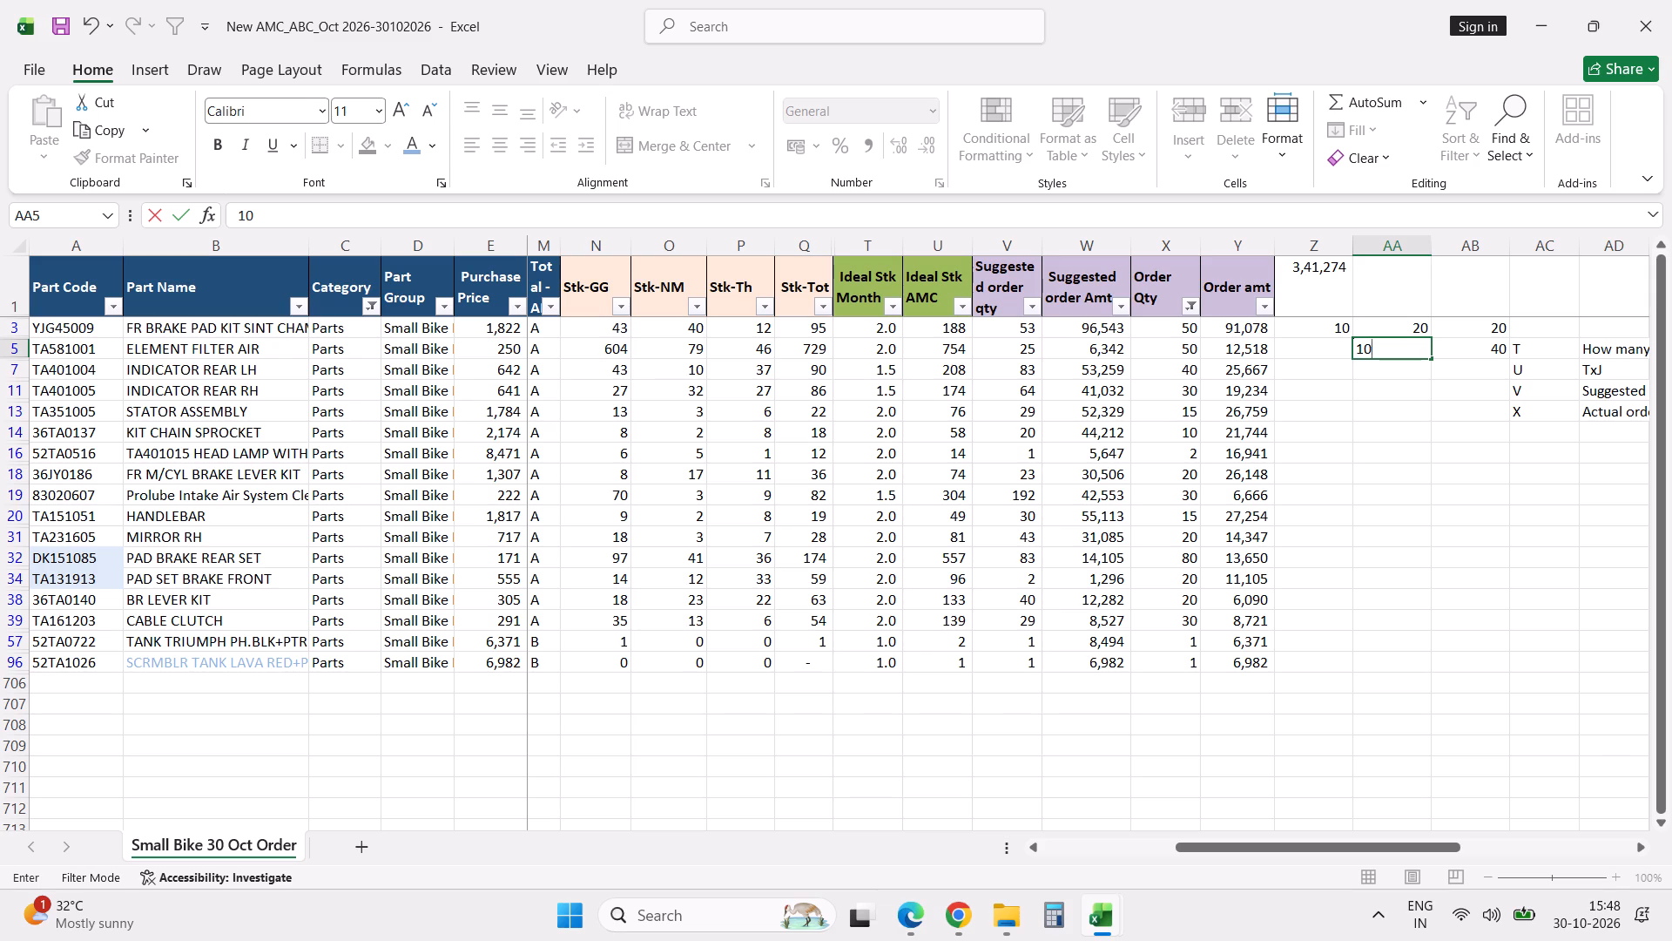
{"action": "key", "text": "Left"}
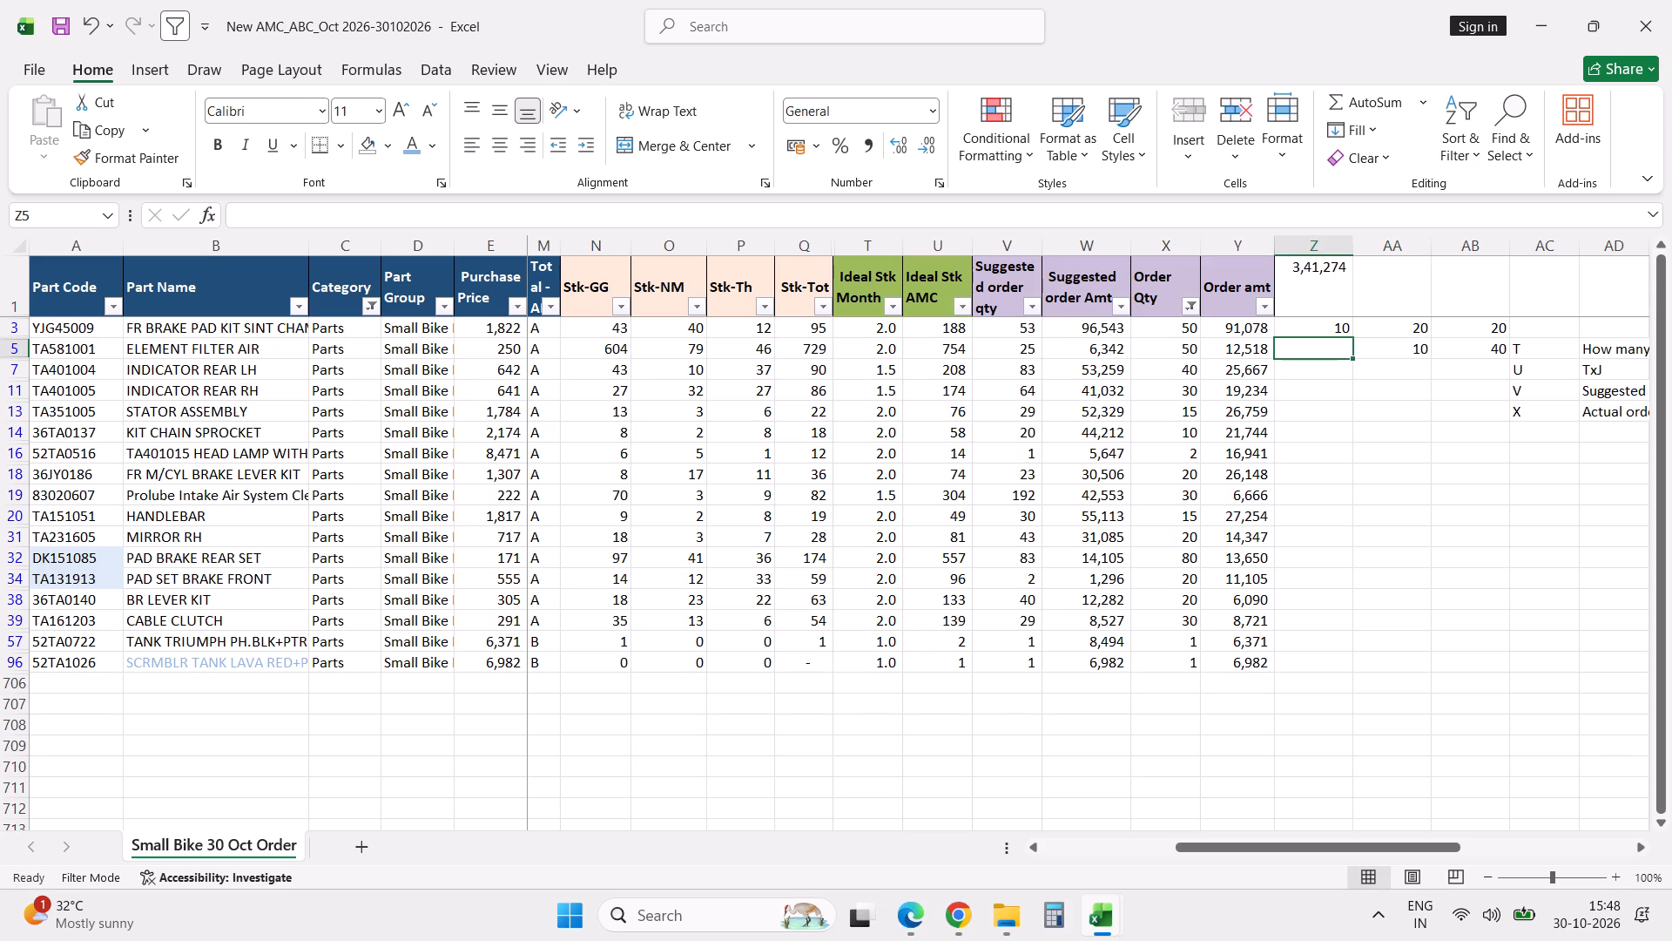
Enter the INDICATOR REAR LH split in row 7 as 10 in Z, 20 in AA and 10 in AB.
{"action": "key", "text": "Down"}
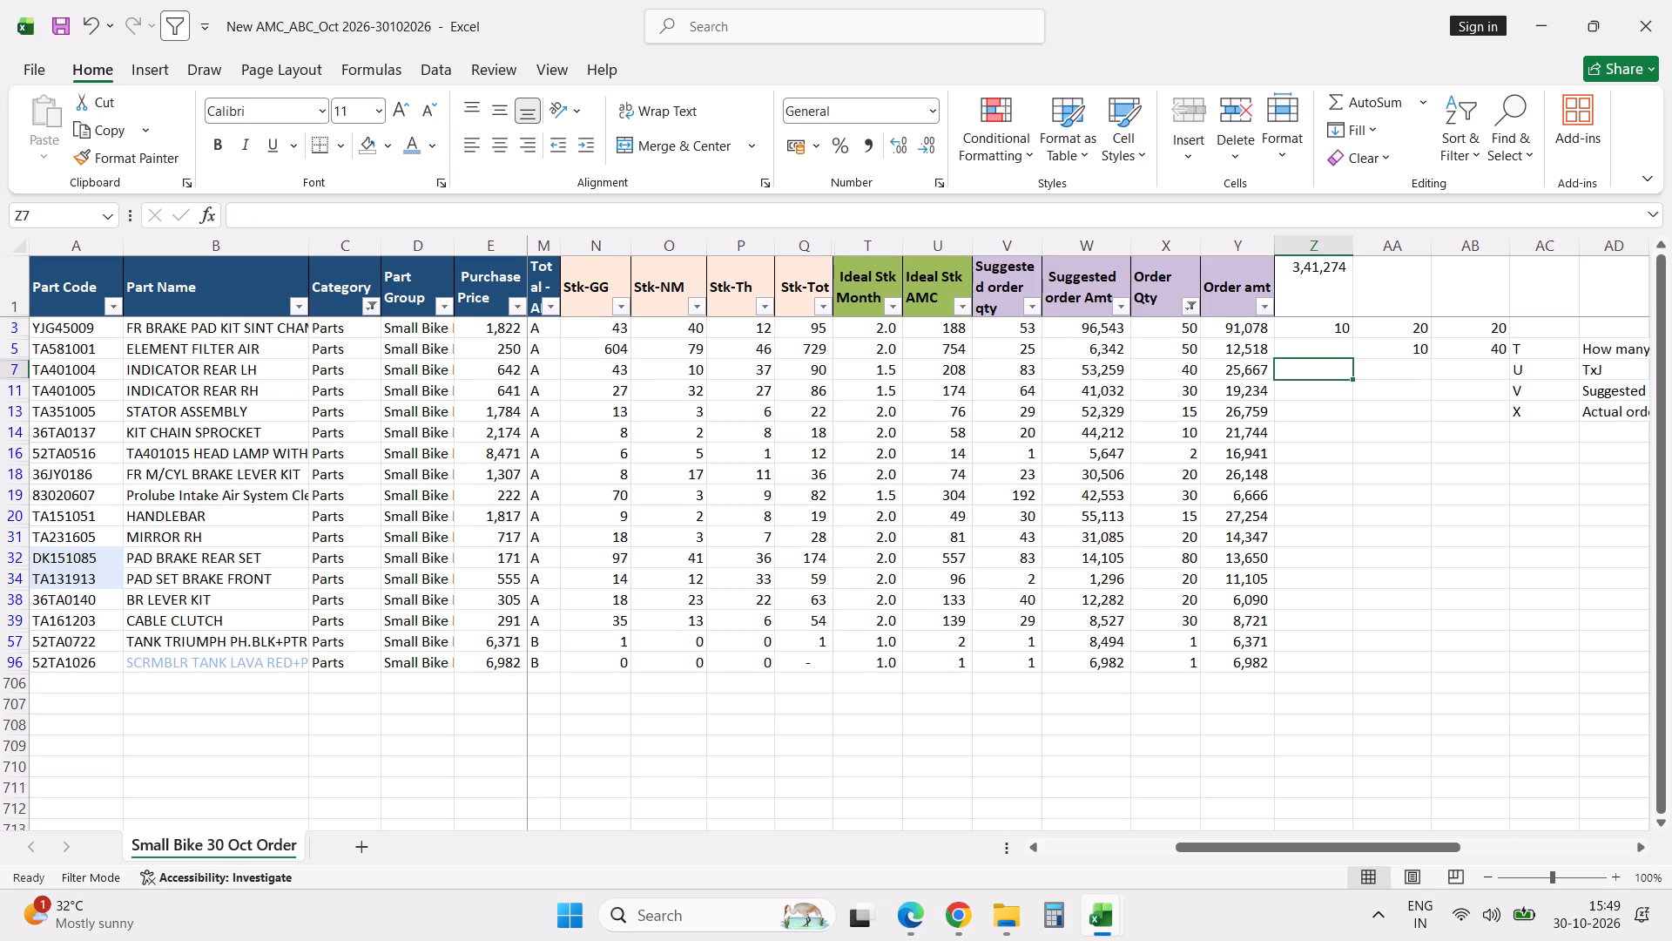
{"action": "type", "text": "10"}
{"action": "key", "text": "Tab"}
{"action": "type", "text": "10"}
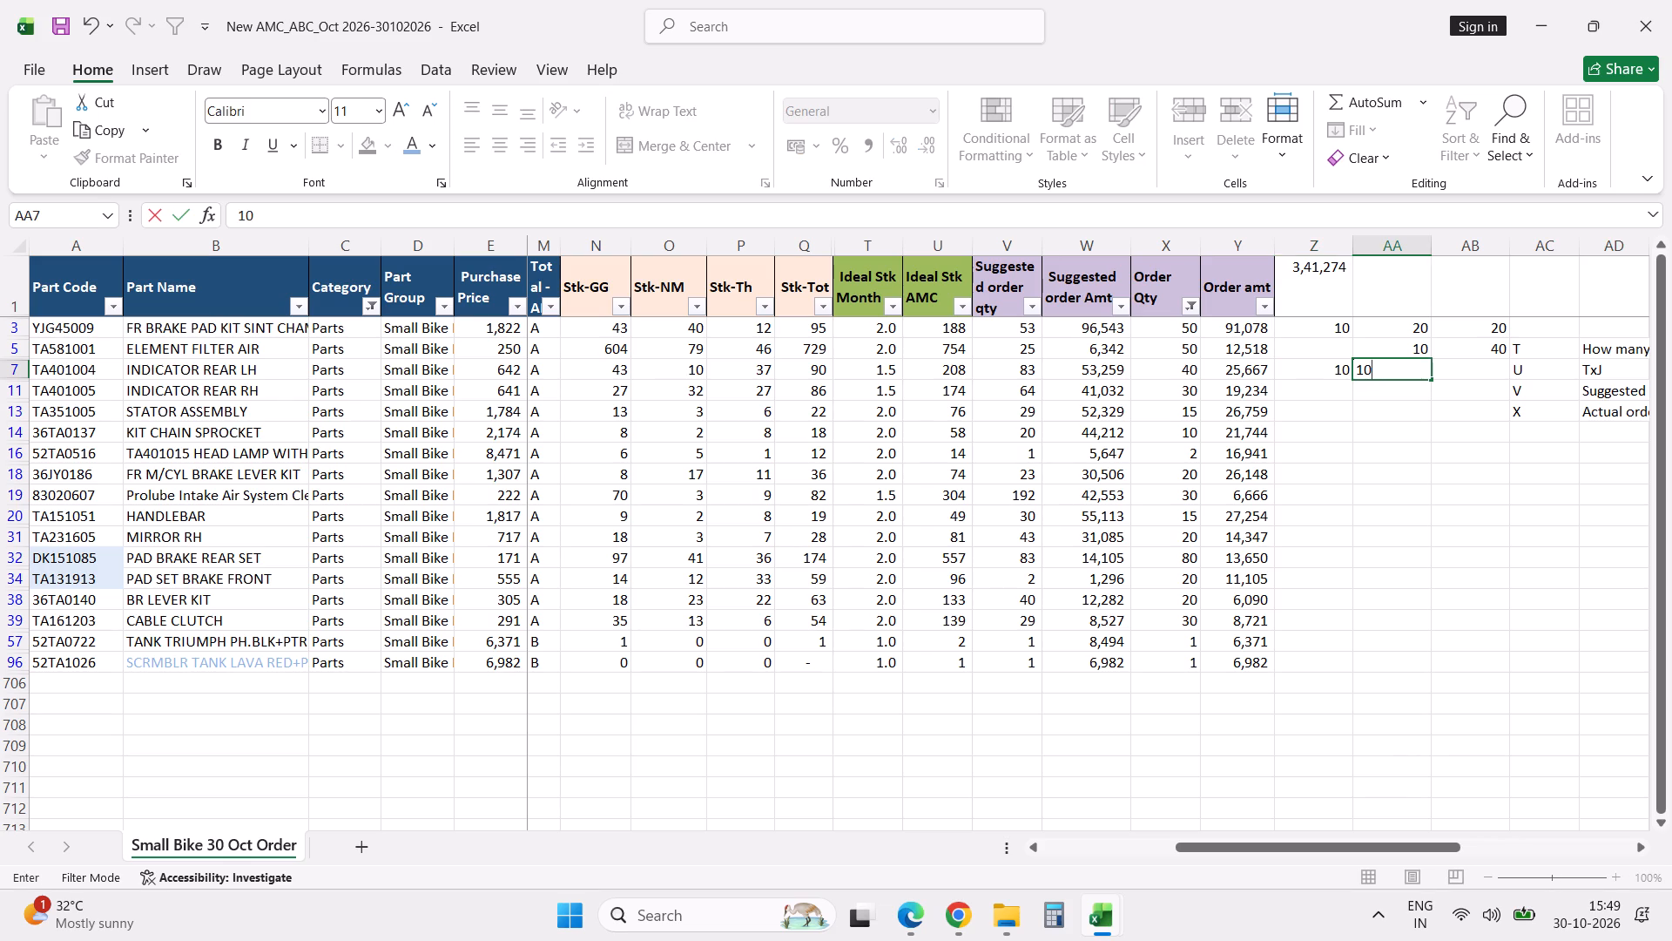
{"action": "key", "text": "Escape"}
{"action": "type", "text": "20"}
{"action": "key", "text": "Tab"}
{"action": "type", "text": "10"}
{"action": "key", "text": "Tab"}
Enter the INDICATOR REAR RH split in row 11 as 10 in each of columns Z, AA and AB.
{"action": "key", "text": "Left"}
{"action": "key", "text": "Left"}
{"action": "key", "text": "Left"}
{"action": "key", "text": "Down"}
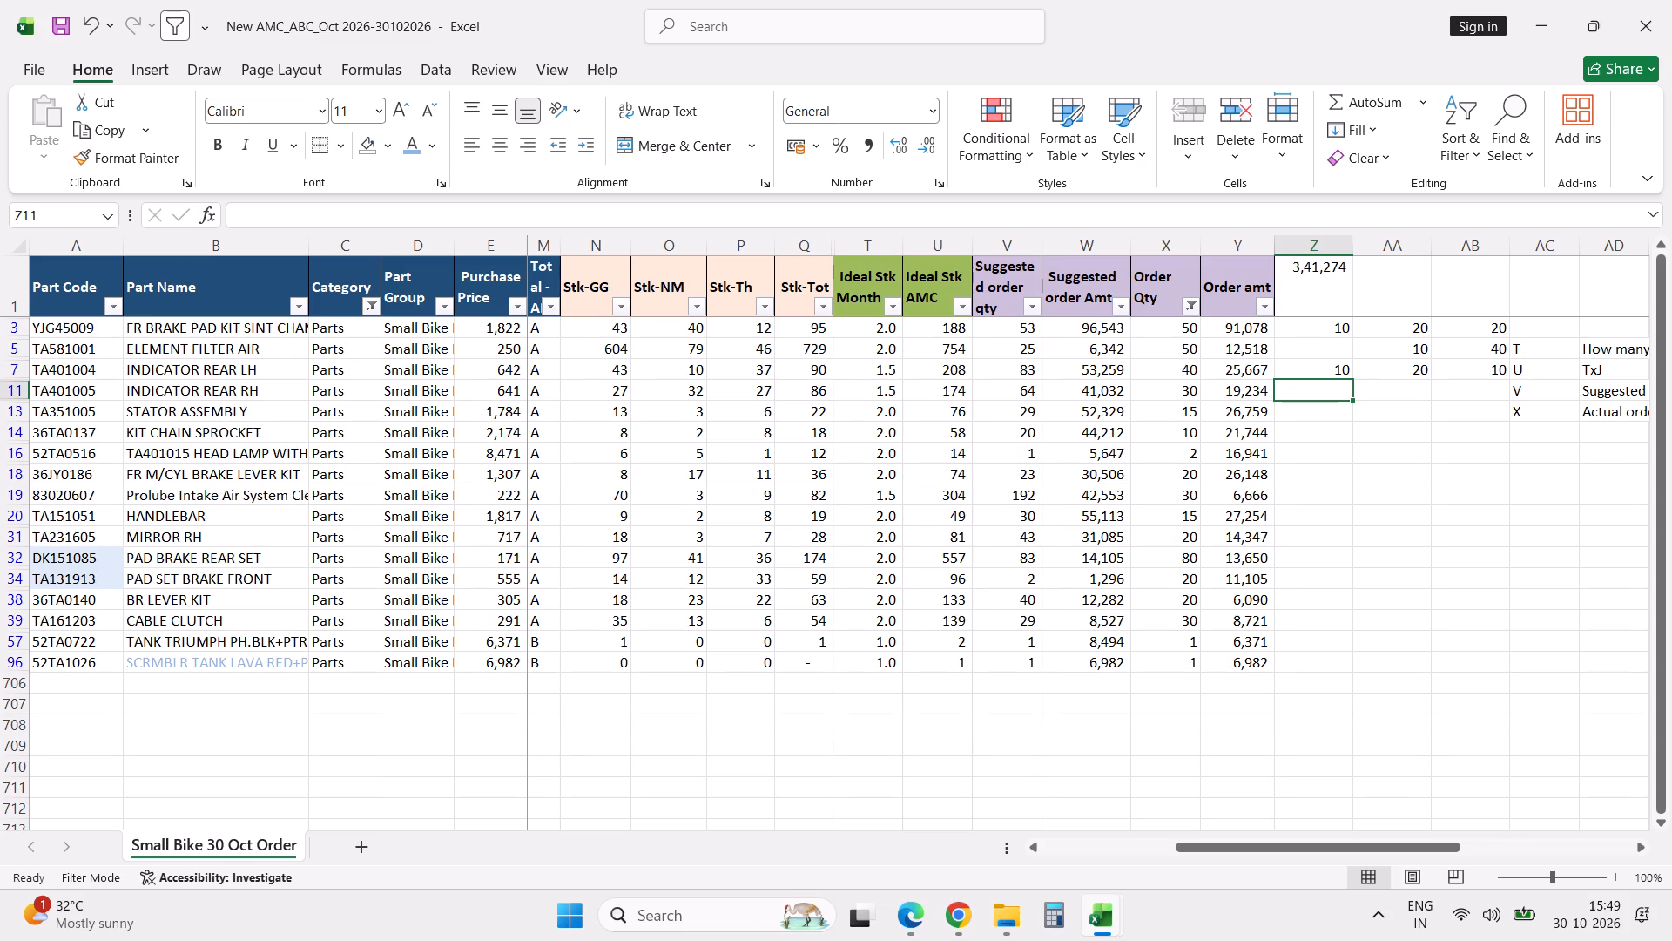
{"action": "type", "text": "10"}
{"action": "key", "text": "Tab"}
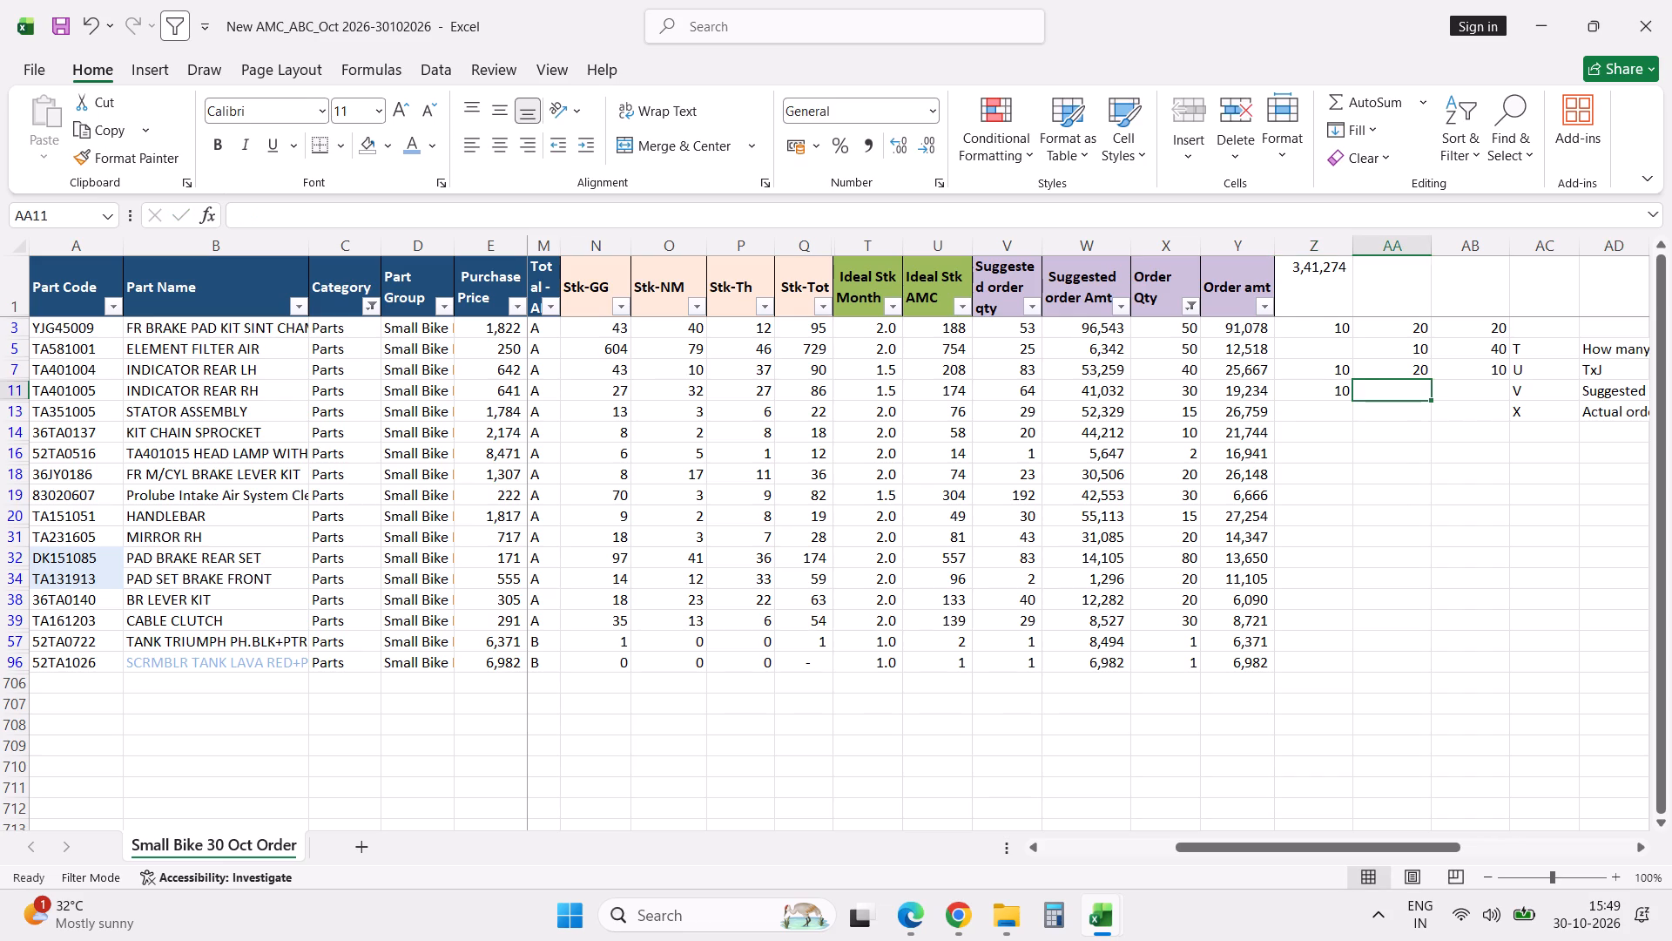
{"action": "type", "text": "10"}
{"action": "key", "text": "Tab"}
{"action": "type", "text": "10"}
{"action": "key", "text": "Tab"}
Enter the STATOR ASSEMBLY split in row 13 as 10 in AA and 5 in AB, leaving Z blank.
{"action": "key", "text": "Left"}
{"action": "key", "text": "Left"}
{"action": "key", "text": "Left"}
{"action": "key", "text": "Down"}
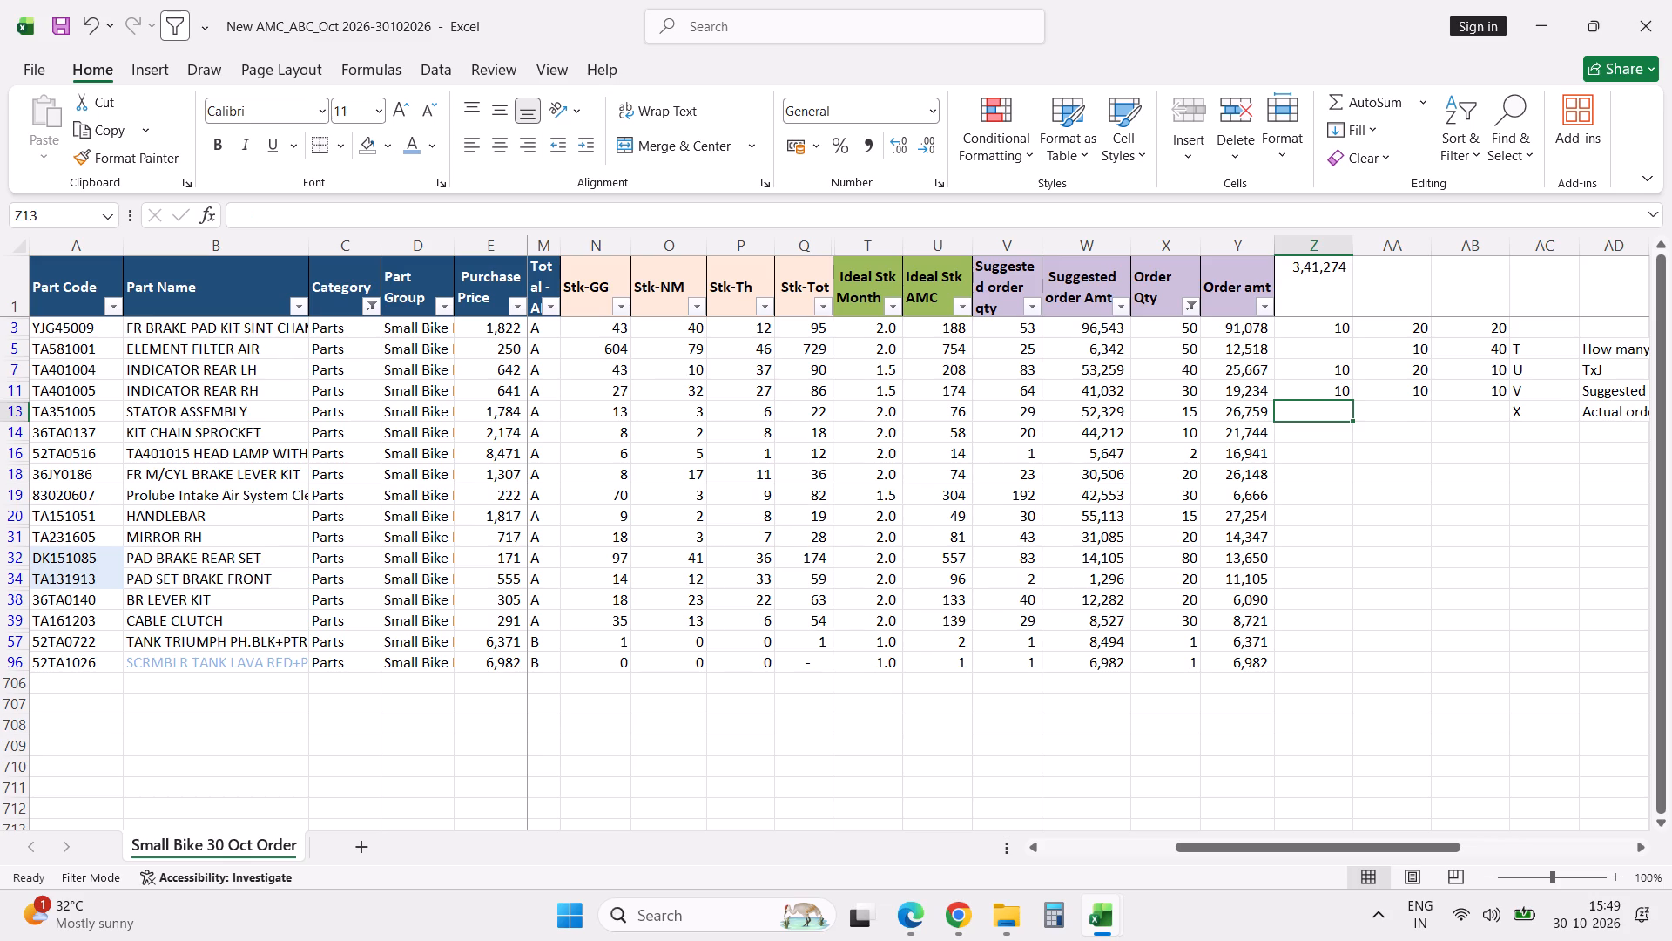
{"action": "key", "text": "5"}
{"action": "key", "text": "Tab"}
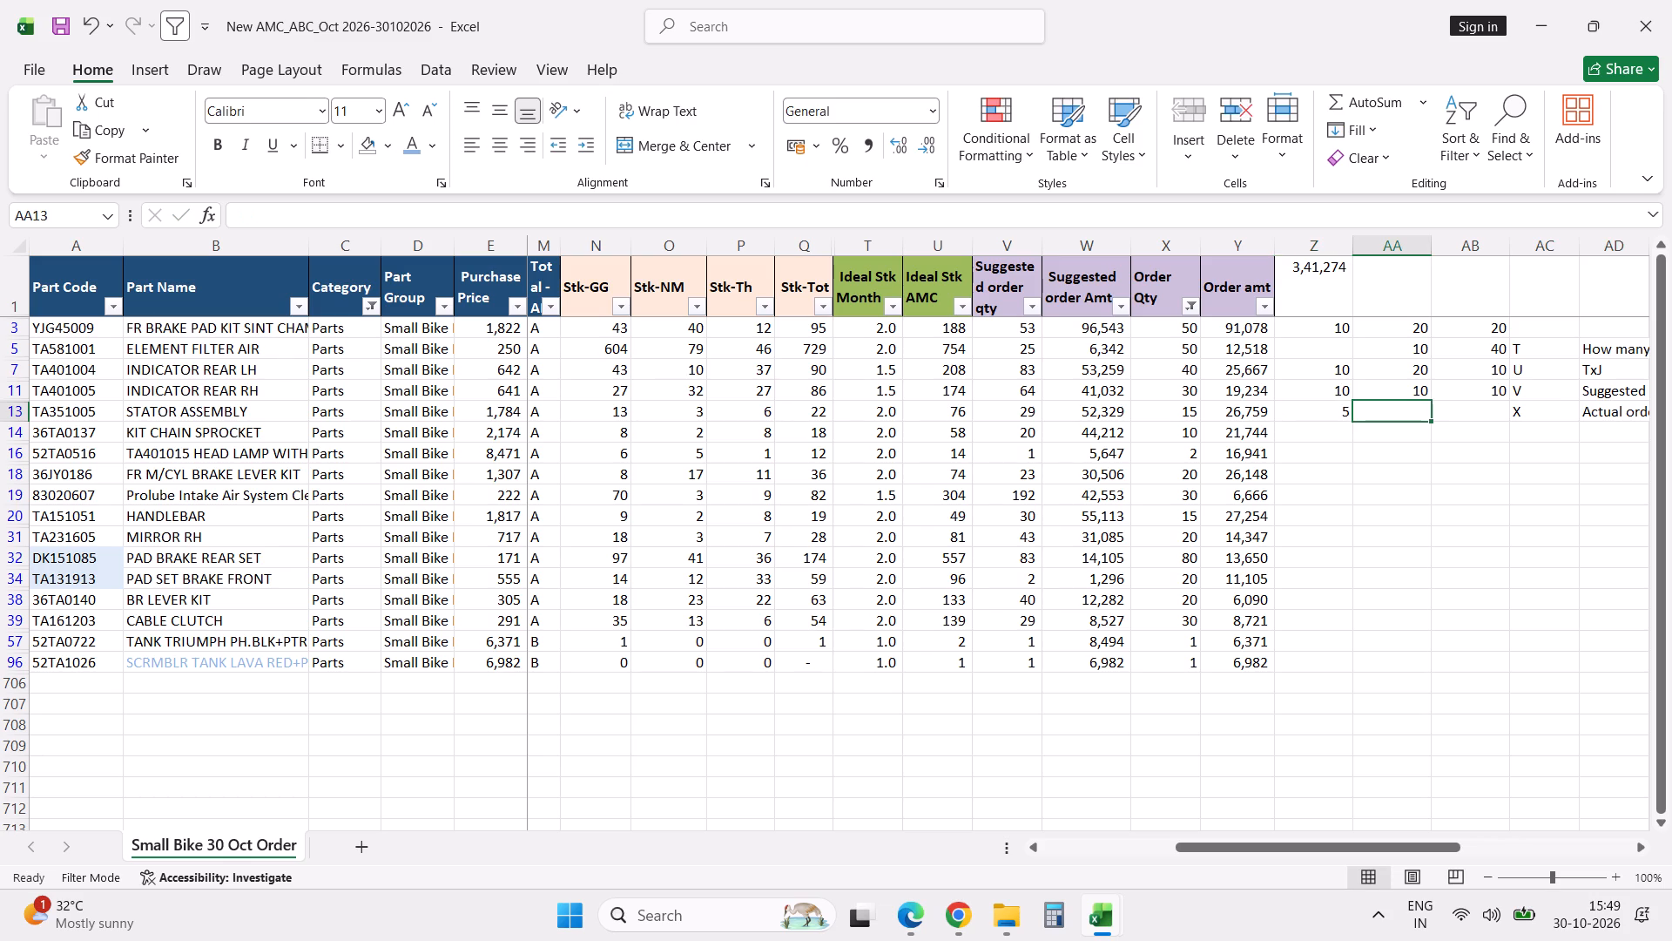
{"action": "key", "text": "Left"}
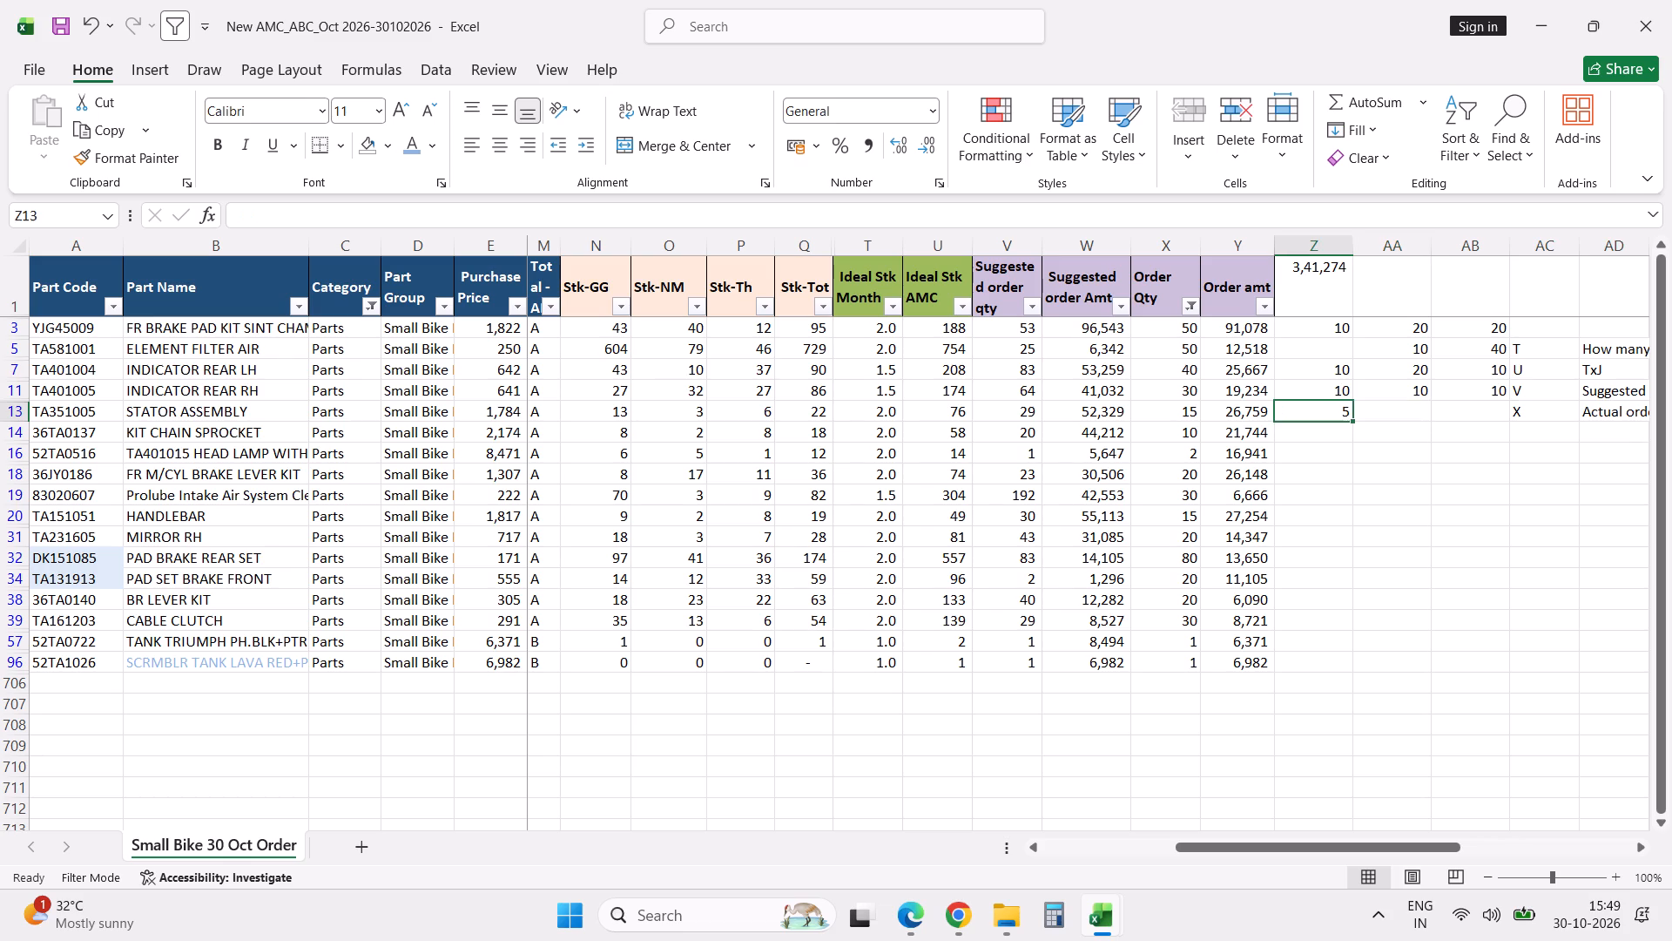
{"action": "key", "text": "Delete"}
{"action": "key", "text": "Tab"}
{"action": "type", "text": "10"}
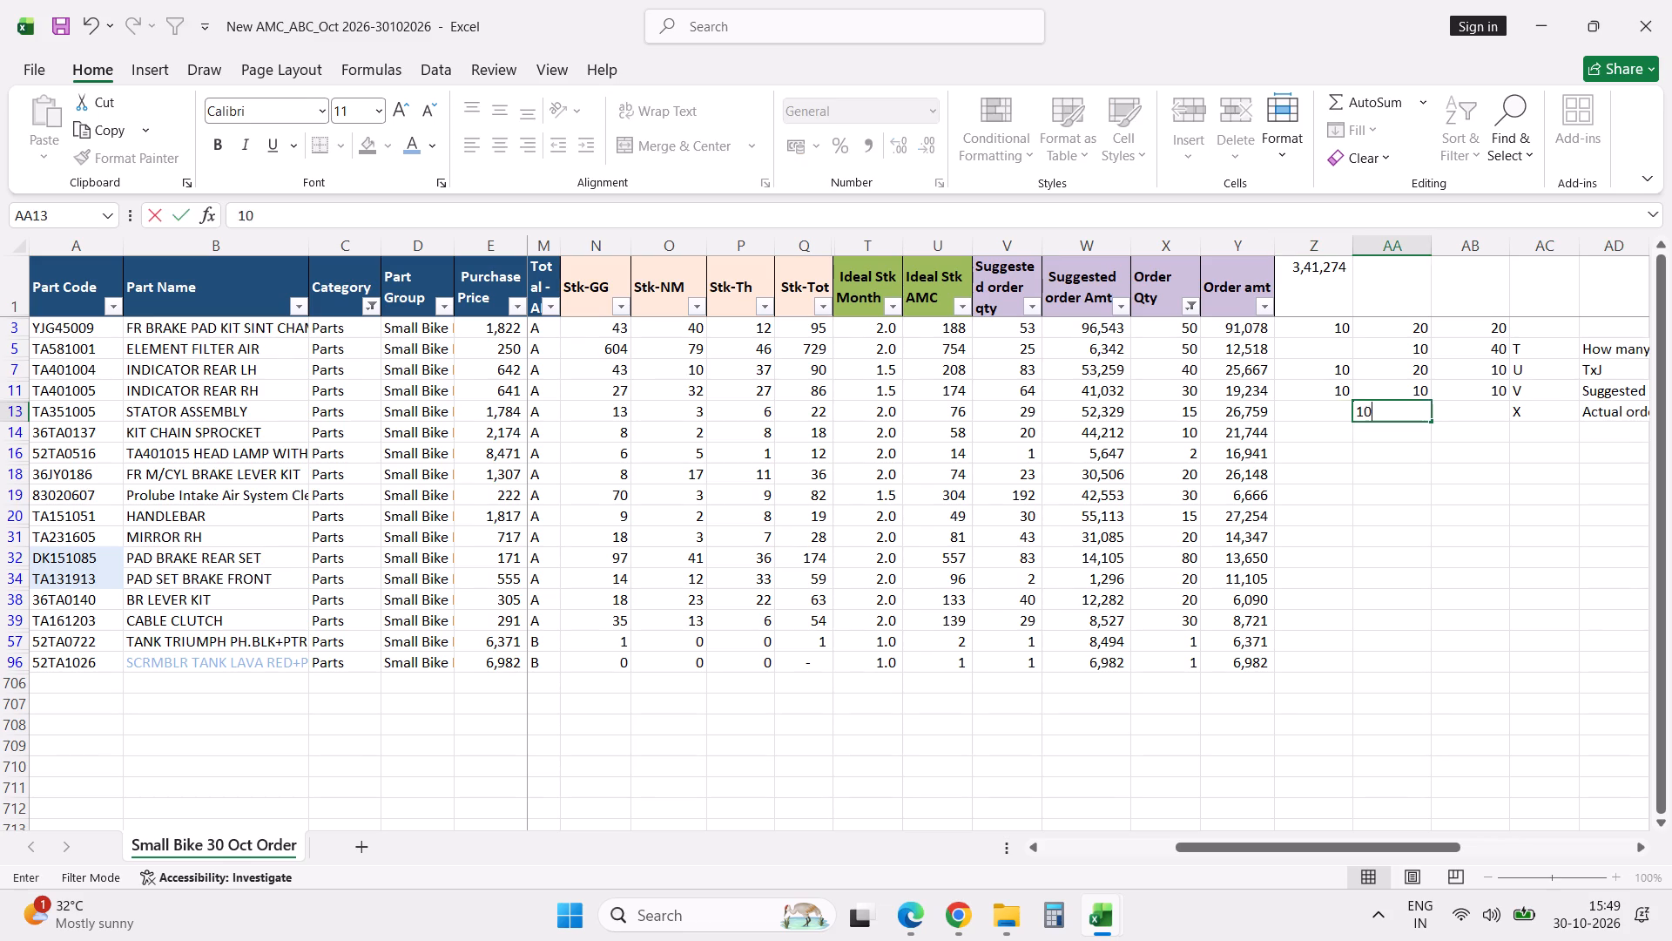
{"action": "key", "text": "Tab"}
{"action": "key", "text": "5"}
{"action": "key", "text": "Tab"}
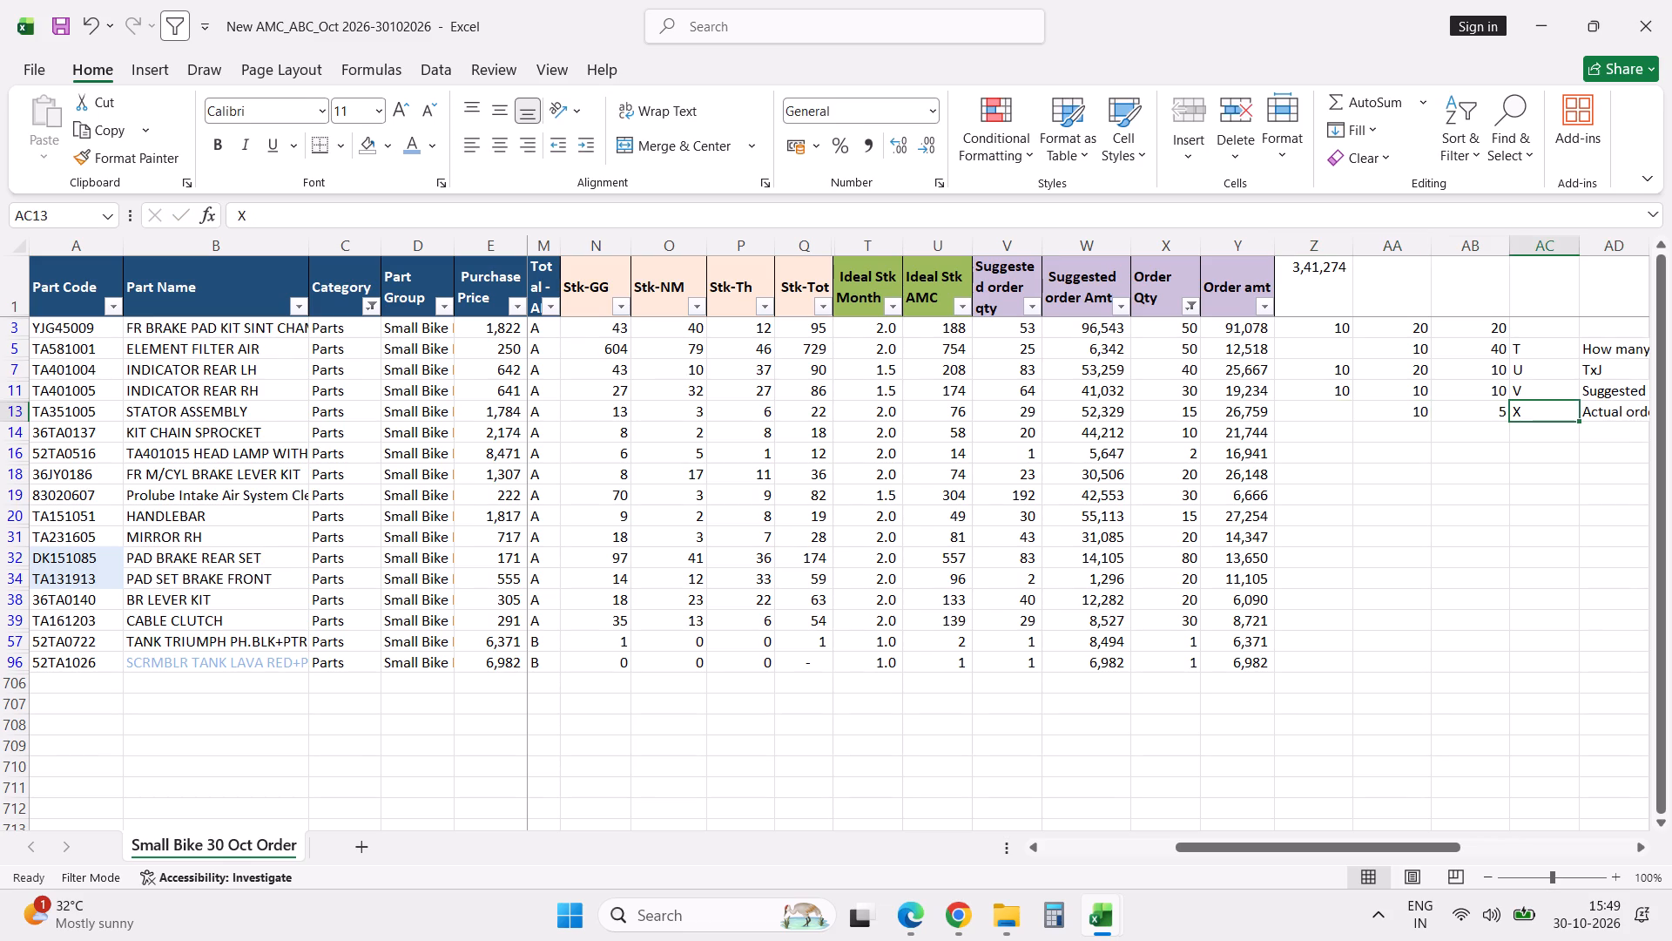
Enter the KIT CHAIN SPROCKET split in row 14 as 10 in Z, 5 in AA and 5 in AB.
{"action": "key", "text": "Left"}
{"action": "key", "text": "Left"}
{"action": "key", "text": "Left"}
{"action": "key", "text": "Down"}
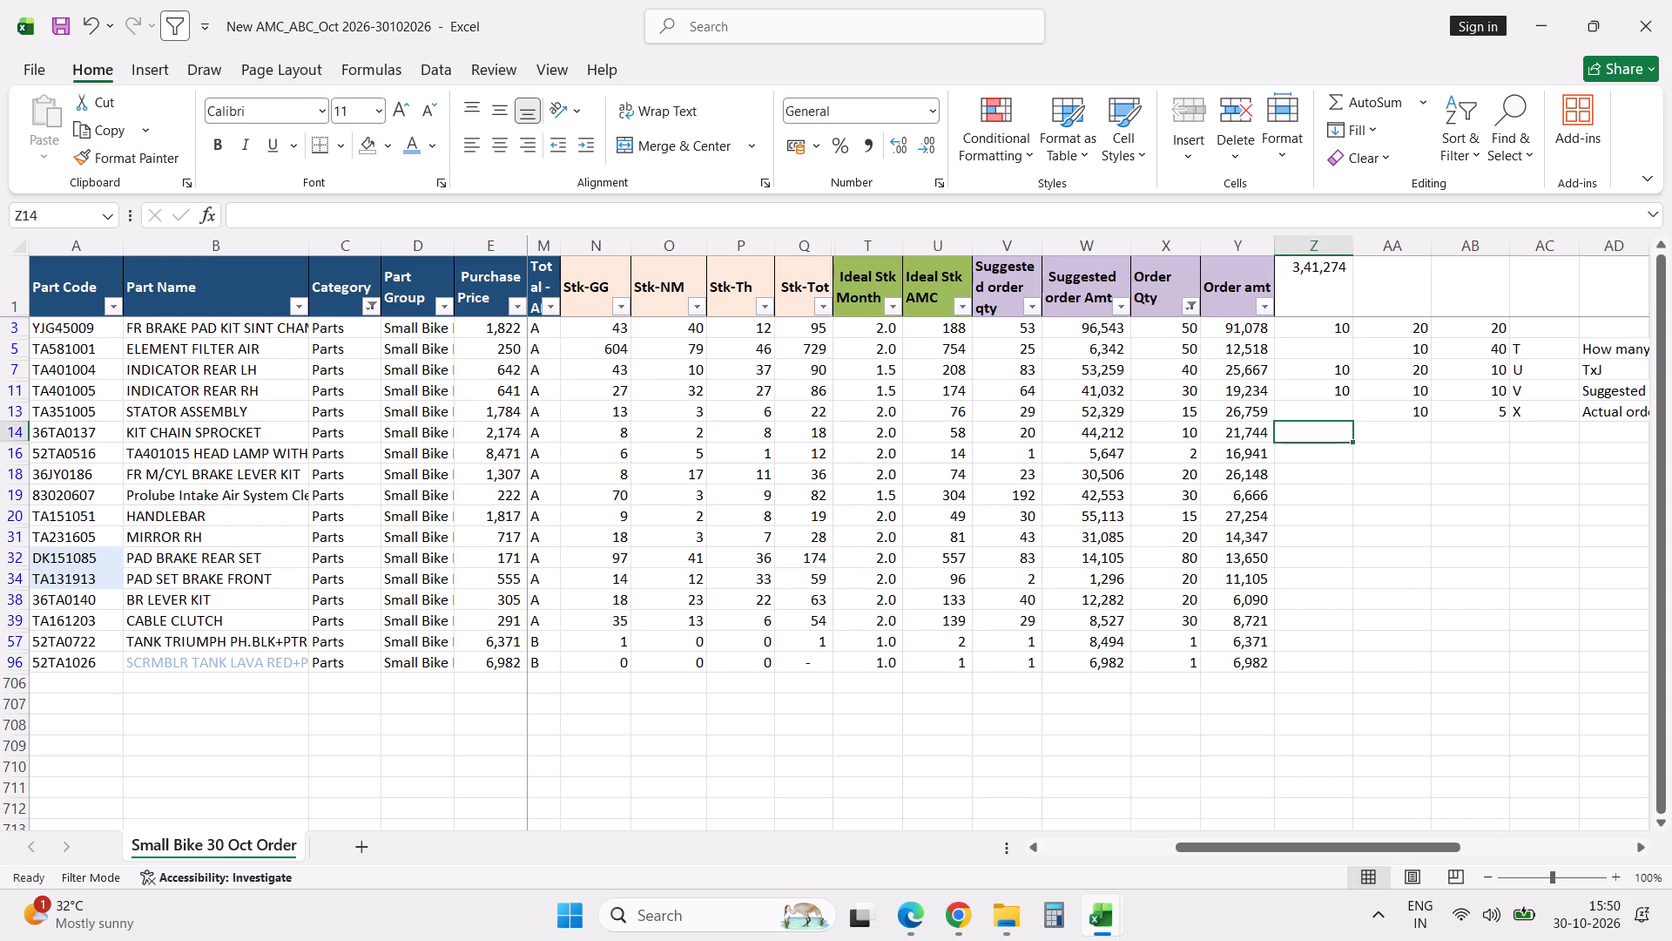
{"action": "key", "text": "shift+space"}
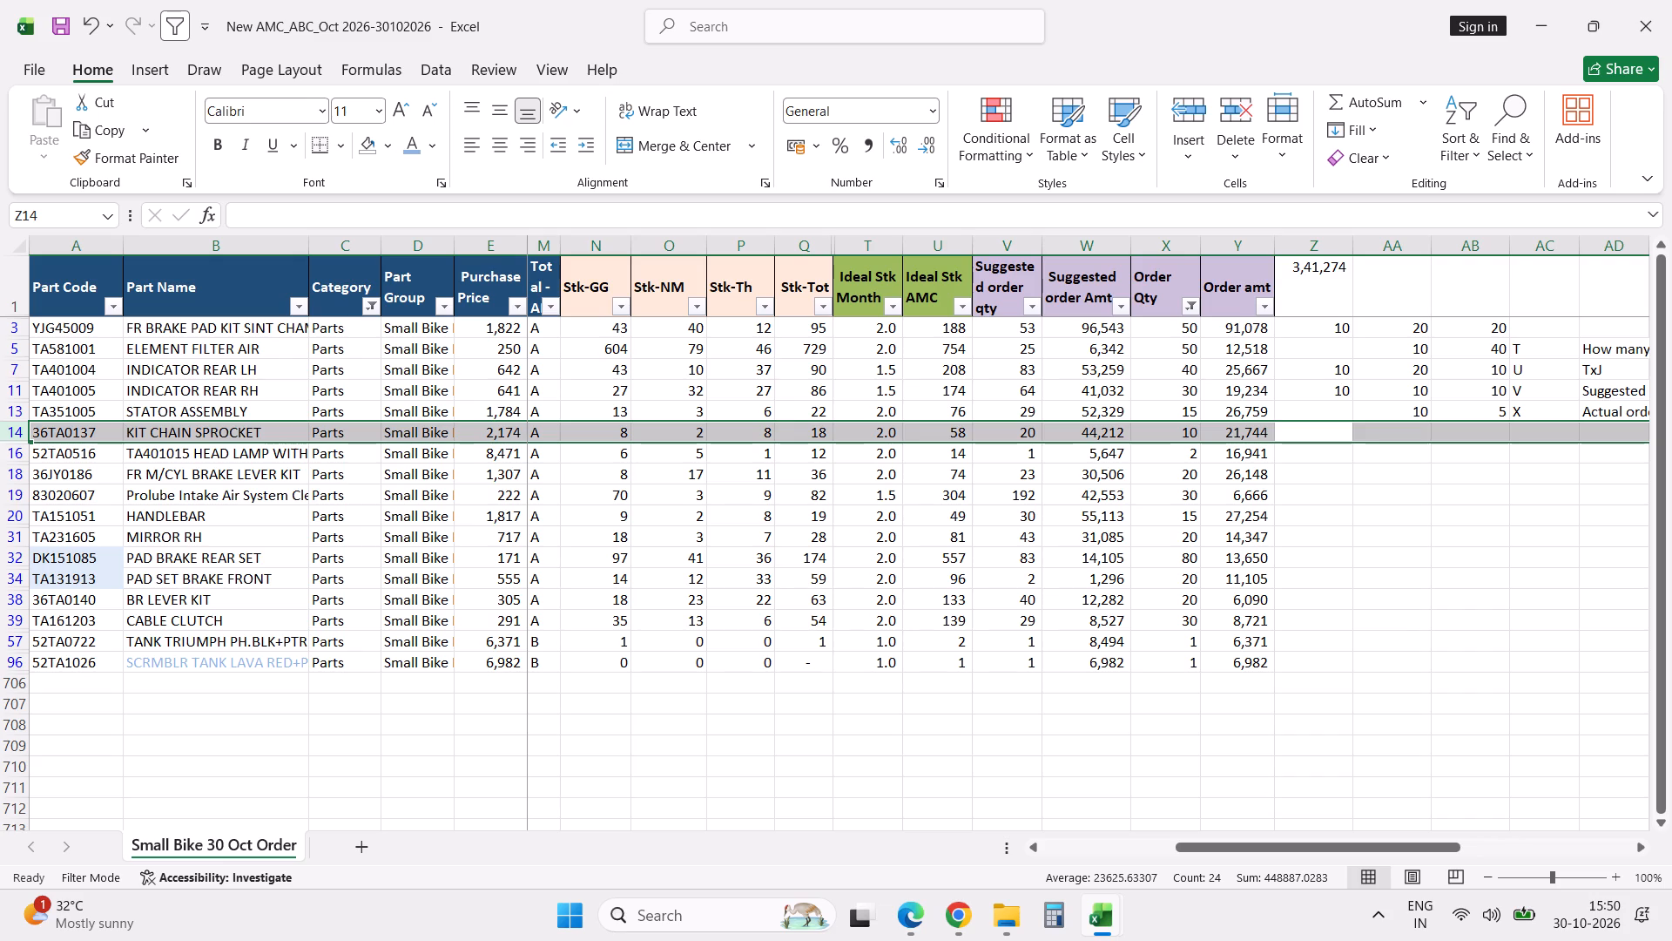
{"action": "left_click", "coordinate": [1338, 433]}
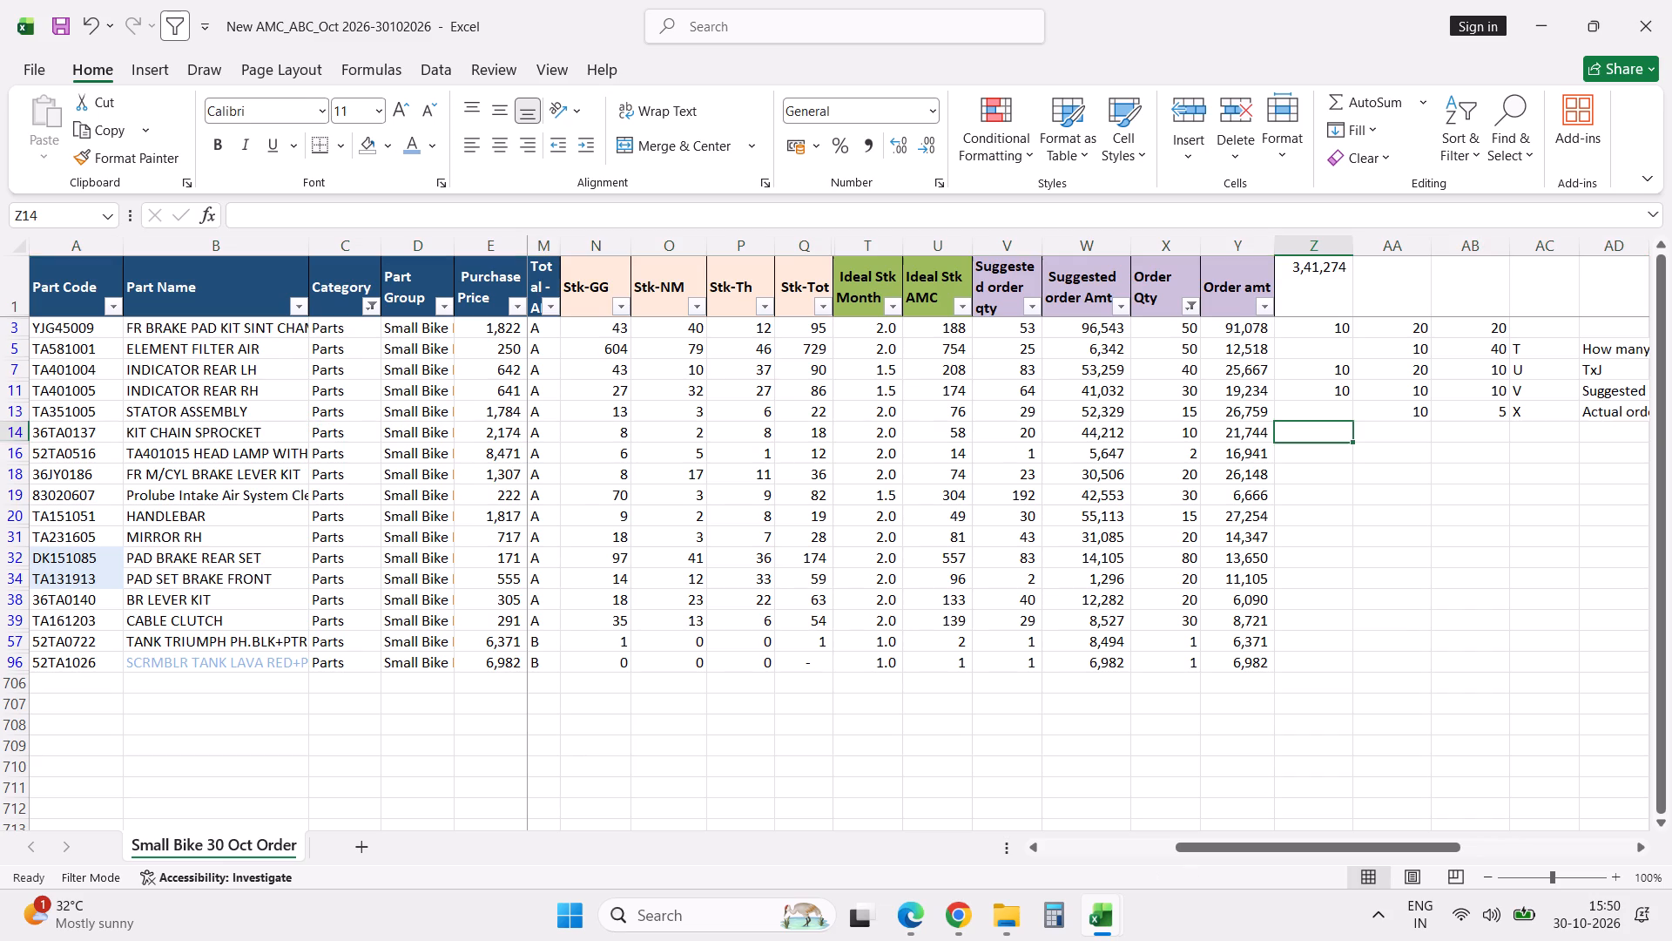
{"action": "type", "text": "10"}
{"action": "key", "text": "Tab"}
{"action": "key", "text": "5"}
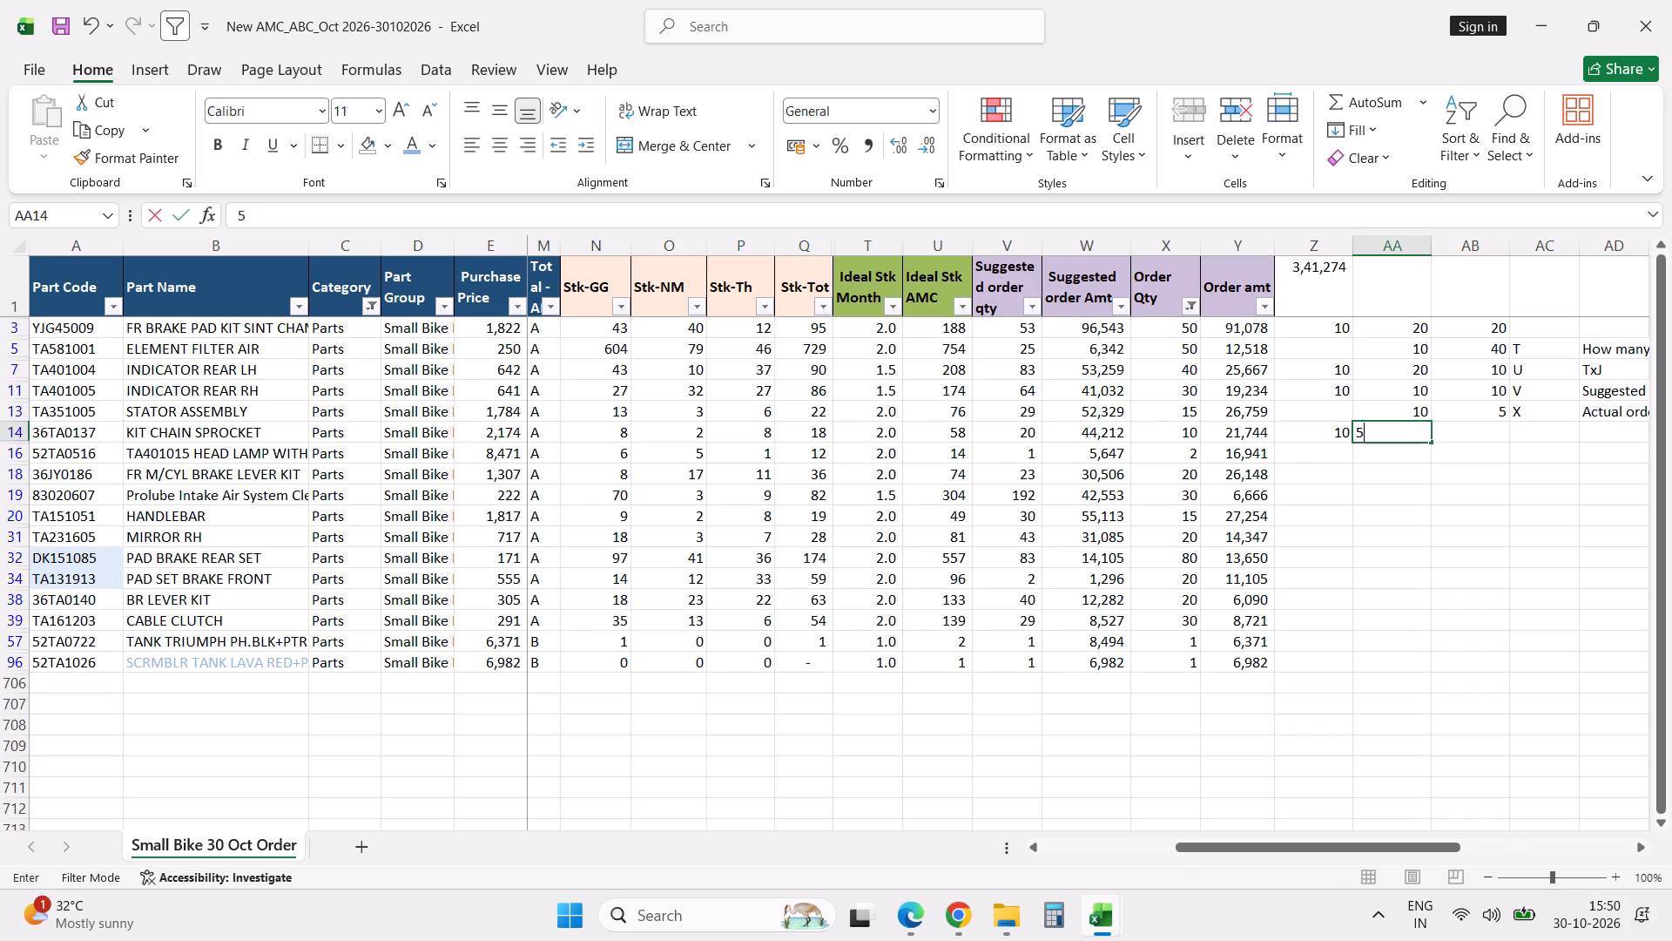
{"action": "key", "text": "Tab"}
{"action": "key", "text": "5"}
{"action": "key", "text": "Tab"}
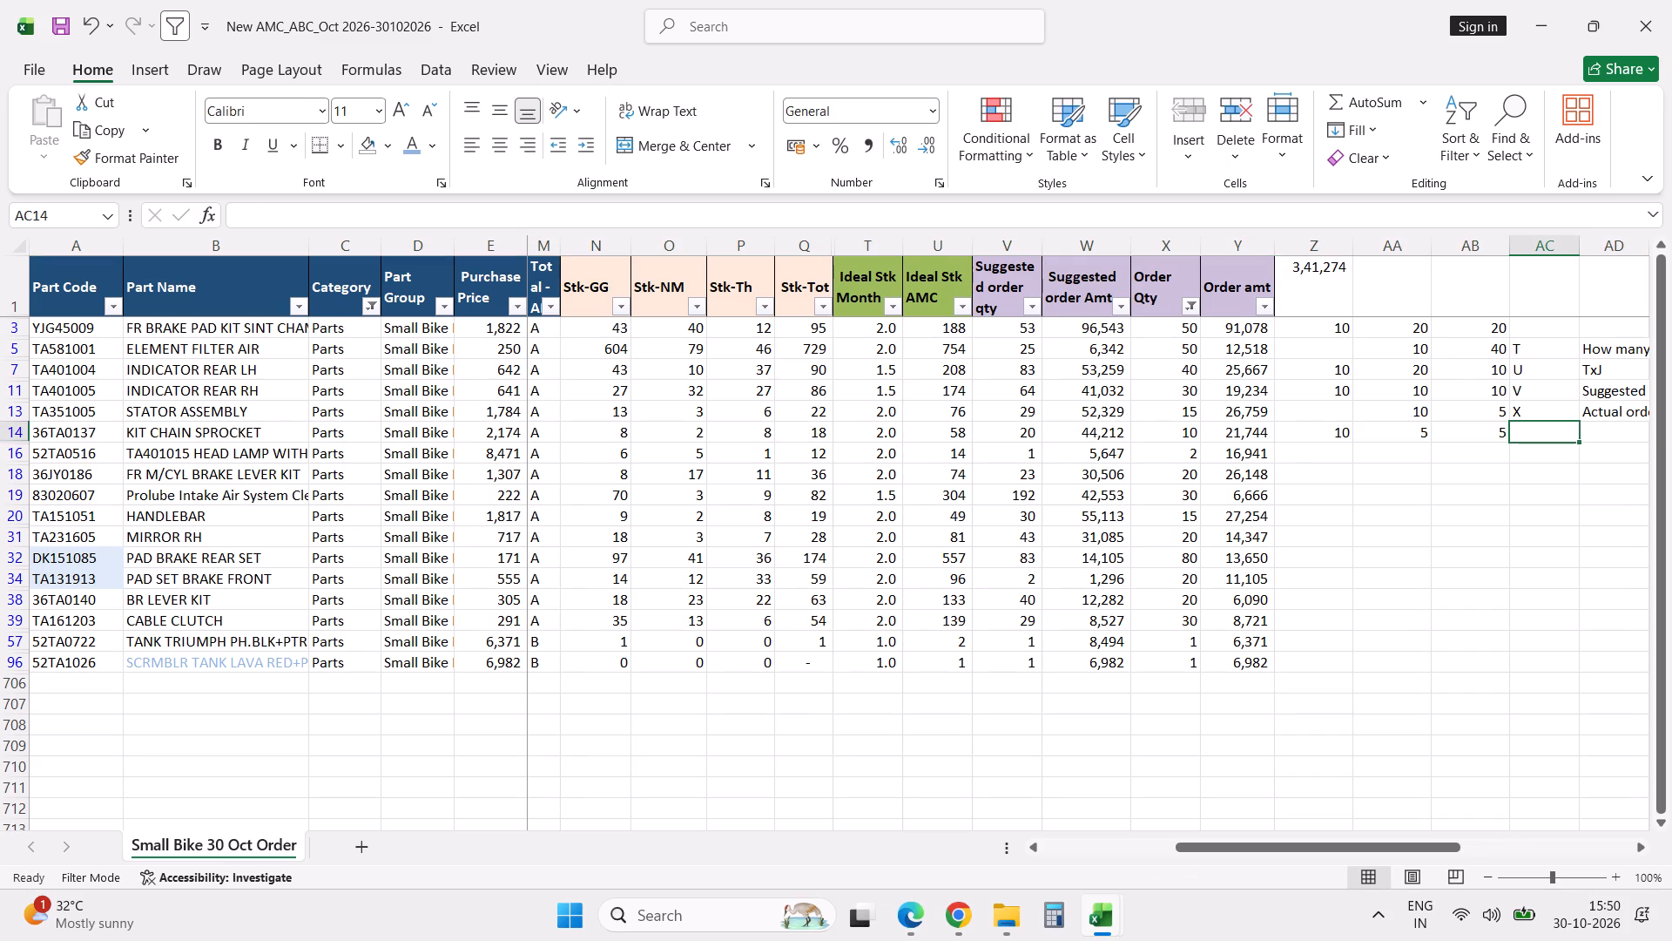
Enter the HEAD LAMP split in row 16 as 2 in AB, leaving Z and AA blank.
{"action": "left_click", "coordinate": [1310, 461]}
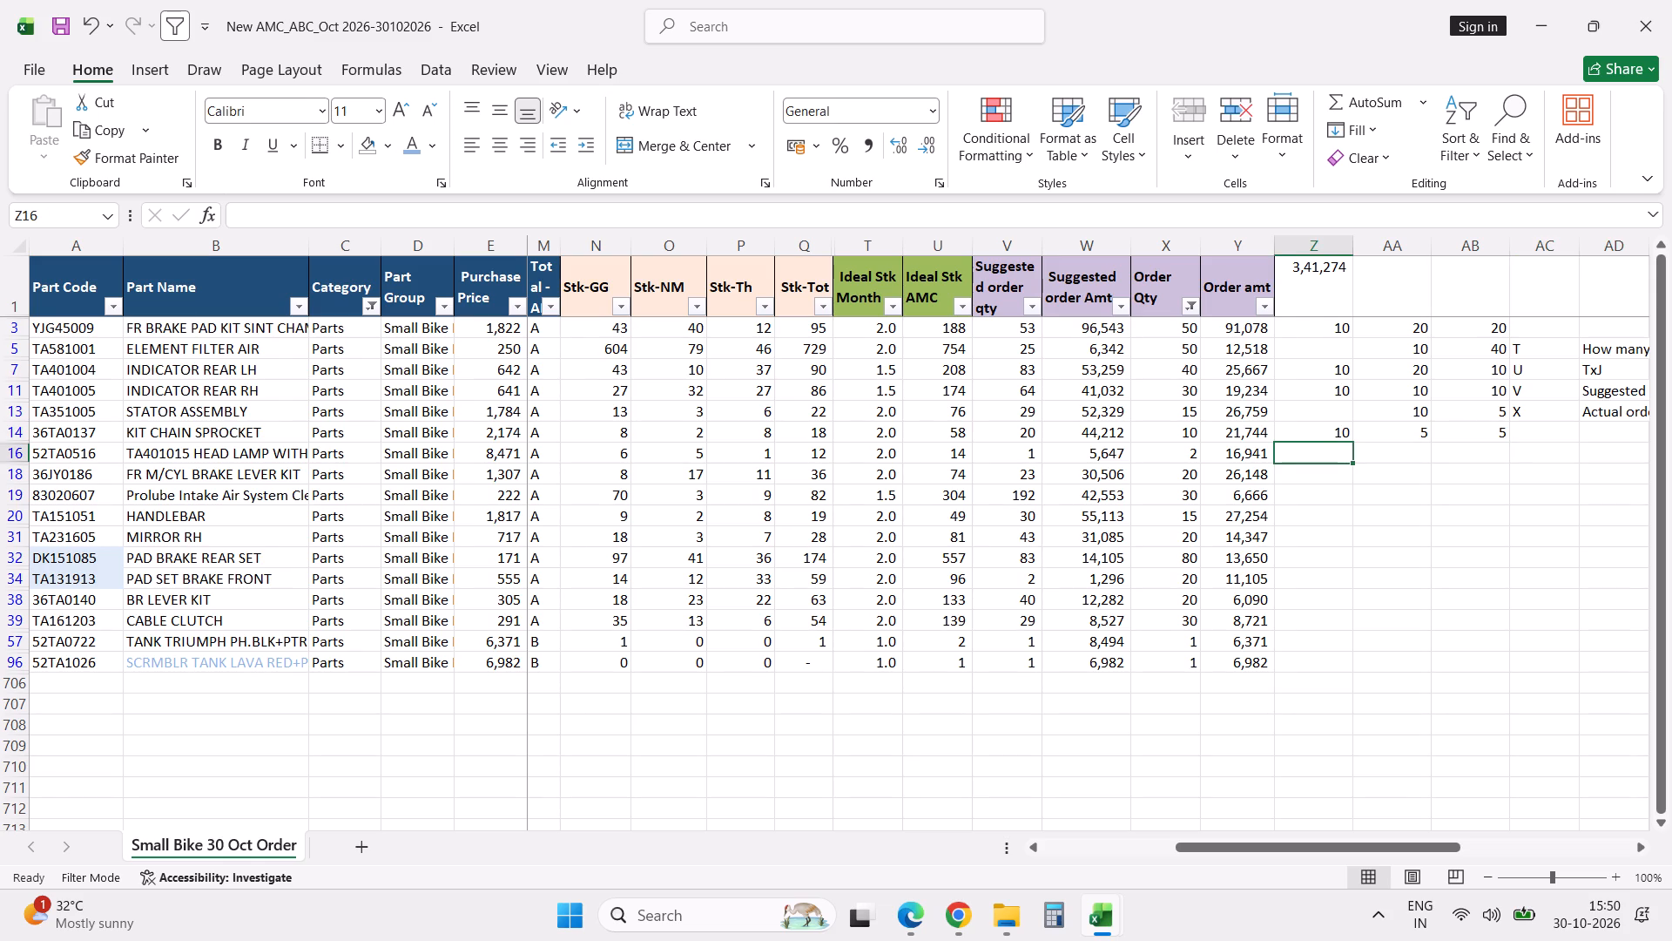
{"action": "key", "text": "space"}
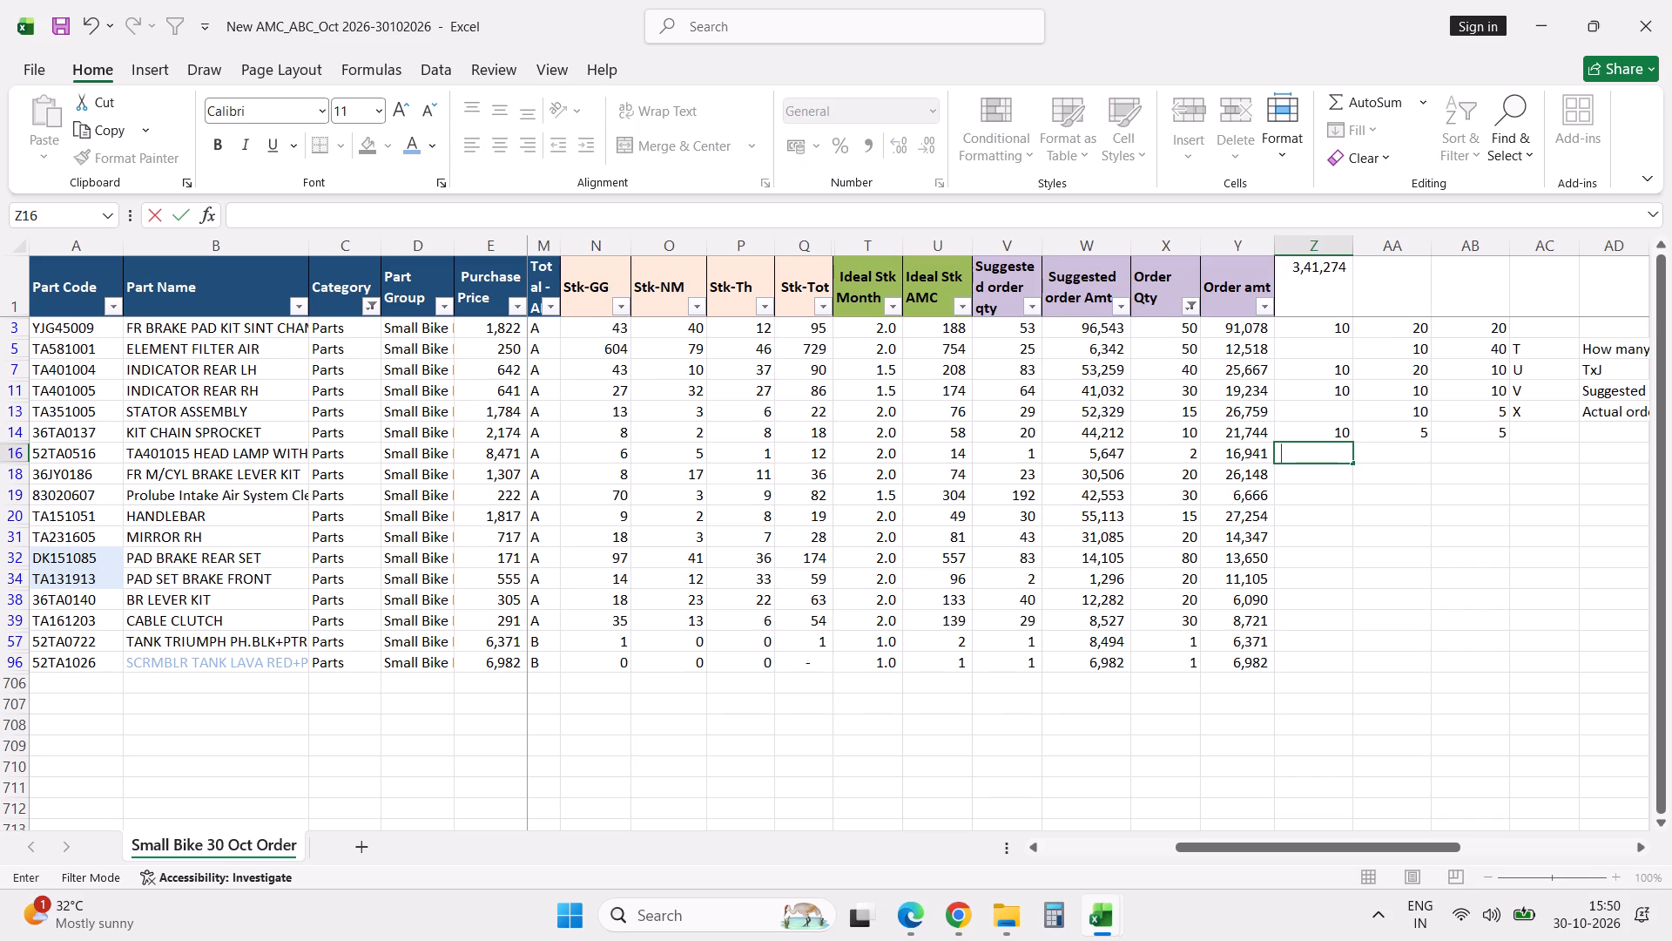
{"action": "key", "text": "Escape"}
{"action": "key", "text": "shift+space"}
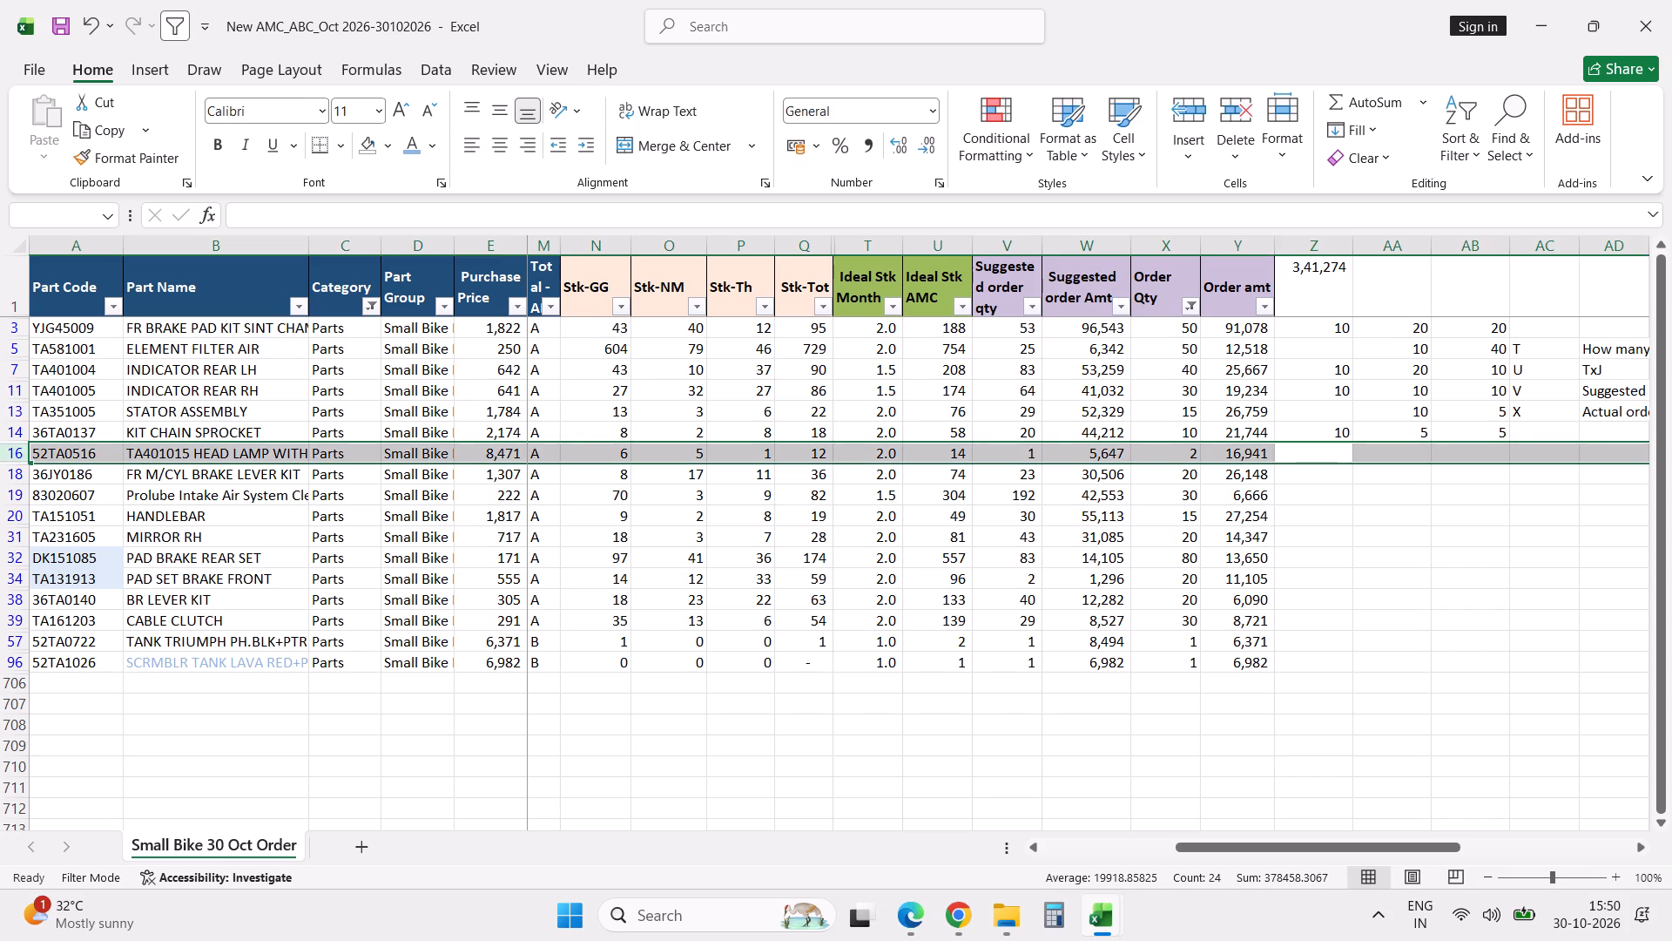
{"action": "left_click", "coordinate": [1478, 452]}
{"action": "key", "text": "2"}
{"action": "key", "text": "Left"}
Enter the FR M/CYL BRAKE LEVER KIT split in row 18 as 10 in Z, 5 in AA and 5 in AB.
{"action": "key", "text": "Left"}
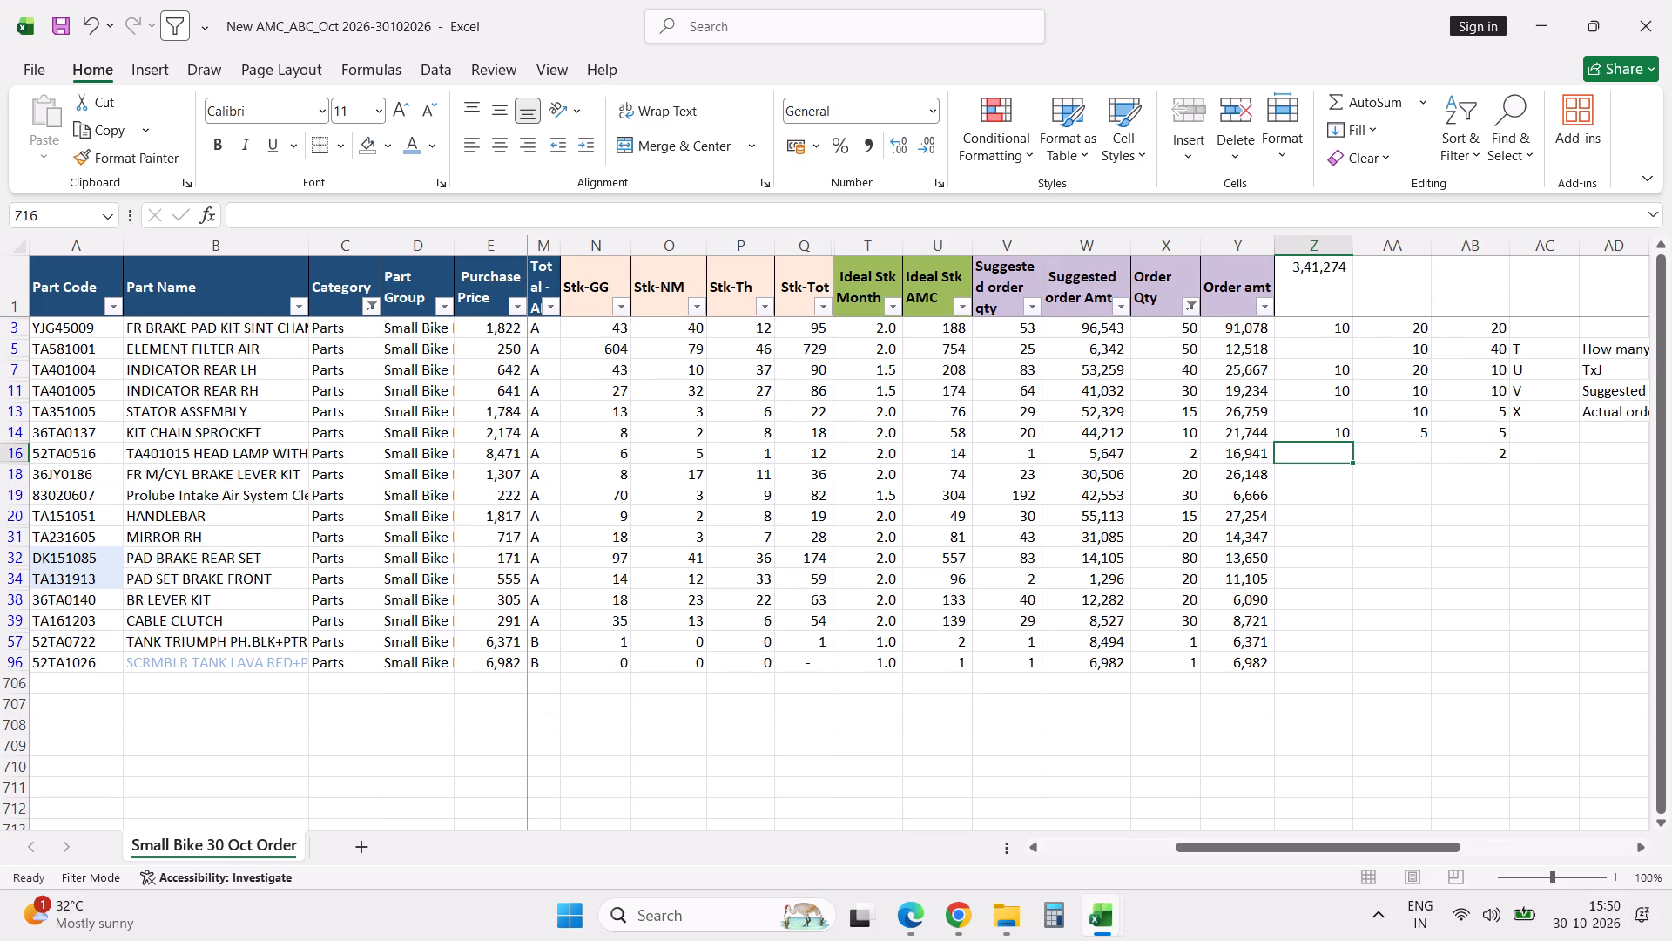
{"action": "key", "text": "Down"}
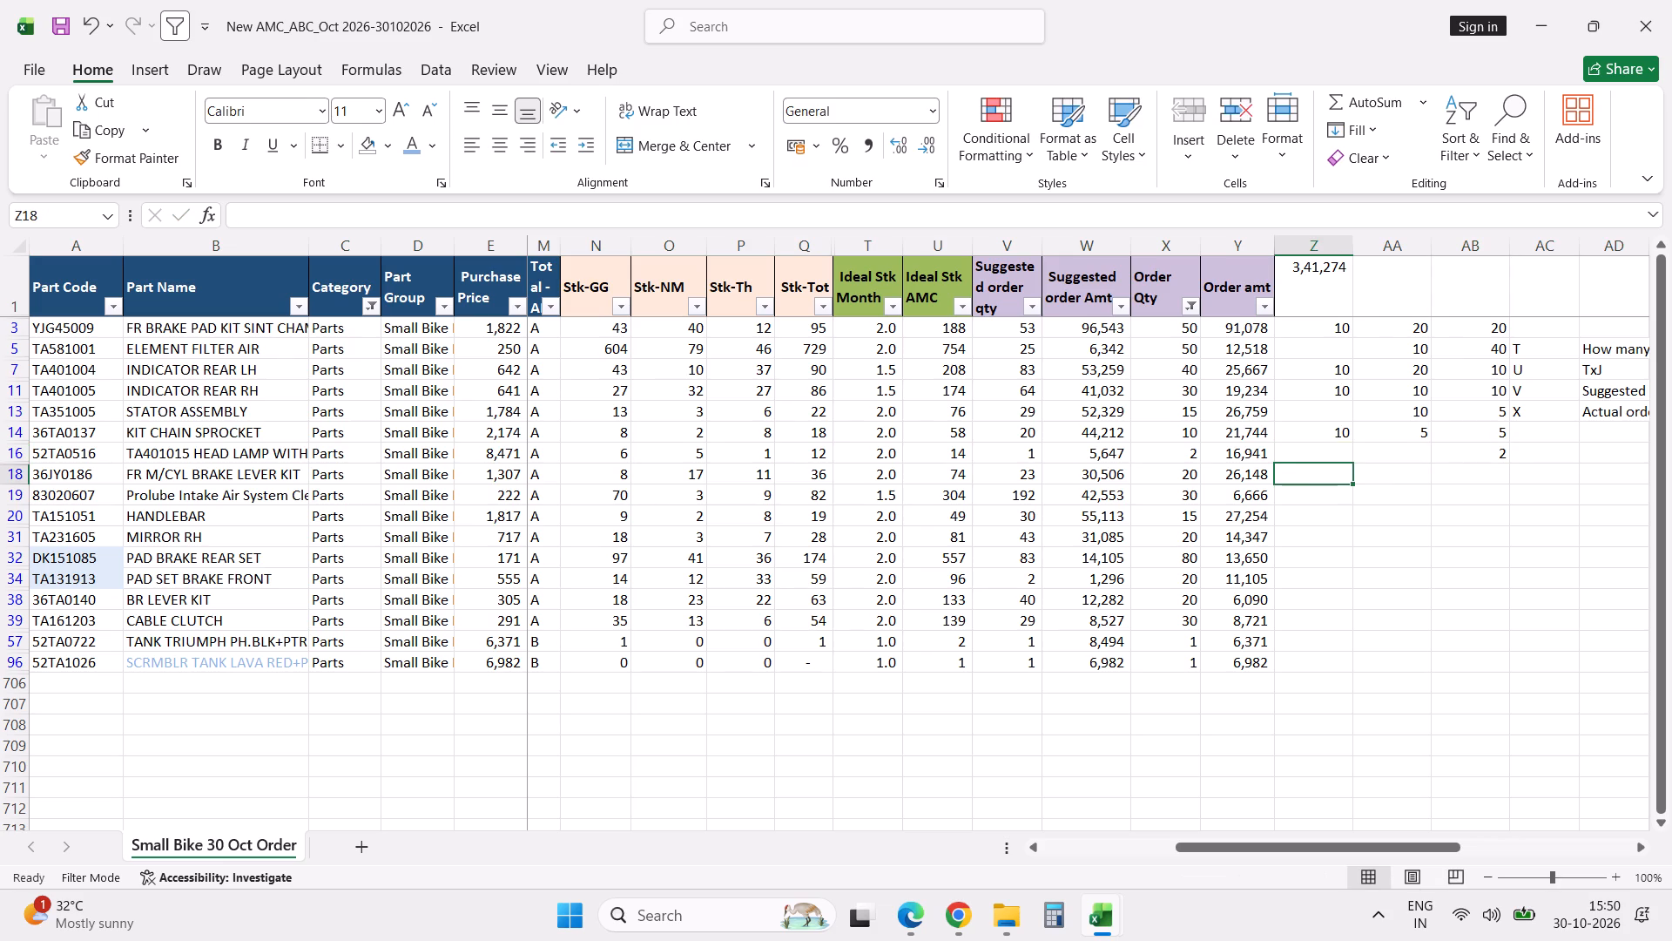
{"action": "type", "text": "10"}
{"action": "key", "text": "Tab"}
{"action": "key", "text": "5"}
{"action": "key", "text": "Tab"}
{"action": "key", "text": "5"}
{"action": "key", "text": "Tab"}
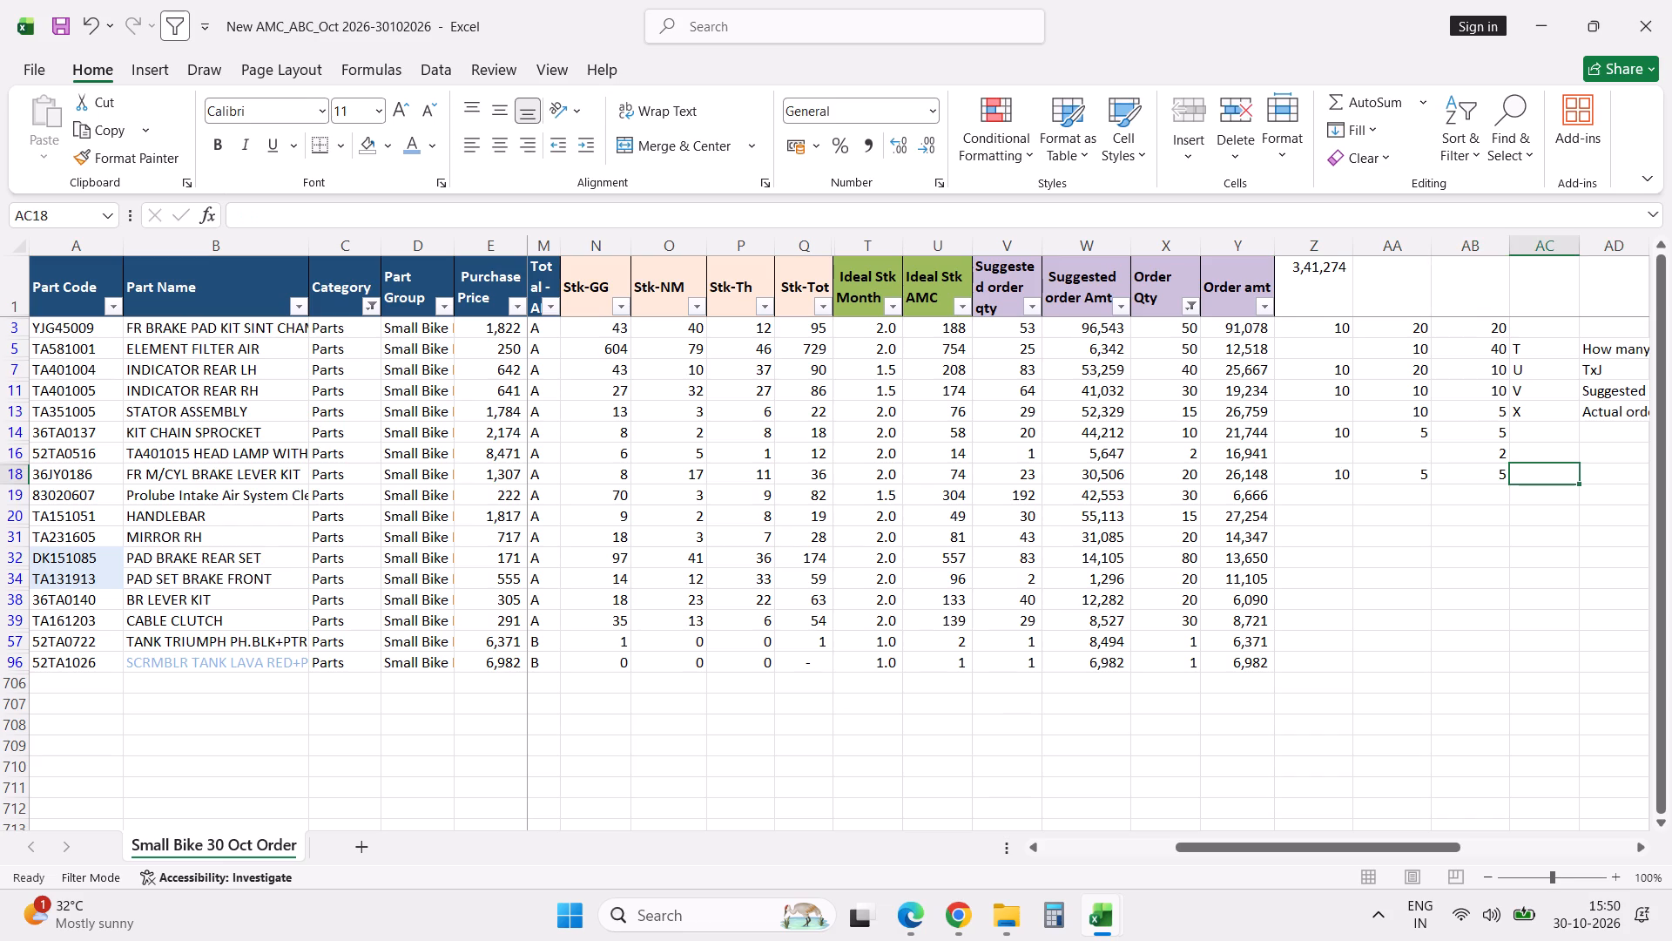
Enter the Prolube Intake Air System Cleaner split in row 19 as 15 in AA and 15 in AB, leaving Z blank.
{"action": "key", "text": "Left"}
{"action": "key", "text": "Left"}
{"action": "key", "text": "Left"}
{"action": "key", "text": "Down"}
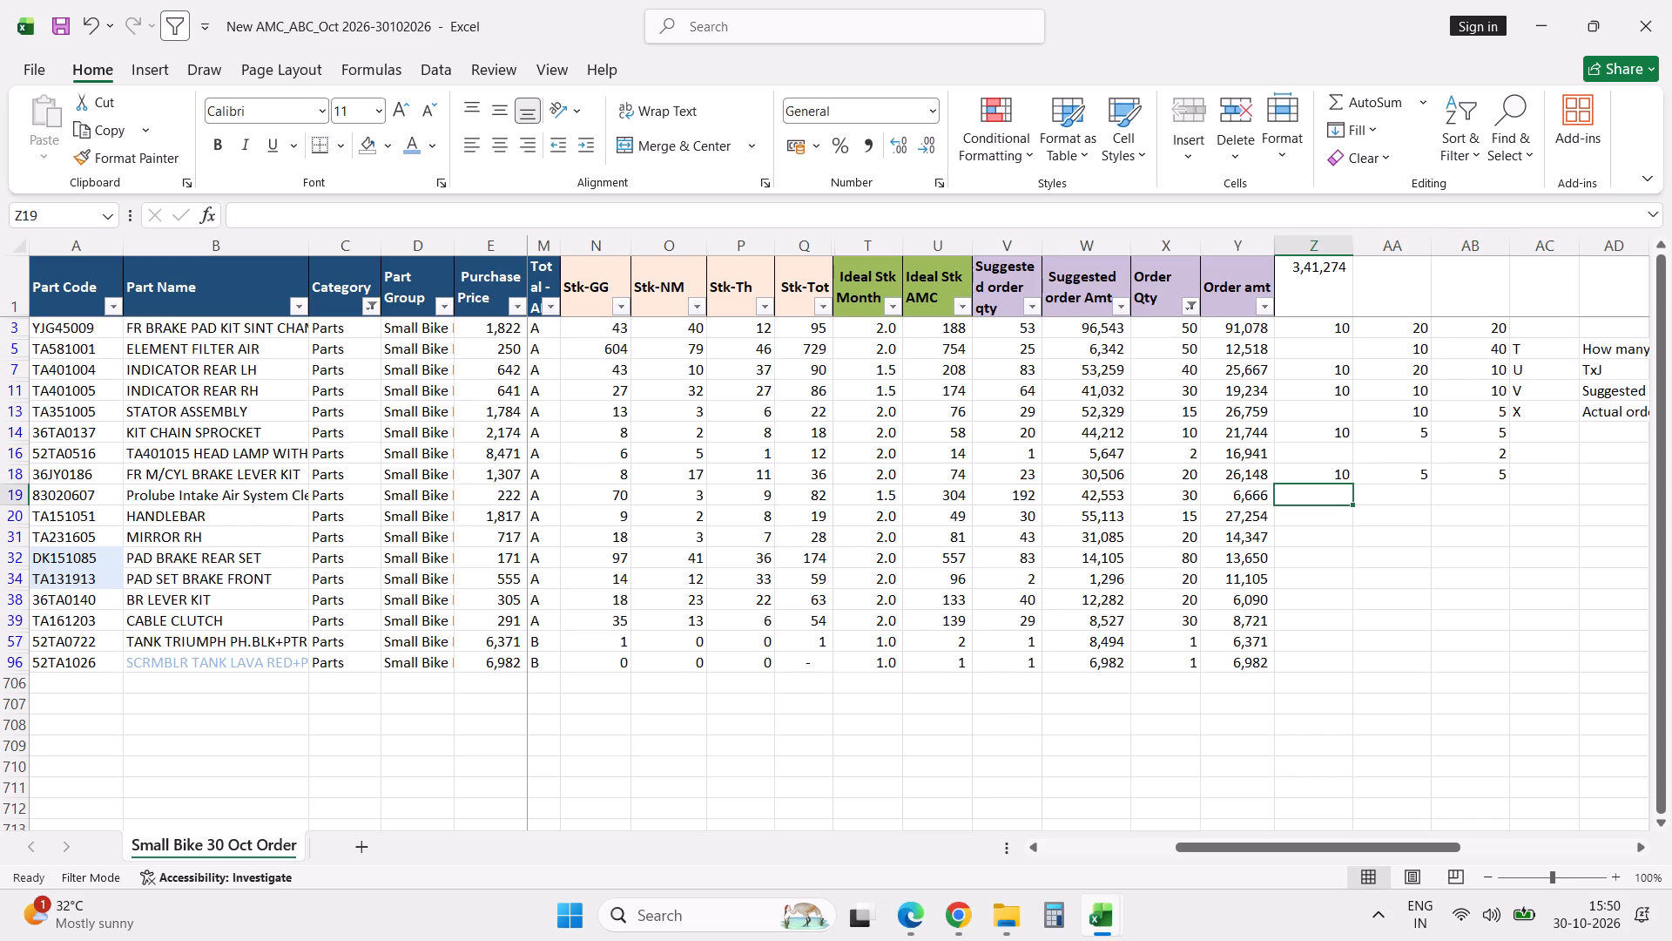
{"action": "key", "text": "Tab"}
{"action": "type", "text": "10"}
{"action": "key", "text": "Tab"}
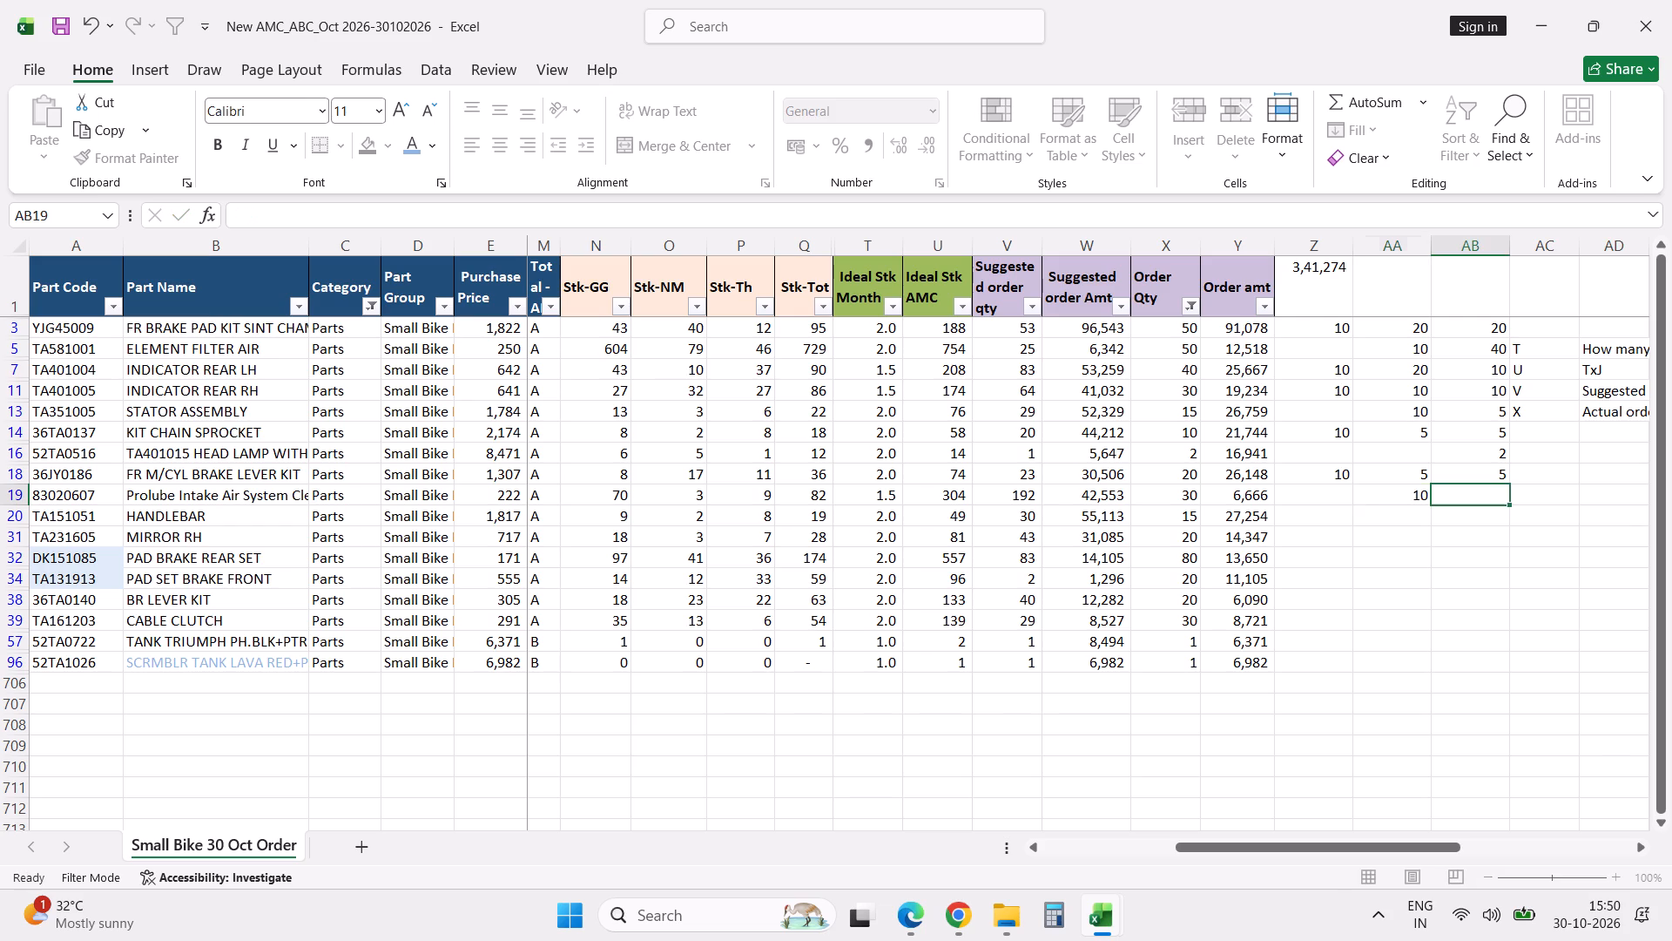
{"action": "type", "text": "10"}
{"action": "key", "text": "Escape"}
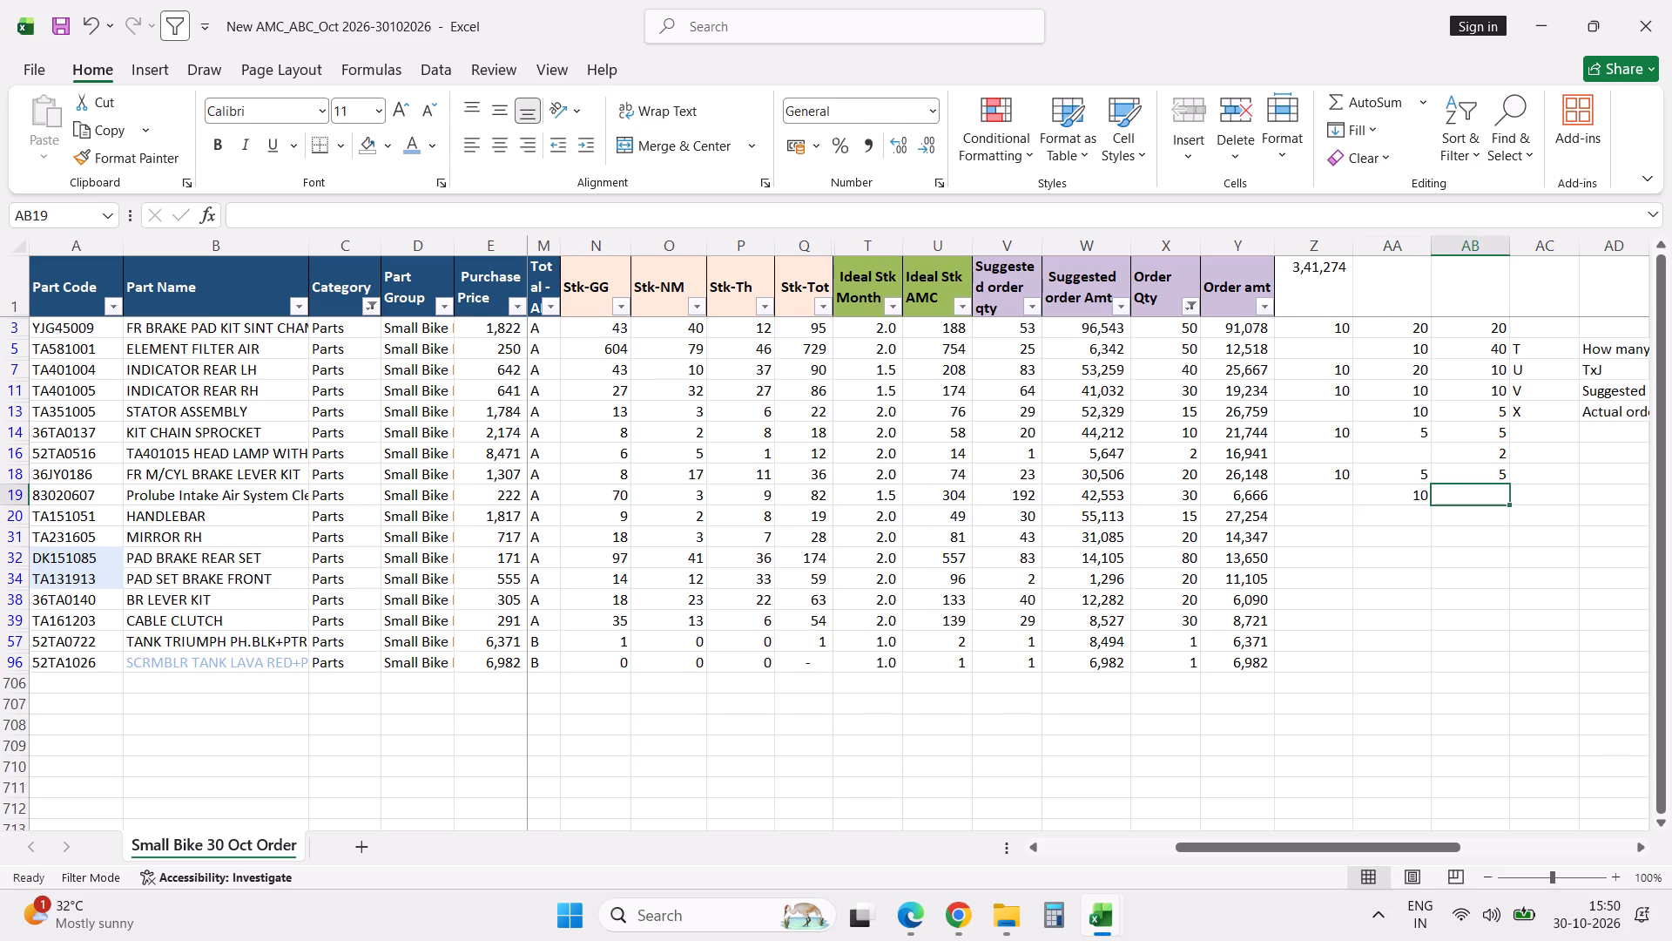
{"action": "key", "text": "Left"}
{"action": "type", "text": "15"}
{"action": "key", "text": "Tab"}
{"action": "type", "text": "15"}
{"action": "key", "text": "Tab"}
Enter the HANDLEBAR split in row 20 as 2 in Z, 10 in AA and 3 in AB.
{"action": "key", "text": "Left"}
{"action": "key", "text": "Left"}
{"action": "key", "text": "Left"}
{"action": "key", "text": "Down"}
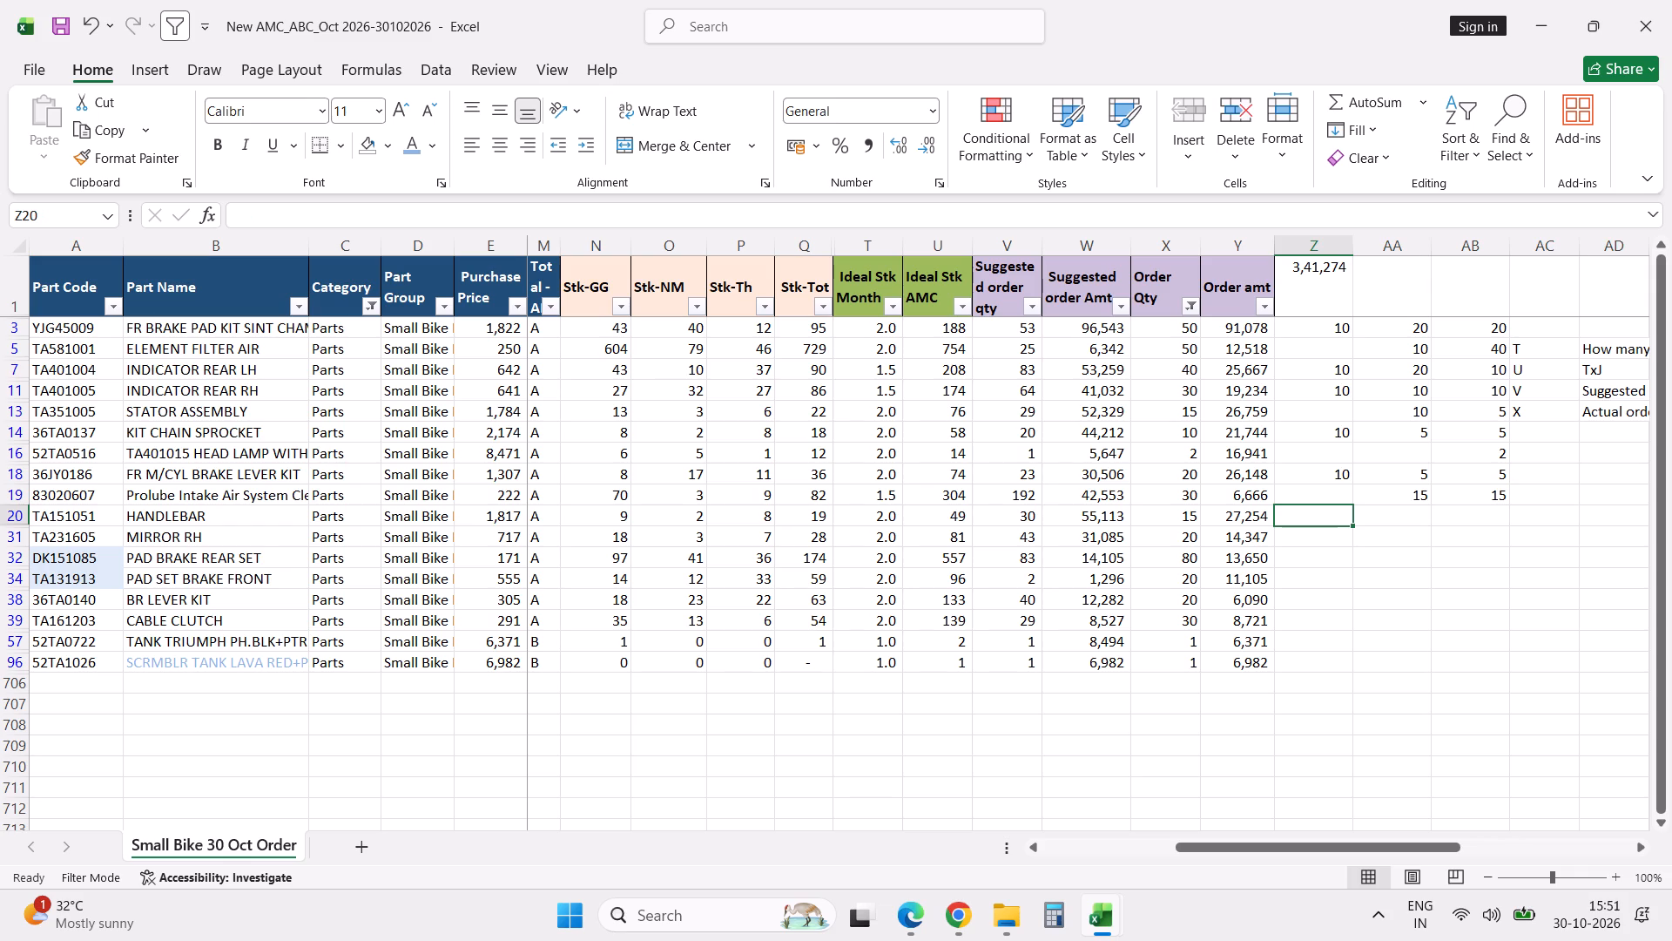
{"action": "key", "text": "2"}
{"action": "key", "text": "Tab"}
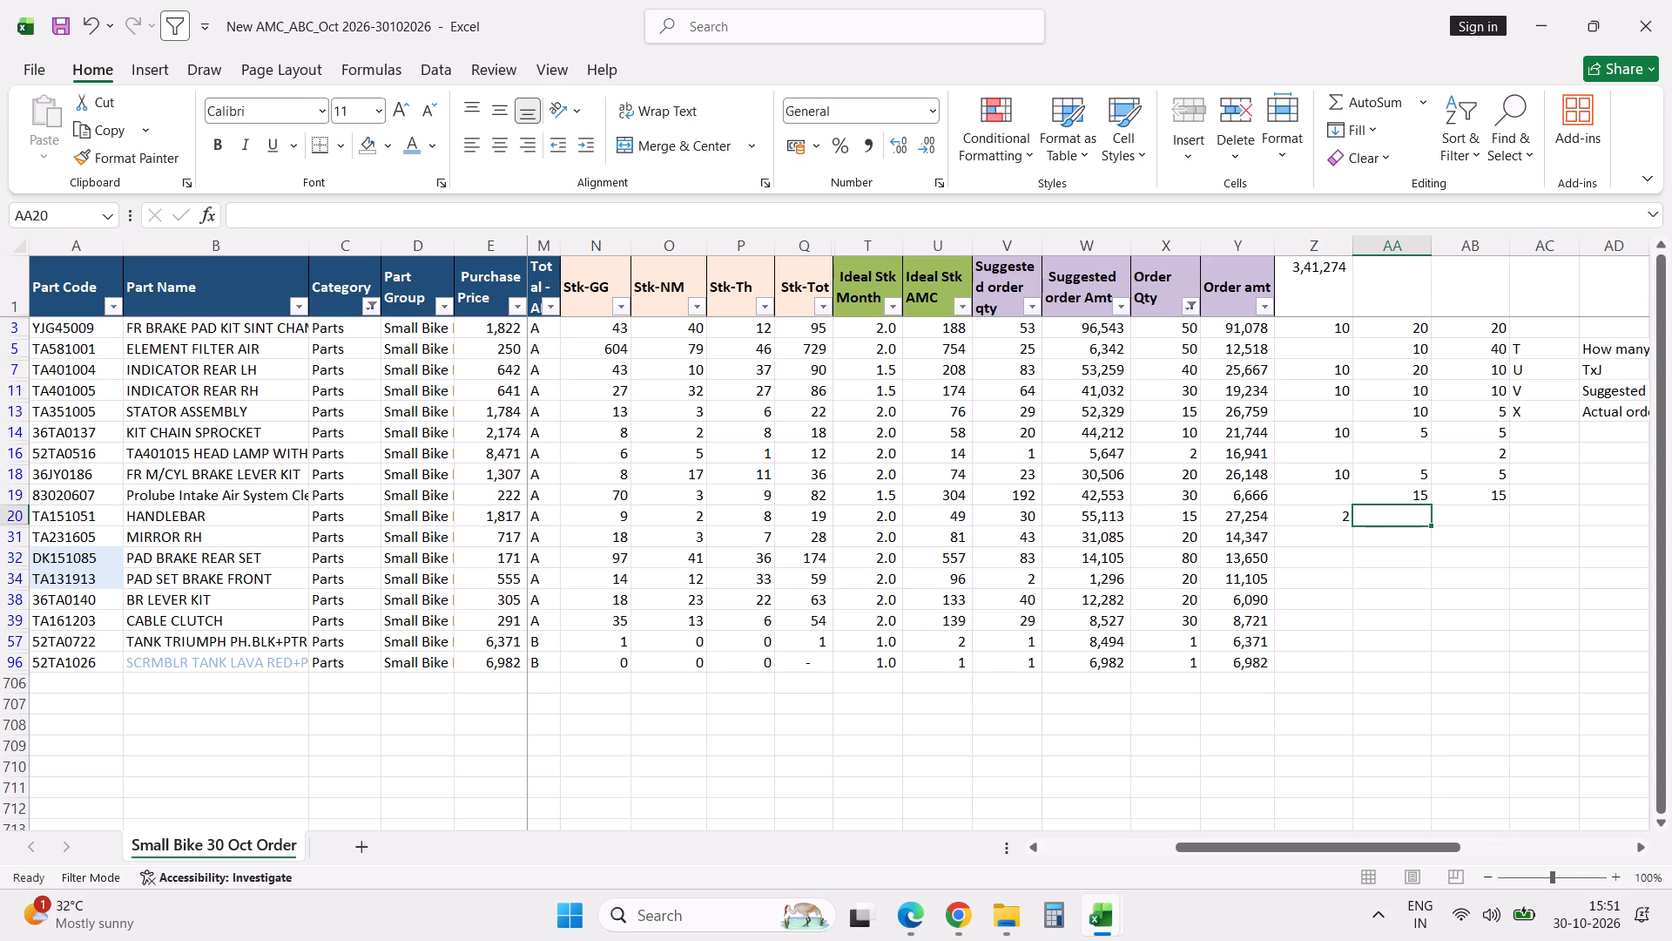
{"action": "type", "text": "10"}
{"action": "key", "text": "Tab"}
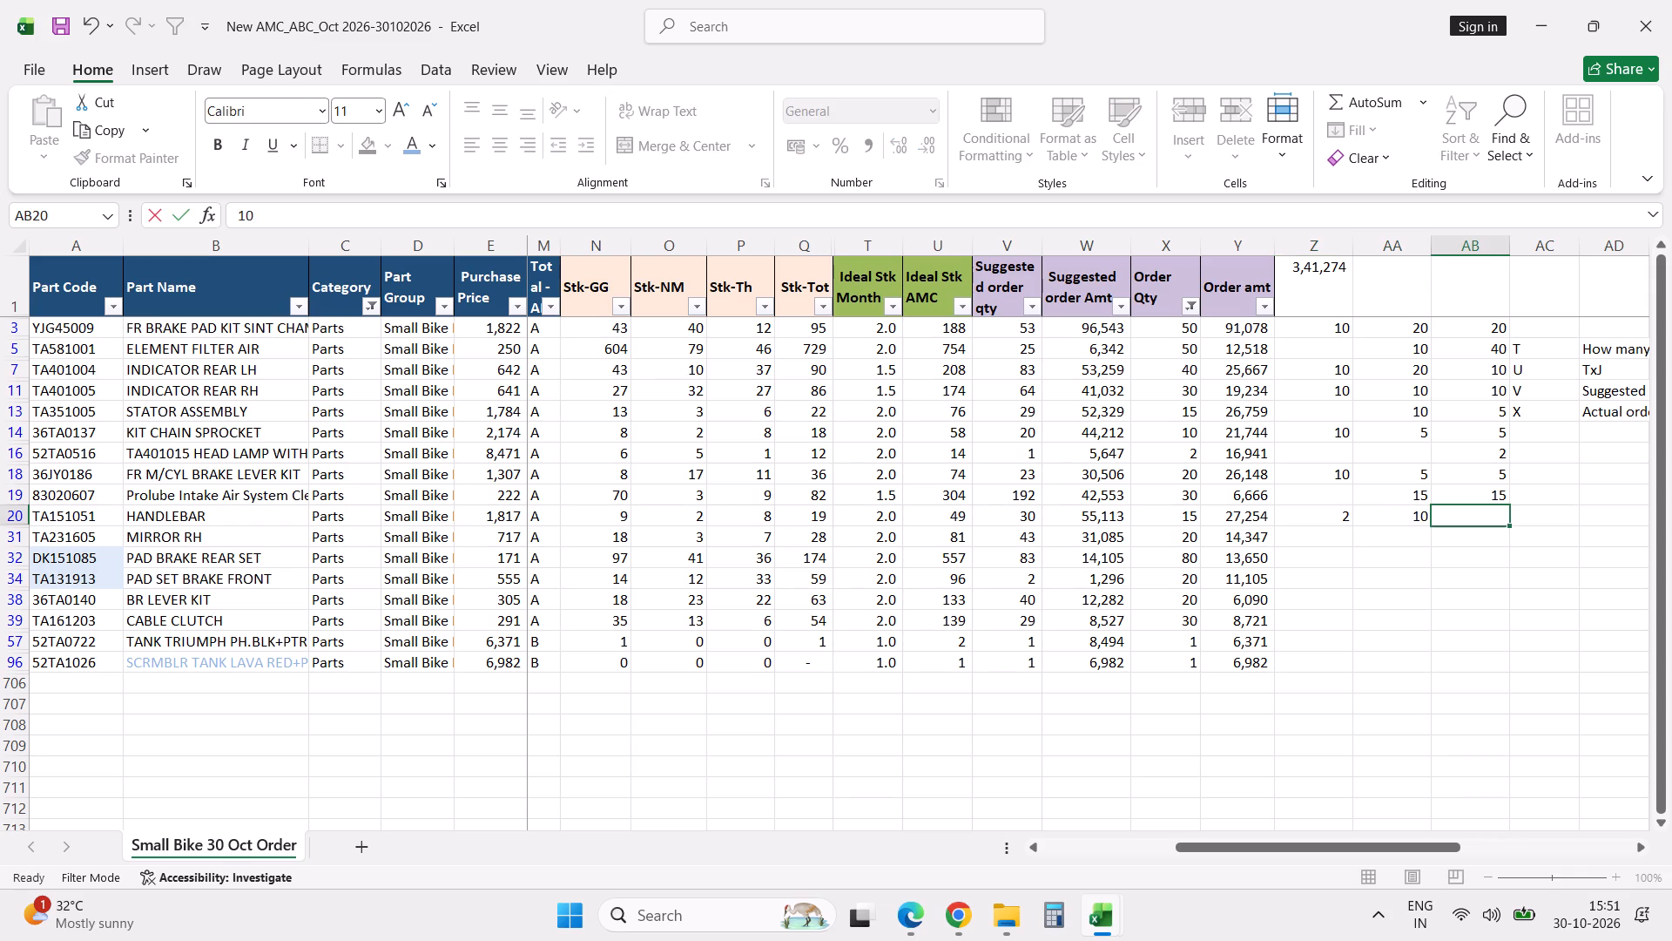
{"action": "key", "text": "3"}
{"action": "key", "text": "Tab"}
Enter the MIRROR RH split in row 31 as 10 in AA and 10 in AB, leaving Z blank.
{"action": "key", "text": "Left"}
{"action": "key", "text": "Left"}
{"action": "key", "text": "Left"}
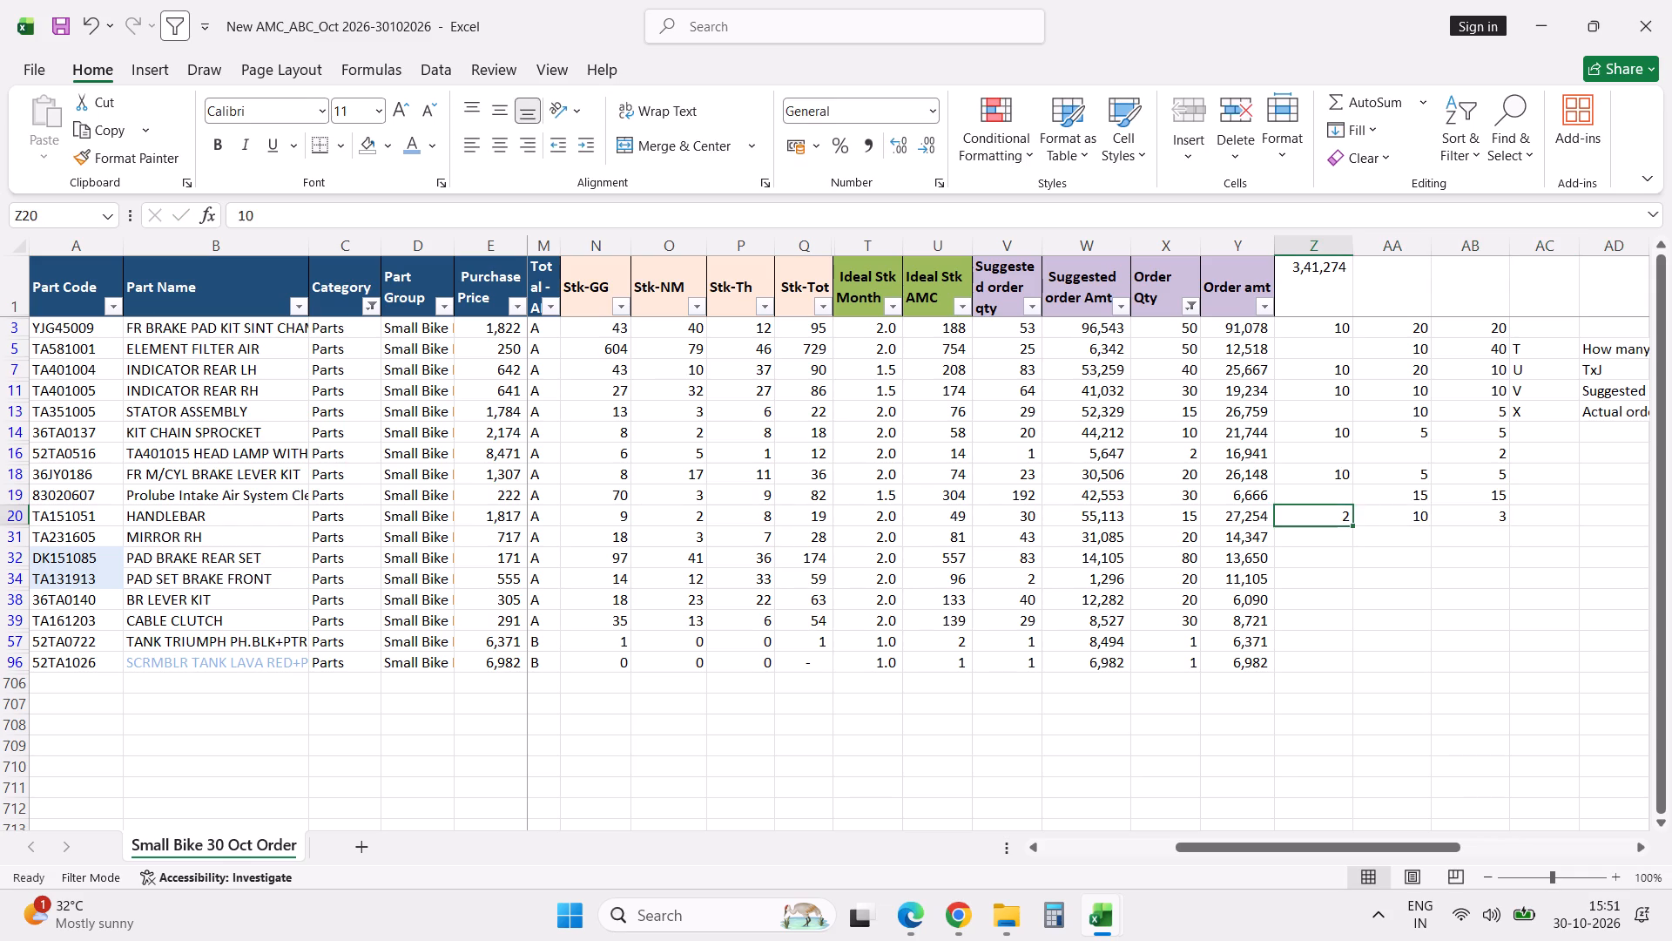
{"action": "key", "text": "Down"}
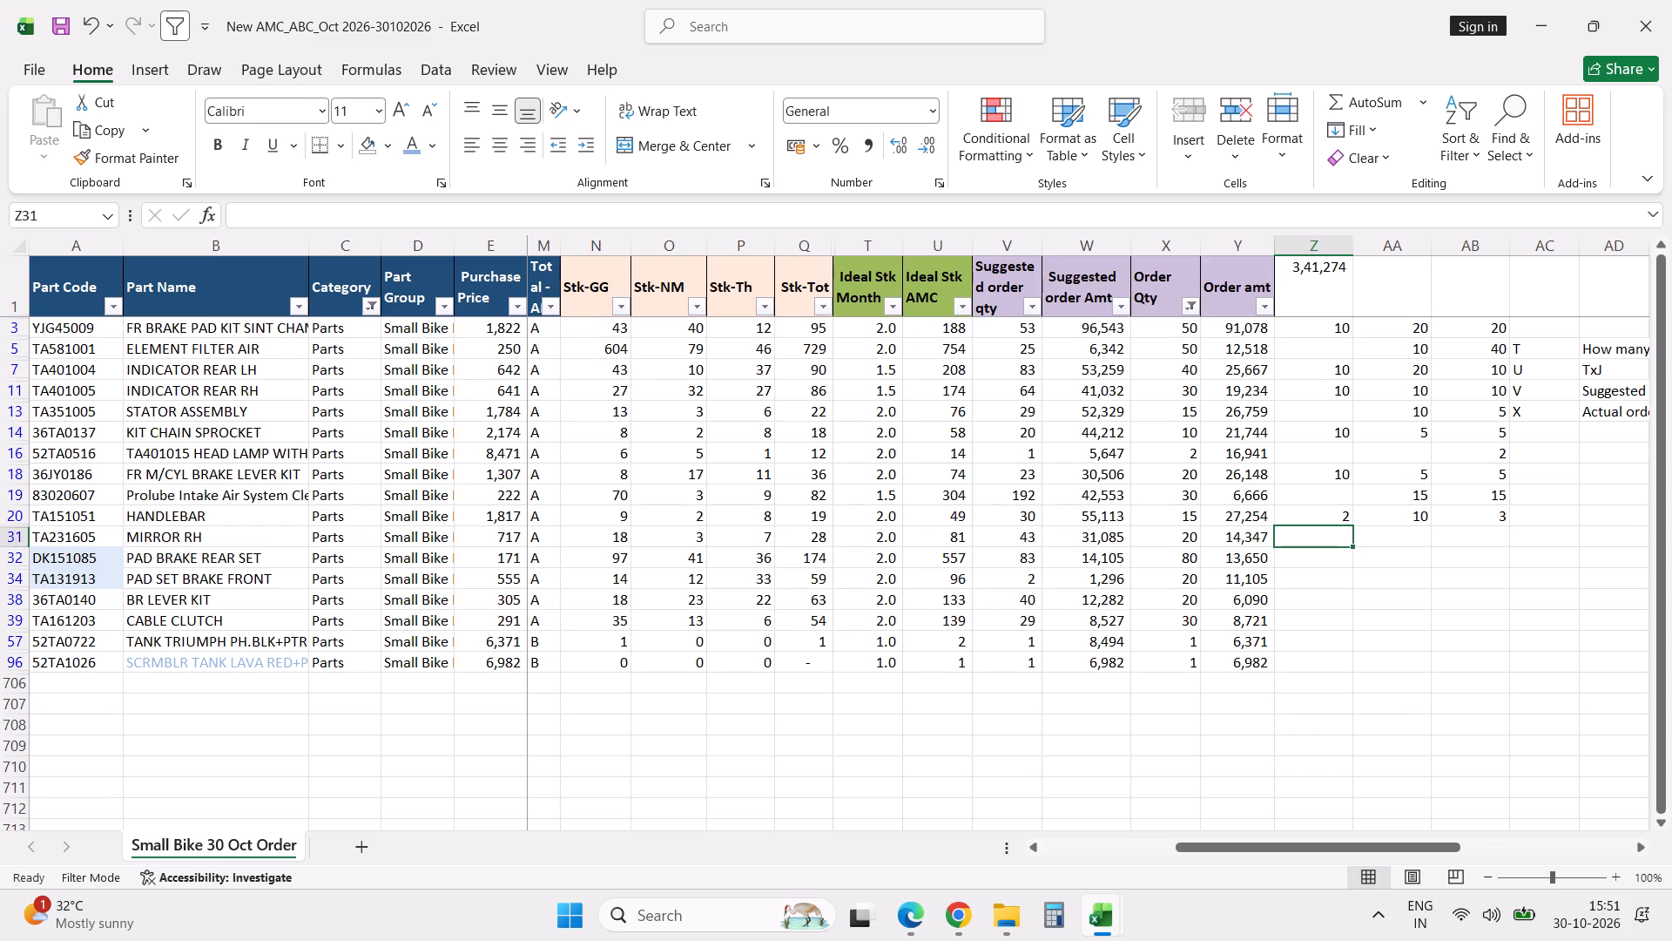
{"action": "key", "text": "Tab"}
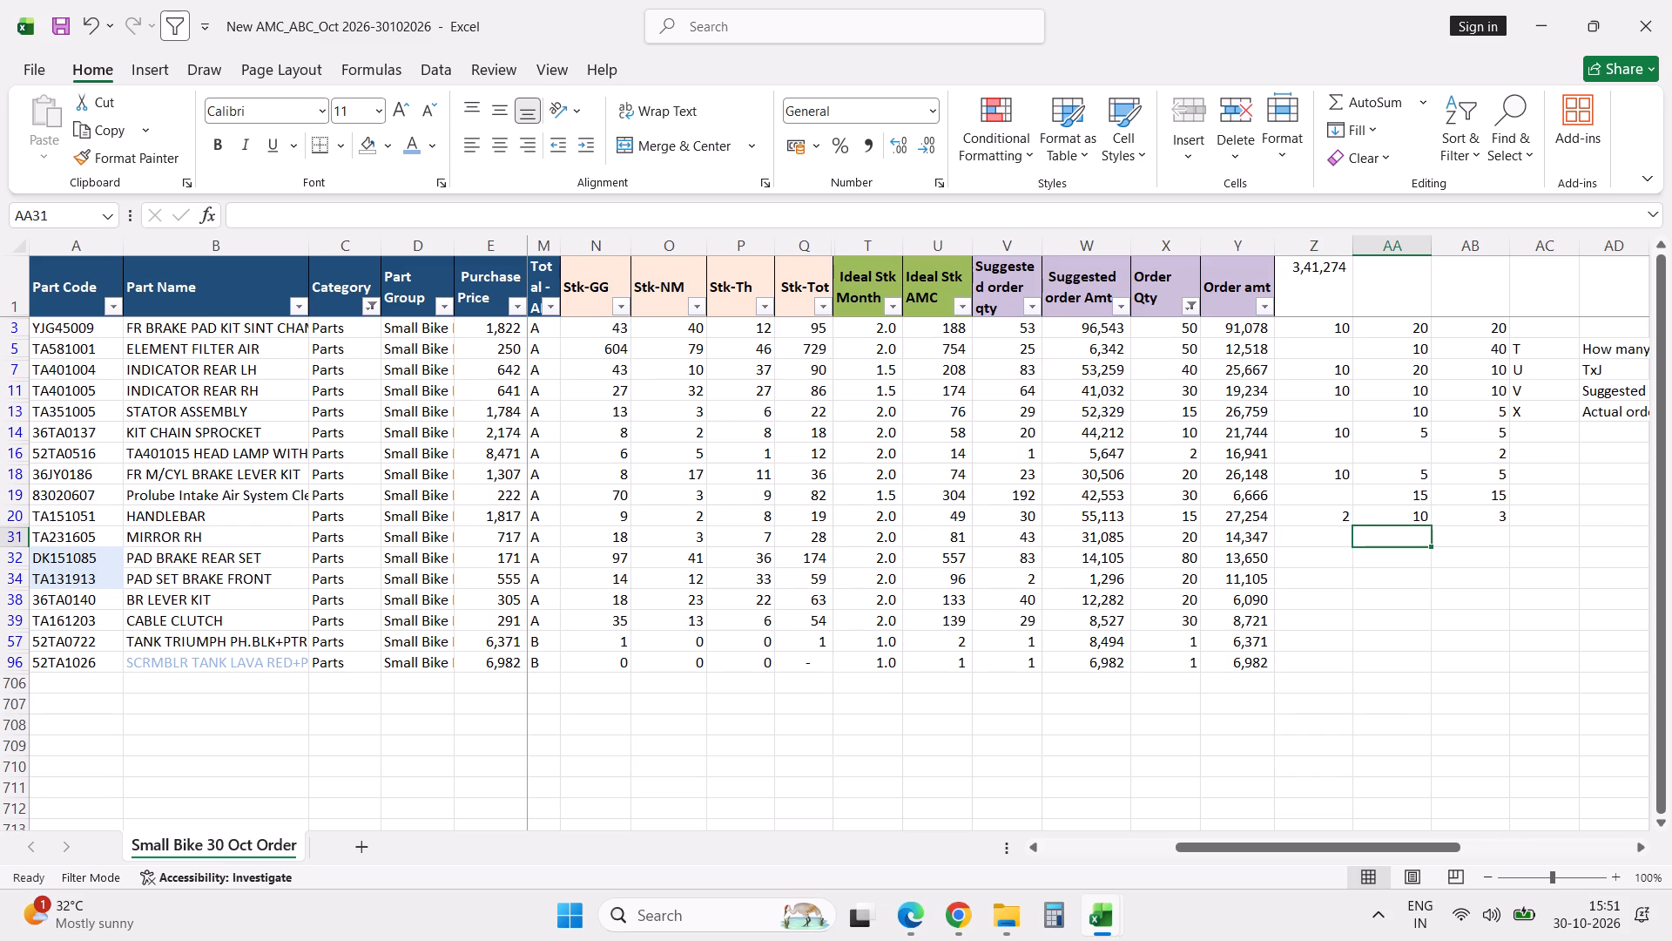
{"action": "type", "text": "10"}
{"action": "key", "text": "Tab"}
{"action": "type", "text": "10"}
{"action": "key", "text": "Tab"}
Enter the PAD BRAKE REAR SET split in row 32 as 20 in Z, 30 in AA and 30 in AB.
{"action": "key", "text": "Left"}
{"action": "key", "text": "Left"}
{"action": "key", "text": "Left"}
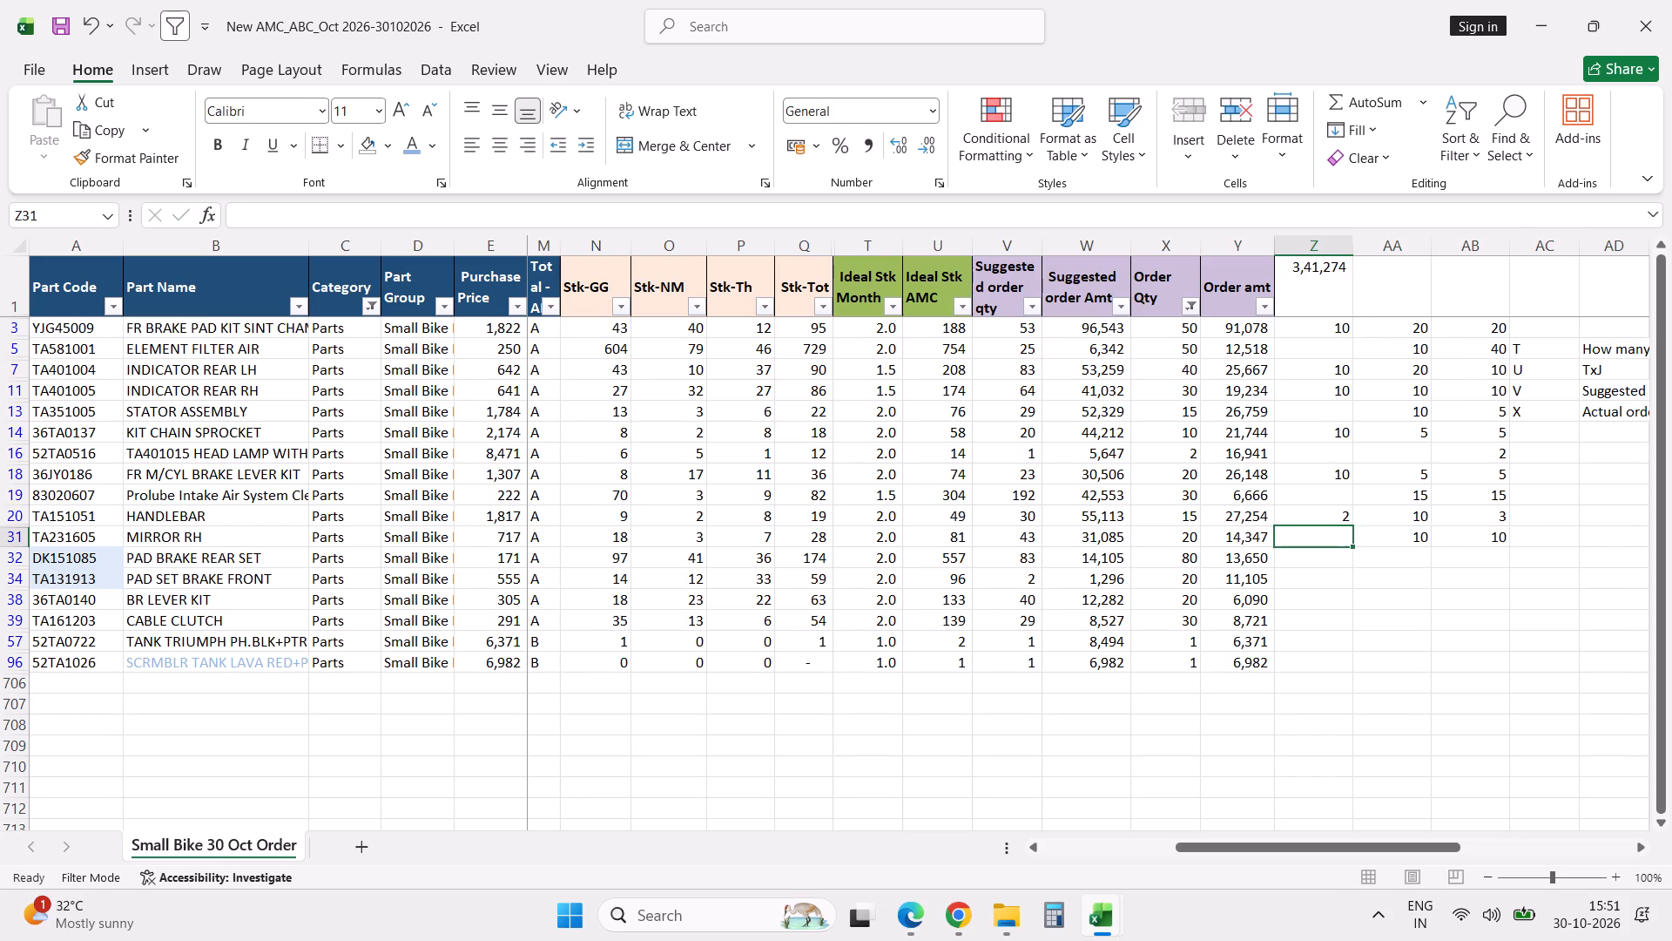
{"action": "key", "text": "Down"}
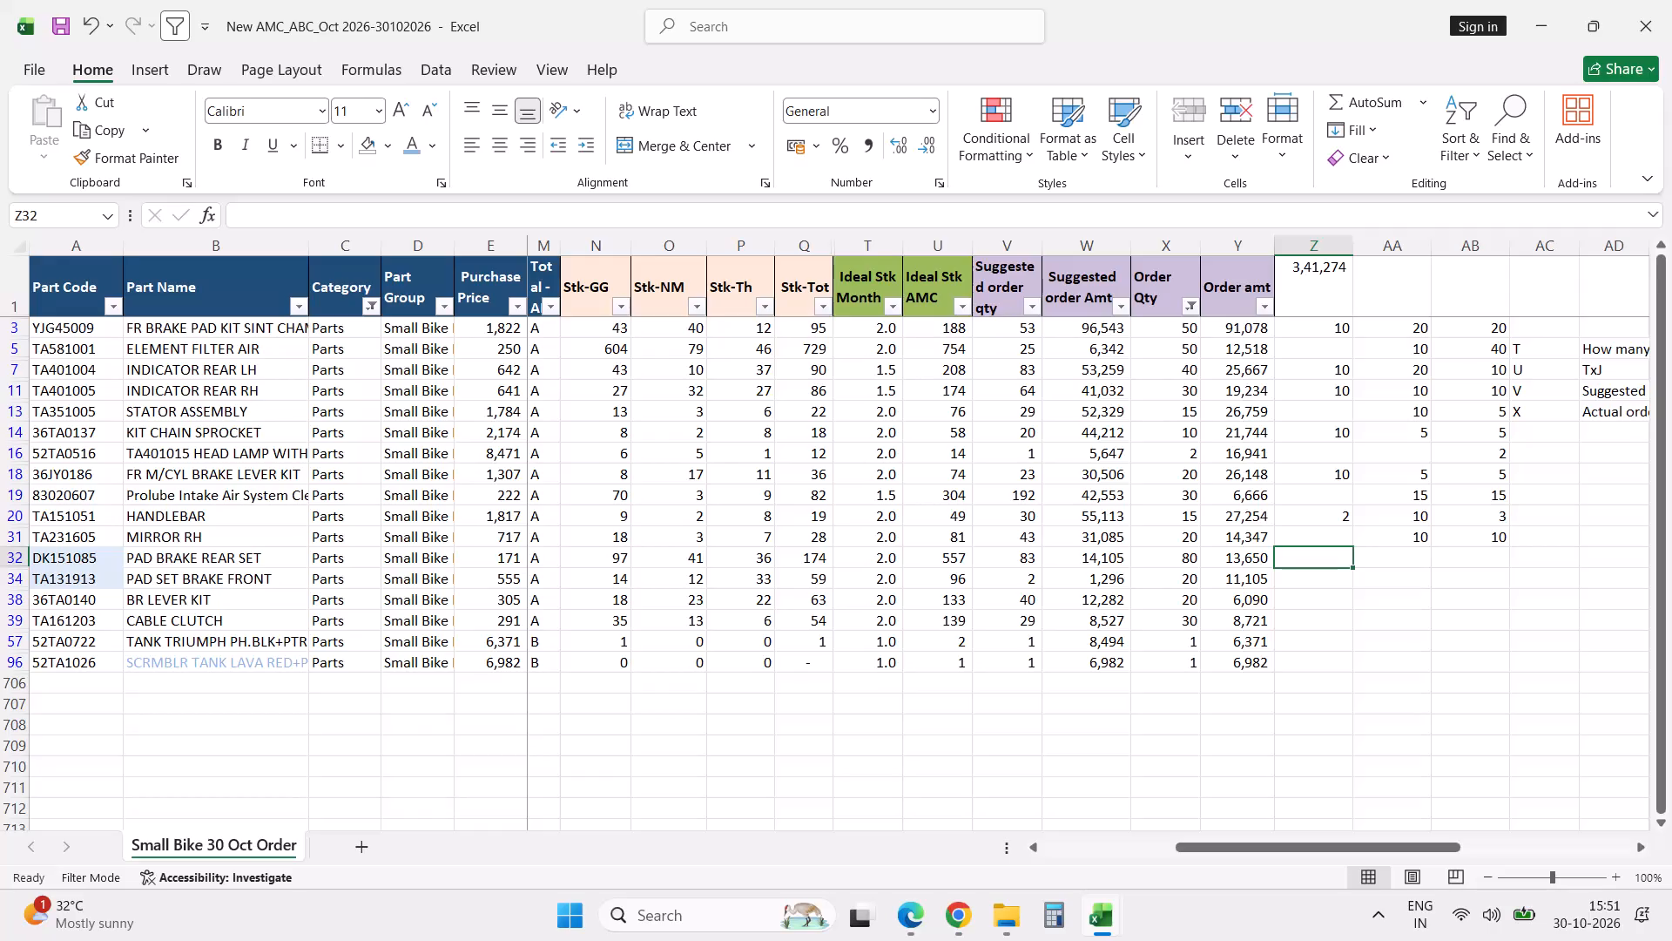
{"action": "key", "text": "Tab"}
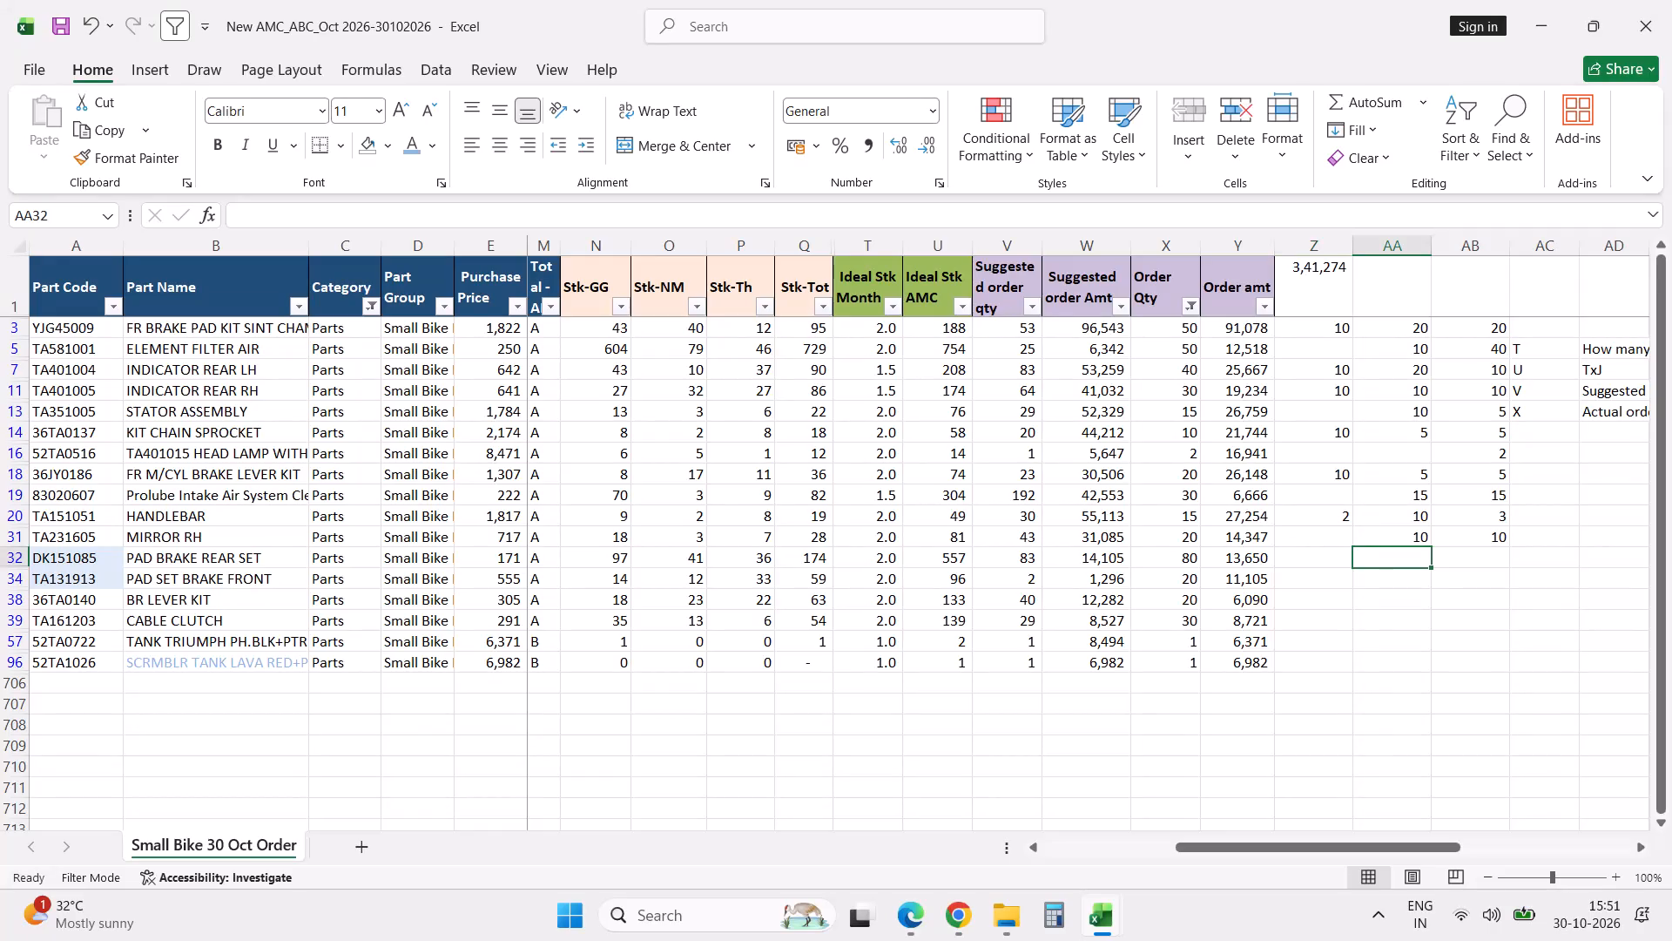
{"action": "type", "text": "20"}
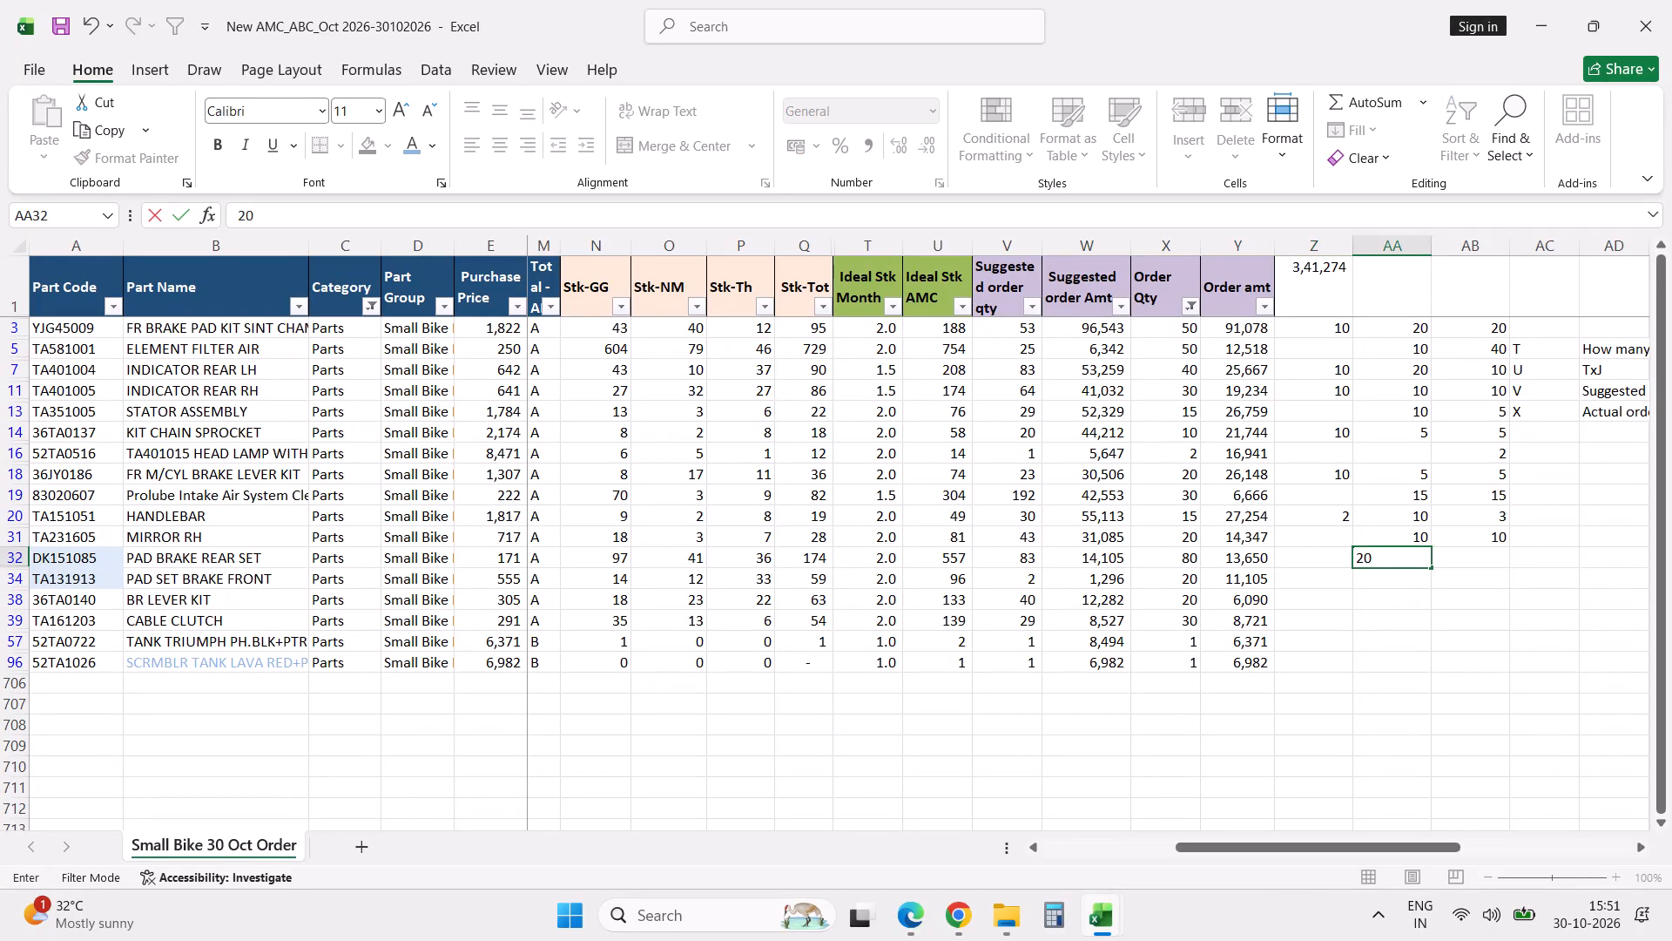
{"action": "key", "text": "Tab"}
{"action": "key", "text": "Left"}
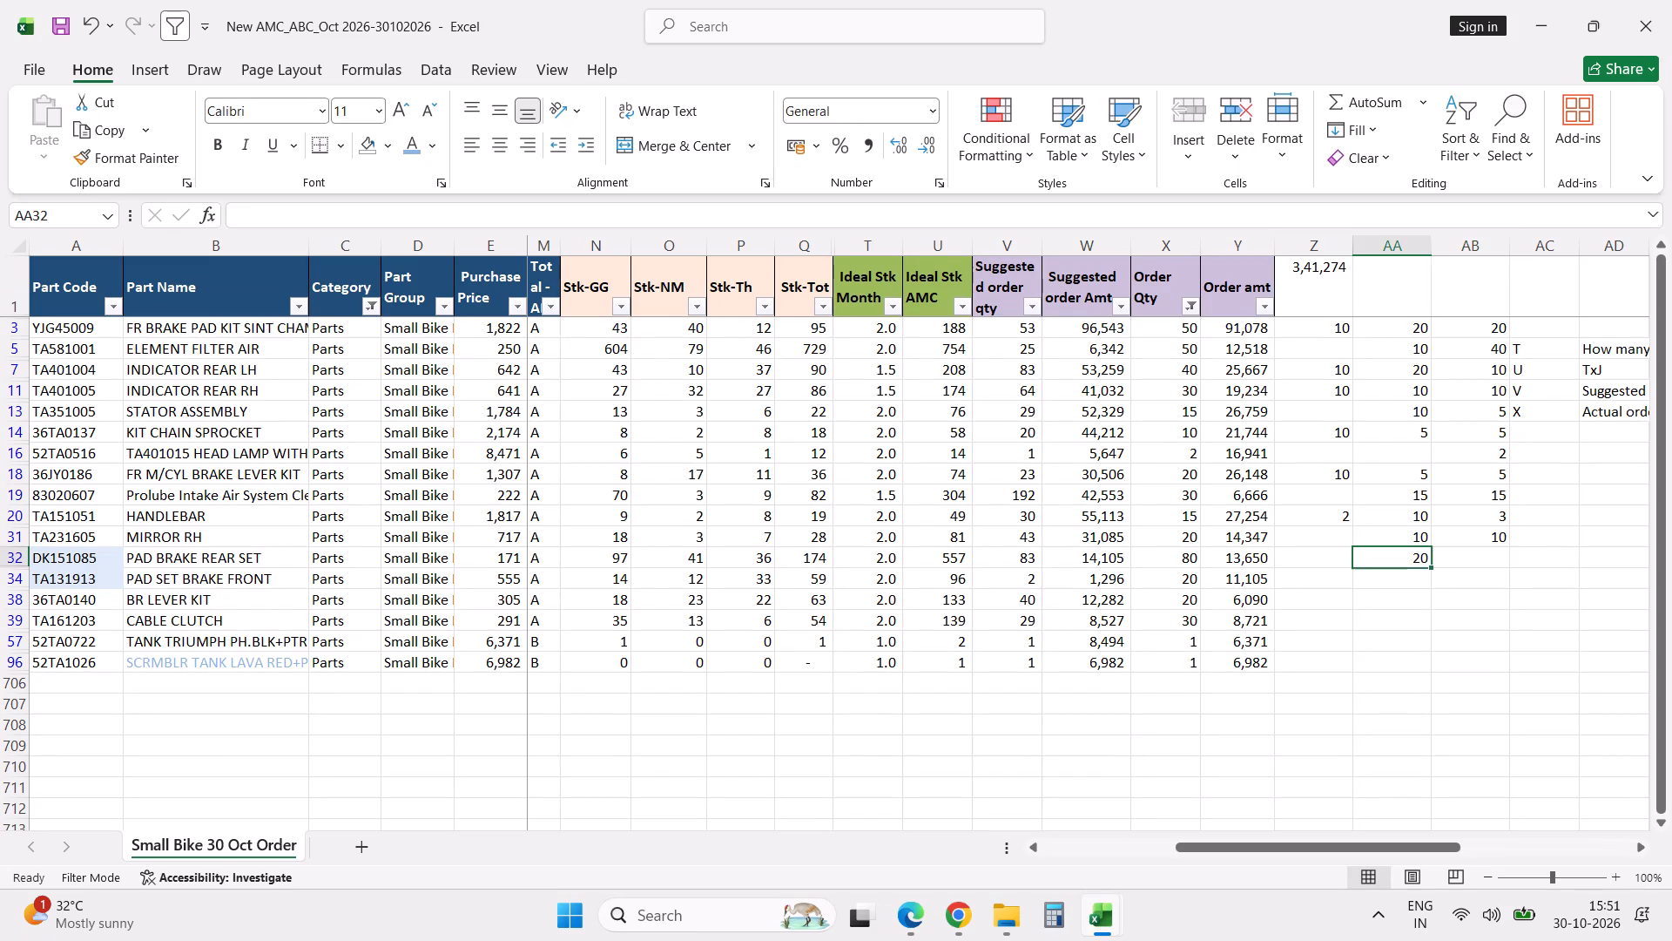
{"action": "type", "text": "30"}
{"action": "key", "text": "Tab"}
{"action": "type", "text": "30"}
{"action": "key", "text": "Tab"}
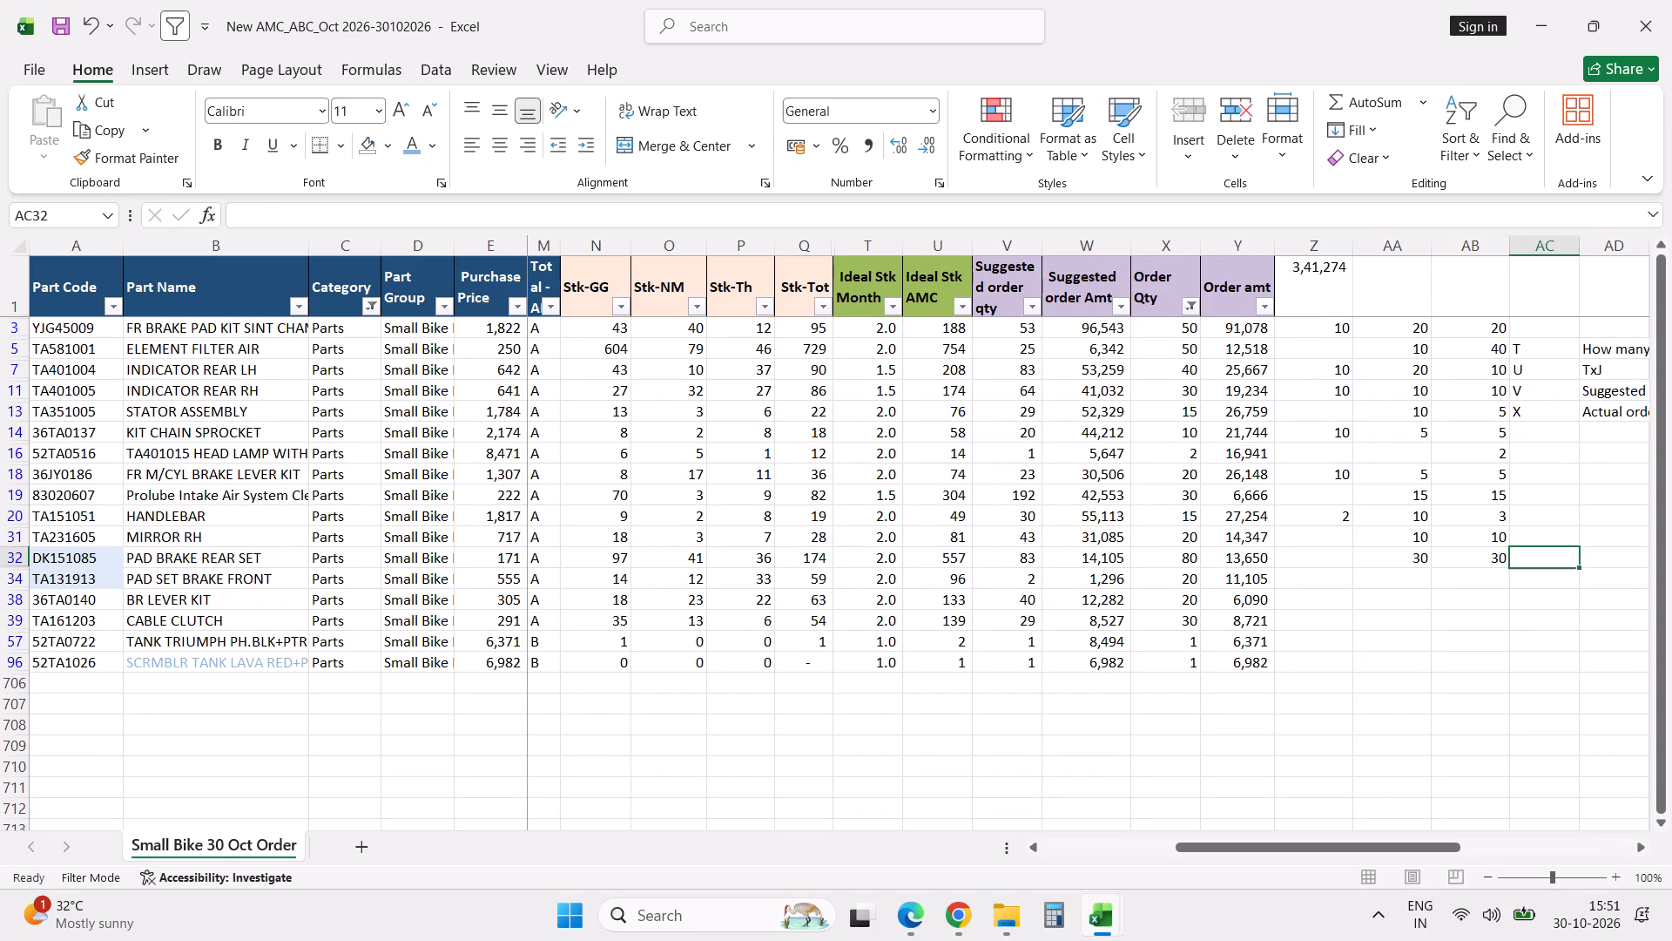
{"action": "key", "text": "Left"}
{"action": "key", "text": "Left"}
{"action": "key", "text": "Left"}
{"action": "key", "text": "Left"}
{"action": "key", "text": "Tab"}
{"action": "type", "text": "20"}
{"action": "key", "text": "Down"}
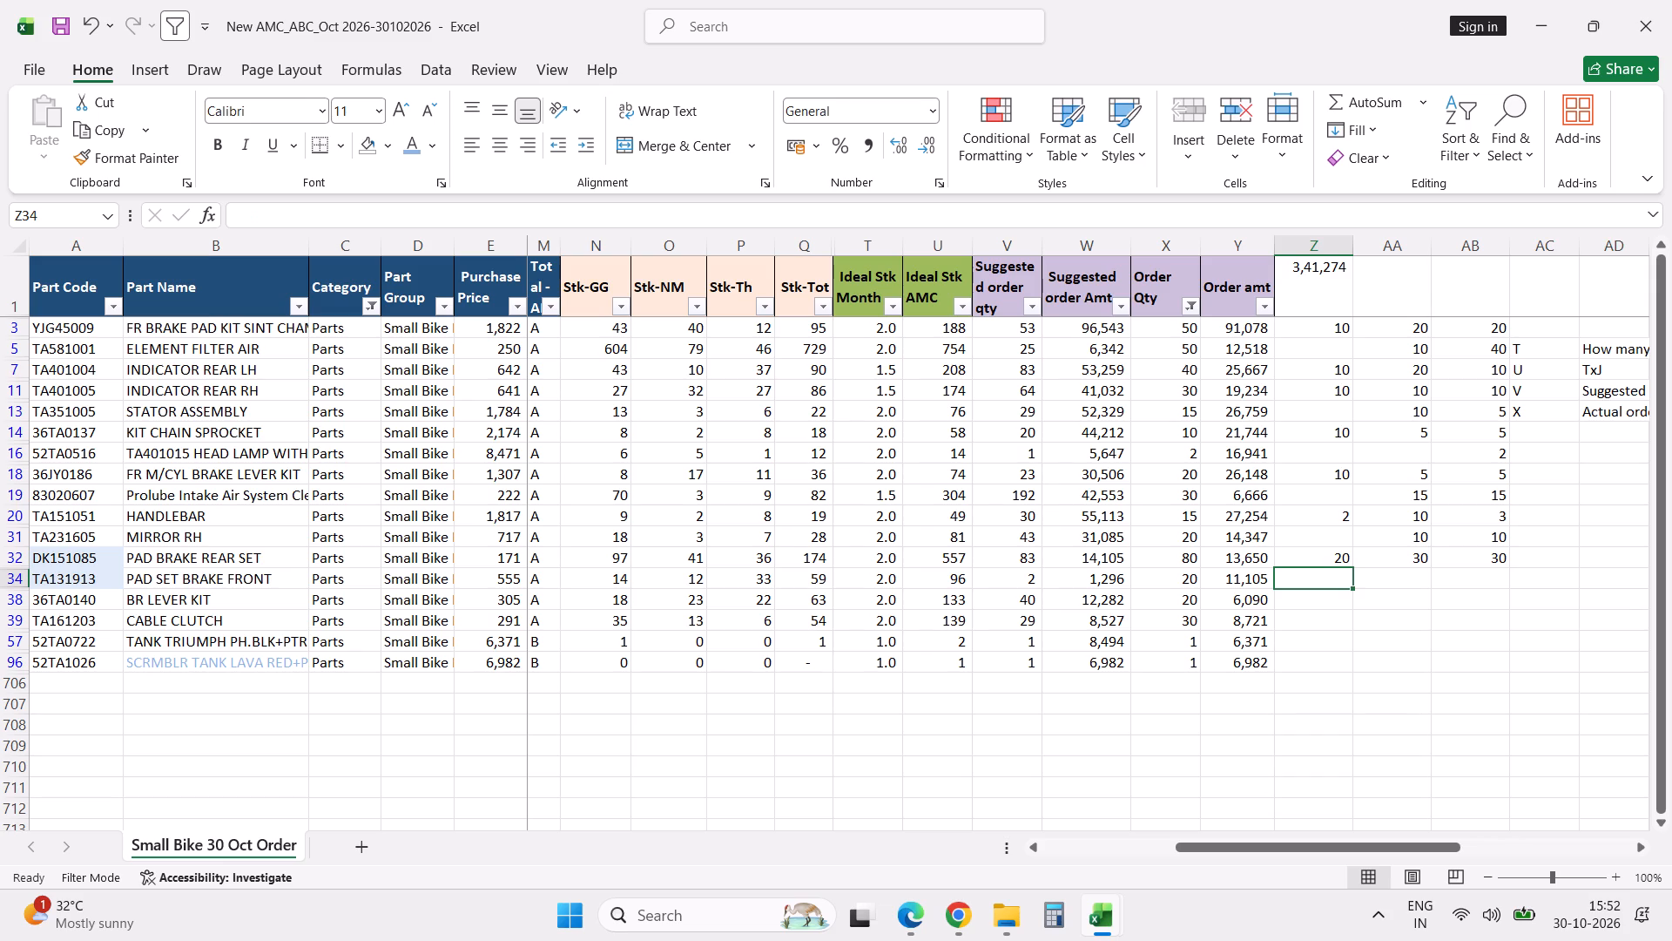
Enter the PAD SET BRAKE FRONT split in row 34 as 5 in Z, 10 in AA and 5 in AB.
{"action": "key", "text": "shift+space"}
{"action": "key", "text": "Escape"}
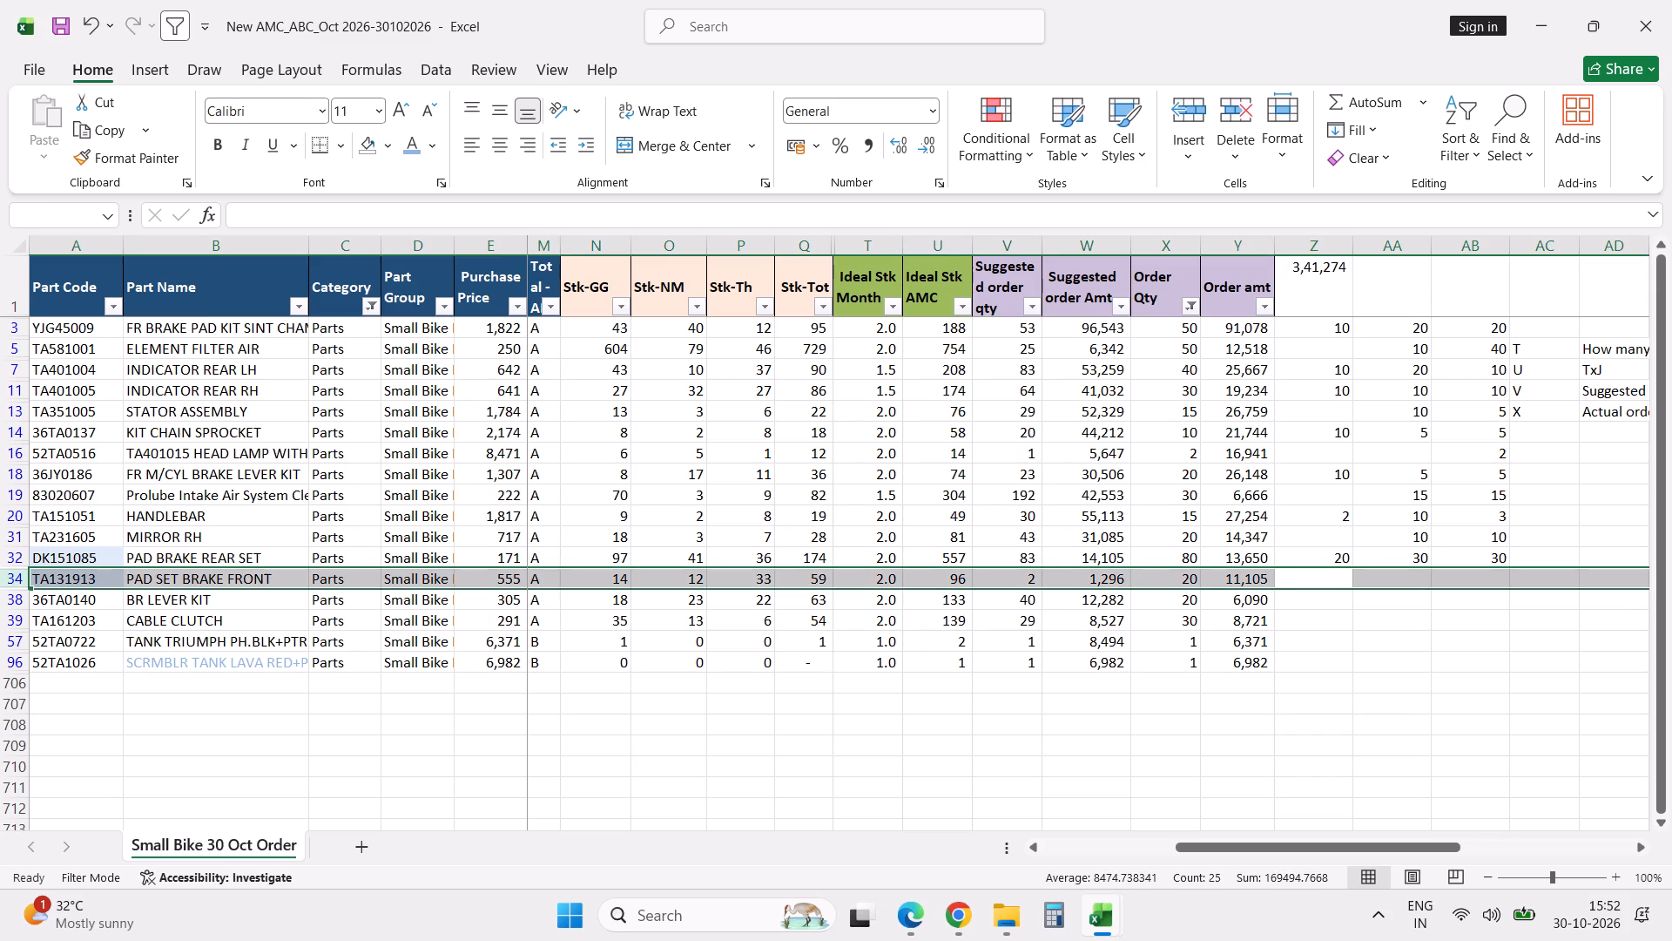
{"action": "key", "text": "Right"}
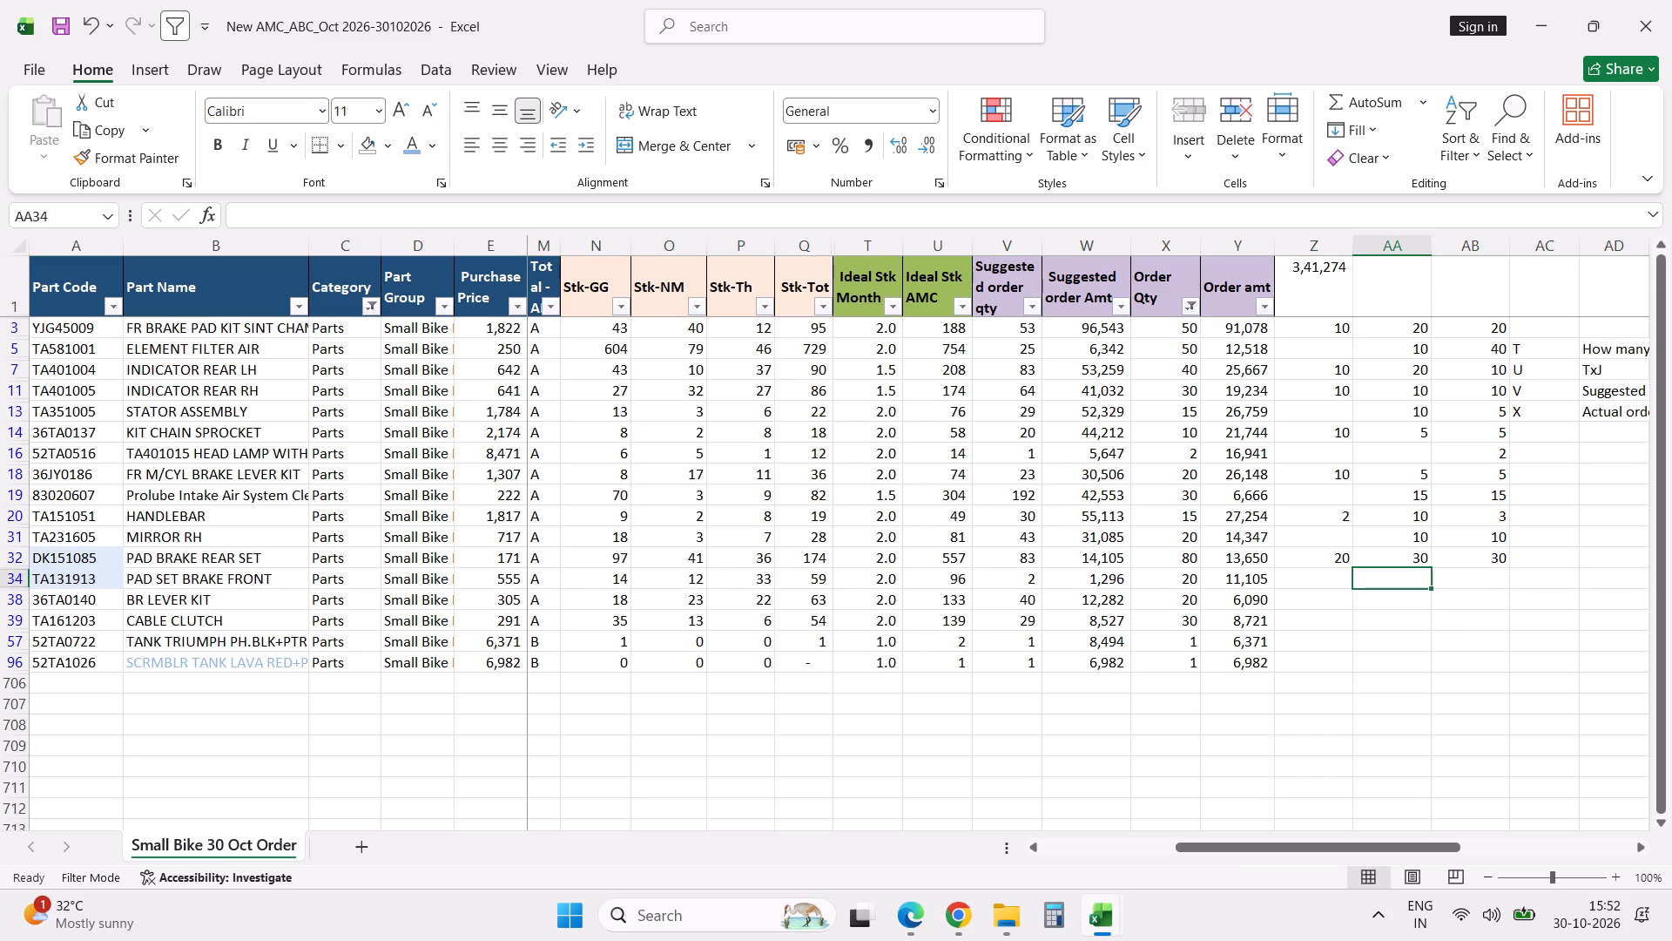
{"action": "key", "text": "Left"}
{"action": "key", "text": "5"}
{"action": "key", "text": "Tab"}
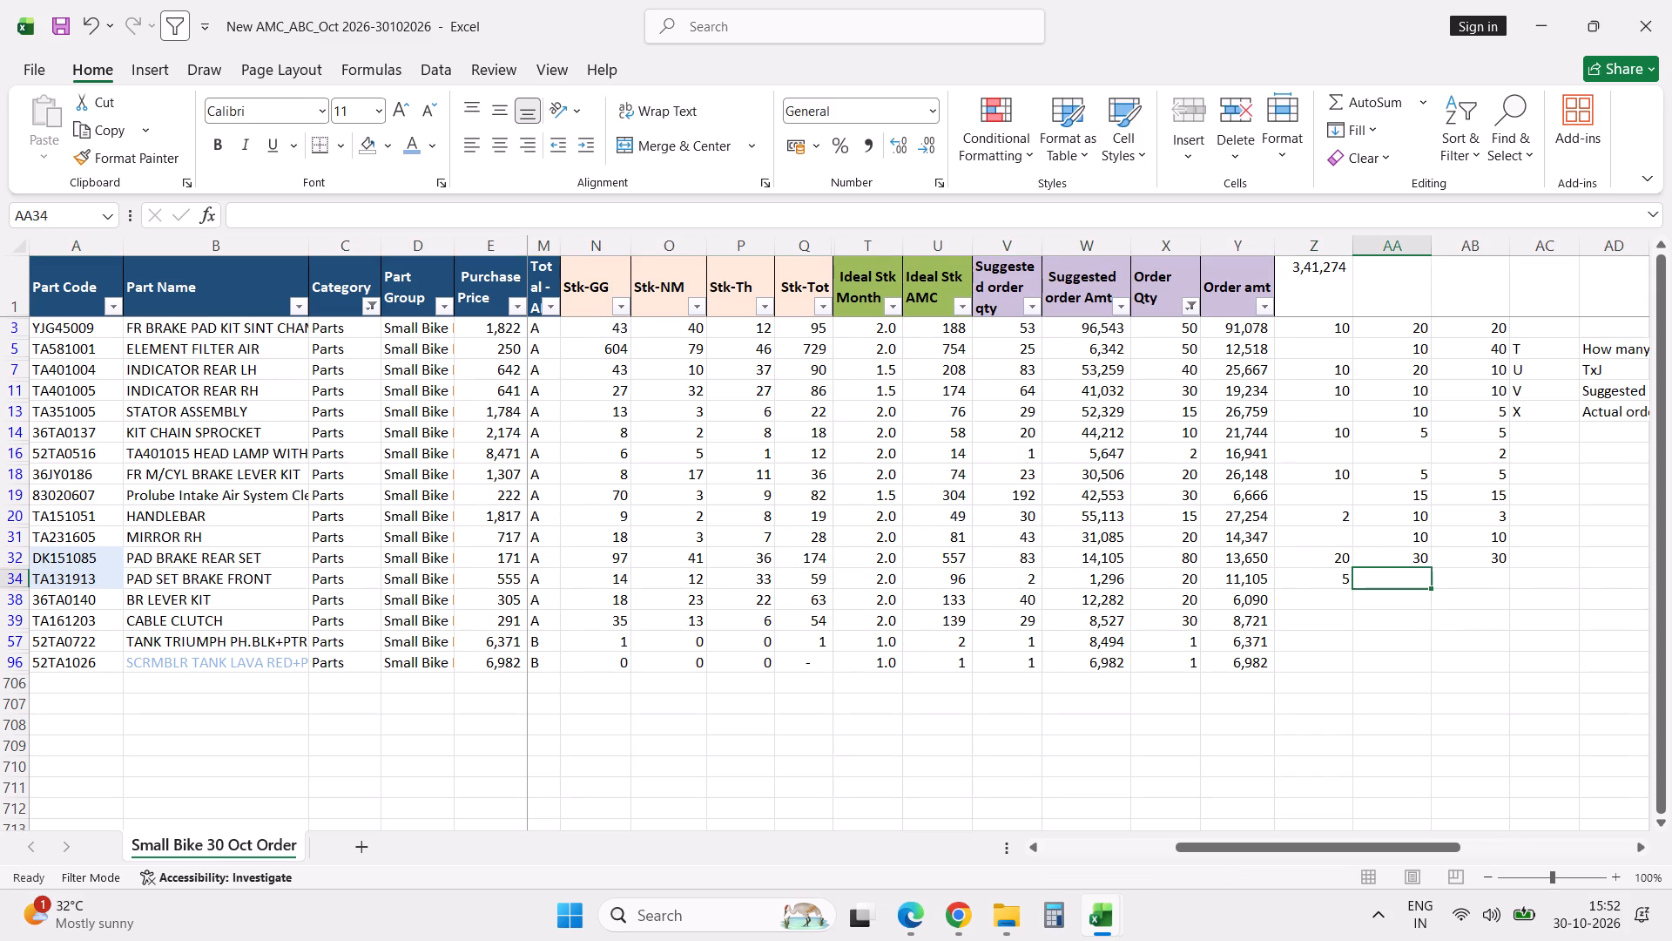
{"action": "type", "text": "10"}
{"action": "key", "text": "Tab"}
{"action": "key", "text": "5"}
{"action": "key", "text": "Tab"}
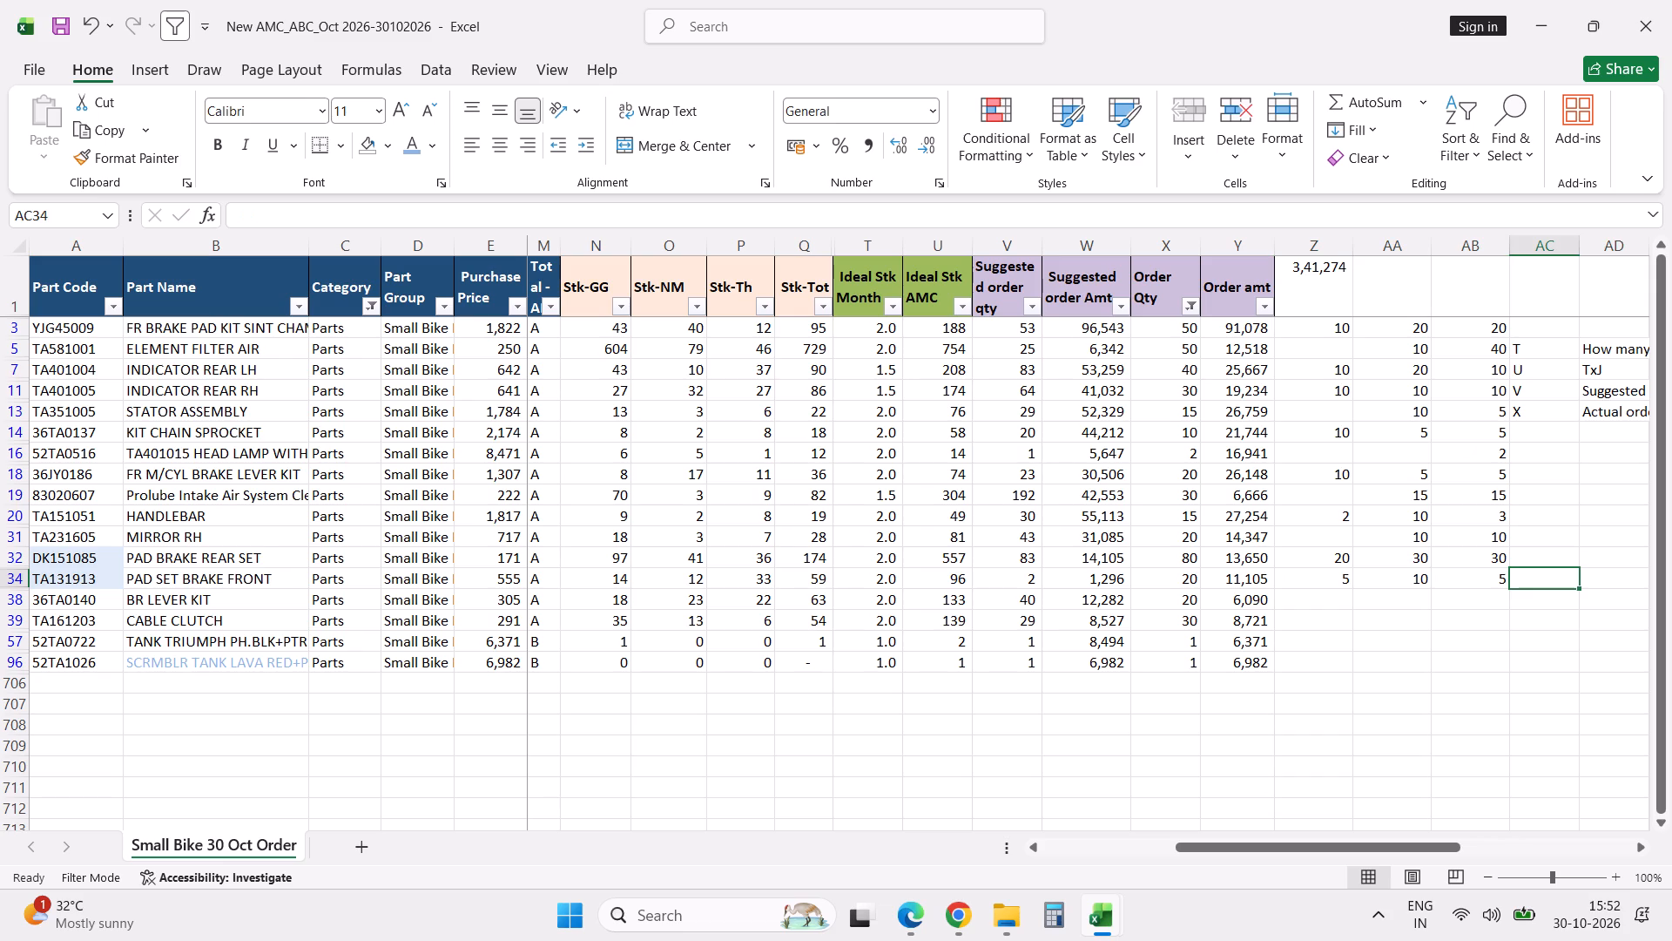
Enter the BR LEVER KIT split in row 38 as 15 in Z, 10 in AA and 15 in AB.
{"action": "key", "text": "Left"}
{"action": "key", "text": "Left"}
{"action": "key", "text": "Left"}
{"action": "key", "text": "Down"}
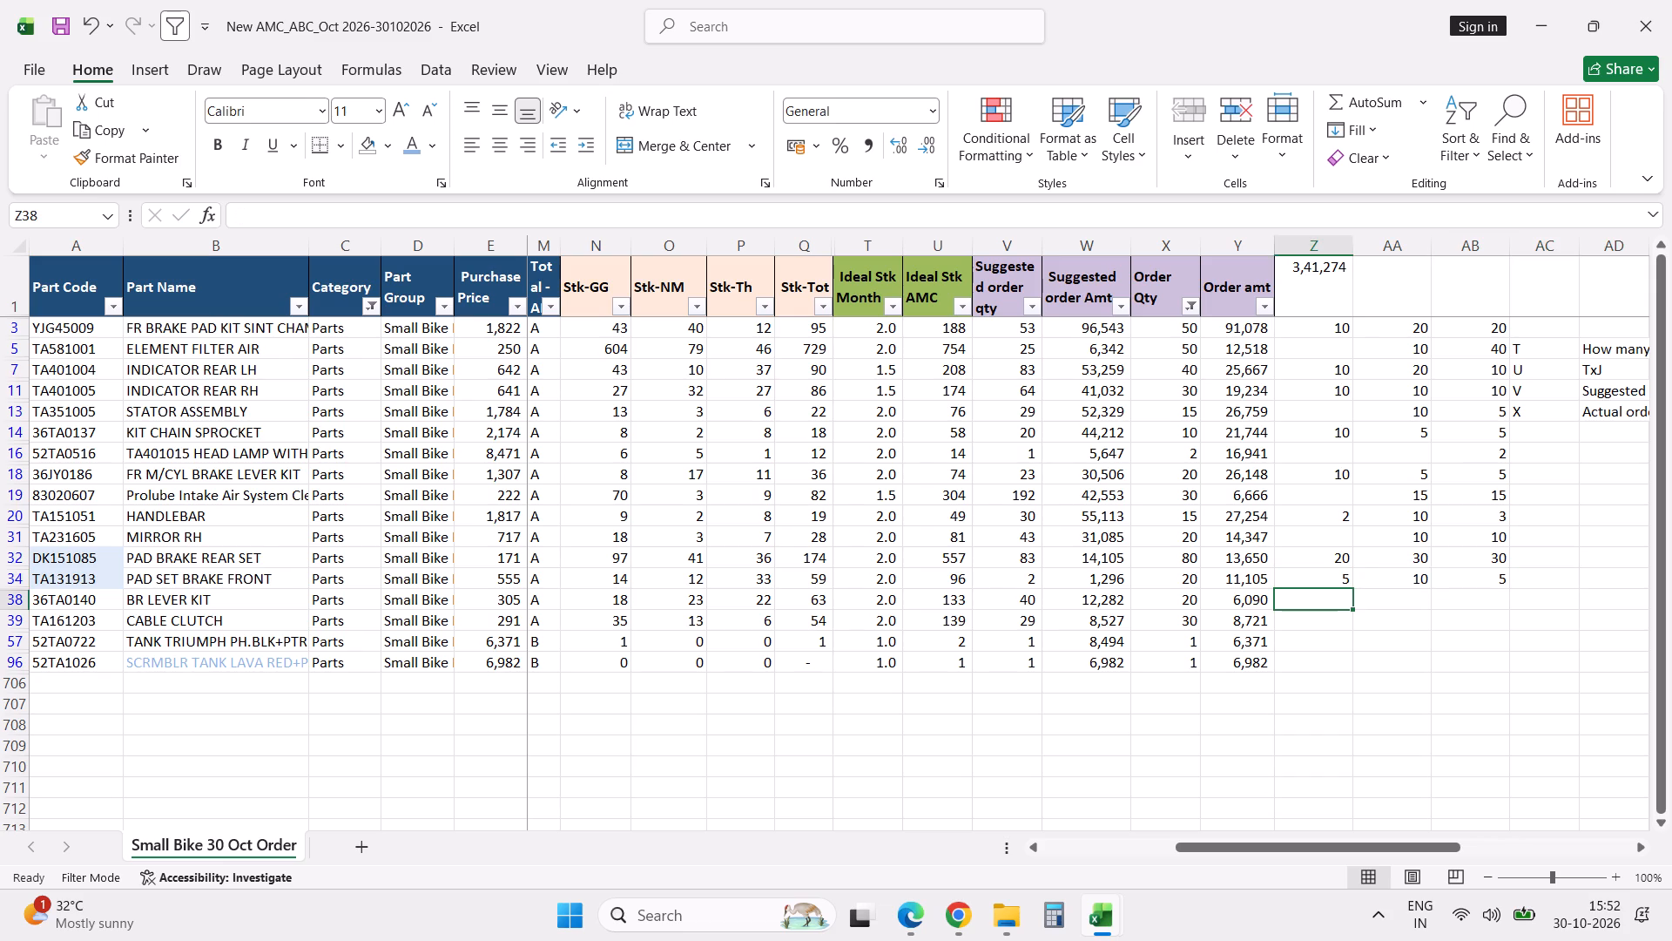
{"action": "key", "text": "shift+space"}
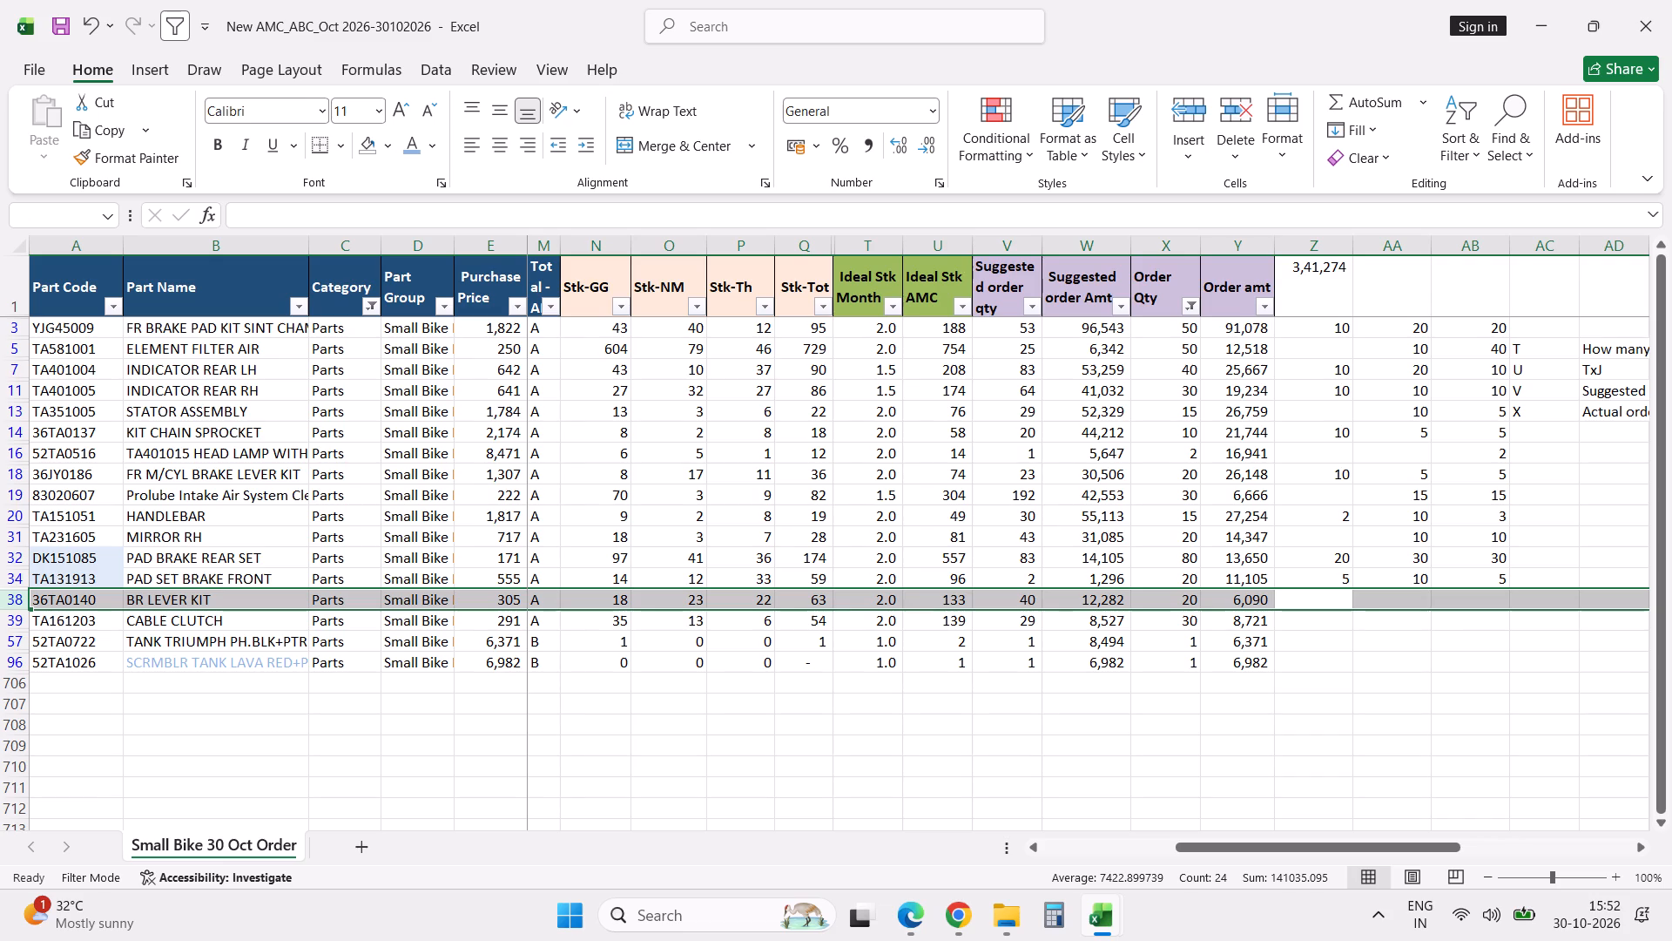
{"action": "left_click", "coordinate": [1321, 602]}
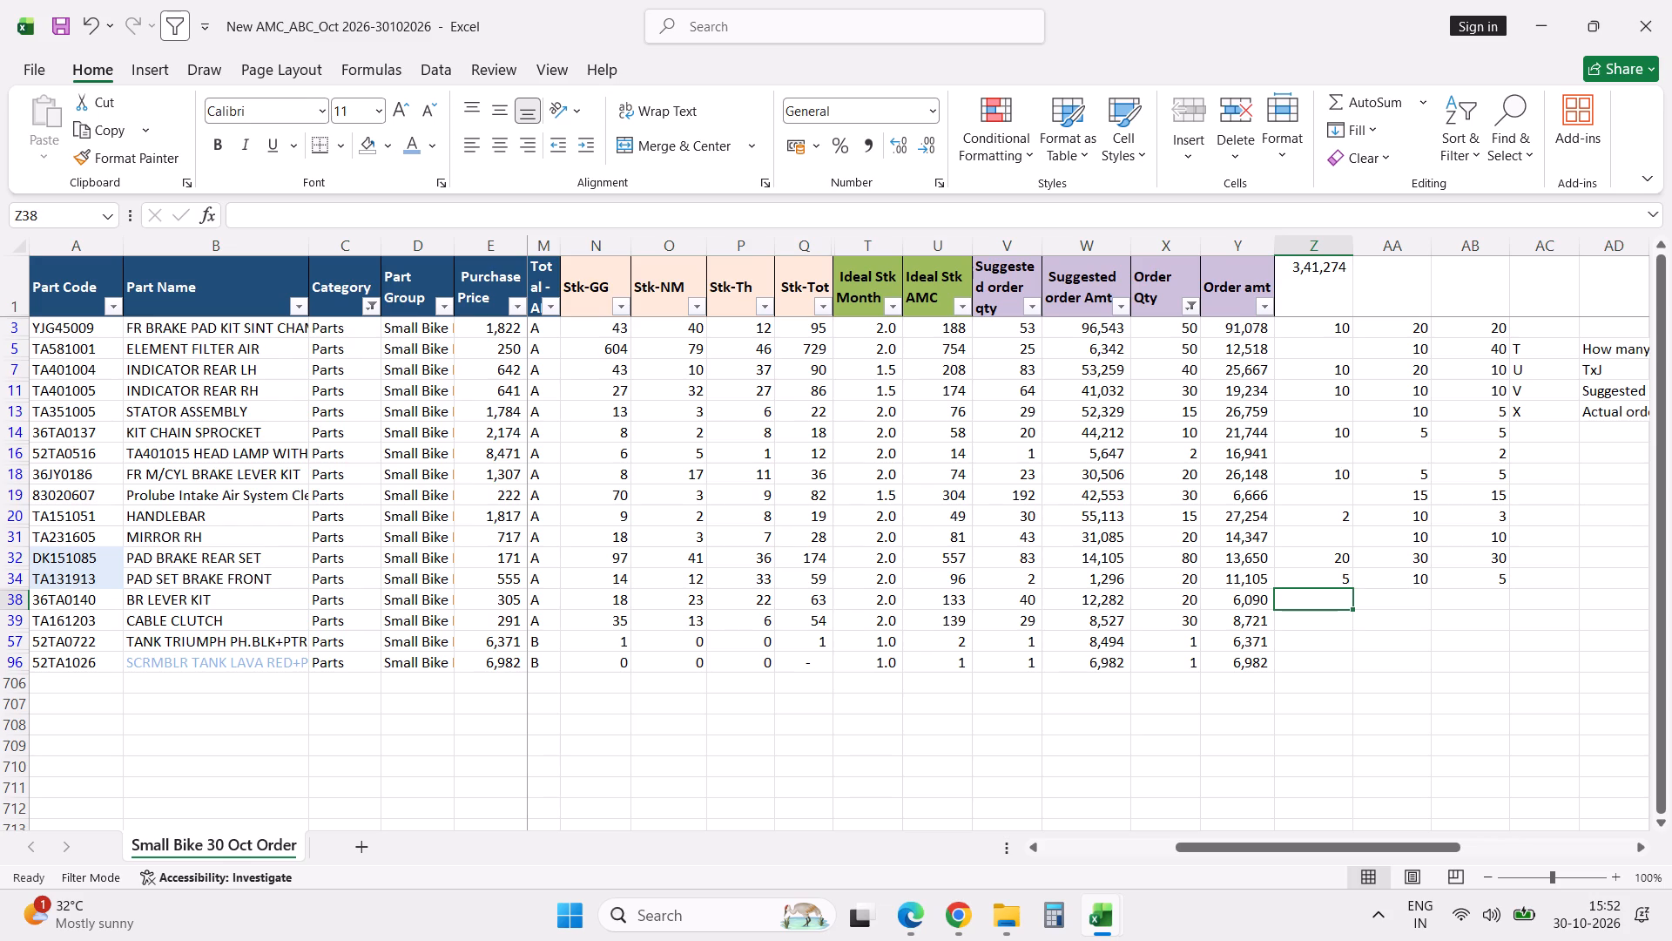
{"action": "key", "text": "shift+space"}
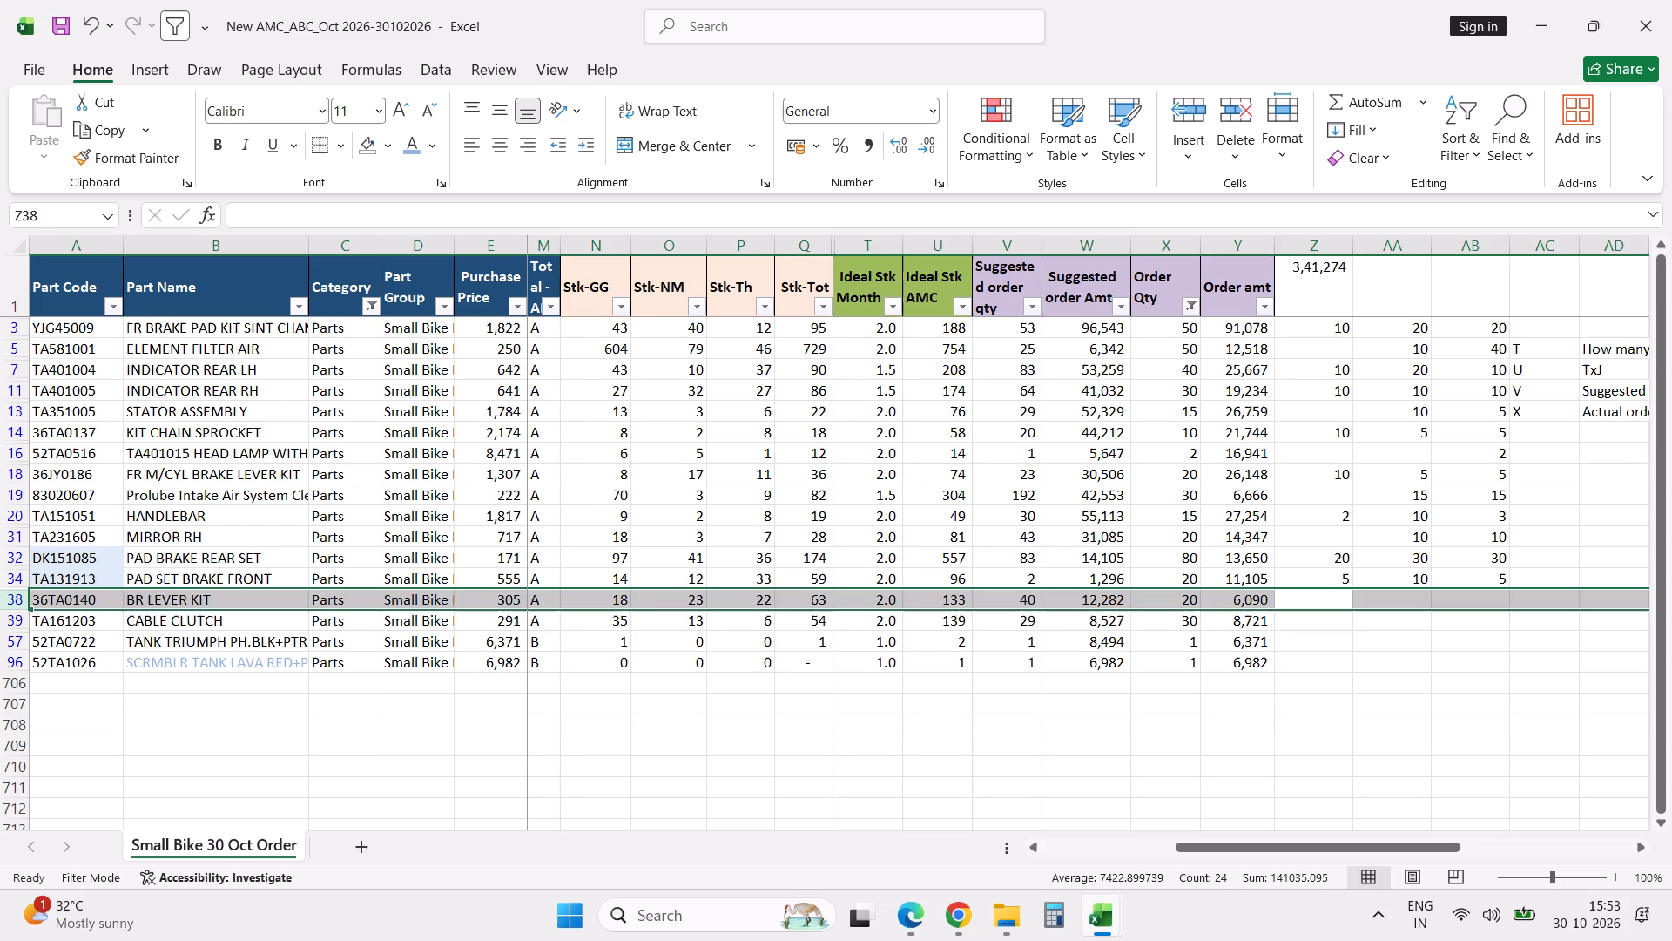
{"action": "left_click", "coordinate": [1321, 602]}
{"action": "type", "text": "10"}
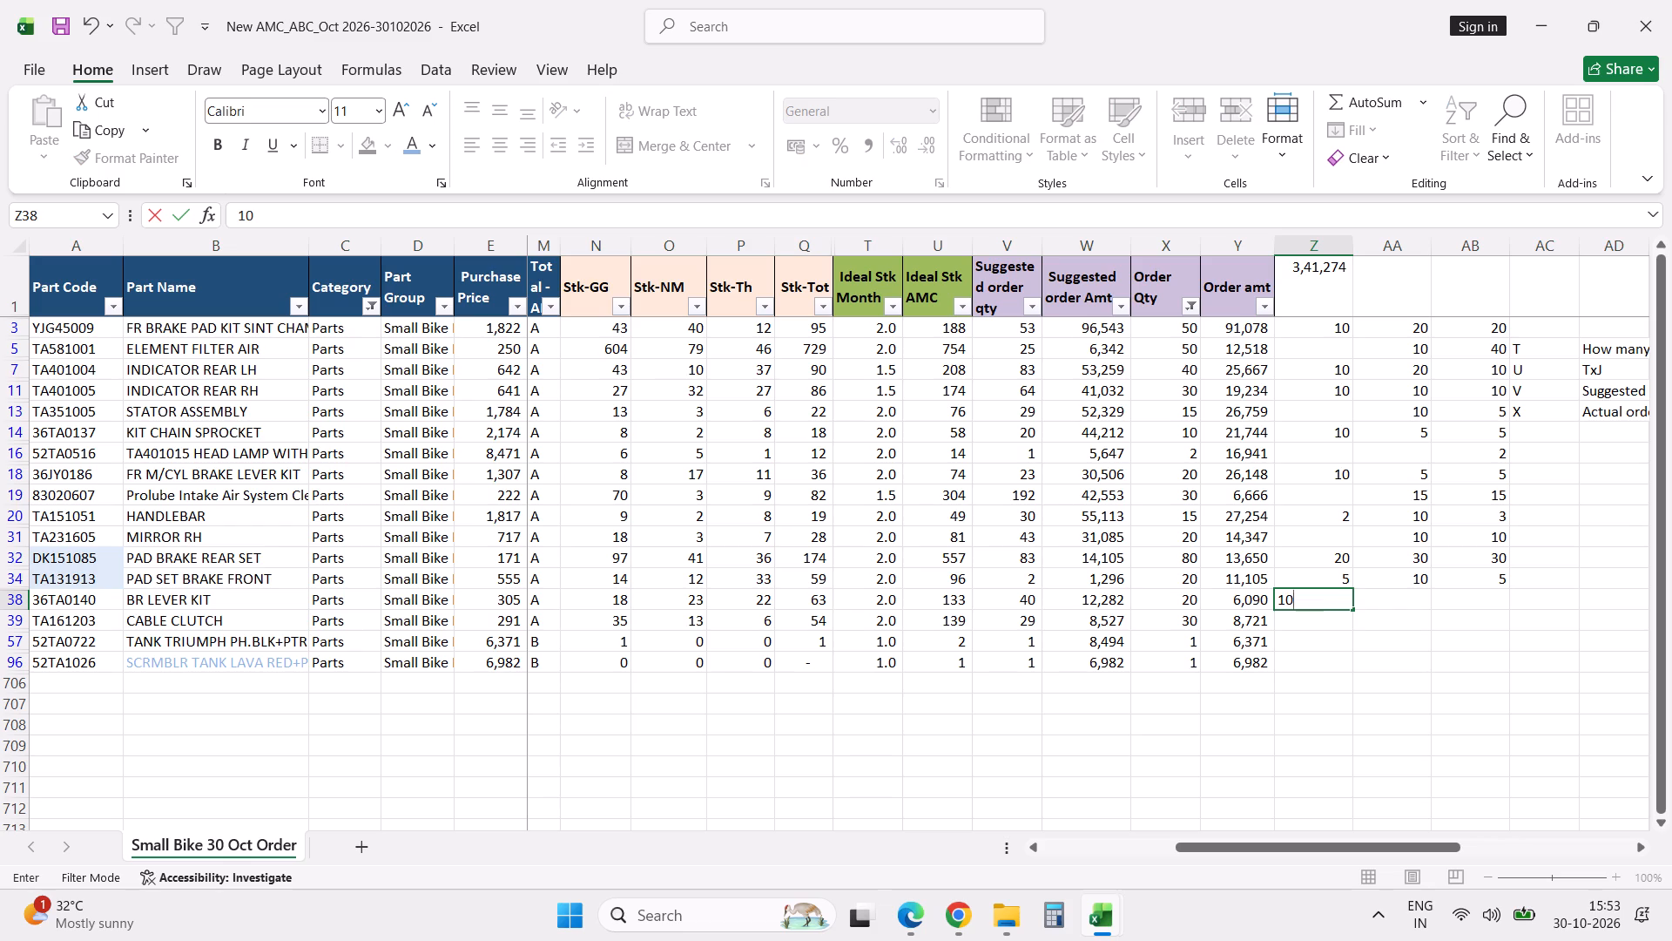
{"action": "key", "text": "Escape"}
{"action": "type", "text": "15"}
{"action": "key", "text": "Tab"}
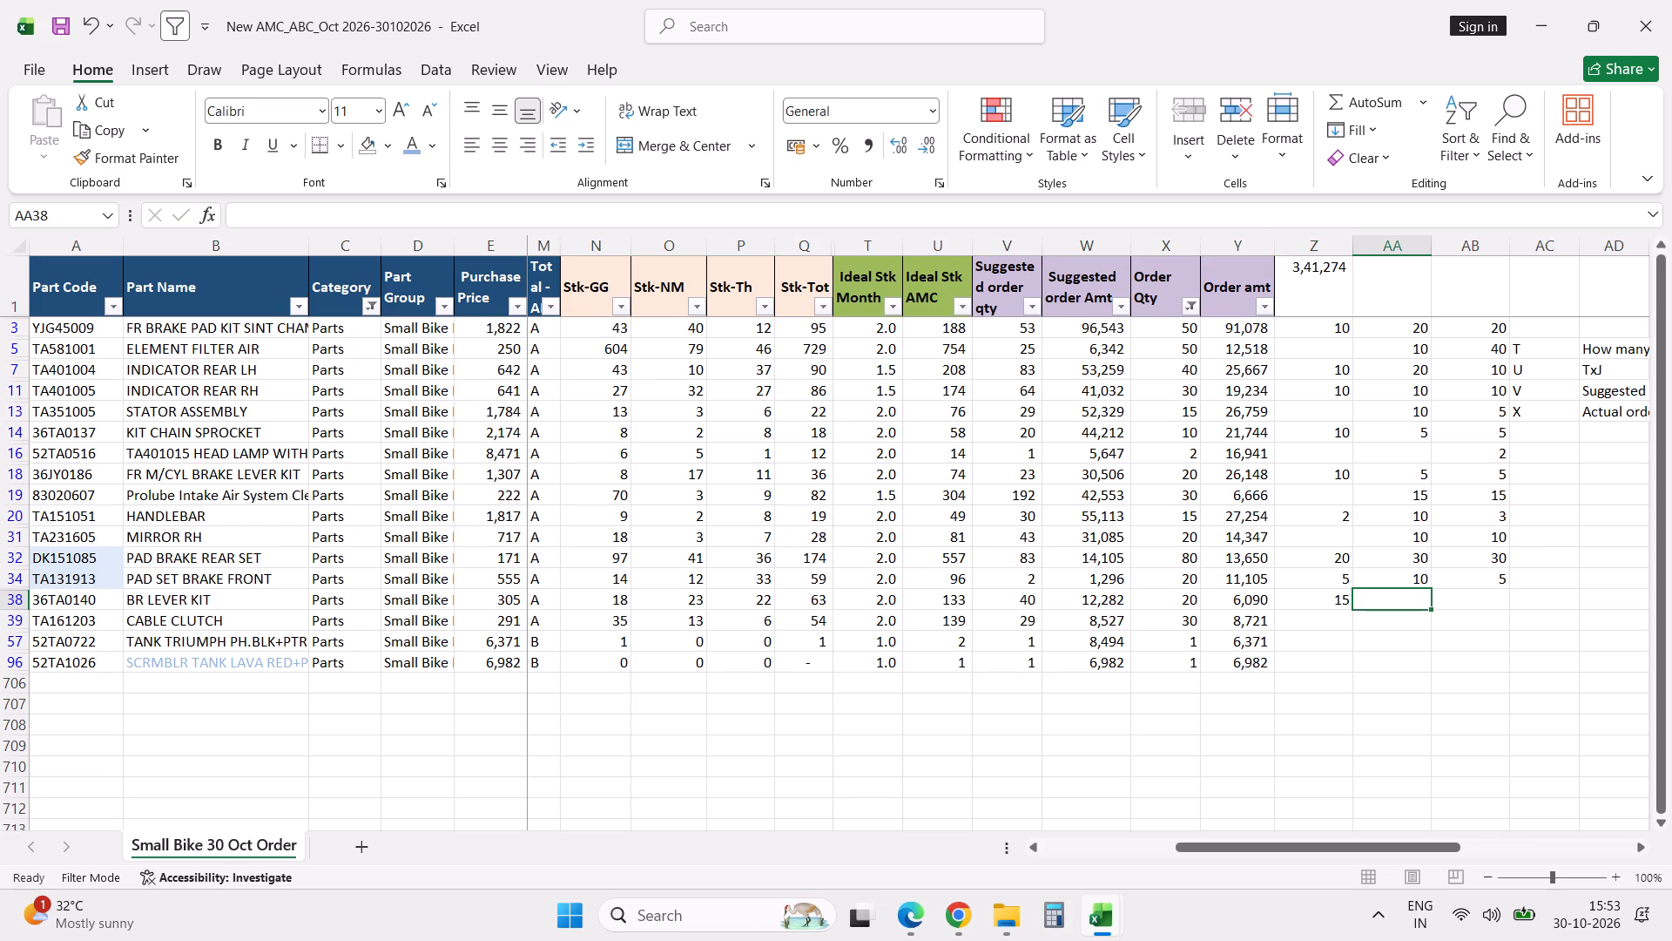
{"action": "type", "text": "10"}
{"action": "key", "text": "Tab"}
{"action": "type", "text": "15"}
{"action": "key", "text": "Tab"}
Enter the CABLE CLUTCH split in row 39 as 10 in each of columns Z, AA and AB.
{"action": "key", "text": "Left"}
{"action": "key", "text": "Left"}
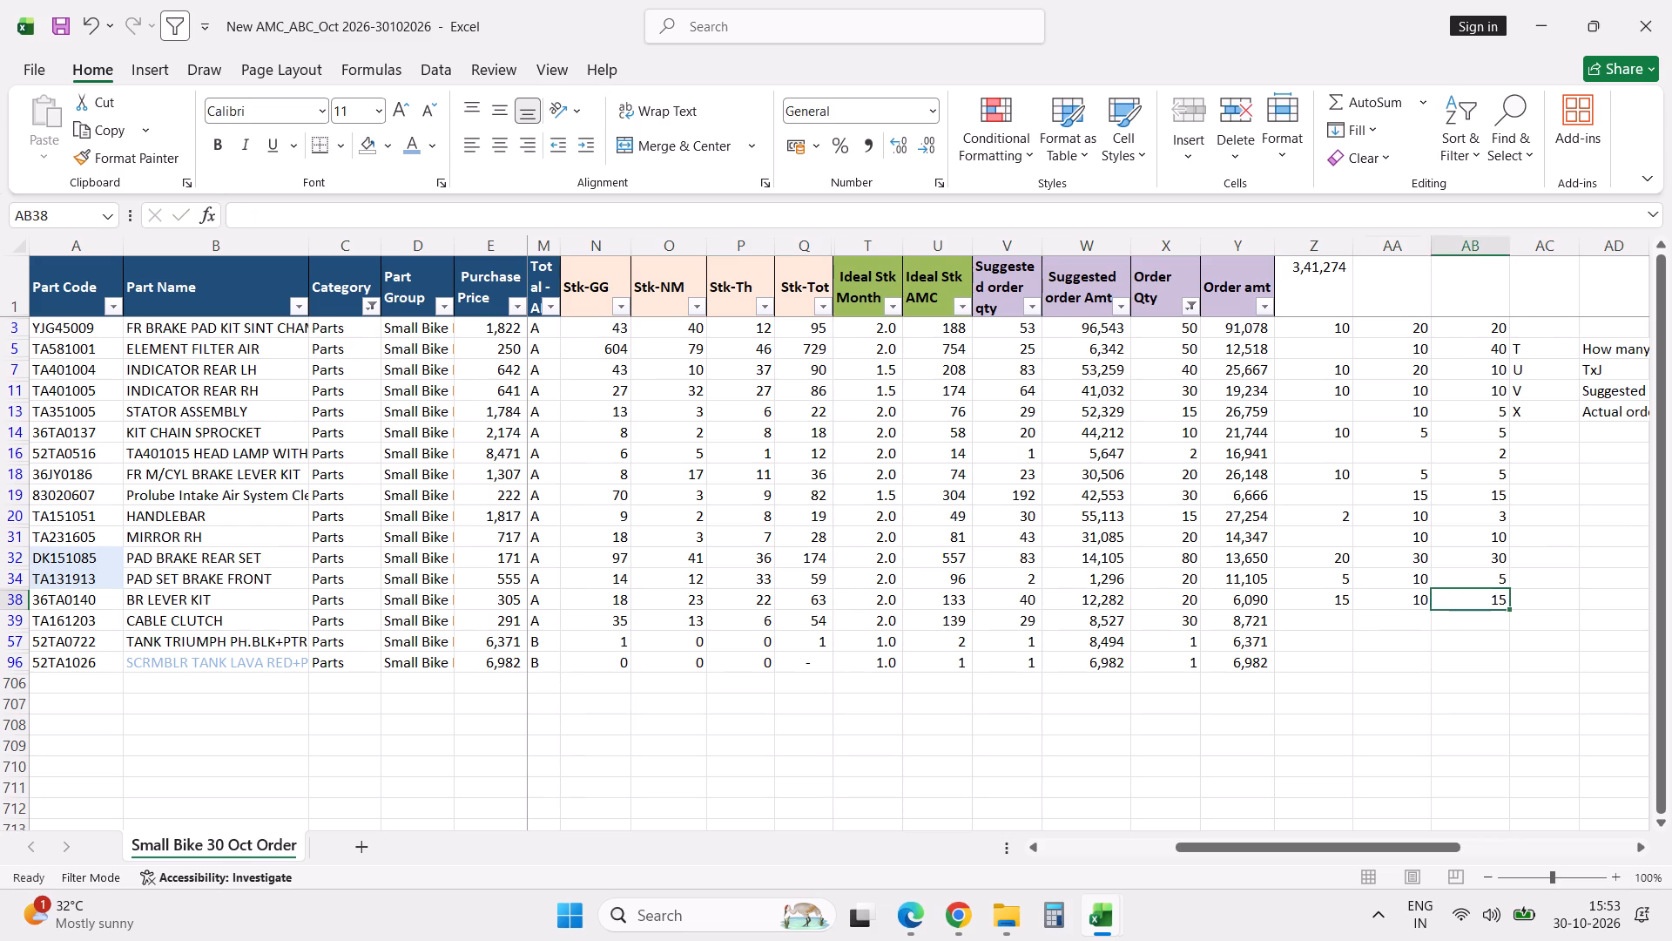
{"action": "key", "text": "Left"}
{"action": "key", "text": "Down"}
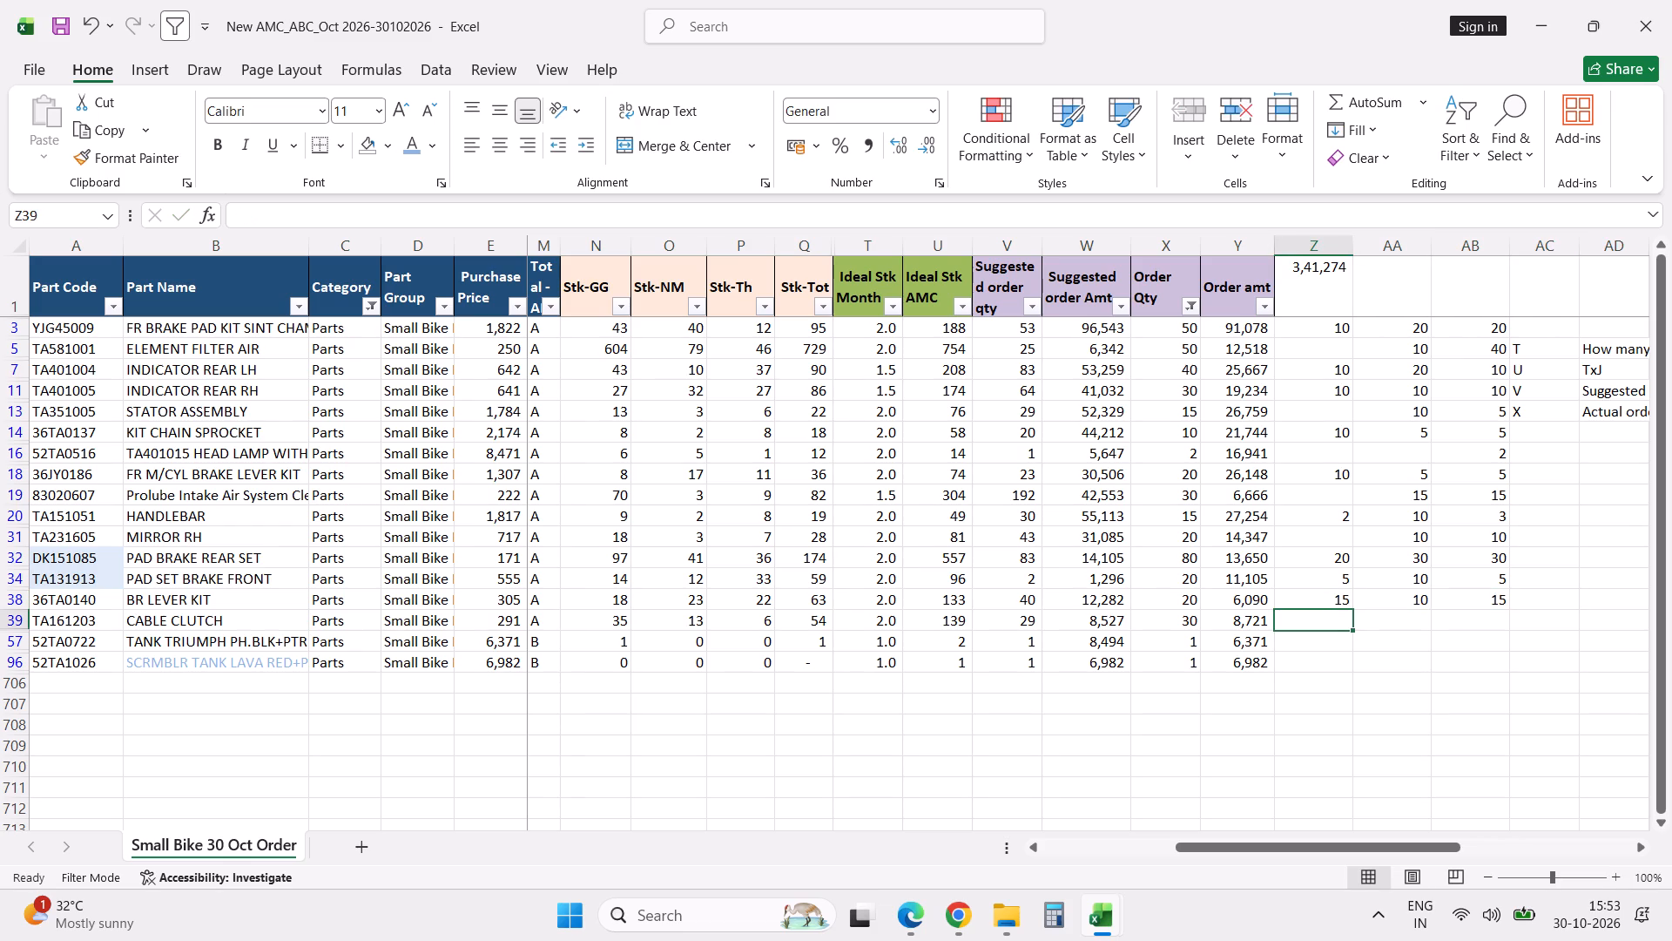
{"action": "type", "text": "10"}
{"action": "key", "text": "Tab"}
{"action": "type", "text": "10"}
{"action": "key", "text": "Tab"}
{"action": "type", "text": "10"}
{"action": "key", "text": "Tab"}
Enter 1 in column AA for each of the two tank parts in rows 57 and 96.
{"action": "key", "text": "Left"}
{"action": "key", "text": "Left"}
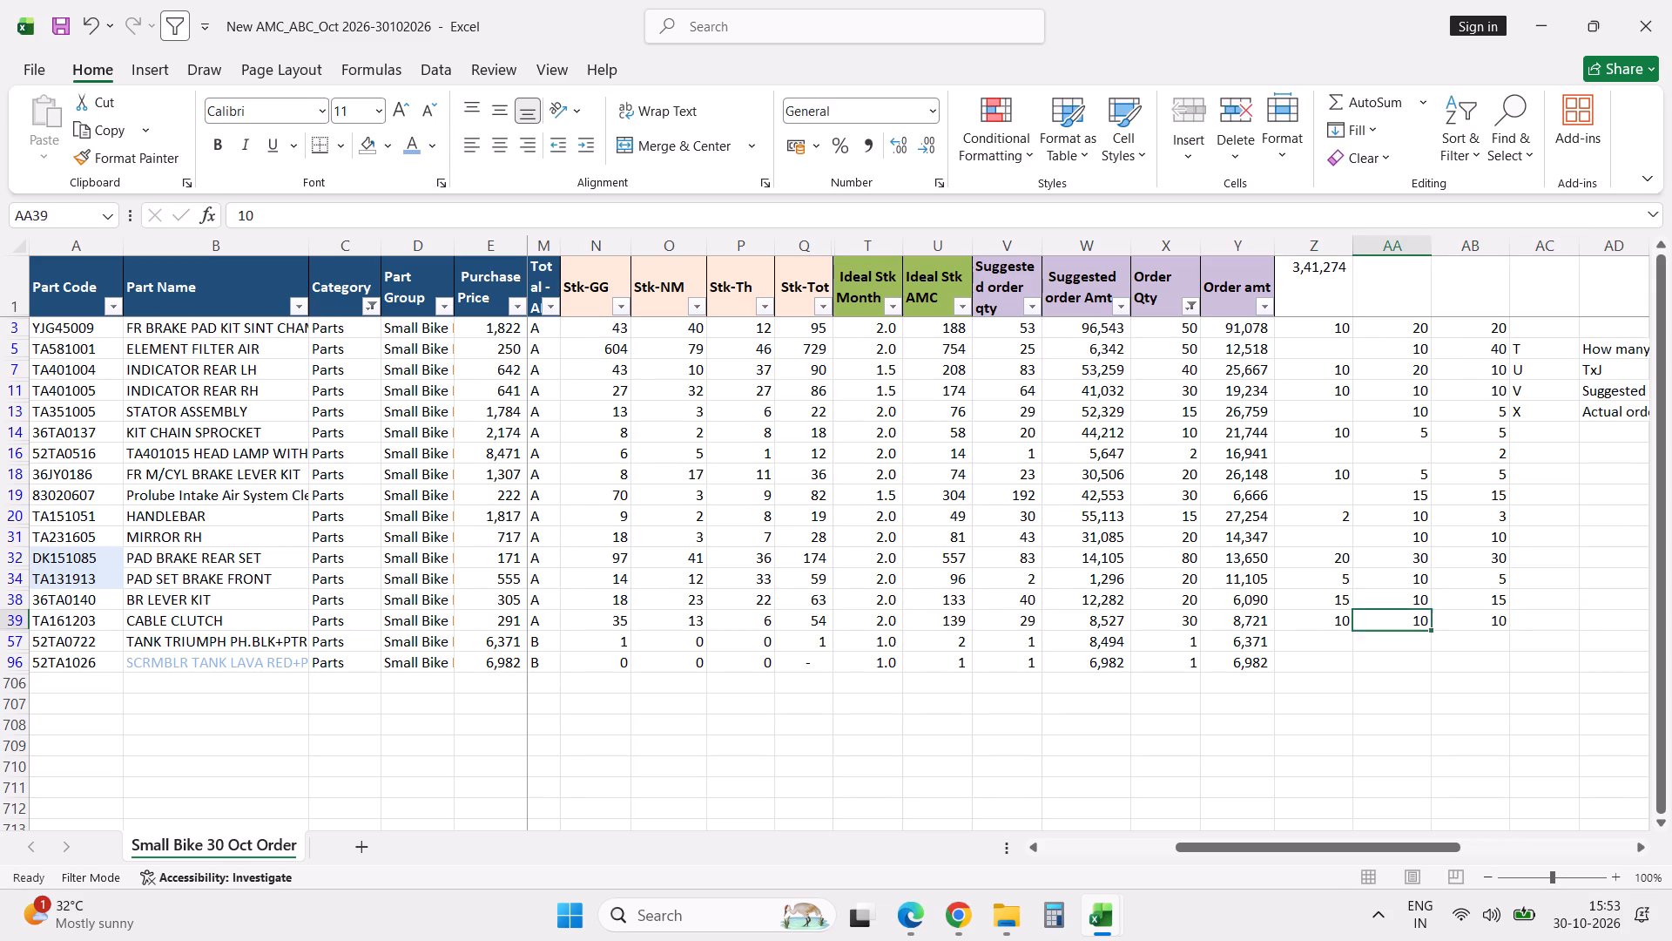
{"action": "key", "text": "Left"}
{"action": "key", "text": "Down"}
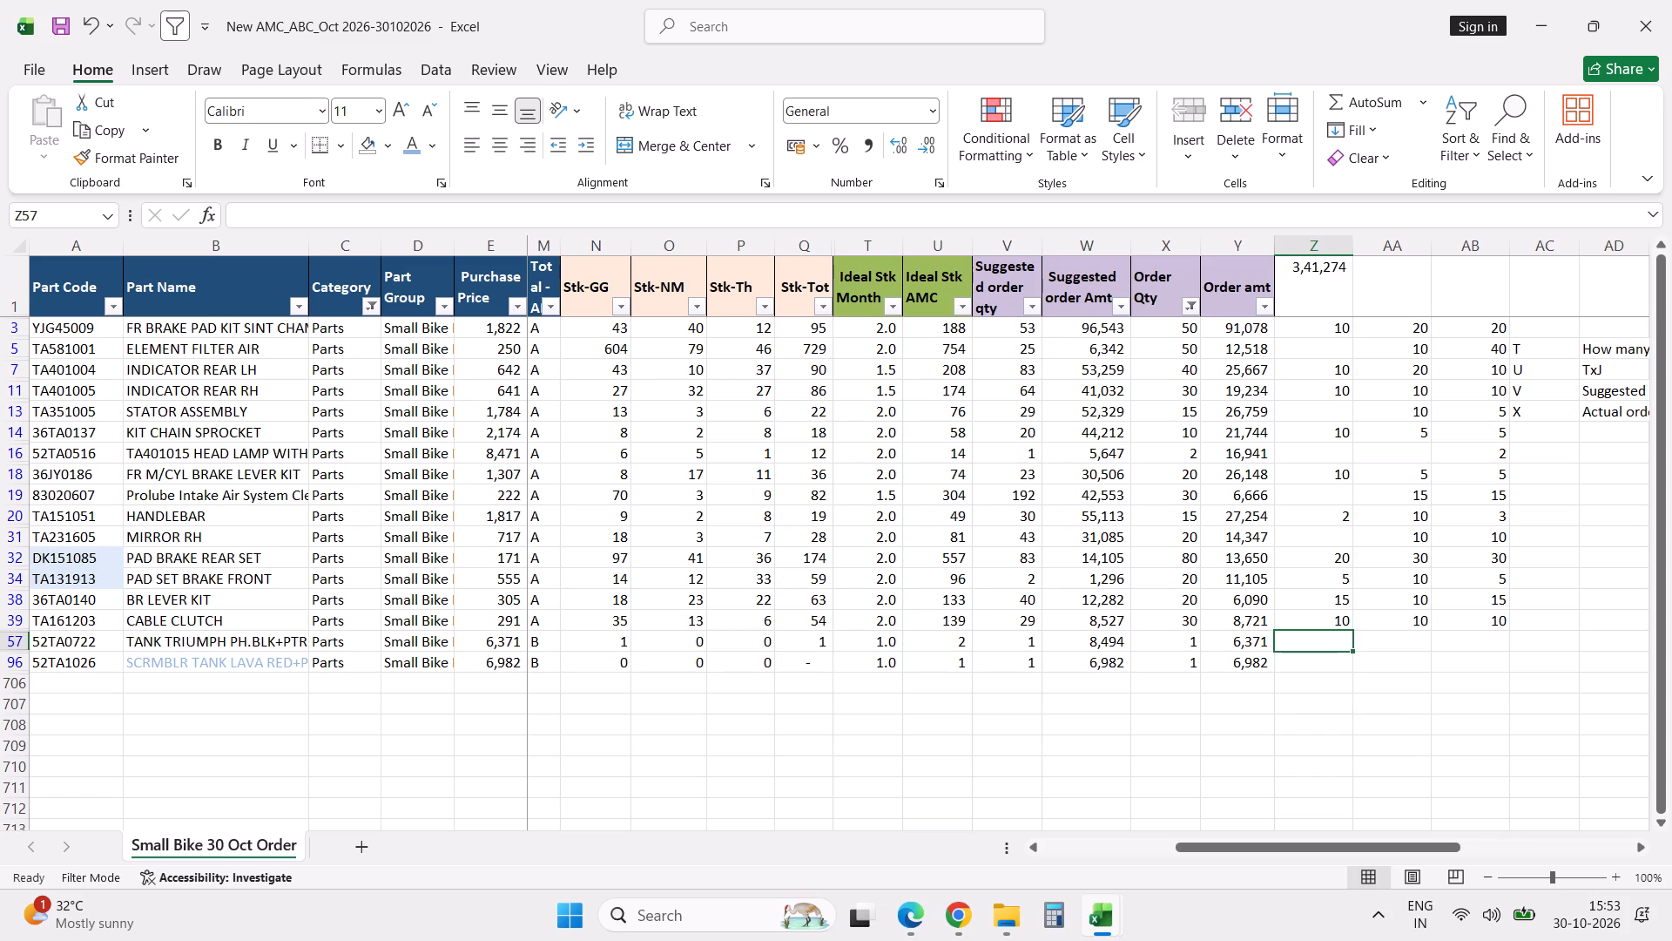
{"action": "key", "text": "Right"}
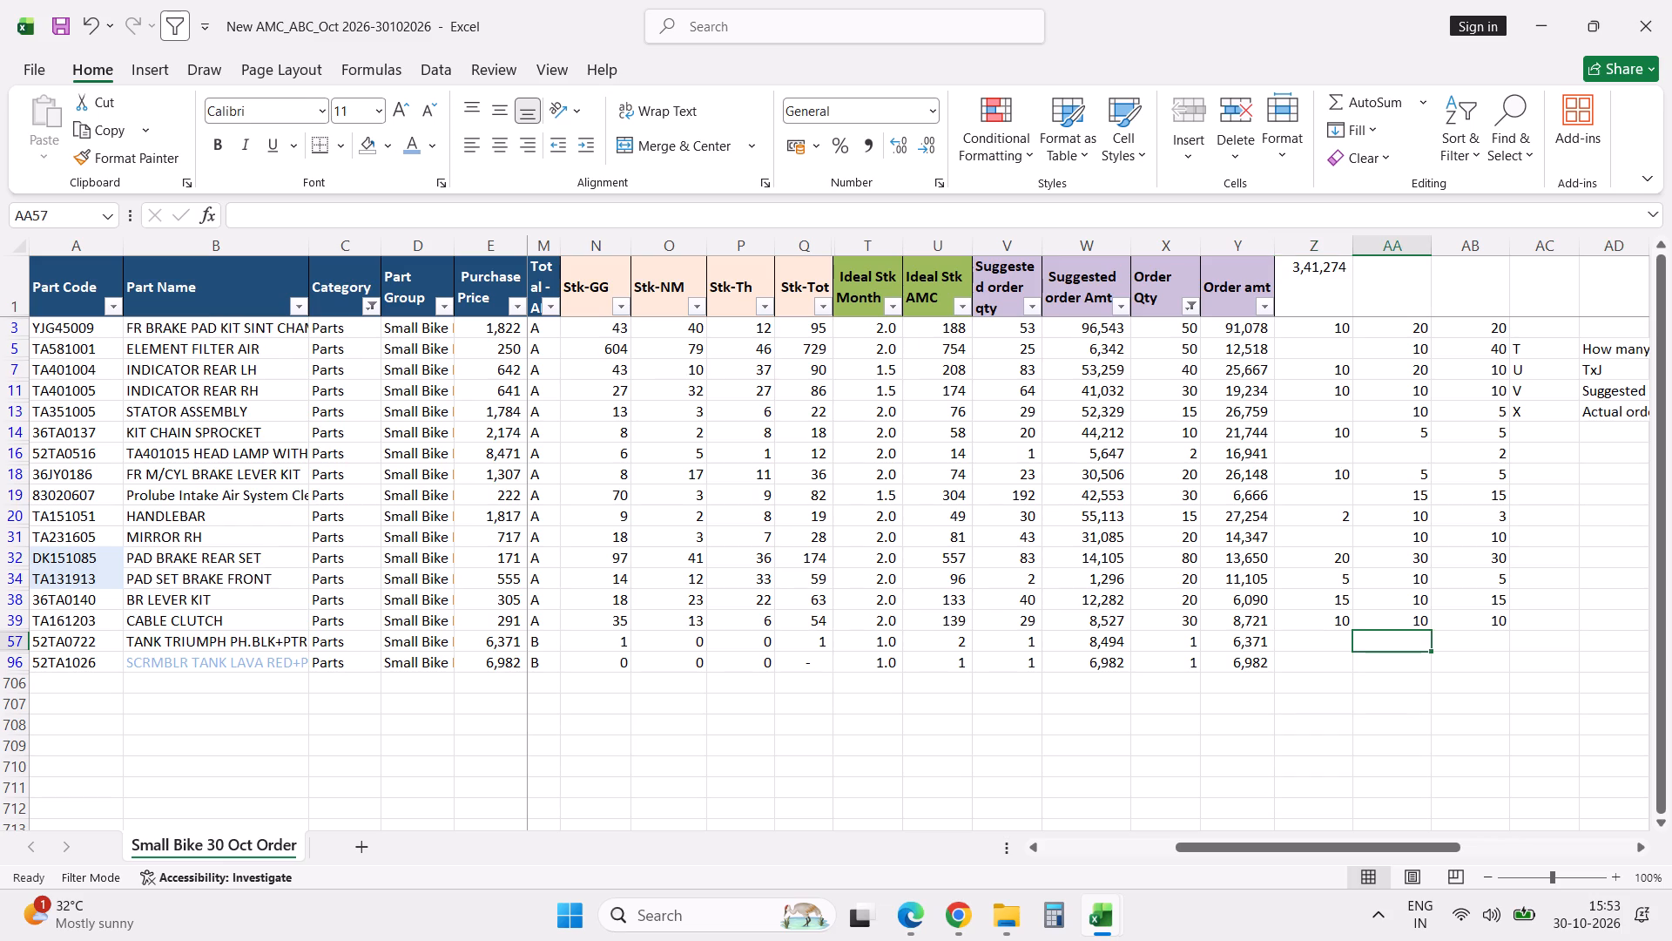
{"action": "key", "text": "1"}
{"action": "key", "text": "Return"}
{"action": "key", "text": "1"}
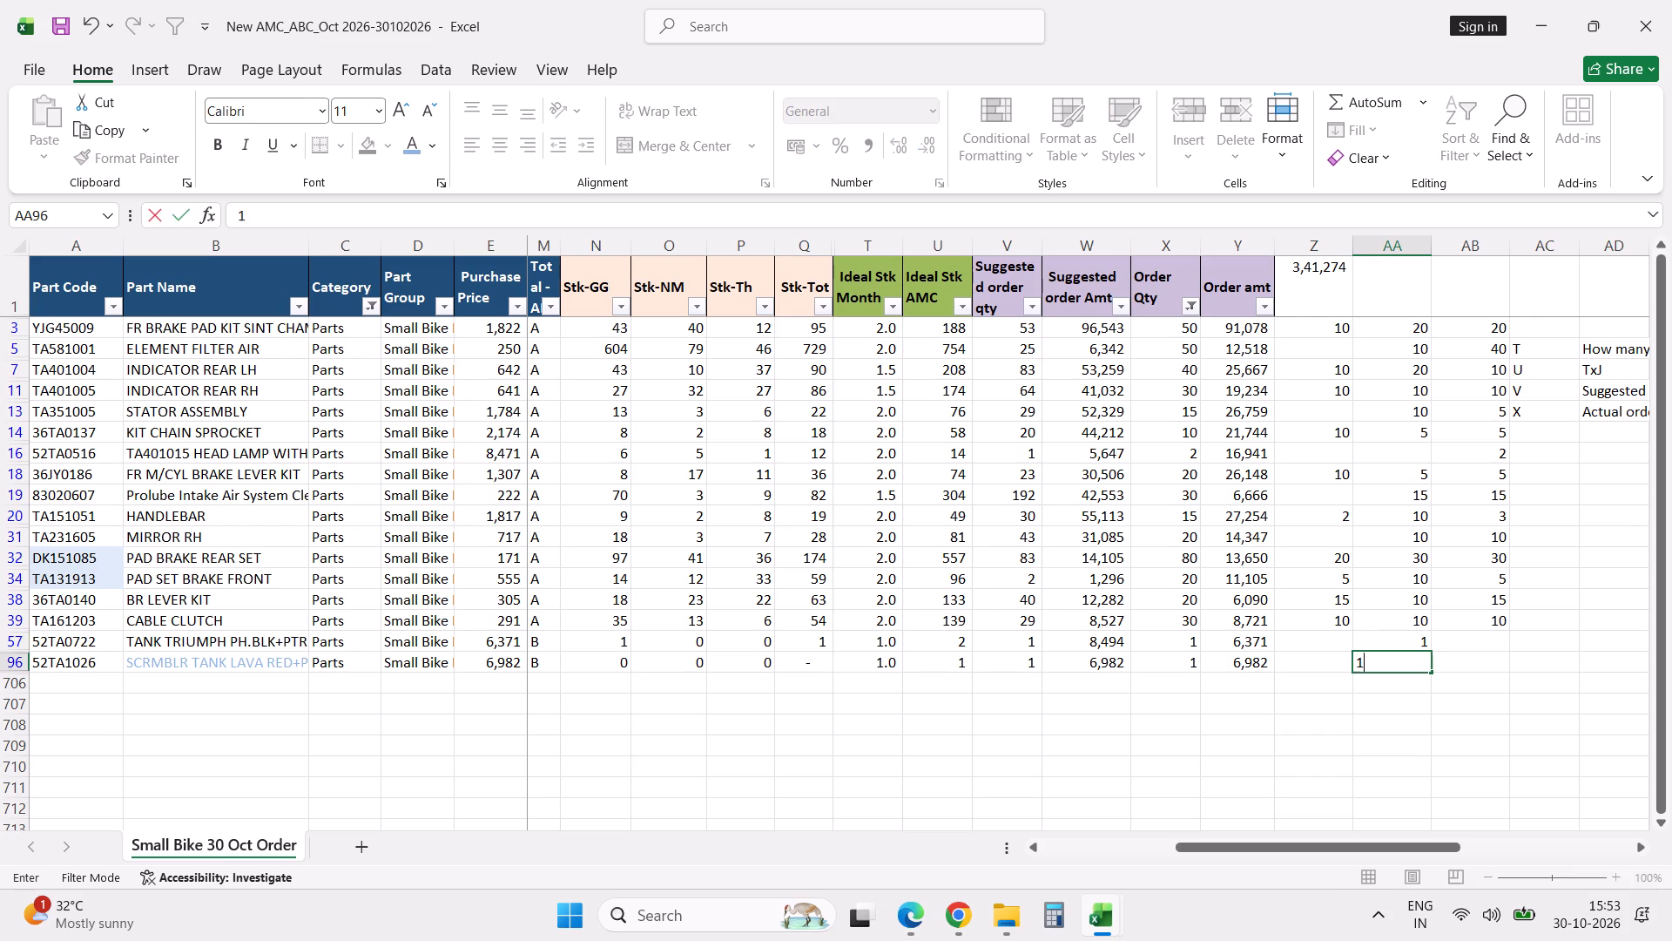
{"action": "key", "text": "Return"}
Save the workbook.
{"action": "key", "text": "ctrl+s"}
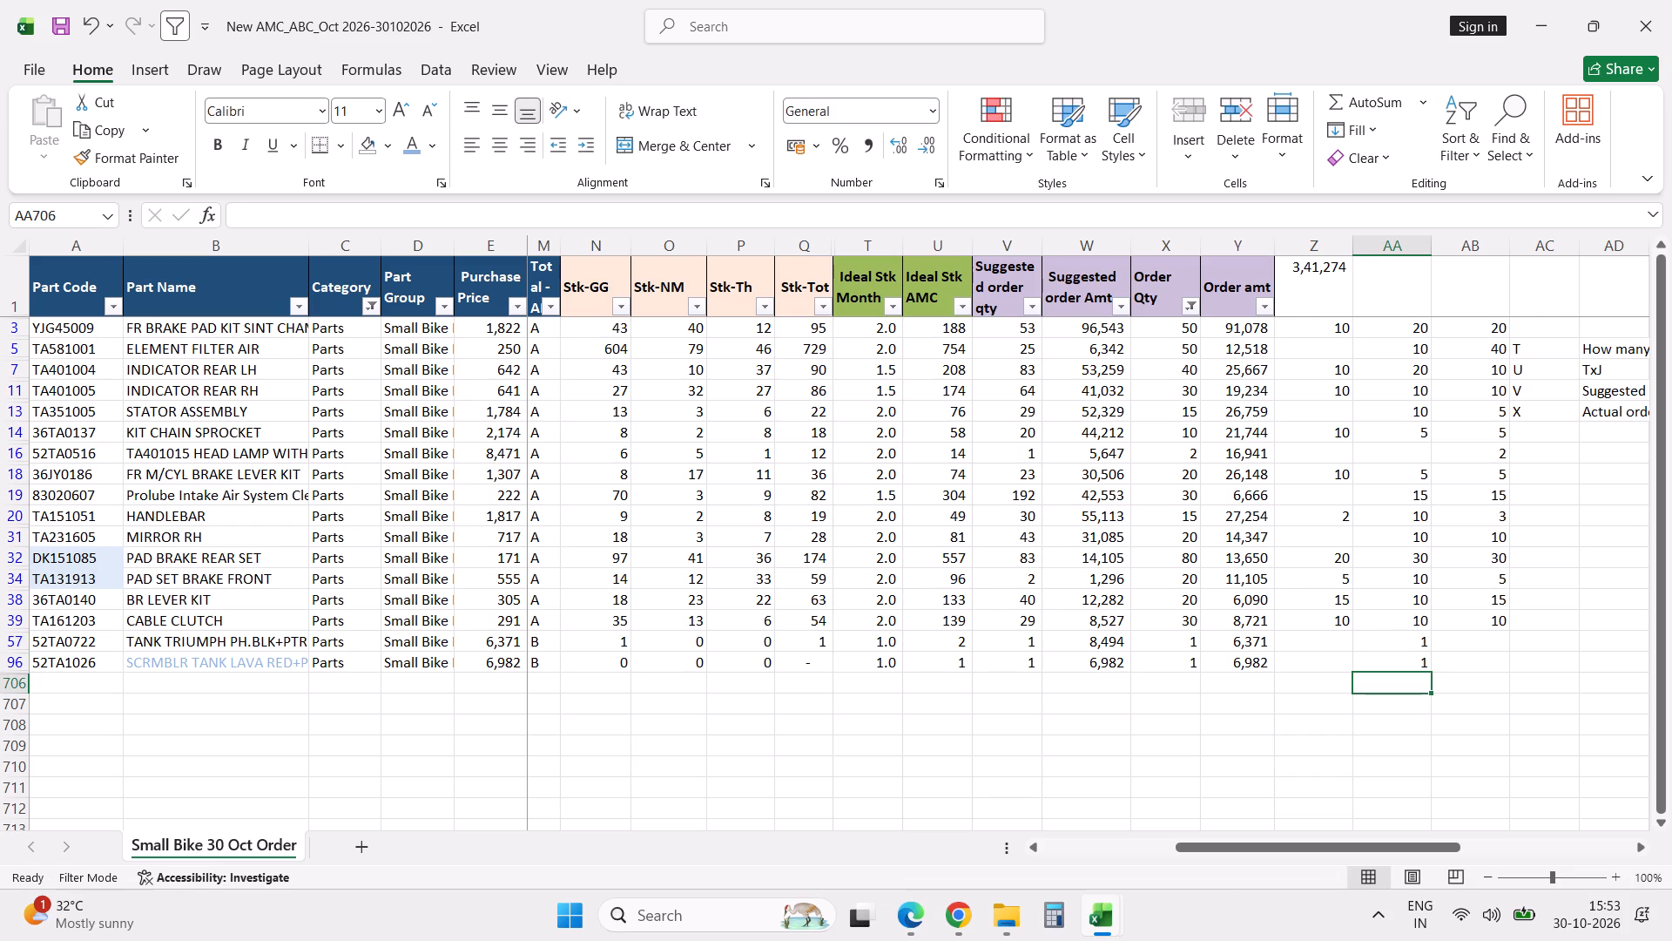